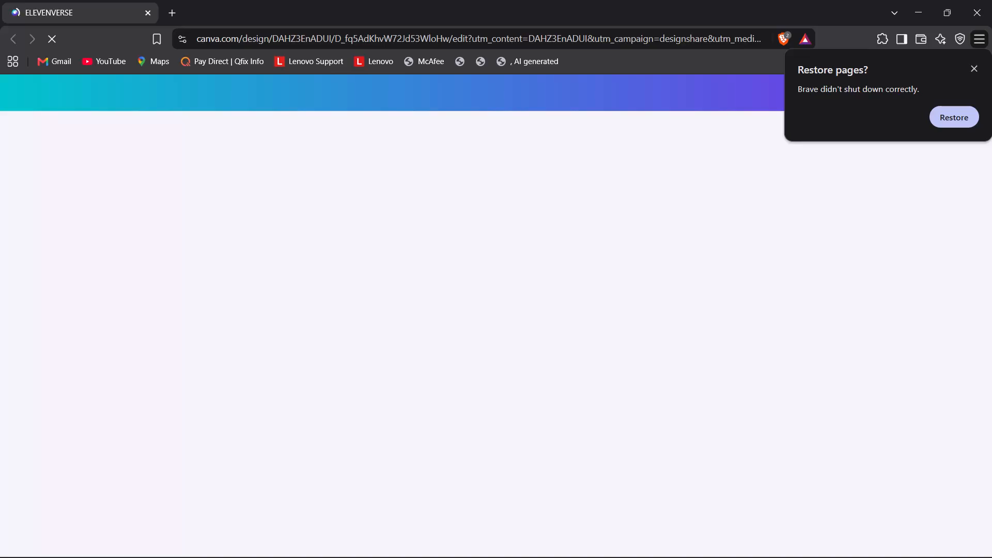
# Dismiss the browser's prompt to restore pages.
pyautogui.click(972, 65)
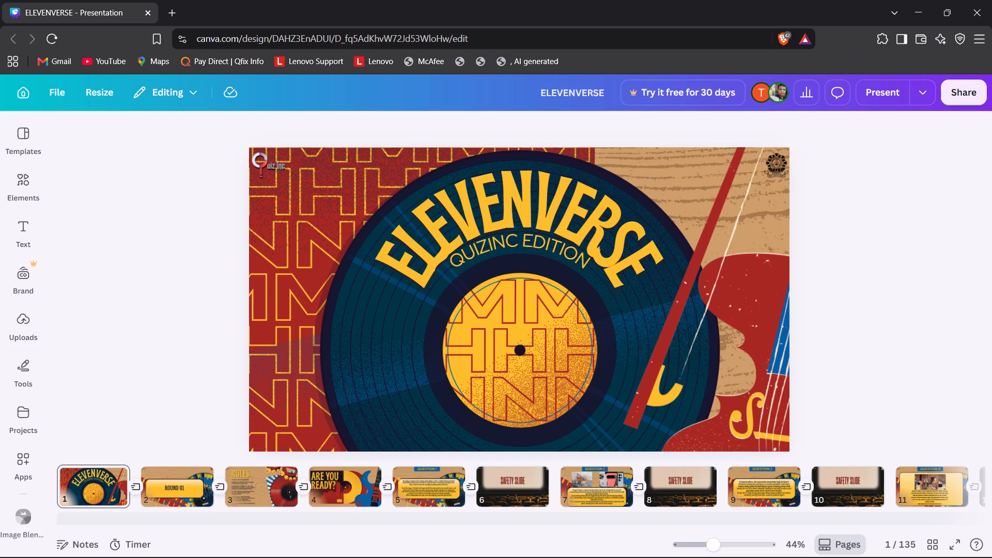
# Review the opening slides of the ELEVENVERSE presentation, from the title and Round 01 through Rules and Are You Ready.
pyautogui.press('Right')
pyautogui.click(815, 235)
pyautogui.press('Right')
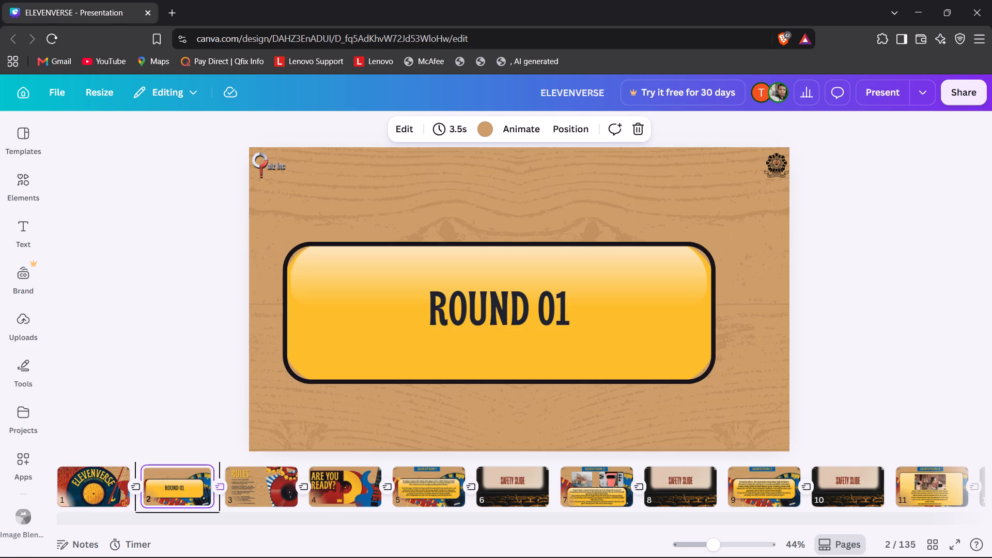
pyautogui.press('Right')
pyautogui.press('Left')
pyautogui.press('Right')
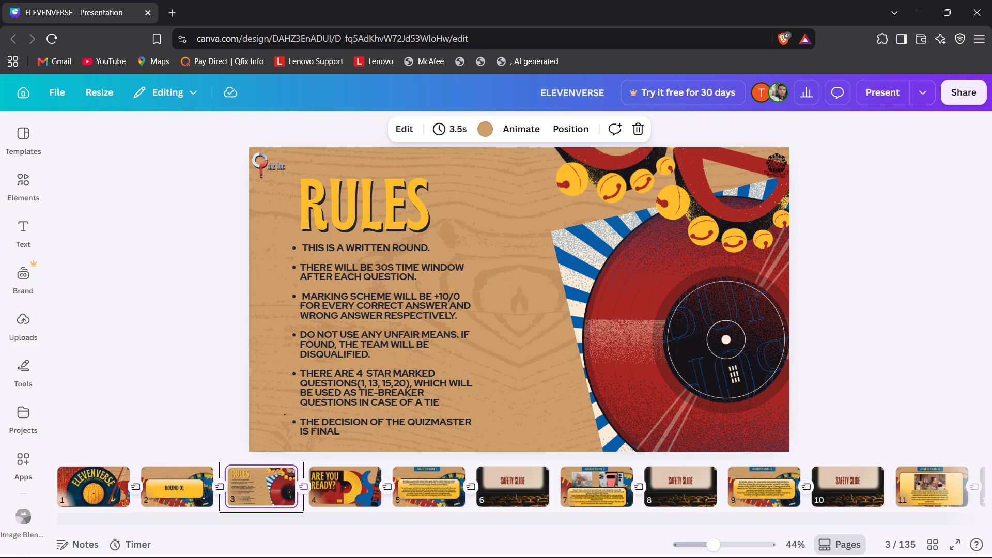
pyautogui.press('Right')
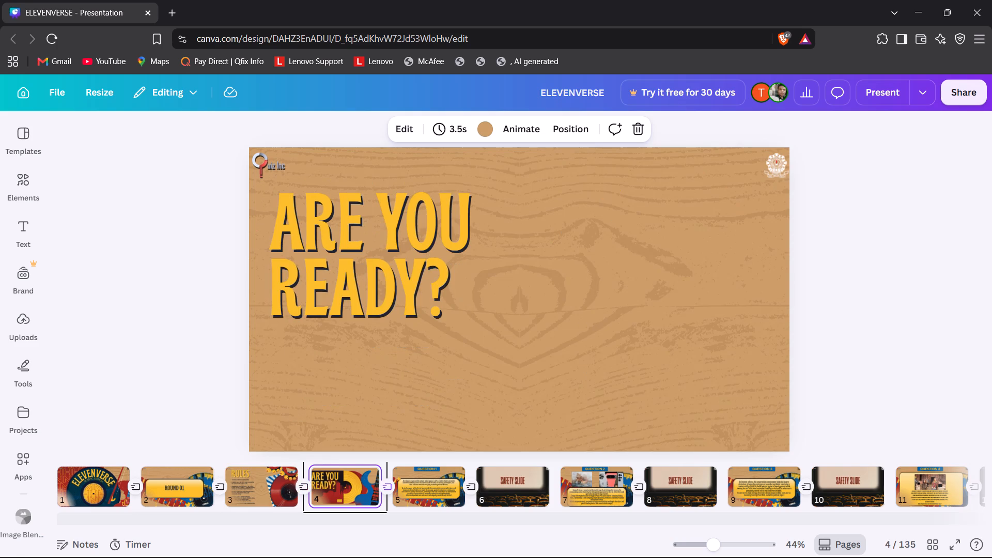
pyautogui.press('Left')
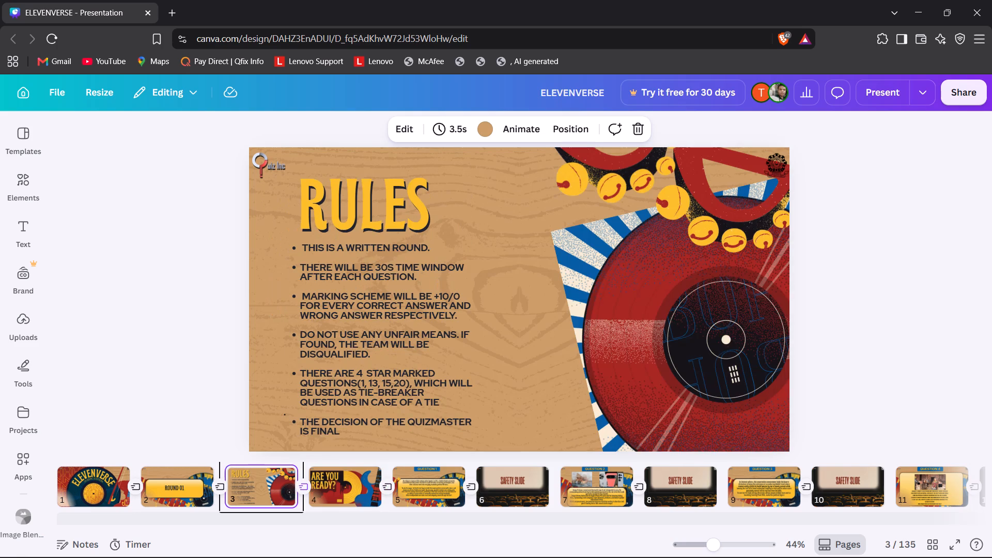
pyautogui.press('Right')
# Review the slides for Questions 1 to 4, including the safety slides between them.
pyautogui.press('Right')
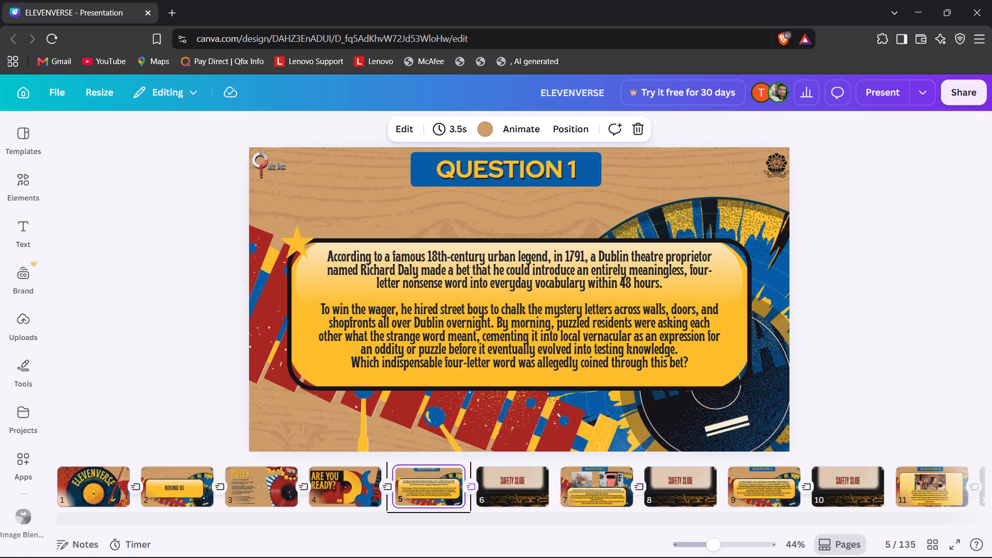
pyautogui.press('Right')
pyautogui.press('Right')
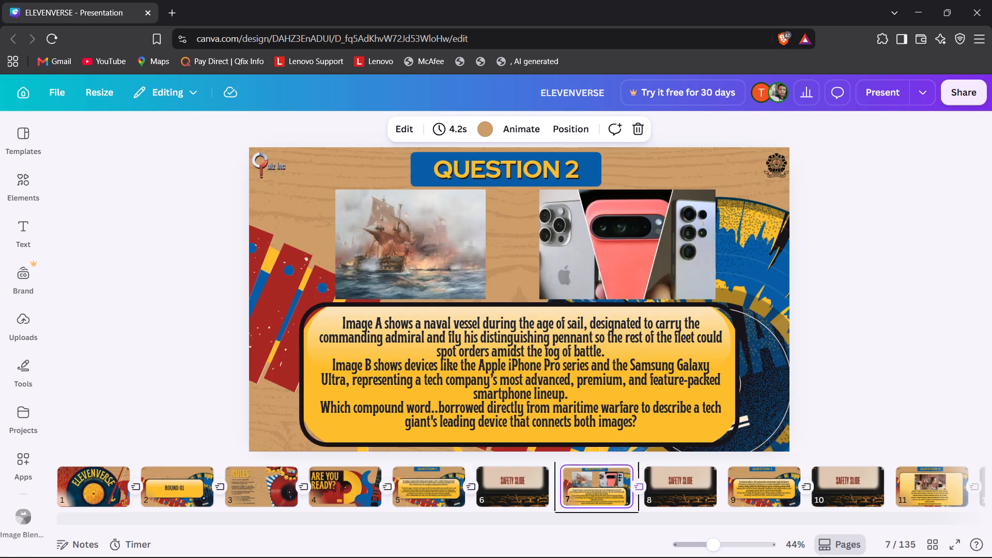
pyautogui.press('Right')
pyautogui.press('Right')
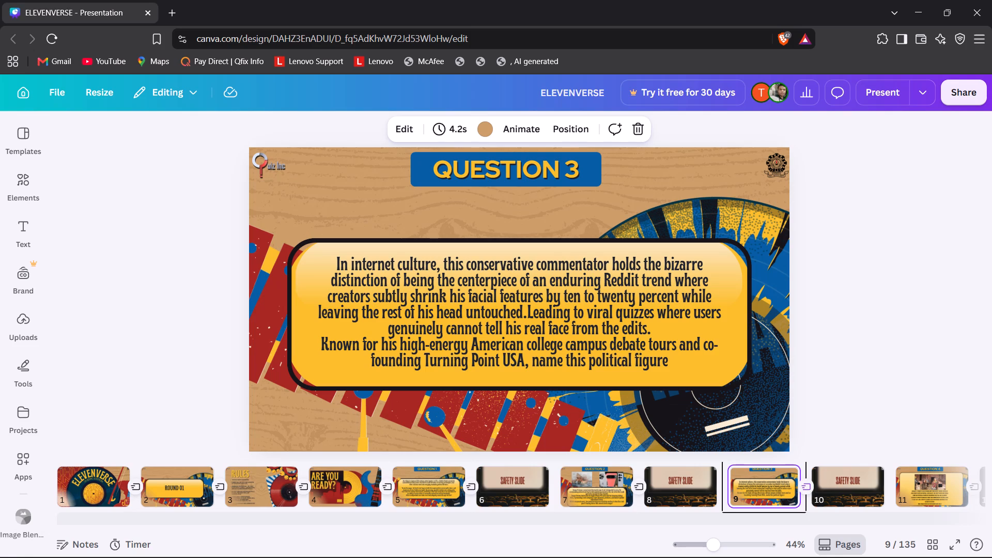
pyautogui.press('Right')
pyautogui.press('Left')
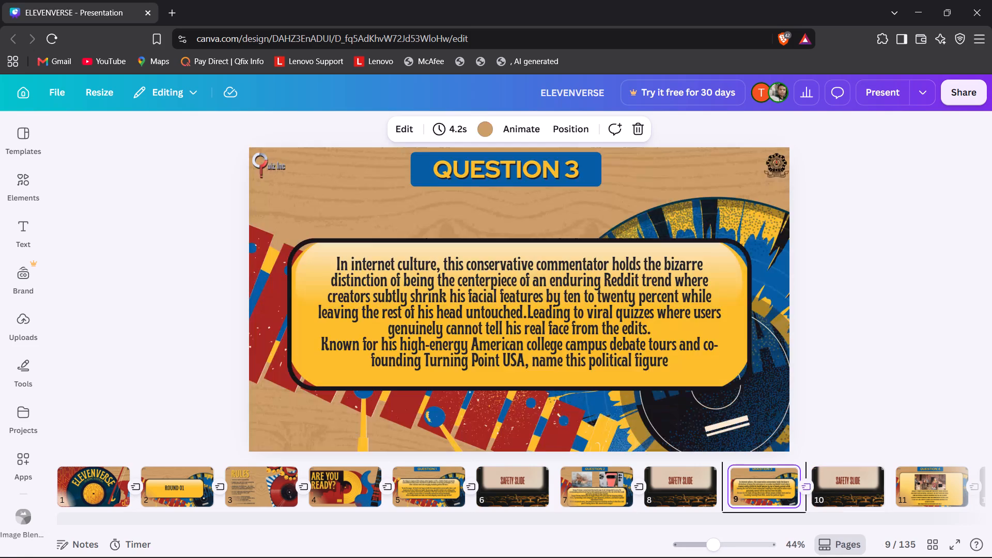
pyautogui.press('Left')
pyautogui.press('Left')
pyautogui.press('Right')
pyautogui.press('Right')
pyautogui.press('Right')
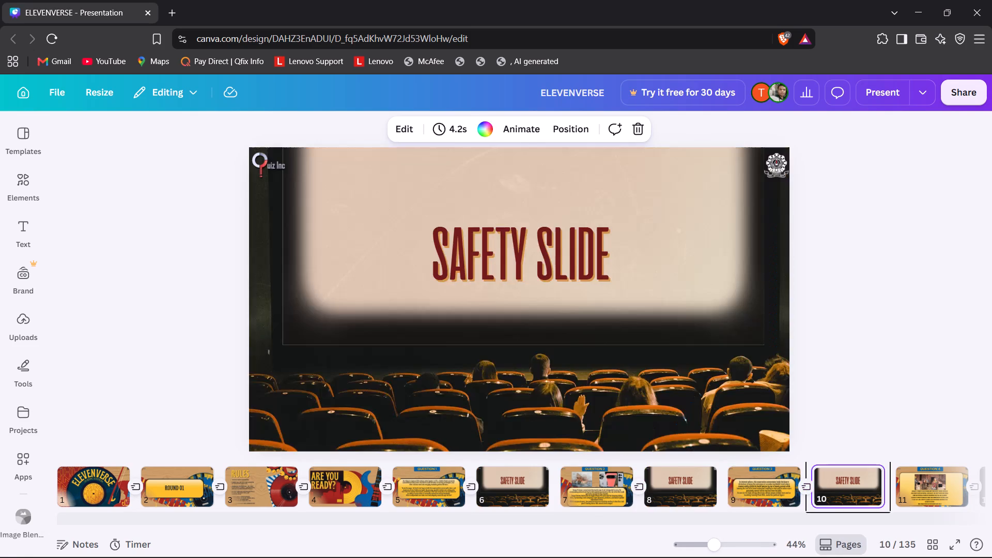
pyautogui.press('Right')
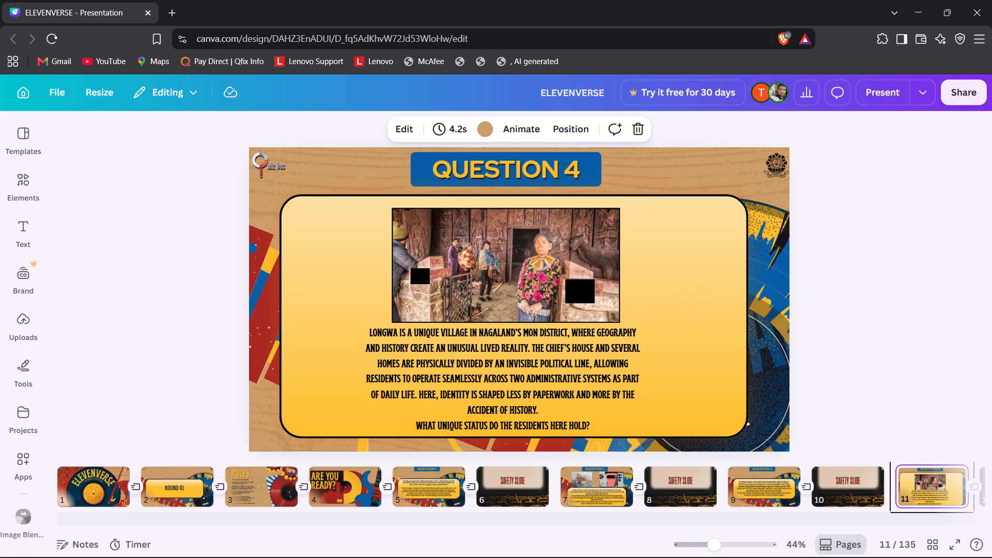
pyautogui.press('Right')
# Play the video on the first Question 5 slide to check its clips, and pause it.
pyautogui.press('Right')
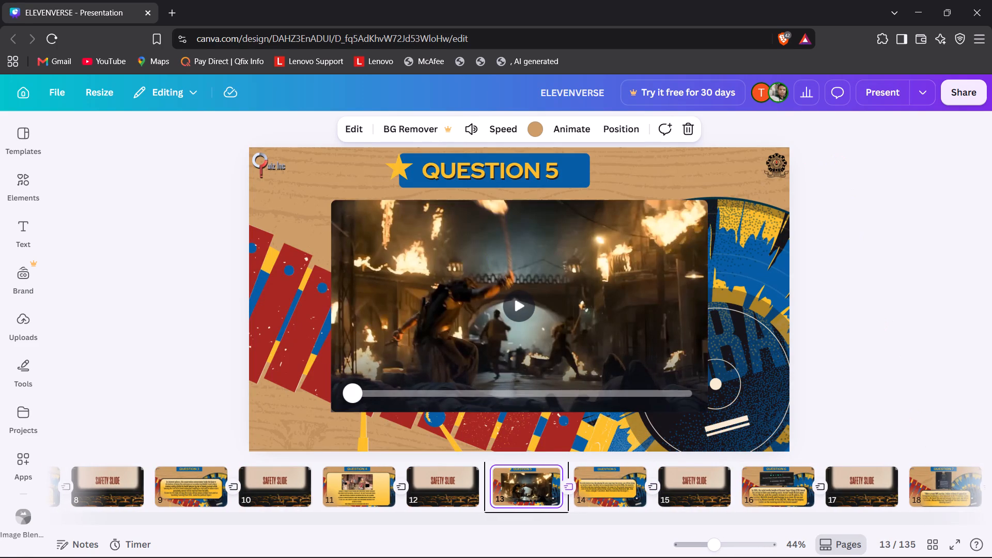
pyautogui.click(507, 308)
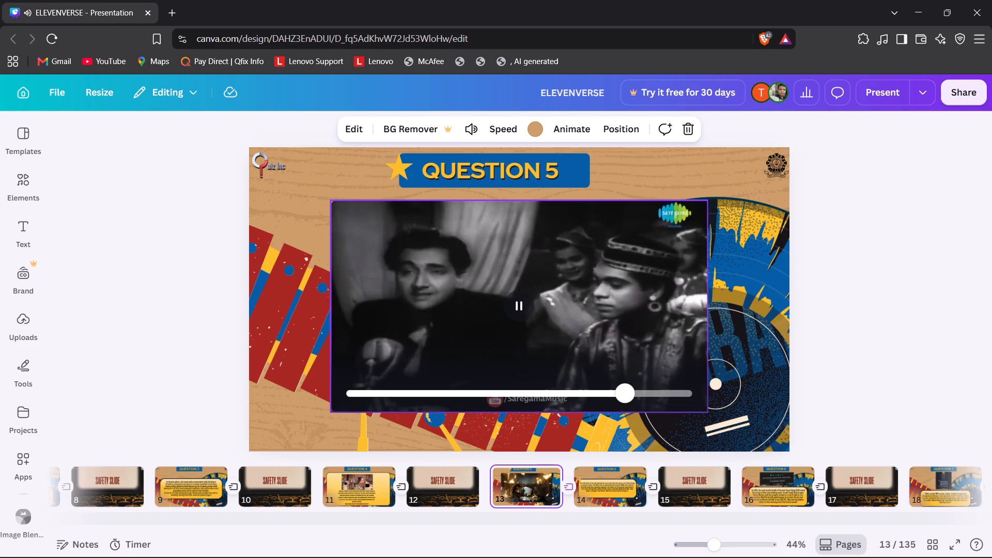
pyautogui.click(523, 312)
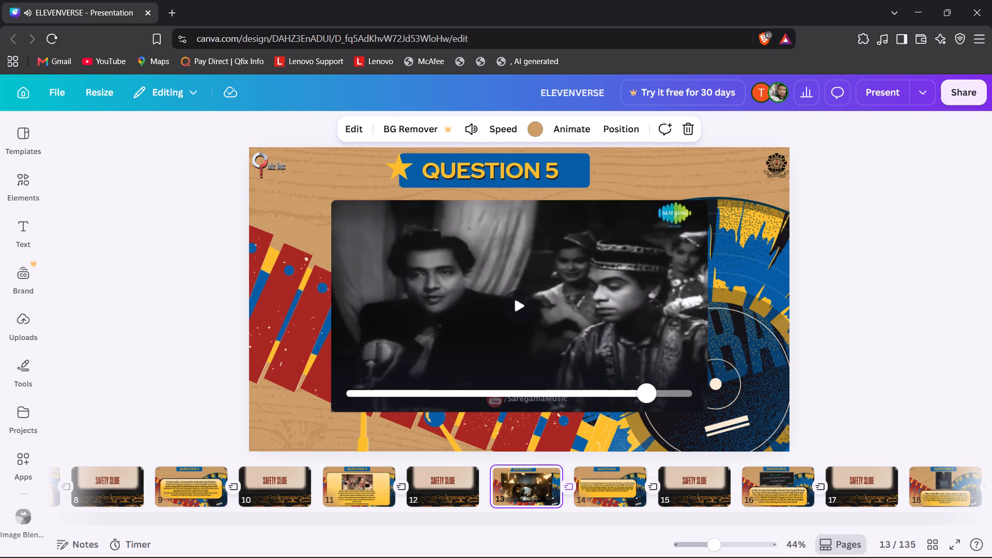
# Review the slides from the Question 5 text on page 14 onward, ending on Question 10 on page 24.
pyautogui.press('Right')
pyautogui.click(591, 494)
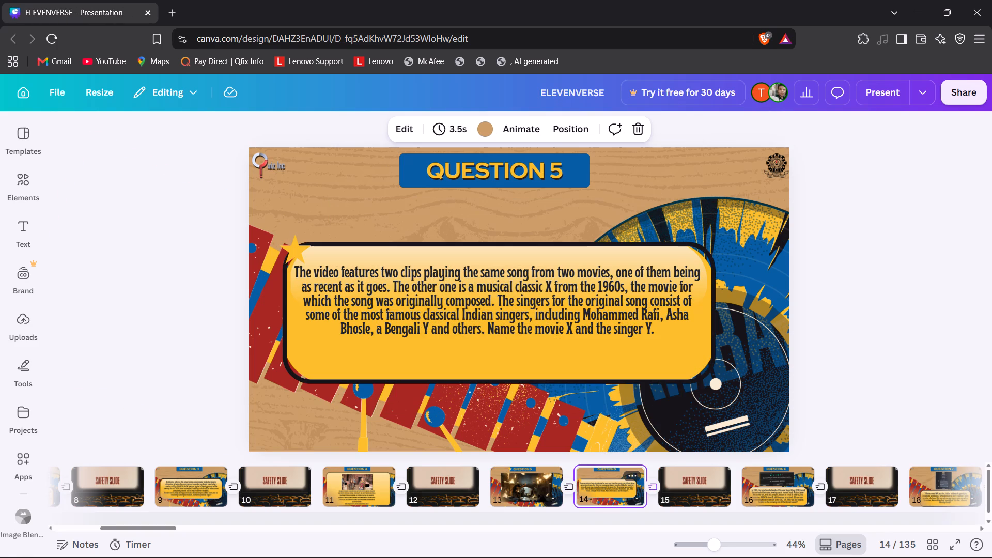
pyautogui.press('Right')
pyautogui.press('Right')
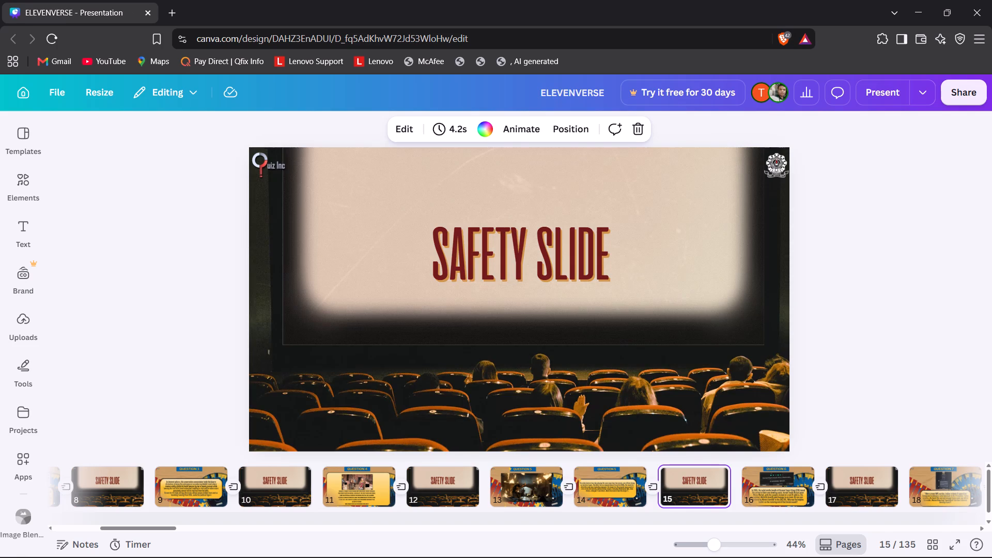
pyautogui.press('Right')
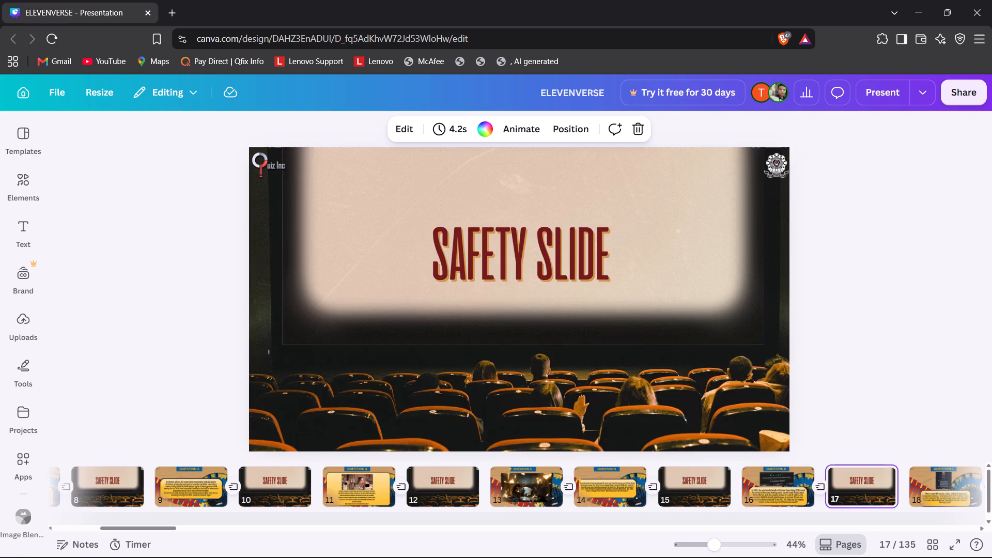
pyautogui.press('Left')
pyautogui.press('Right')
pyautogui.press('Right')
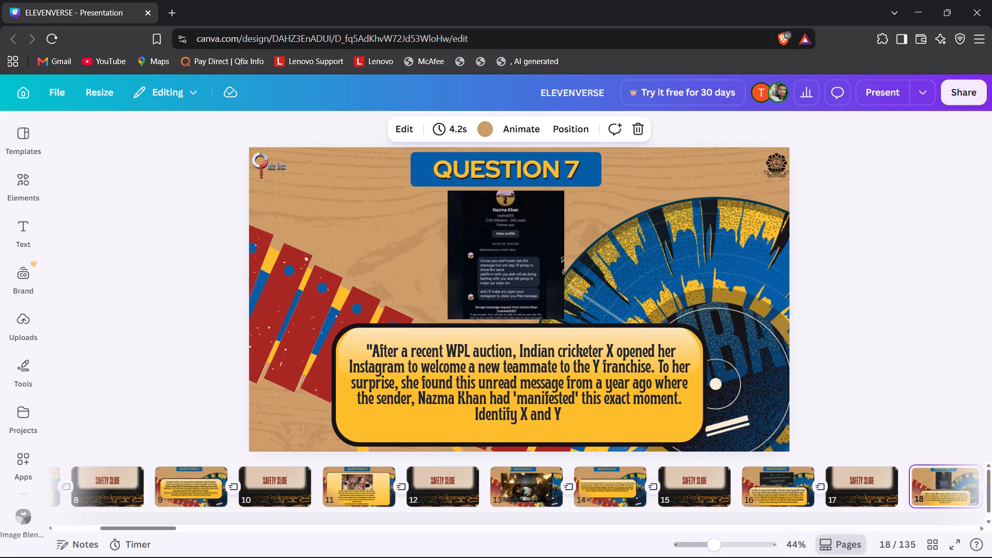
pyautogui.press('Right')
pyautogui.press('Right')
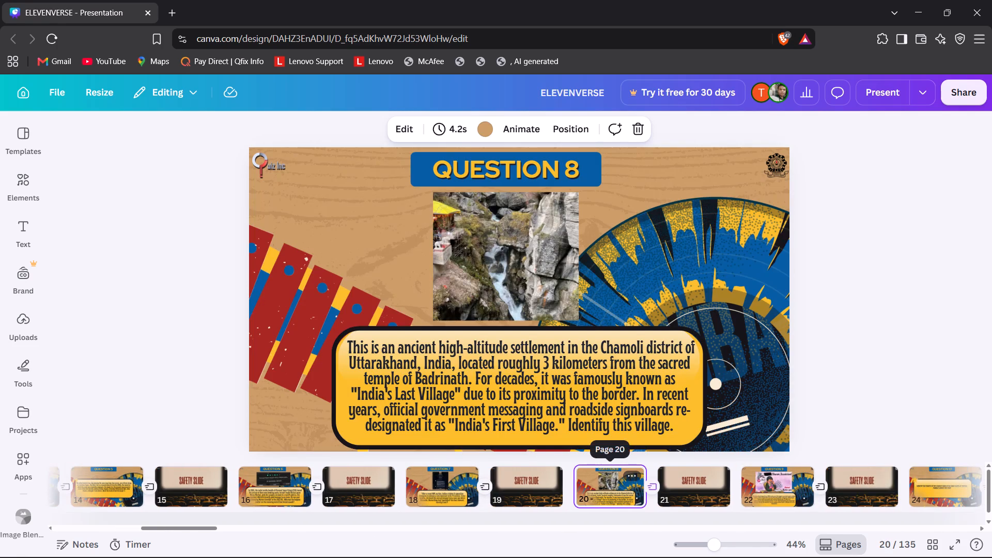
pyautogui.press('Right')
pyautogui.press('Right')
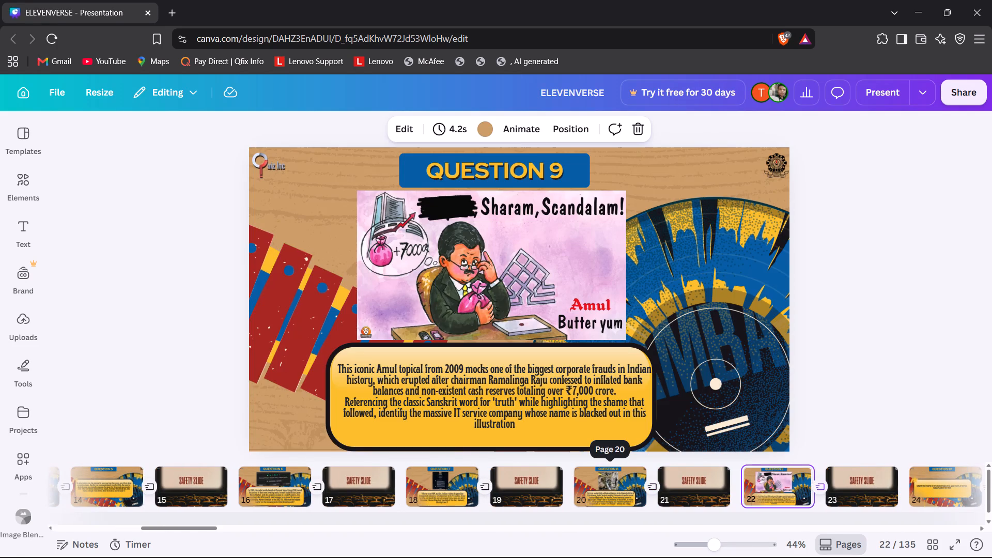
pyautogui.press('Right')
pyautogui.press('Right')
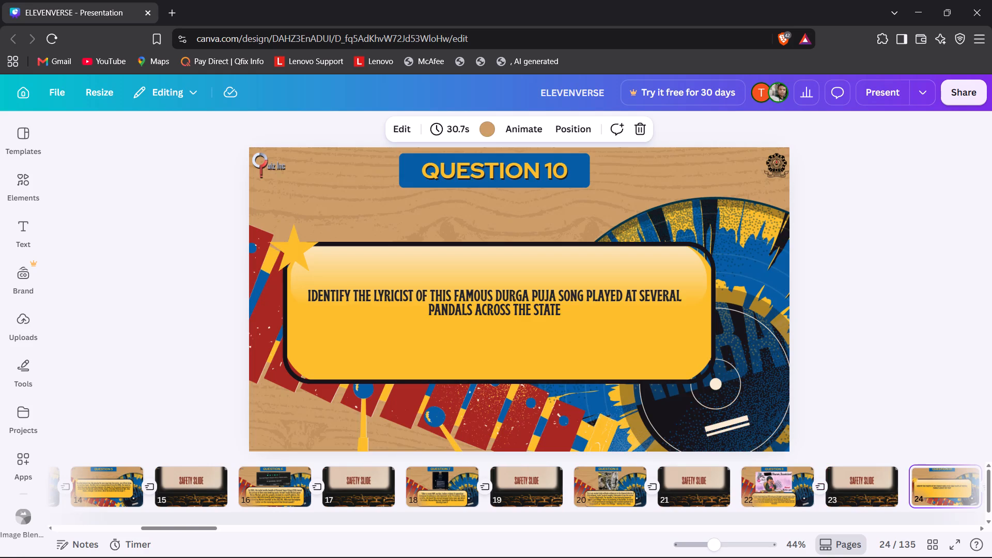
pyautogui.press('Right')
pyautogui.press('Right')
pyautogui.press('Left')
pyautogui.press('Left')
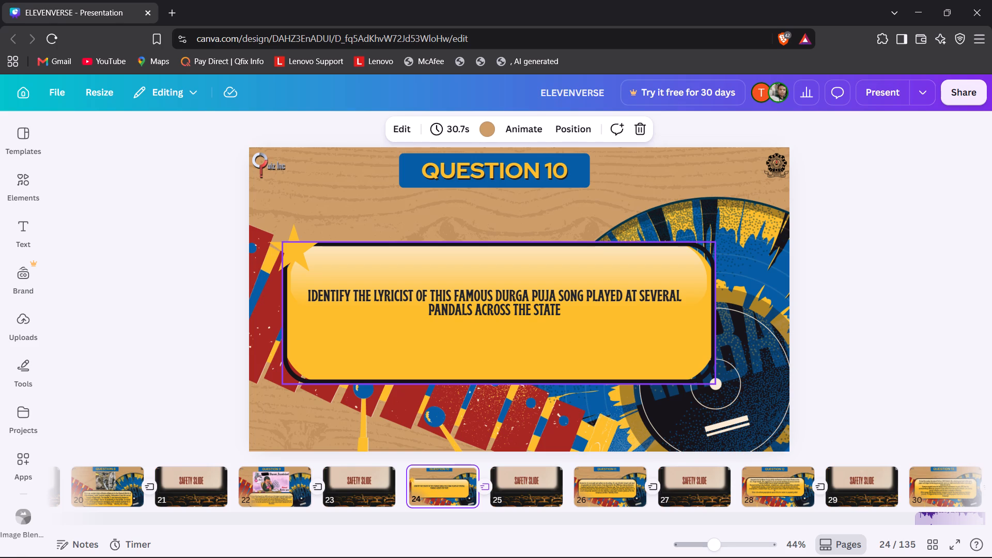
# Select the question text about the Durga Puja song lyricist on the Question 10 slide.
pyautogui.click(565, 304)
pyautogui.click(565, 304)
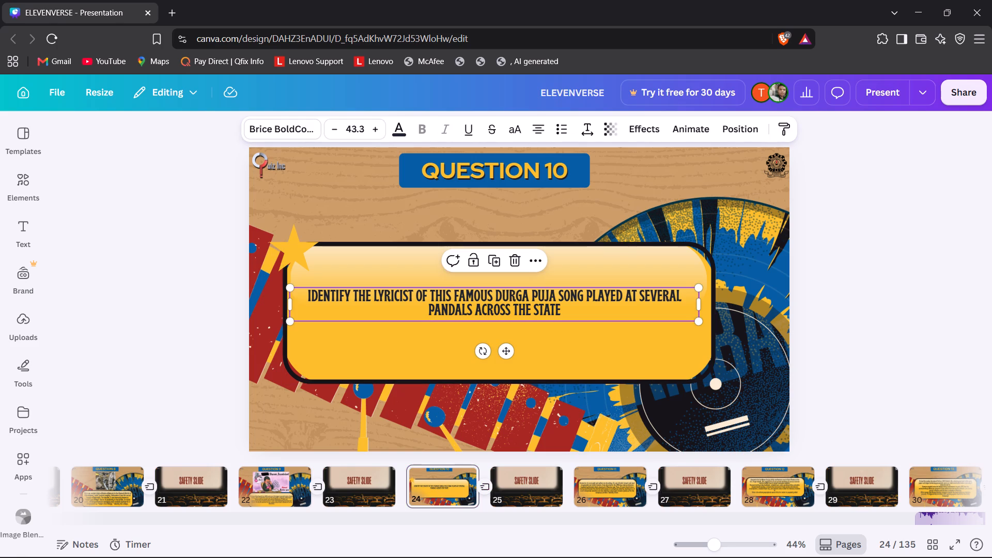
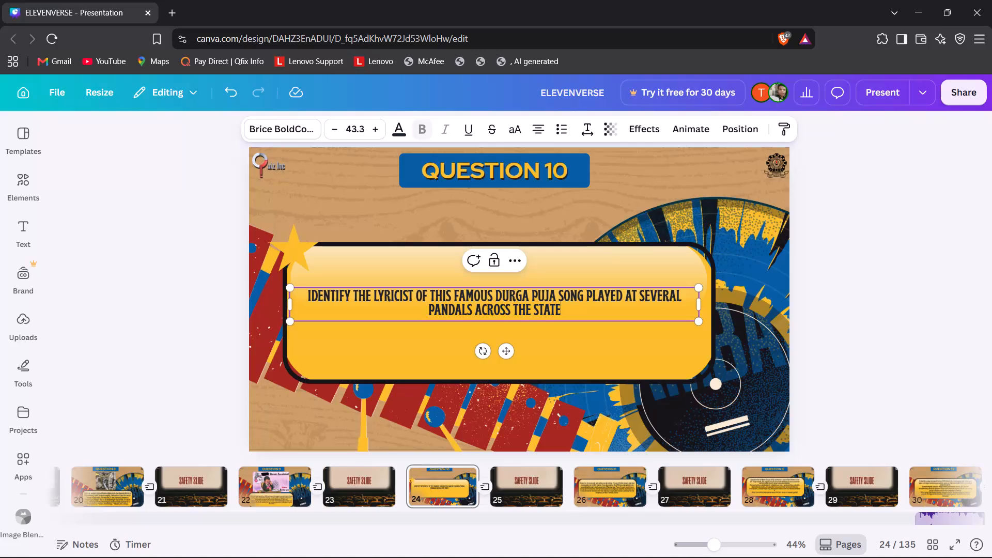
# Deselect the Question 10 text and check the Question 11 slide on page 26.
pyautogui.click(172, 328)
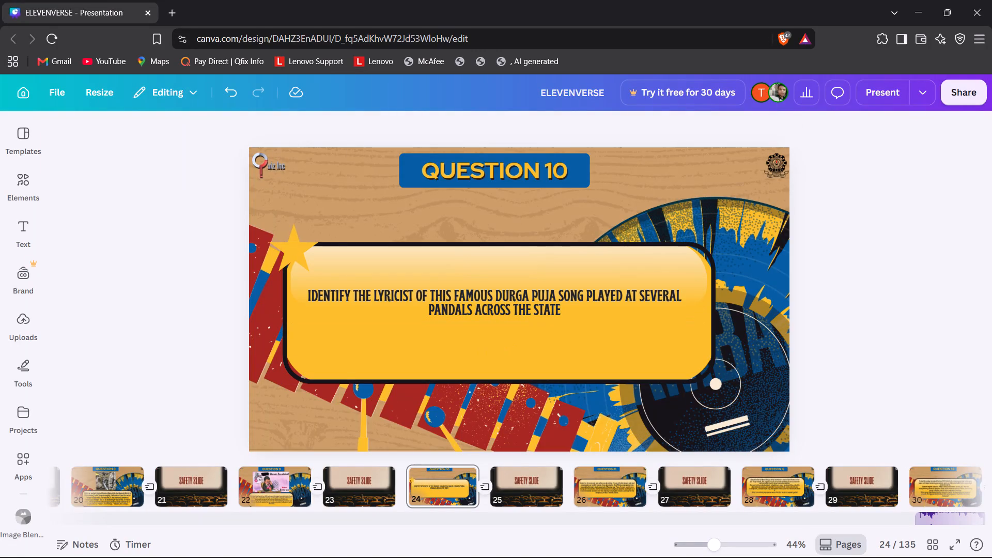
pyautogui.press('Right')
pyautogui.press('Right')
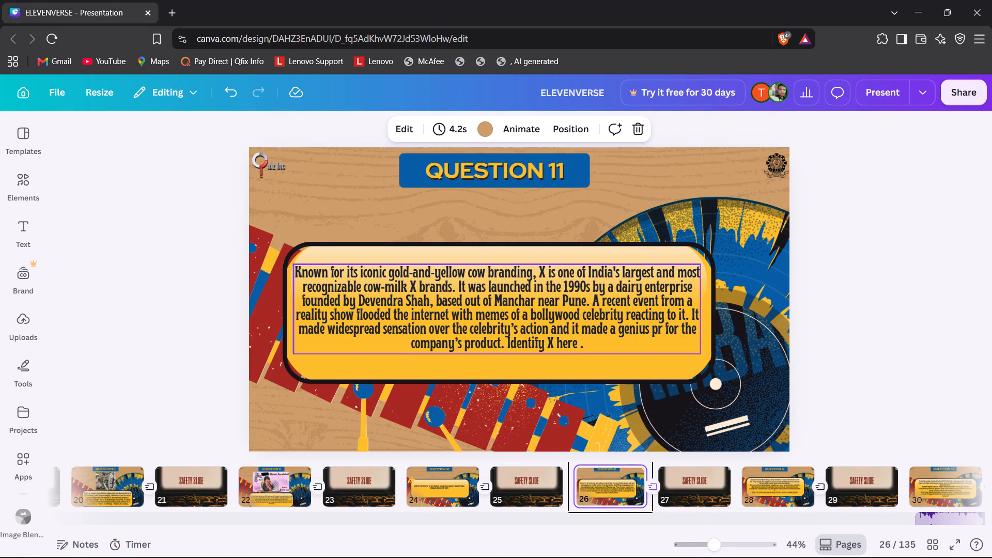
# Look back through the slides from Question 11 to Question 1, and recheck the Question 2 slide on page 7.
pyautogui.press('Left')
pyautogui.press('Left')
pyautogui.press('Left')
pyautogui.press('Left')
pyautogui.press('Left')
pyautogui.press('Left')
pyautogui.press('Left')
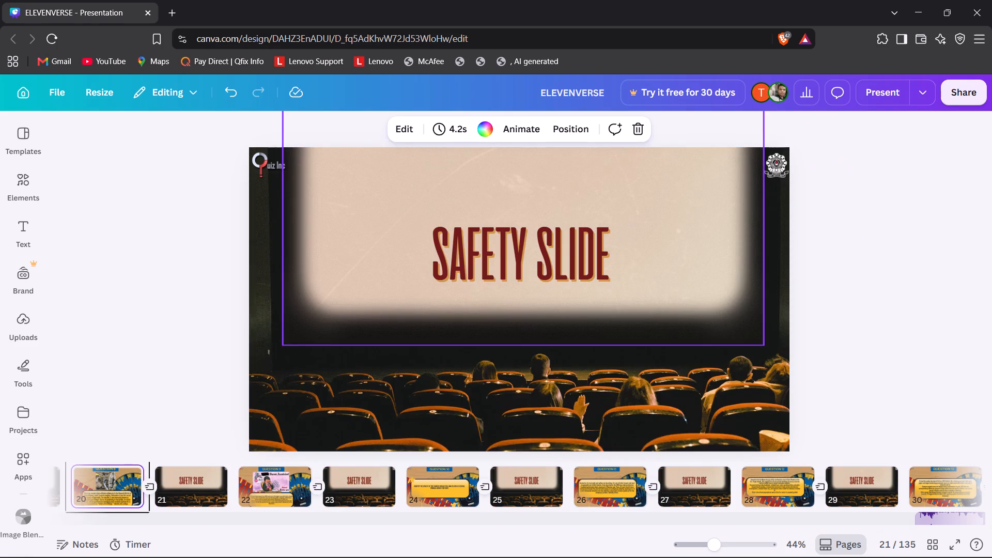
pyautogui.press('Left')
pyautogui.press('Left')
pyautogui.press('Left')
pyautogui.press('Left')
pyautogui.press('Left')
pyautogui.press('Left')
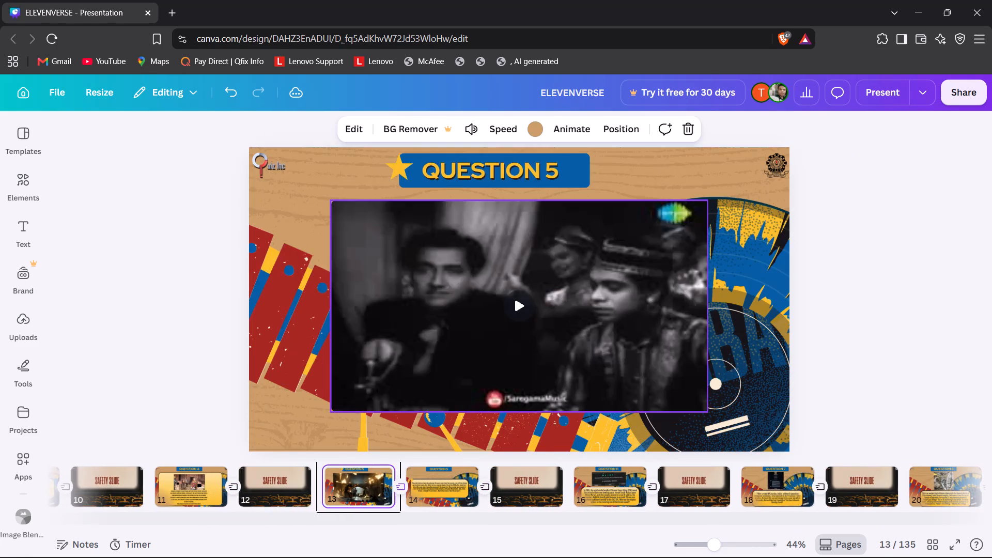
pyautogui.press('Left')
pyautogui.press('Left')
pyautogui.press('Left')
pyautogui.press('Left')
pyautogui.press('Left')
pyautogui.press('Left')
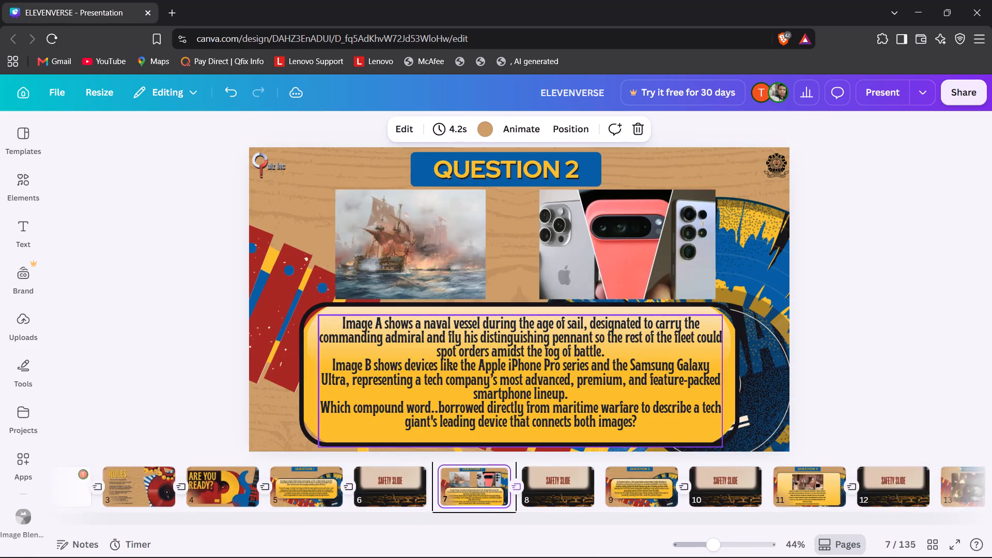
pyautogui.press('Left')
pyautogui.press('Left')
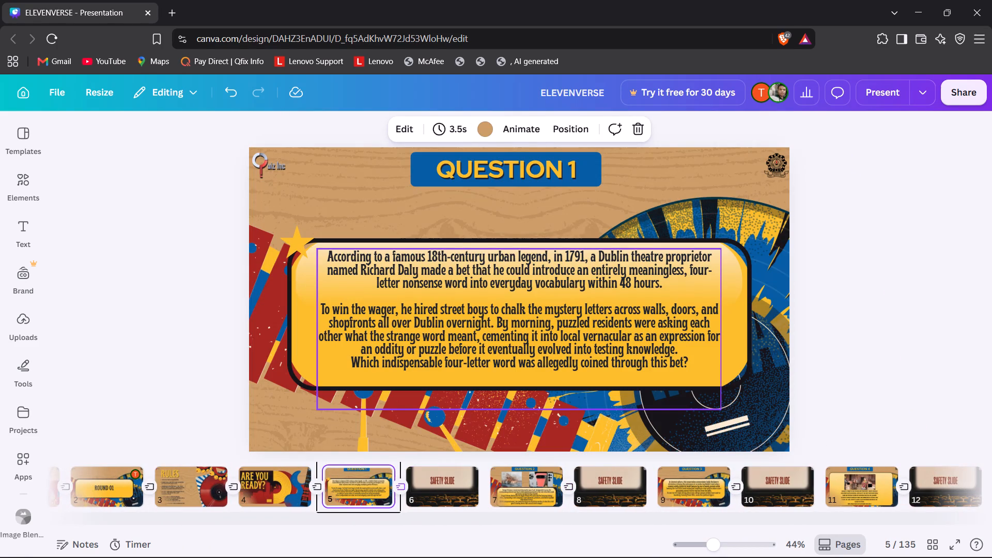
pyautogui.press('Right')
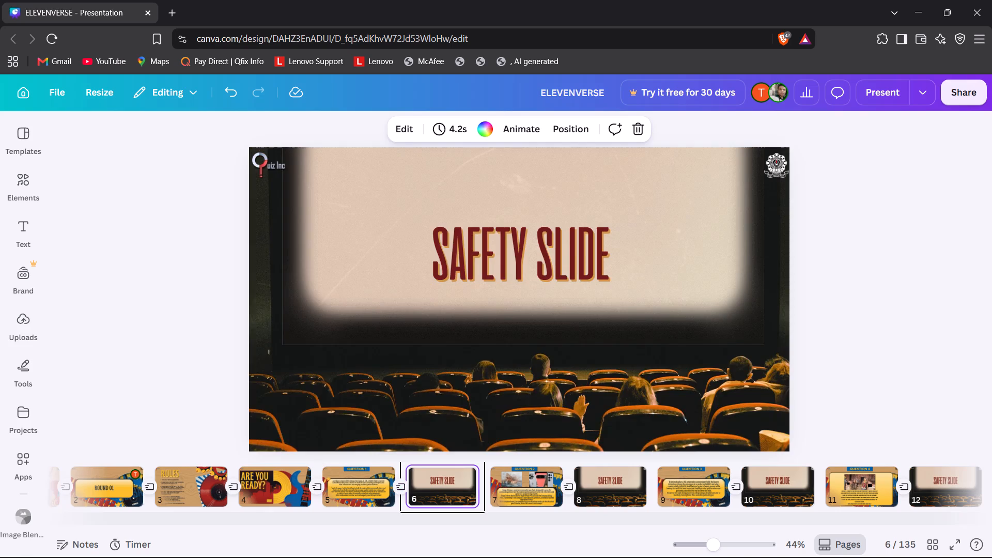
pyautogui.press('Right')
# Group the ROUND 01 text with its yellow frame on the round title slide, page 2.
pyautogui.press('Left')
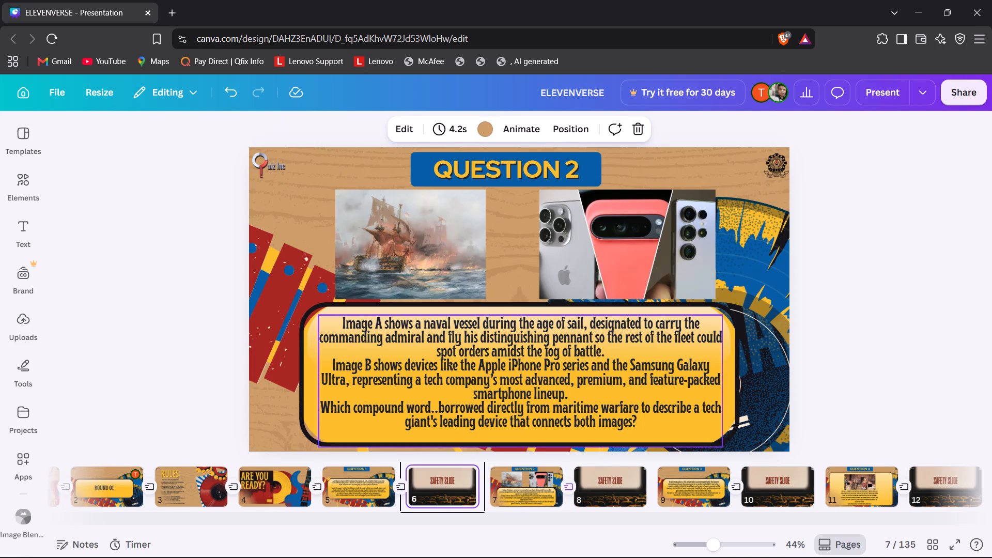
pyautogui.press('Left')
pyautogui.press('Left')
pyautogui.press('Left')
pyautogui.press('Left')
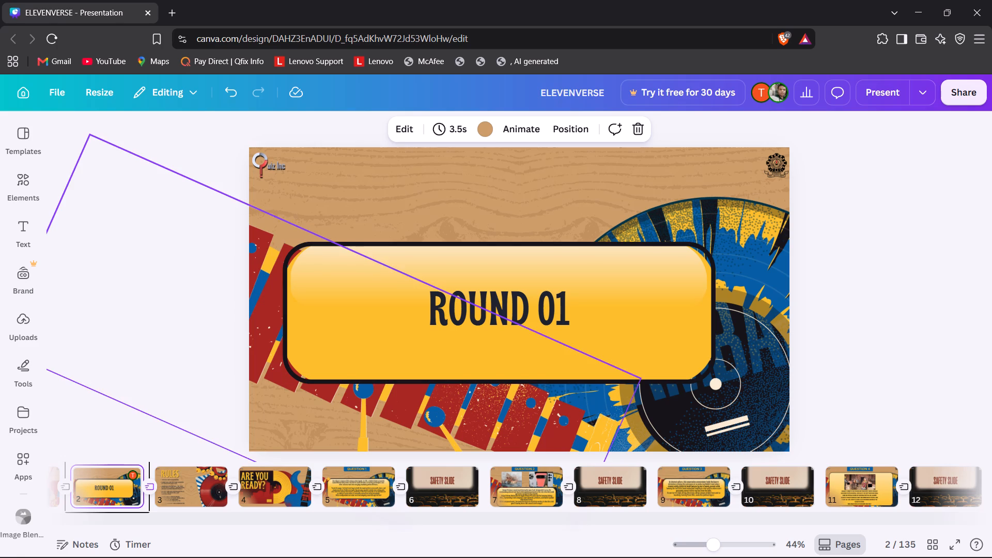
pyautogui.keyDown('ctrl'); pyautogui.click(543, 256); pyautogui.keyUp('ctrl')
pyautogui.keyDown('ctrl'); pyautogui.click(493, 321); pyautogui.keyUp('ctrl')
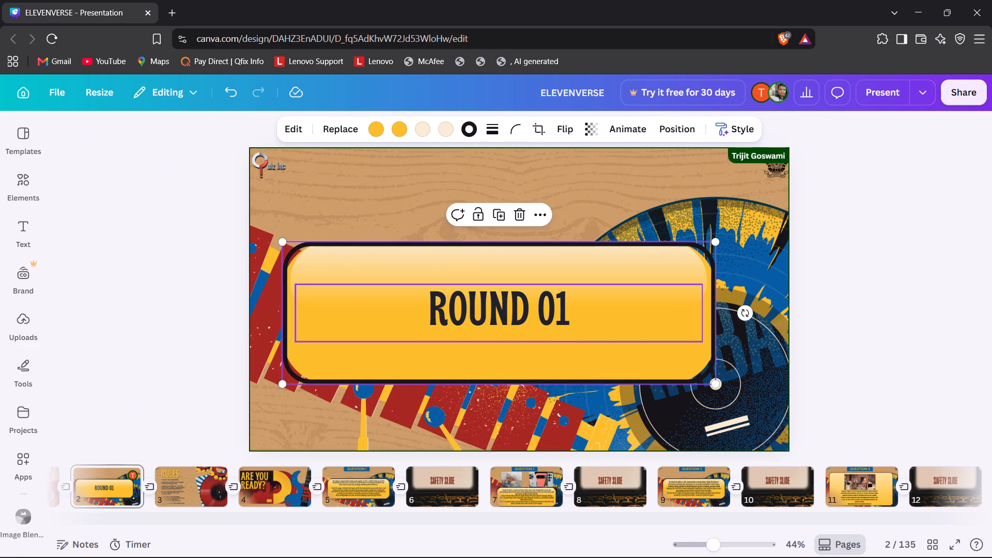
pyautogui.click(615, 287)
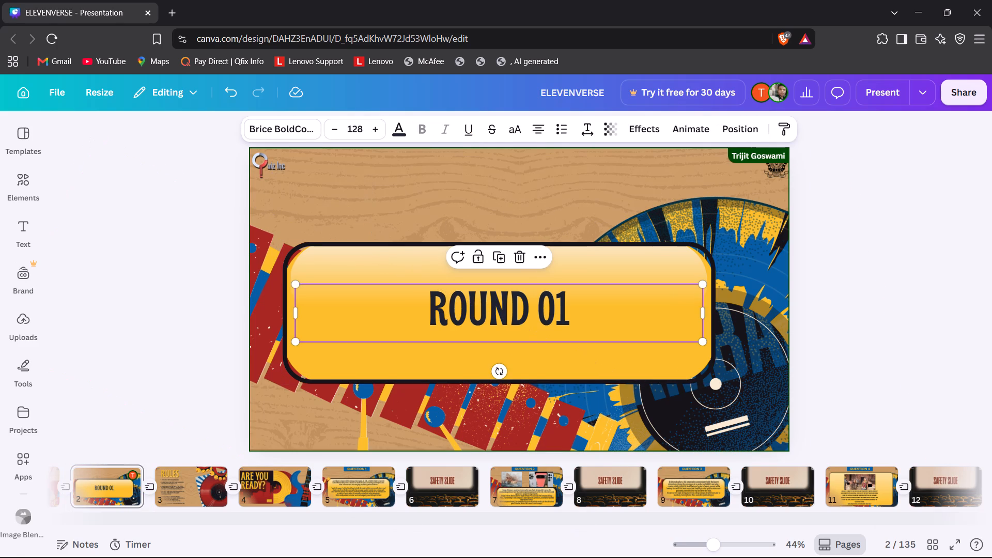
pyautogui.keyDown('ctrl'); pyautogui.click(615, 271); pyautogui.keyUp('ctrl')
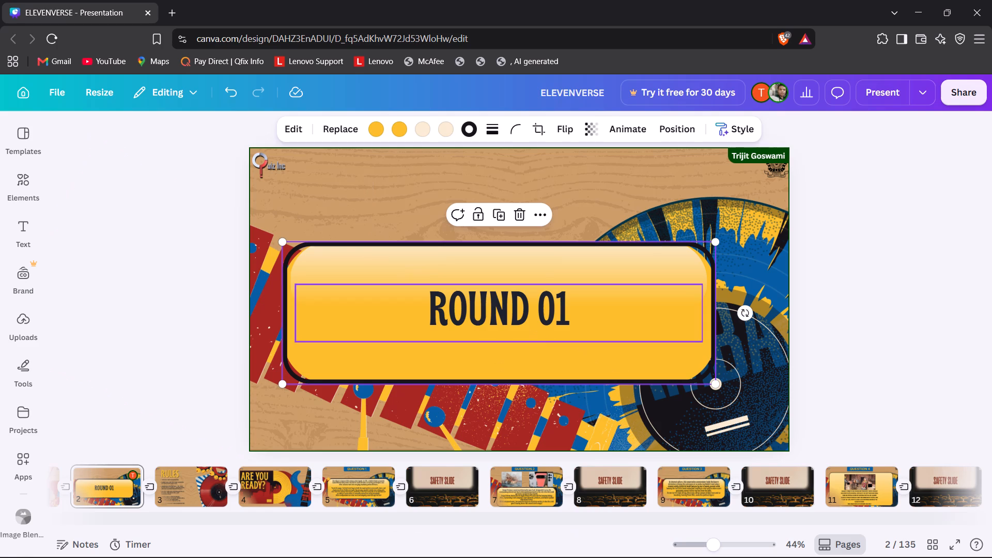
pyautogui.keyDown('shift'); pyautogui.click(572, 309); pyautogui.keyUp('shift')
pyautogui.click(446, 213)
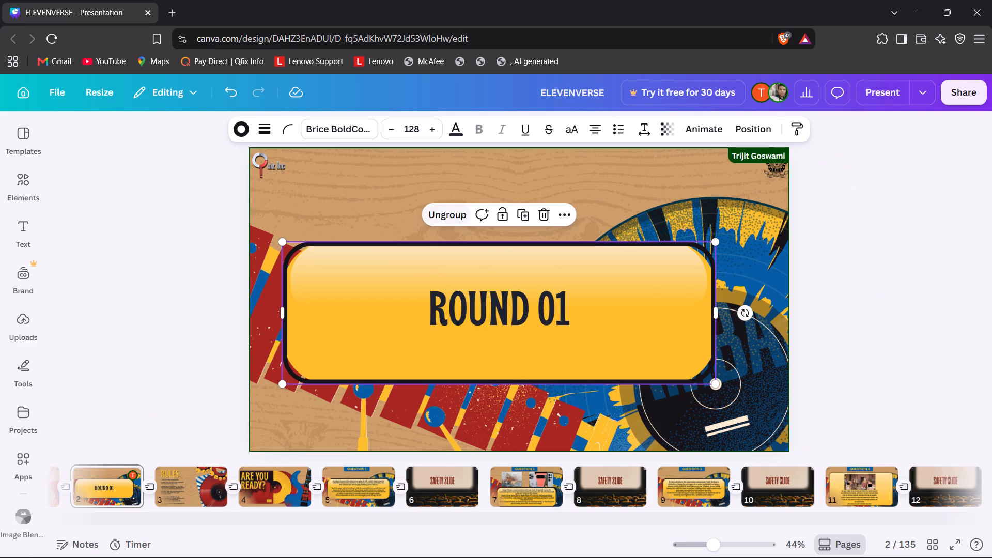
pyautogui.click(91, 322)
# Centre the grouped ROUND 01 plate horizontally on the page and align it to the page's middle.
pyautogui.moveTo(396, 306); pyautogui.dragTo(418, 308)
pyautogui.rightClick(418, 308)
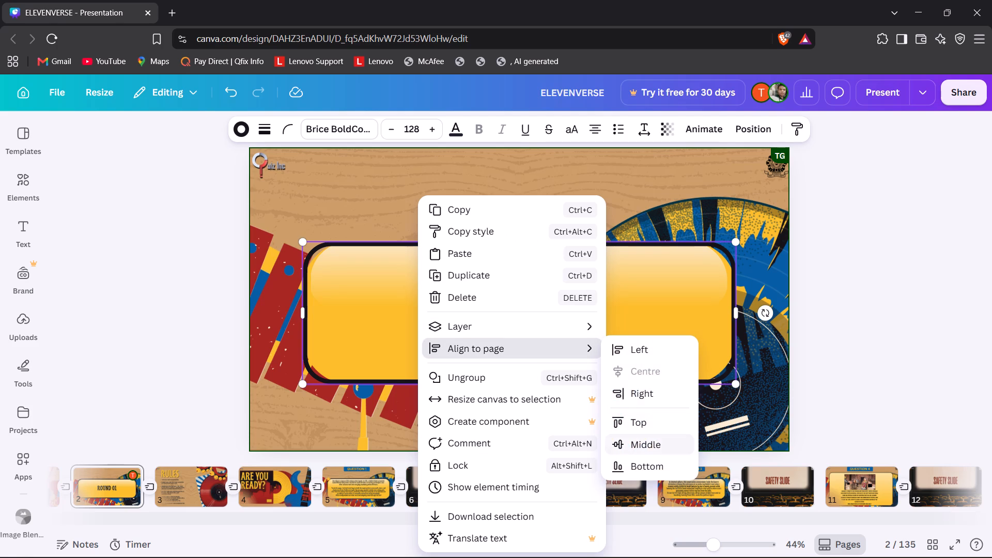
pyautogui.click(642, 447)
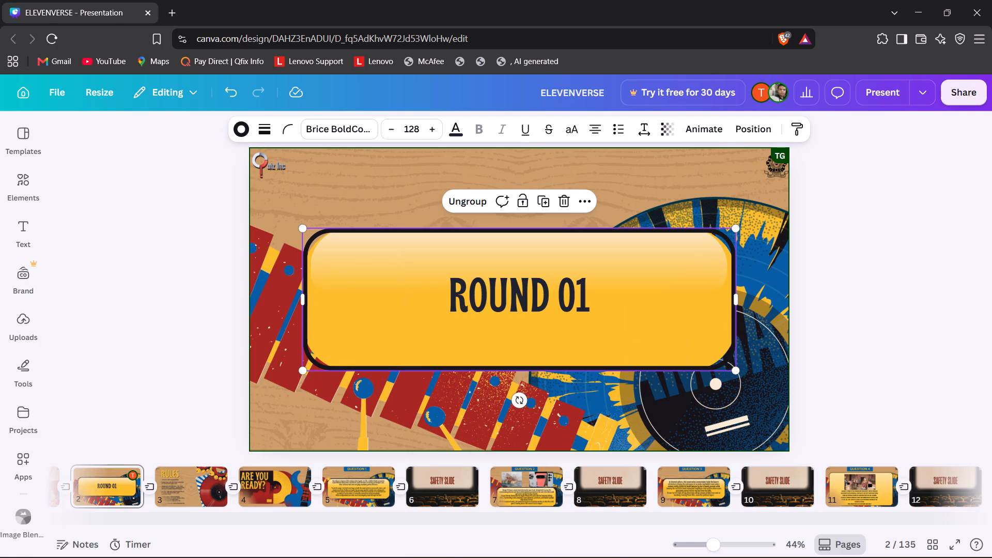
pyautogui.click(122, 350)
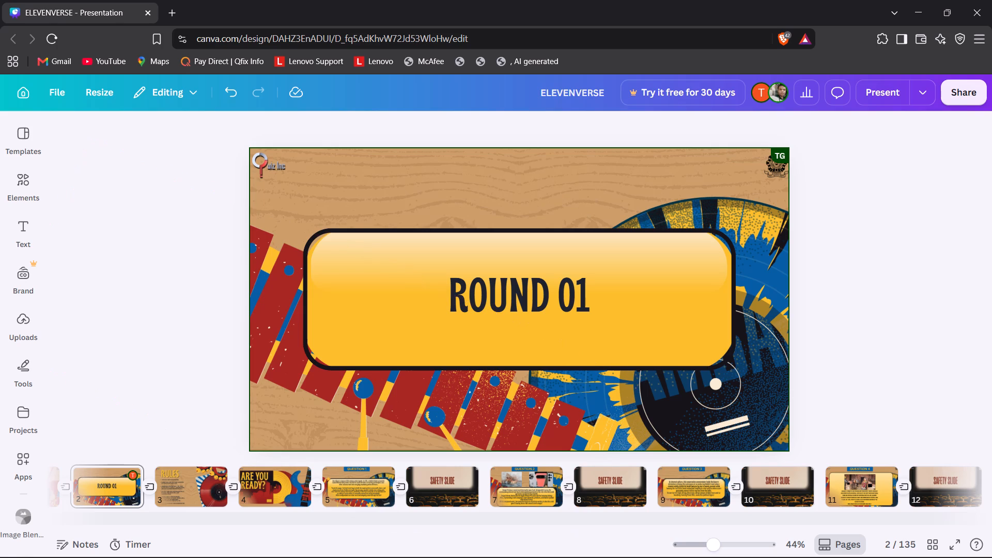
# Move on to the Rules slide on page 3.
pyautogui.press('Right')
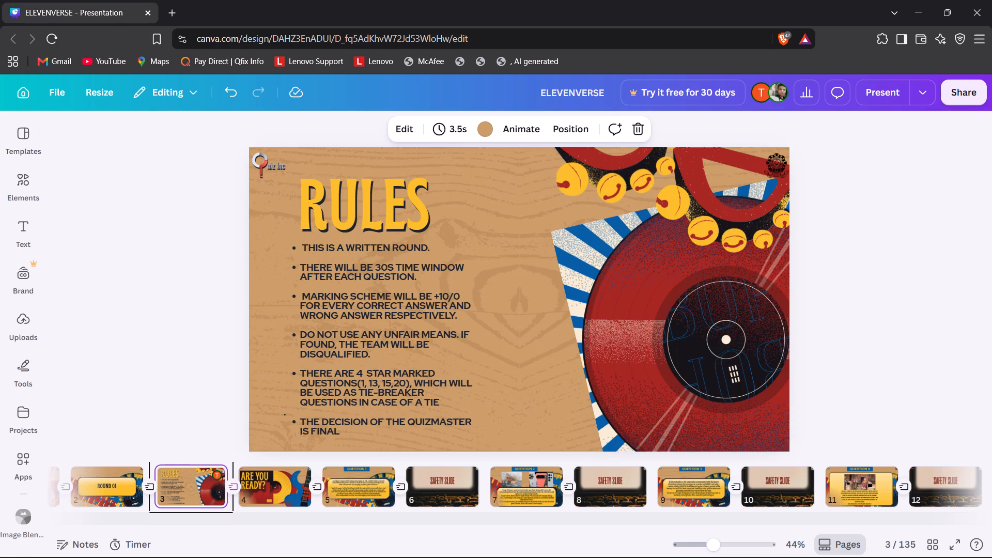
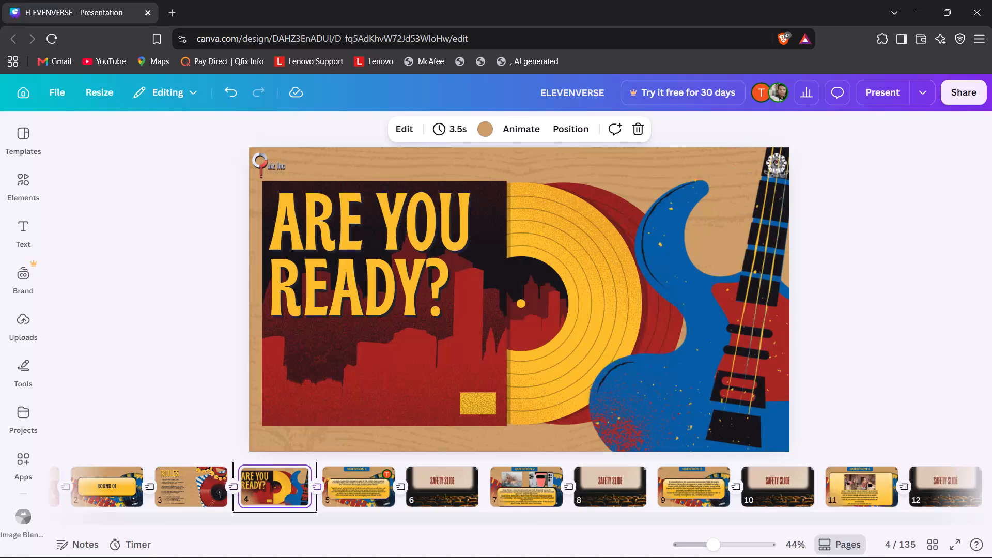
# Move on to the Question 1 slide on page 5.
pyautogui.press('Right')
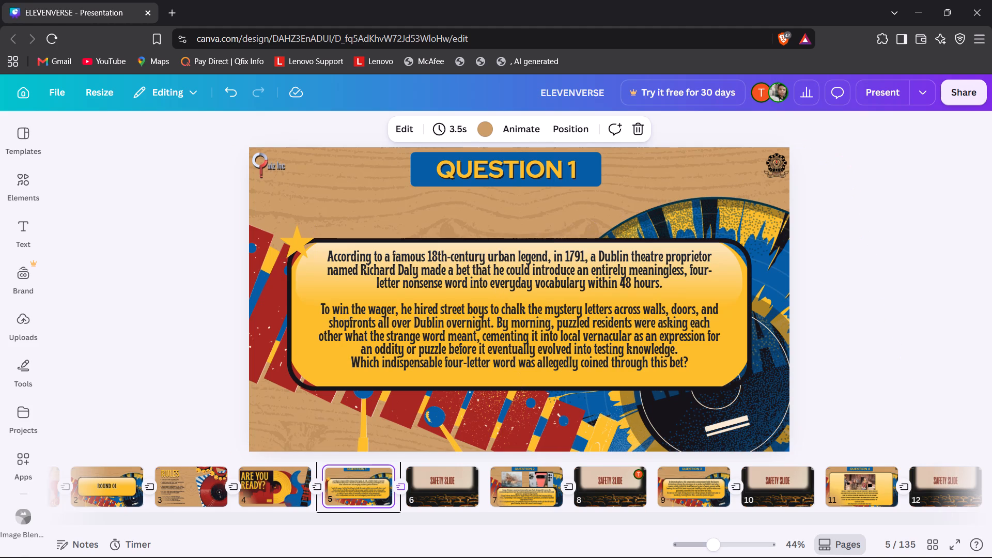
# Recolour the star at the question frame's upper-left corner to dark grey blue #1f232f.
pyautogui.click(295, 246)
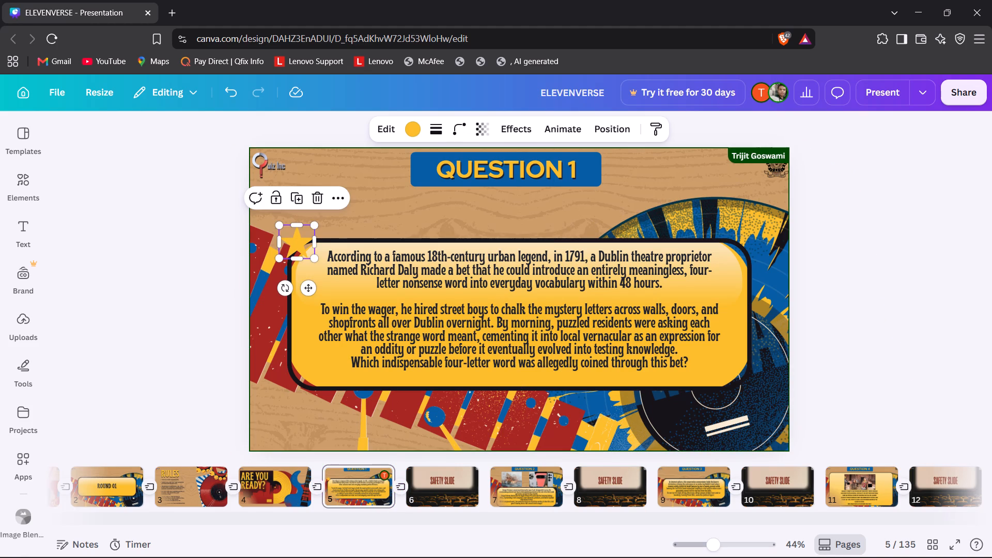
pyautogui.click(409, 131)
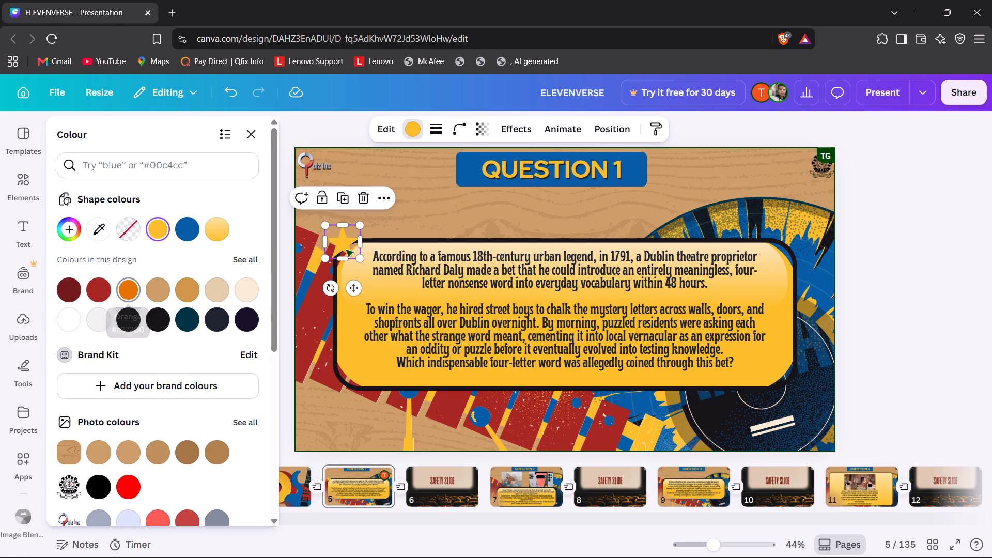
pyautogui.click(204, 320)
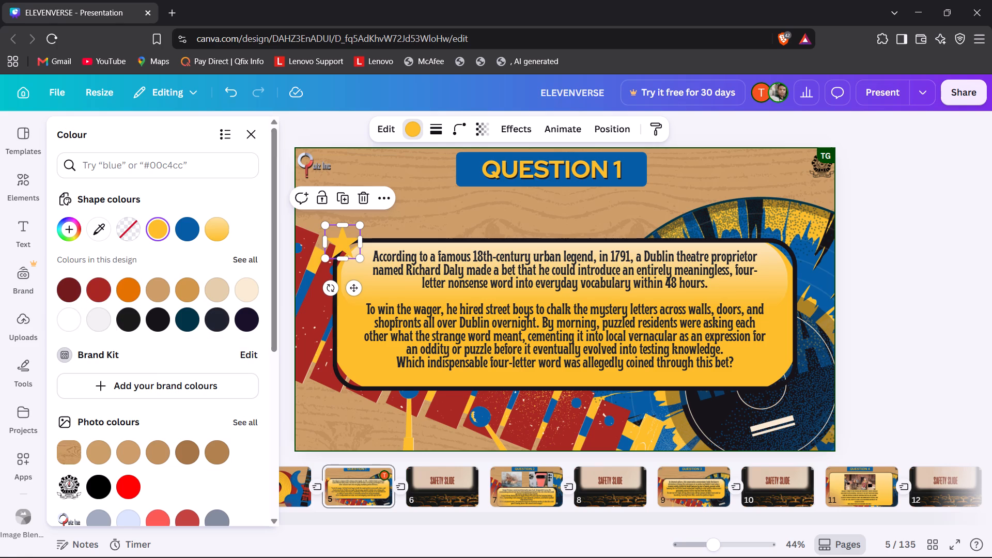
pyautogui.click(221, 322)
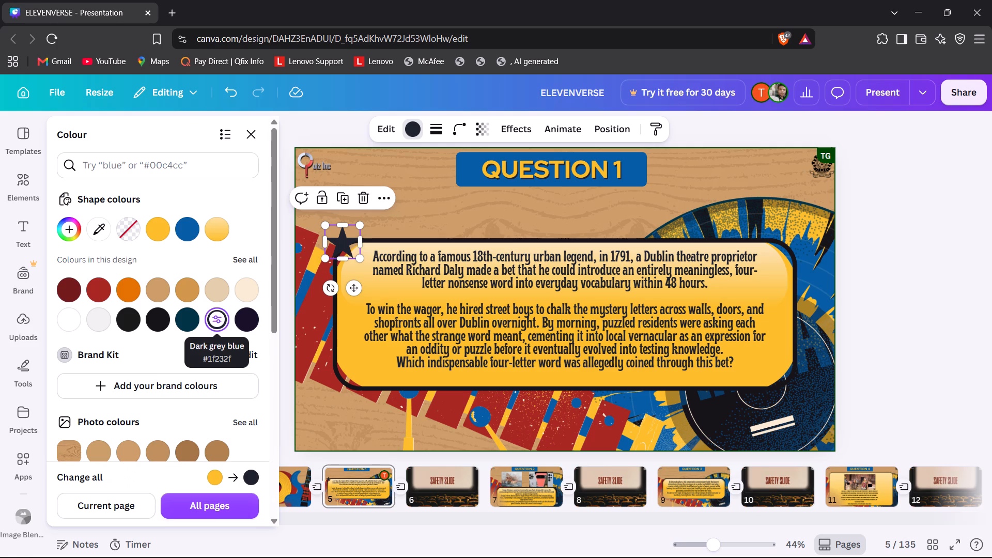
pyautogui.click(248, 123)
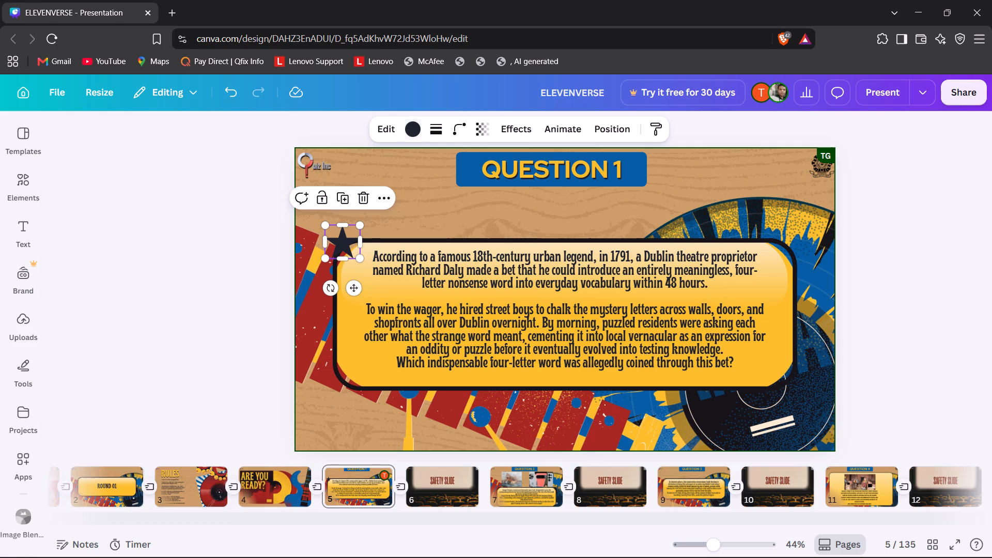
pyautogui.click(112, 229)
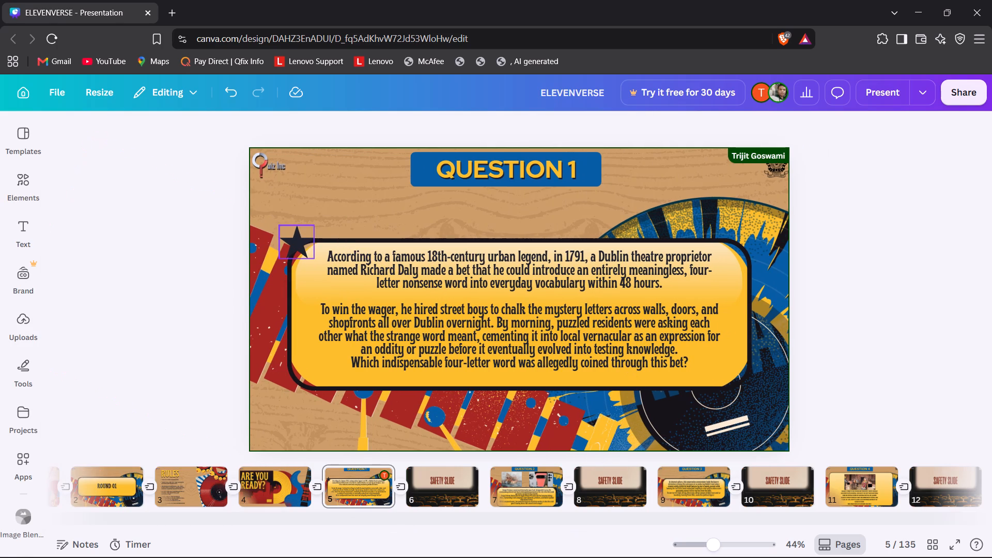
# Move the star onto the left end of the blue QUESTION 1 plate and shrink it to fit before the title.
pyautogui.moveTo(289, 237); pyautogui.dragTo(381, 165)
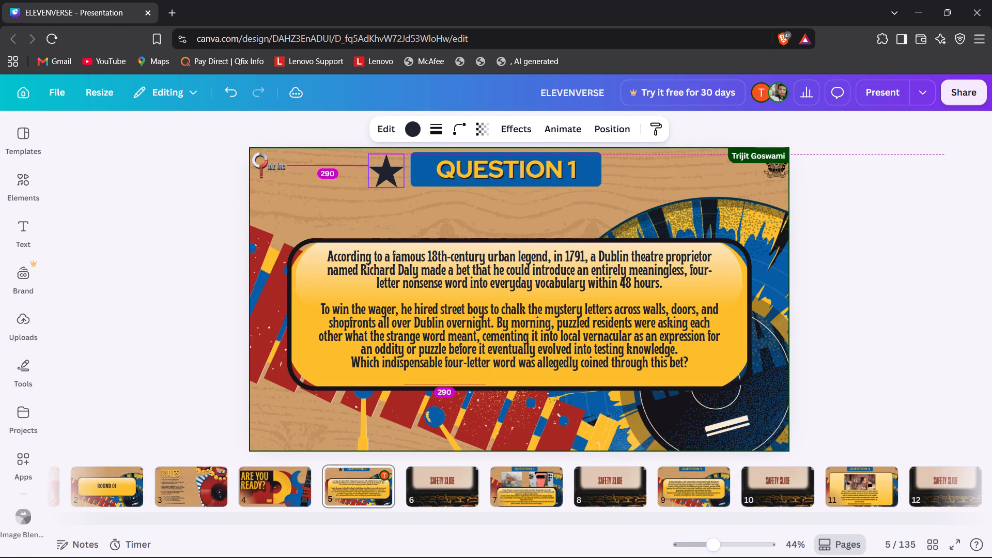
pyautogui.moveTo(381, 165); pyautogui.dragTo(414, 168)
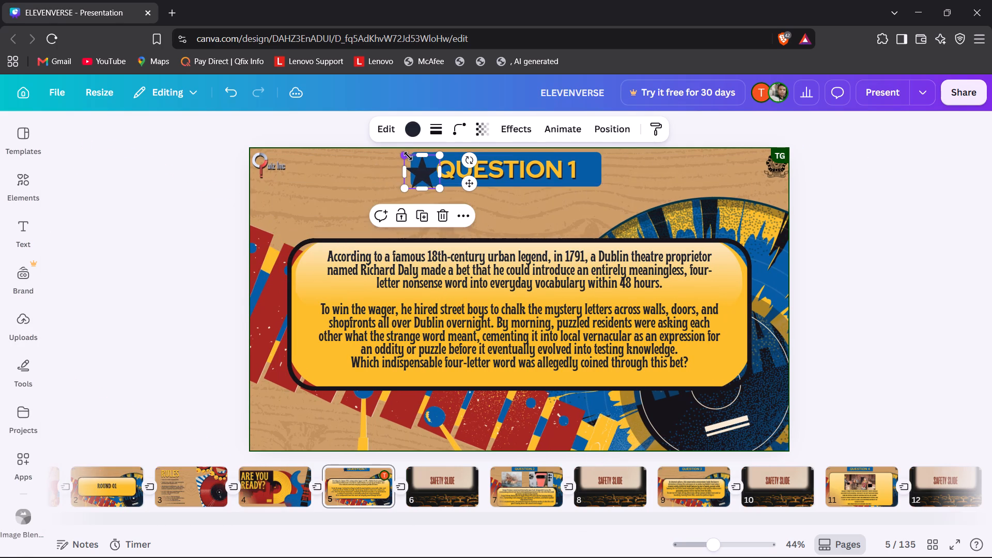
pyautogui.moveTo(408, 156); pyautogui.dragTo(425, 166)
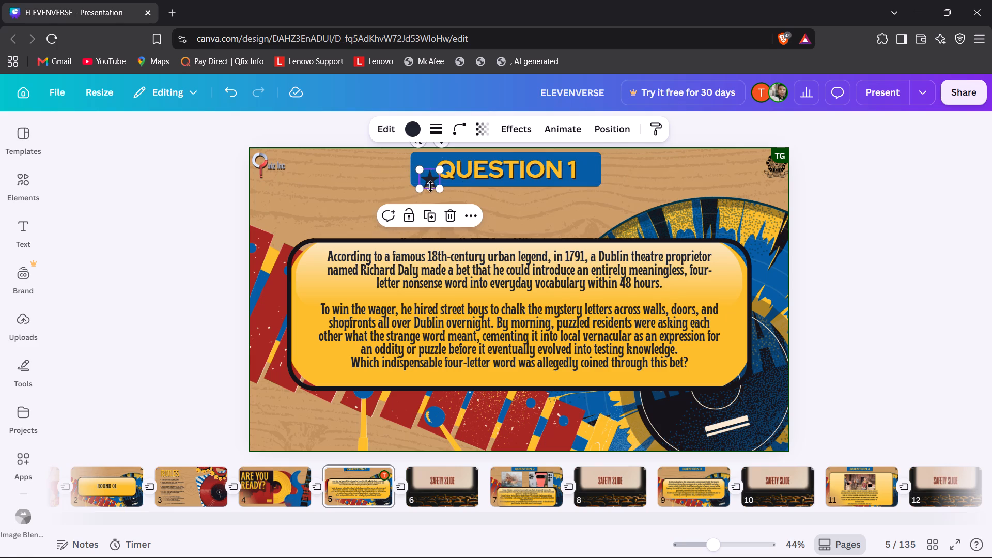
# Nudge the star up and left until it sits at mid-height of the blue plate, clear of the QUESTION 1 text.
pyautogui.press('Up')
pyautogui.press('Up')
pyautogui.press('Up')
pyautogui.press('Up')
pyautogui.press('Up')
pyautogui.press('Up')
pyautogui.press('Up')
pyautogui.press('Up')
pyautogui.press('Up')
pyautogui.press('Up')
pyautogui.press('Up')
pyautogui.press('Up')
pyautogui.press('Up')
pyautogui.press('Up')
pyautogui.press('Up')
pyautogui.press('Up')
pyautogui.press('Up')
pyautogui.press('Up')
pyautogui.press('Up')
pyautogui.press('Up')
pyautogui.press('Up')
pyautogui.press('Up')
pyautogui.press('Up')
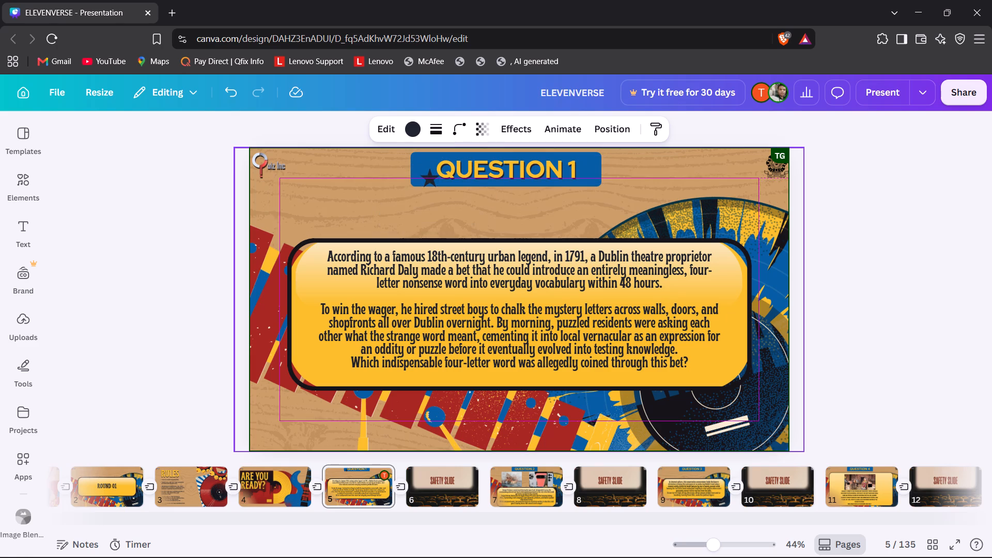
pyautogui.press('Left')
pyautogui.press('Left')
pyautogui.press('Left')
pyautogui.press('Left')
pyautogui.press('Left')
pyautogui.press('Left')
pyautogui.press('Left')
pyautogui.press('Left')
pyautogui.press('Left')
pyautogui.press('Left')
pyautogui.press('Left')
pyautogui.press('Left')
pyautogui.press('Left')
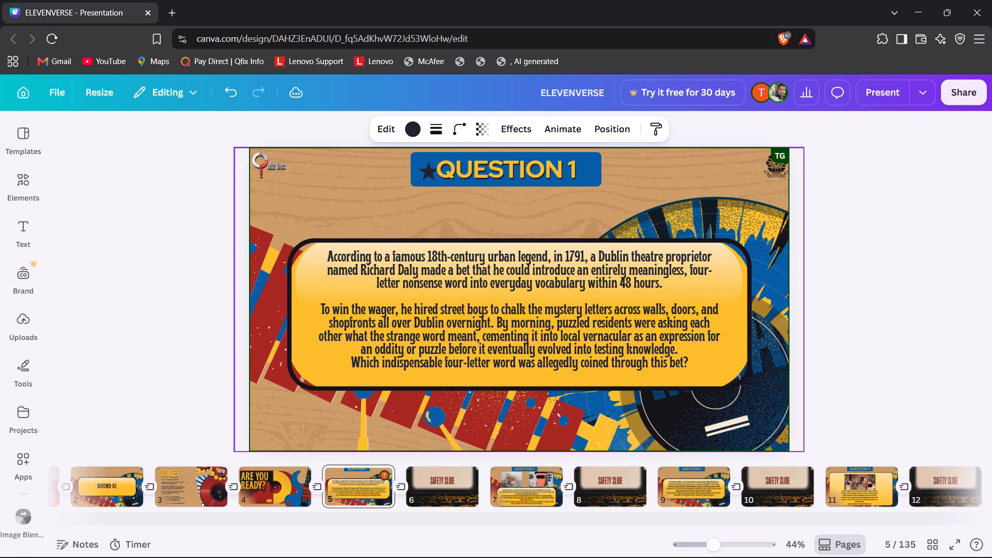
pyautogui.press('Up')
pyautogui.press('Up')
pyautogui.press('Up')
pyautogui.press('Left')
pyautogui.press('Left')
pyautogui.press('Left')
pyautogui.press('Left')
pyautogui.press('Up')
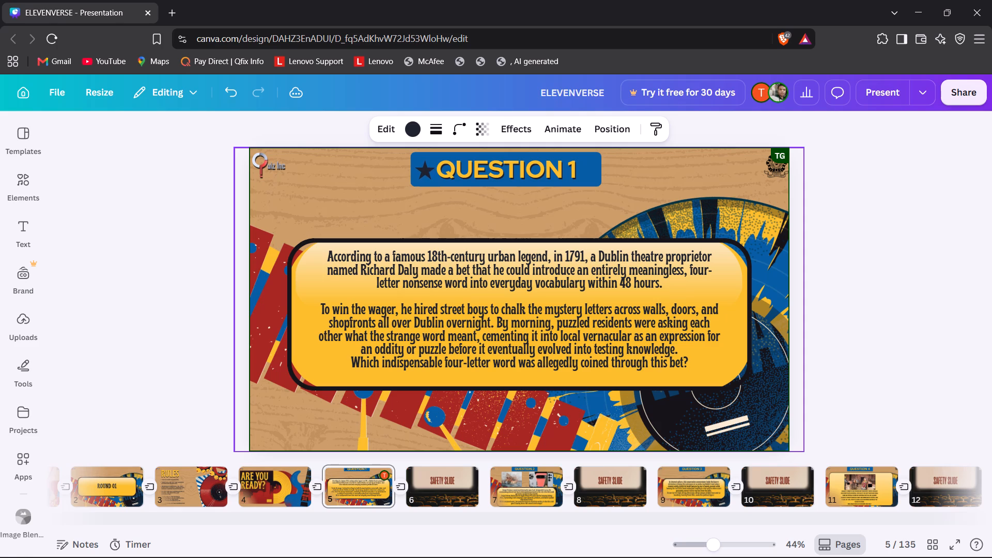
pyautogui.press('Up')
pyautogui.click(145, 324)
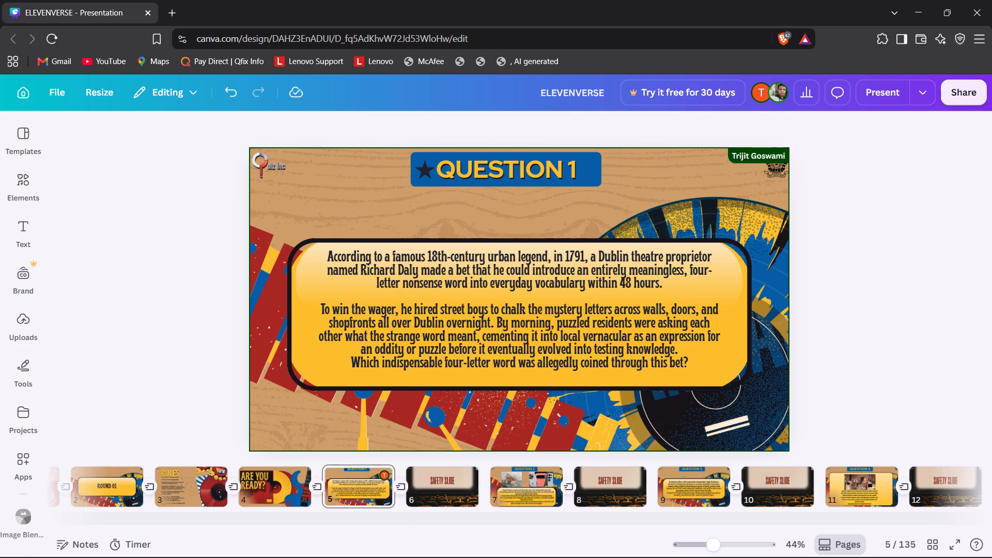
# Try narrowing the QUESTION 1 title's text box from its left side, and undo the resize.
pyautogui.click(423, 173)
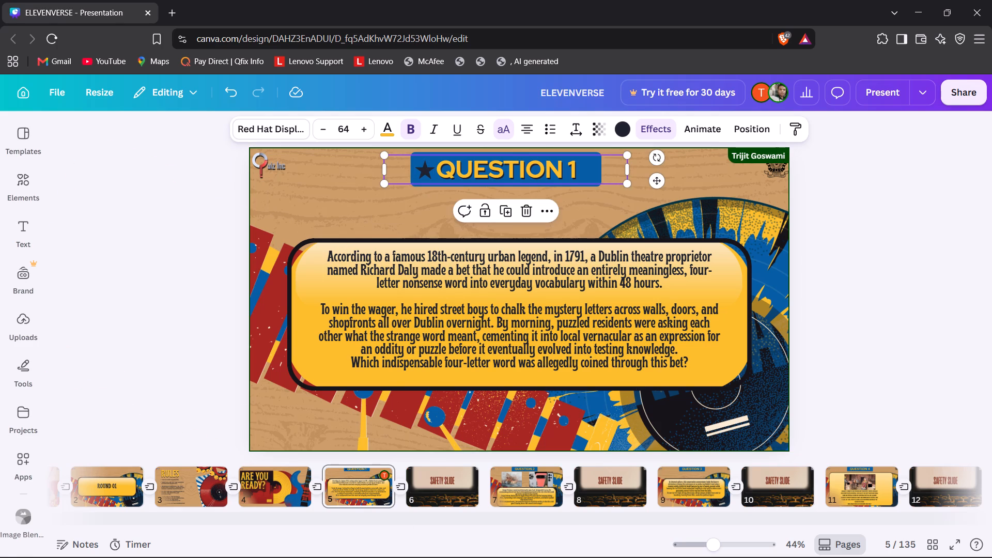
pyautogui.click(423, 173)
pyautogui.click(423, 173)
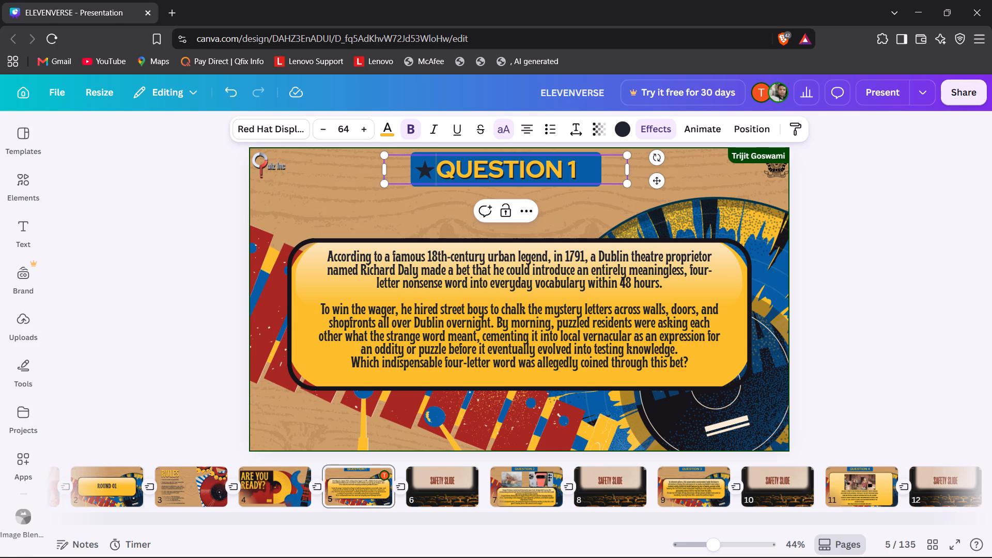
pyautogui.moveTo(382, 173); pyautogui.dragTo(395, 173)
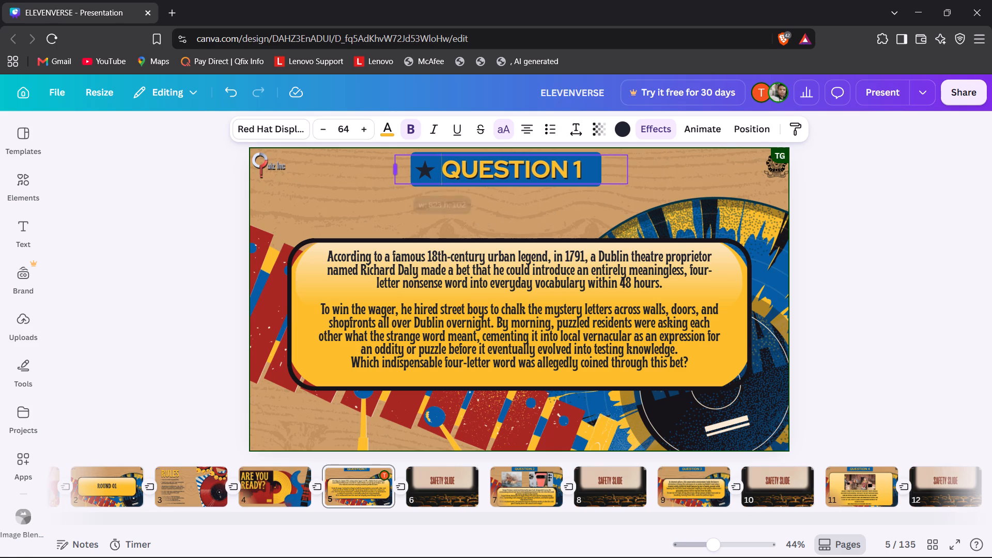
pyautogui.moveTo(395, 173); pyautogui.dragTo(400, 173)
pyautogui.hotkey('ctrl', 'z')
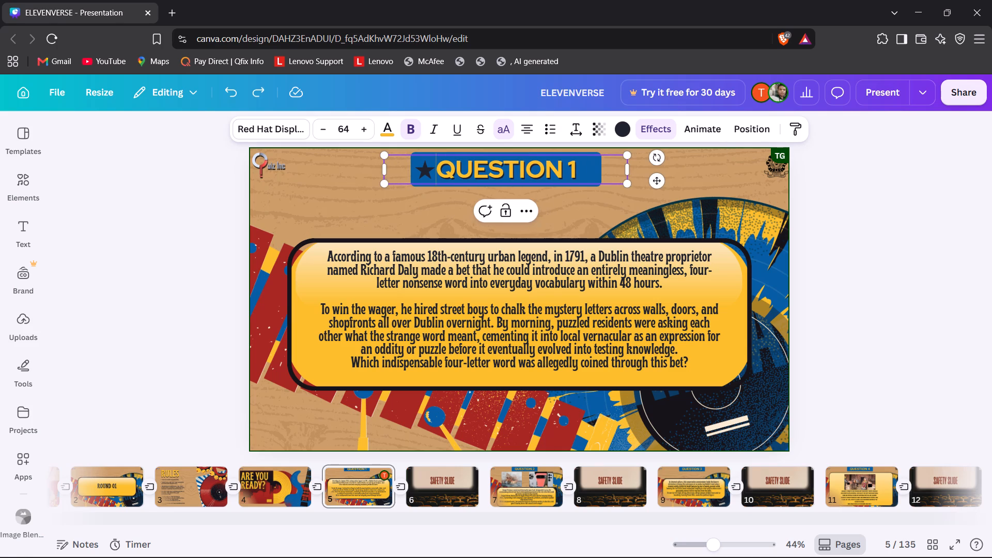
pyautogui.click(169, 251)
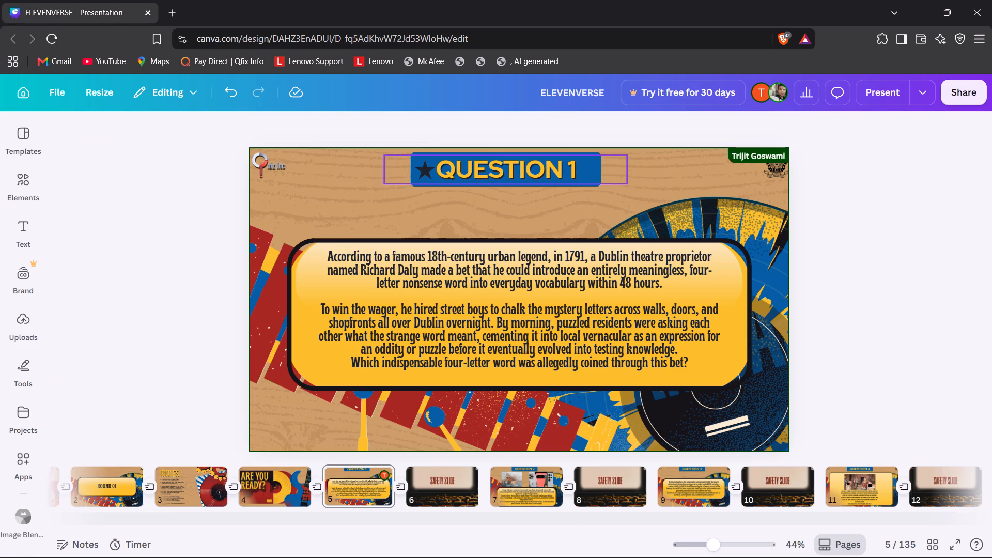
# Shift the QUESTION 1 title below its plate to reach the star and recolour the star orange #fbbe28.
pyautogui.moveTo(466, 167); pyautogui.dragTo(464, 203)
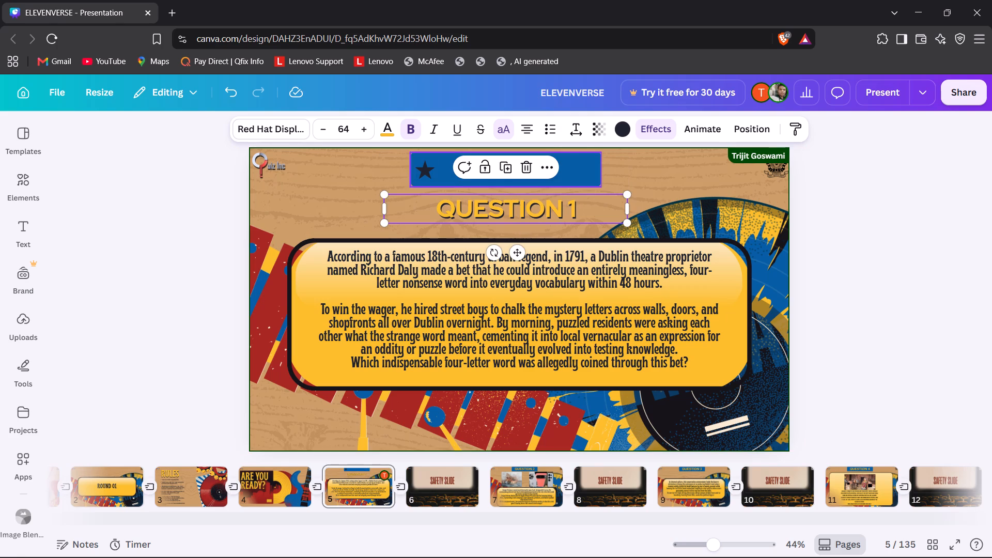
pyautogui.click(419, 165)
pyautogui.click(414, 129)
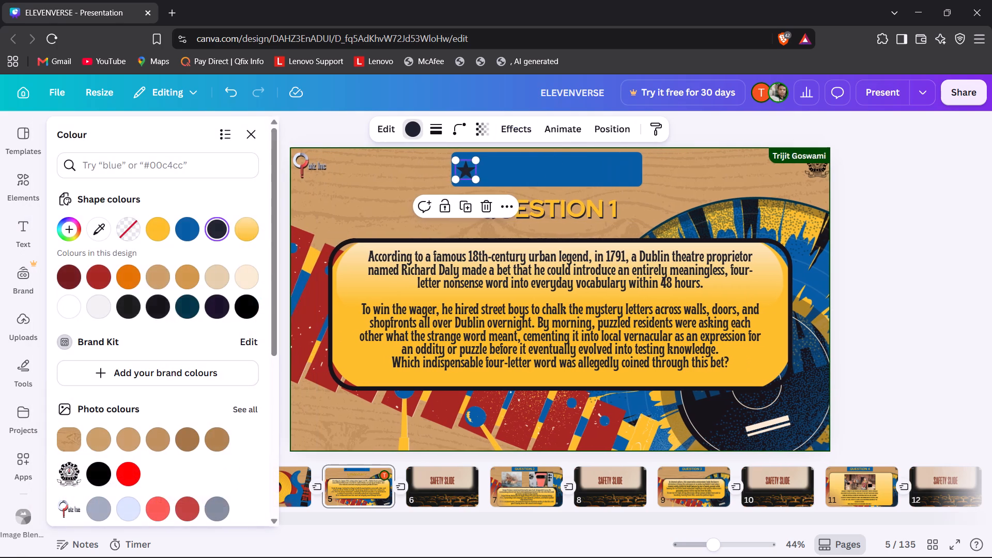
pyautogui.click(152, 229)
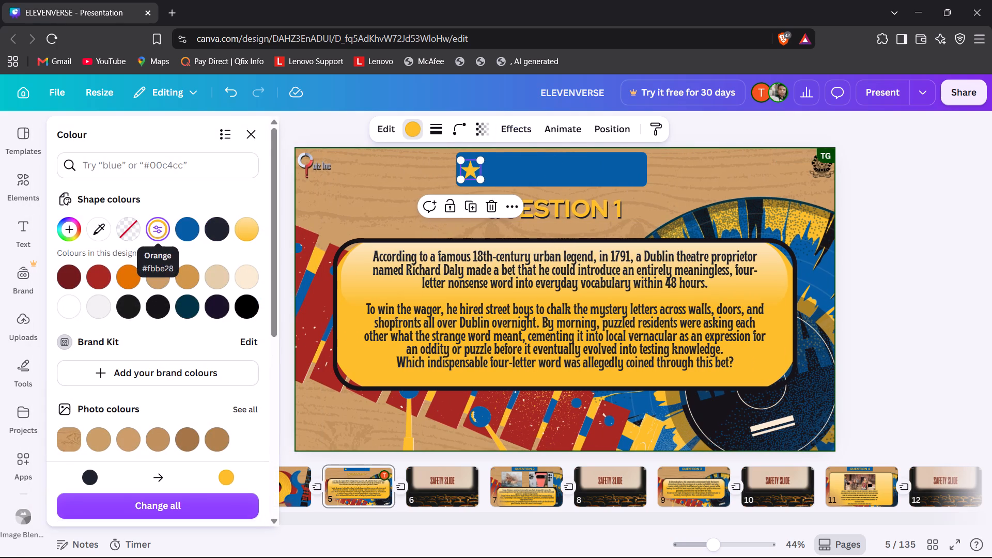
pyautogui.click(250, 222)
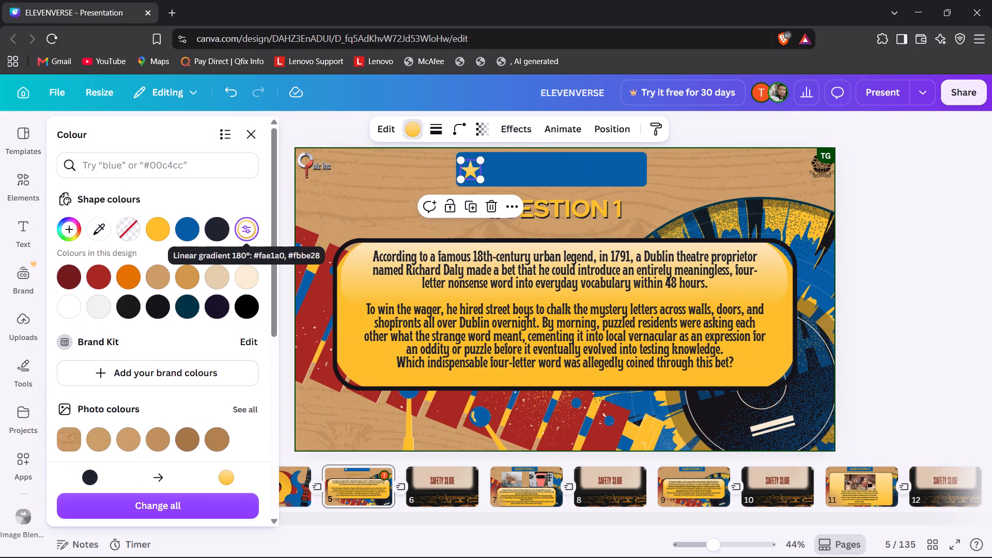
pyautogui.click(152, 234)
pyautogui.click(253, 131)
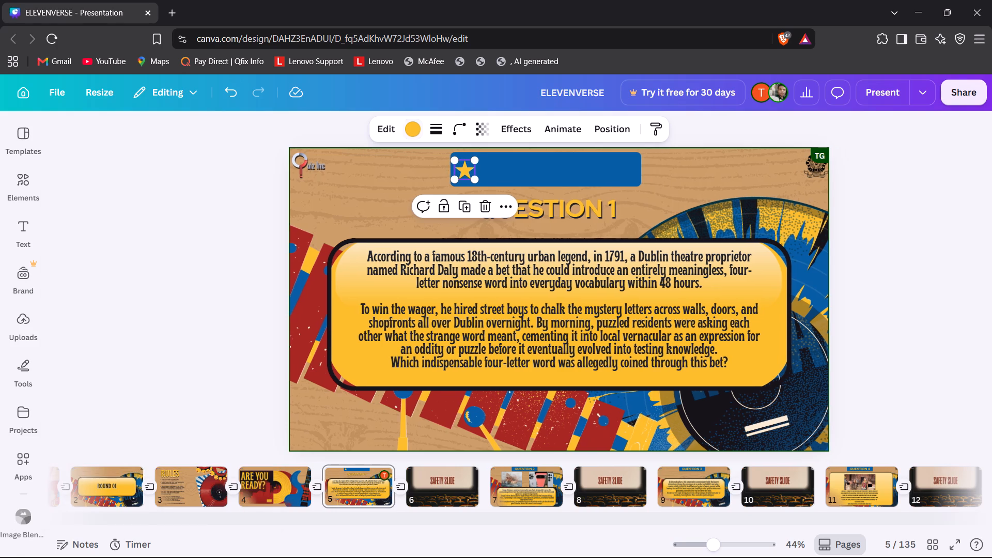
# Move the QUESTION 1 title back onto the blue plate, slightly to the right of the star.
pyautogui.moveTo(514, 202); pyautogui.dragTo(532, 166)
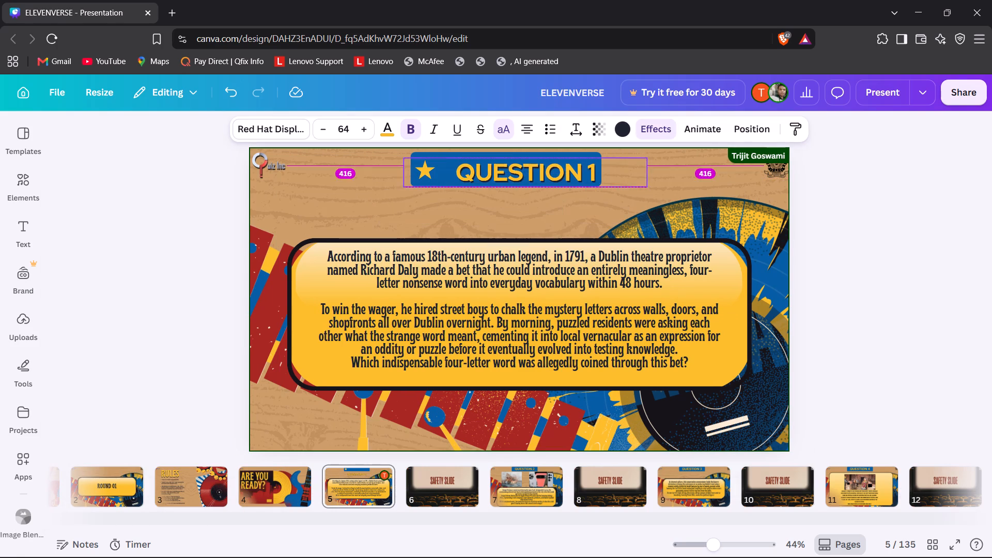
pyautogui.moveTo(532, 166); pyautogui.dragTo(523, 163)
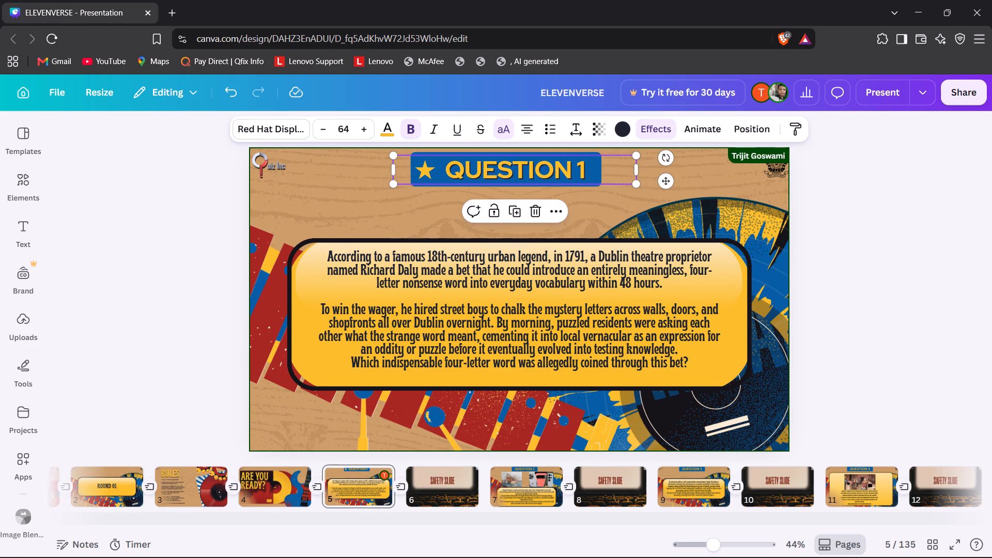
pyautogui.click(197, 262)
# Nudge the QUESTION 1 title slightly left to balance the spacing between the star and the plate's right edge.
pyautogui.click(426, 169)
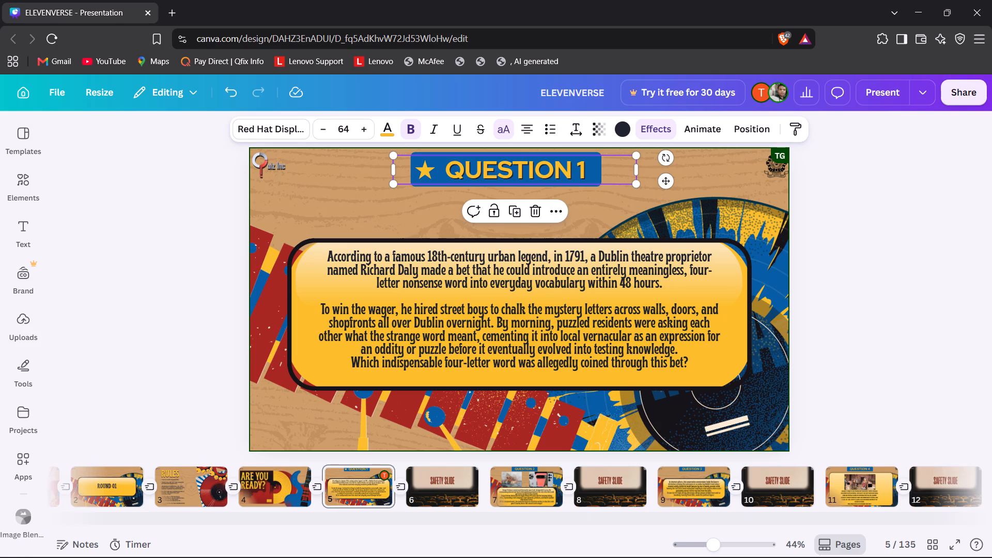
pyautogui.press('Left')
pyautogui.press('Left')
pyautogui.press('Left')
pyautogui.press('Left')
pyautogui.press('Left')
pyautogui.press('Left')
pyautogui.press('Left')
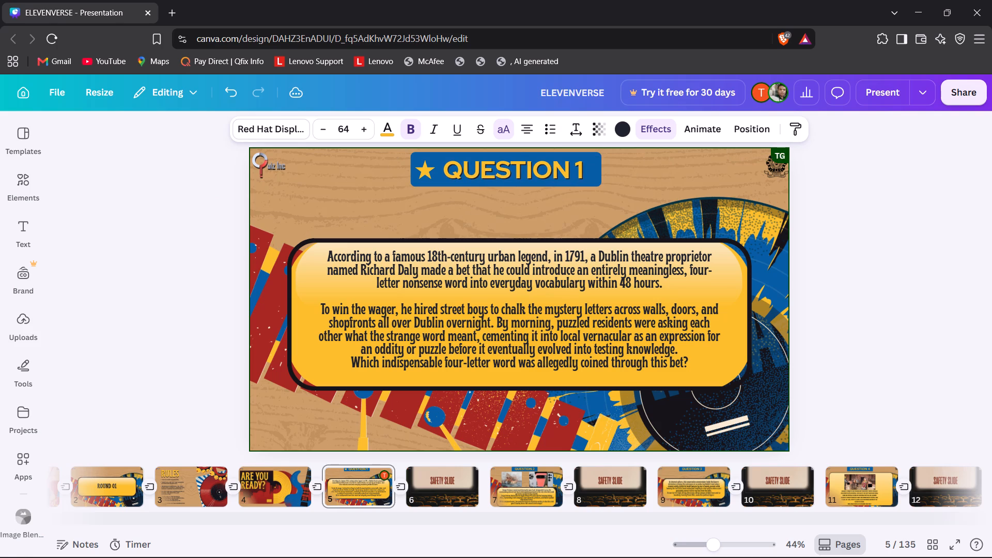
pyautogui.press('Left')
pyautogui.press('Left')
pyautogui.press('Left')
pyautogui.press('Left')
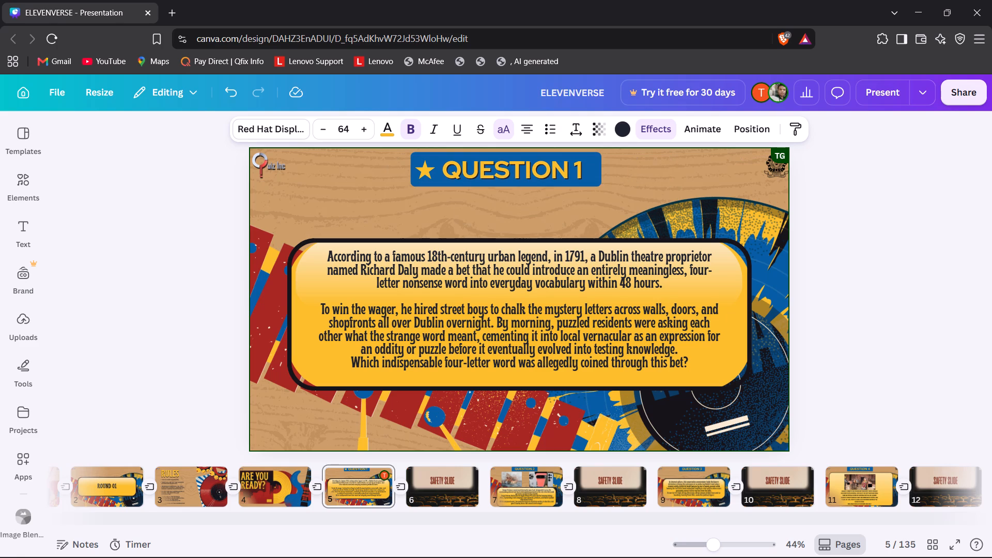
pyautogui.click(178, 258)
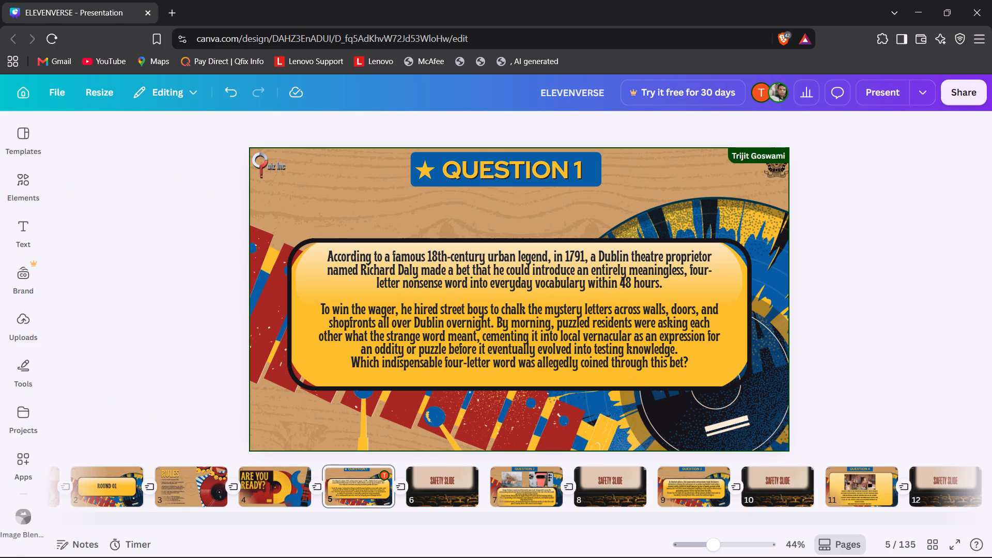
pyautogui.click(485, 171)
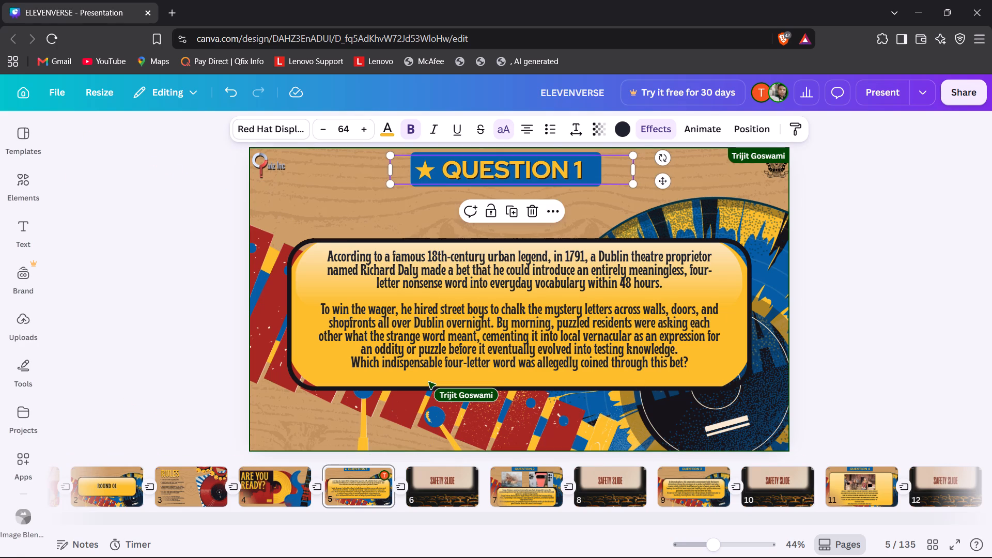
pyautogui.click(179, 353)
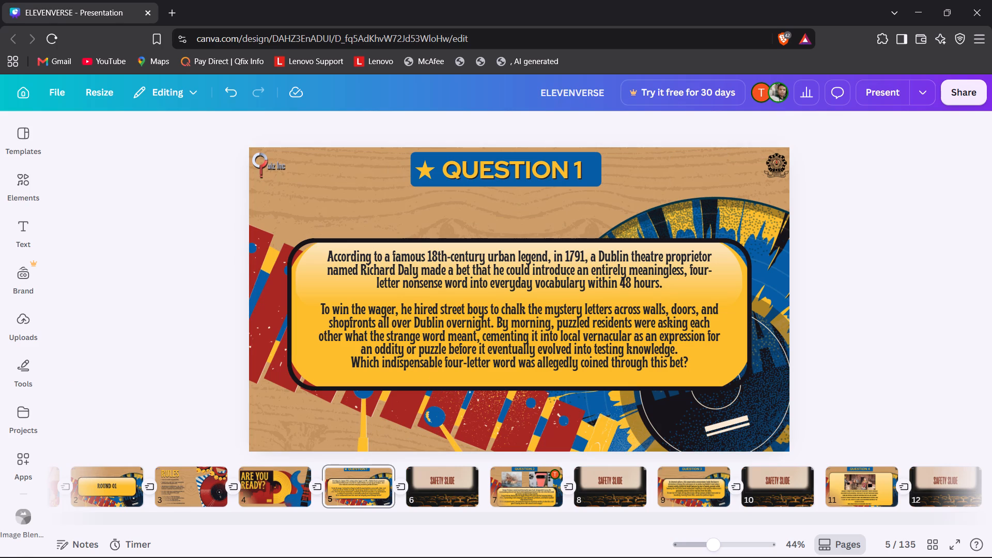
# Look through the slides after Question 1, past Question 4 on page 11 to the safety slide on page 12.
pyautogui.press('Right')
pyautogui.press('Right')
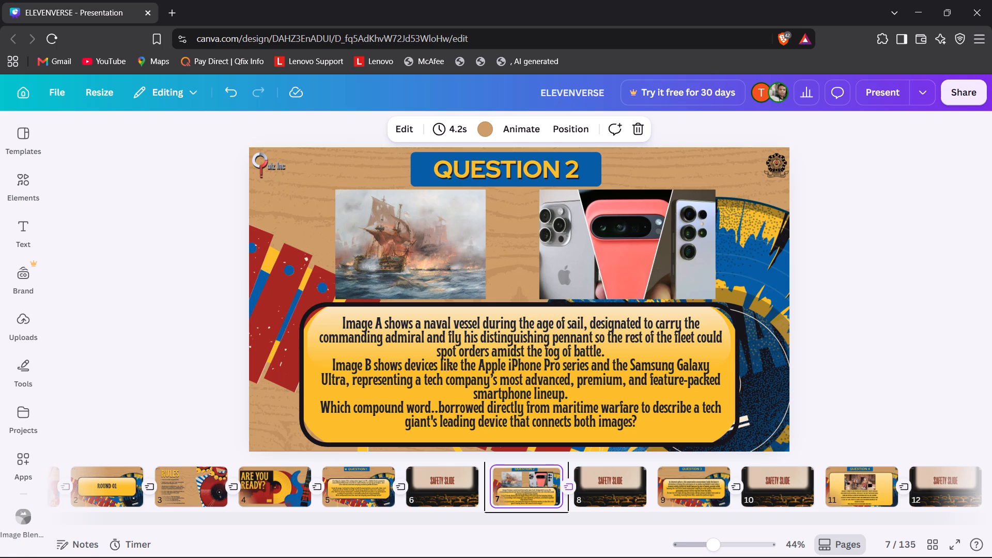
pyautogui.press('Right')
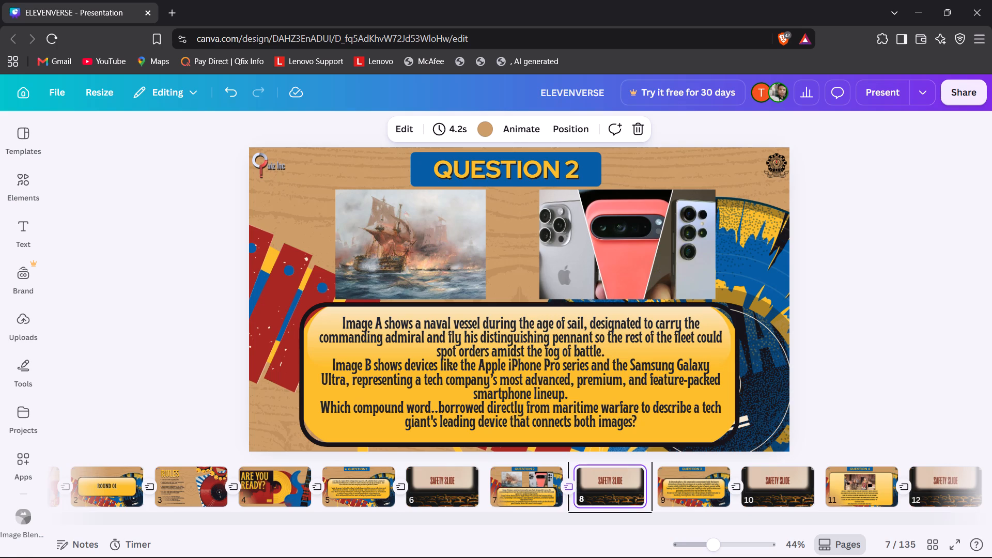
pyautogui.press('Right')
pyautogui.press('Right')
pyautogui.press('Right')
pyautogui.press('Right')
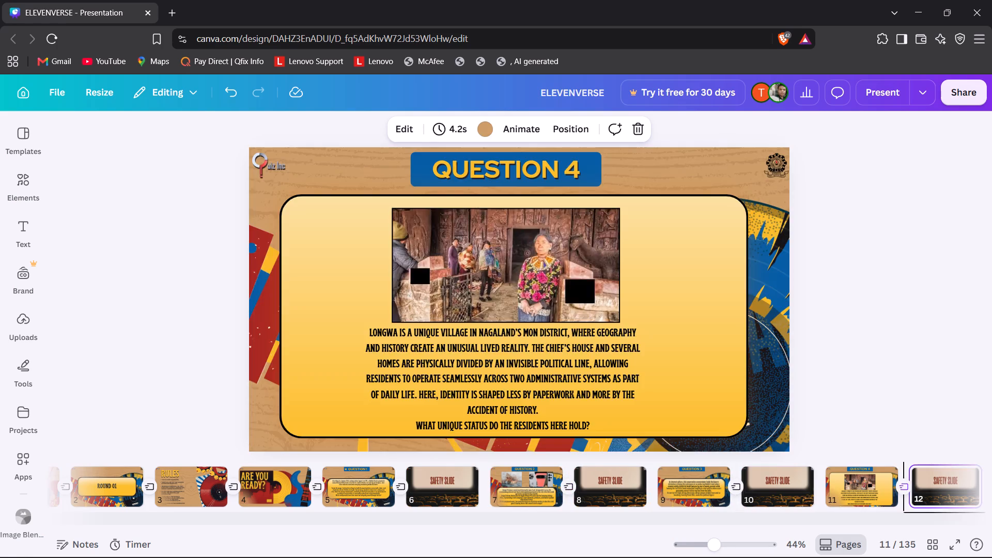
# On page 13, shift the QUESTION 5 title right along its blue plate to clear space for the star.
pyautogui.press('Right')
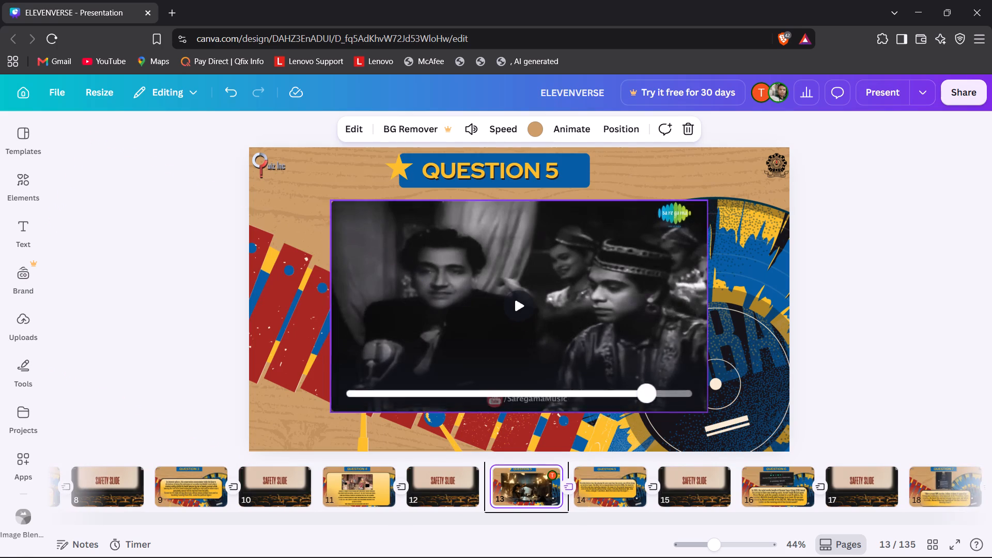
pyautogui.click(398, 169)
pyautogui.moveTo(398, 169); pyautogui.dragTo(414, 177)
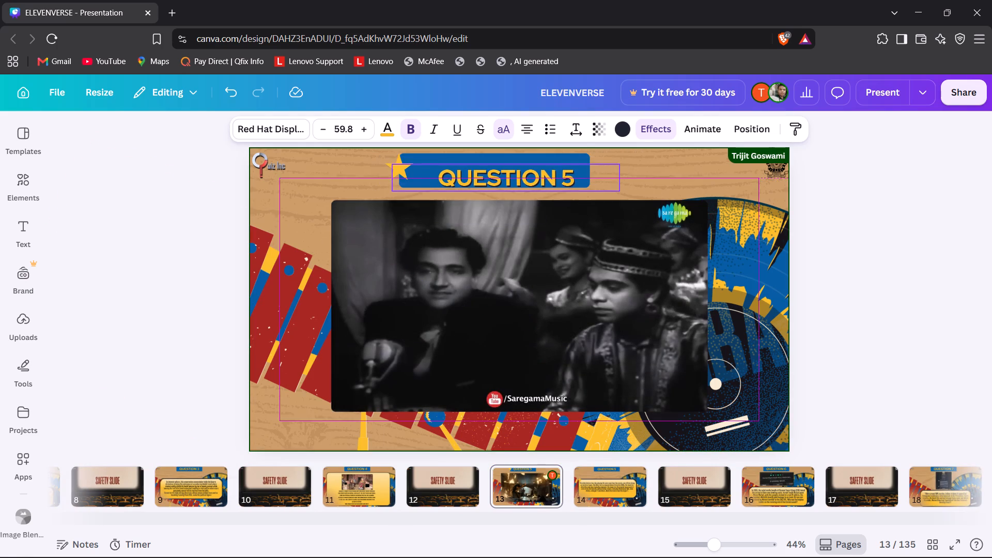
pyautogui.moveTo(414, 177); pyautogui.dragTo(419, 168)
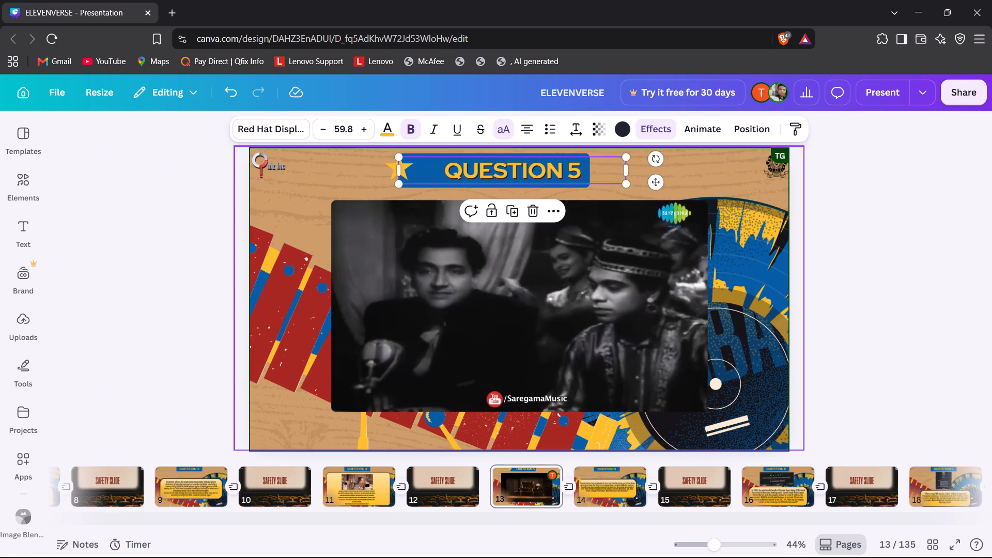
# Nudge the page 13 star right until it sits fully on the blue plate in front of the QUESTION 5 title.
pyautogui.click(383, 171)
pyautogui.click(389, 171)
pyautogui.press('Right')
pyautogui.press('Right')
pyautogui.press('Right')
pyautogui.press('Right')
pyautogui.press('Right')
pyautogui.press('Right')
pyautogui.press('Right')
pyautogui.press('Right')
pyautogui.press('Right')
pyautogui.press('Right')
pyautogui.press('Right')
pyautogui.press('Right')
pyautogui.press('Right')
pyautogui.press('Right')
pyautogui.press('Right')
pyautogui.press('Right')
pyautogui.press('Right')
pyautogui.press('Right')
pyautogui.press('Right')
pyautogui.press('Right')
pyautogui.press('Right')
pyautogui.press('Right')
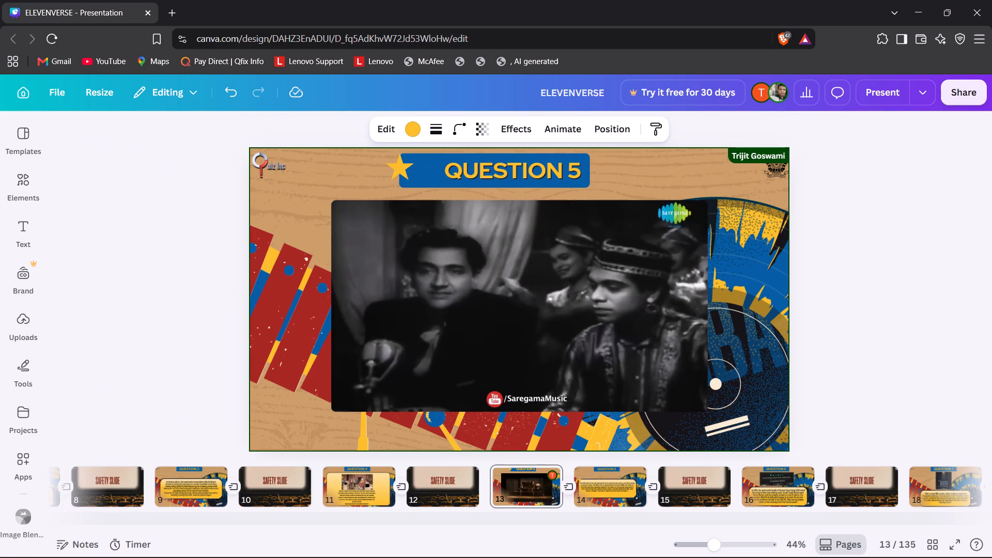
pyautogui.press('Down')
pyautogui.press('Down')
pyautogui.press('Down')
pyautogui.press('Down')
pyautogui.press('Down')
pyautogui.press('Down')
pyautogui.press('Down')
pyautogui.press('Down')
pyautogui.press('Down')
pyautogui.press('Down')
pyautogui.press('Down')
pyautogui.press('Down')
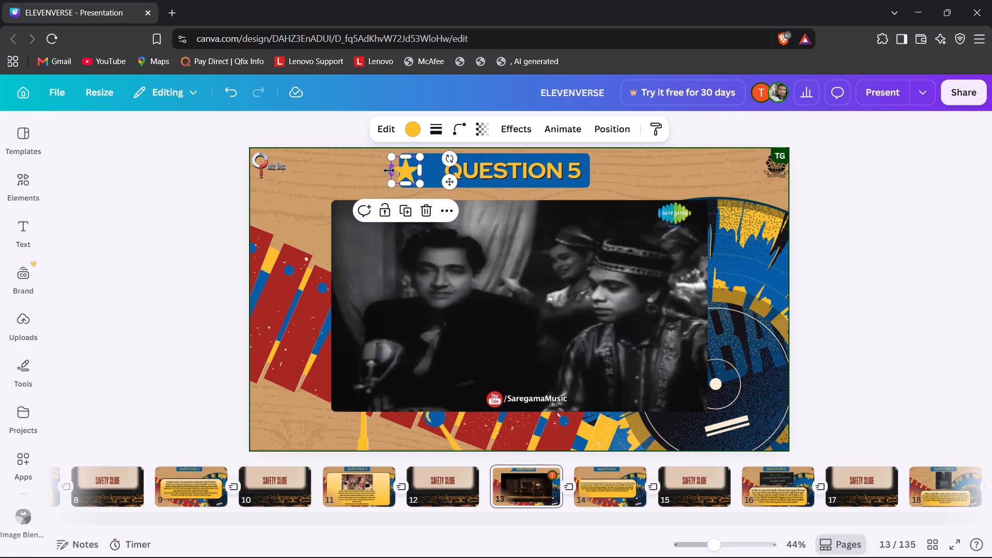
pyautogui.press('Right')
pyautogui.press('Right')
pyautogui.press('Right')
pyautogui.press('Right')
pyautogui.press('Right')
pyautogui.press('Right')
pyautogui.press('Right')
pyautogui.press('Right')
pyautogui.press('Right')
pyautogui.press('Right')
pyautogui.press('Right')
pyautogui.press('Right')
pyautogui.press('Right')
pyautogui.press('Right')
pyautogui.press('Right')
pyautogui.press('Right')
pyautogui.press('Right')
pyautogui.press('Right')
pyautogui.press('Right')
pyautogui.press('Right')
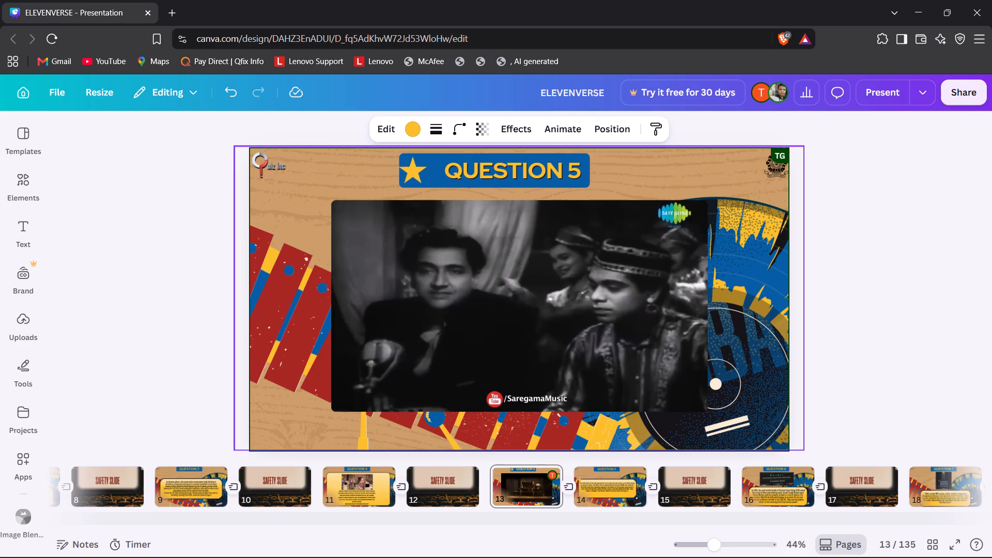
pyautogui.press('Right')
pyautogui.press('Right')
pyautogui.press('Right')
pyautogui.press('Right')
pyautogui.press('Right')
pyautogui.press('Right')
pyautogui.press('Right')
pyautogui.press('Right')
pyautogui.press('Right')
pyautogui.press('Right')
pyautogui.press('Right')
pyautogui.press('Right')
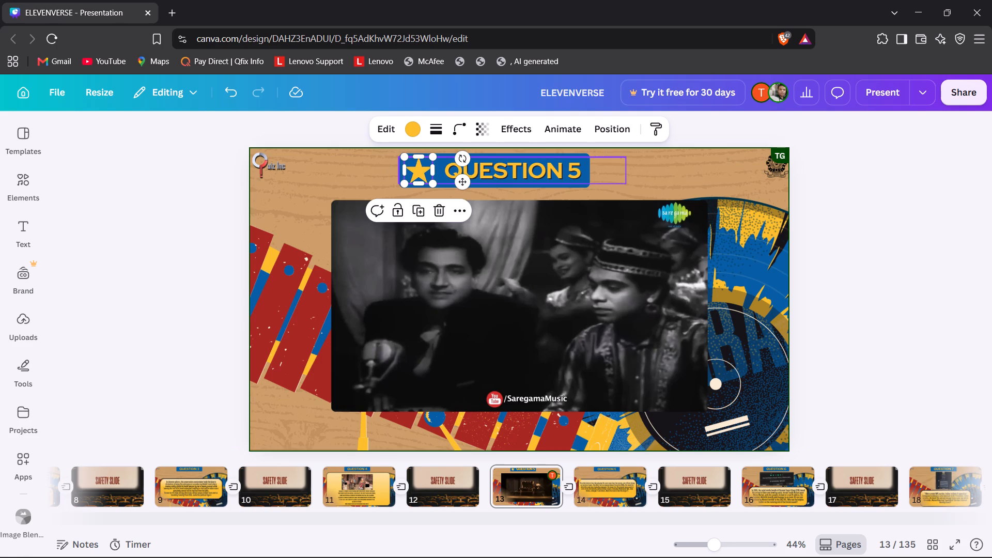
# Scale the page 13 star down slightly so it fits within the height of the blue plate.
pyautogui.moveTo(431, 158); pyautogui.dragTo(430, 160)
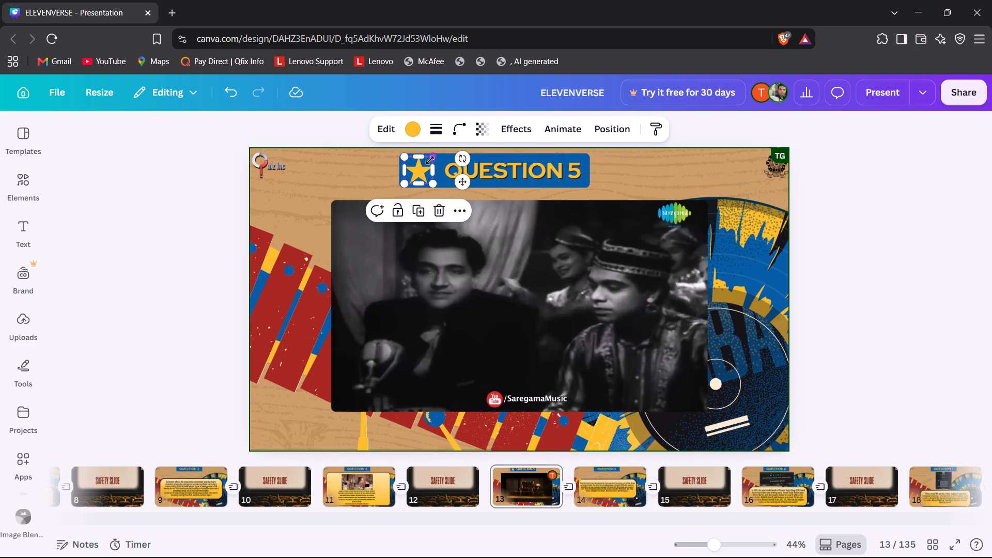
pyautogui.moveTo(430, 160); pyautogui.dragTo(427, 164)
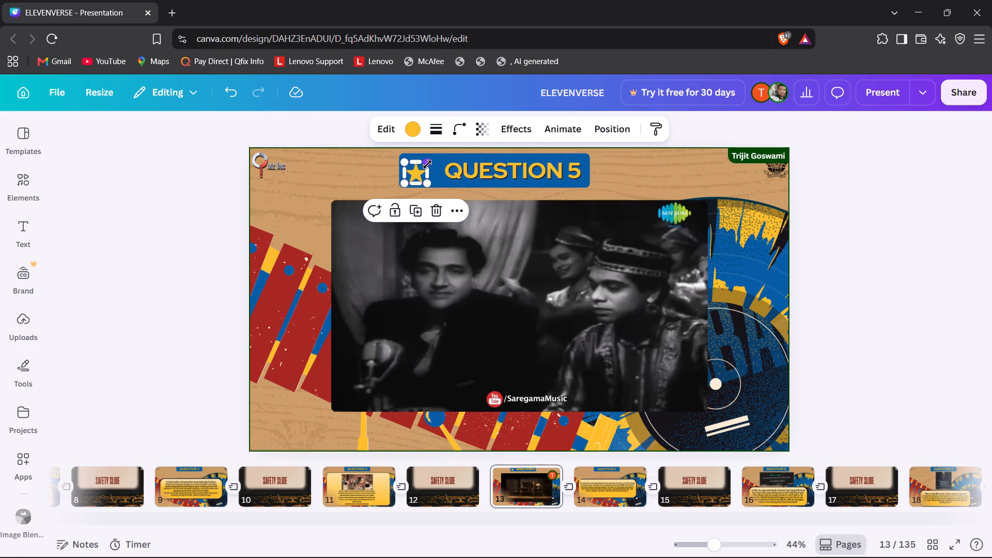
pyautogui.click(167, 252)
pyautogui.press('Up')
pyautogui.press('Up')
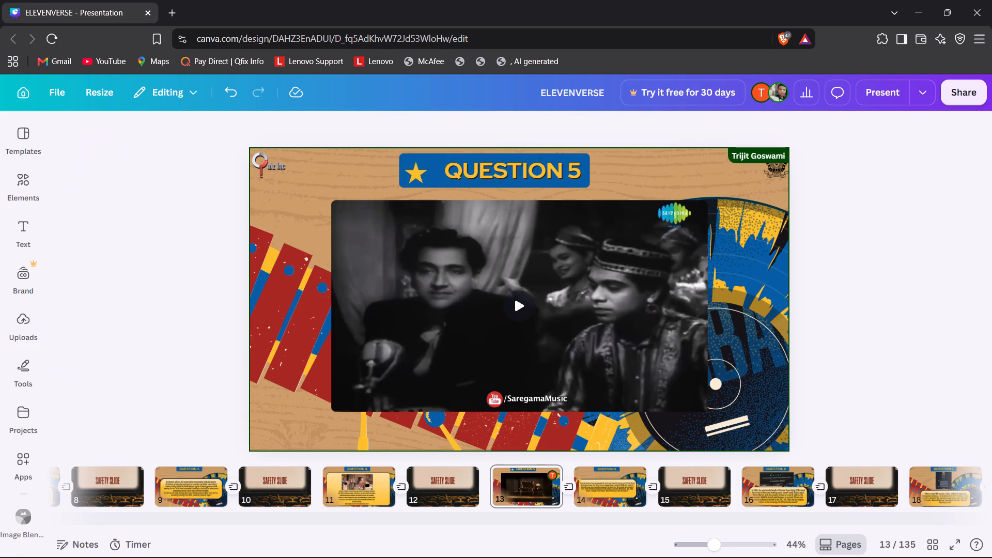
pyautogui.press('Up')
pyautogui.press('Up')
pyautogui.press('Up')
pyautogui.press('Up')
pyautogui.click(416, 178)
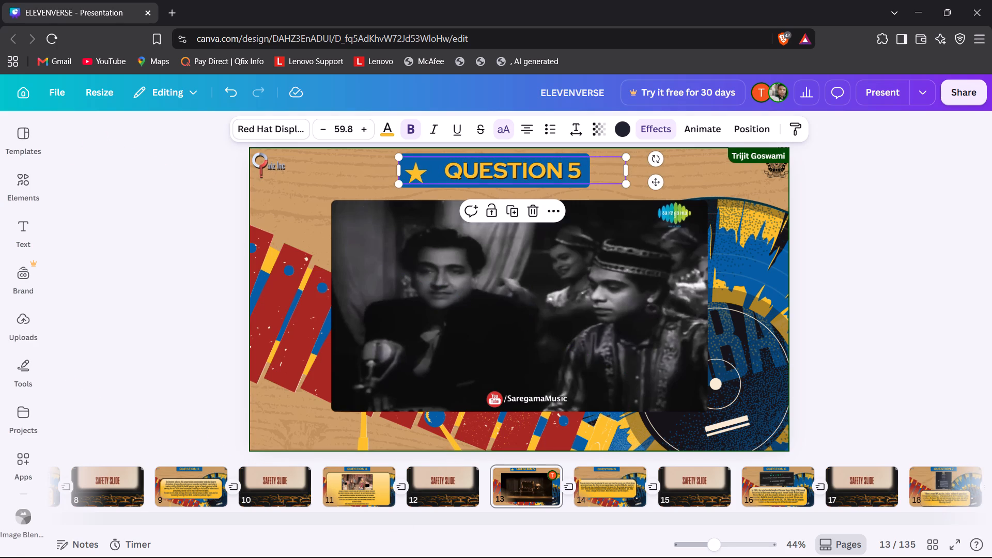
pyautogui.click(416, 177)
pyautogui.click(129, 220)
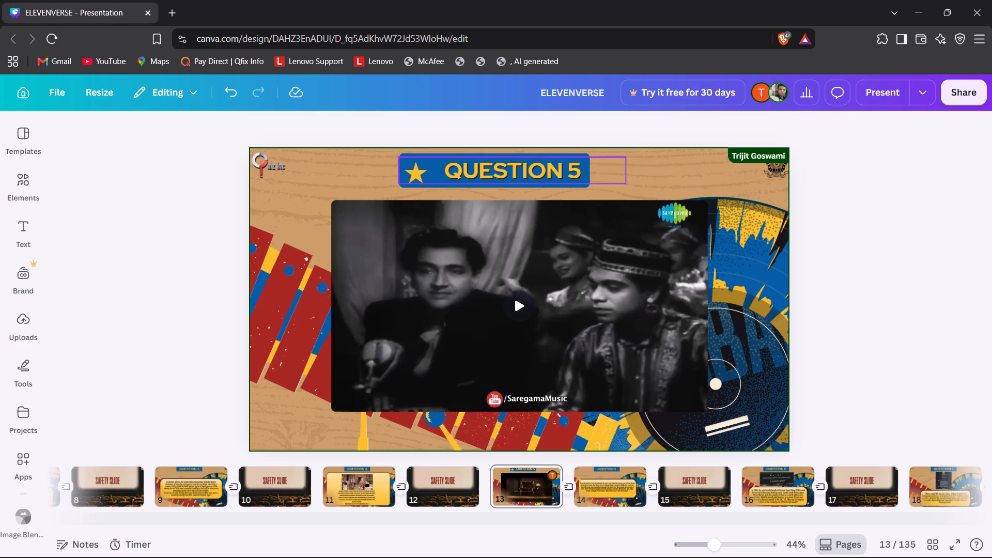
# Narrow the page 13 title's text box from its left edge and place QUESTION 5 on the plate close beside the star.
pyautogui.moveTo(507, 166); pyautogui.dragTo(495, 168)
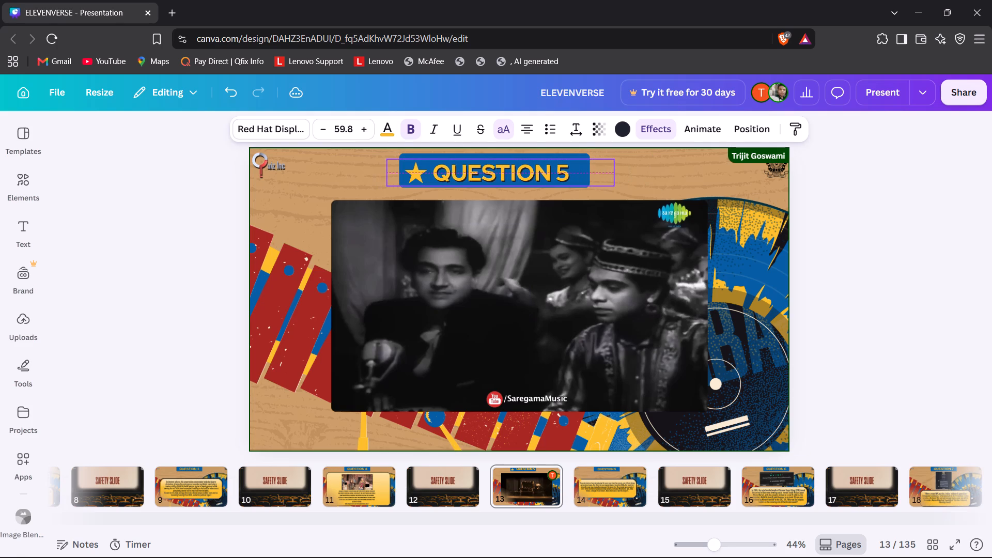
pyautogui.moveTo(495, 168); pyautogui.dragTo(496, 167)
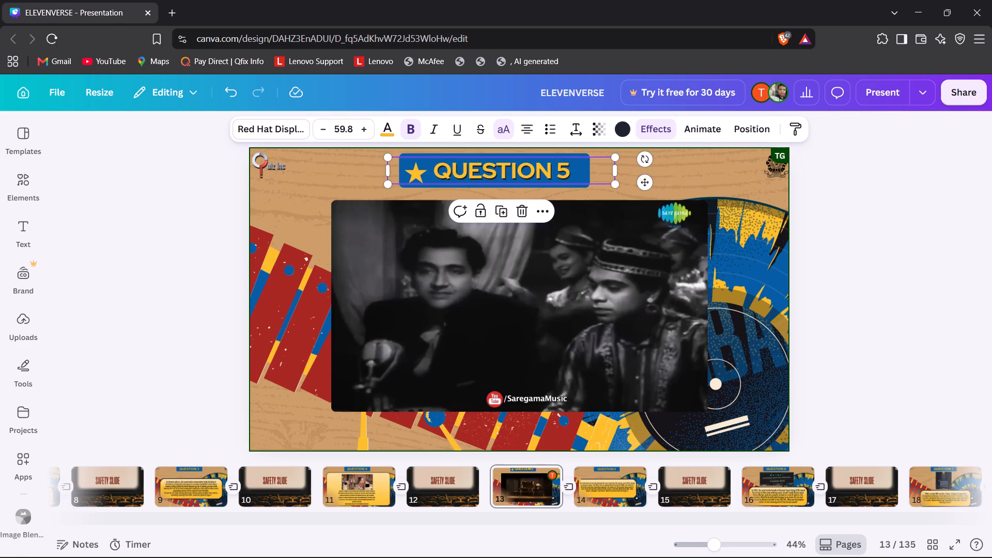
pyautogui.keyDown('shift'); pyautogui.moveTo(386, 172); pyautogui.dragTo(430, 173); pyautogui.keyUp('shift')
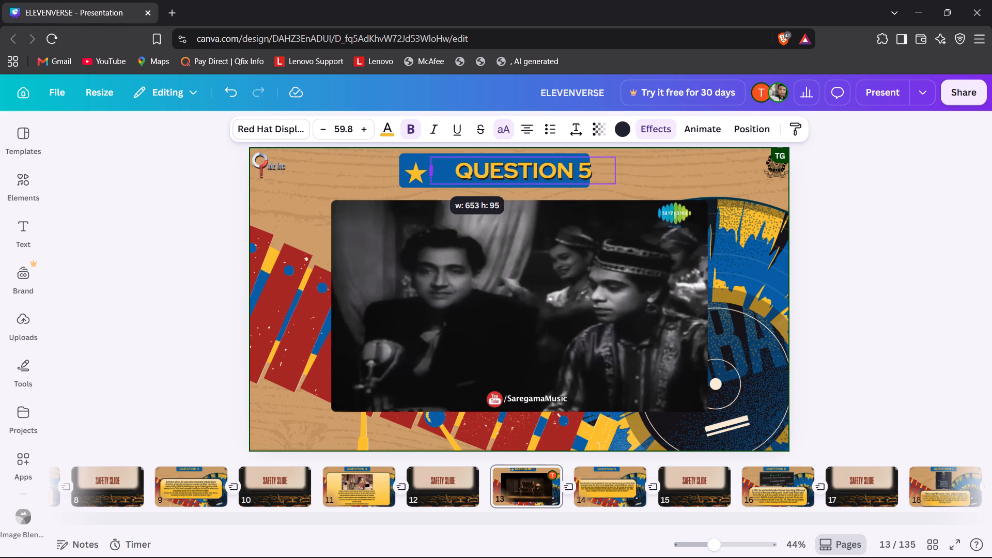
pyautogui.keyDown('shift'); pyautogui.moveTo(430, 173); pyautogui.dragTo(451, 174); pyautogui.keyUp('shift')
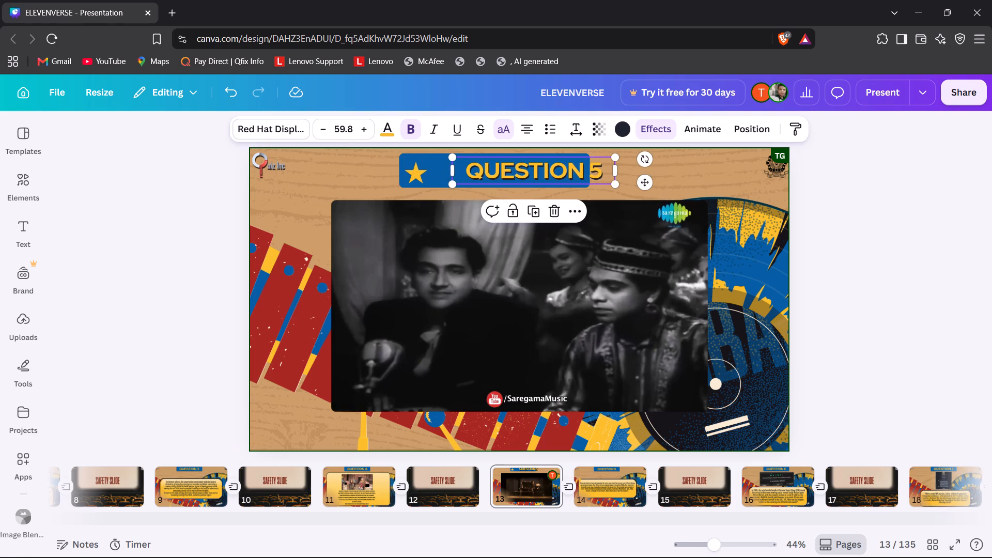
pyautogui.click(78, 265)
pyautogui.moveTo(502, 173); pyautogui.dragTo(471, 175)
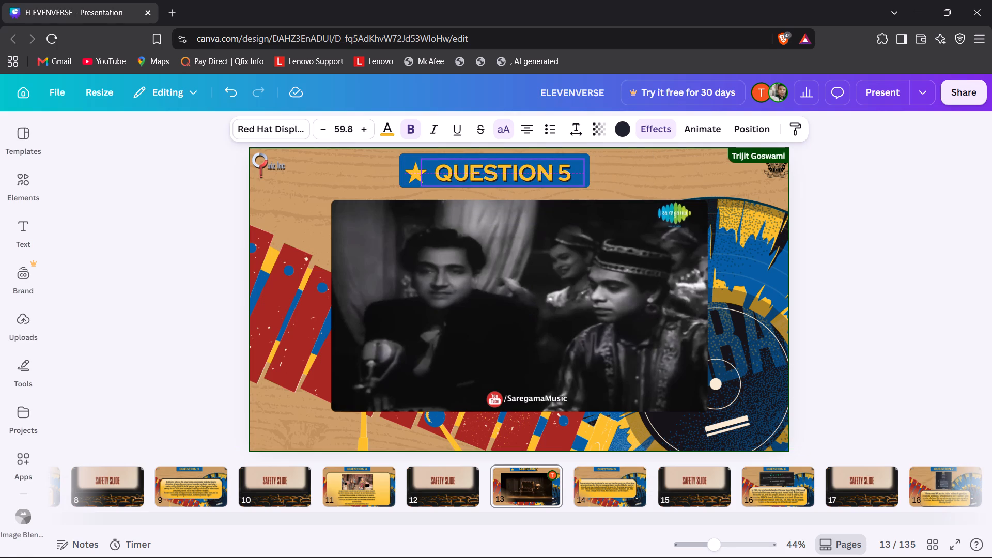
pyautogui.moveTo(471, 175); pyautogui.dragTo(470, 175)
# Raise the star and the QUESTION 5 title slightly so both line up at mid-height on the page 13 plate.
pyautogui.doubleClick(410, 174)
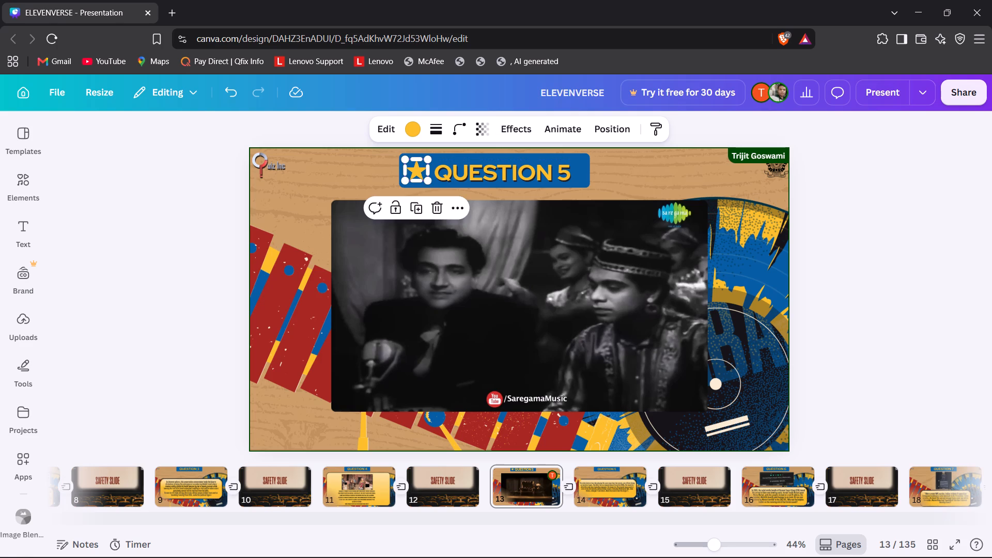
pyautogui.click(451, 169)
pyautogui.press('Up')
pyautogui.press('Up')
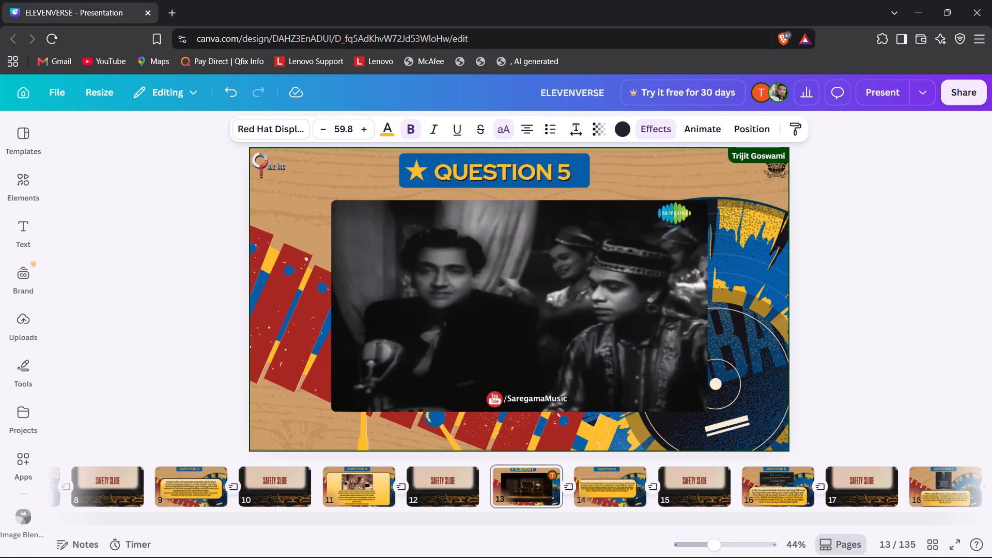
pyautogui.press('Up')
pyautogui.press('Up')
pyautogui.press('Up')
pyautogui.press('Up')
pyautogui.press('Up')
pyautogui.press('Up')
pyautogui.press('Up')
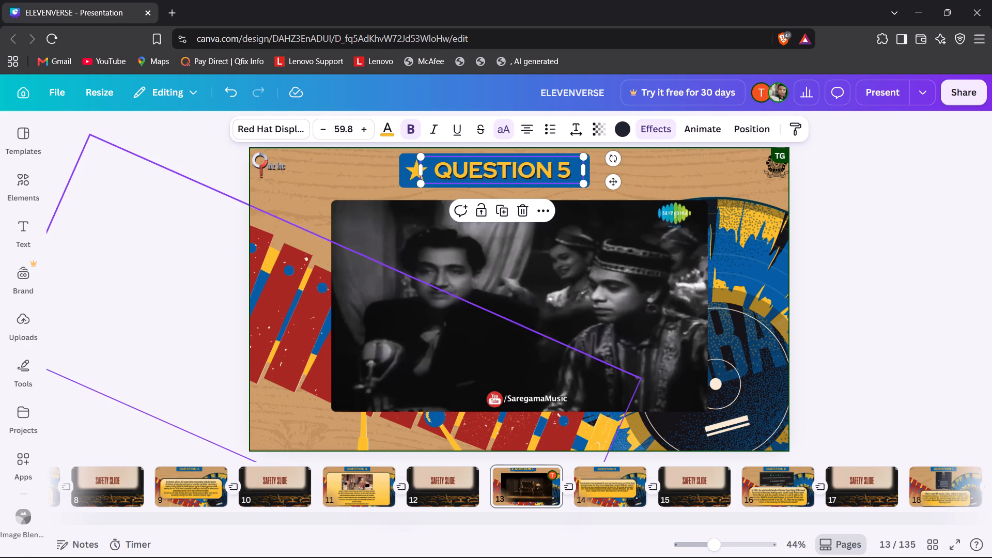
pyautogui.click(147, 390)
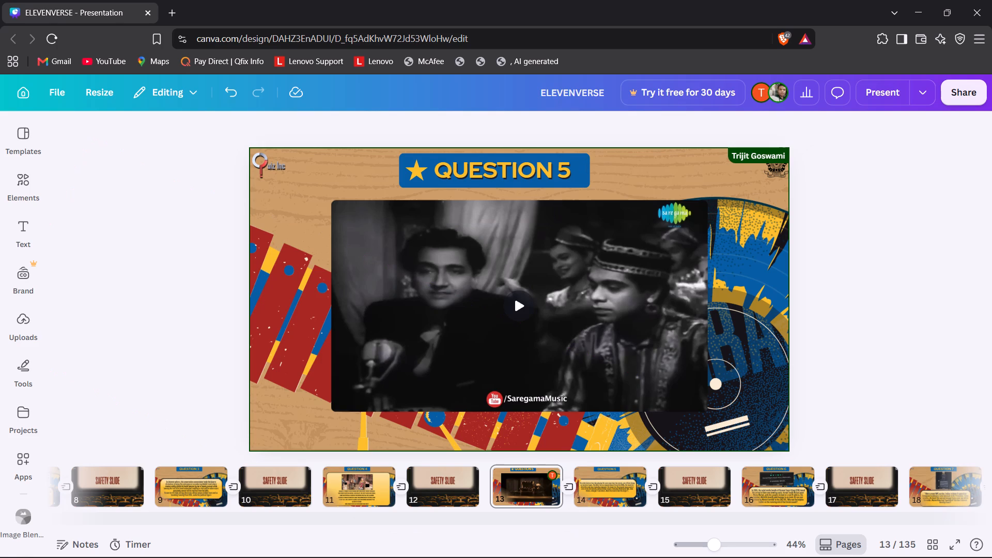
# On page 14, move the star from the question box's corner to the left end of the QUESTION 5 plate and scale it down.
pyautogui.press('Right')
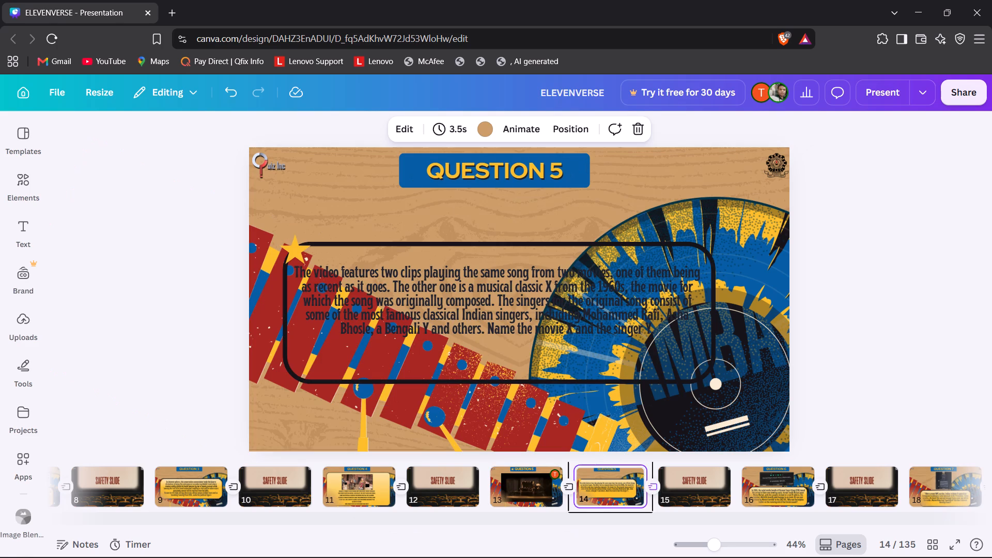
pyautogui.press('Left')
pyautogui.press('Right')
pyautogui.press('Left')
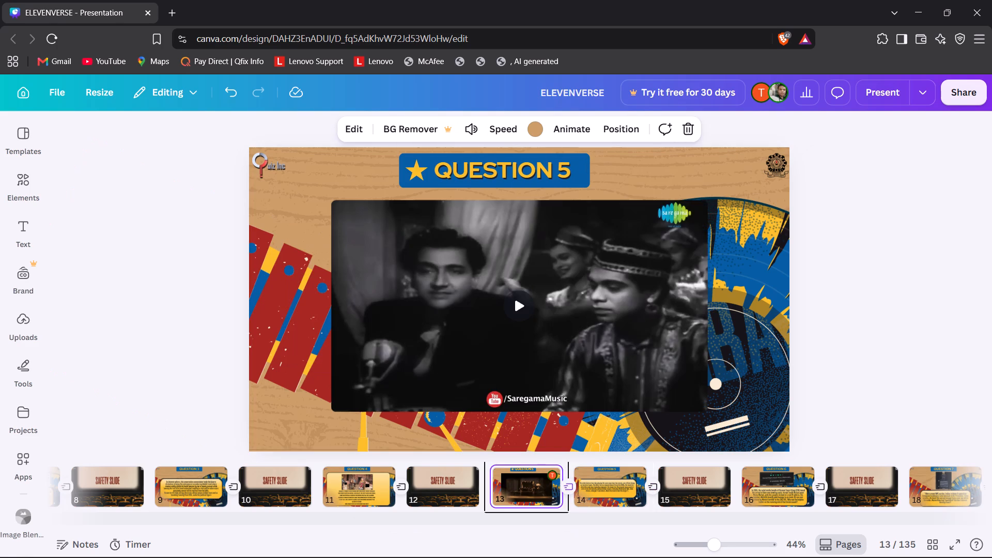
pyautogui.press('Right')
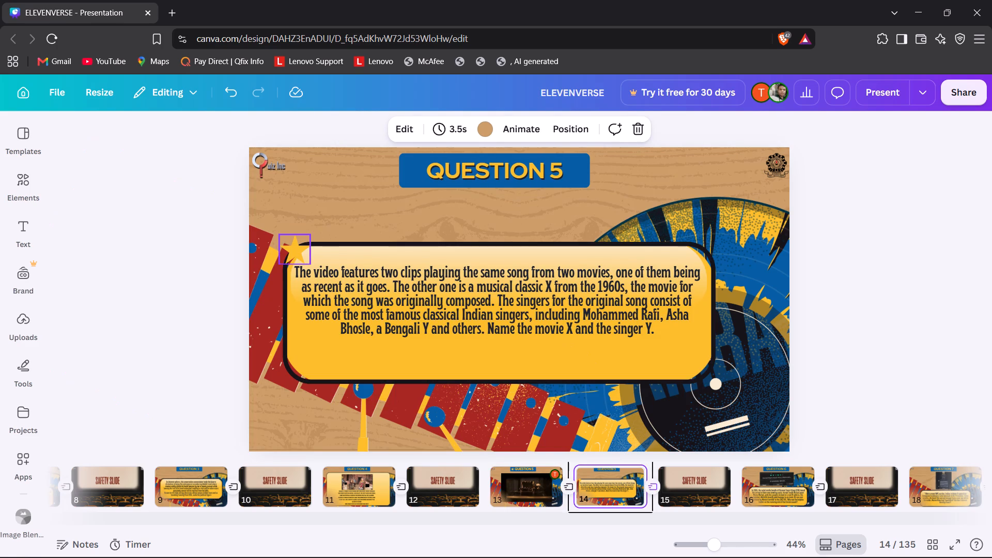
pyautogui.moveTo(293, 245); pyautogui.dragTo(413, 165)
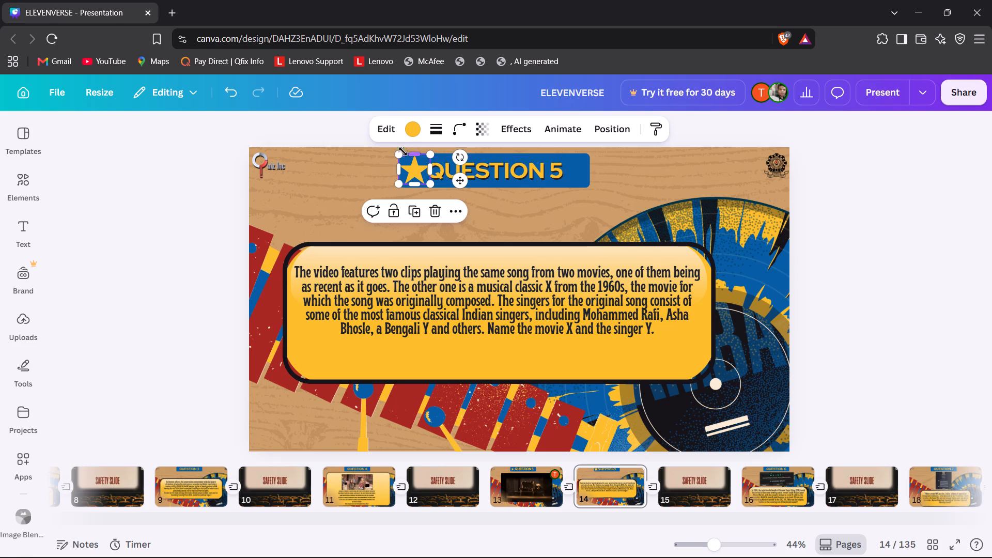
pyautogui.moveTo(399, 153); pyautogui.dragTo(408, 161)
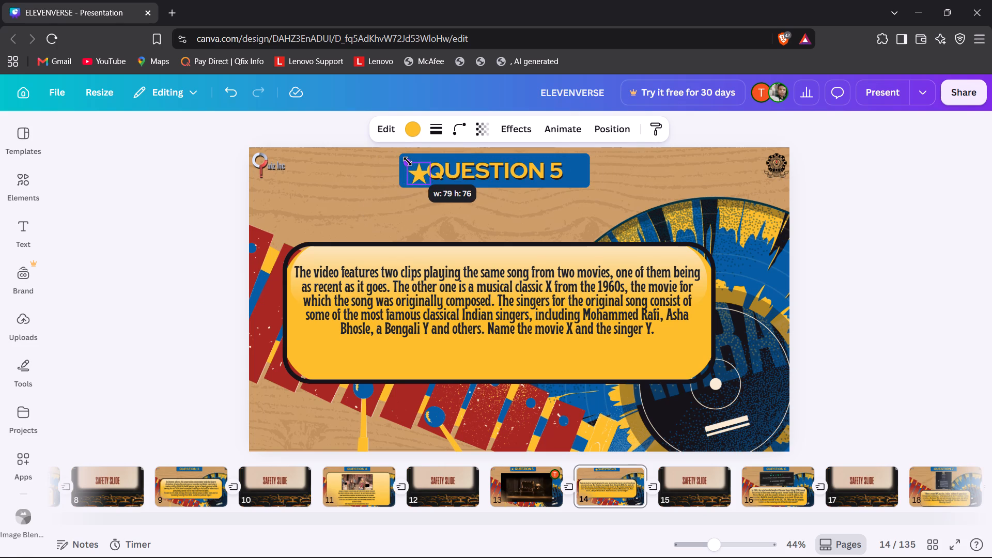
pyautogui.moveTo(408, 161); pyautogui.dragTo(404, 161)
pyautogui.click(416, 175)
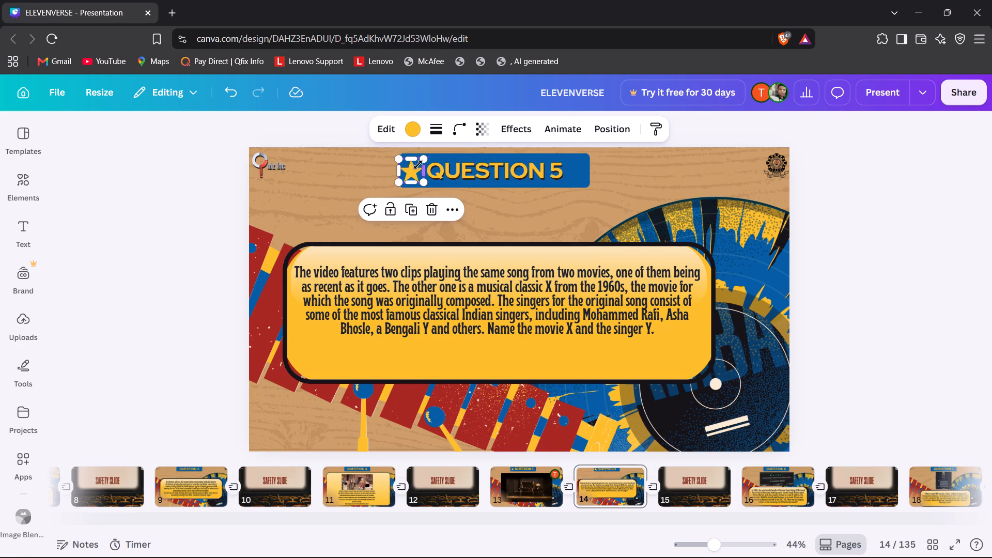
# Nudge the page 14 QUESTION 5 title slightly right, away from the star.
pyautogui.click(493, 164)
pyautogui.press('Right')
pyautogui.press('Right')
pyautogui.press('Right')
pyautogui.press('Right')
pyautogui.press('Right')
pyautogui.press('Right')
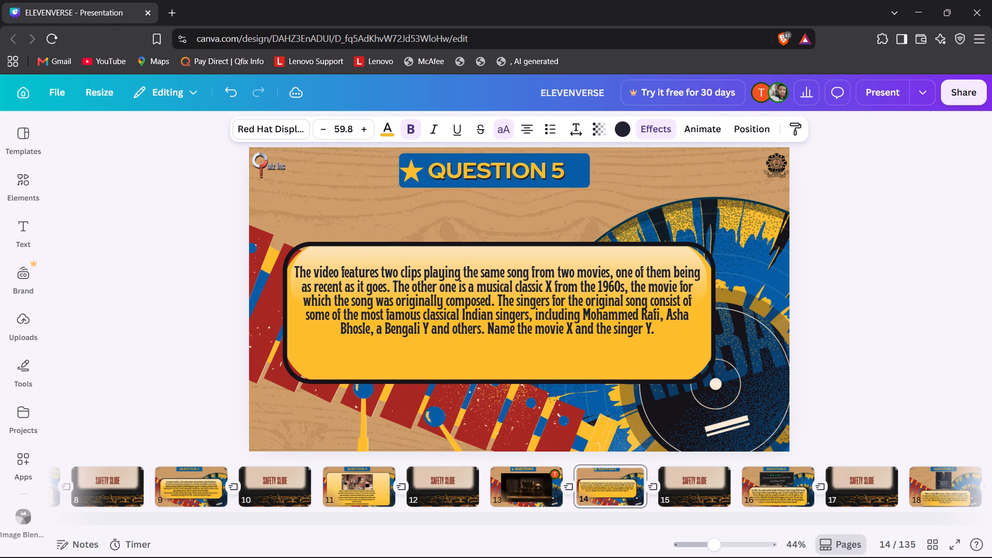
# Narrow the page 14 title's text box from its left edge and place QUESTION 5 on the plate just right of the star.
pyautogui.click(412, 172)
pyautogui.moveTo(412, 172); pyautogui.dragTo(421, 173)
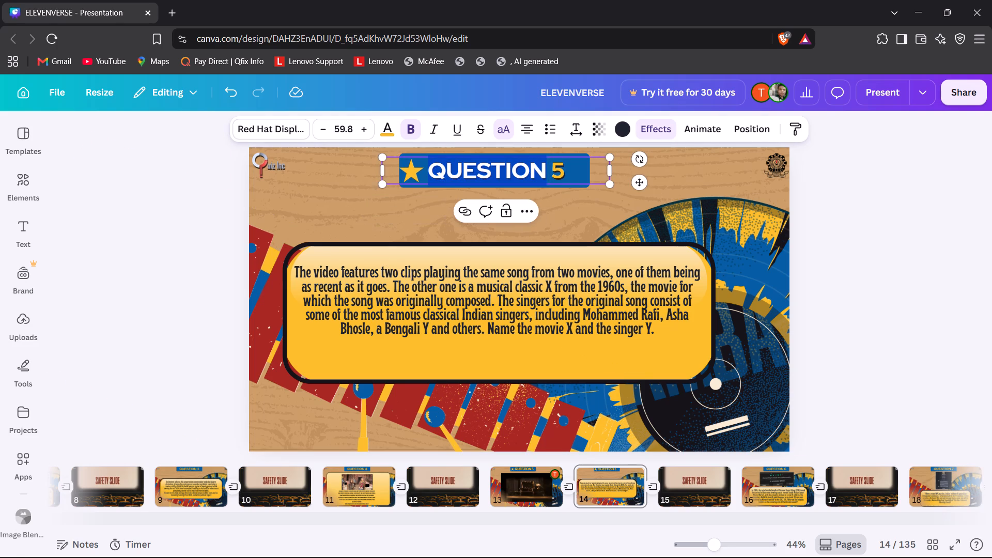
pyautogui.click(421, 173)
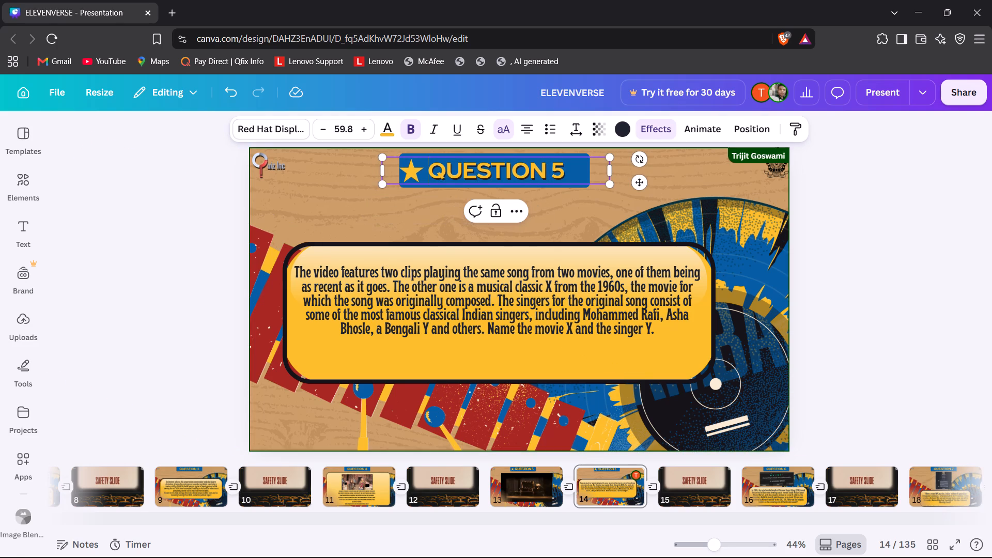
pyautogui.click(207, 212)
pyautogui.click(433, 167)
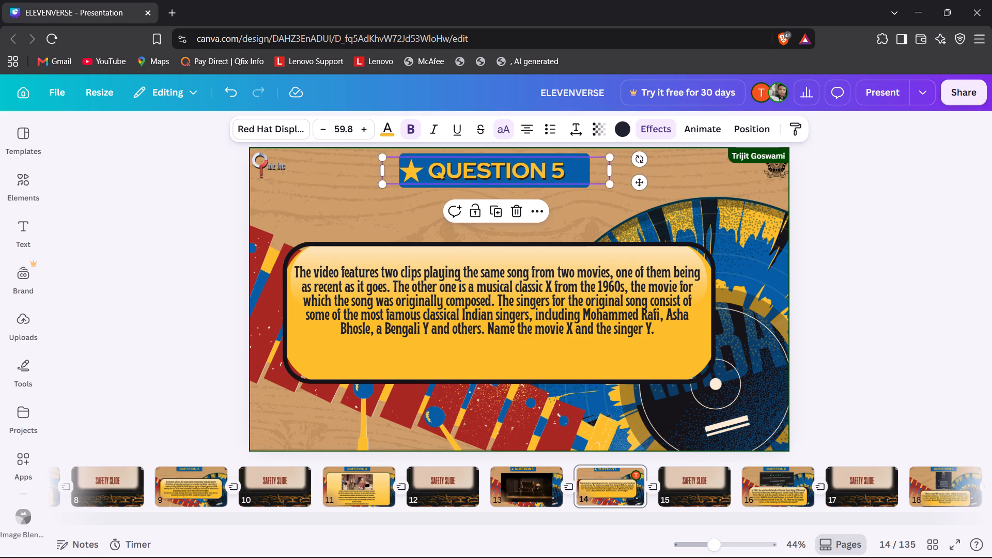
pyautogui.keyDown('shift'); pyautogui.moveTo(381, 169); pyautogui.dragTo(432, 170); pyautogui.keyUp('shift')
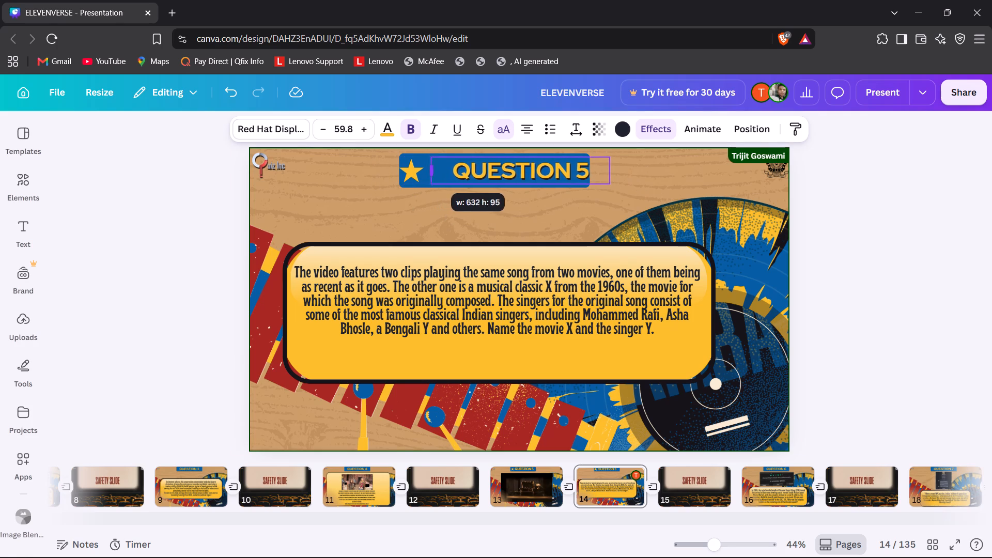
pyautogui.keyDown('shift'); pyautogui.moveTo(432, 170); pyautogui.dragTo(440, 170); pyautogui.keyUp('shift')
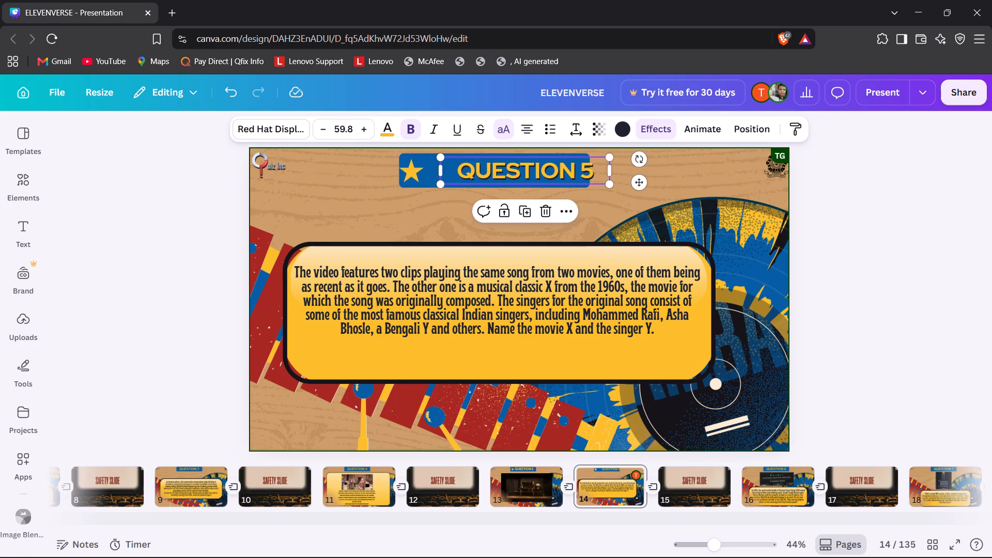
pyautogui.moveTo(498, 169); pyautogui.dragTo(475, 169)
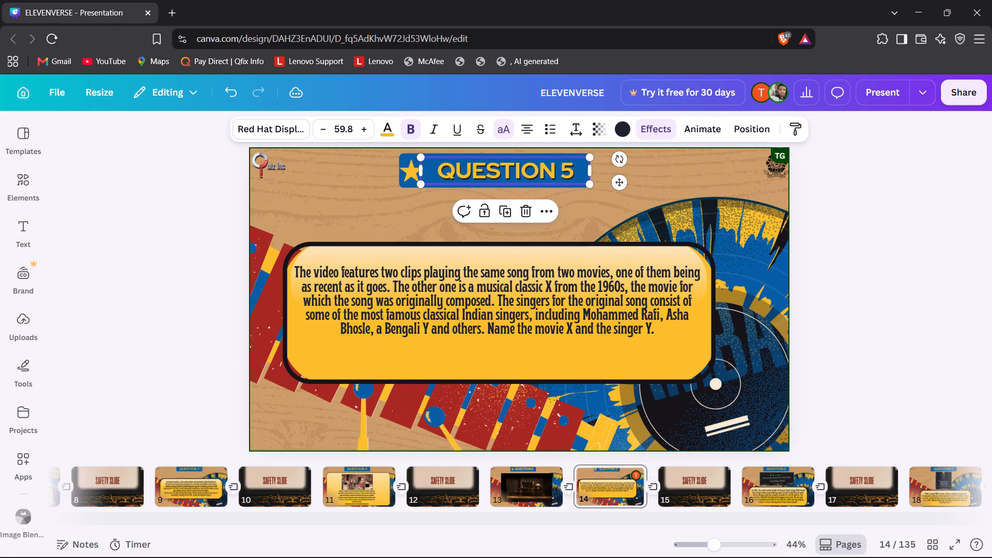
# Nudge the star on page 14 slightly right, away from the left edge of the QUESTION 5 plate.
pyautogui.click(406, 172)
pyautogui.press('Right')
pyautogui.press('Right')
pyautogui.press('Right')
pyautogui.press('Right')
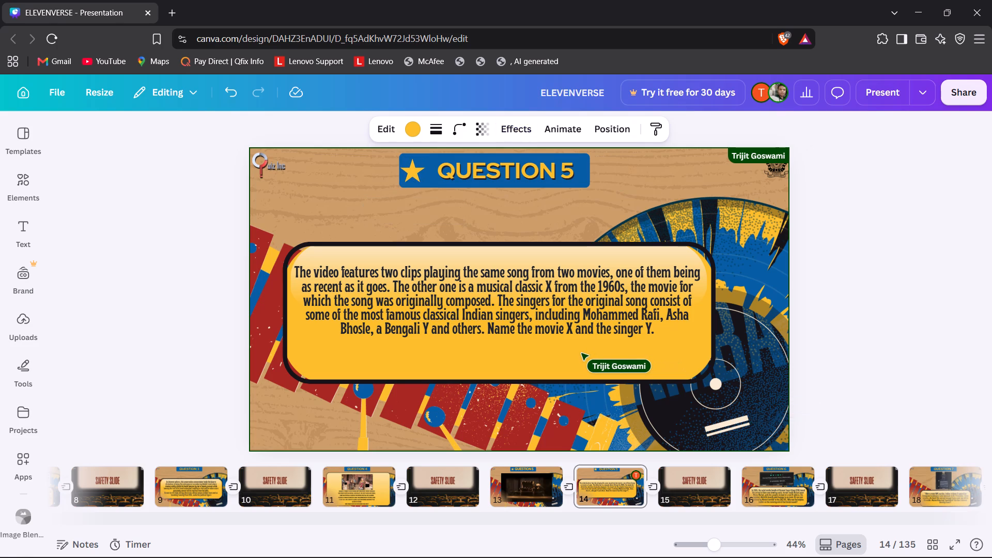
pyautogui.press('Right')
pyautogui.press('Right')
pyautogui.press('Right')
pyautogui.press('Right')
# Nudge the page 14 QUESTION 5 title left so it sits closer to the star.
pyautogui.click(505, 167)
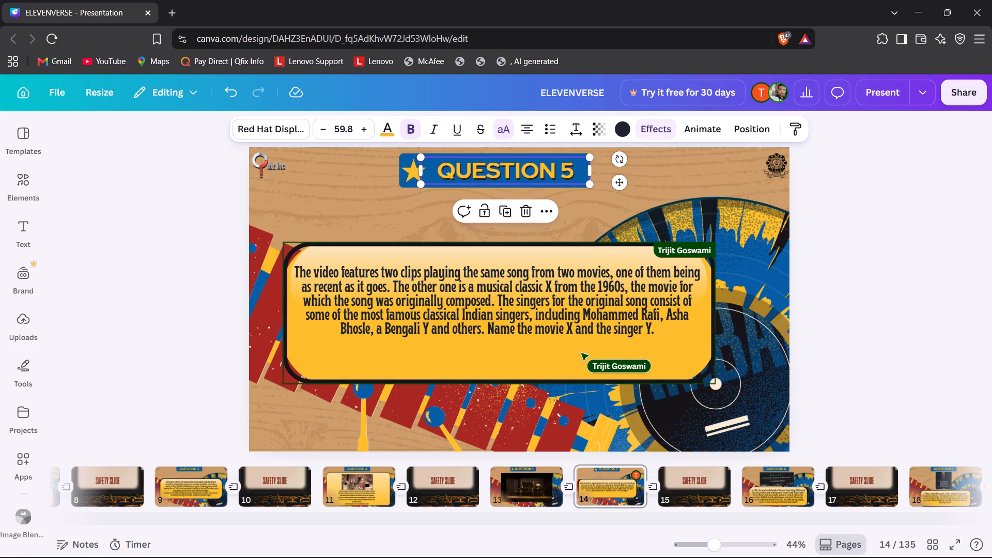
pyautogui.press('Left')
pyautogui.press('Left')
pyautogui.press('Left')
pyautogui.press('Left')
pyautogui.press('Left')
pyautogui.press('Left')
pyautogui.press('Left')
pyautogui.press('Left')
pyautogui.press('Left')
pyautogui.press('Left')
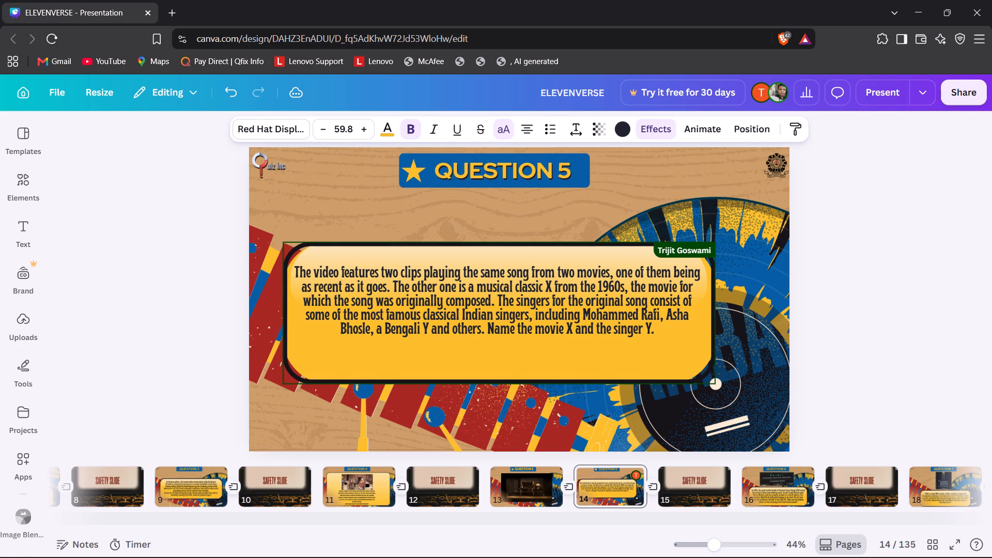
pyautogui.press('Left')
pyautogui.press('Left')
pyautogui.press('Left')
pyautogui.press('Left')
pyautogui.press('Left')
pyautogui.press('Left')
pyautogui.press('Left')
pyautogui.press('Left')
pyautogui.press('Left')
pyautogui.press('Left')
pyautogui.press('Left')
pyautogui.press('Left')
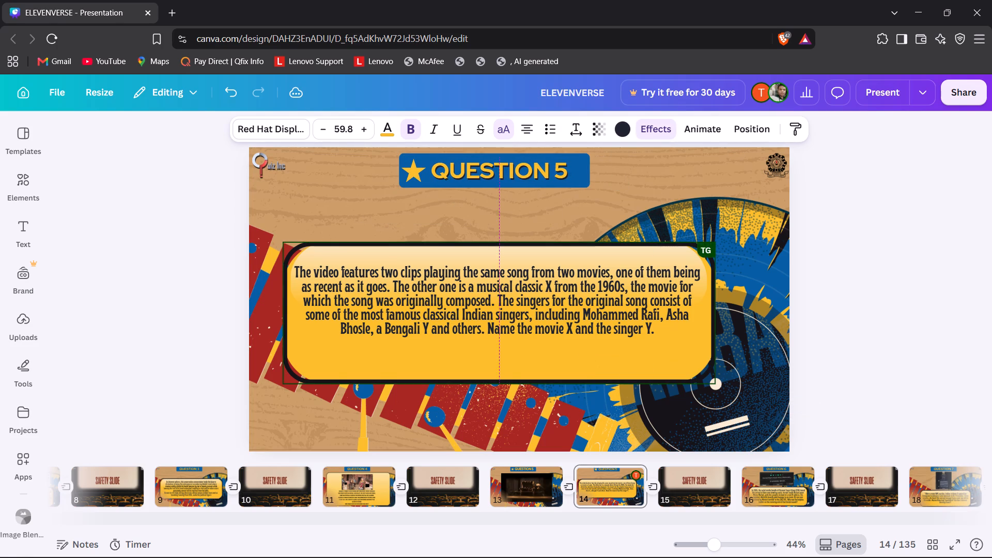
pyautogui.click(106, 295)
# On page 14, group the QUESTION 5 title, the star and the blue plate, selecting them from the layers list.
pyautogui.rightClick(332, 281)
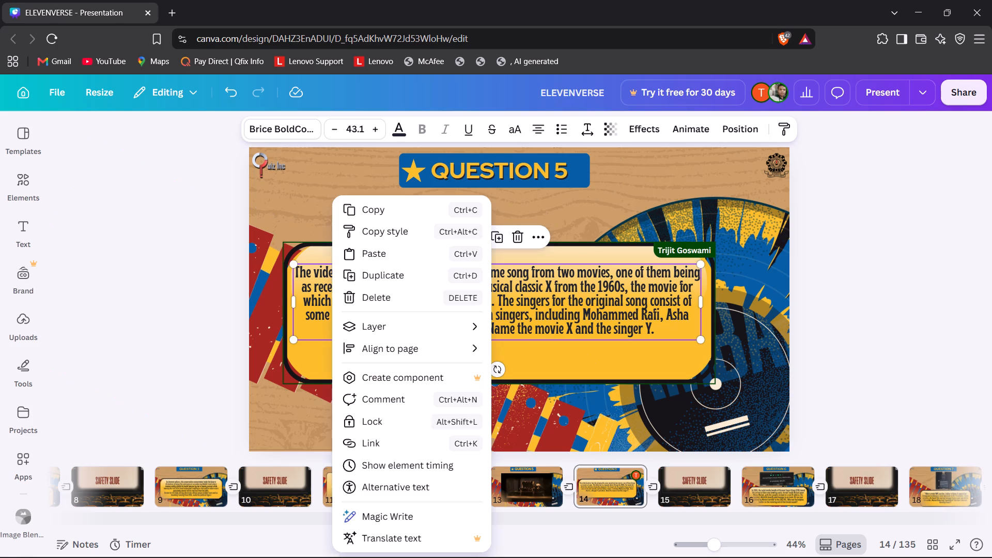
pyautogui.click(392, 345)
pyautogui.click(395, 321)
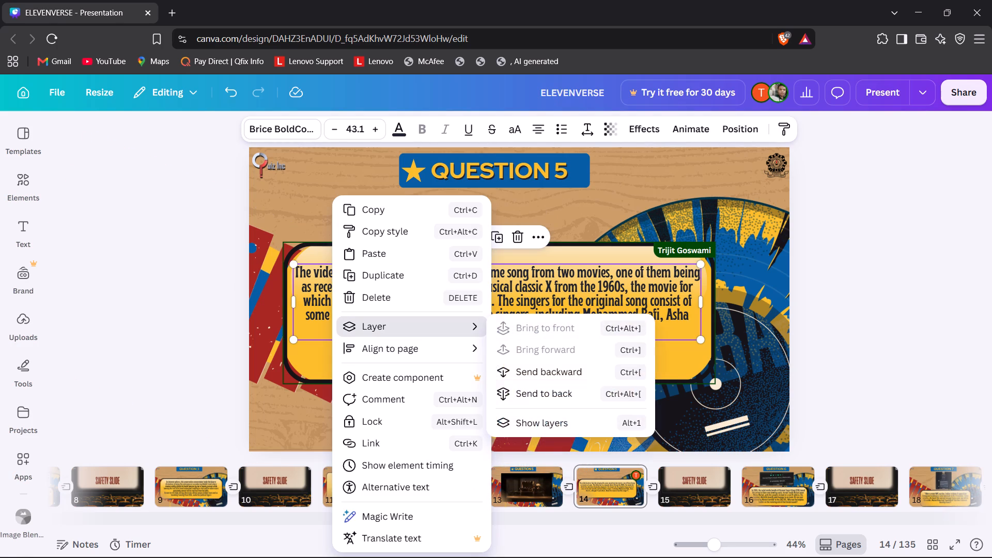
pyautogui.click(549, 424)
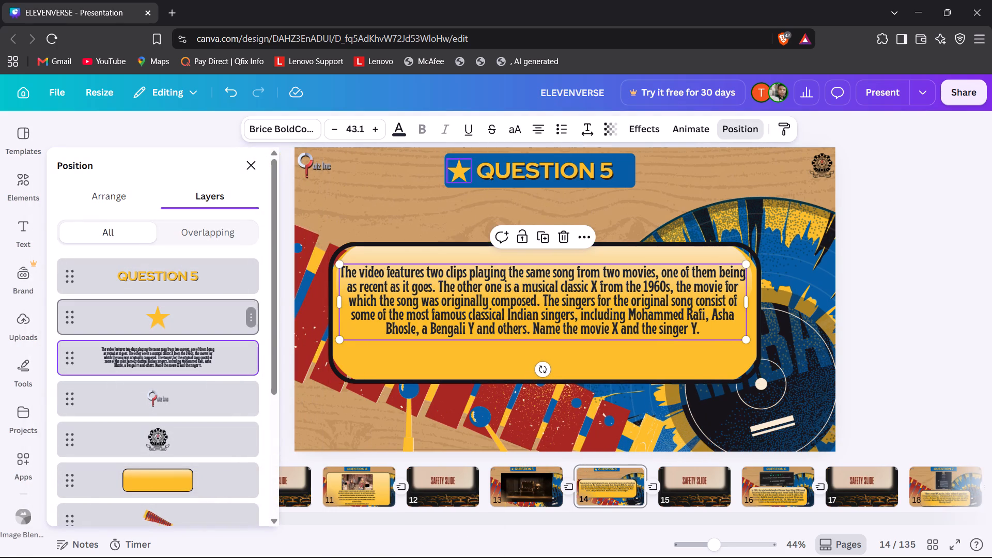
pyautogui.click(193, 291)
pyautogui.keyDown('shift'); pyautogui.click(187, 308); pyautogui.keyUp('shift')
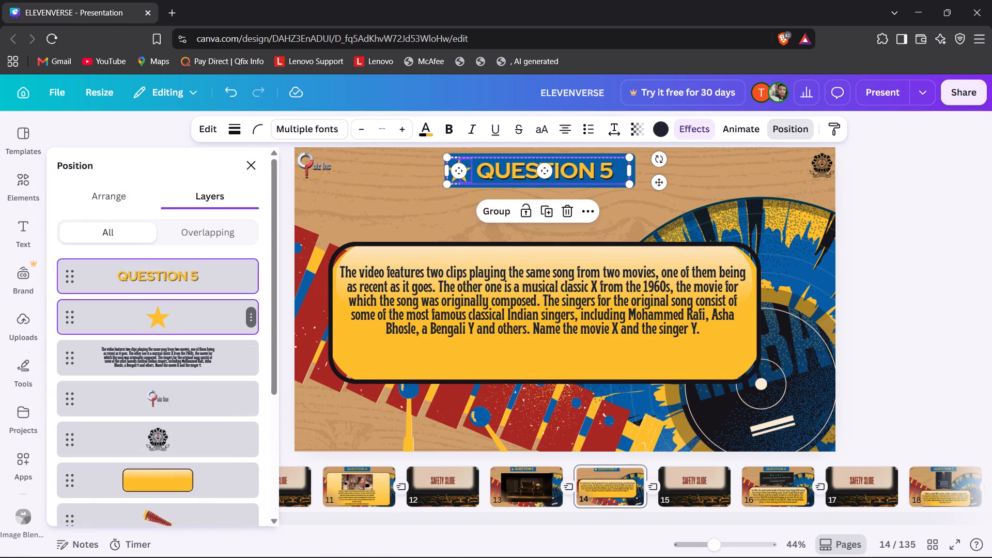
pyautogui.scroll(-2, 188, 395)
pyautogui.doubleClick(188, 395)
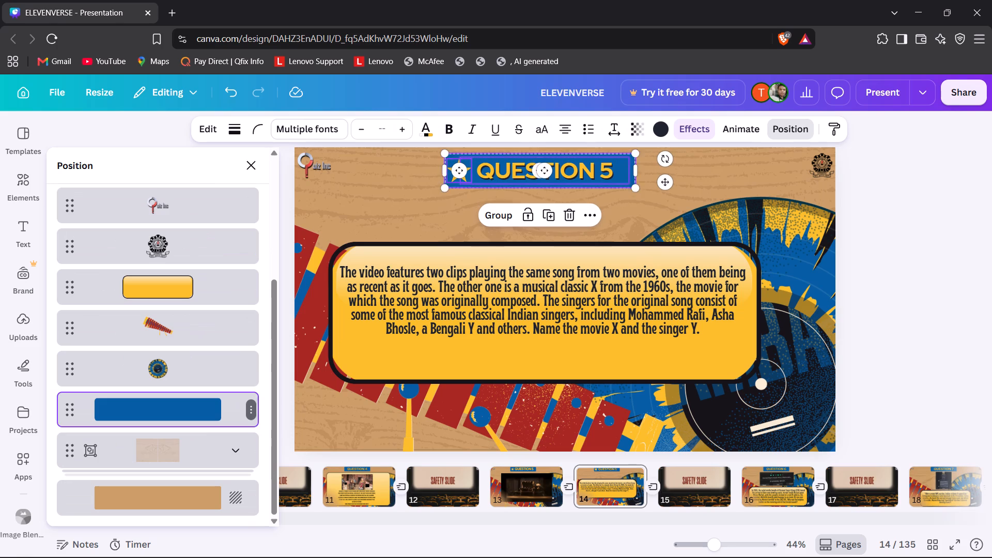
pyautogui.scroll(4, 188, 395)
pyautogui.scroll(-1, 214, 298)
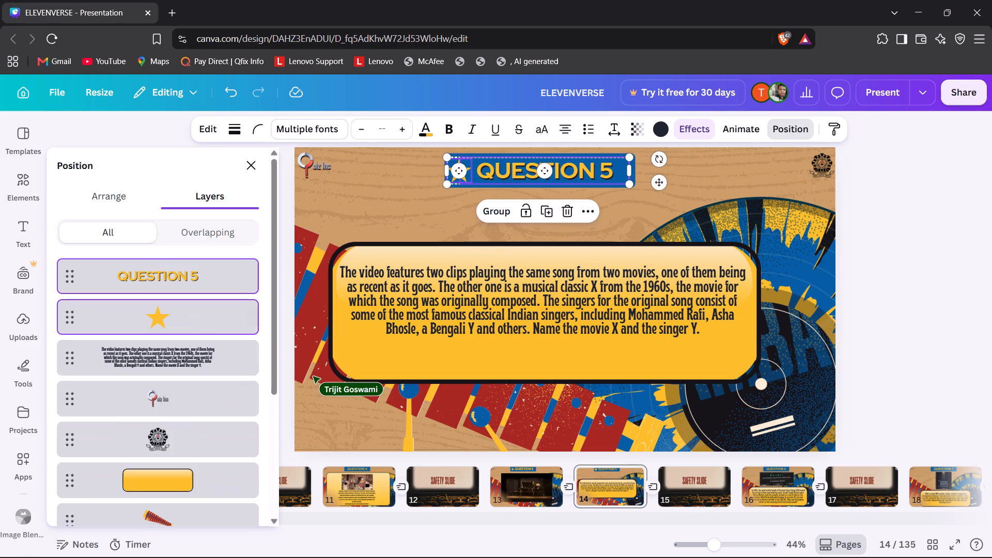
pyautogui.scroll(-1, 214, 298)
pyautogui.keyDown('shift'); pyautogui.click(166, 428); pyautogui.keyUp('shift')
pyautogui.scroll(3, 166, 428)
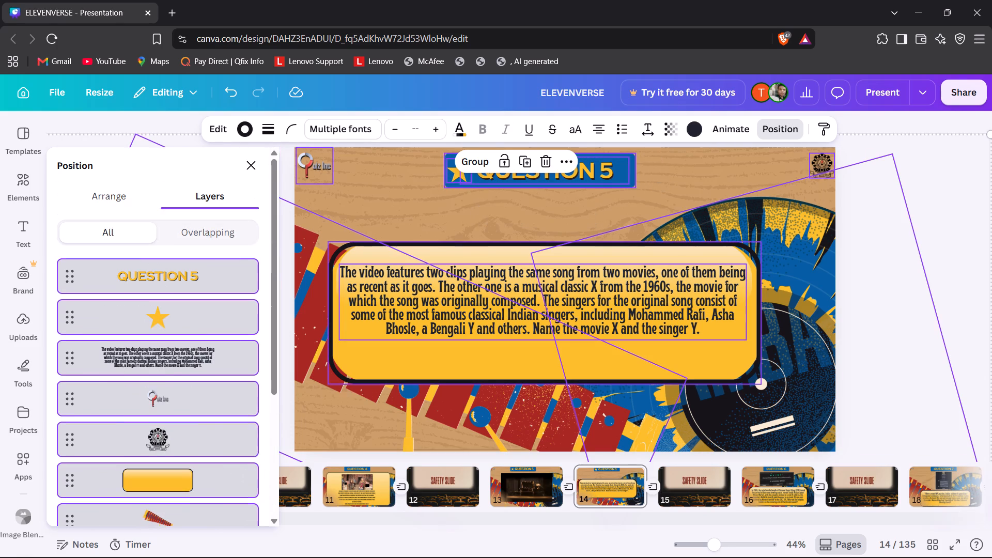
pyautogui.scroll(1, 166, 428)
pyautogui.scroll(-1, 164, 364)
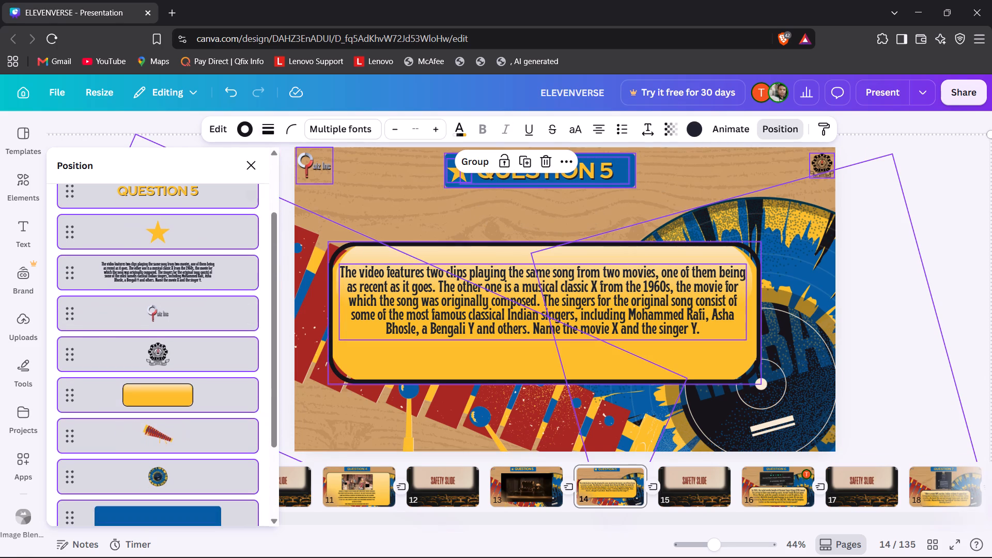
pyautogui.click(192, 238)
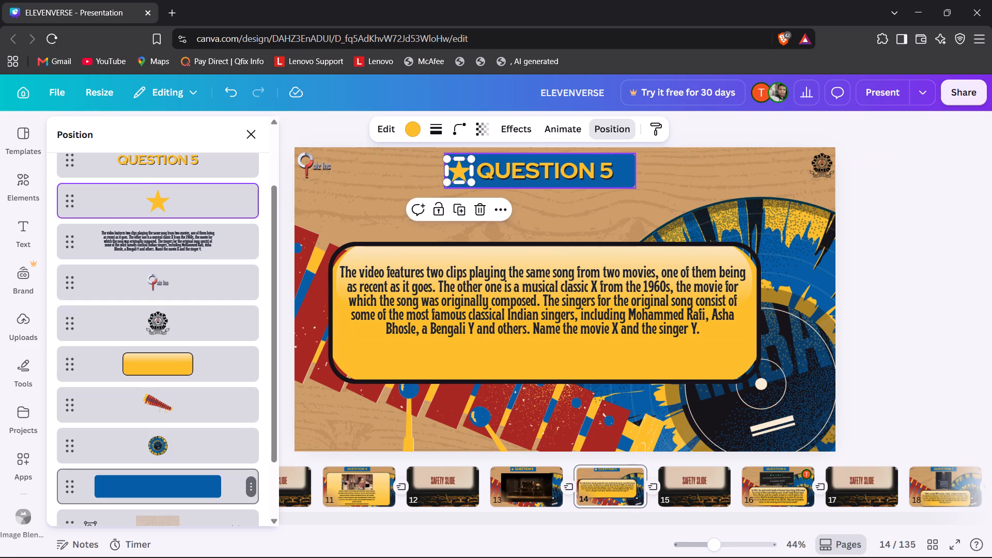
pyautogui.click(125, 489)
pyautogui.scroll(3, 228, 308)
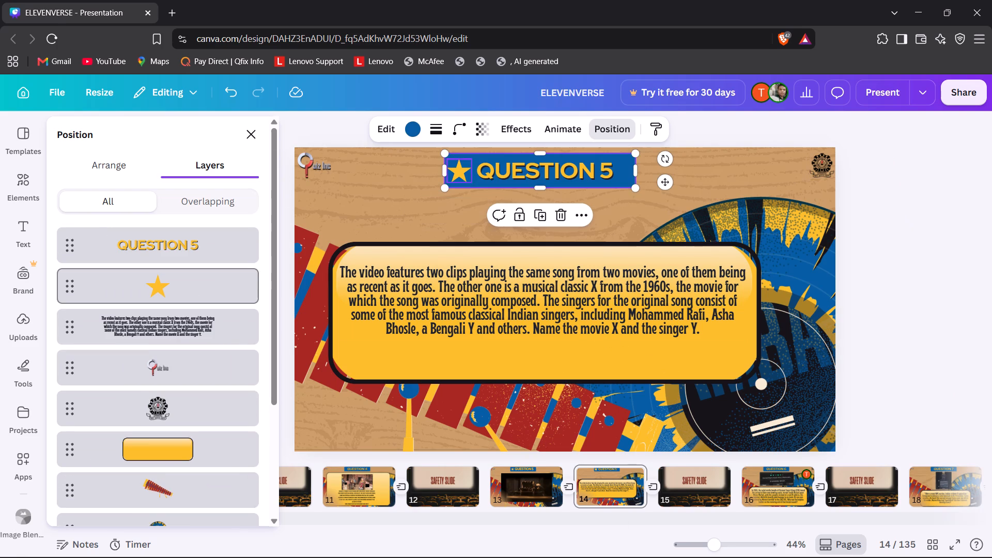
pyautogui.keyDown('ctrl'); pyautogui.click(214, 288); pyautogui.keyUp('ctrl')
pyautogui.keyDown('ctrl'); pyautogui.click(203, 254); pyautogui.keyUp('ctrl')
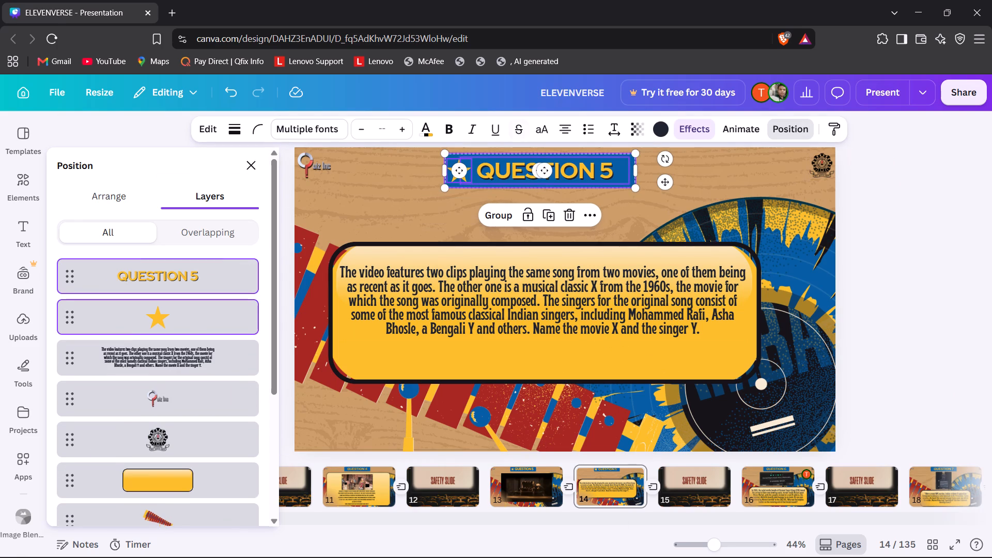
pyautogui.click(506, 214)
pyautogui.click(247, 173)
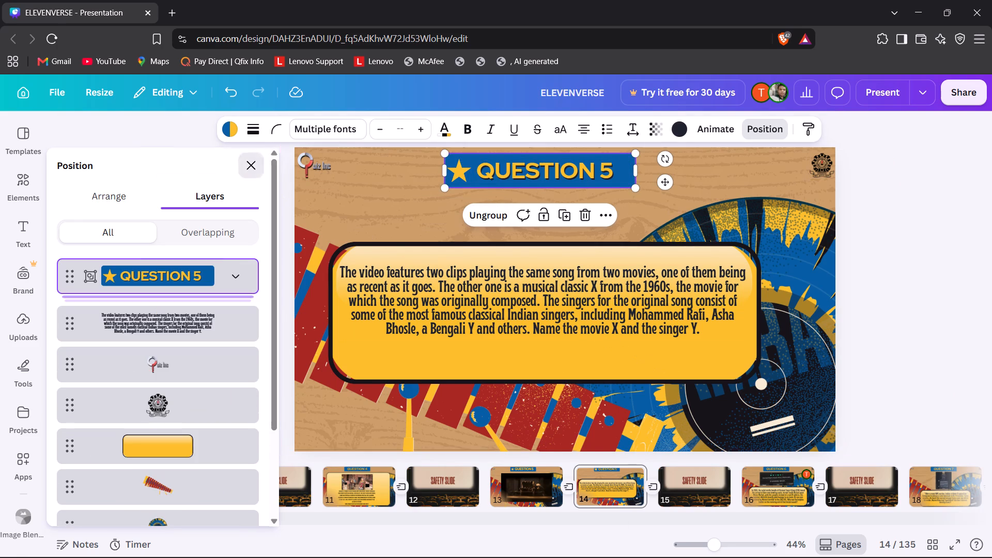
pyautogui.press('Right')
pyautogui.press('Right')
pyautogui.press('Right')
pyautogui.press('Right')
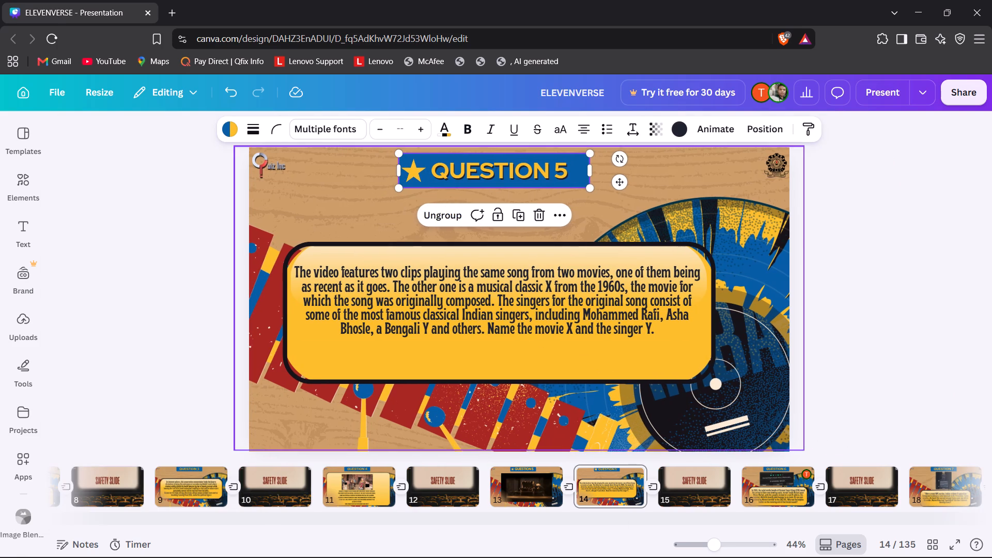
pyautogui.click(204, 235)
# Align the grouped QUESTION 5 plate to the horizontal centre of page 14.
pyautogui.click(488, 171)
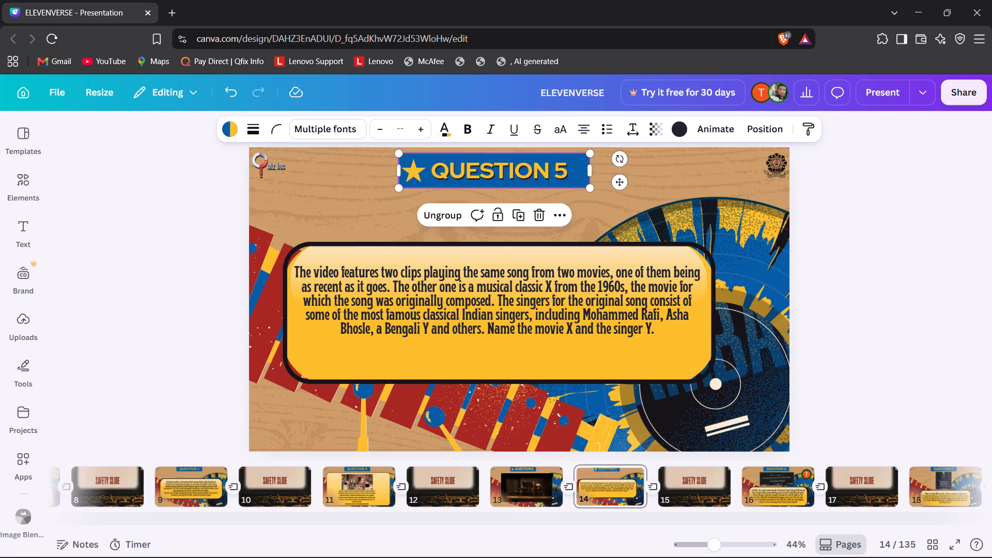
pyautogui.rightClick(488, 171)
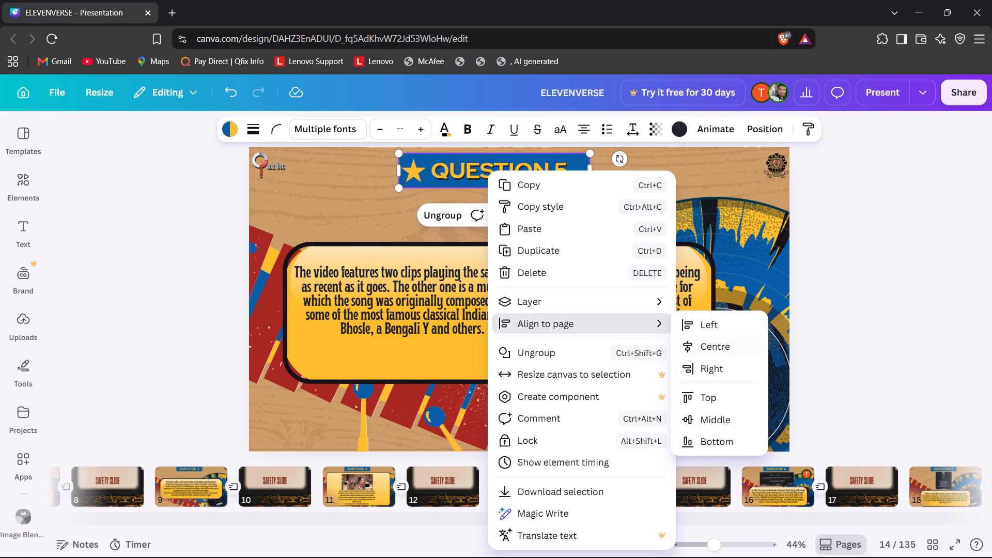
pyautogui.click(740, 342)
pyautogui.click(164, 389)
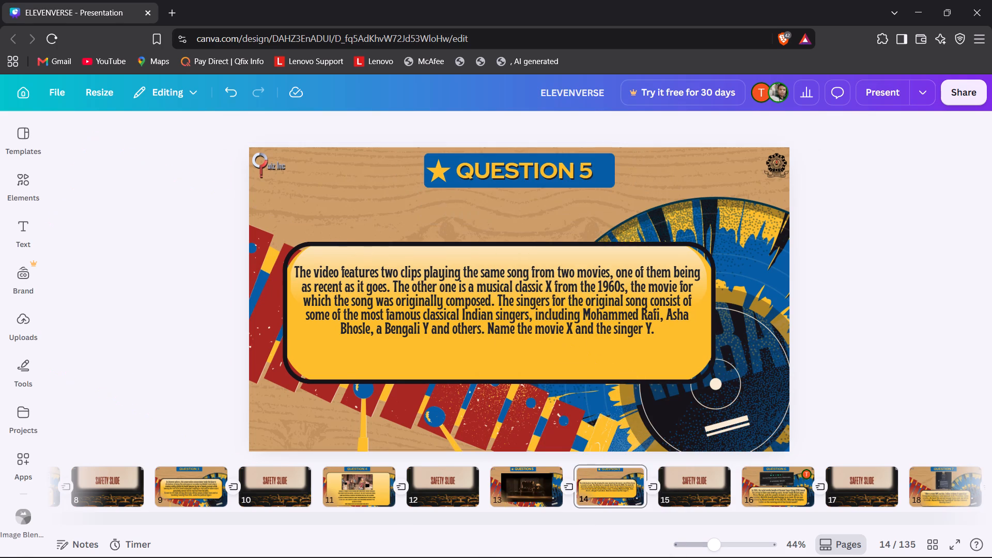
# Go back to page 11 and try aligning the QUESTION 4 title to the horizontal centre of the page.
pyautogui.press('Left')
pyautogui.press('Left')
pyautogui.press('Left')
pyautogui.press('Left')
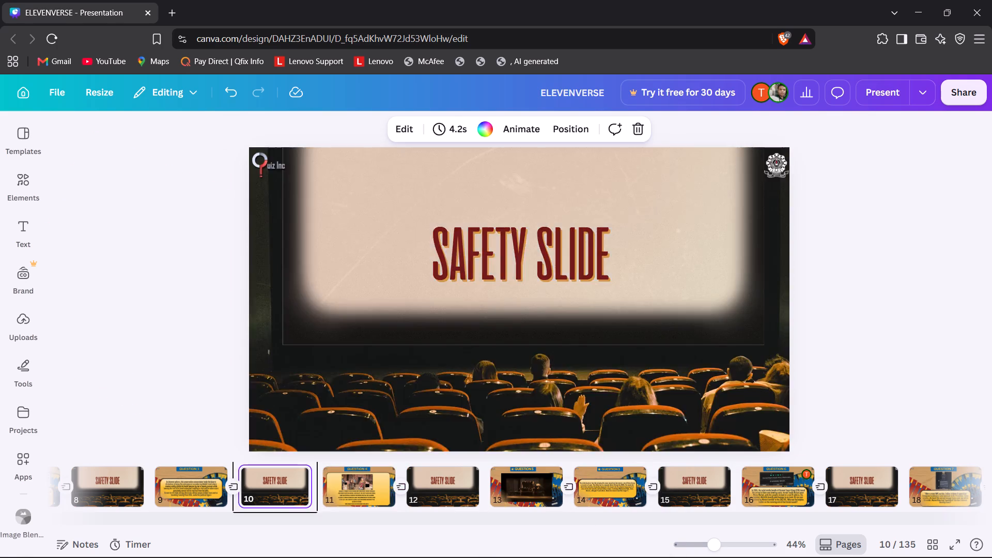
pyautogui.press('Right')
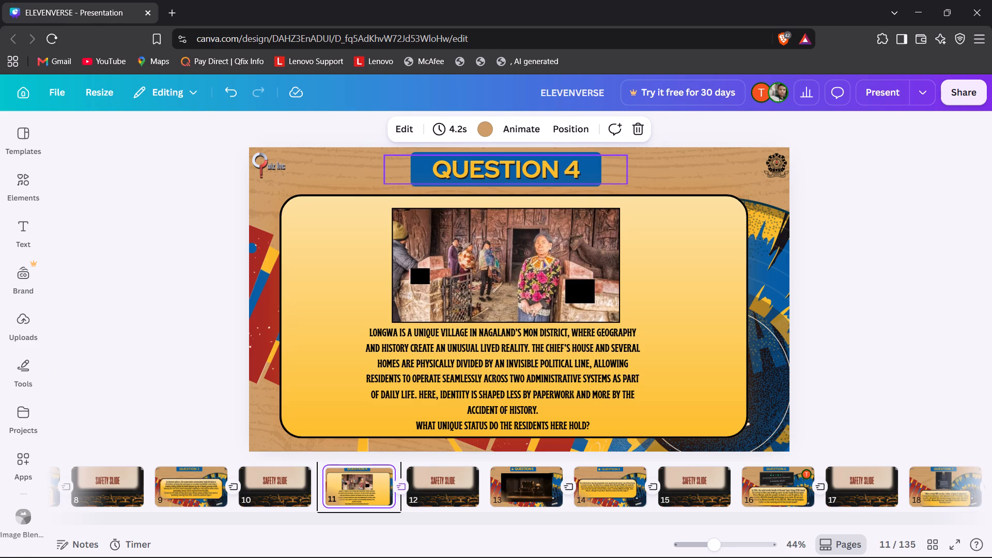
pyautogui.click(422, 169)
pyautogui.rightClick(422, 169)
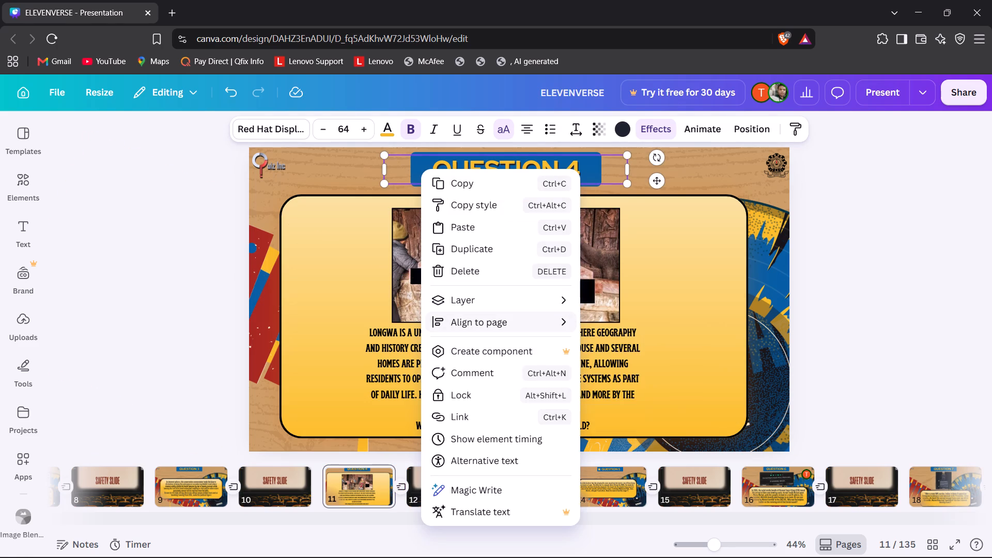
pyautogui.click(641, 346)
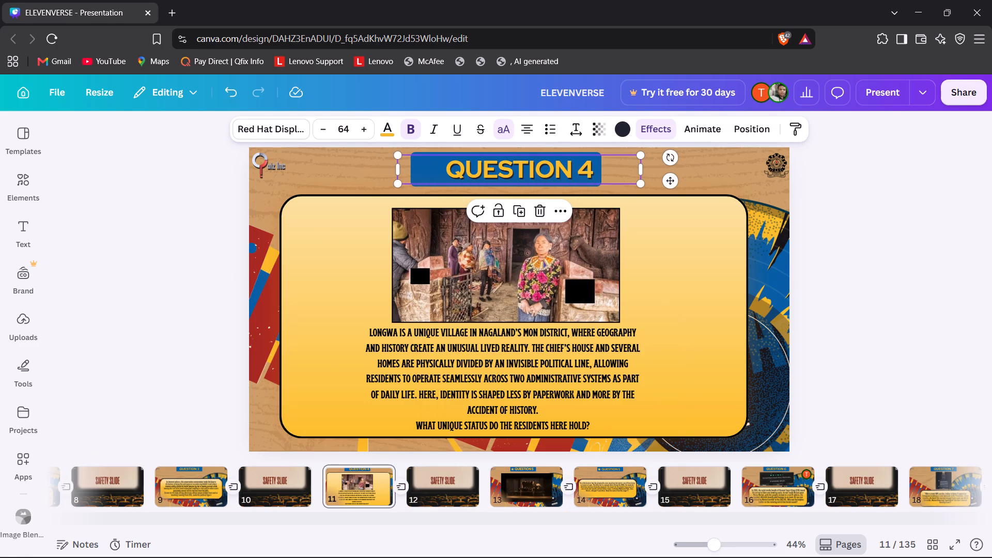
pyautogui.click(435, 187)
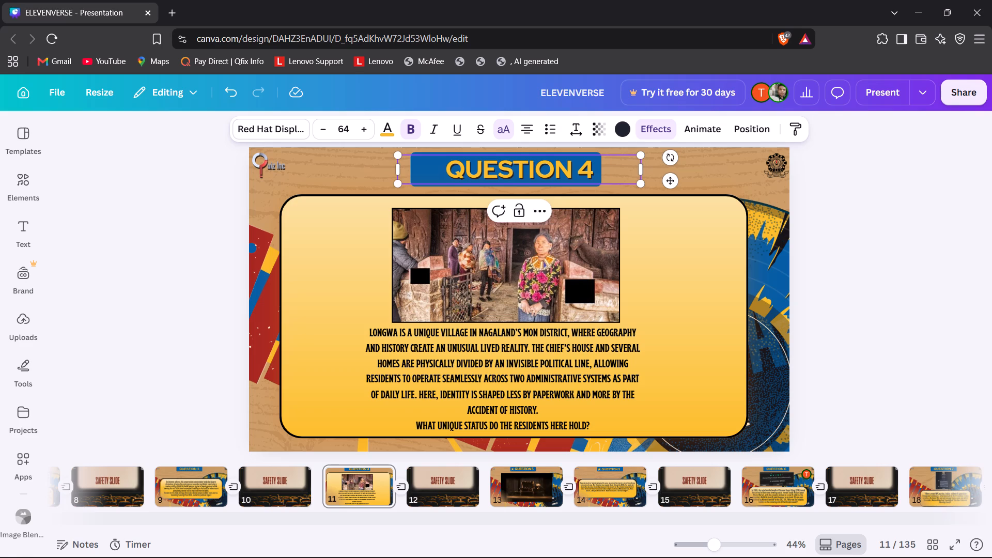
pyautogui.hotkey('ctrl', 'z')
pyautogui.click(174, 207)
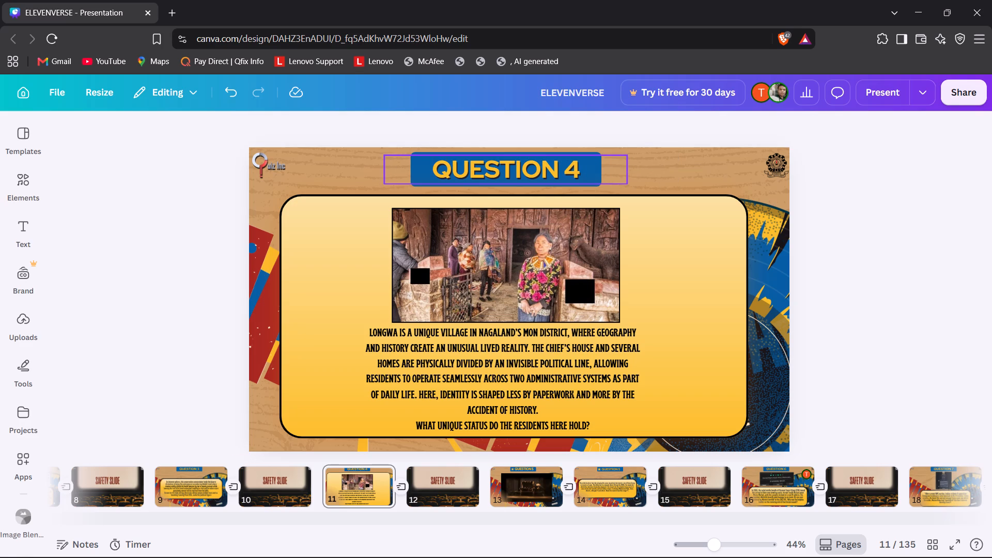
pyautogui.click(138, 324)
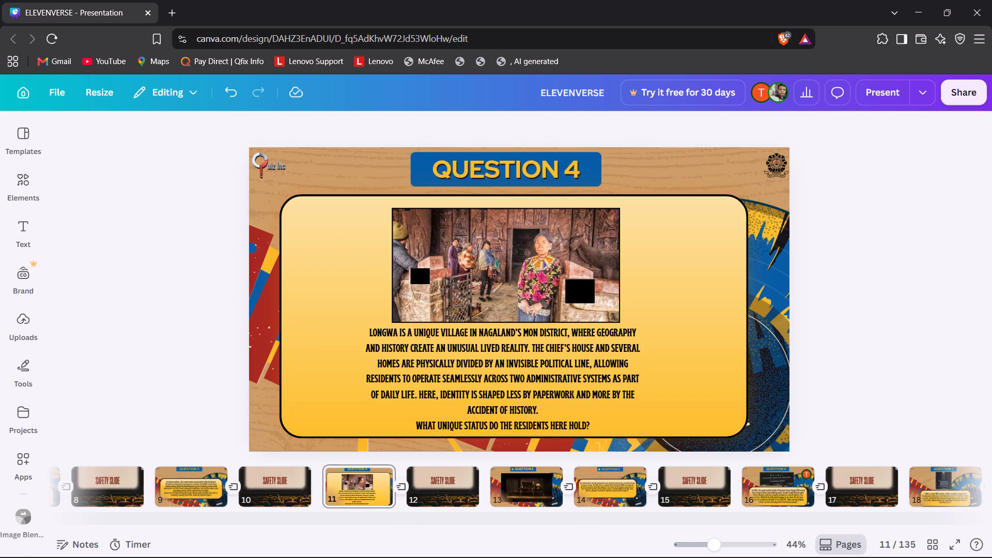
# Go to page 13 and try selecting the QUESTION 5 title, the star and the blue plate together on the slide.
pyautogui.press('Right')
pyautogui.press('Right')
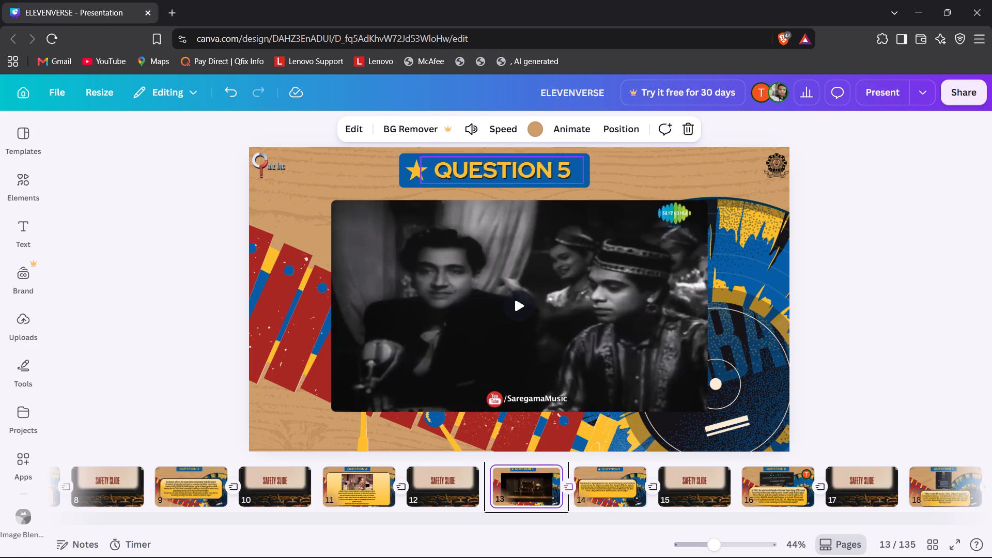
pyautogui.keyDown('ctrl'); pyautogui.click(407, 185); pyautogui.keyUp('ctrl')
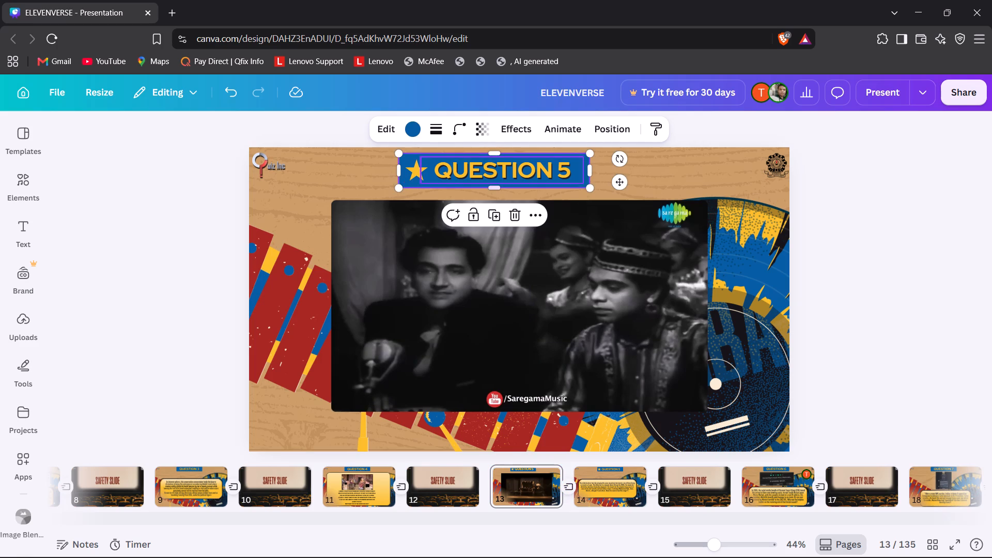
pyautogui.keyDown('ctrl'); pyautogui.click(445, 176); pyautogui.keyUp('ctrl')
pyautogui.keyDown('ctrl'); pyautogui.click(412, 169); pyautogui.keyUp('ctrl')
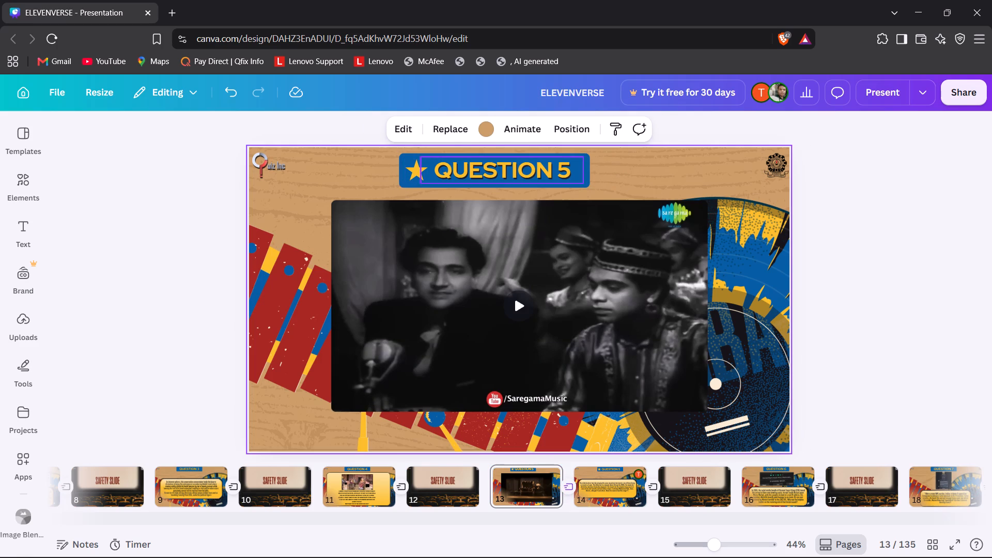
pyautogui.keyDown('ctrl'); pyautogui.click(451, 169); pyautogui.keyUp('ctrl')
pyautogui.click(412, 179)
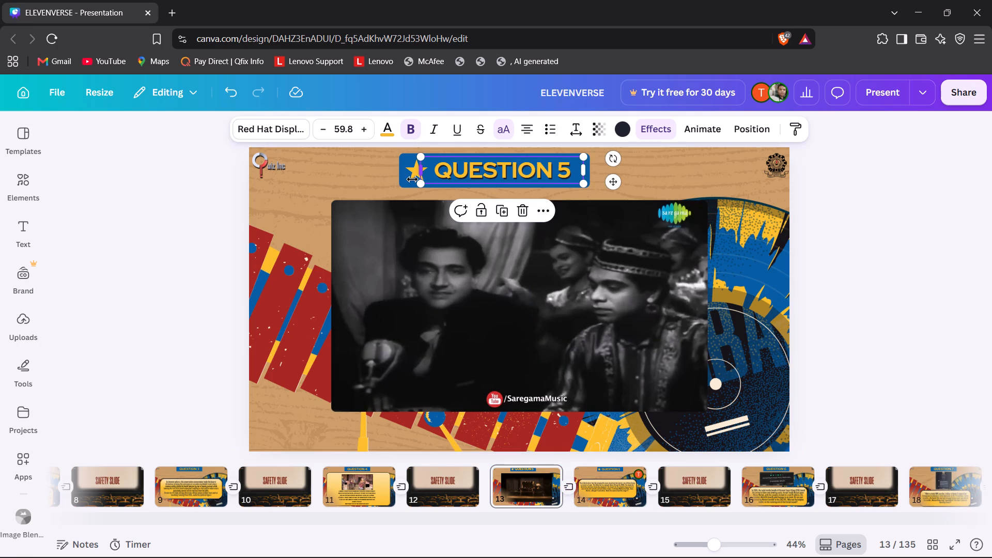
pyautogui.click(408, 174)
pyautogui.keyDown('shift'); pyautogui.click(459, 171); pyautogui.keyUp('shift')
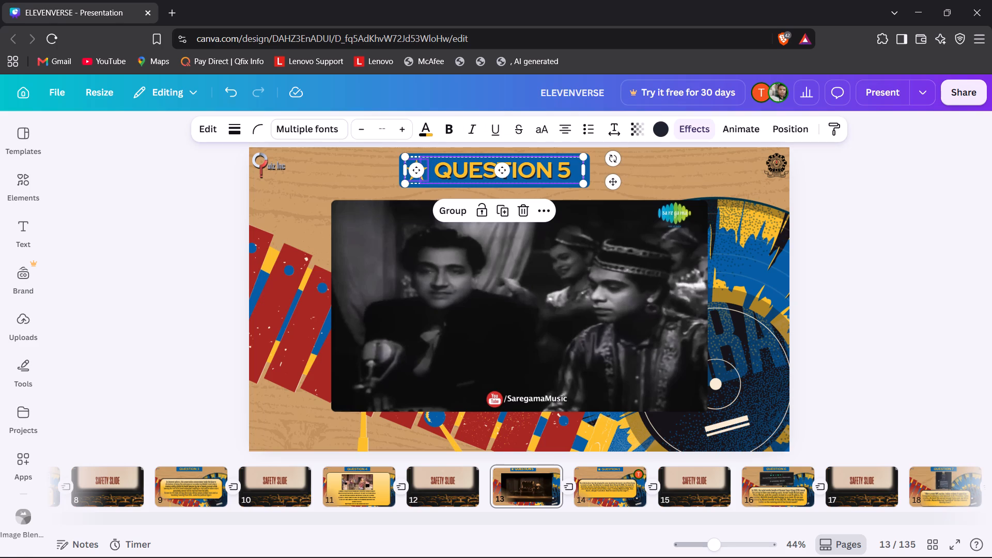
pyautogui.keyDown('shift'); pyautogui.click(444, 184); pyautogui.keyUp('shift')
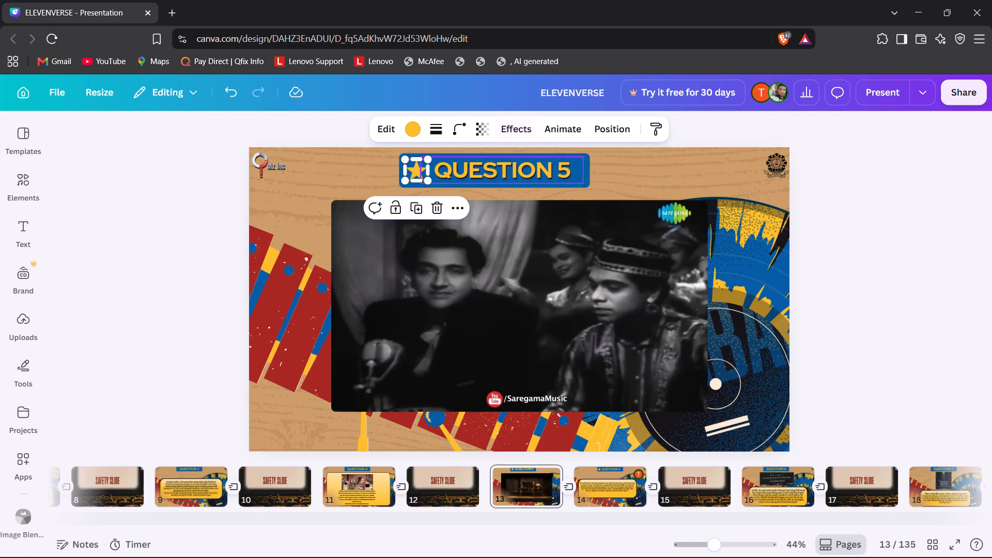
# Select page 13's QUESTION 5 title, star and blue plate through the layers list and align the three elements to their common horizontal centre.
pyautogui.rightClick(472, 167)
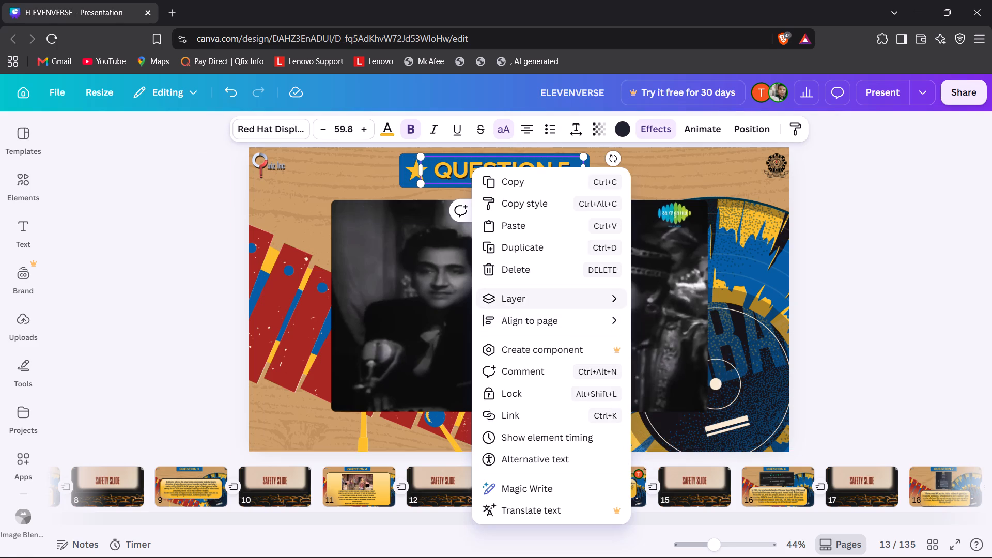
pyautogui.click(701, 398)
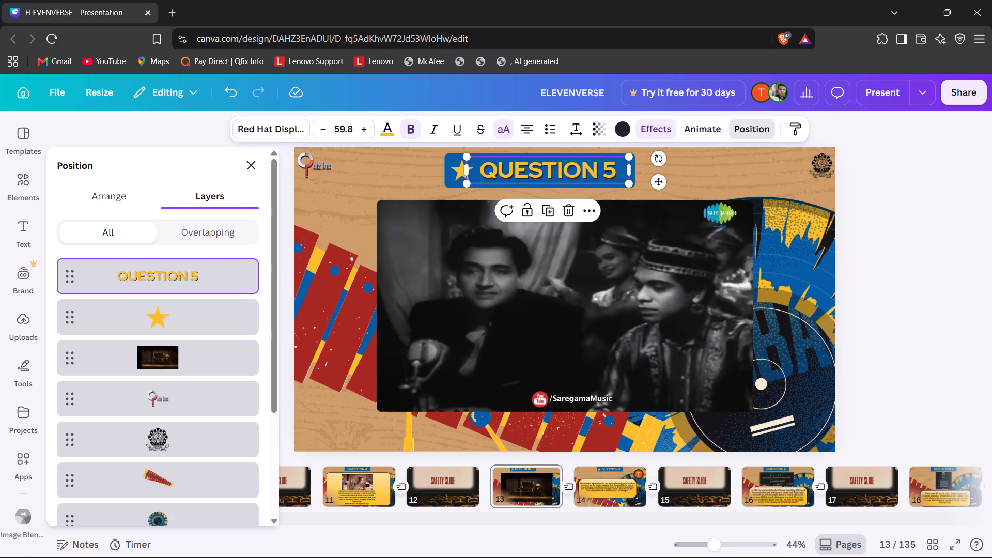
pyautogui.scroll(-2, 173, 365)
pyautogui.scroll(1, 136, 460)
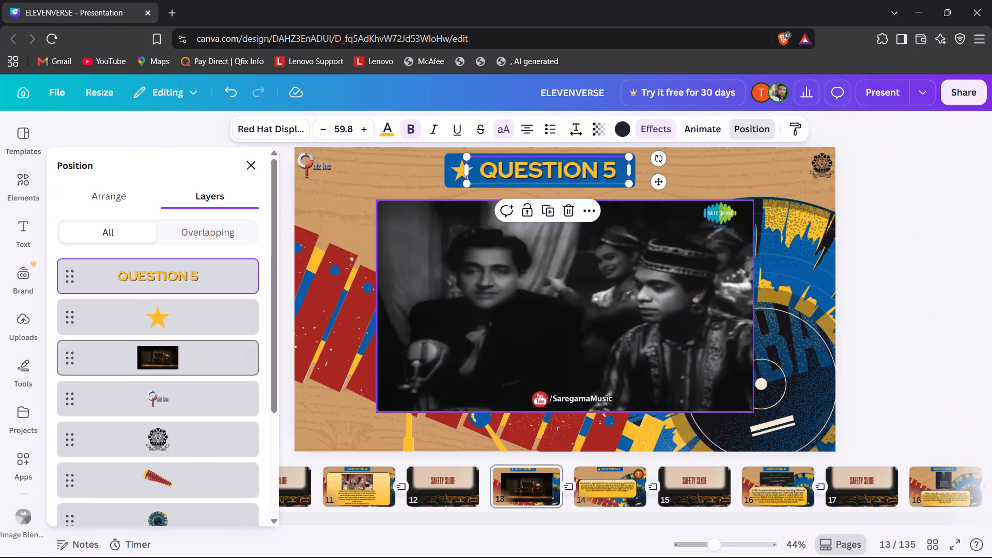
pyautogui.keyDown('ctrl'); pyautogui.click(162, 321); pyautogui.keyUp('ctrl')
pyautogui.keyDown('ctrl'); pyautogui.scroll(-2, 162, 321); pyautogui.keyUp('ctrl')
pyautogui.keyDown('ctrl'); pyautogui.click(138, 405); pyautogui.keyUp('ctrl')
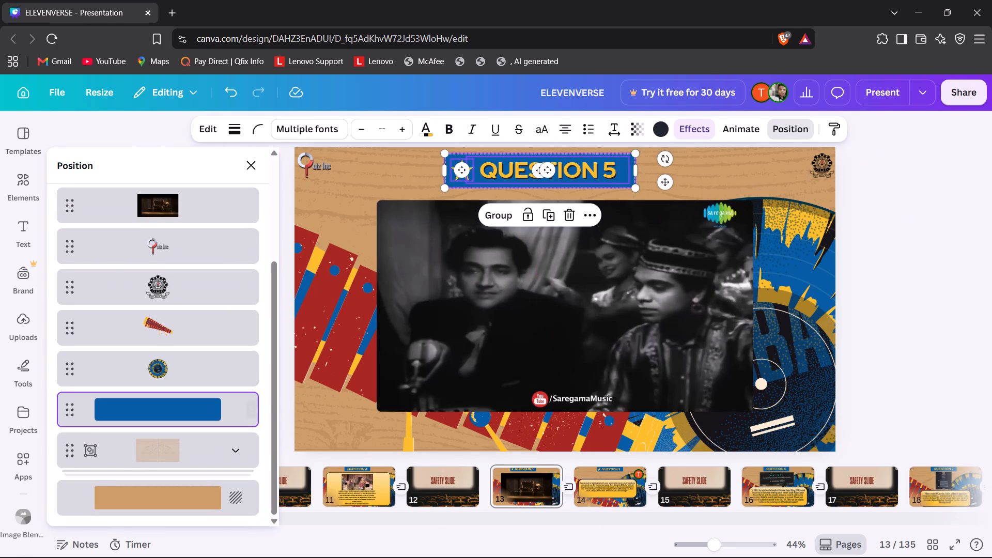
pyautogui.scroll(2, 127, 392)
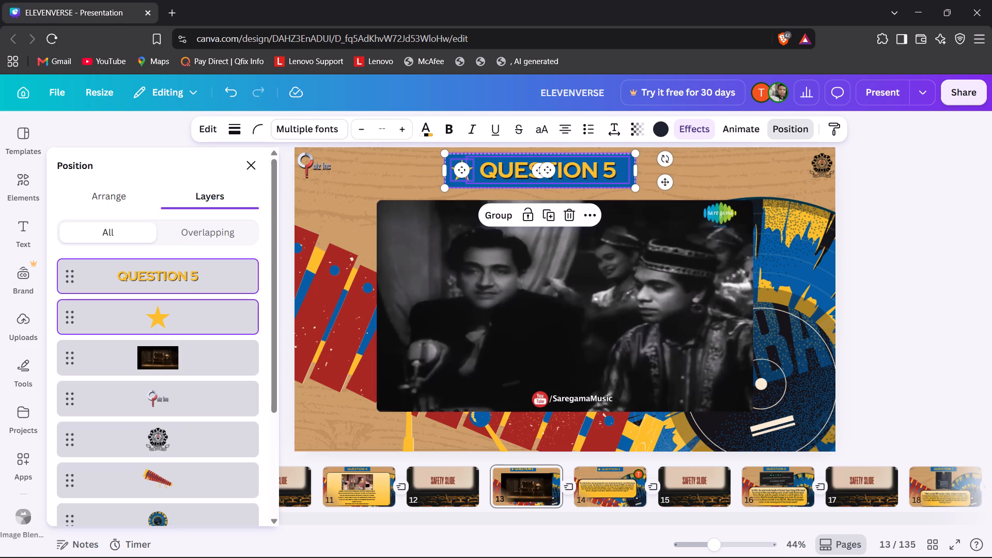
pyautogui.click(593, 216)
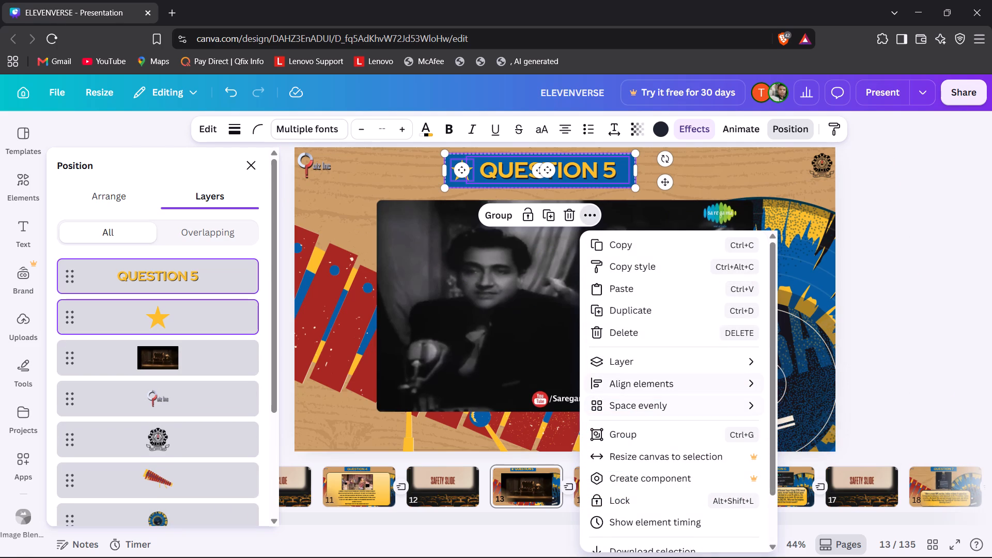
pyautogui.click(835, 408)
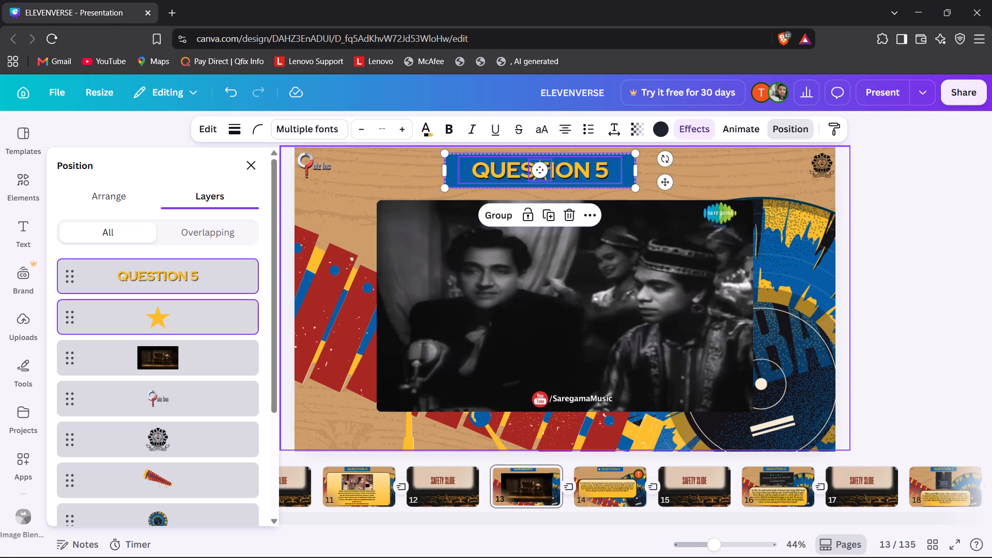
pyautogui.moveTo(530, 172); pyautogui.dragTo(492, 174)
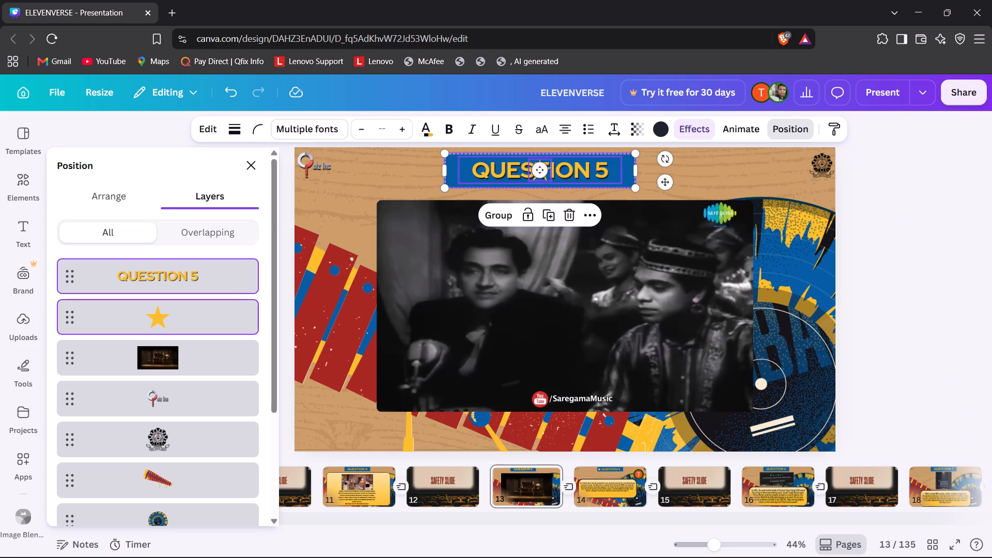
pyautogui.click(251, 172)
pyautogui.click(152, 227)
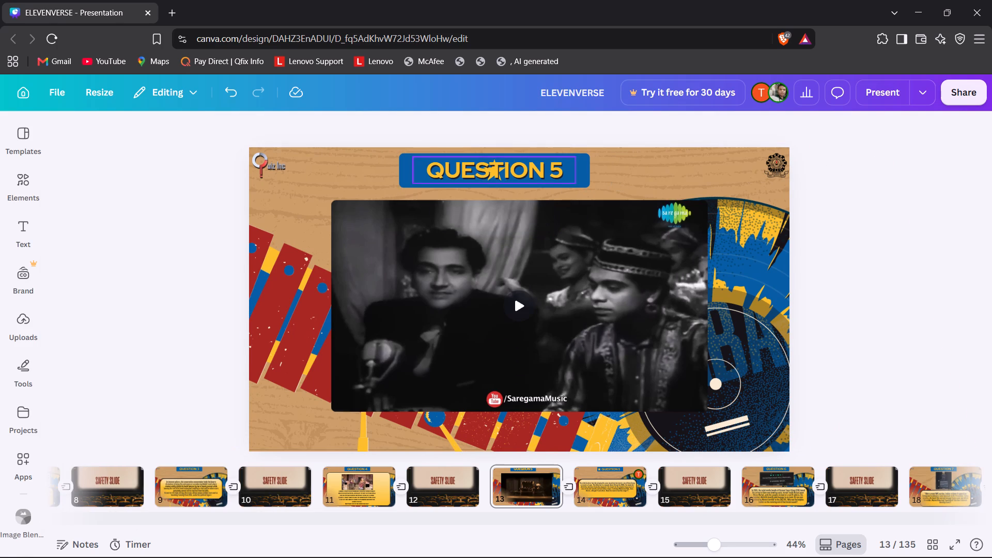
# Separate the overlapping title and star, placing the star near the blue plate's left end with the QUESTION 5 title directly beside it.
pyautogui.click(487, 174)
pyautogui.moveTo(487, 174); pyautogui.dragTo(490, 200)
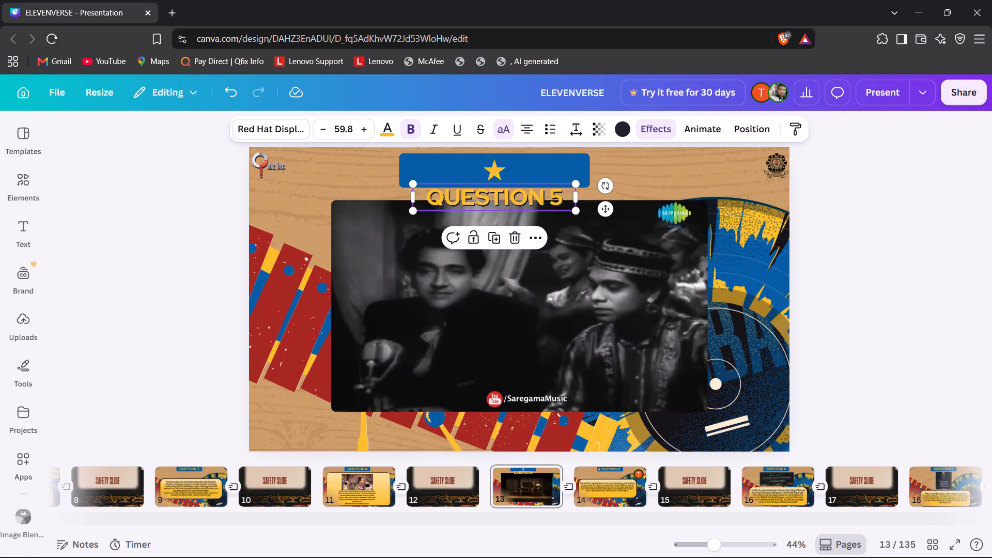
pyautogui.click(492, 171)
pyautogui.moveTo(492, 171); pyautogui.dragTo(415, 172)
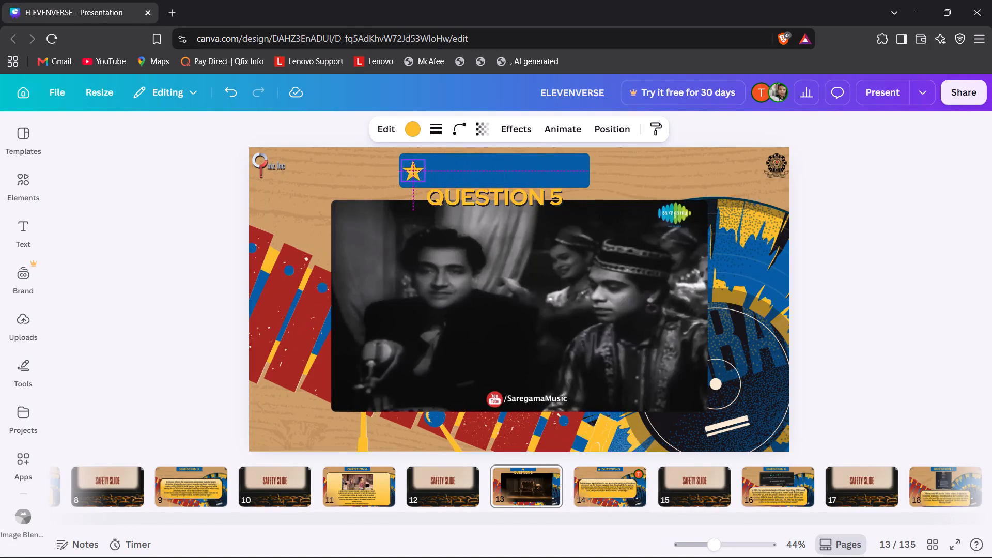
pyautogui.moveTo(415, 172); pyautogui.dragTo(416, 172)
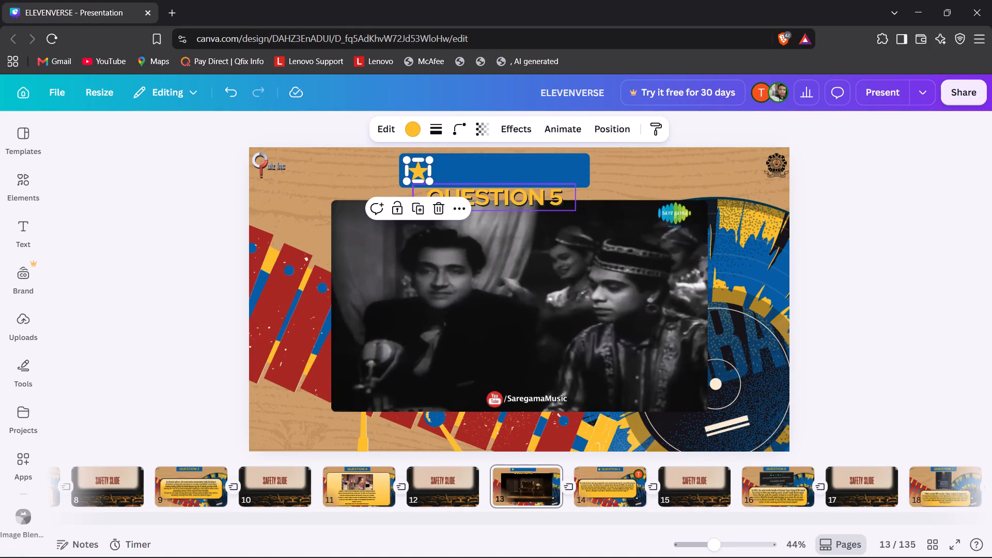
pyautogui.moveTo(465, 188); pyautogui.dragTo(473, 160)
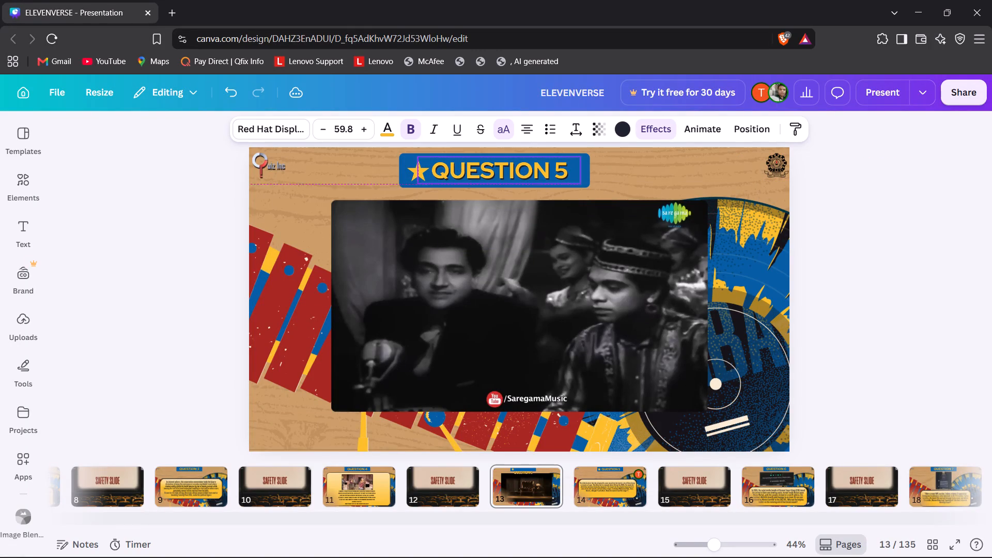
pyautogui.moveTo(473, 160); pyautogui.dragTo(473, 162)
pyautogui.click(67, 311)
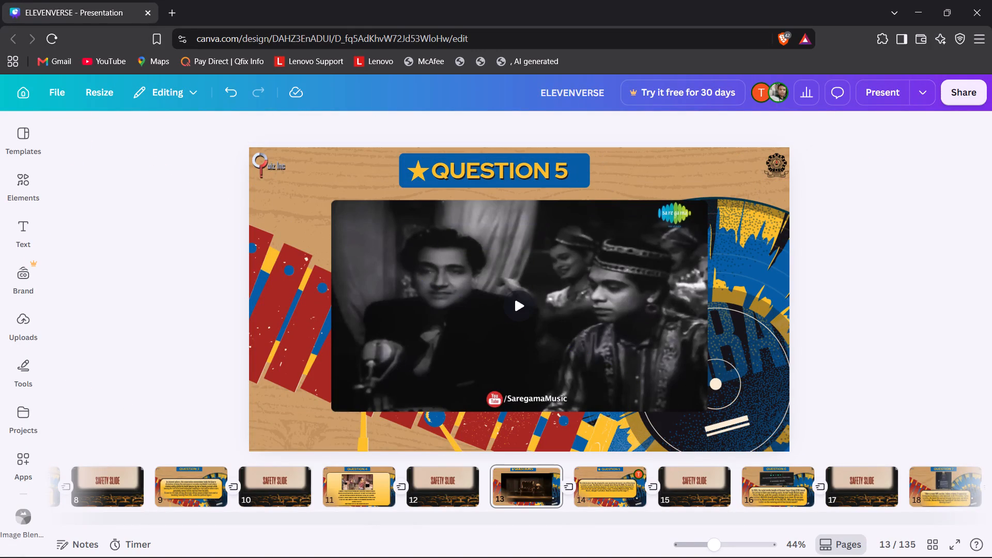
# Nudge the page 13 QUESTION 5 title slightly up and to the right to fine-tune its position beside the star.
pyautogui.click(475, 173)
pyautogui.press('Down')
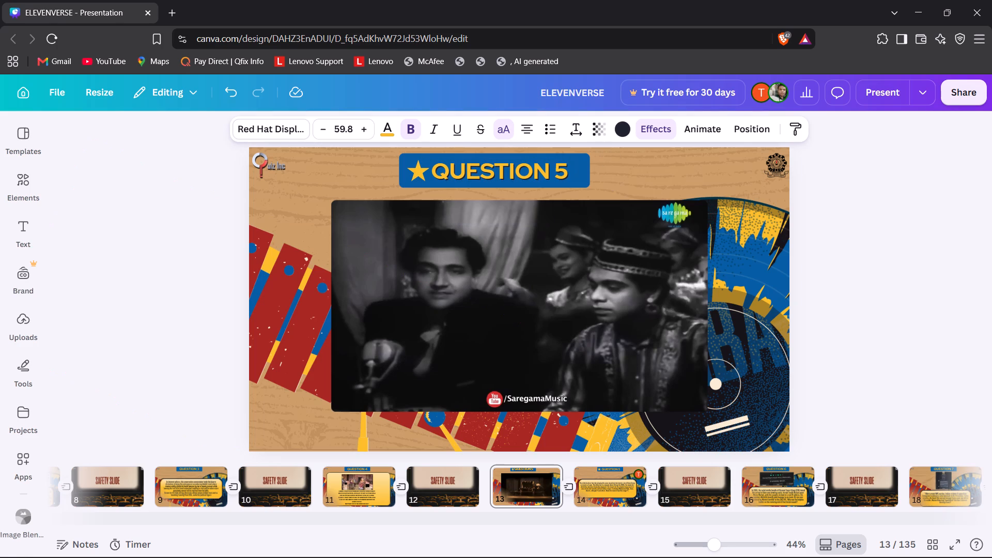
pyautogui.press('Up')
pyautogui.press('Right')
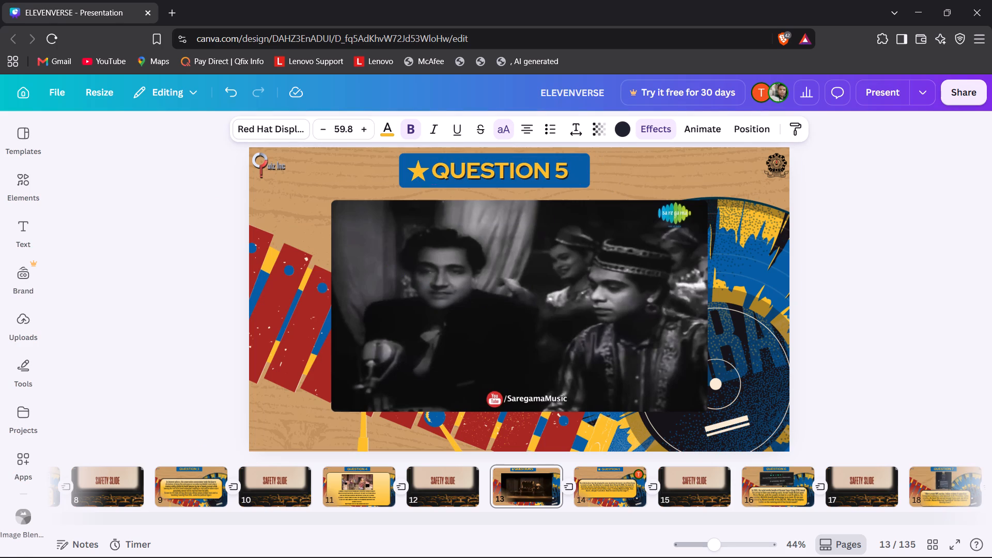
pyautogui.press('Up')
pyautogui.press('Right')
pyautogui.click(209, 316)
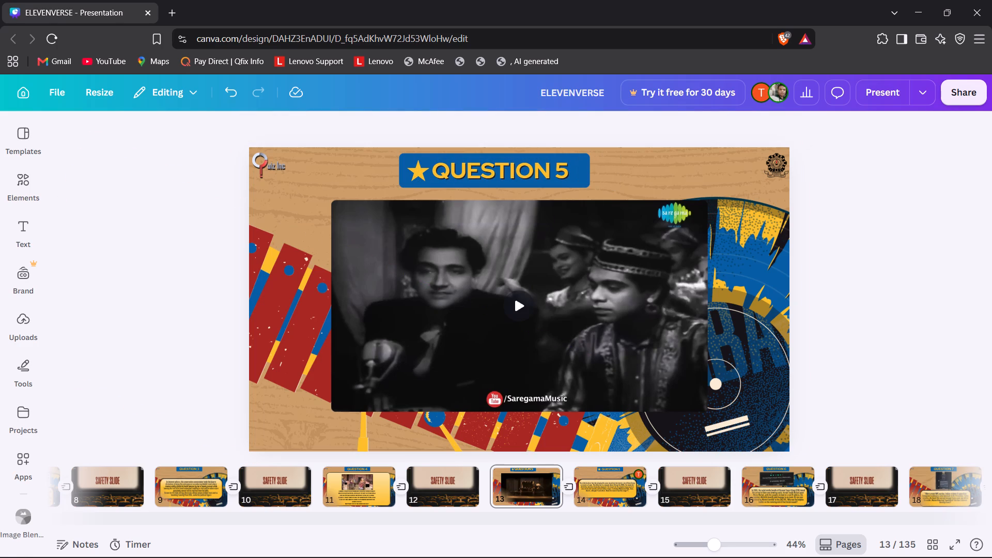
# Compare page 13's header with page 14's, and align the blue plate on page 13 to the page's horizontal centre.
pyautogui.press('Right')
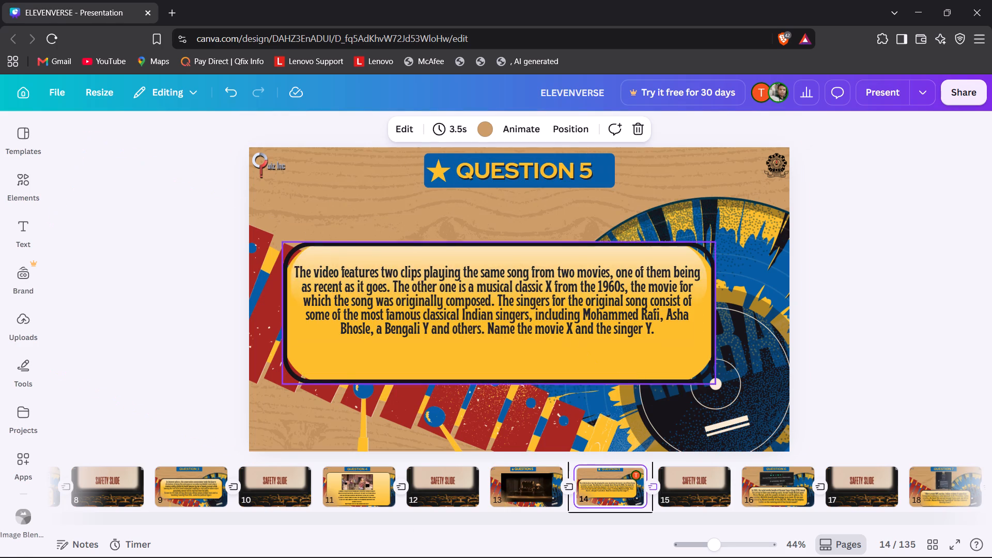
pyautogui.press('Left')
pyautogui.press('Right')
pyautogui.press('Left')
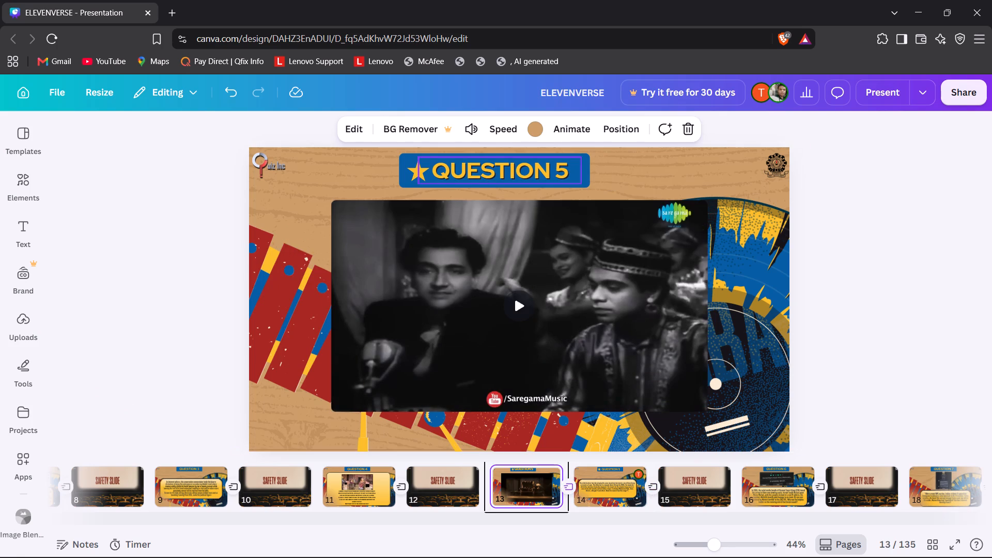
pyautogui.click(584, 168)
pyautogui.rightClick(584, 168)
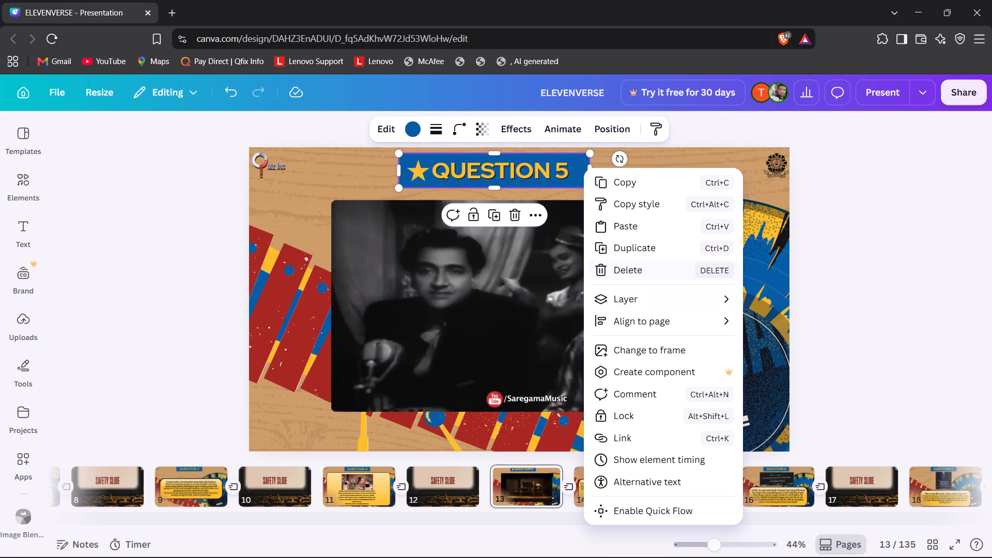
pyautogui.click(802, 350)
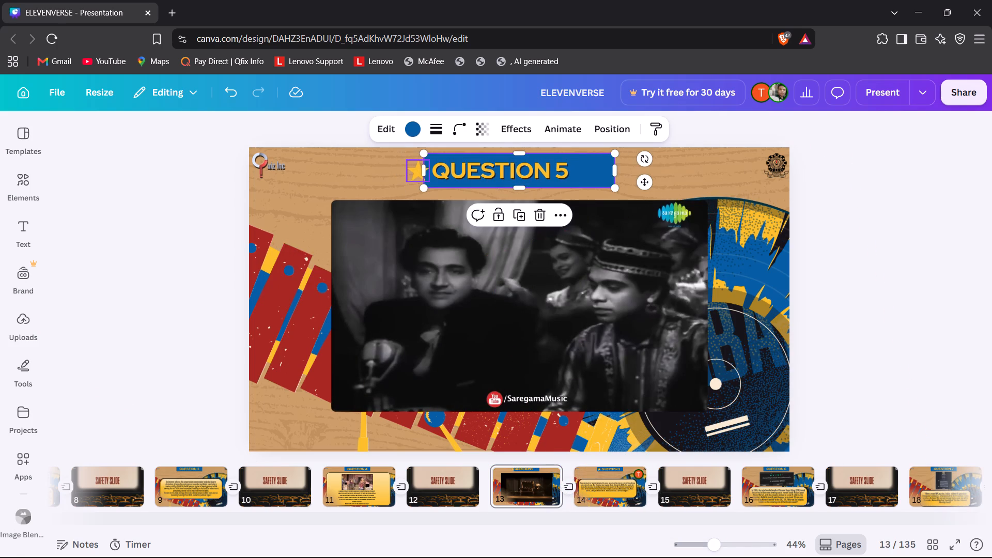
# Select the star together with the QUESTION 5 title on page 13 and group the two elements.
pyautogui.keyDown('ctrl'); pyautogui.click(411, 174); pyautogui.keyUp('ctrl')
pyautogui.keyDown('ctrl'); pyautogui.click(483, 165); pyautogui.keyUp('ctrl')
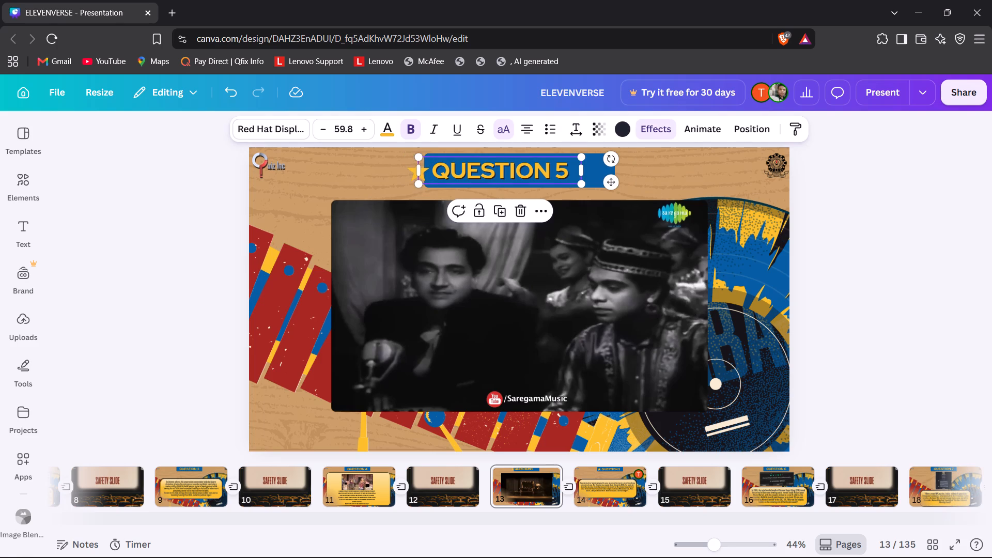
pyautogui.rightClick(483, 165)
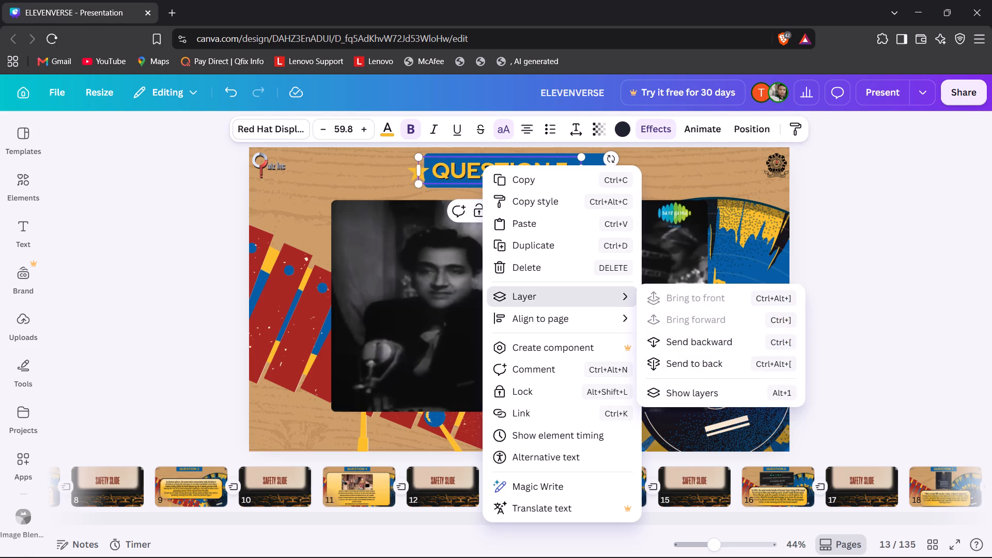
pyautogui.click(141, 234)
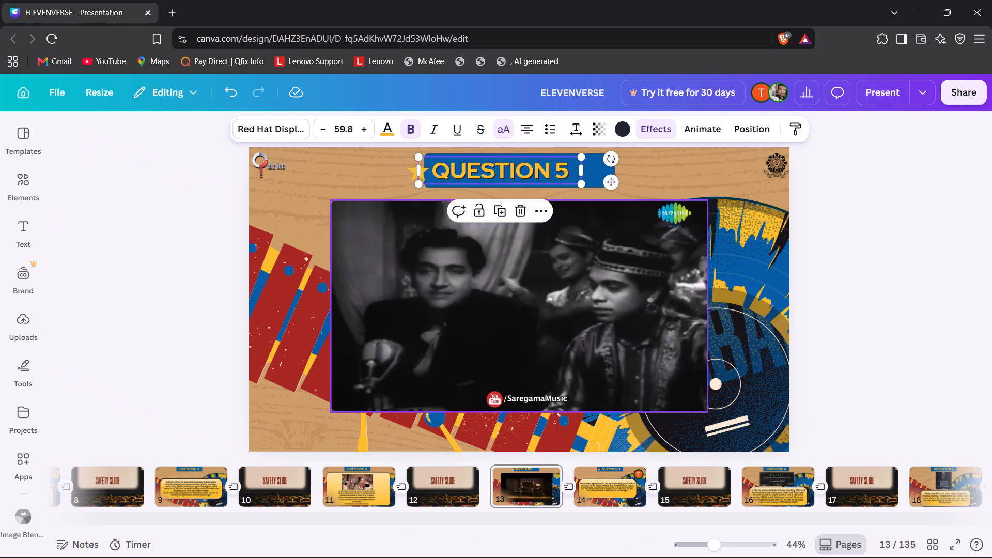
pyautogui.keyDown('ctrl'); pyautogui.click(409, 172); pyautogui.keyUp('ctrl')
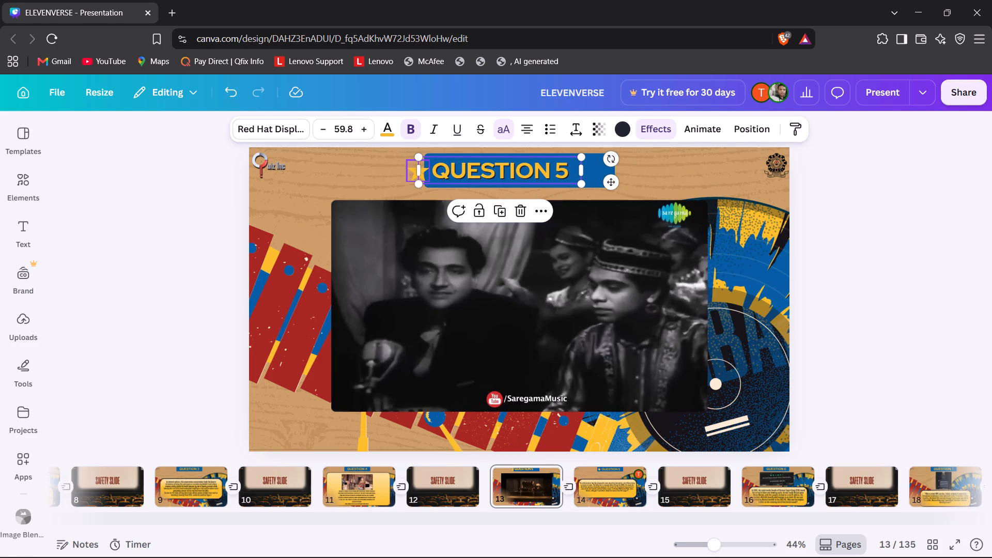
pyautogui.keyDown('ctrl'); pyautogui.click(409, 175); pyautogui.keyUp('ctrl')
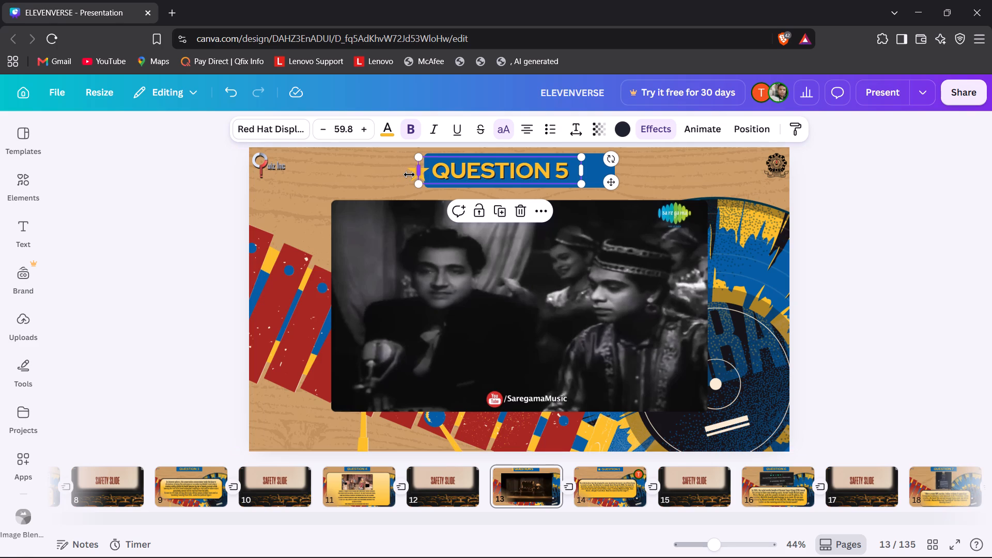
pyautogui.keyDown('ctrl'); pyautogui.click(408, 174); pyautogui.keyUp('ctrl')
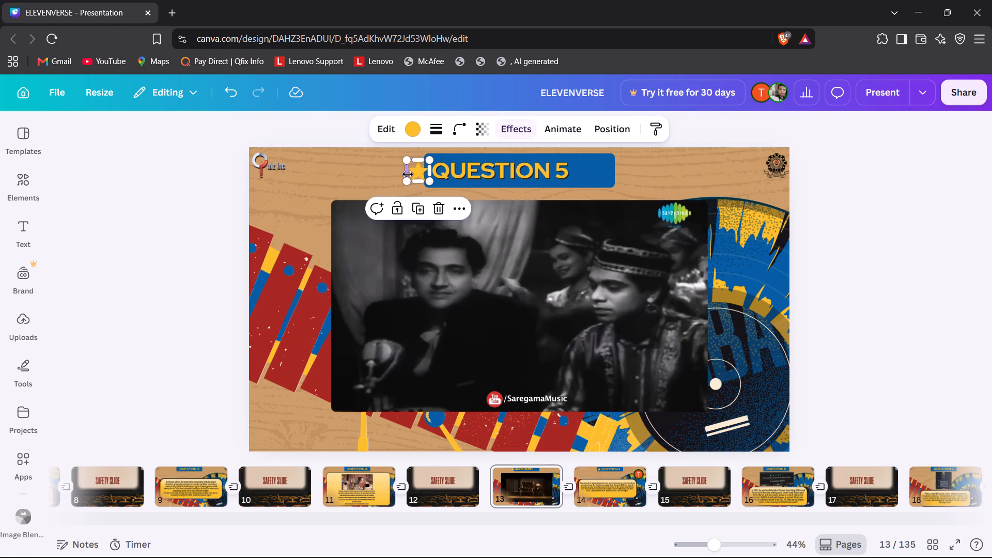
pyautogui.keyDown('ctrl'); pyautogui.click(440, 174); pyautogui.keyUp('ctrl')
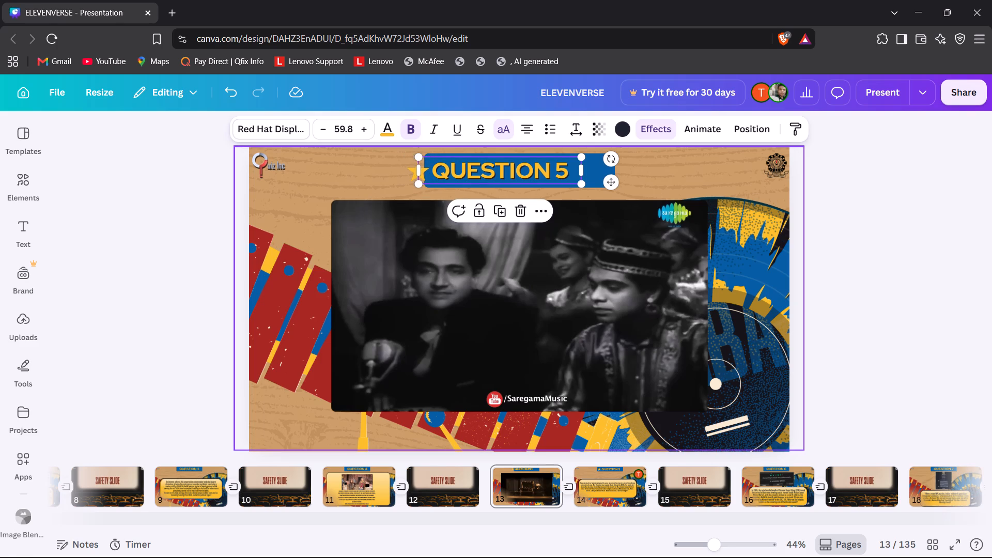
pyautogui.keyDown('ctrl'); pyautogui.click(407, 174); pyautogui.keyUp('ctrl')
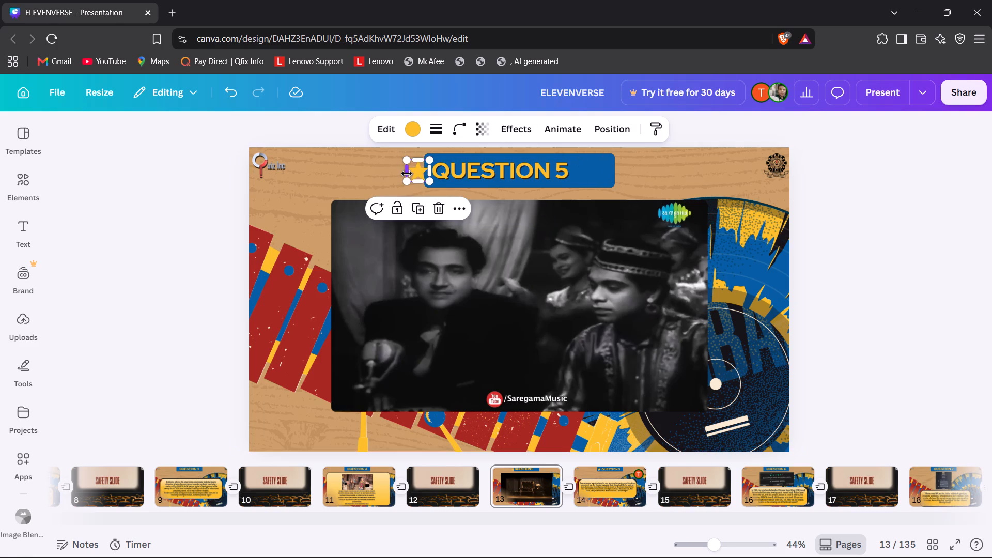
pyautogui.keyDown('ctrl'); pyautogui.click(455, 167); pyautogui.keyUp('ctrl')
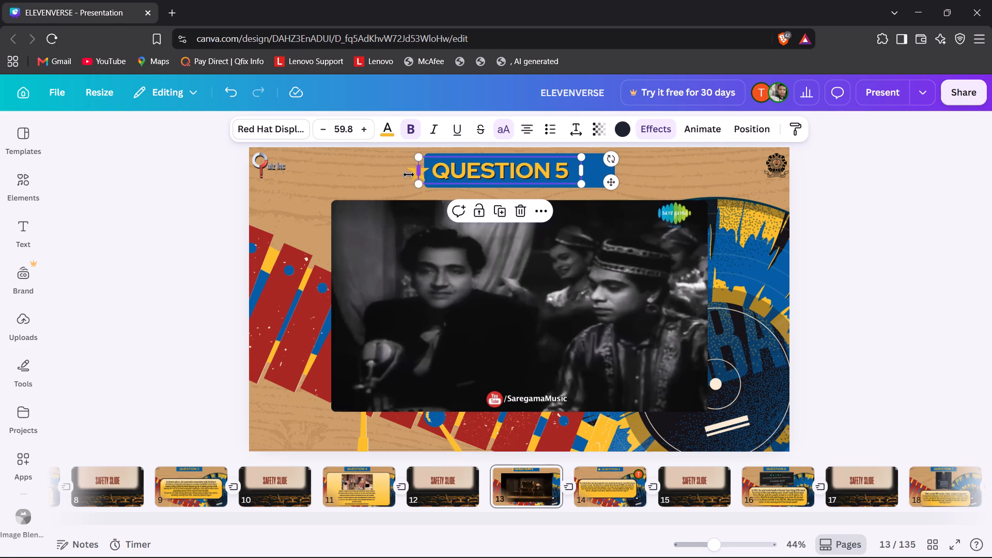
pyautogui.keyDown('shift'); pyautogui.click(408, 173); pyautogui.keyUp('shift')
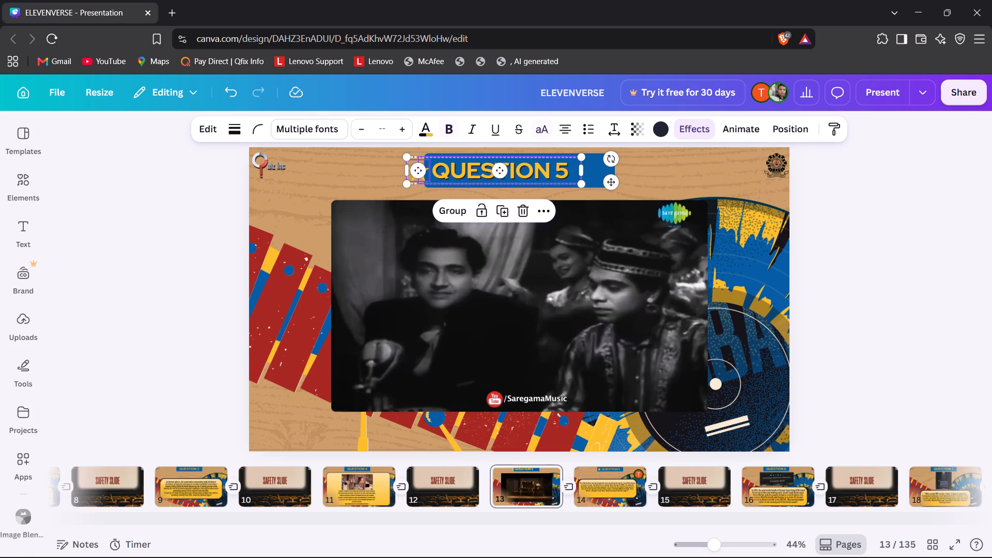
pyautogui.click(445, 211)
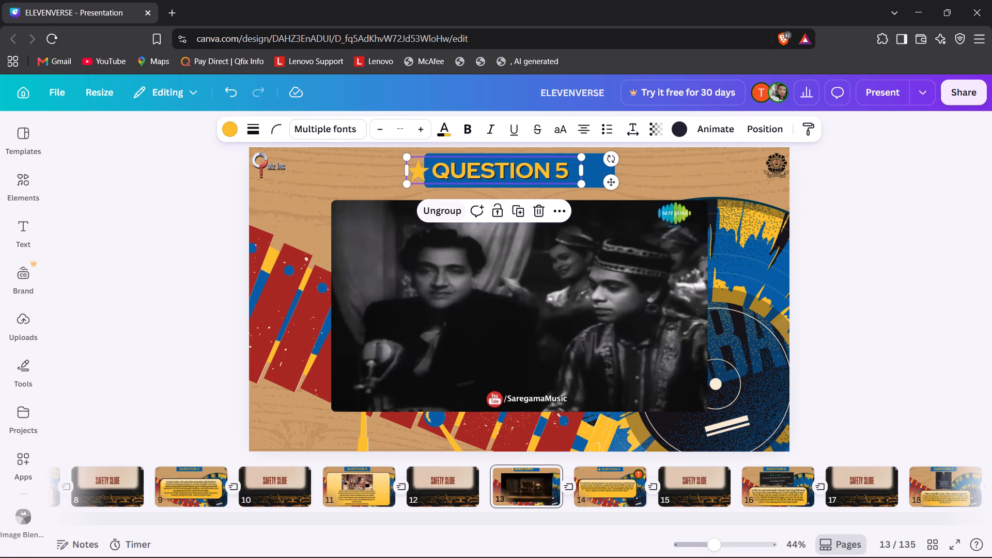
# Shift the grouped star and QUESTION 5 title to the right so the pair sits centred within page 13's blue plate.
pyautogui.press('Right')
pyautogui.press('Right')
pyautogui.press('Right')
pyautogui.press('Right')
pyautogui.press('Right')
pyautogui.press('Right')
pyautogui.press('Right')
pyautogui.press('Right')
pyautogui.press('Right')
pyautogui.press('Right')
pyautogui.press('Right')
pyautogui.press('Right')
pyautogui.press('Right')
pyautogui.press('Right')
pyautogui.press('Right')
pyautogui.press('Right')
pyautogui.press('Right')
pyautogui.press('Right')
pyautogui.press('Right')
pyautogui.press('Right')
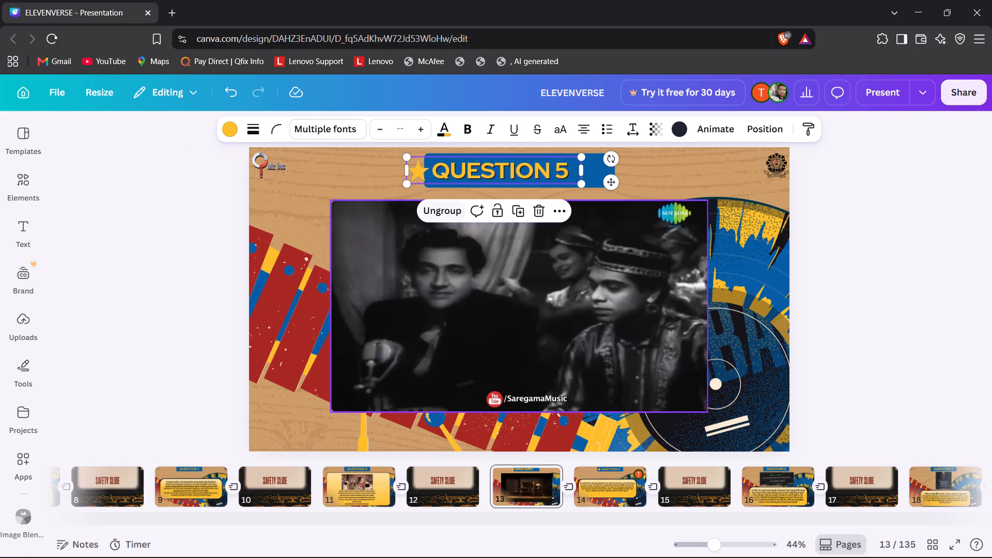
pyautogui.click(174, 254)
pyautogui.moveTo(458, 163); pyautogui.dragTo(479, 164)
pyautogui.click(152, 274)
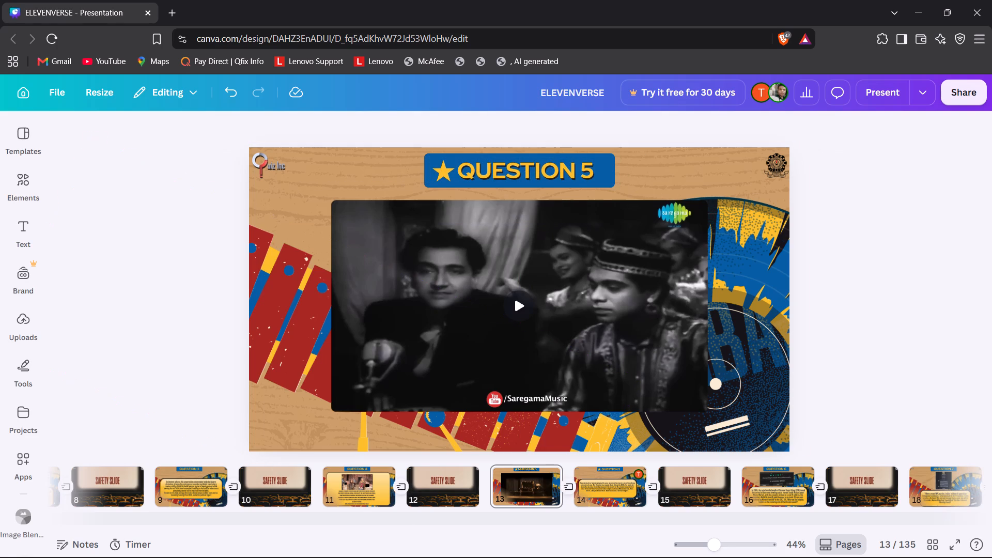
# Compare the star and title placement in page 13's QUESTION 5 header with the header on page 14.
pyautogui.press('Right')
pyautogui.press('Right')
pyautogui.press('Left')
pyautogui.press('Left')
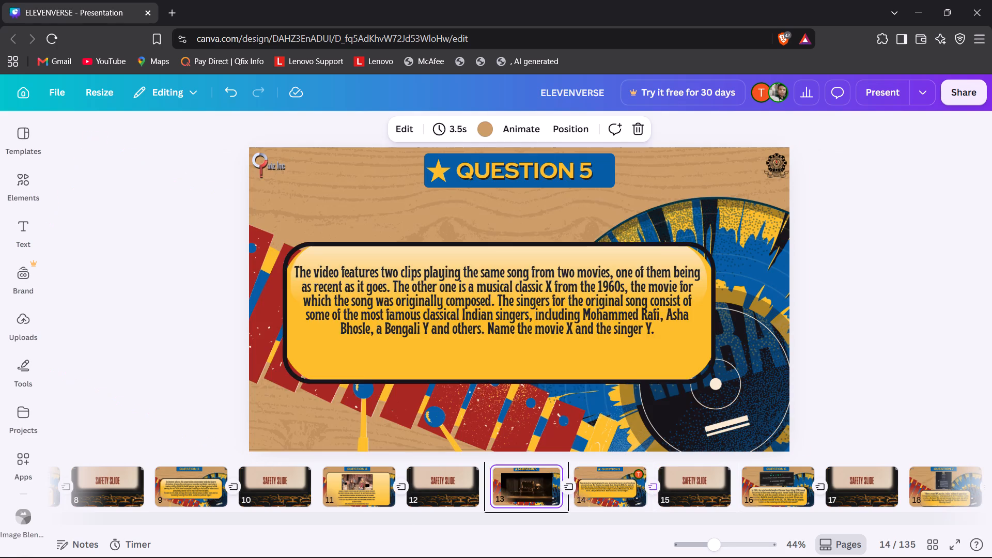
pyautogui.press('Right')
pyautogui.press('Right')
pyautogui.press('Left')
pyautogui.press('Left')
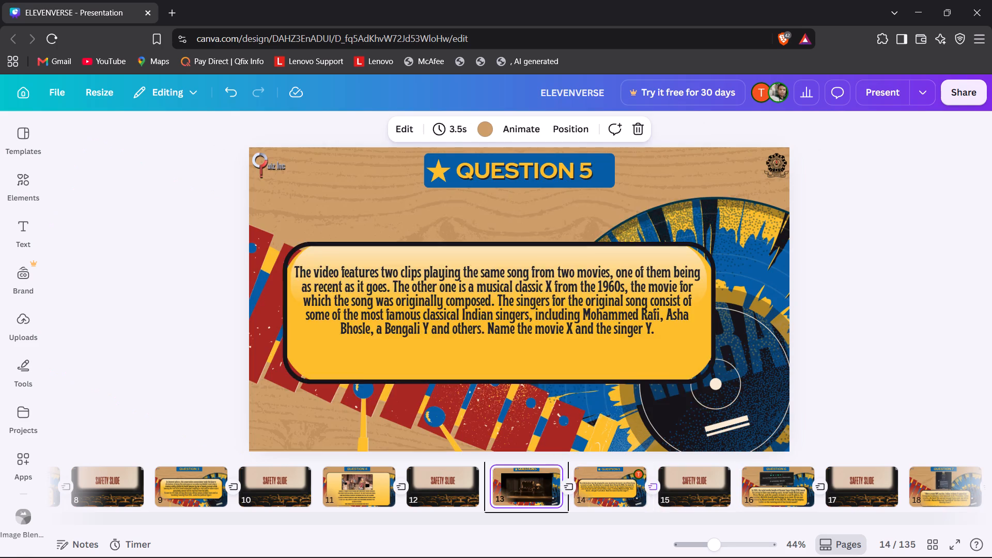
pyautogui.press('Right')
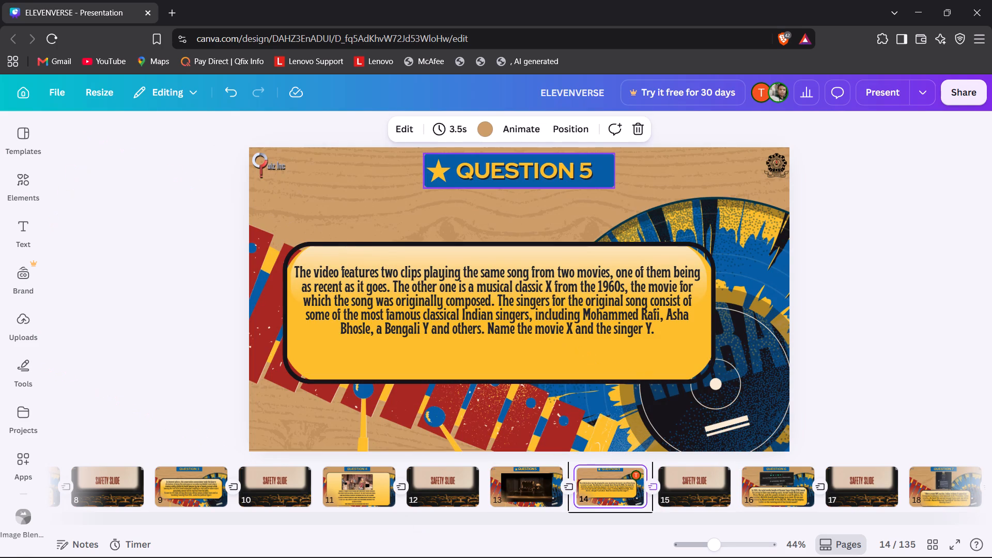
pyautogui.click(432, 172)
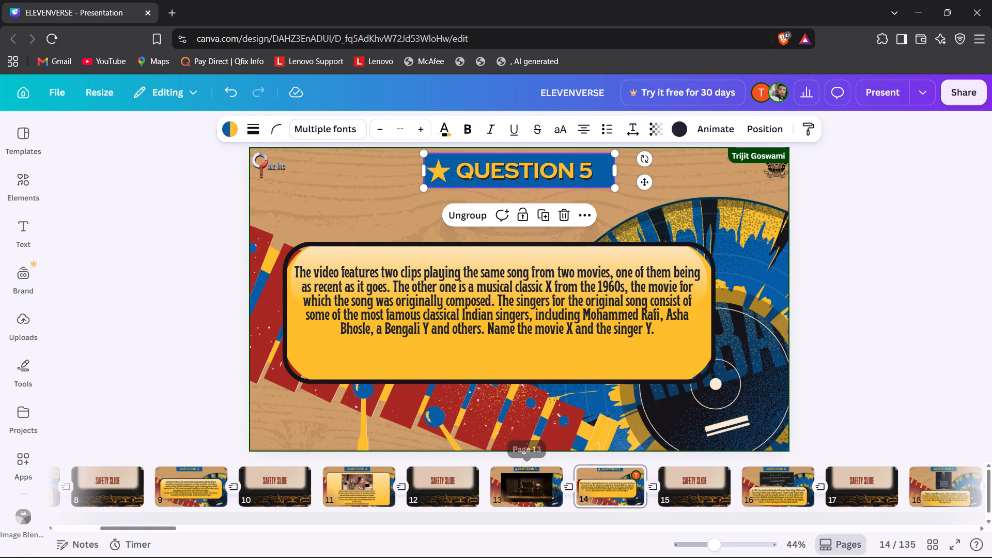
# Pick the star inside page 13's QUESTION 5 group through the layers list and shift it slightly left, away from the title.
pyautogui.click(519, 488)
pyautogui.rightClick(447, 171)
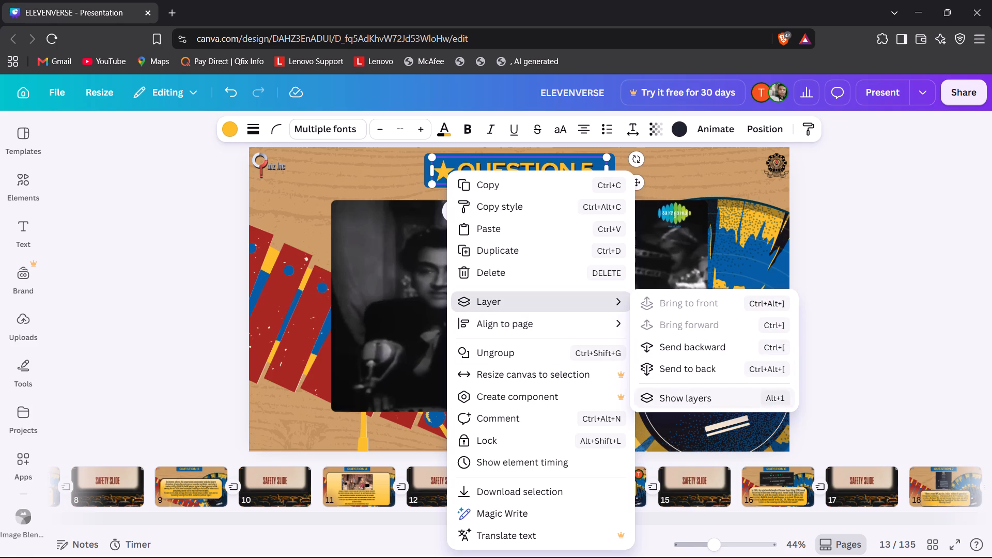
pyautogui.click(677, 396)
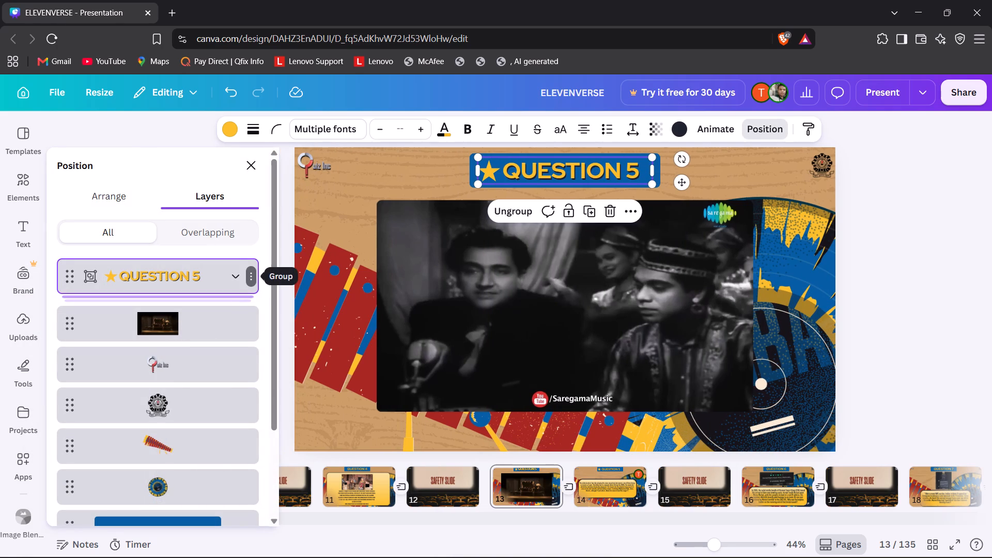
pyautogui.scroll(-2, 106, 279)
pyautogui.scroll(1, 106, 279)
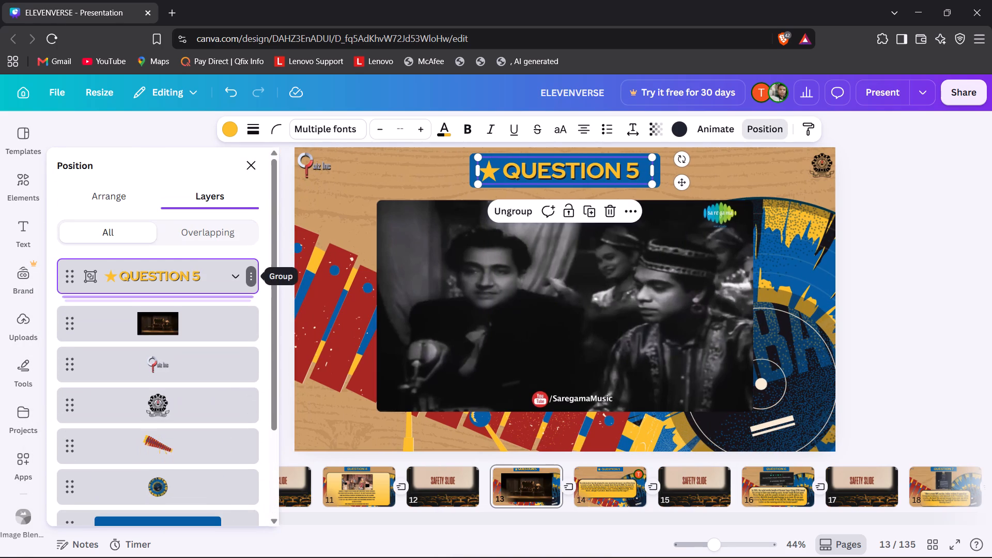
pyautogui.rightClick(112, 277)
pyautogui.click(89, 268)
pyautogui.click(232, 275)
pyautogui.click(132, 368)
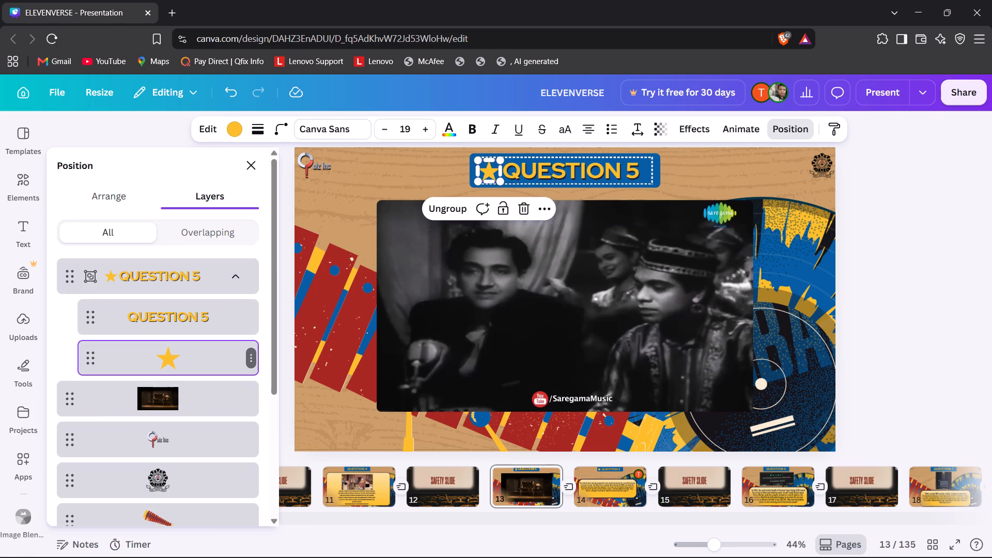
pyautogui.click(479, 179)
pyautogui.press('Up')
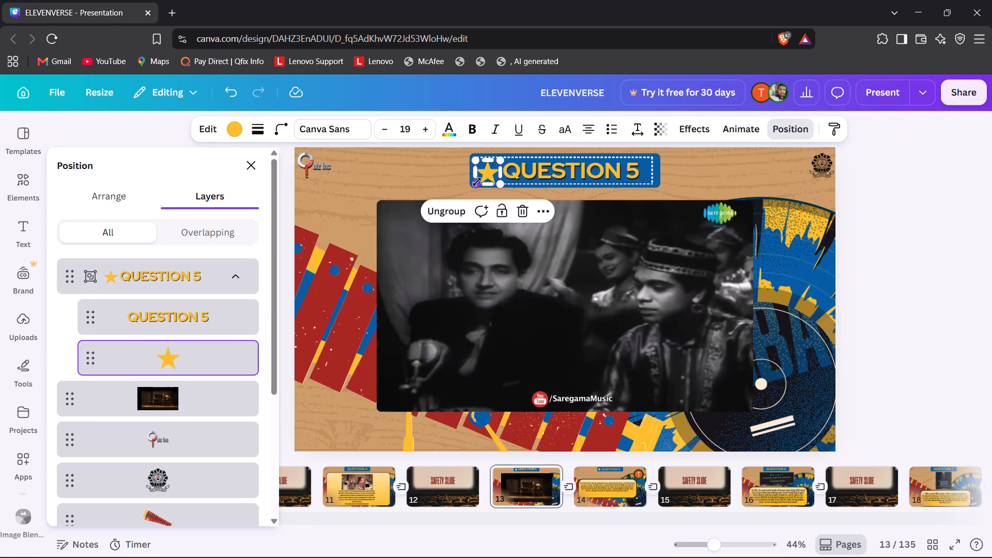
# Ungroup the QUESTION 5 title and star on page 13 and close the layers list.
pyautogui.click(452, 212)
pyautogui.press('Up')
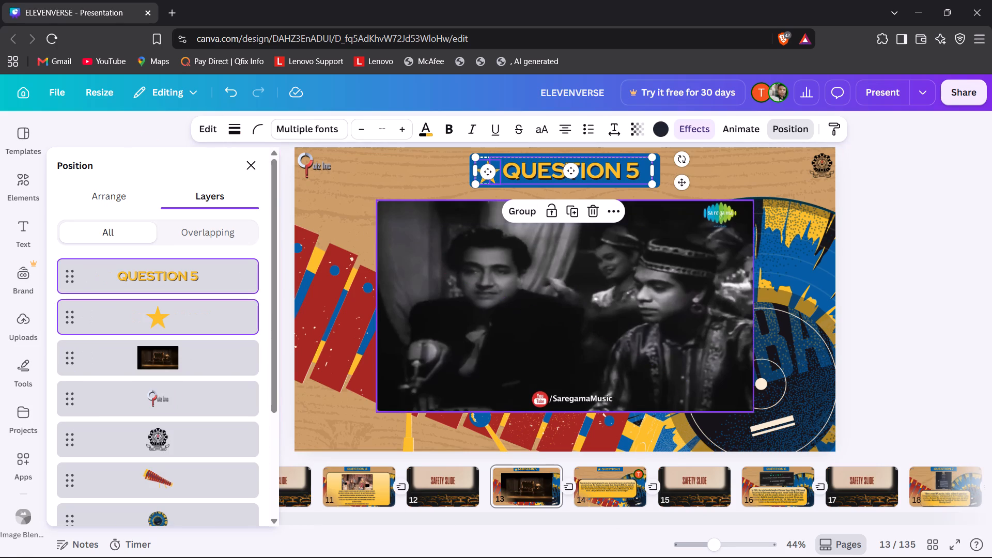
pyautogui.press('Up')
pyautogui.click(254, 167)
pyautogui.click(143, 251)
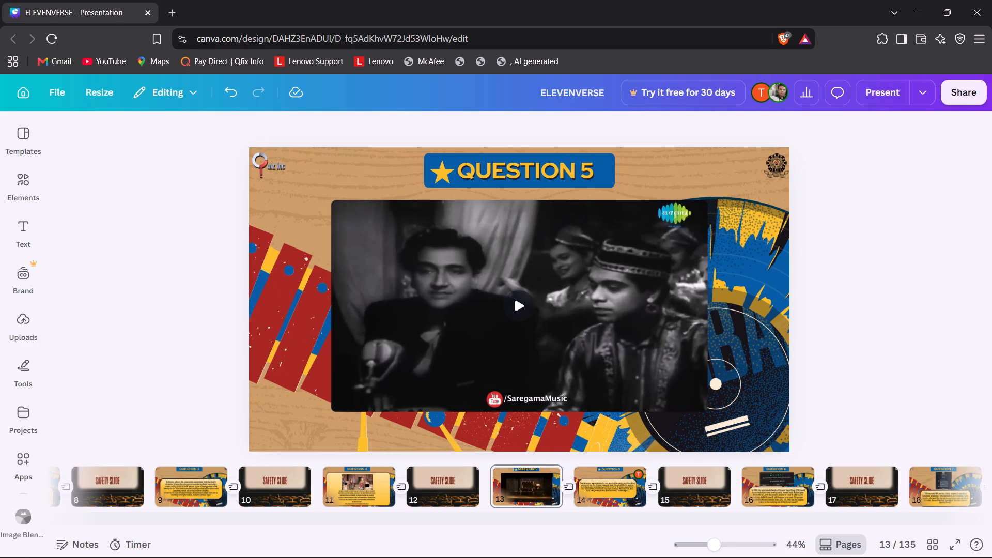
# Nudge the star on page 13 slightly up so it is level with the QUESTION 5 title.
pyautogui.click(440, 176)
pyautogui.press('Up')
pyautogui.press('Up')
pyautogui.press('Up')
pyautogui.press('Up')
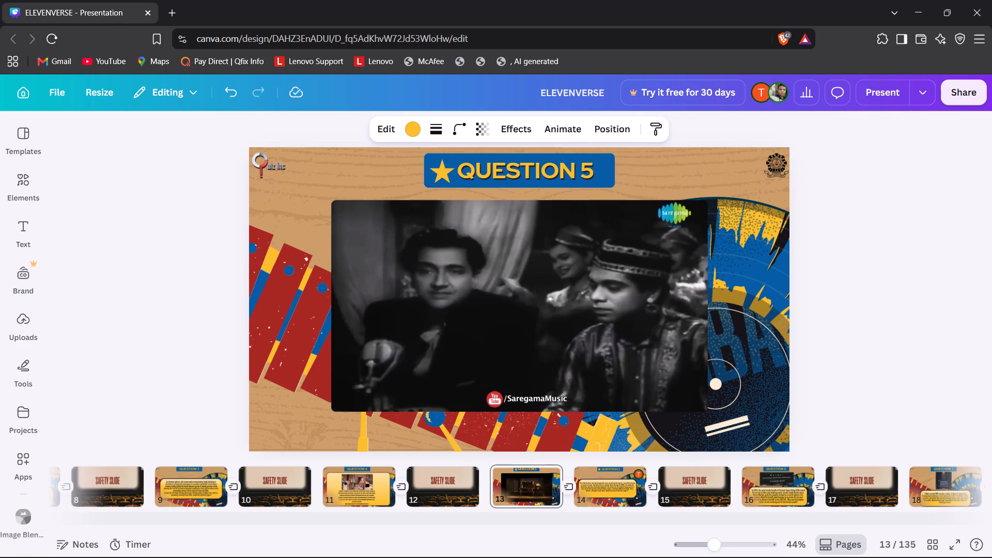
pyautogui.press('Up')
pyautogui.press('Up')
pyautogui.press('Up')
pyautogui.press('Up')
pyautogui.press('Up')
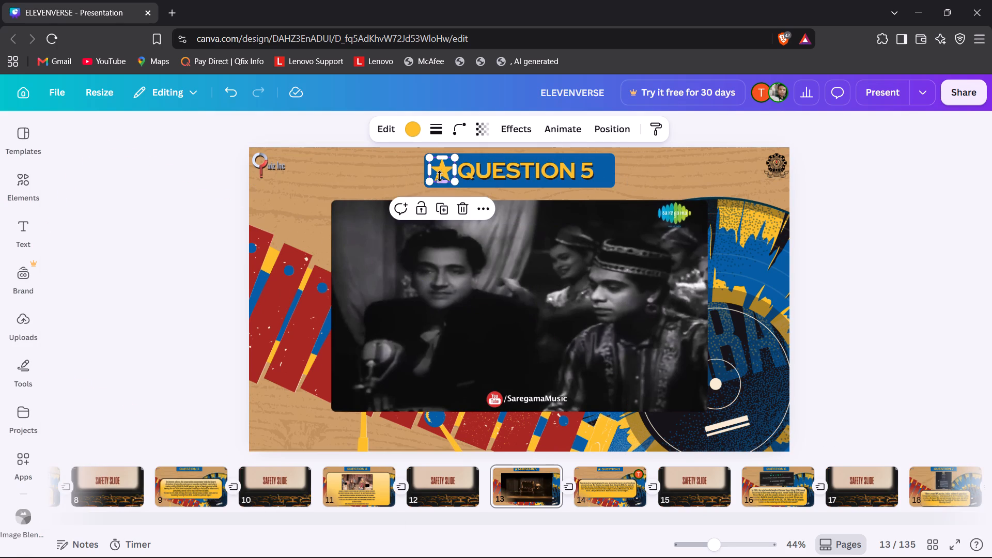
pyautogui.click(191, 294)
# Check the star's position in page 14's QUESTION 5 header against the one on page 13.
pyautogui.press('Right')
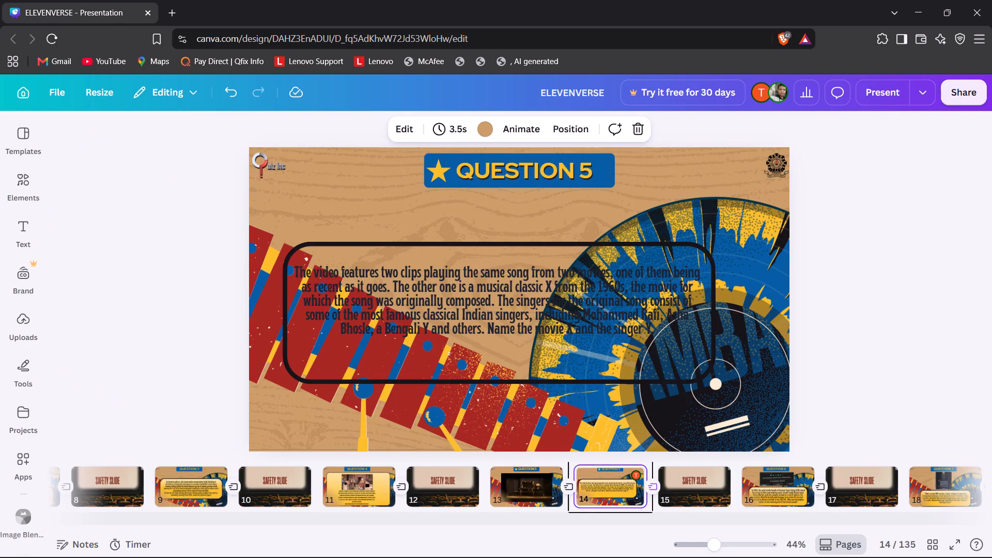
pyautogui.click(435, 177)
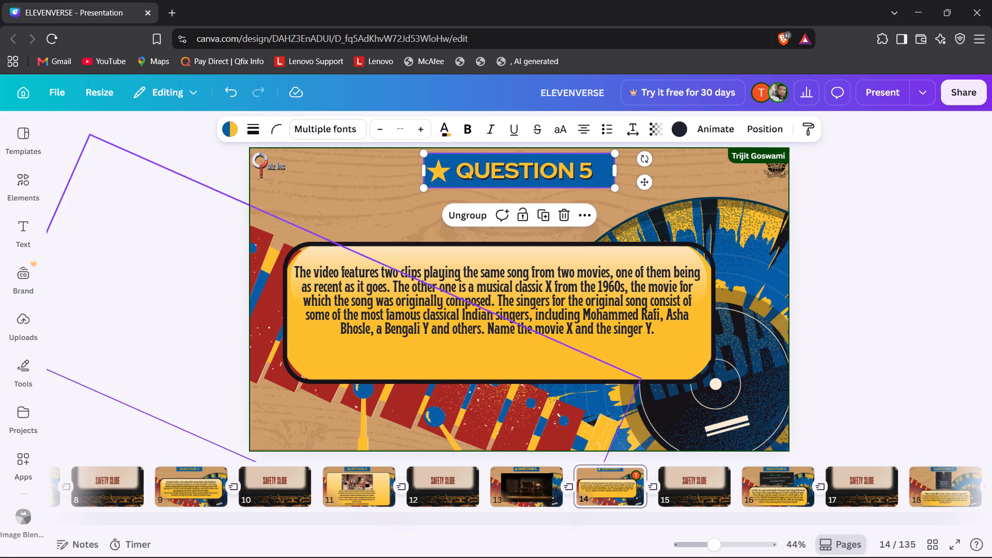
pyautogui.press('Left')
pyautogui.rightClick(192, 233)
pyautogui.press('Left')
pyautogui.rightClick(192, 233)
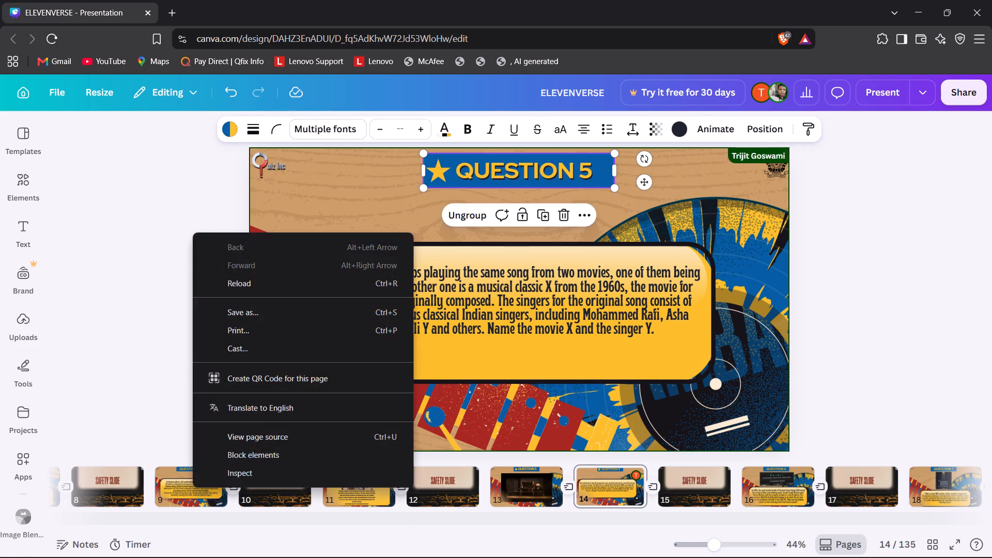
pyautogui.click(141, 246)
pyautogui.press('Left')
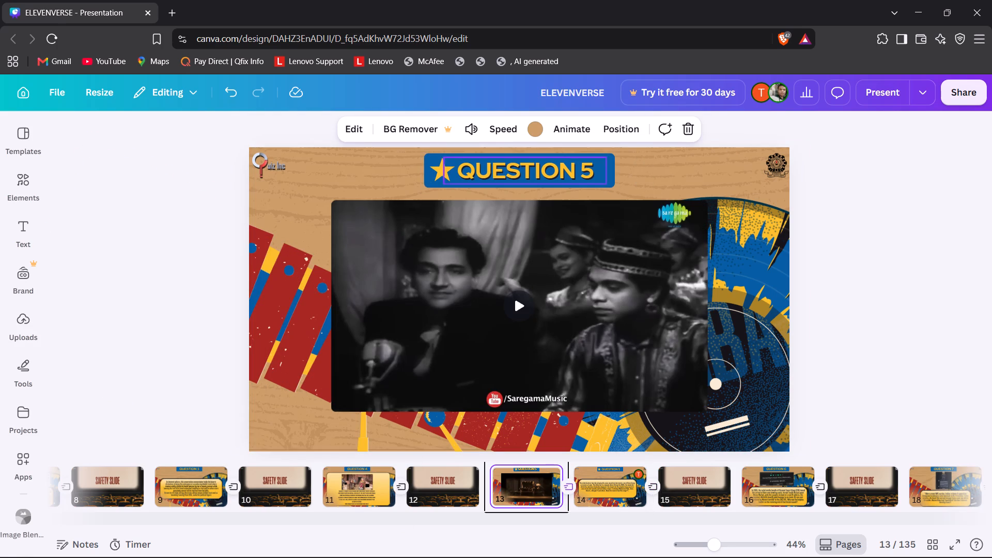
# Fine-tune page 13's star by nudging it slightly left and down, widening its gap to the QUESTION 5 title.
pyautogui.click(440, 172)
pyautogui.press('Left')
pyautogui.press('Left')
pyautogui.press('Left')
pyautogui.press('Left')
pyautogui.press('Left')
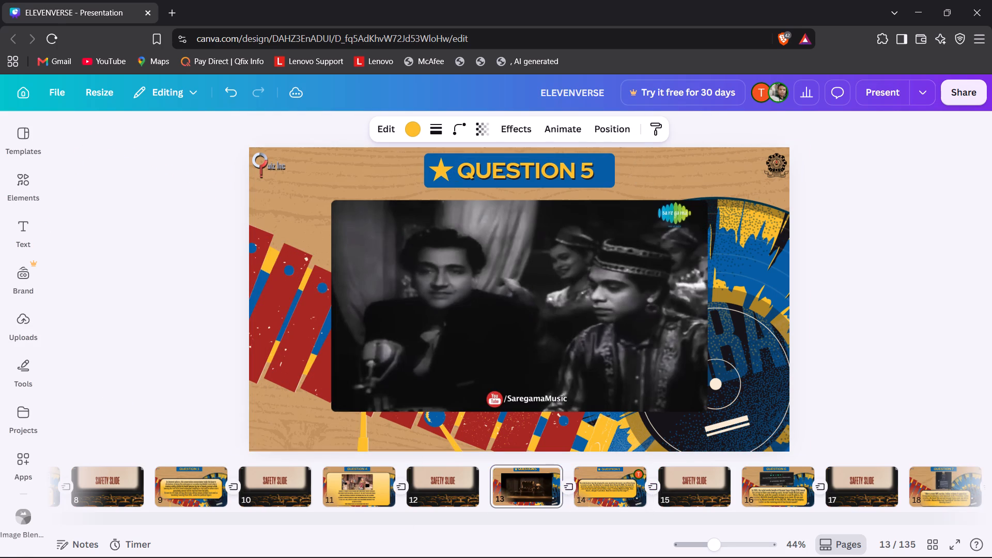
pyautogui.press('Down')
pyautogui.click(90, 386)
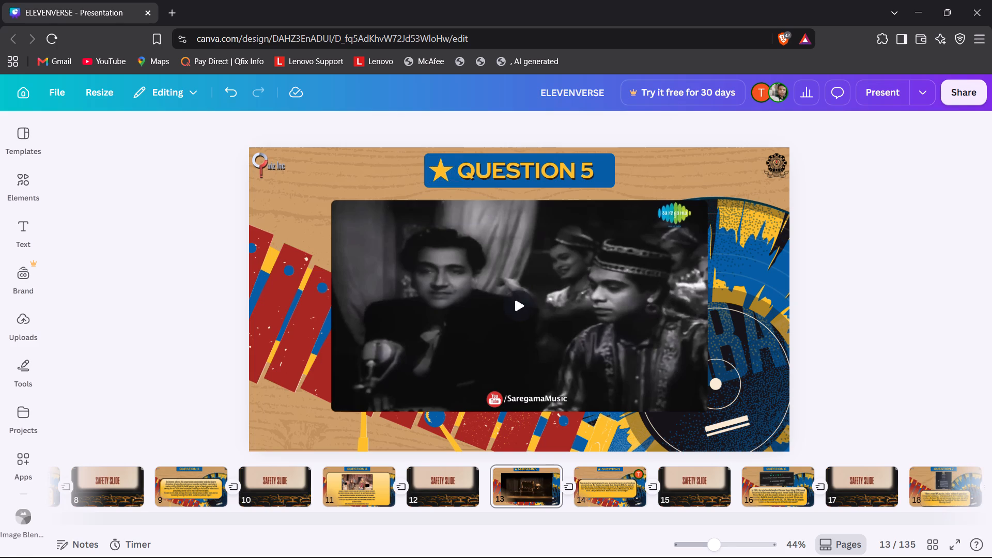
# Look over the slides from page 14 to 17, examining the QUESTION 6 header, image and question box on page 16.
pyautogui.press('Right')
pyautogui.press('Right')
pyautogui.press('Right')
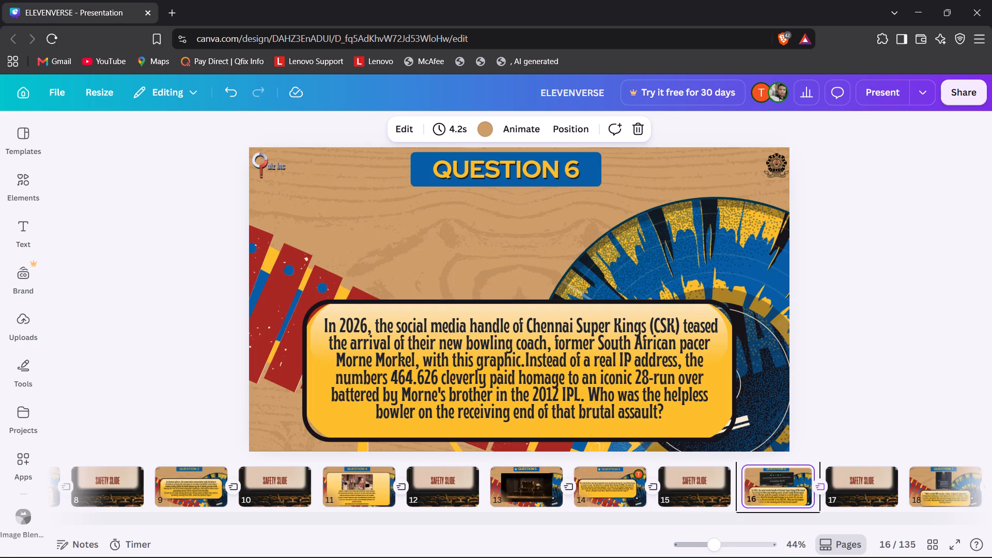
pyautogui.press('Right')
pyautogui.press('Left')
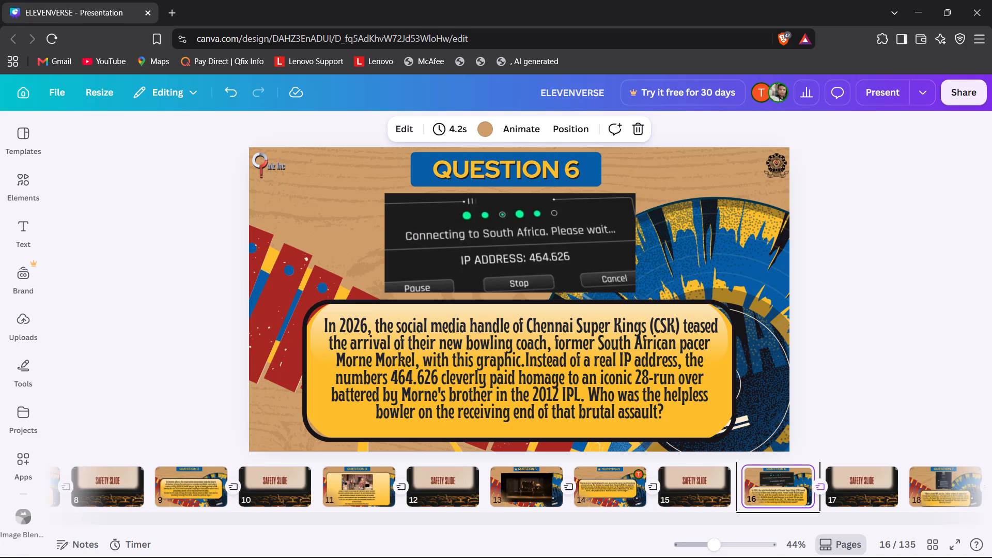
pyautogui.press('Right')
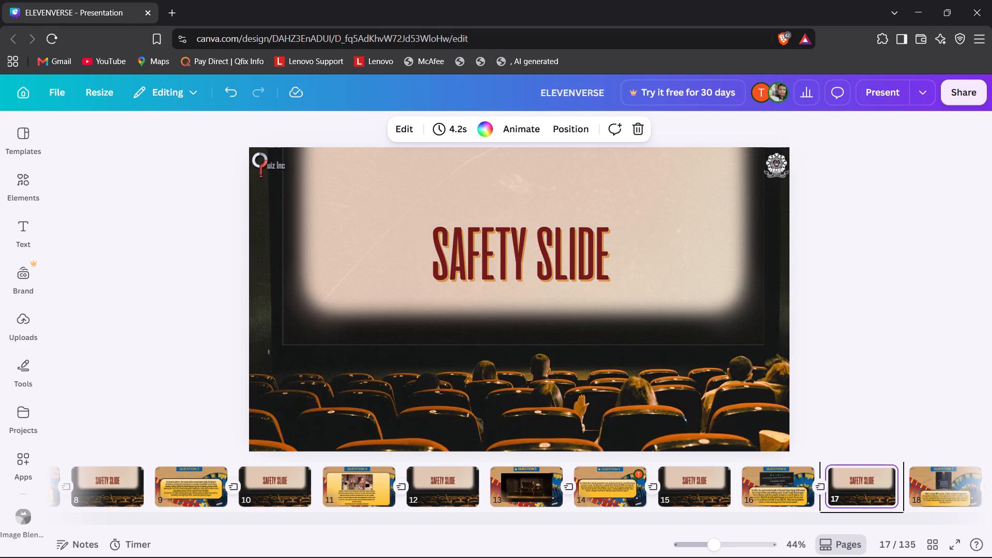
pyautogui.press('Left')
pyautogui.press('Left')
pyautogui.press('Left')
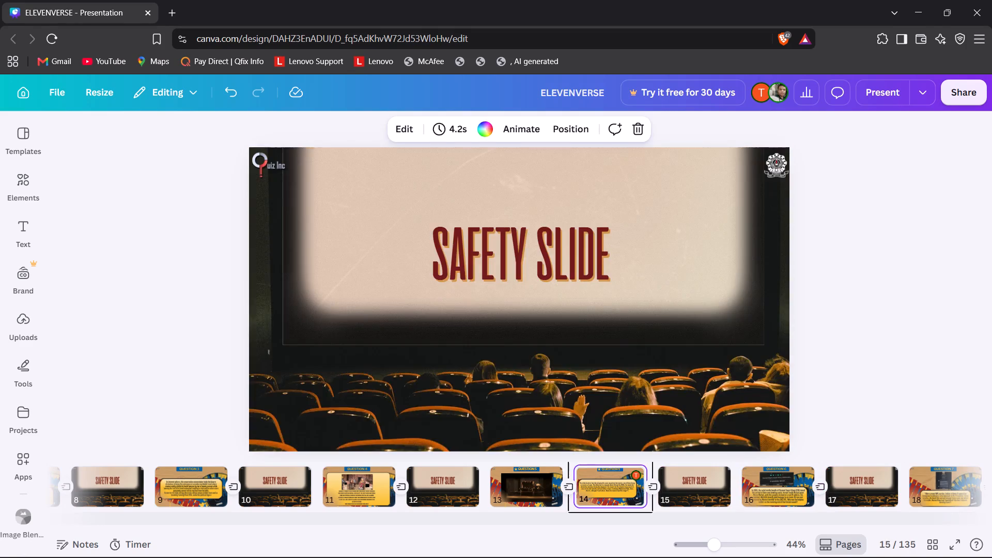
# Compare the QUESTION 5 headers on pages 13 and 14, flipping between the slides to check star, title and plate positions.
pyautogui.press('Left')
pyautogui.press('Right')
pyautogui.press('Left')
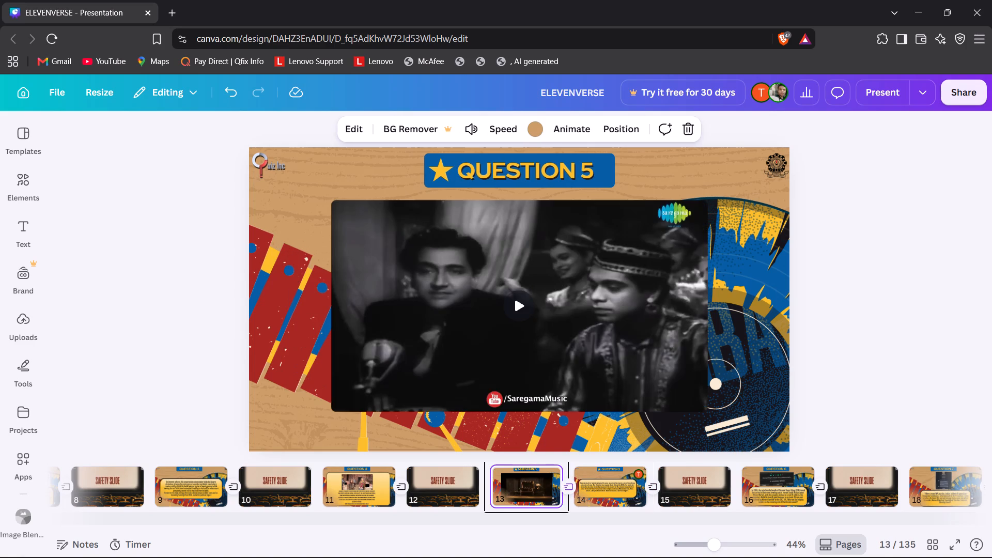
pyautogui.press('Left')
pyautogui.press('Right')
pyautogui.press('Right')
pyautogui.press('Left')
pyautogui.press('Right')
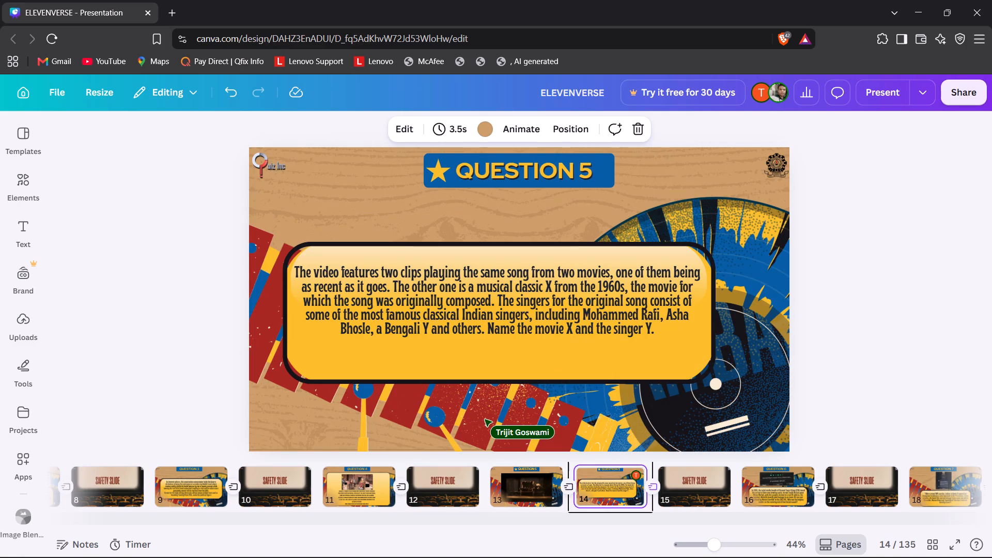
pyautogui.press('Left')
pyautogui.press('Left')
pyautogui.press('Right')
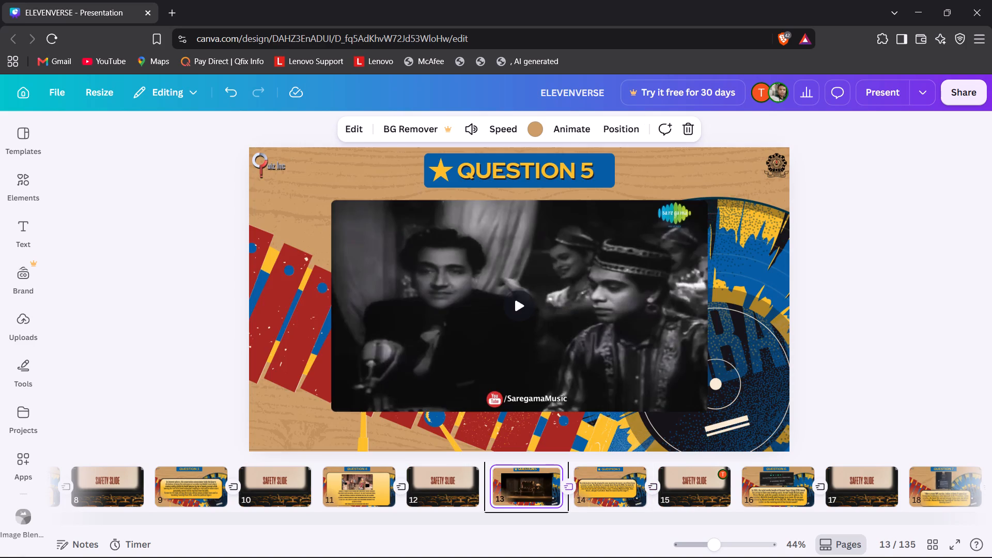
pyautogui.press('Right')
pyautogui.press('Left')
pyautogui.press('Right')
pyautogui.press('Left')
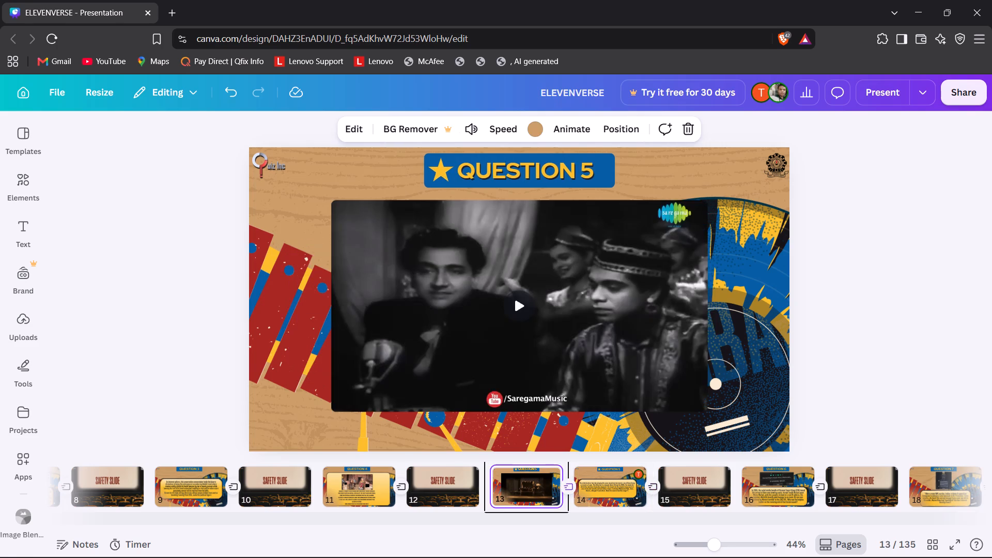
pyautogui.press('Left')
pyautogui.press('Right')
pyautogui.press('Right')
pyautogui.press('Left')
pyautogui.press('Right')
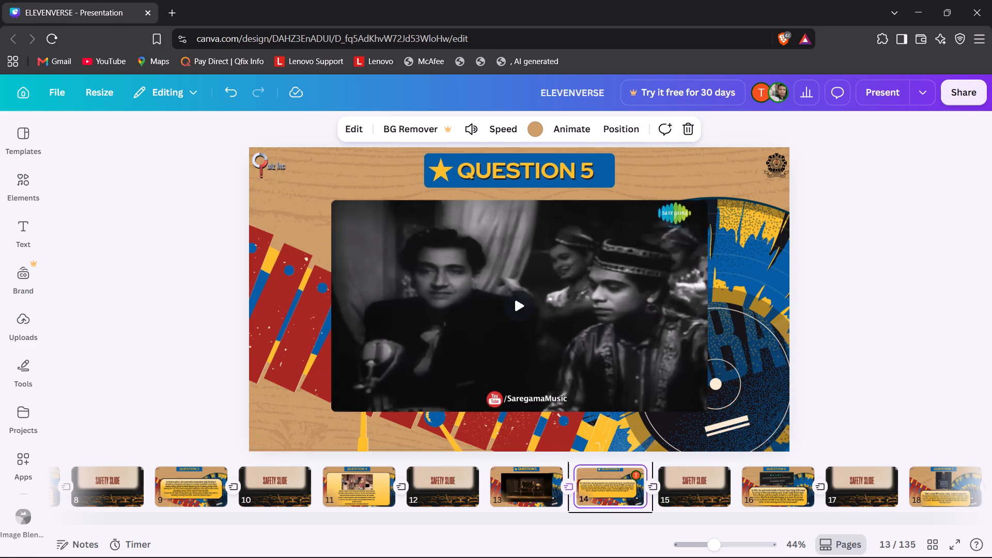
pyautogui.press('Left')
pyautogui.press('Left')
pyautogui.press('Right')
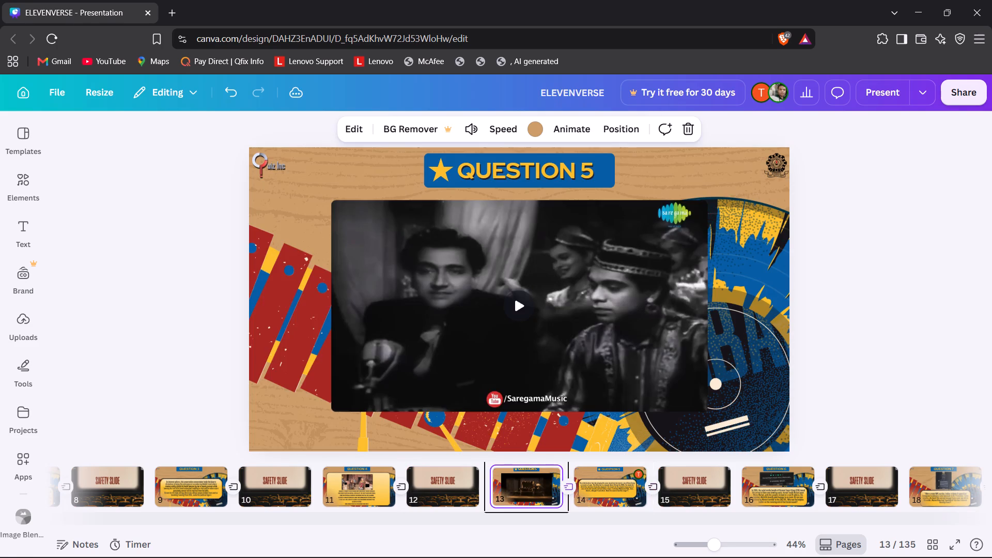
pyautogui.press('Right')
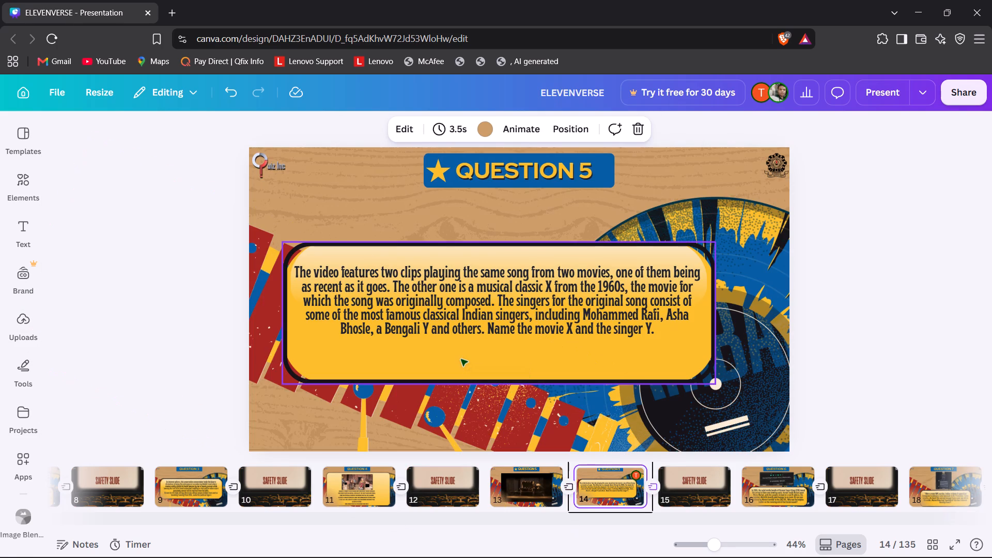
# Group the question text on page 14 with the yellow rounded box behind it.
pyautogui.click(351, 374)
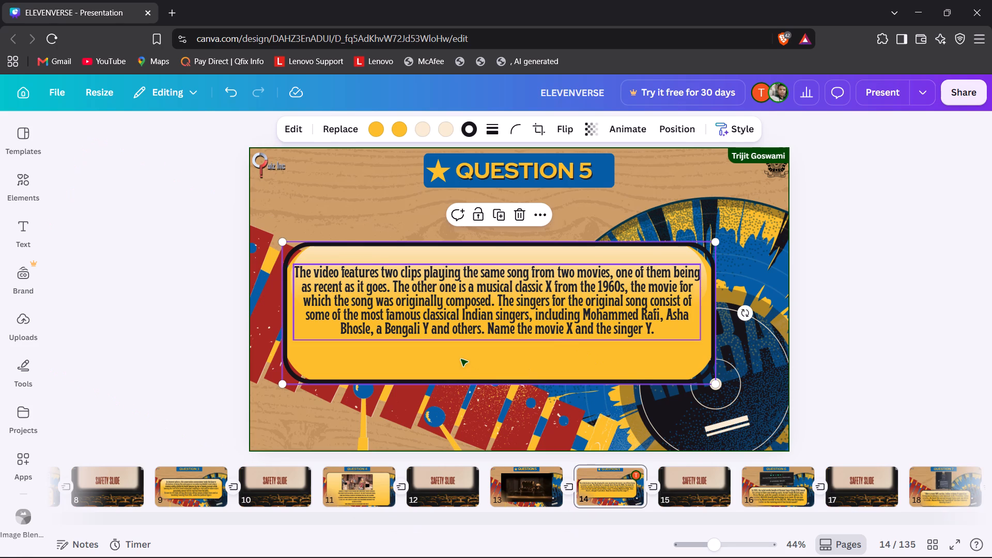
pyautogui.keyDown('ctrl'); pyautogui.click(417, 304); pyautogui.keyUp('ctrl')
pyautogui.keyDown('ctrl'); pyautogui.click(560, 290); pyautogui.keyUp('ctrl')
pyautogui.keyDown('ctrl'); pyautogui.click(603, 349); pyautogui.keyUp('ctrl')
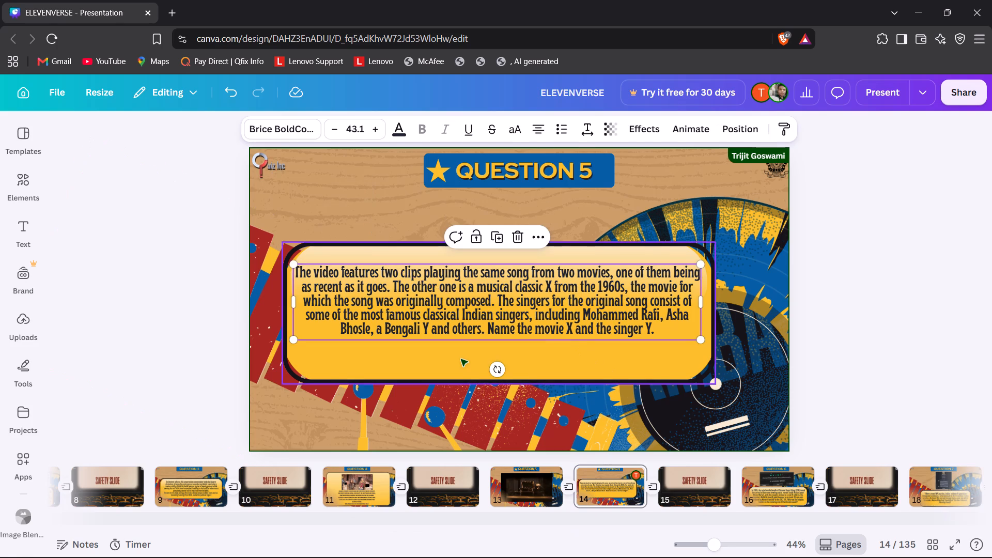
pyautogui.keyDown('ctrl'); pyautogui.click(588, 309); pyautogui.keyUp('ctrl')
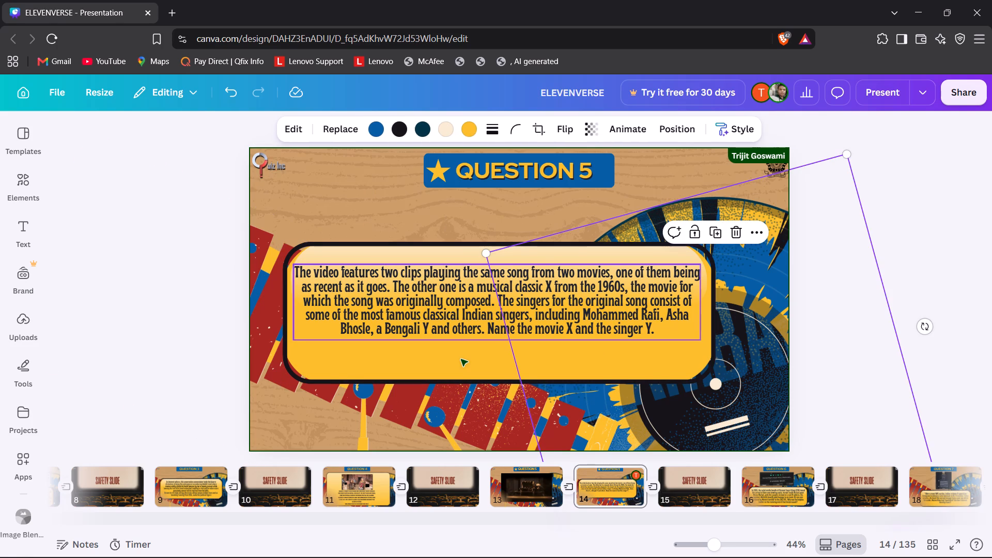
pyautogui.click(415, 320)
pyautogui.keyDown('shift'); pyautogui.click(393, 369); pyautogui.keyUp('shift')
pyautogui.rightClick(393, 369)
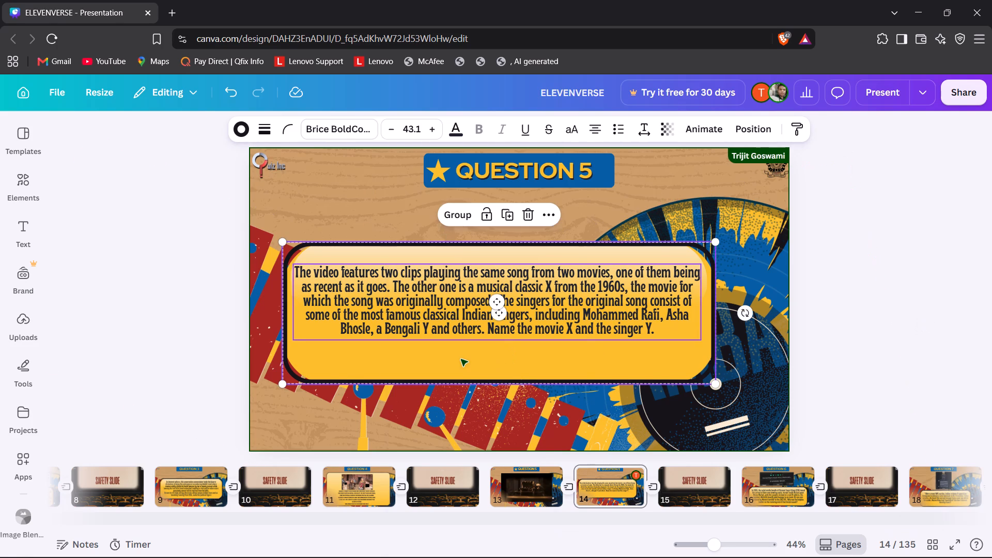
pyautogui.click(130, 272)
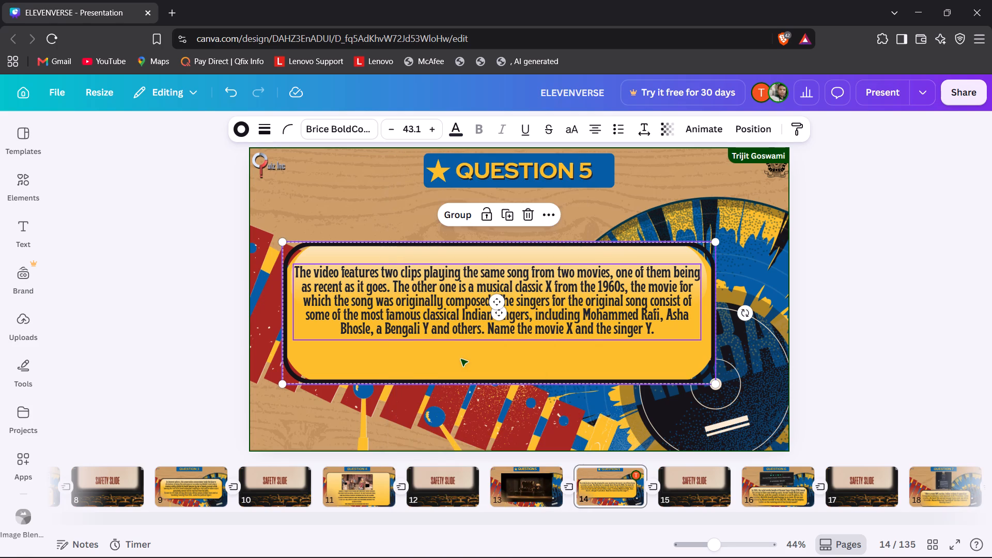
pyautogui.click(456, 220)
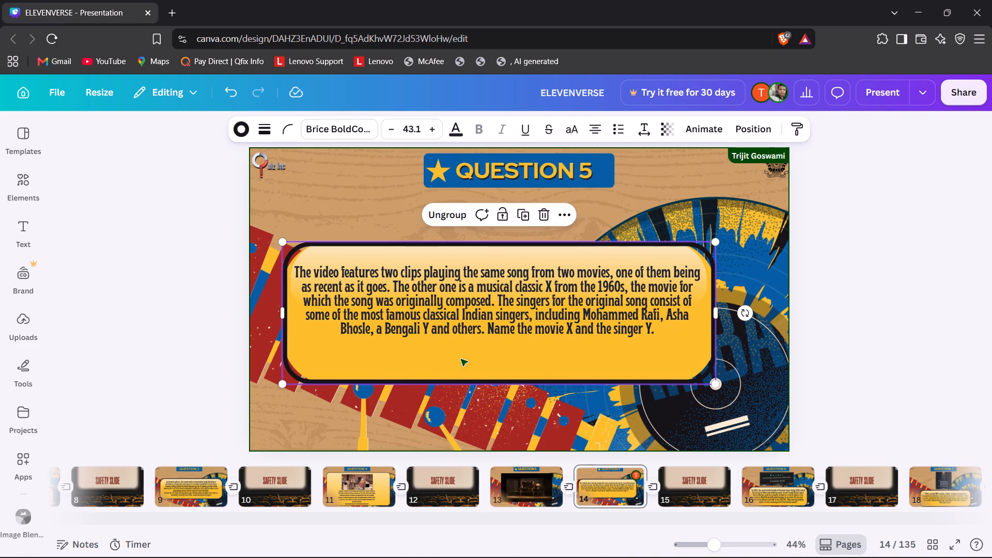
# Centre the grouped question box horizontally on page 14.
pyautogui.rightClick(412, 351)
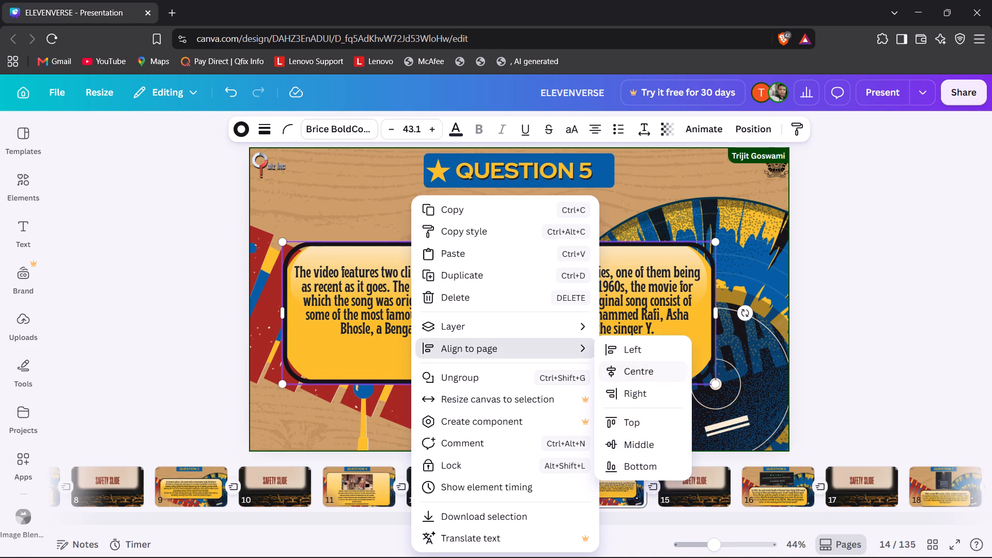
pyautogui.click(624, 372)
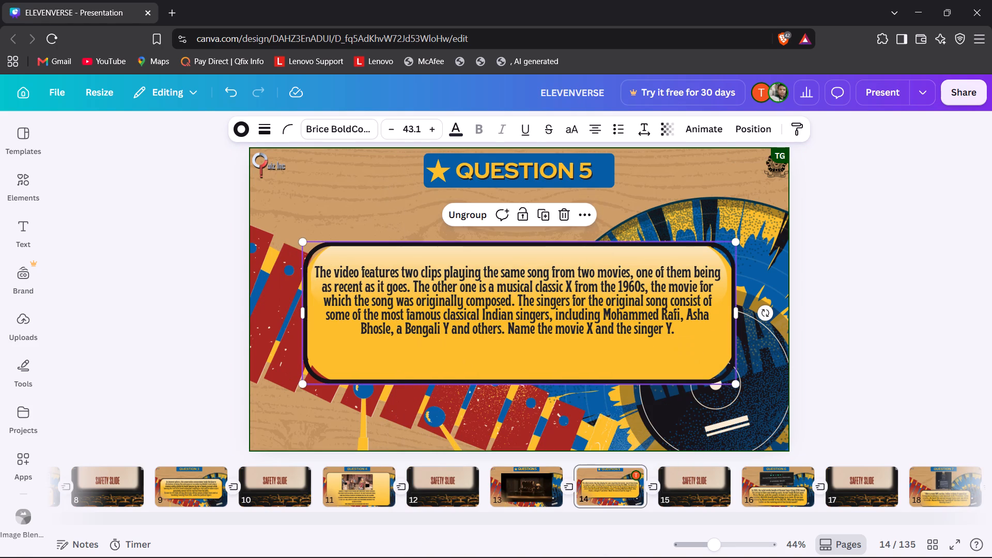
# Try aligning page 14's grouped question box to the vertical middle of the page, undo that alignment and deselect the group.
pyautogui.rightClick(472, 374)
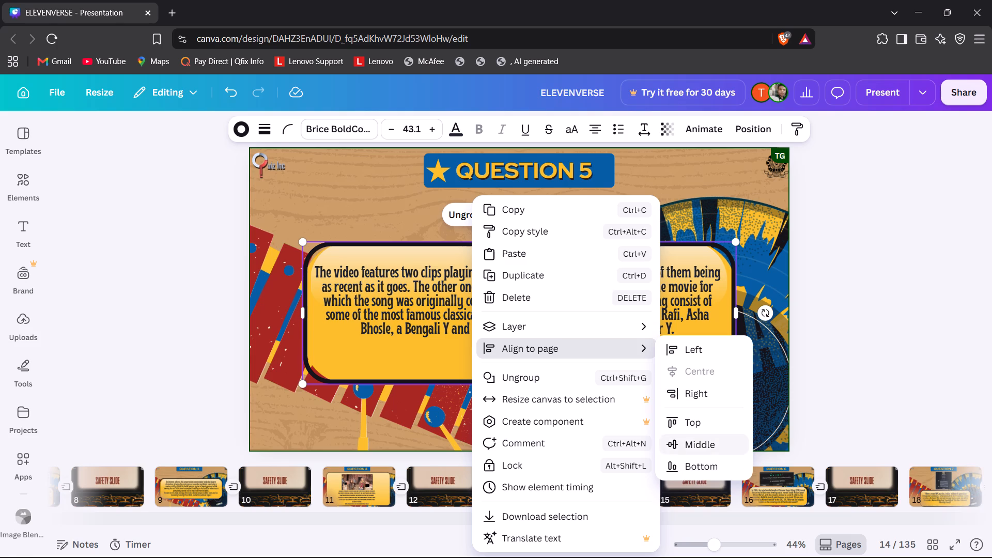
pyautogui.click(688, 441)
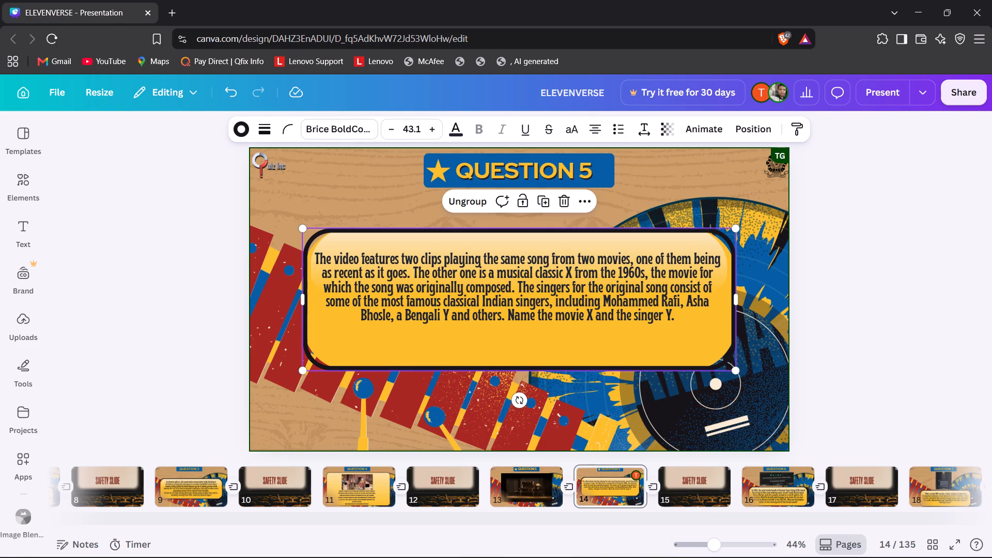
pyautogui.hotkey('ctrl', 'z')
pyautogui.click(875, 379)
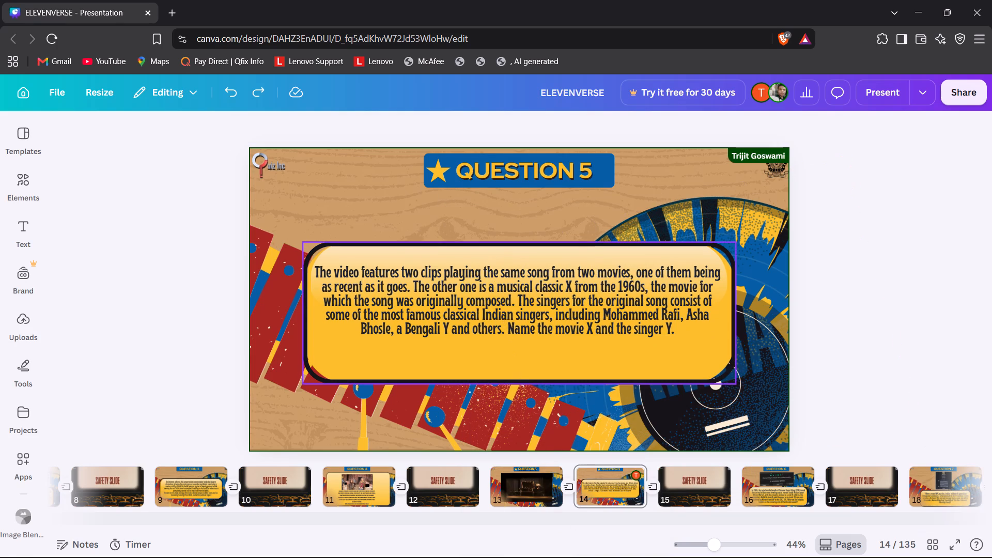
# Group the QUESTION 6 title on page 16 with the blue plate behind it.
pyautogui.press('Right')
pyautogui.press('Right')
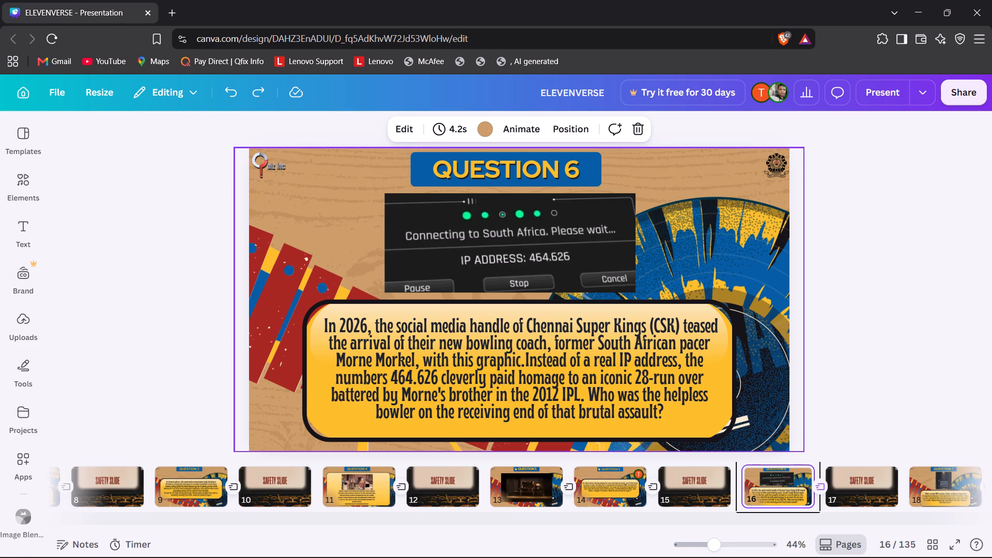
pyautogui.click(443, 175)
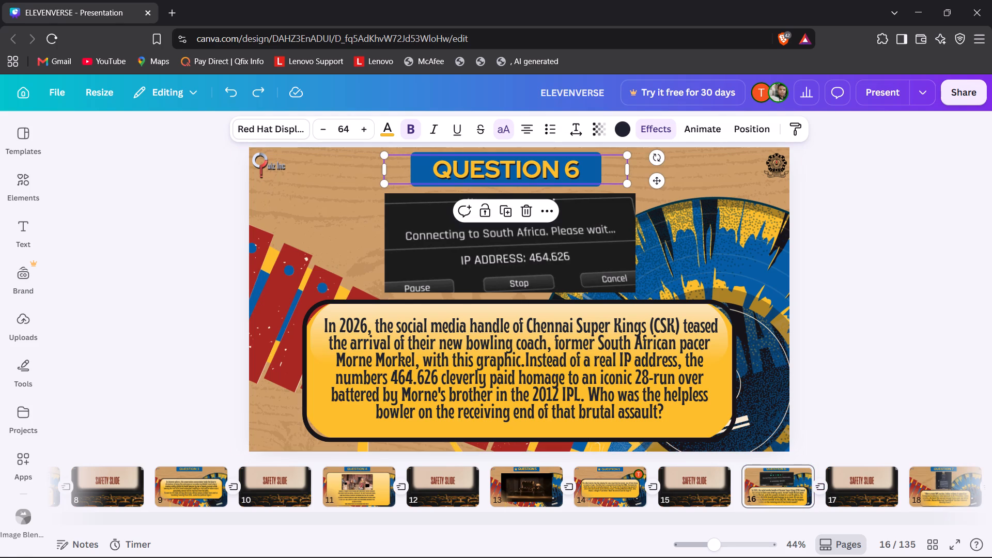
pyautogui.keyDown('shift'); pyautogui.click(423, 152); pyautogui.keyUp('shift')
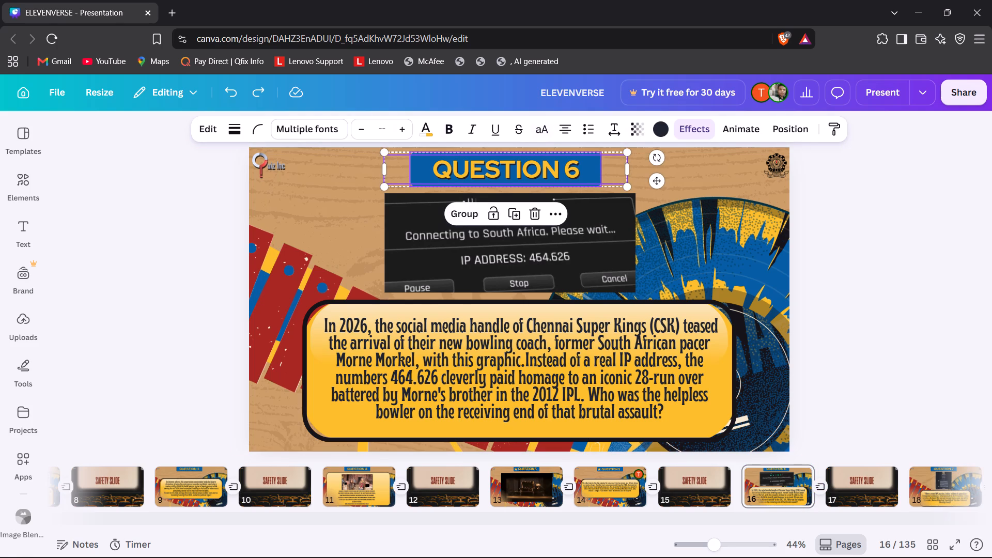
pyautogui.click(468, 208)
# Centre the grouped QUESTION 6 header horizontally on page 16 and deselect it.
pyautogui.rightClick(440, 180)
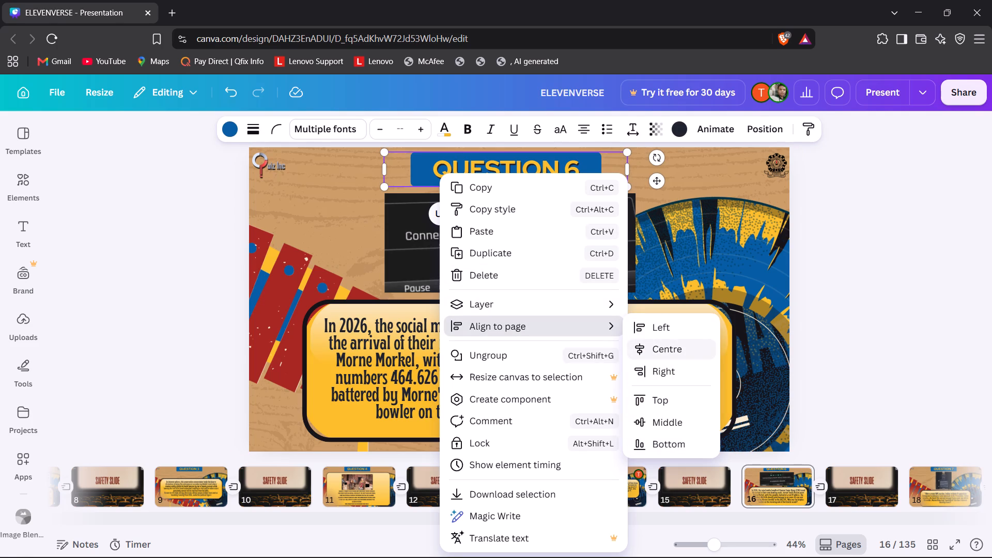
pyautogui.click(673, 348)
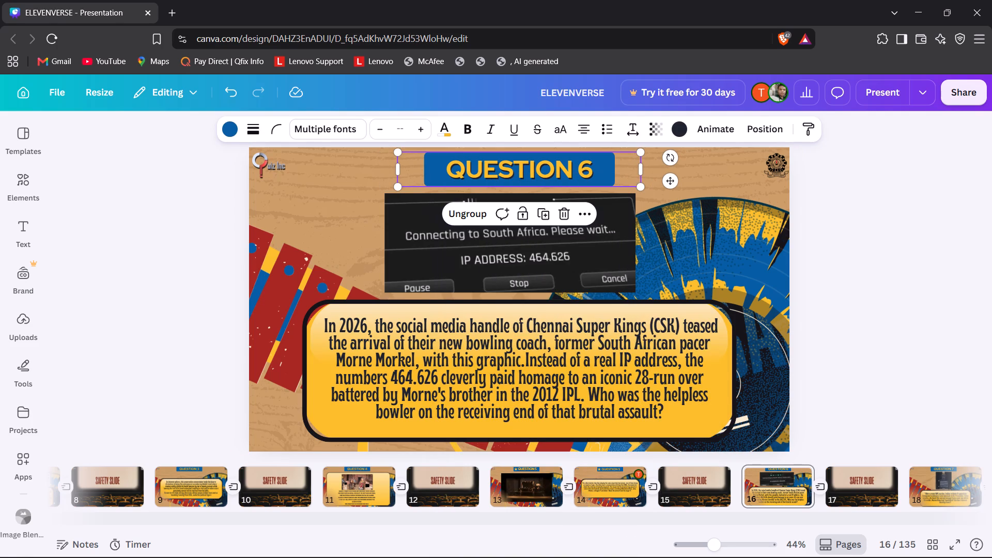
pyautogui.click(136, 332)
# Compare the header placement and layout of the question slides on pages 14, 16 and 18, flipping past the safety slides between them.
pyautogui.press('Left')
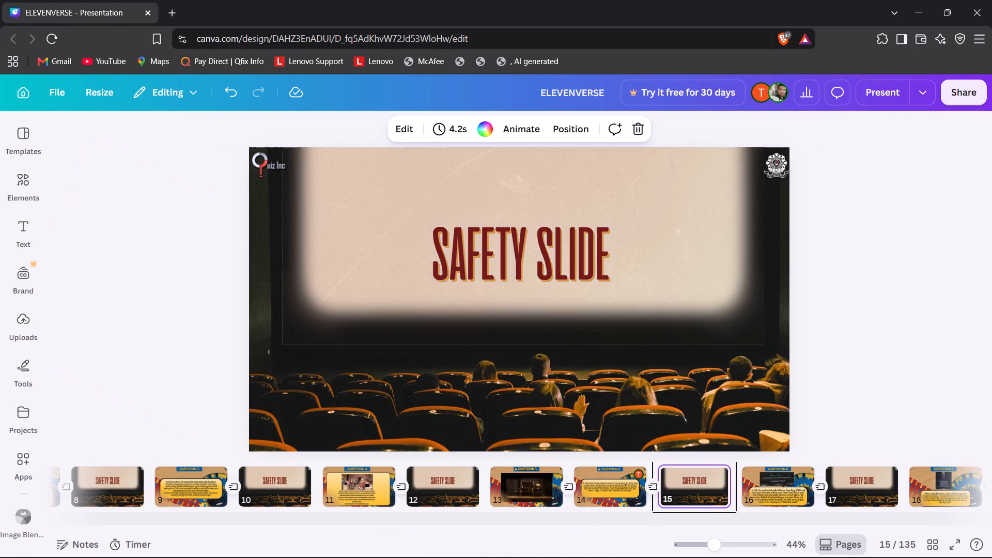
pyautogui.press('Left')
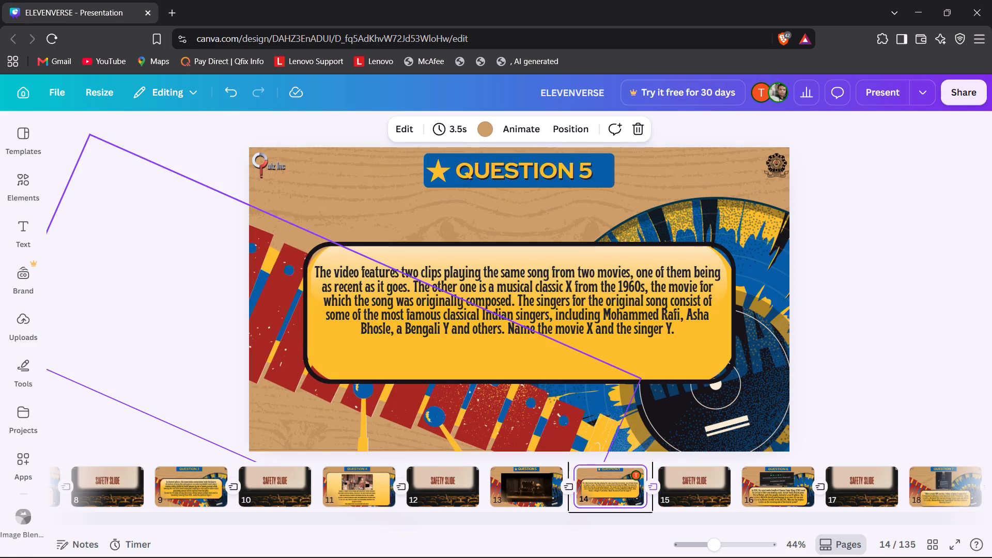
pyautogui.press('Right')
pyautogui.press('Right')
pyautogui.press('Right')
pyautogui.press('Right')
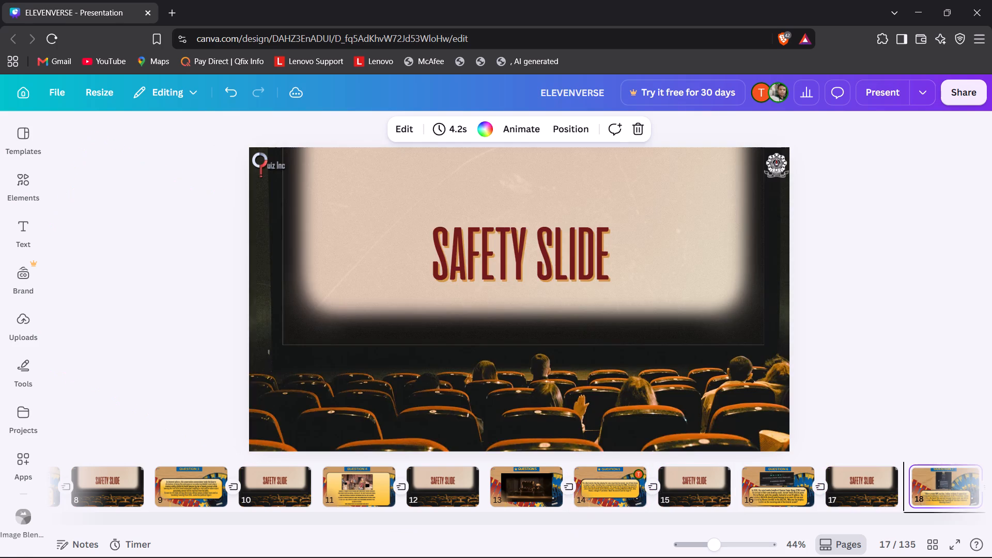
pyautogui.press('Left')
pyautogui.press('Left')
pyautogui.press('Right')
pyautogui.press('Right')
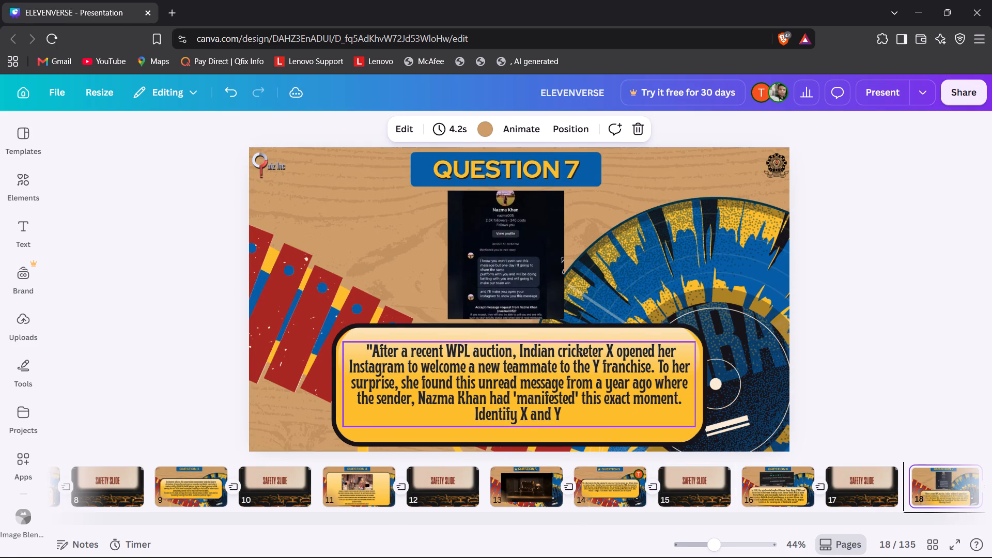
# Remove the opening quotation mark before "After a recent WPL auction" in the QUESTION 7 text on page 18.
pyautogui.doubleClick(376, 349)
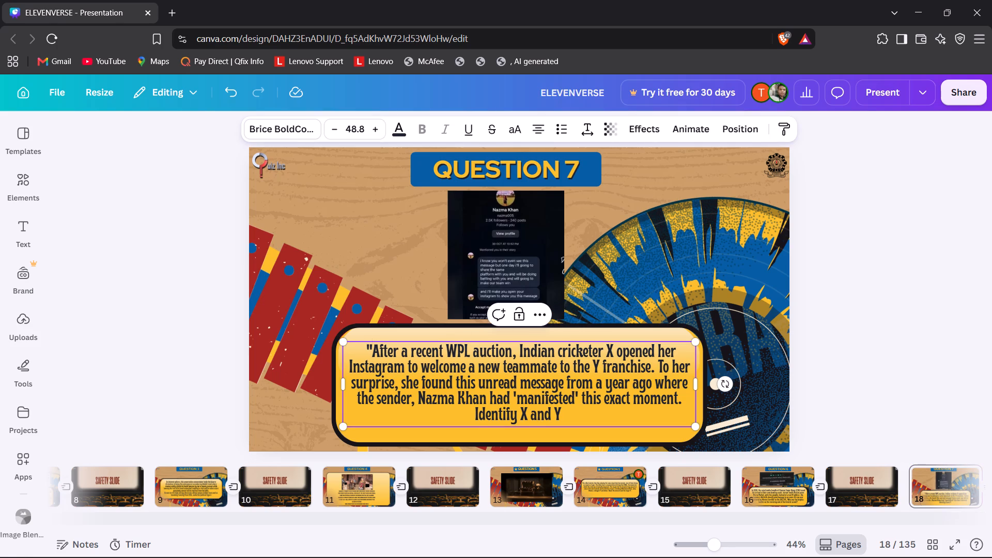
pyautogui.press('BackSpace')
pyautogui.press('BackSpace')
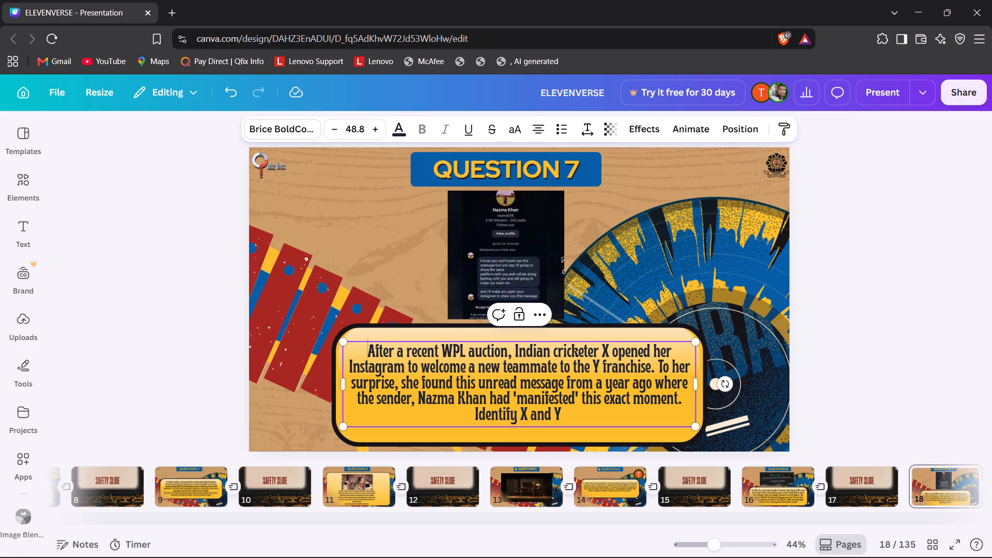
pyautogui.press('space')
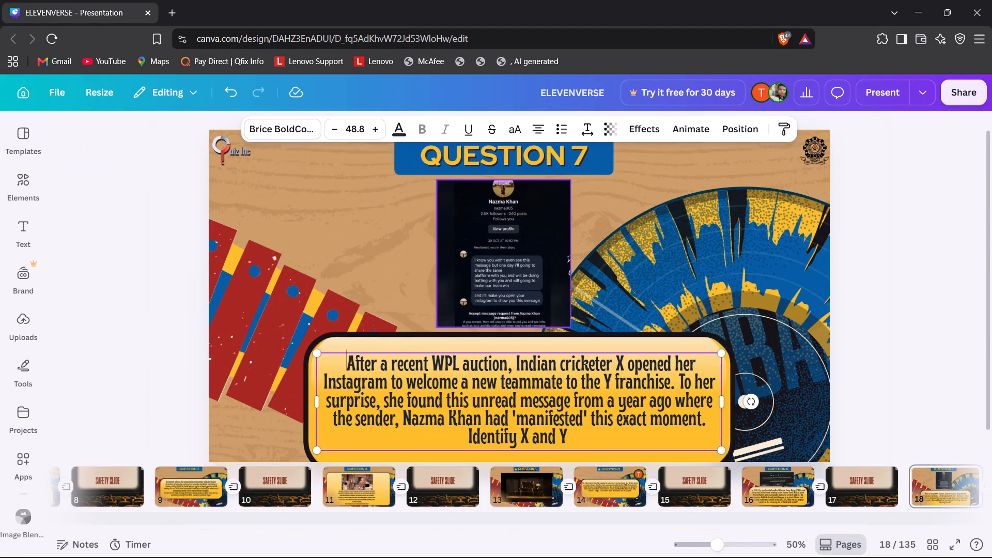
pyautogui.click(250, 357)
# Review the wording and layout of the QUESTION 7 slide on page 18, flipping between it and the safety slide on page 19.
pyautogui.press('Right')
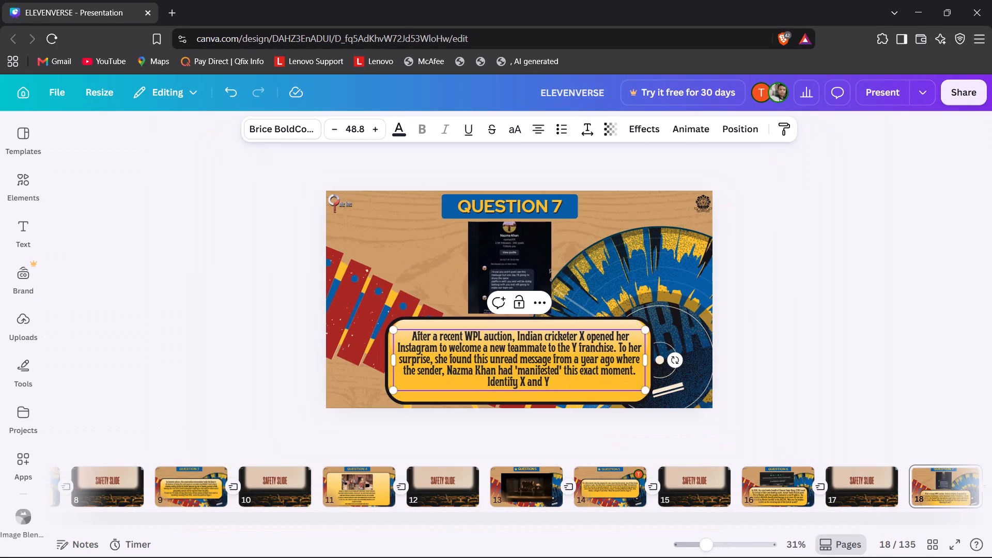
pyautogui.click(223, 387)
pyautogui.click(260, 377)
pyautogui.click(451, 375)
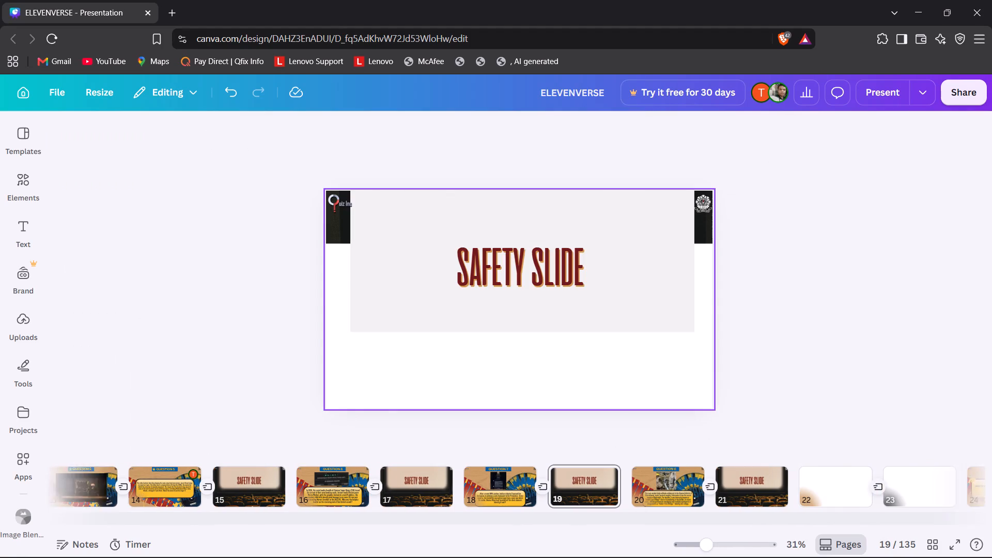
pyautogui.press('Left')
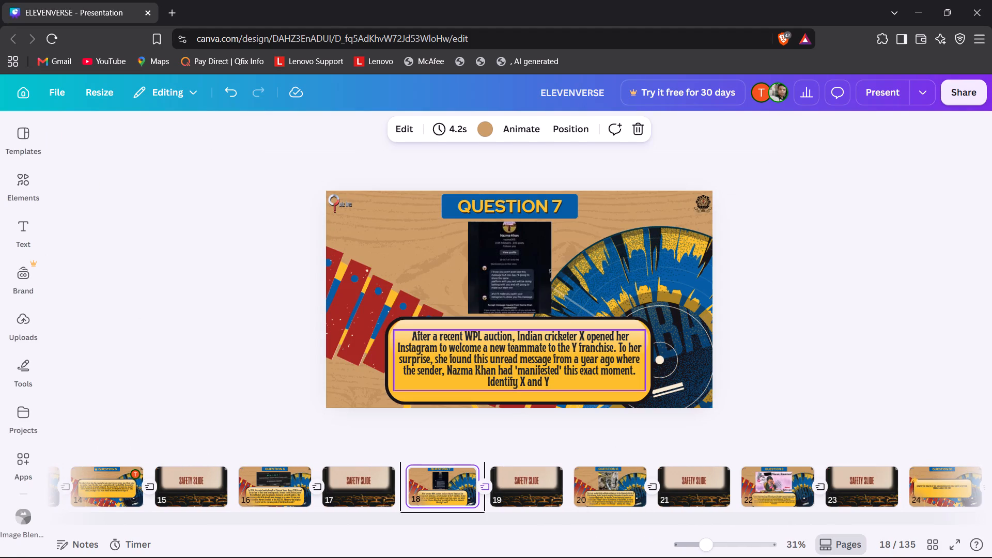
pyautogui.click(275, 363)
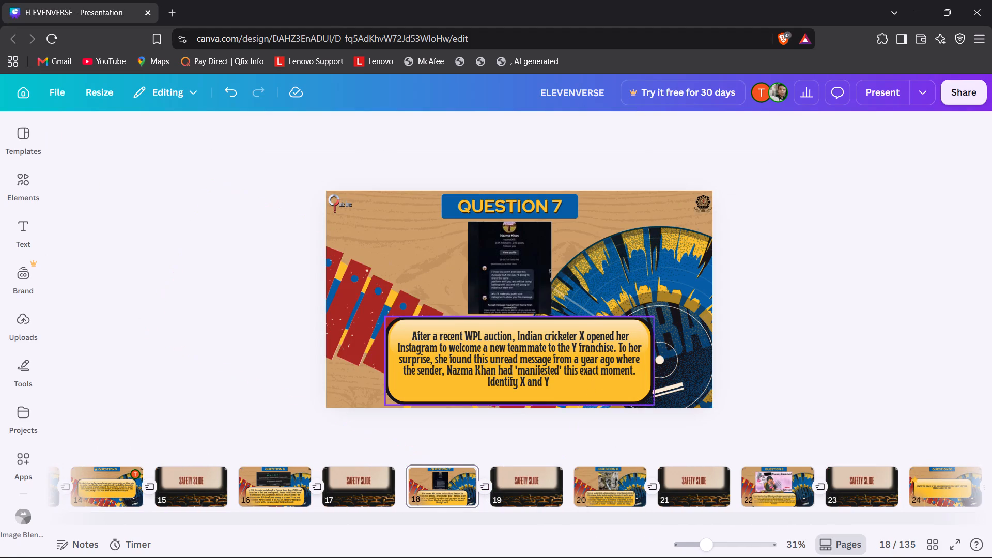
pyautogui.press('Right')
pyautogui.press('Left')
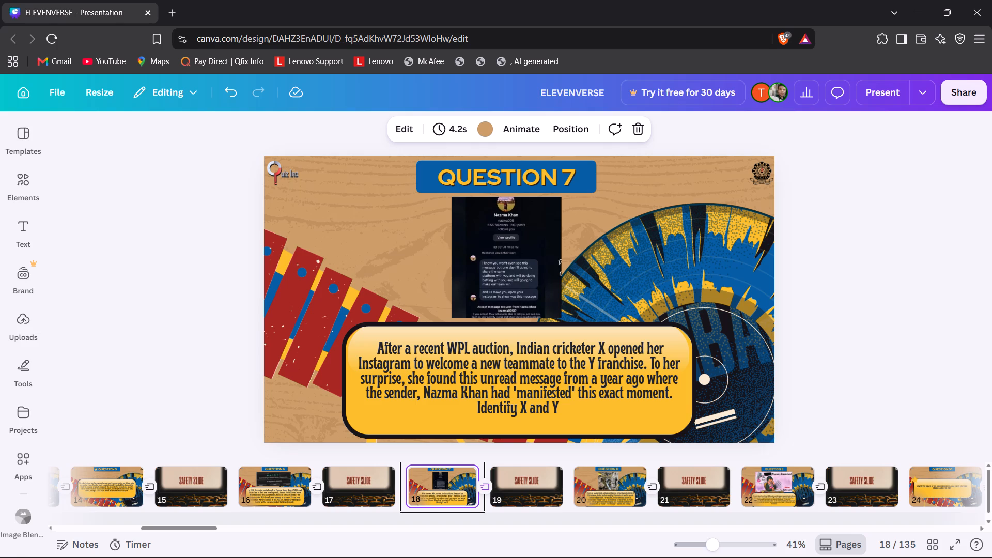
pyautogui.press('Right')
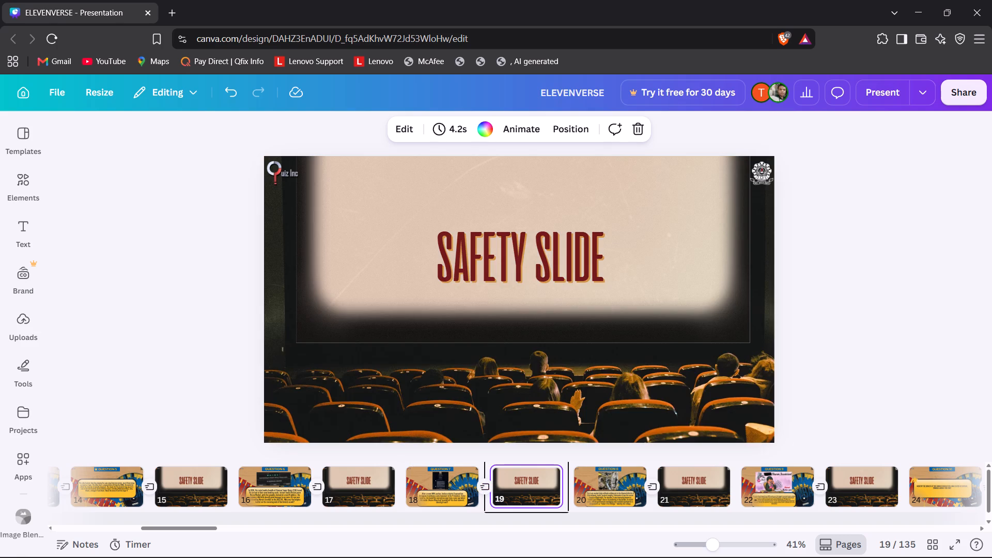
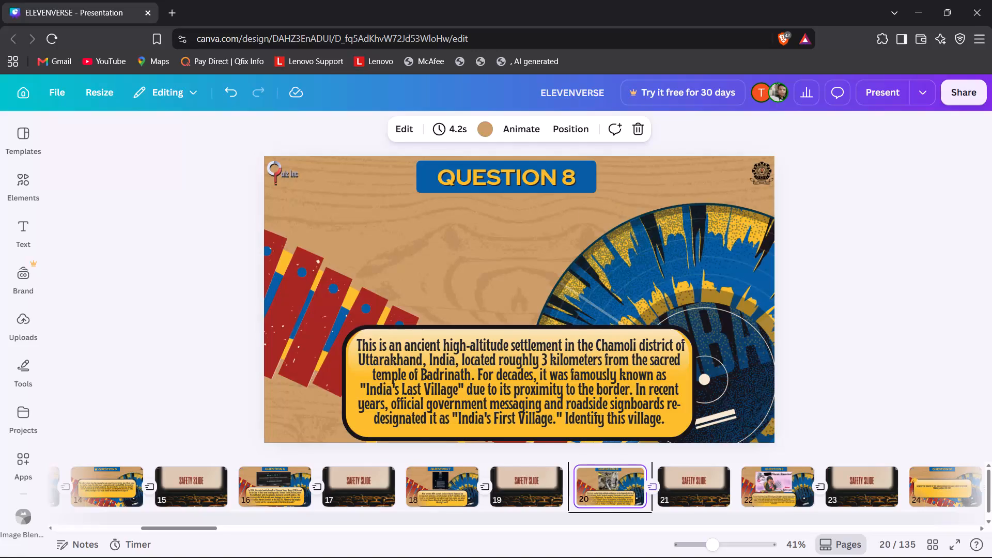
# Recheck the QUESTION 7 slide on page 18 and examine the layout of the QUESTION 9 slide on page 22.
pyautogui.press('Left')
pyautogui.press('Left')
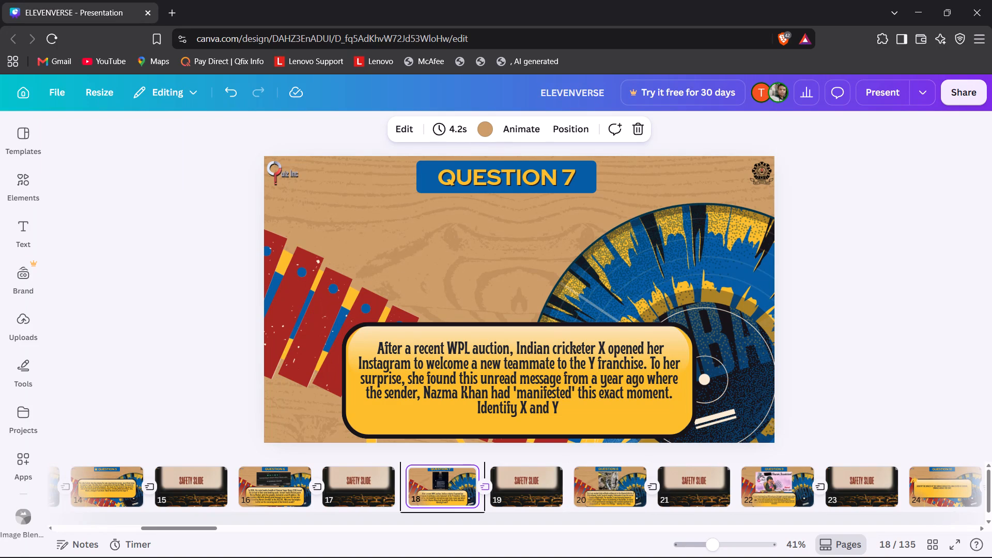
pyautogui.click(771, 490)
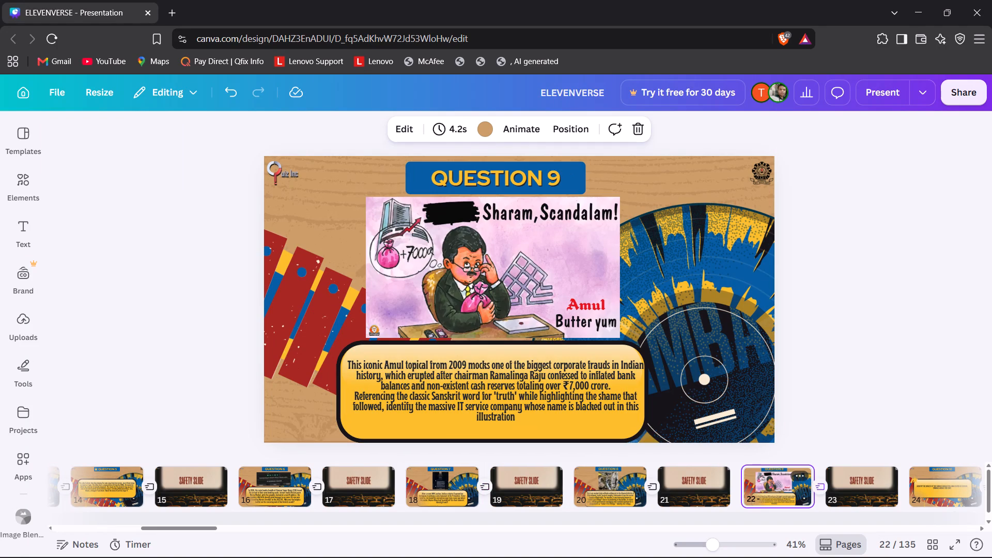
pyautogui.click(771, 490)
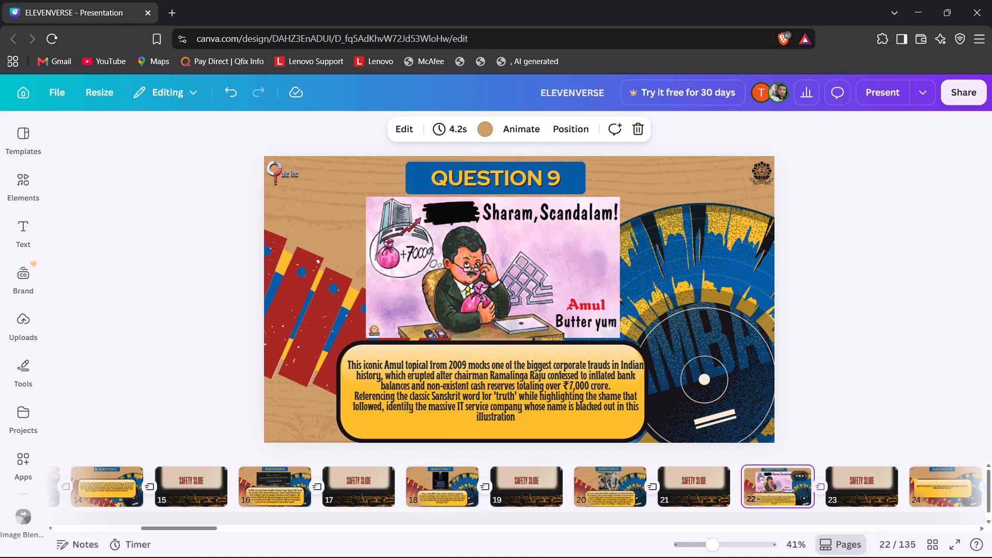
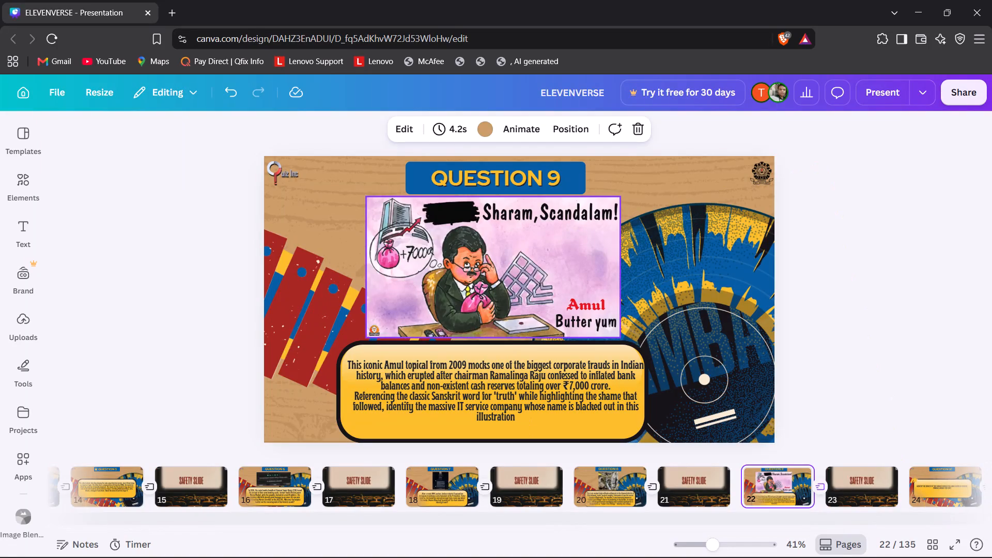
# Group the QUESTION 9 heading text with its blue banner and align the group to the horizontal centre of the page.
pyautogui.click(474, 172)
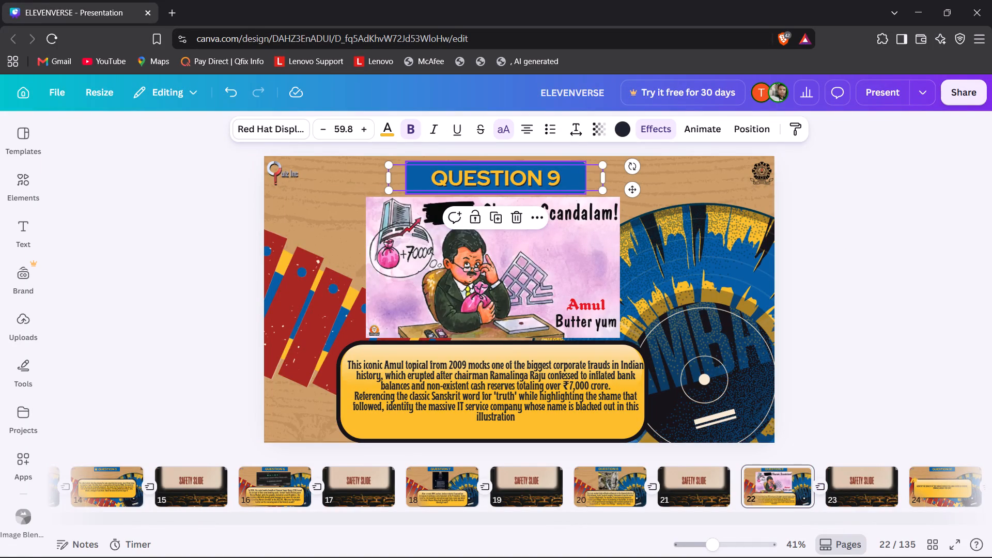
pyautogui.keyDown('shift'); pyautogui.click(475, 162); pyautogui.keyUp('shift')
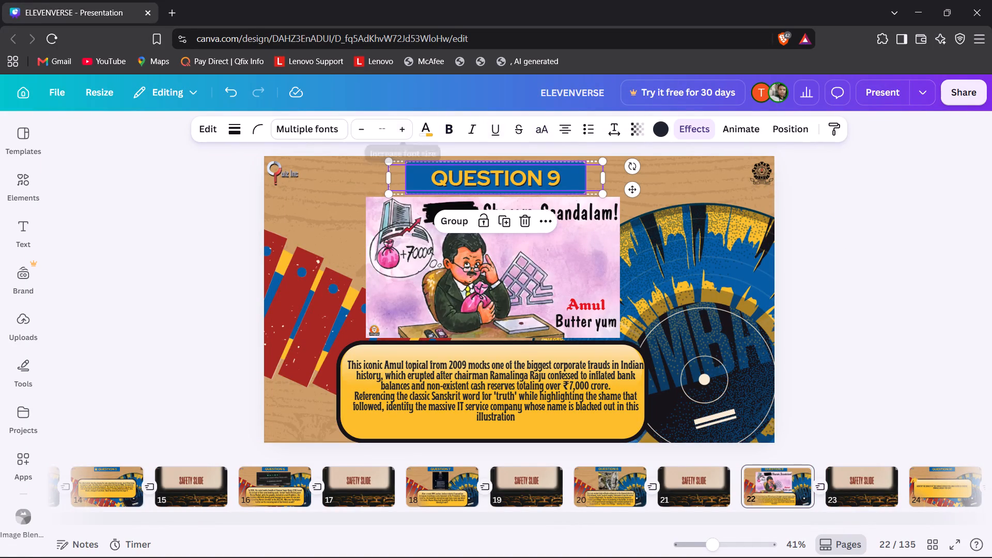
pyautogui.click(454, 220)
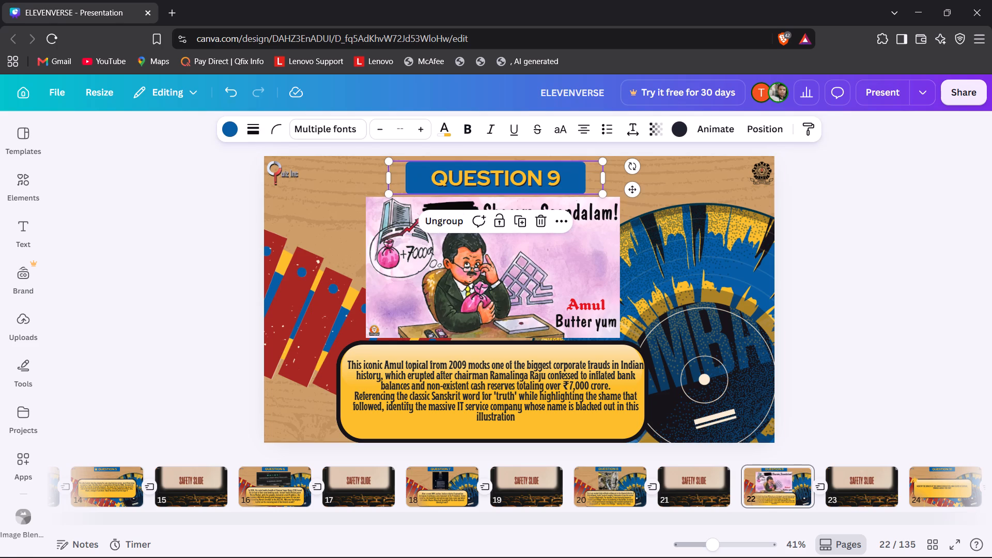
pyautogui.rightClick(444, 178)
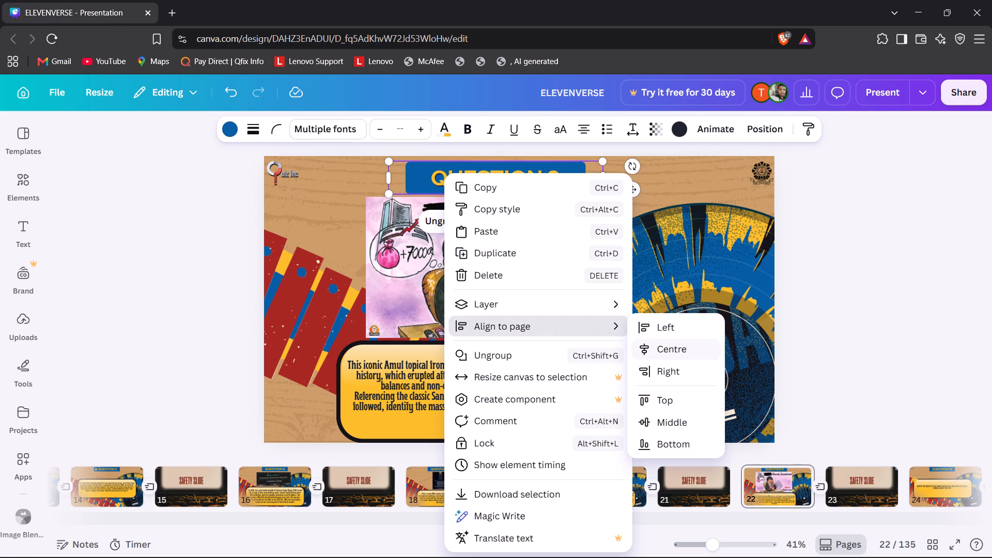
pyautogui.click(692, 356)
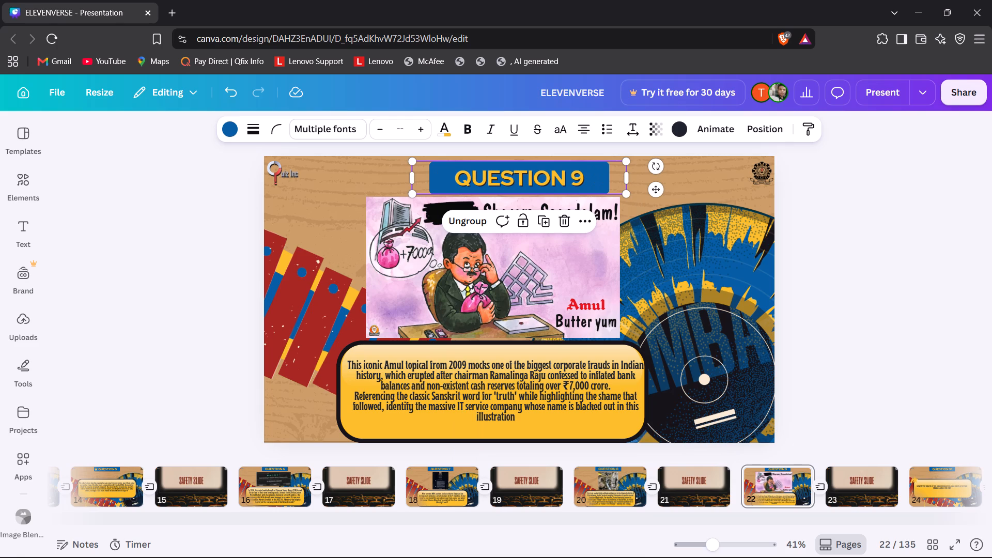
# Align the Amul cartoon image on the QUESTION 9 slide to the horizontal centre of the page.
pyautogui.click(567, 270)
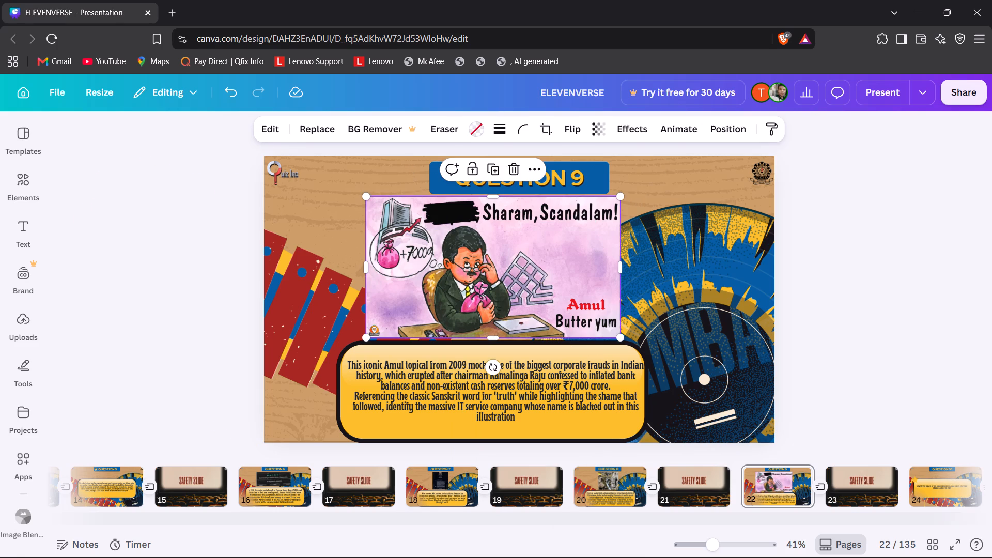
pyautogui.rightClick(567, 270)
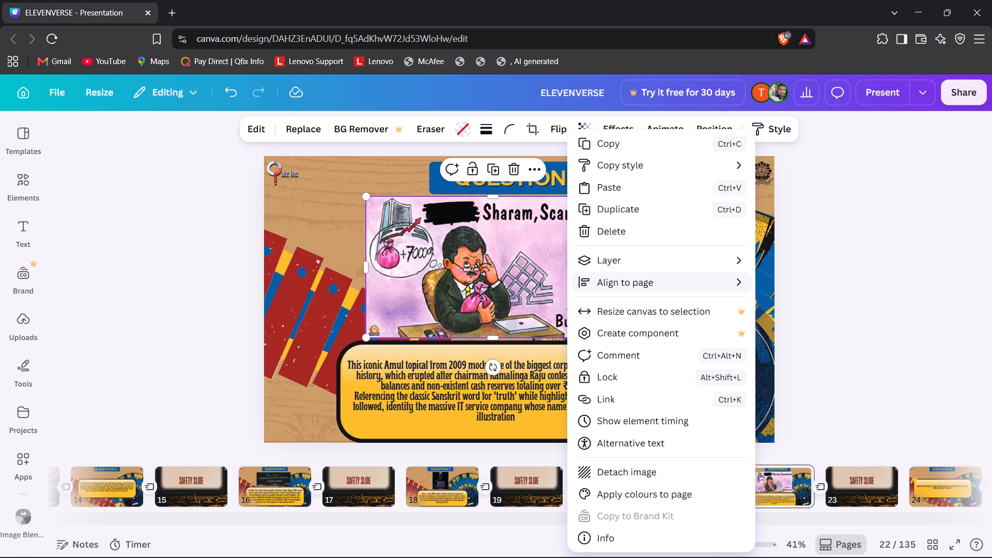
pyautogui.click(783, 307)
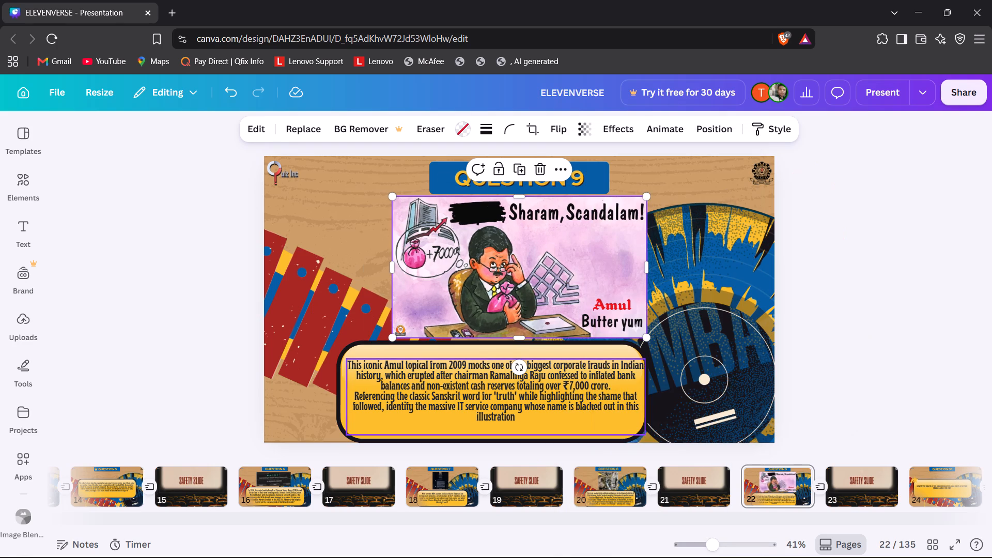
# Align the yellow question box and its question text on the QUESTION 9 slide to the horizontal centre of the page.
pyautogui.rightClick(521, 346)
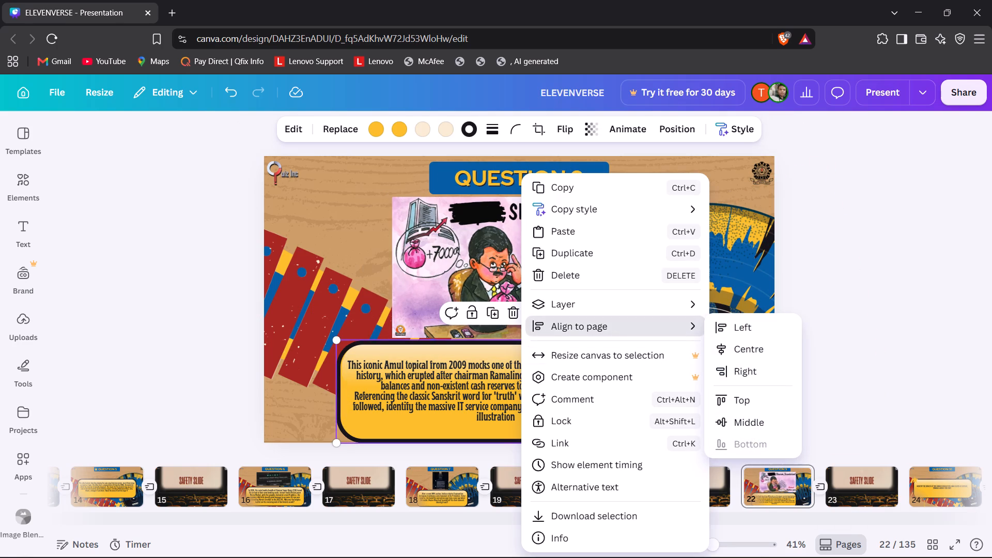
pyautogui.click(767, 346)
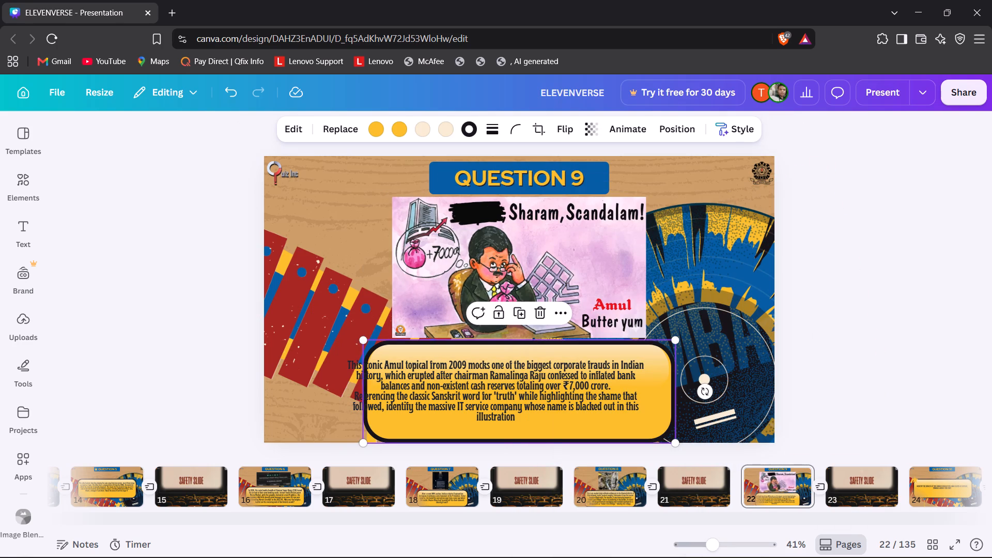
pyautogui.click(629, 374)
pyautogui.rightClick(629, 374)
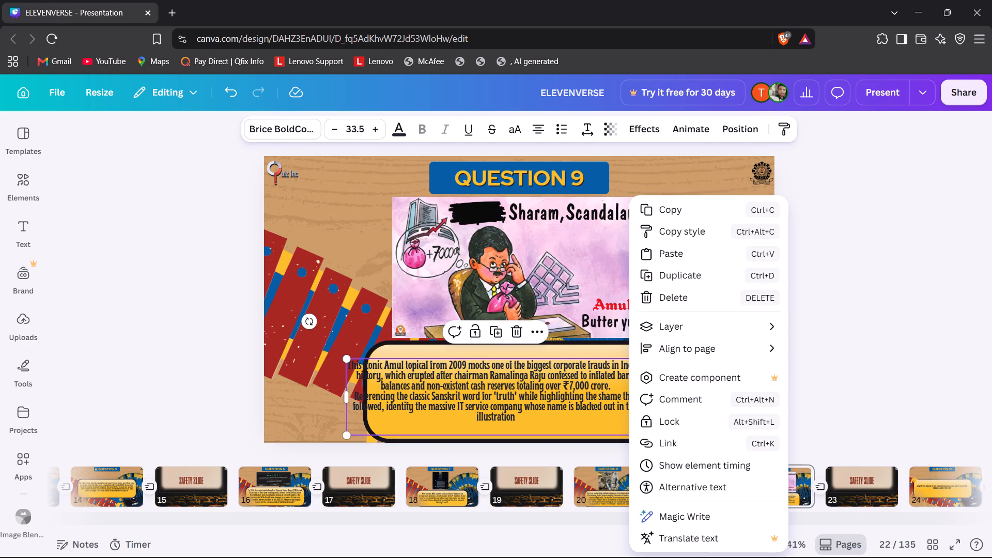
pyautogui.click(827, 373)
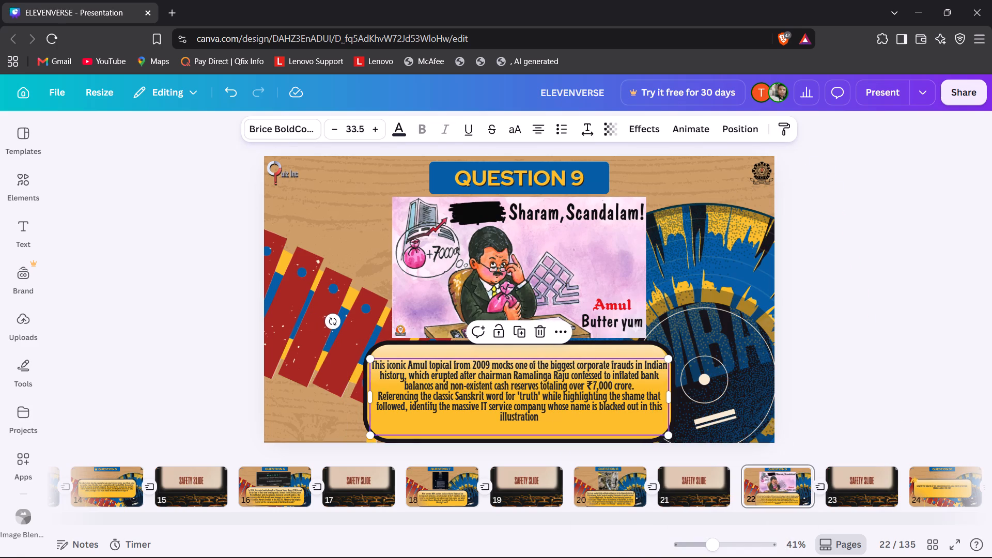
pyautogui.click(885, 377)
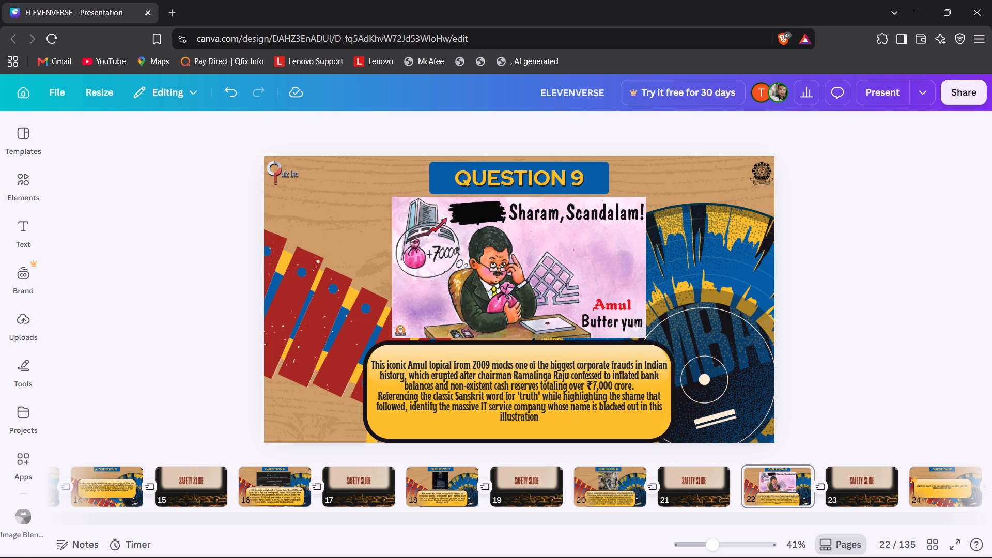
# Go back to the QUESTION 8 slide on page 20.
pyautogui.press('Left')
pyautogui.press('Left')
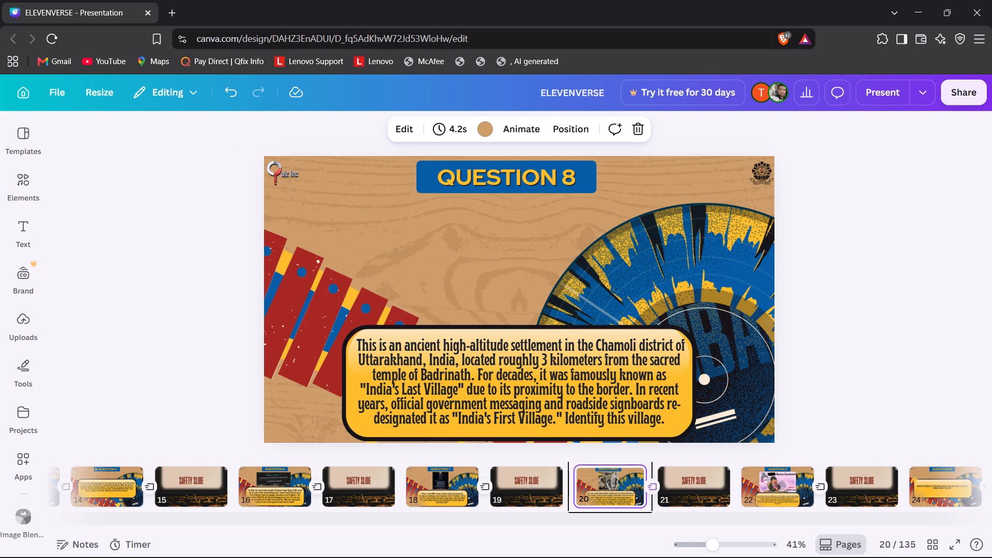
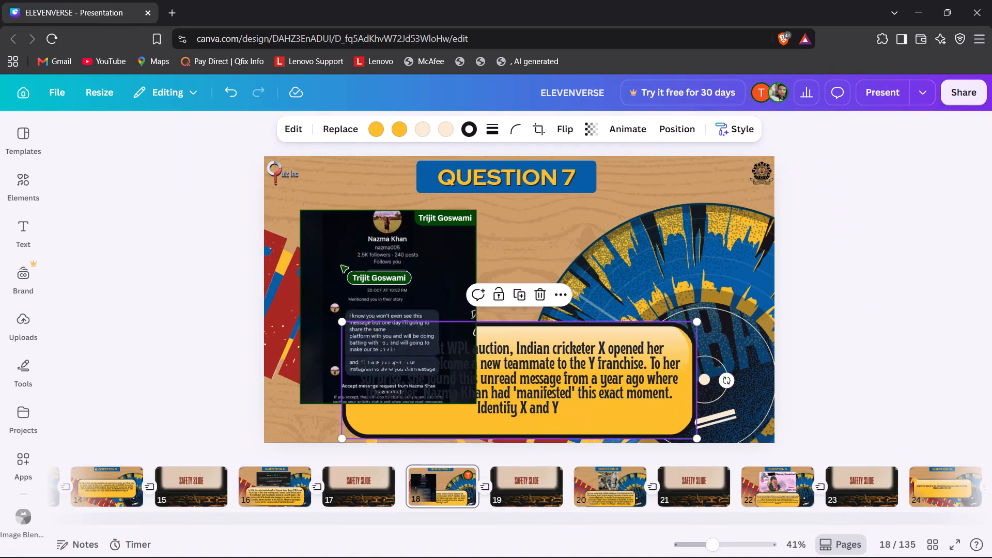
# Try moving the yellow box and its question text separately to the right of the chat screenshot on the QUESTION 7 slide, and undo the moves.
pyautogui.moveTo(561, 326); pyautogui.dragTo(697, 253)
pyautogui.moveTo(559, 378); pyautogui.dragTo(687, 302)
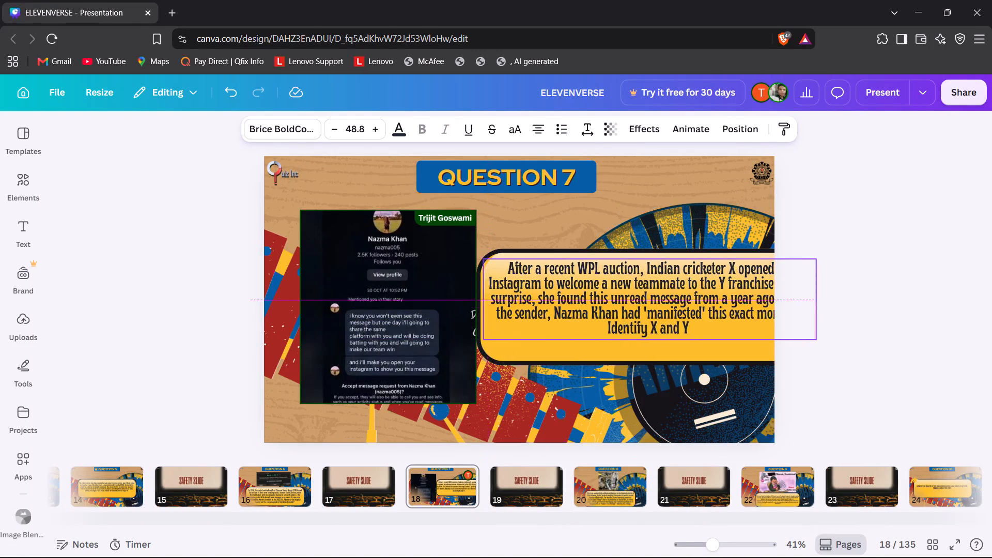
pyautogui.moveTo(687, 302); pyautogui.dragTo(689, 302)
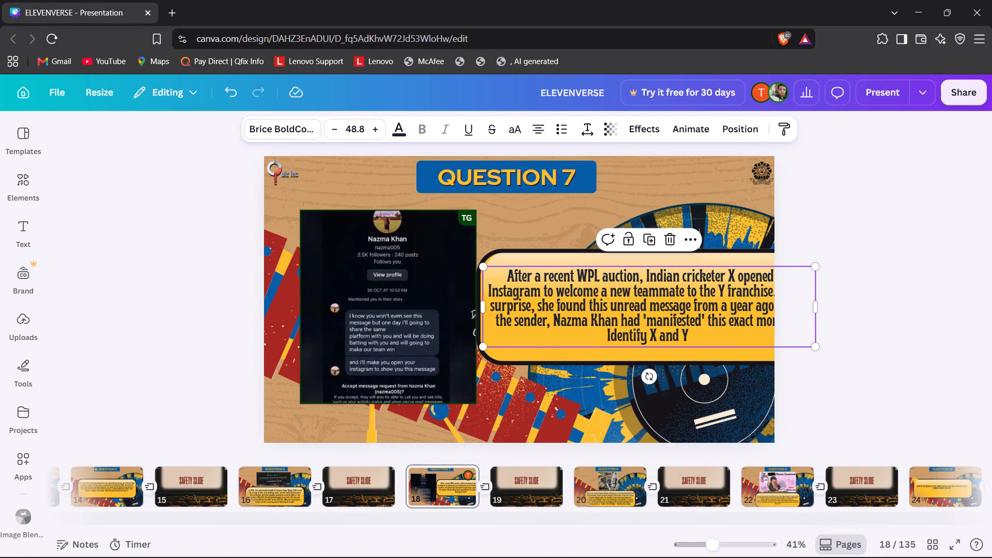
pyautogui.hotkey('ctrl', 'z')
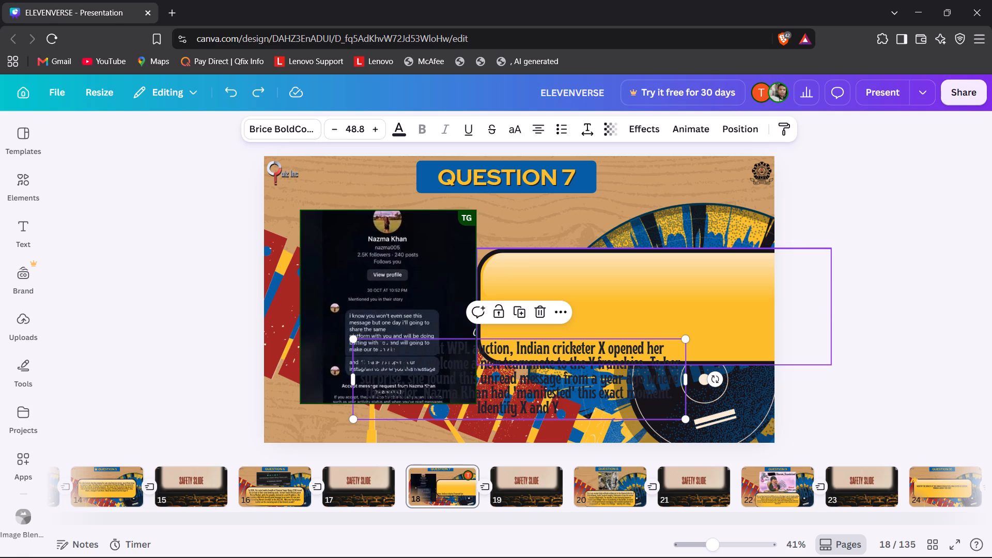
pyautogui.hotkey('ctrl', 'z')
# Group the yellow question box with its question text on the QUESTION 7 slide.
pyautogui.click(608, 328)
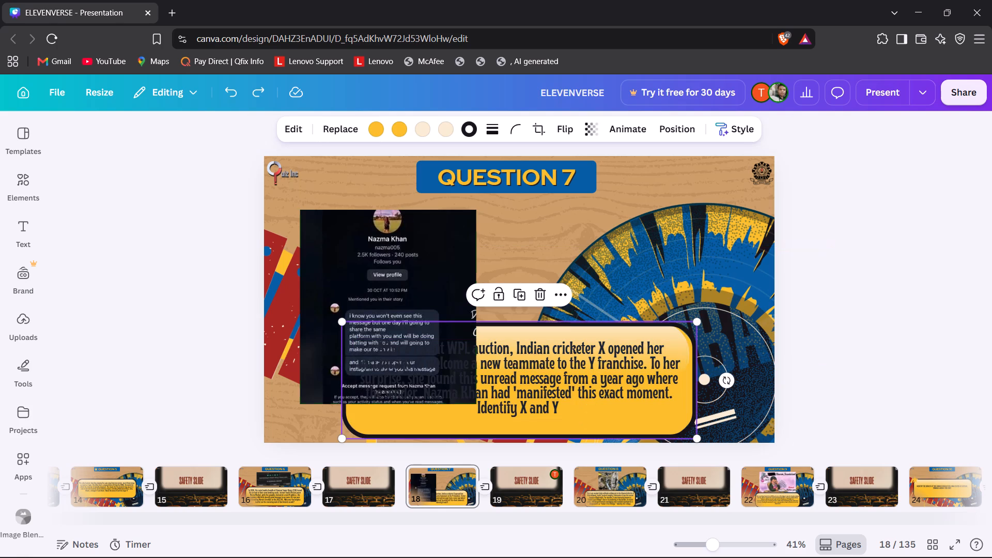
pyautogui.keyDown('shift'); pyautogui.click(595, 359); pyautogui.keyUp('shift')
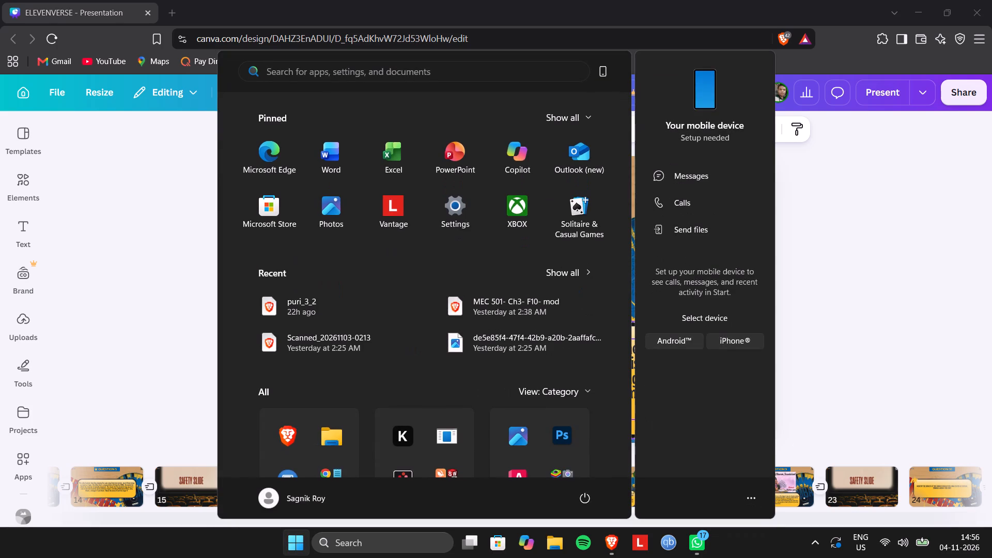
pyautogui.press('Escape')
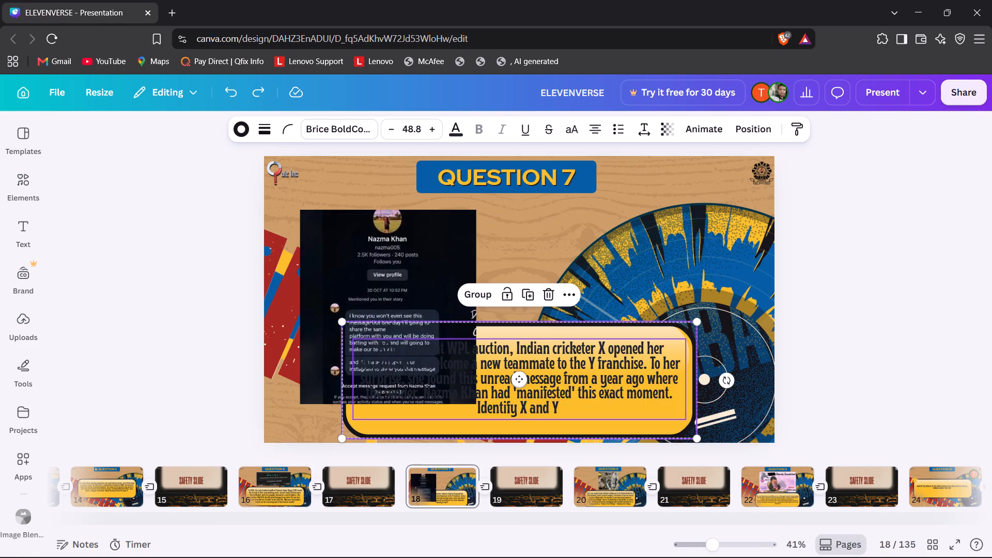
pyautogui.click(488, 295)
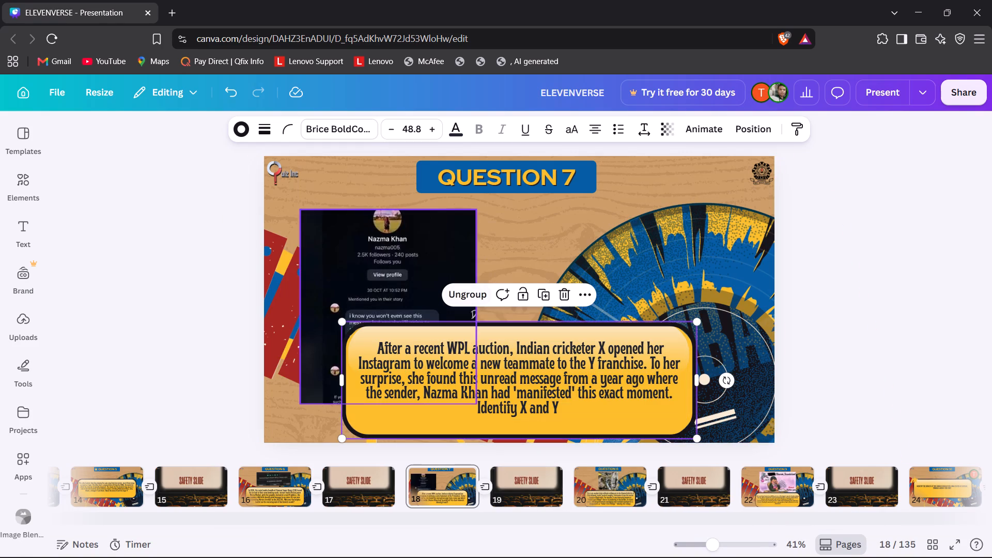
# Shrink the question group to text size 41, narrow it to about 955 wide, and place it at the slide's upper right beside the chat screenshot.
pyautogui.moveTo(347, 322); pyautogui.dragTo(405, 336)
pyautogui.moveTo(568, 391); pyautogui.dragTo(662, 255)
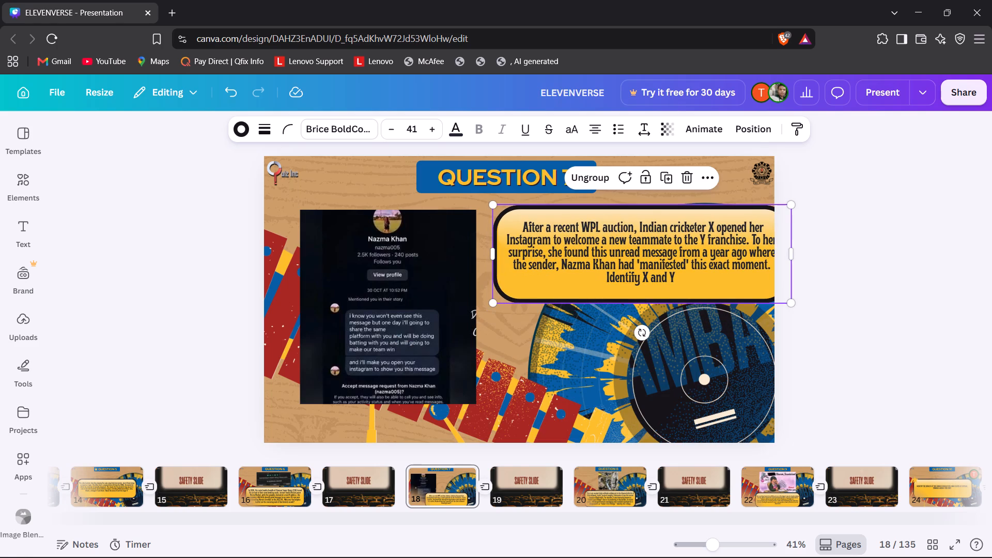
pyautogui.moveTo(494, 252); pyautogui.dragTo(538, 256)
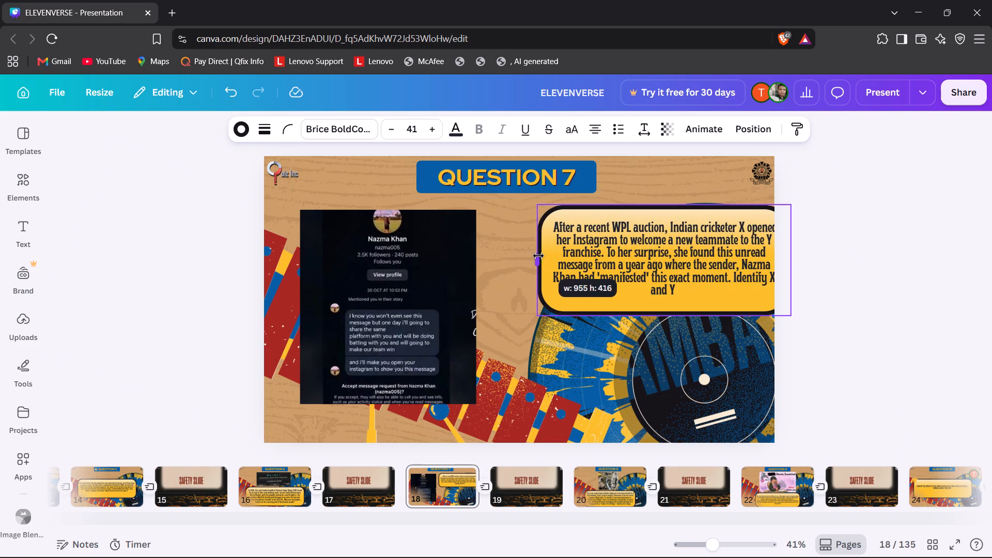
pyautogui.moveTo(654, 266); pyautogui.dragTo(617, 375)
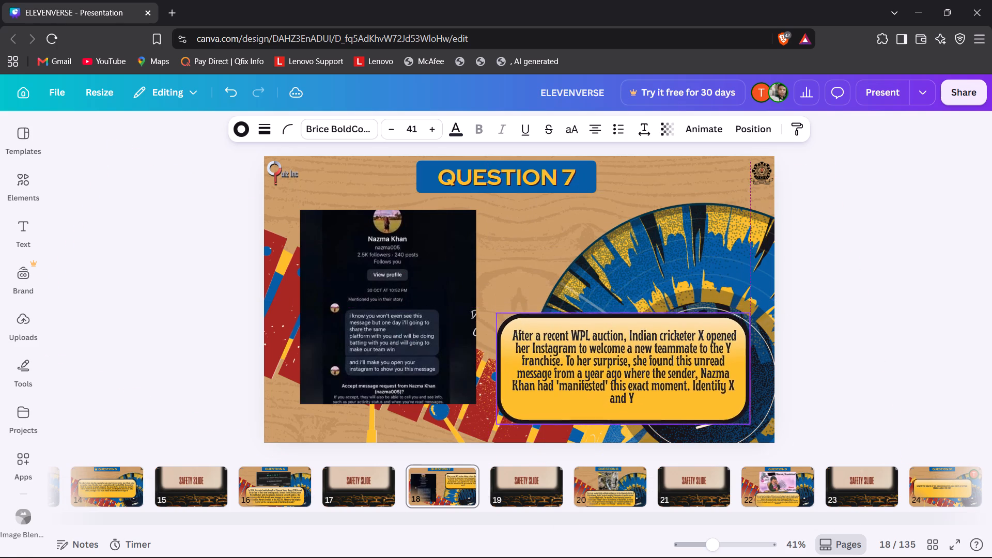
pyautogui.moveTo(617, 375); pyautogui.dragTo(642, 264)
# Enlarge the chat screenshot on the QUESTION 7 slide and shift it slightly up and left, clear of the question box.
pyautogui.click(446, 312)
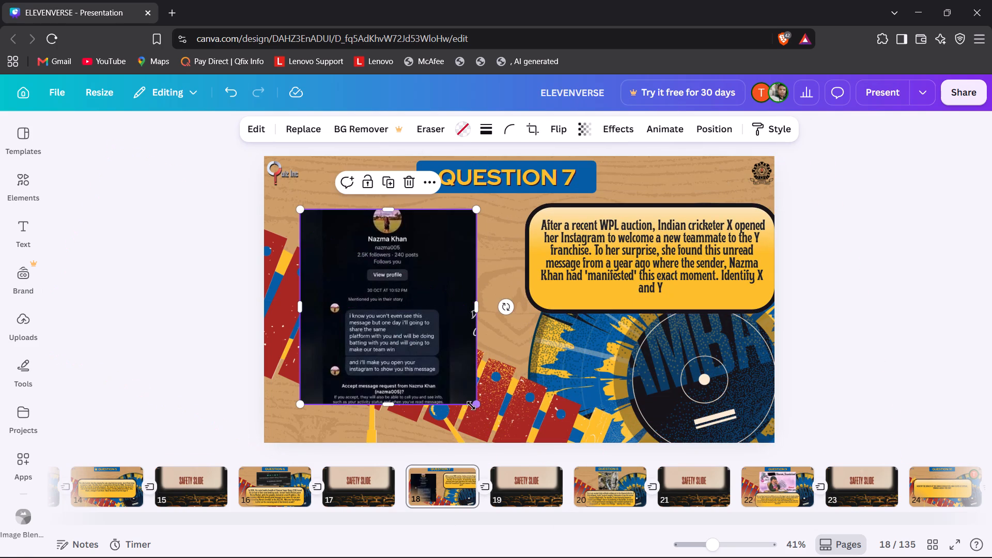
pyautogui.moveTo(471, 406); pyautogui.dragTo(518, 428)
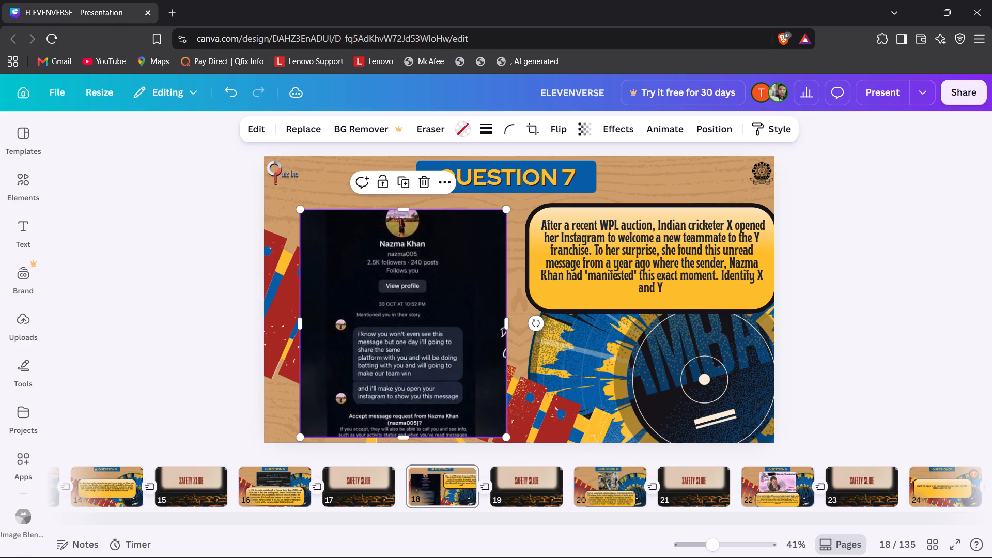
pyautogui.moveTo(402, 318); pyautogui.dragTo(394, 310)
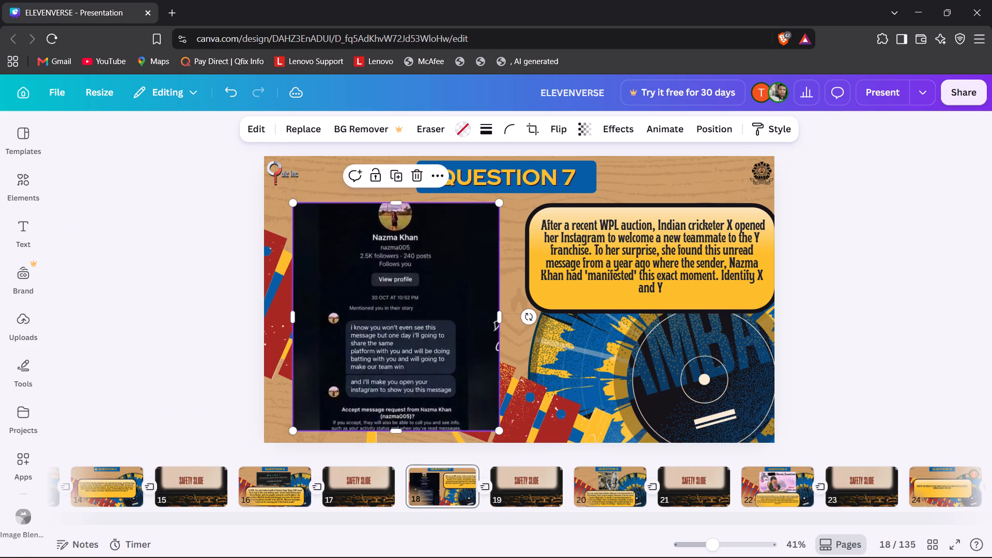
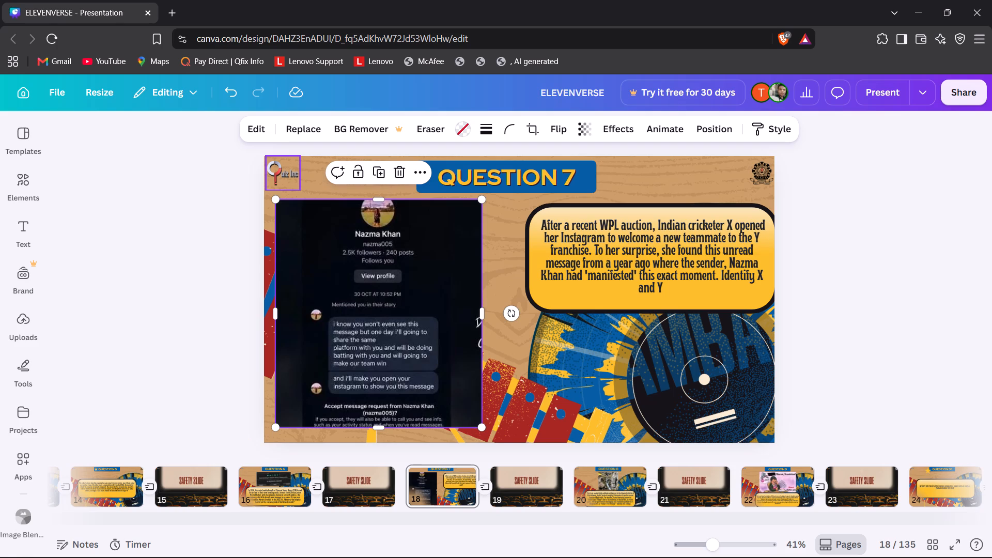
# Nudge the quiz logo in the top-left corner of the QUESTION 7 slide slightly downward.
pyautogui.click(297, 183)
pyautogui.press('Down')
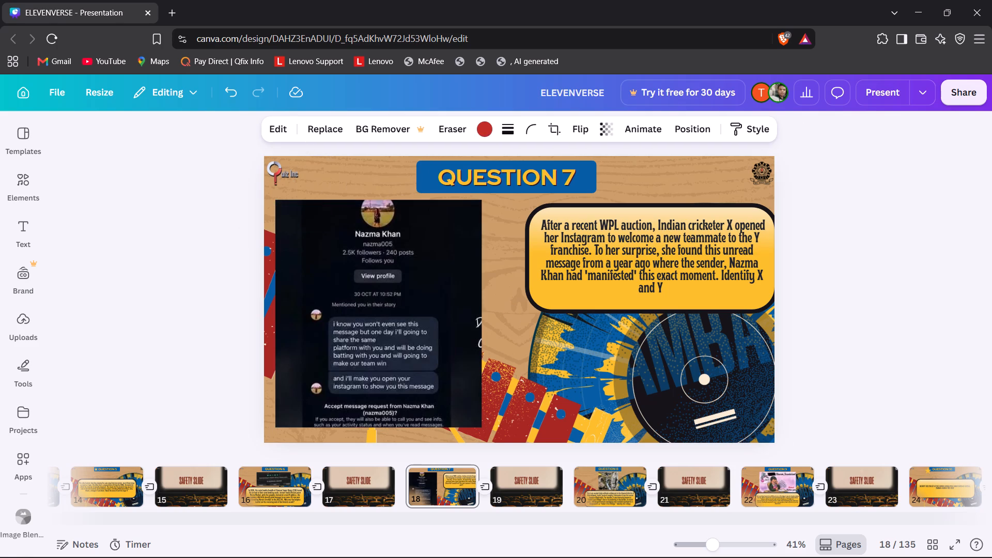
pyautogui.press('Down')
pyautogui.press('Up')
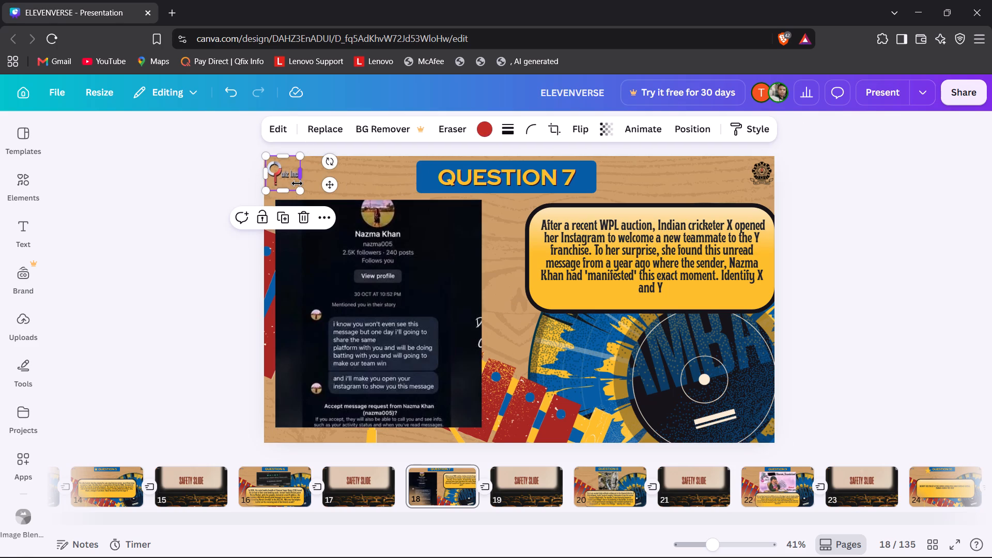
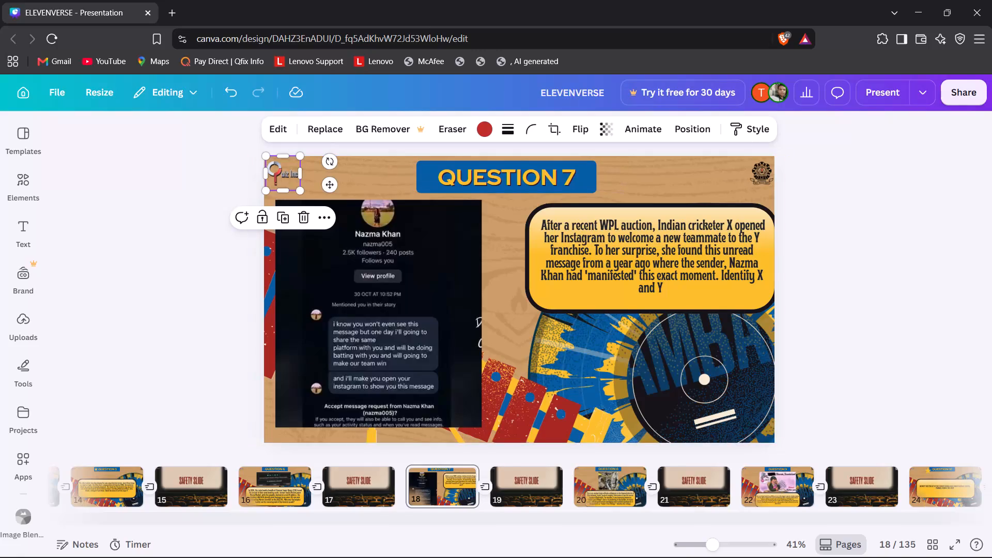
# Enlarge the emblem logo slightly on the QUESTION 7 slide and fit it into the slide's top-right corner, level with the Quiz Inc logo.
pyautogui.click(753, 165)
pyautogui.moveTo(753, 165); pyautogui.dragTo(746, 162)
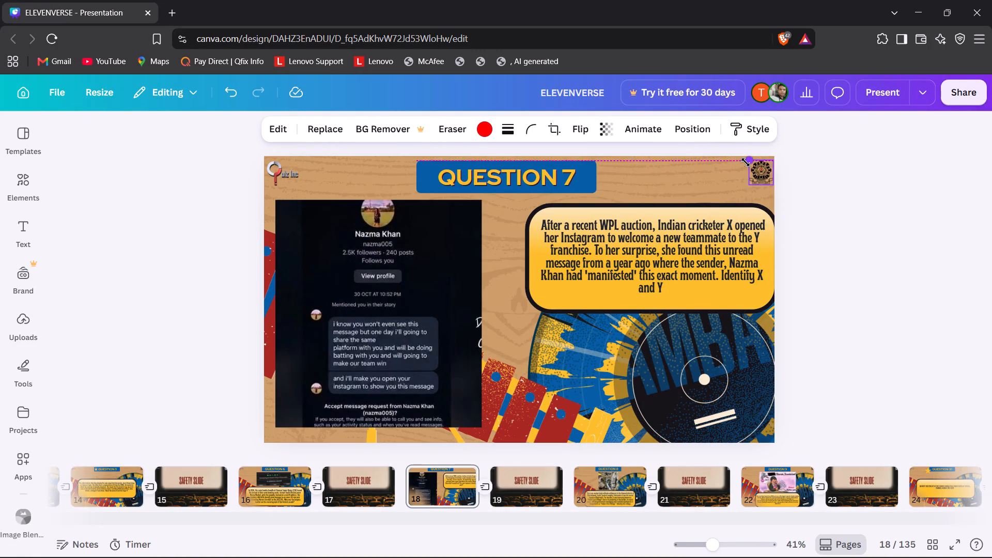
pyautogui.moveTo(746, 162); pyautogui.dragTo(745, 162)
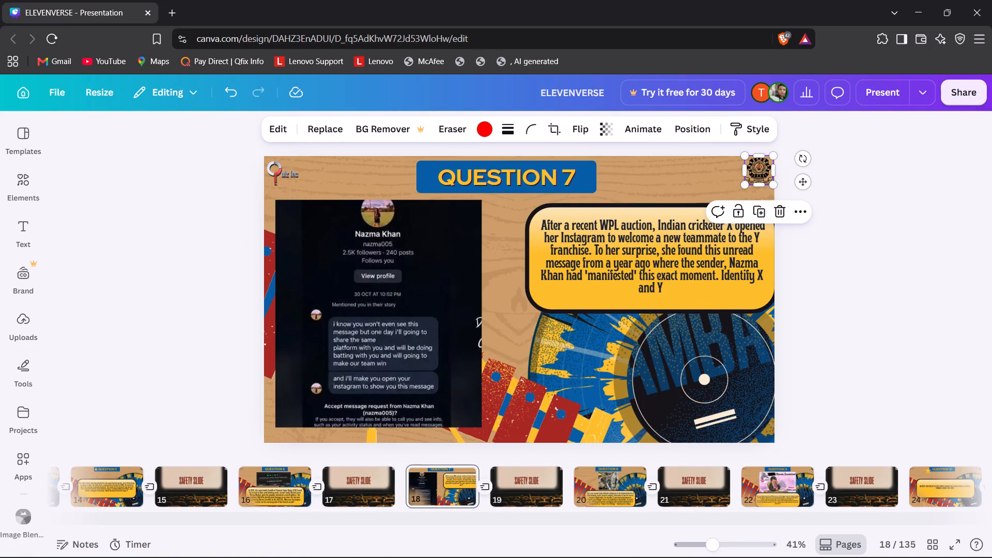
pyautogui.click(766, 171)
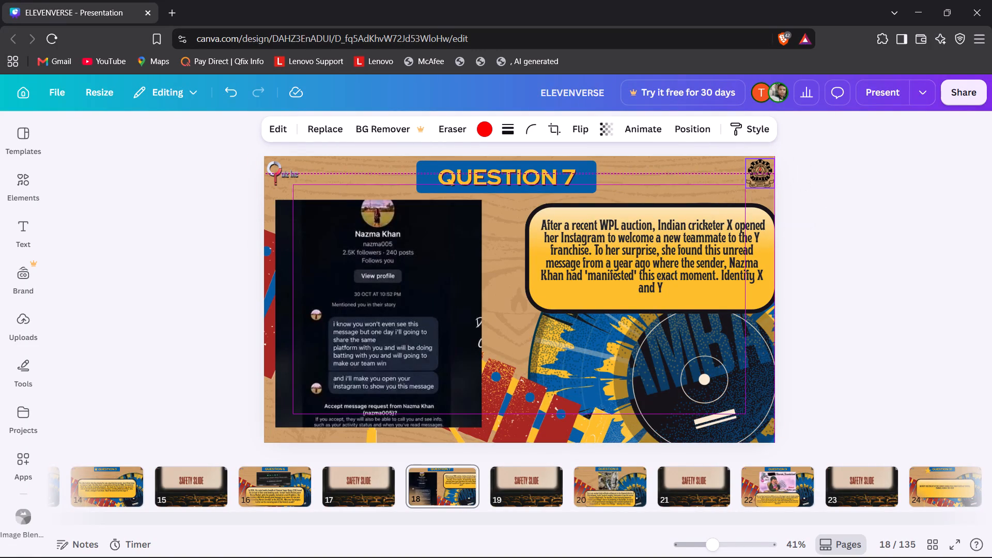
pyautogui.click(858, 222)
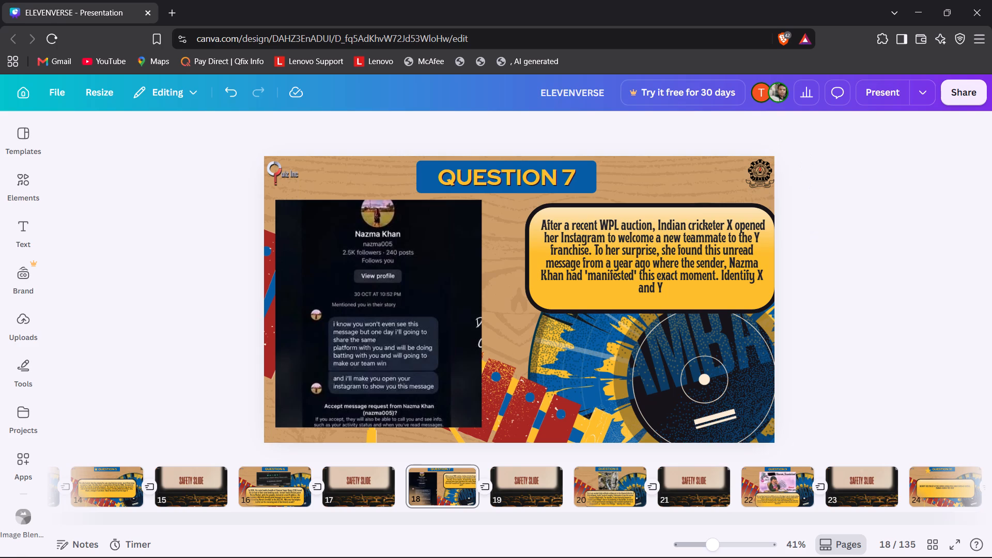
# Move the yellow question box on the QUESTION 7 slide down and inward beside the chat screenshot, and narrow it to about 927 wide.
pyautogui.moveTo(684, 303); pyautogui.dragTo(667, 335)
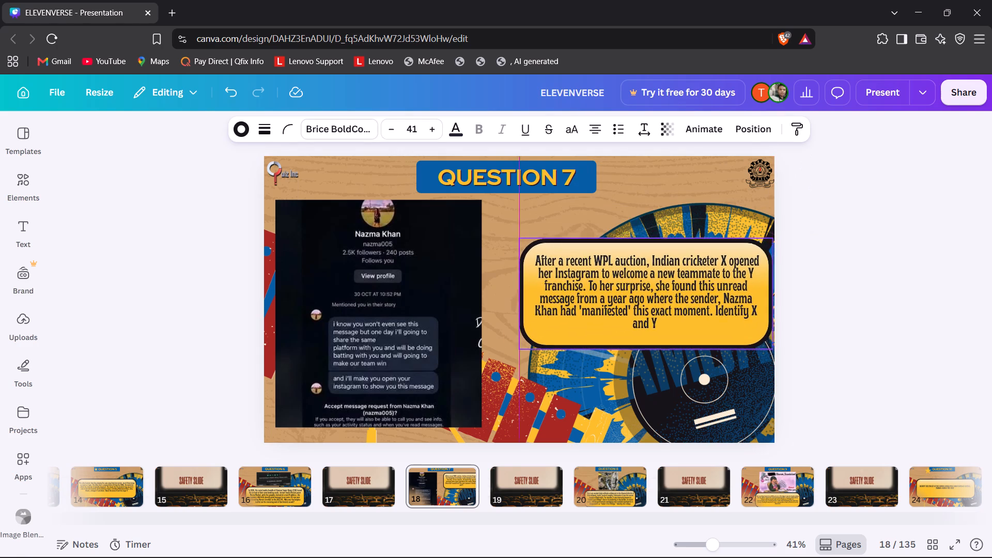
pyautogui.moveTo(667, 335); pyautogui.dragTo(658, 333)
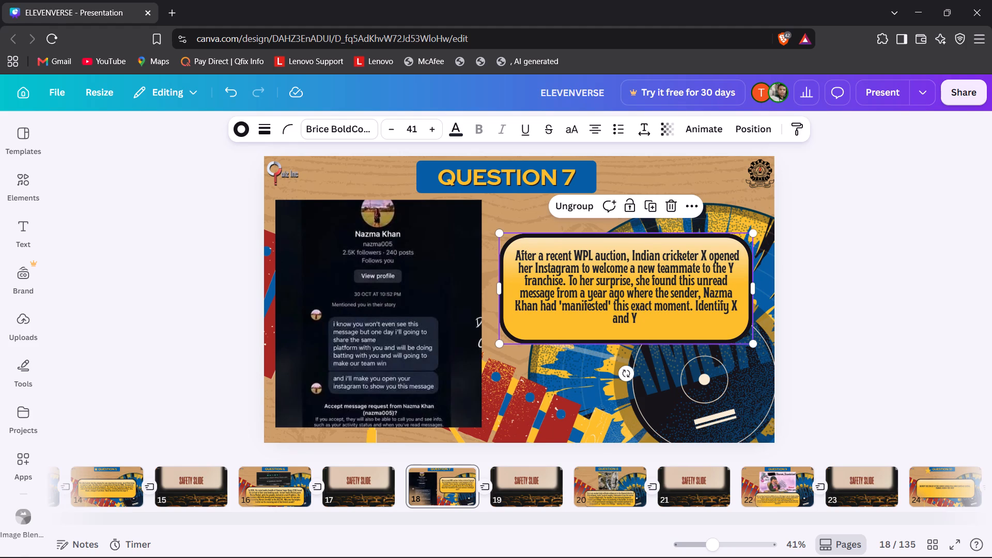
pyautogui.moveTo(502, 293); pyautogui.dragTo(511, 293)
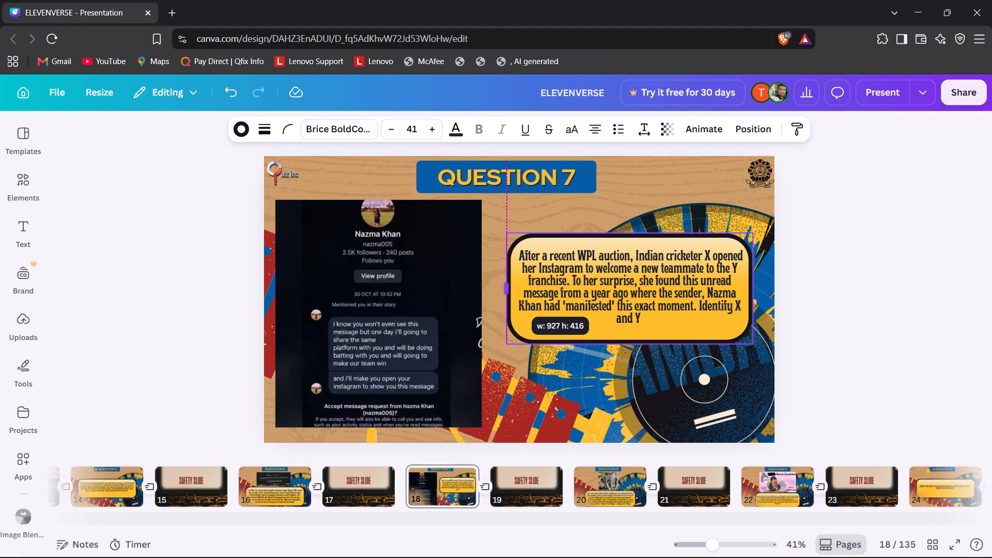
# Resize the QUESTION 7 question box from its left edge to about 980 wide, so its text wraps onto five lines.
pyautogui.moveTo(511, 293); pyautogui.dragTo(499, 293)
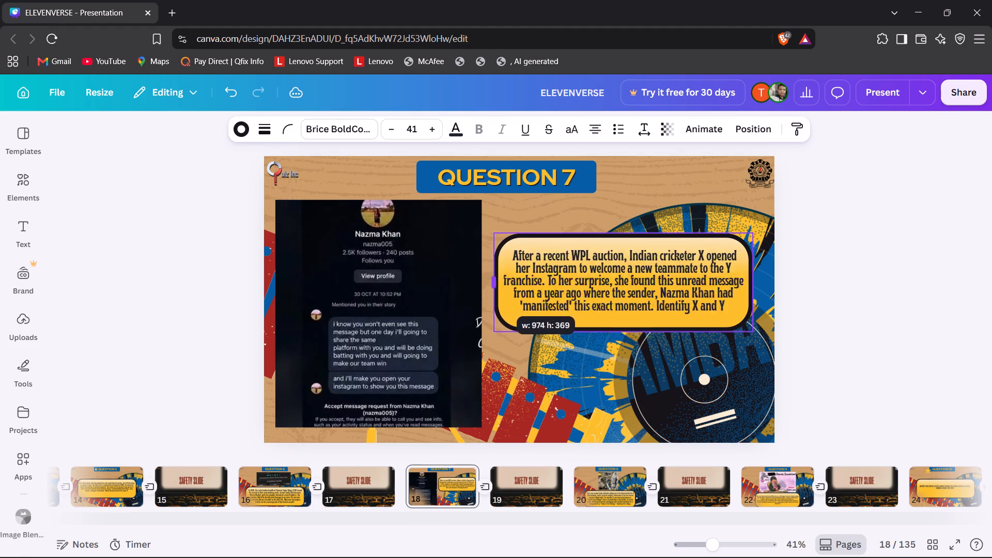
pyautogui.moveTo(499, 293); pyautogui.dragTo(519, 295)
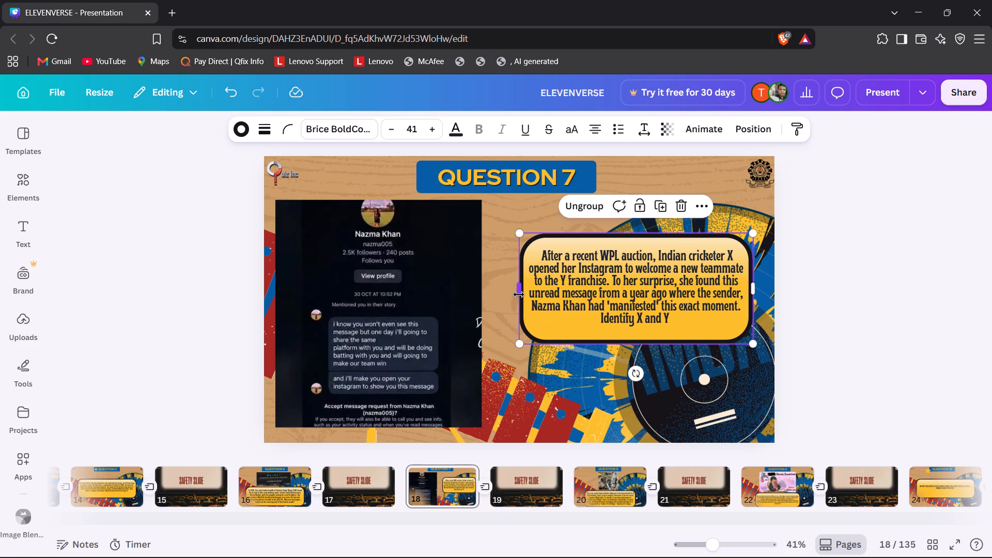
pyautogui.moveTo(519, 295); pyautogui.dragTo(554, 303)
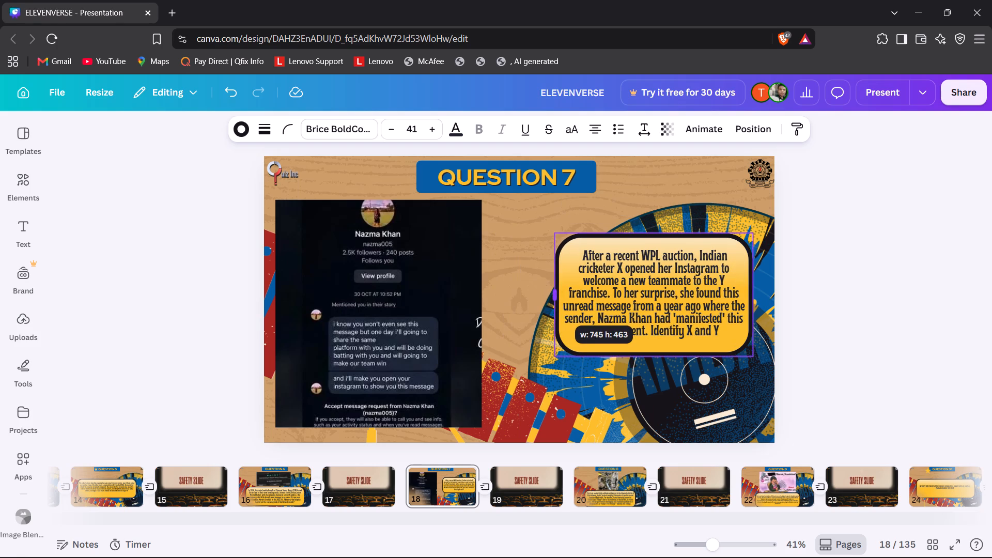
pyautogui.moveTo(554, 303); pyautogui.dragTo(499, 302)
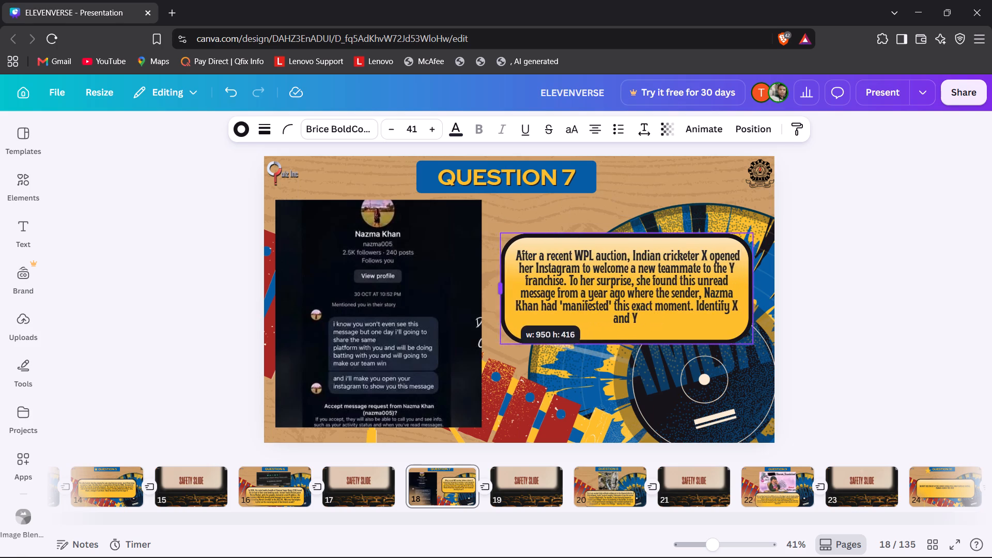
pyautogui.moveTo(499, 302); pyautogui.dragTo(492, 300)
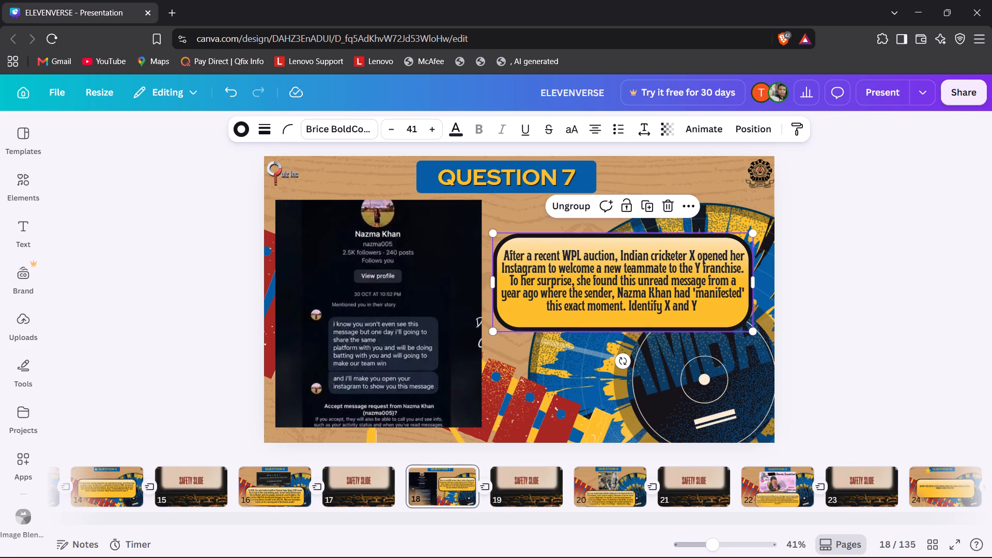
# Move the QUESTION 7 question box just beside the chat screenshot, vertically centred on the screenshot.
pyautogui.moveTo(579, 268); pyautogui.dragTo(572, 230)
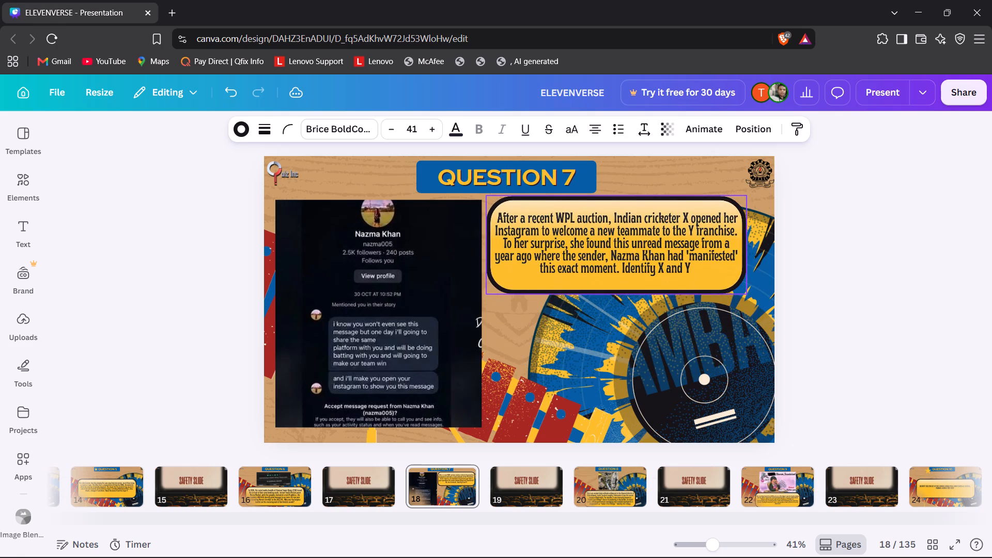
pyautogui.moveTo(572, 230); pyautogui.dragTo(592, 348)
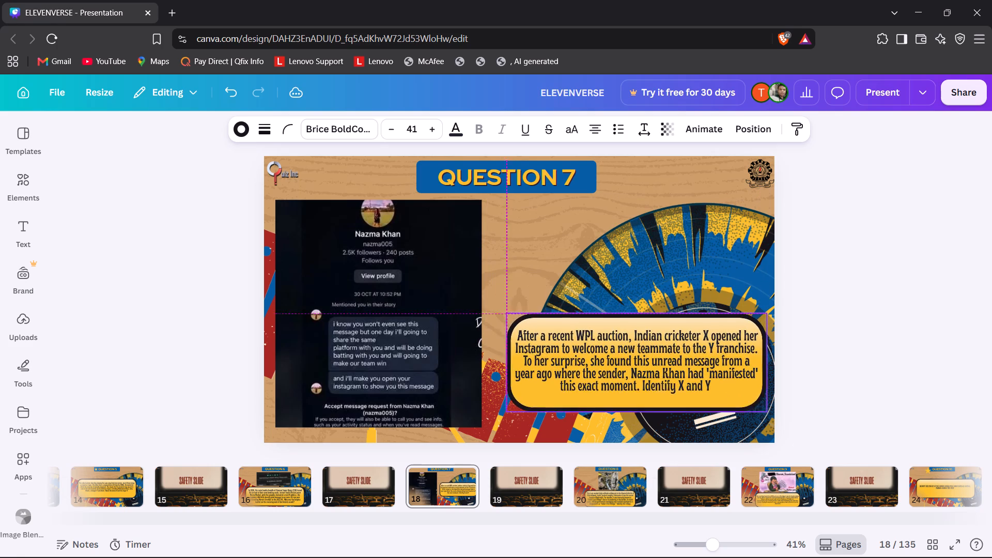
pyautogui.moveTo(592, 348); pyautogui.dragTo(581, 363)
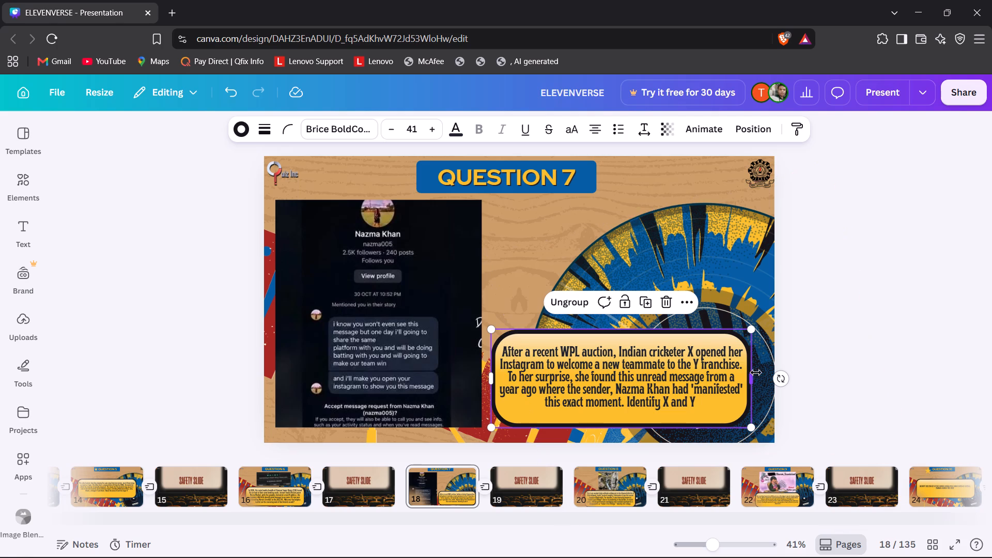
pyautogui.moveTo(698, 367); pyautogui.dragTo(696, 311)
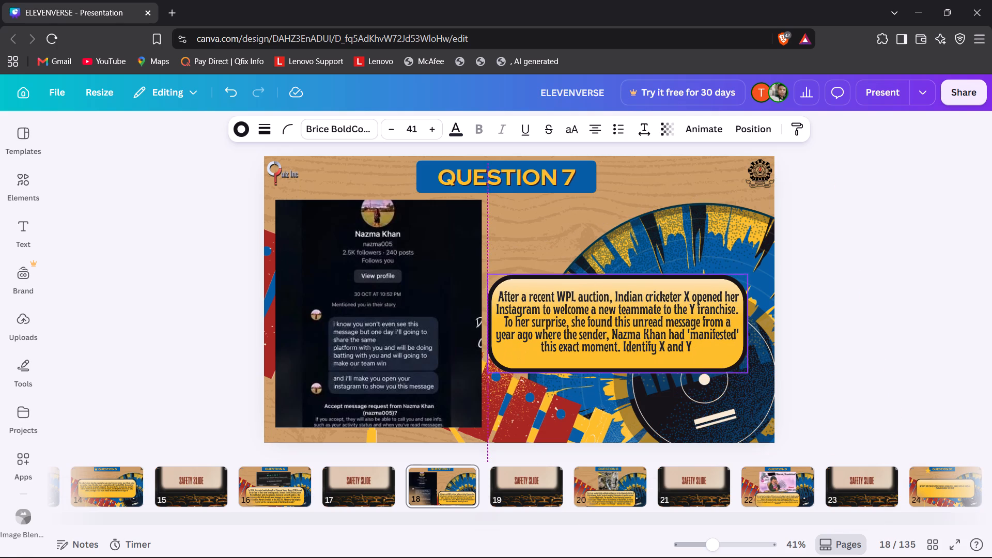
pyautogui.moveTo(696, 311); pyautogui.dragTo(696, 302)
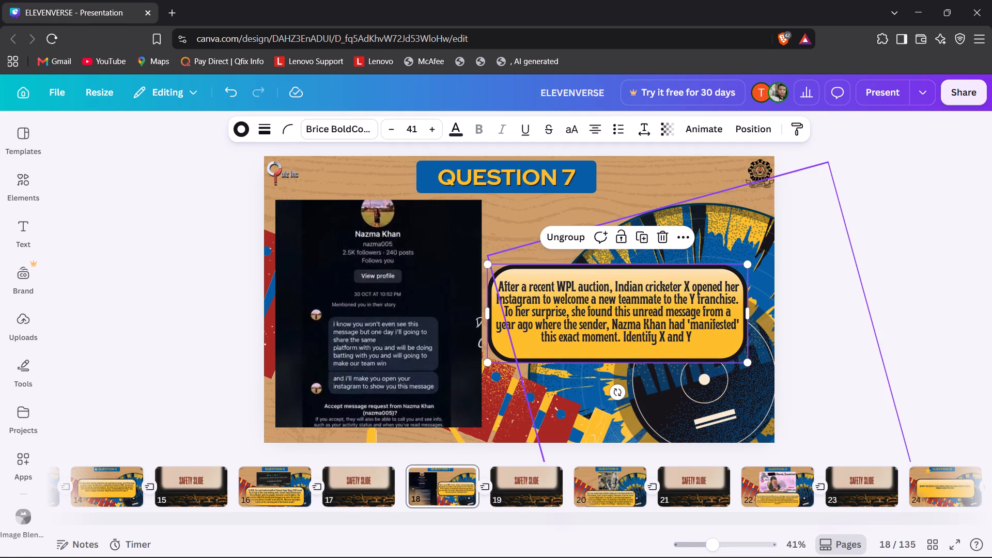
# Widen the QUESTION 7 question box towards the slide's right edge to about 1,060 and deselect it.
pyautogui.moveTo(747, 313); pyautogui.dragTo(758, 313)
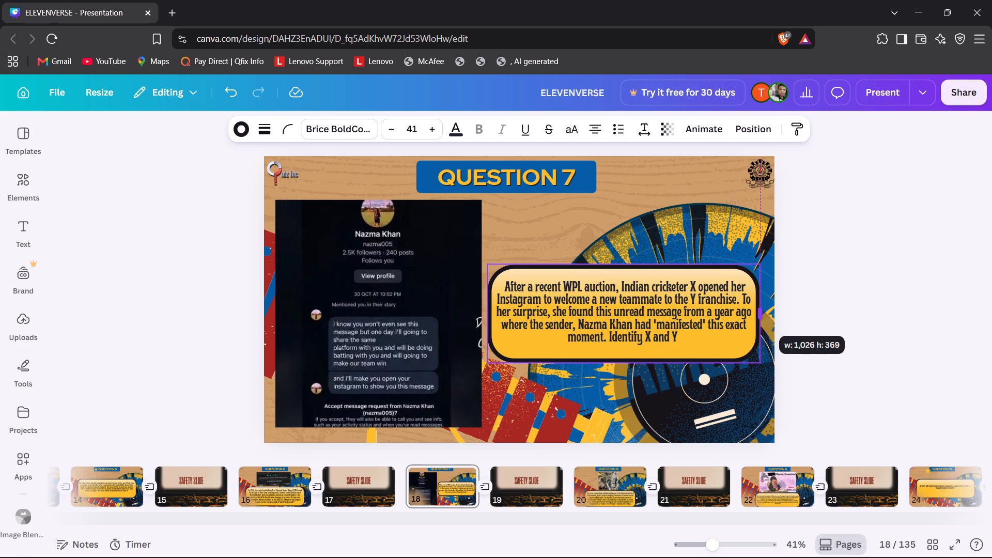
pyautogui.moveTo(758, 313); pyautogui.dragTo(769, 314)
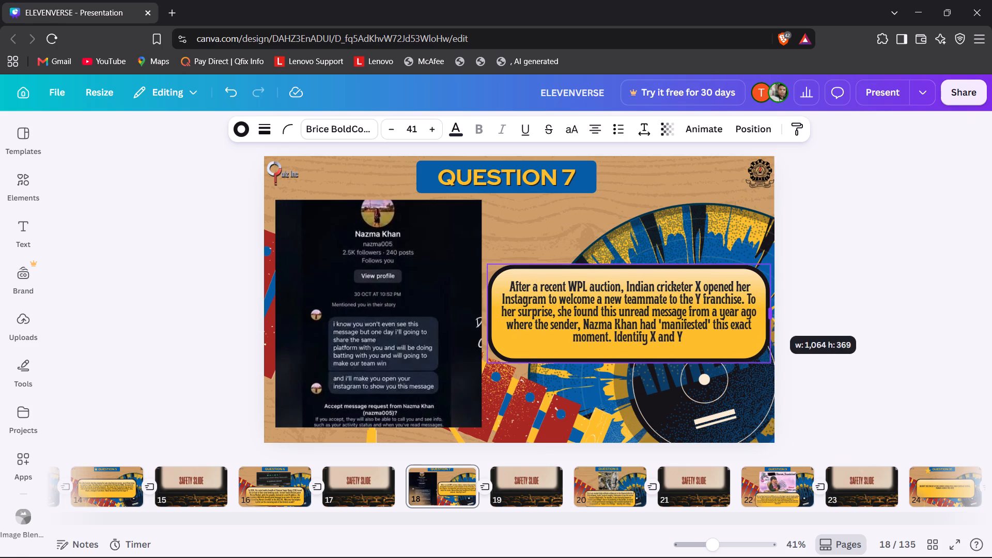
pyautogui.moveTo(769, 314); pyautogui.dragTo(768, 314)
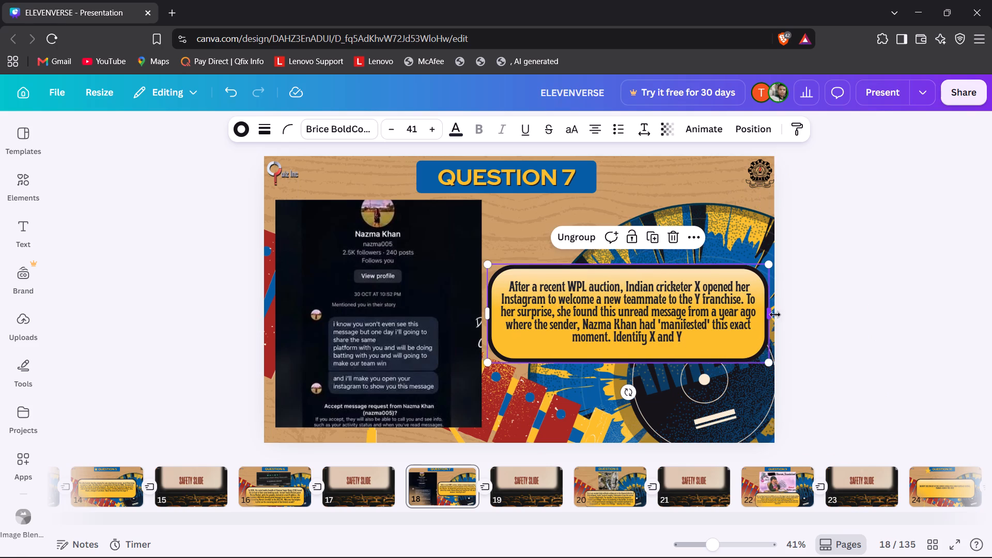
pyautogui.click(823, 323)
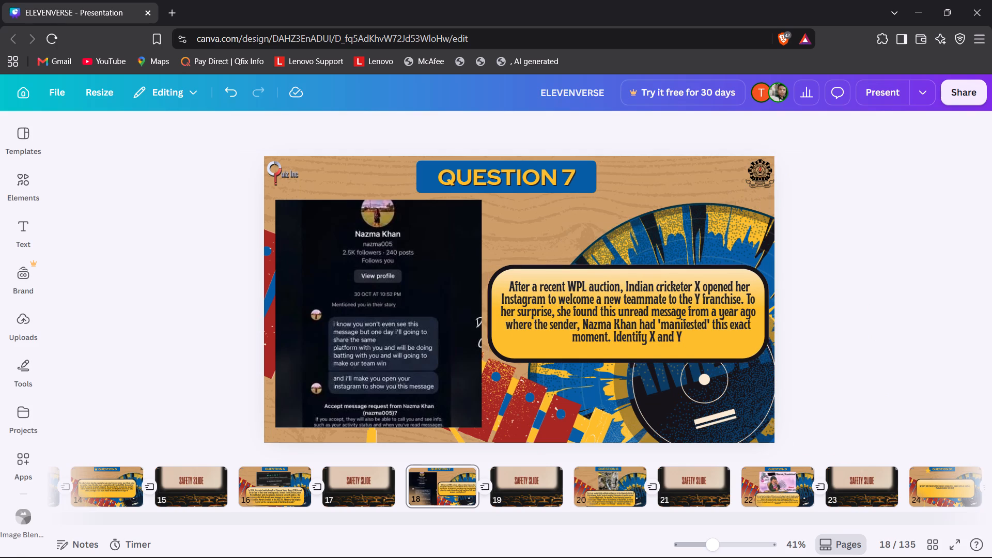
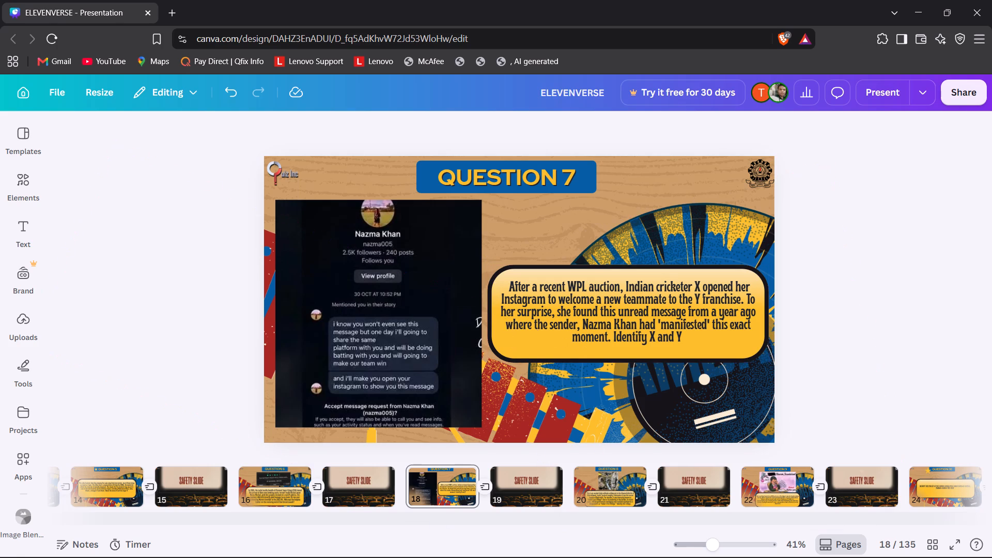
# Go back to slide 5 and shift the QUESTION 1 title text slightly away from the star inside its blue bar.
pyautogui.hscroll(6, 349, 487)
pyautogui.hscroll(6, 265, 488)
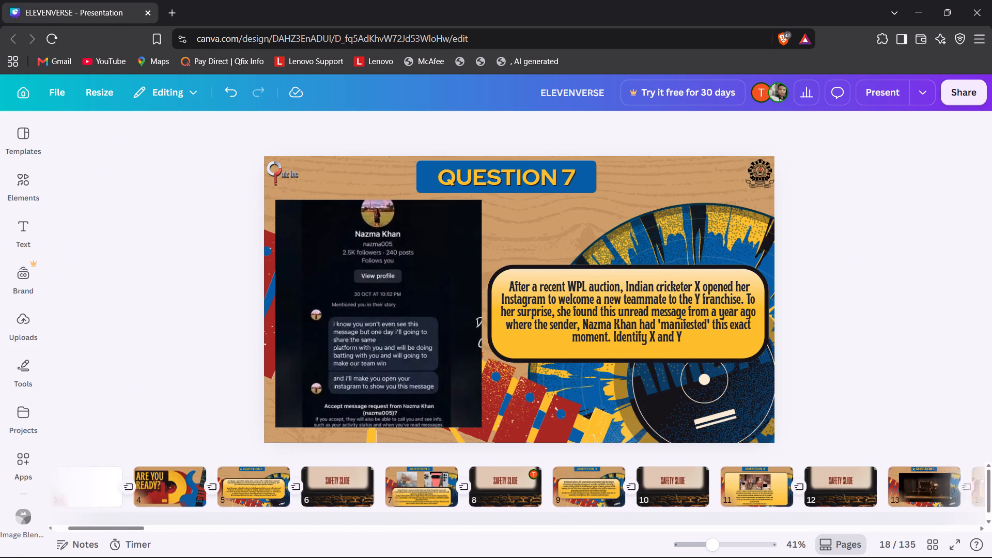
pyautogui.hscroll(6, 175, 477)
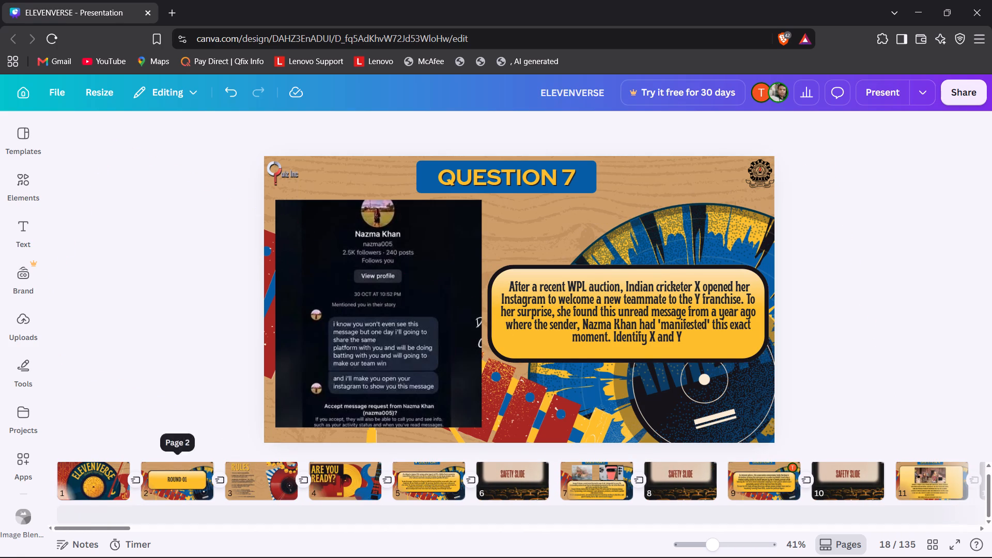
pyautogui.click(414, 464)
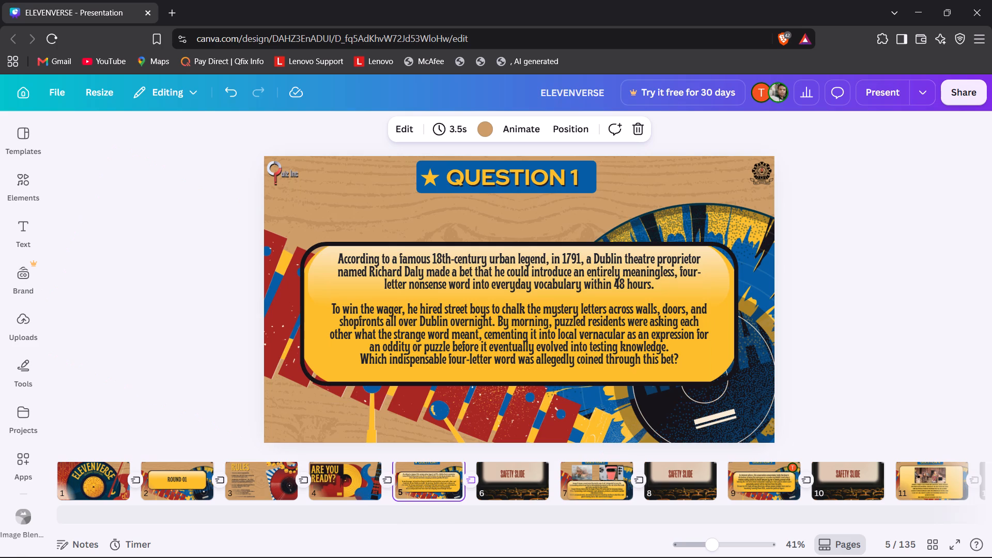
pyautogui.click(590, 467)
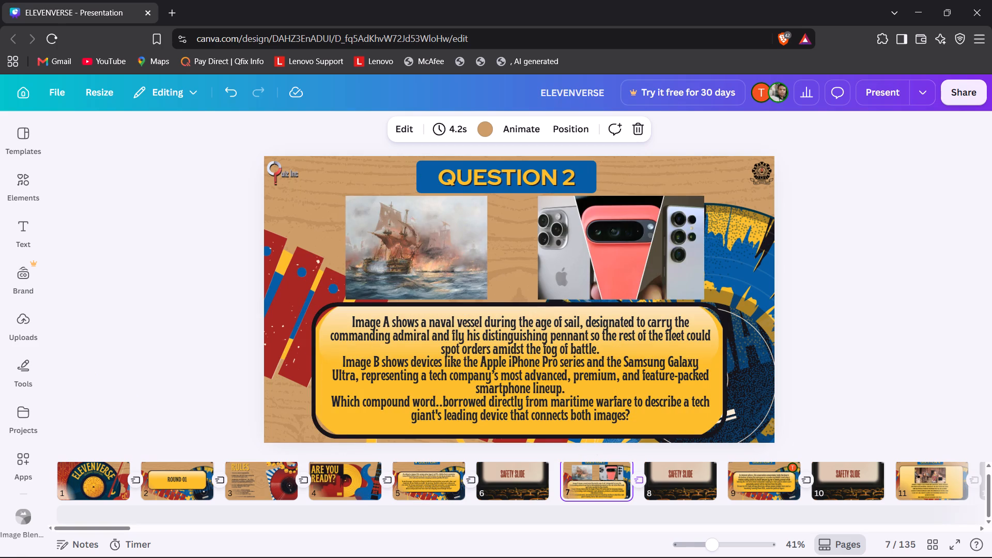
pyautogui.click(455, 490)
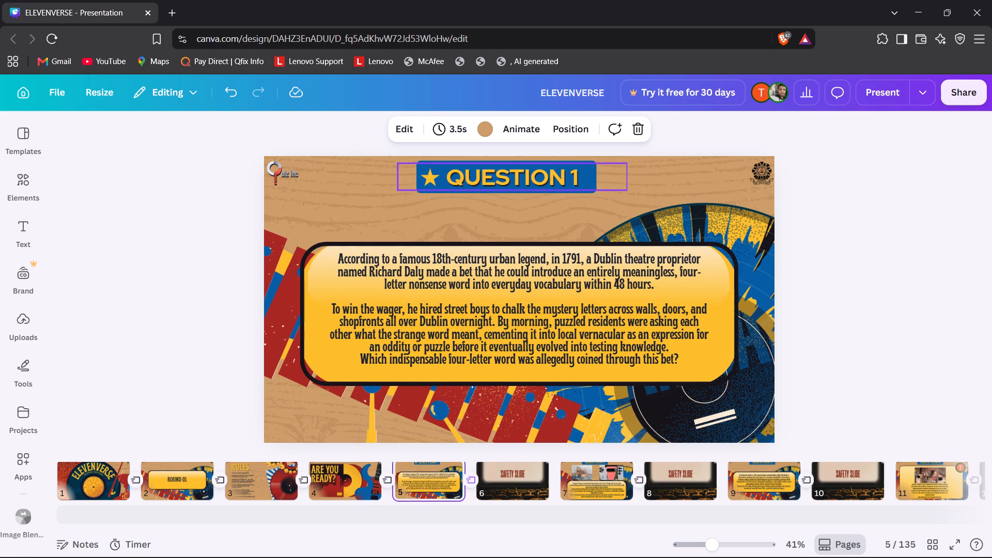
pyautogui.moveTo(459, 183); pyautogui.dragTo(466, 199)
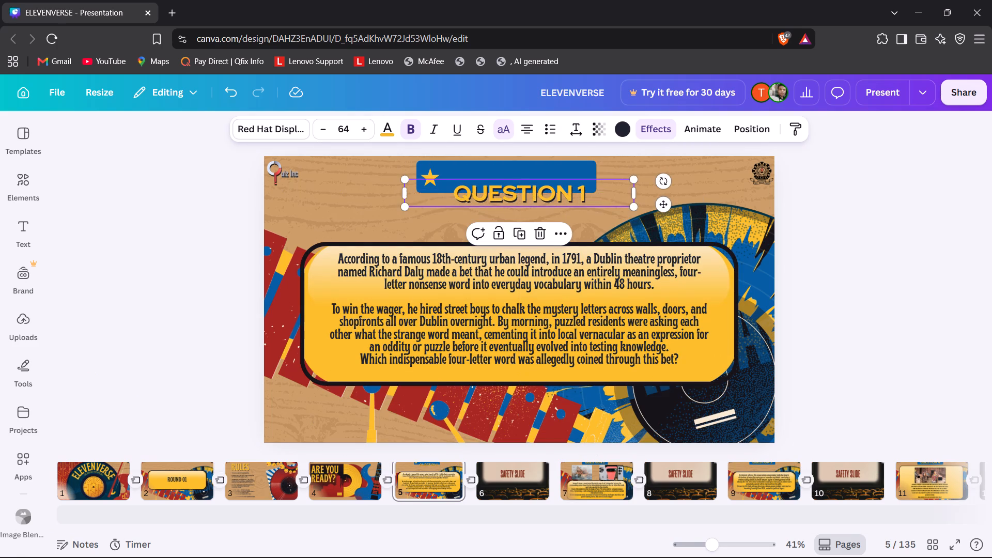
pyautogui.click(426, 173)
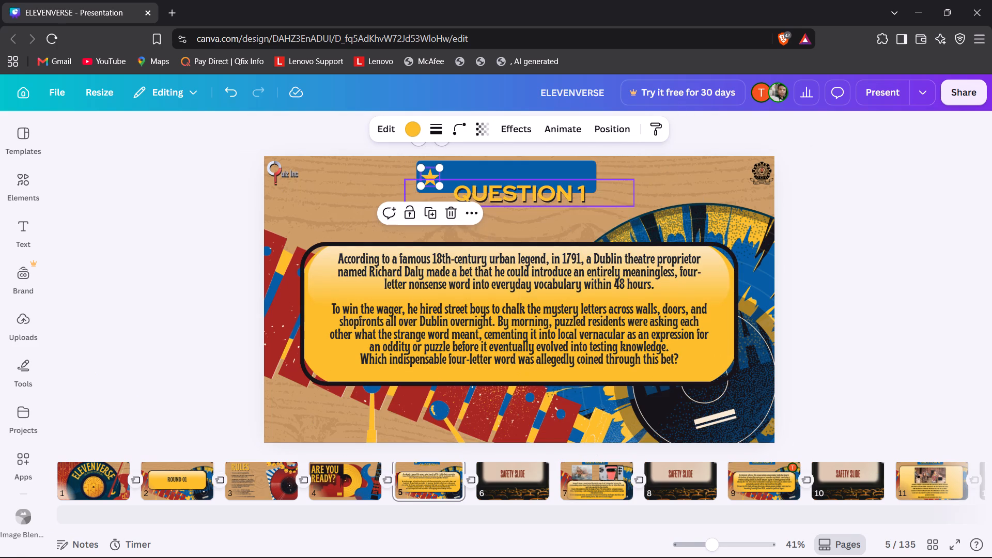
pyautogui.moveTo(468, 192); pyautogui.dragTo(468, 178)
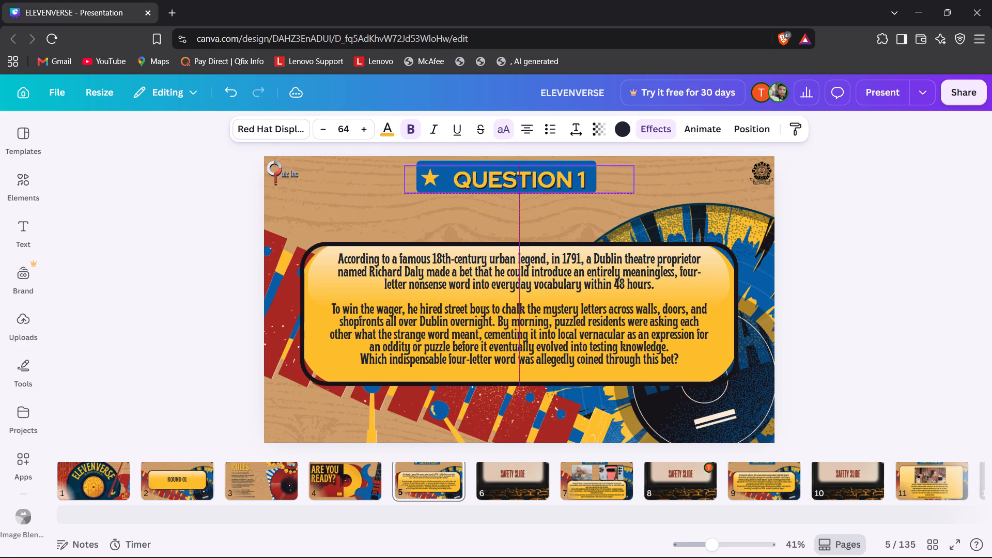
pyautogui.moveTo(468, 178); pyautogui.dragTo(460, 177)
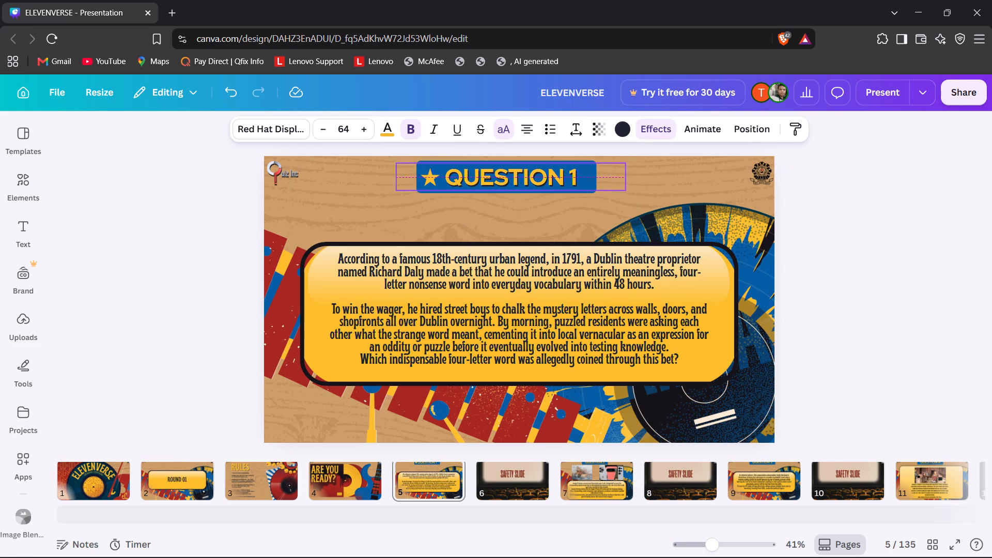
pyautogui.moveTo(460, 177); pyautogui.dragTo(462, 177)
pyautogui.click(148, 235)
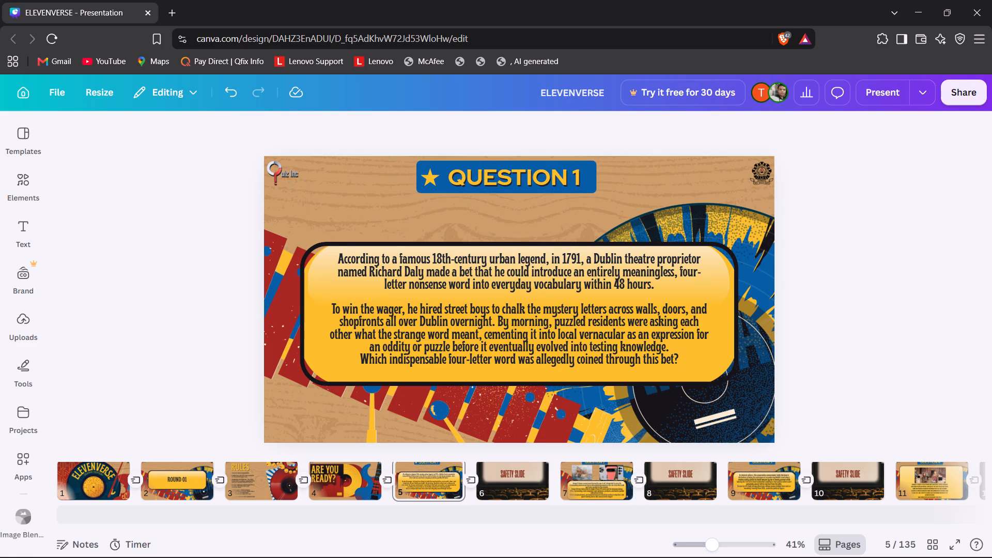
# Move the QUESTION 1 title text closer to the star inside the blue bar, leaving a small gap, and deselect it.
pyautogui.moveTo(482, 179); pyautogui.dragTo(474, 180)
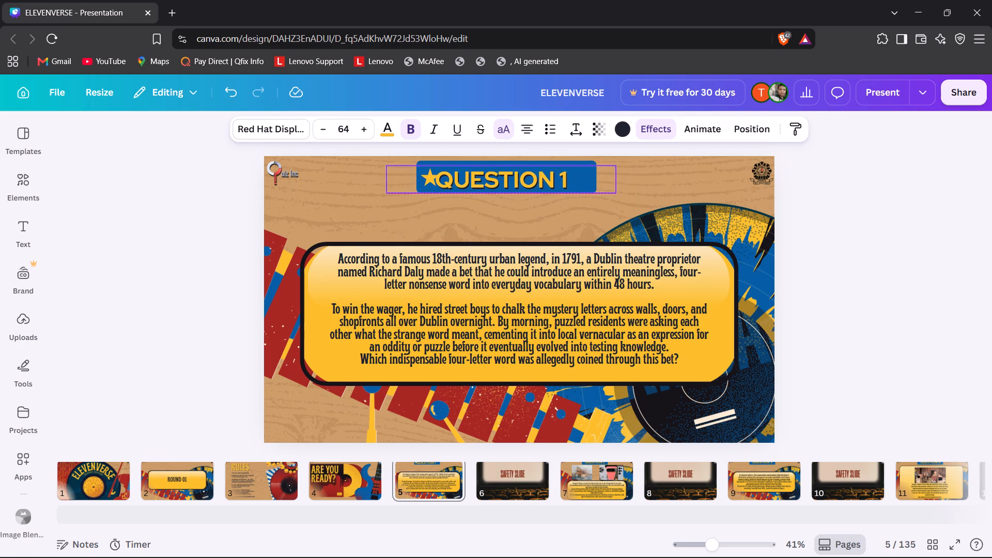
pyautogui.moveTo(474, 180); pyautogui.dragTo(475, 179)
pyautogui.press('Right')
pyautogui.press('Right')
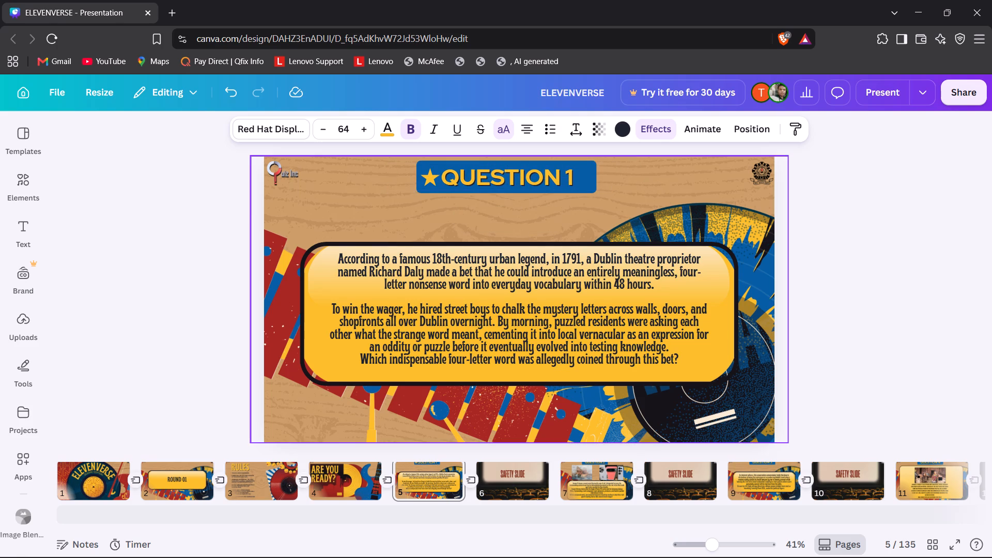
pyautogui.press('Right')
pyautogui.press('Right')
pyautogui.press('Right')
pyautogui.press('Right')
pyautogui.press('Right')
pyautogui.press('Right')
pyautogui.press('Right')
pyautogui.click(171, 222)
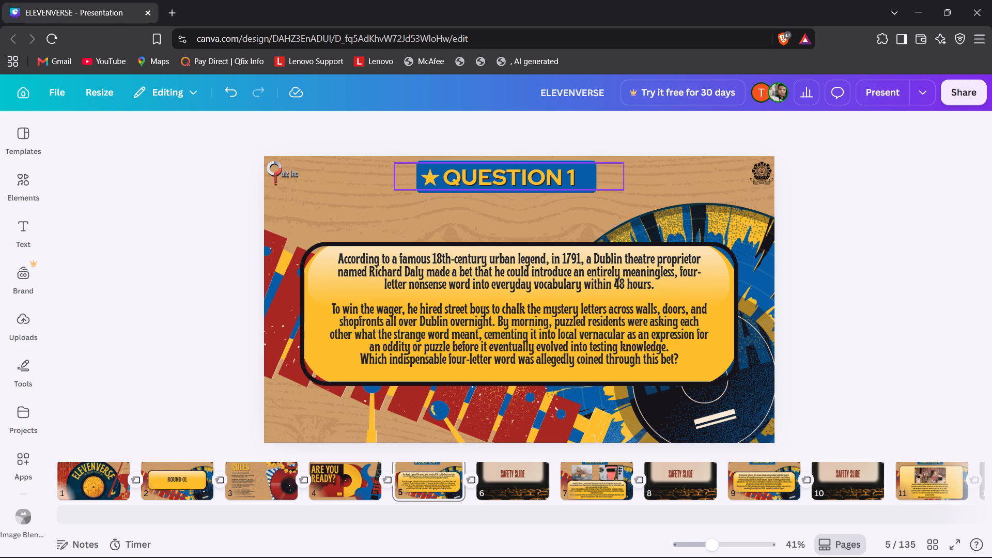
# Narrow the QUESTION 1 text box to fit its text and place it just beside the star, vertically centred in the blue bar.
pyautogui.click(594, 171)
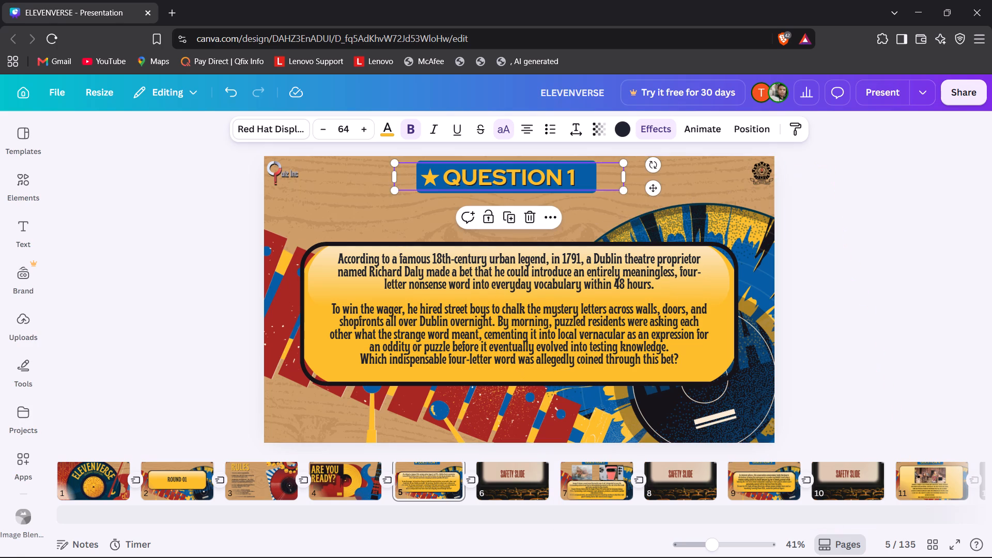
pyautogui.moveTo(625, 175); pyautogui.dragTo(611, 175)
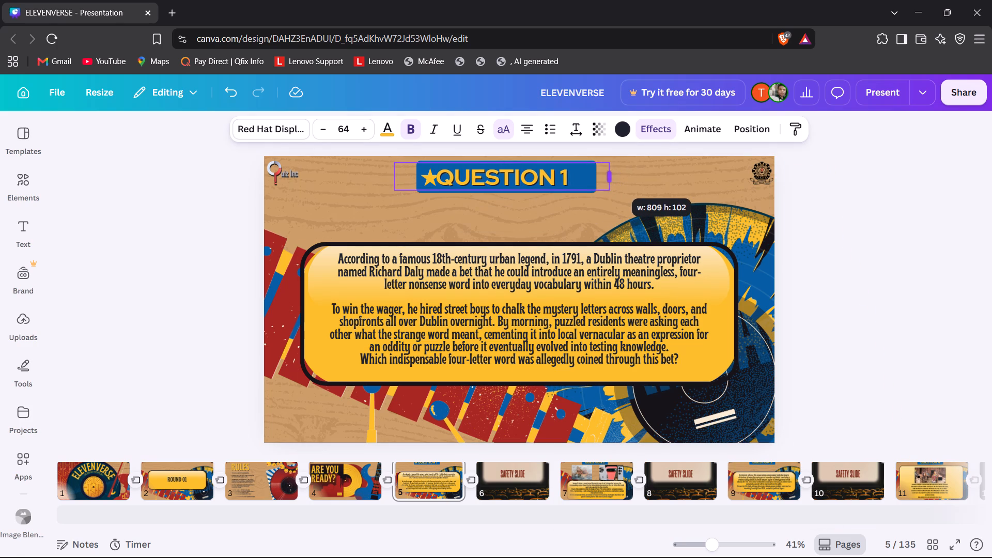
pyautogui.moveTo(611, 175); pyautogui.dragTo(533, 174)
pyautogui.moveTo(483, 175); pyautogui.dragTo(522, 174)
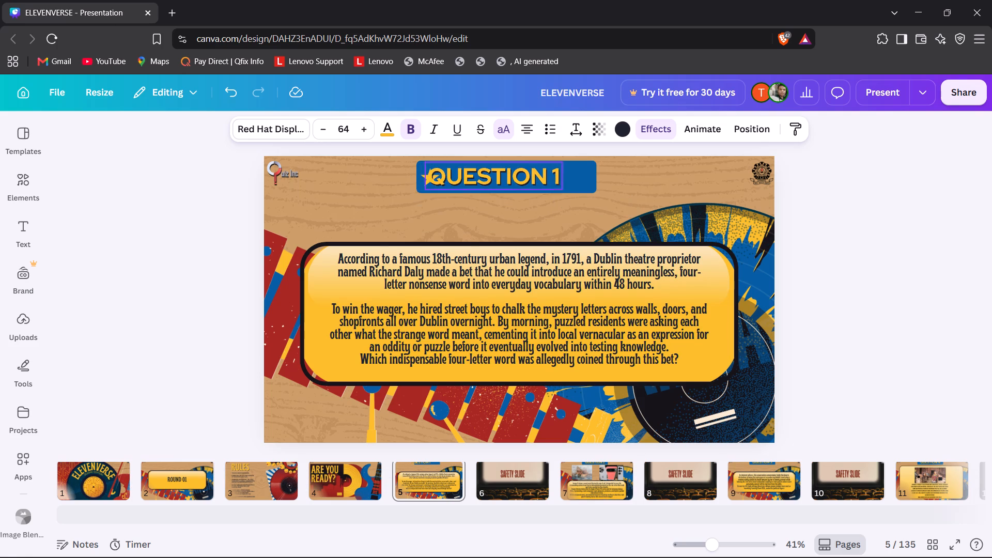
pyautogui.moveTo(522, 174); pyautogui.dragTo(531, 175)
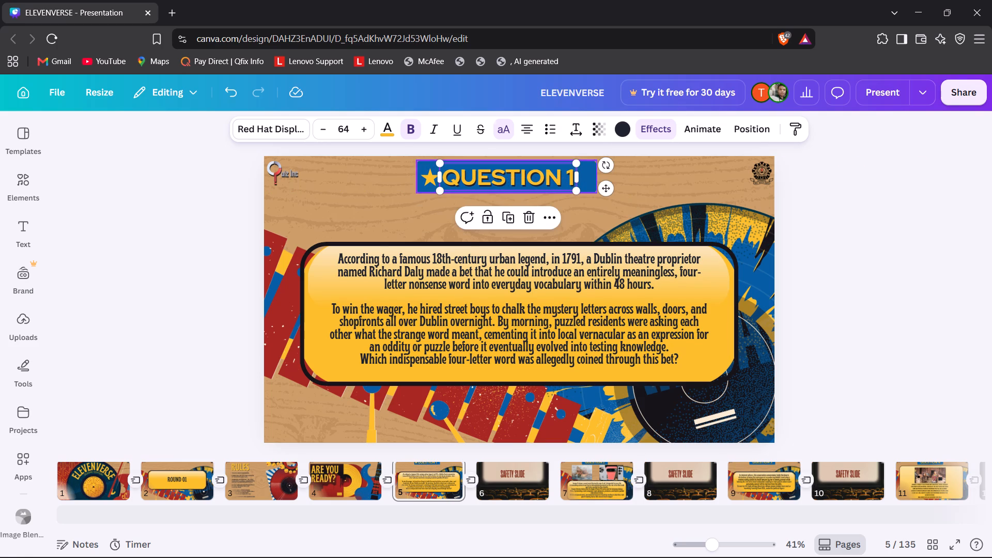
# Group the QUESTION 1 title text, its star and the blue bar into one header.
pyautogui.click(597, 178)
pyautogui.click(586, 168)
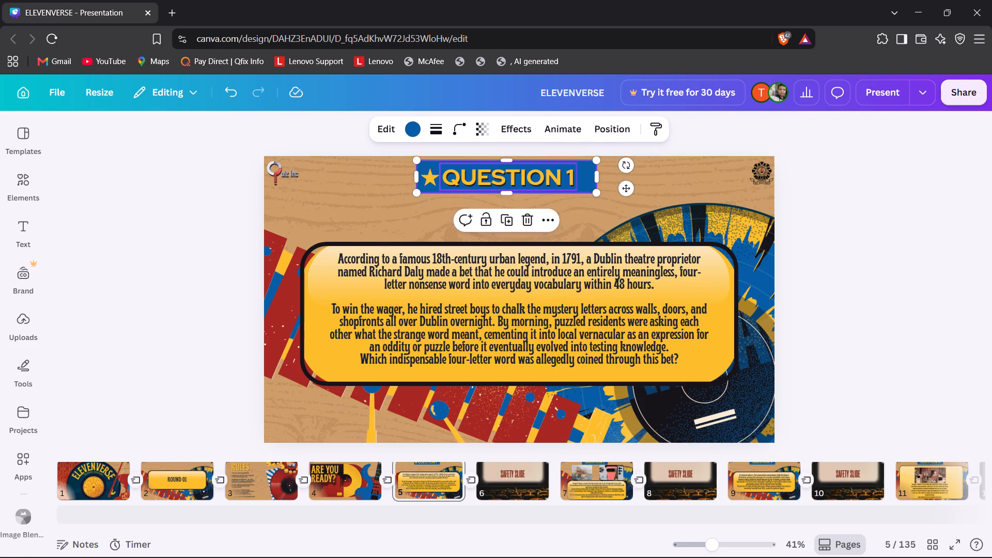
pyautogui.keyDown('shift'); pyautogui.click(561, 180); pyautogui.keyUp('shift')
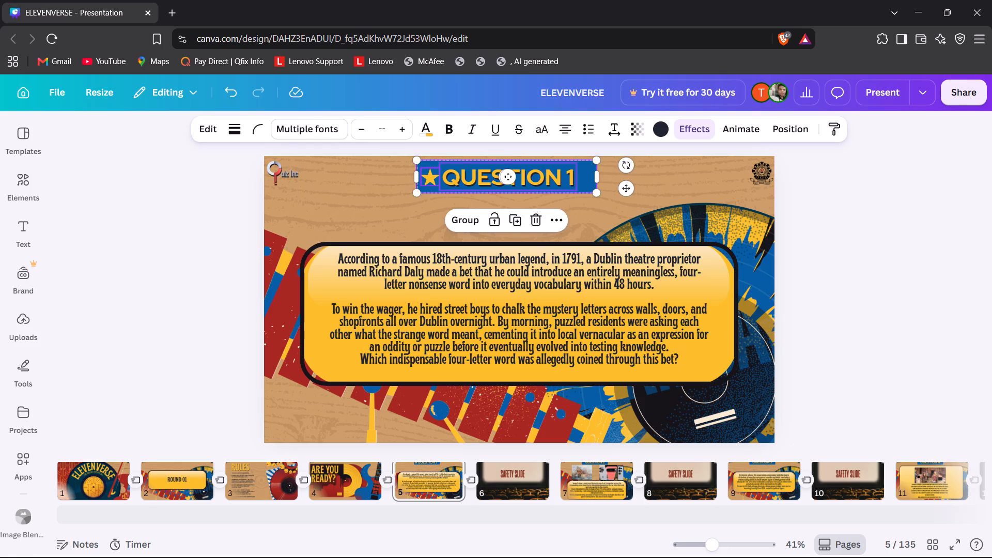
pyautogui.keyDown('shift'); pyautogui.click(424, 177); pyautogui.keyUp('shift')
pyautogui.keyDown('shift'); pyautogui.click(456, 222); pyautogui.keyUp('shift')
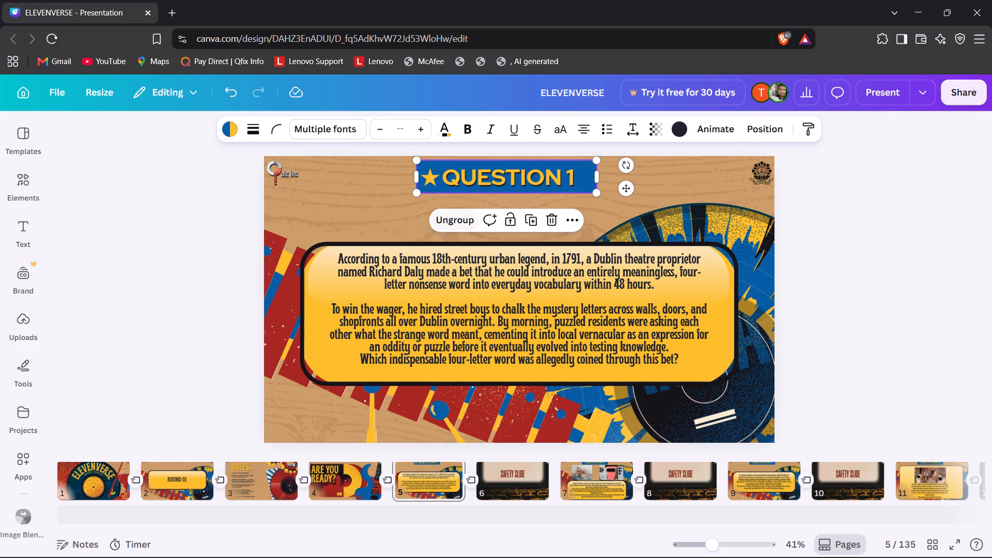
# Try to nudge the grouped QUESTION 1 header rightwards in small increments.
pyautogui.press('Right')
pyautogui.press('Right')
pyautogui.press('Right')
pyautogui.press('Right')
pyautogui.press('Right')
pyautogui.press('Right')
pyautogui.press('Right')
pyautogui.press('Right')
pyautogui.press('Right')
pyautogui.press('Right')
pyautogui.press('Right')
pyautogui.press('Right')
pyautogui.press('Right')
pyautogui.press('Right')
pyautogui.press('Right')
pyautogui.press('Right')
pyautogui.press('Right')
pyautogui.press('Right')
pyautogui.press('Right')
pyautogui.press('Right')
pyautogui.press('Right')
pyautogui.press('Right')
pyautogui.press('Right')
# Move the grouped QUESTION 1 header to the slide's horizontal centre, just below the top edge, and deselect it.
pyautogui.moveTo(548, 178); pyautogui.dragTo(566, 177)
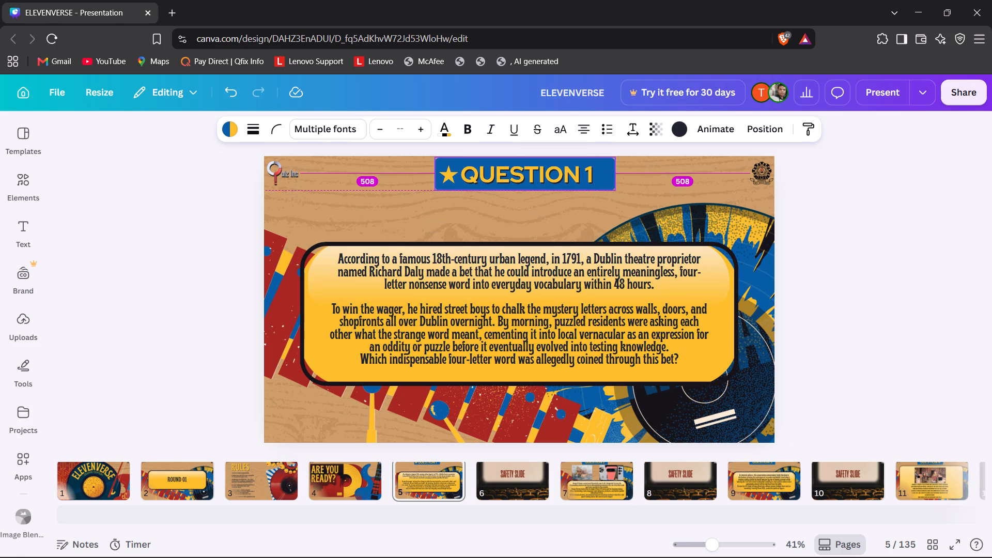
pyautogui.moveTo(566, 177); pyautogui.dragTo(556, 181)
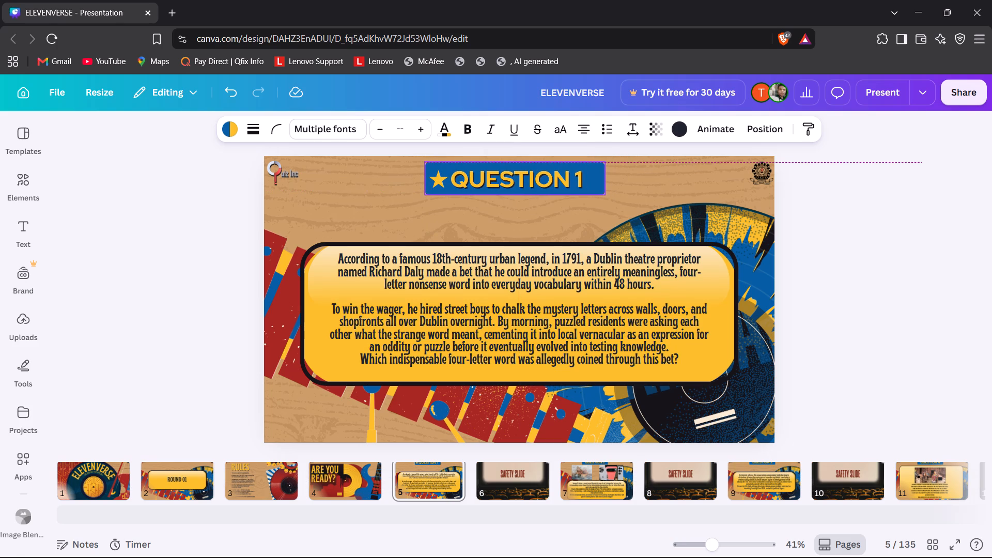
pyautogui.moveTo(556, 181); pyautogui.dragTo(561, 180)
pyautogui.press('Up')
pyautogui.press('Up')
pyautogui.press('Up')
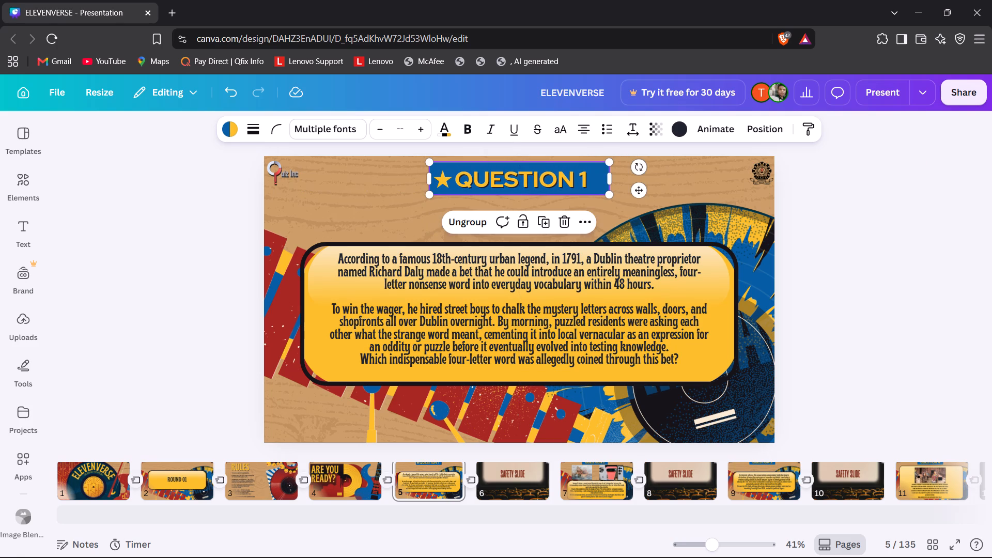
pyautogui.click(561, 180)
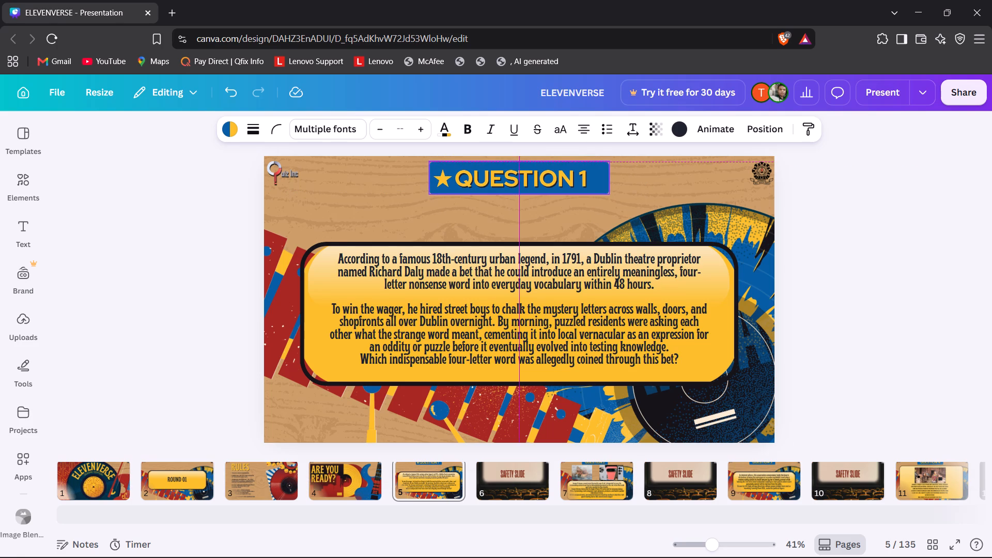
pyautogui.click(246, 226)
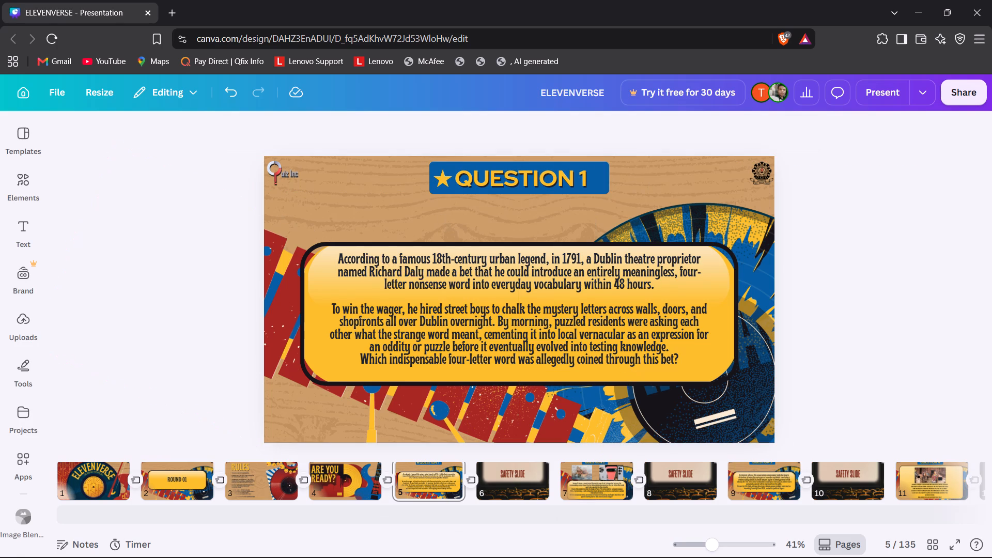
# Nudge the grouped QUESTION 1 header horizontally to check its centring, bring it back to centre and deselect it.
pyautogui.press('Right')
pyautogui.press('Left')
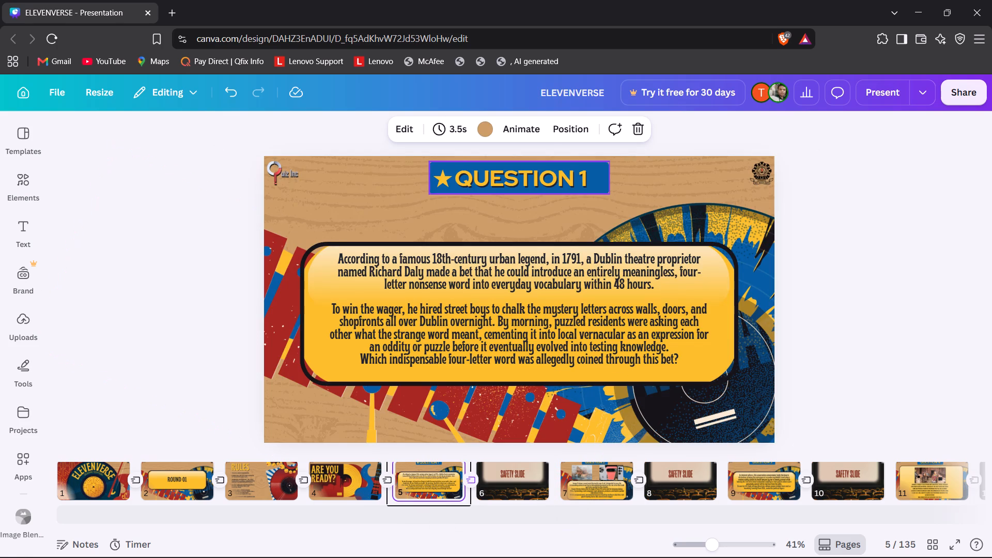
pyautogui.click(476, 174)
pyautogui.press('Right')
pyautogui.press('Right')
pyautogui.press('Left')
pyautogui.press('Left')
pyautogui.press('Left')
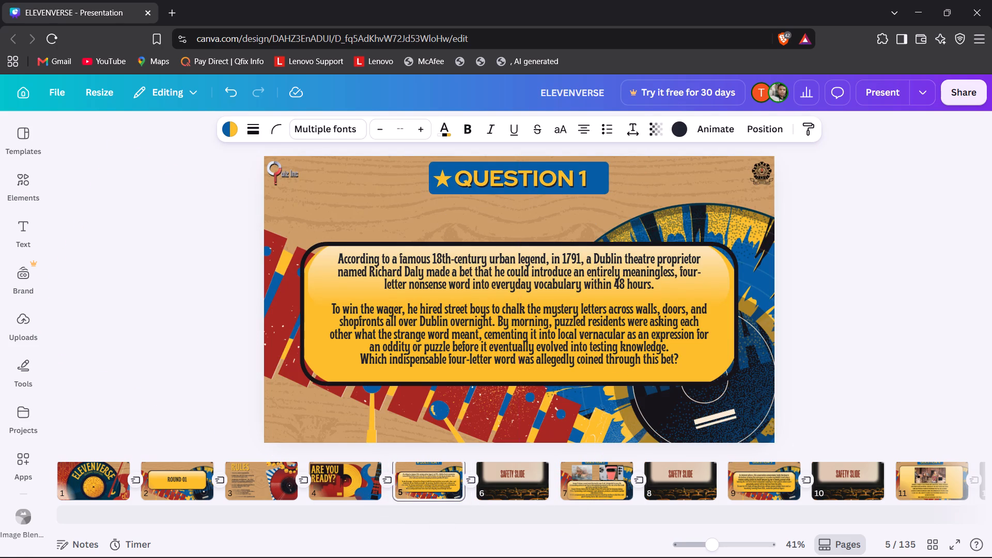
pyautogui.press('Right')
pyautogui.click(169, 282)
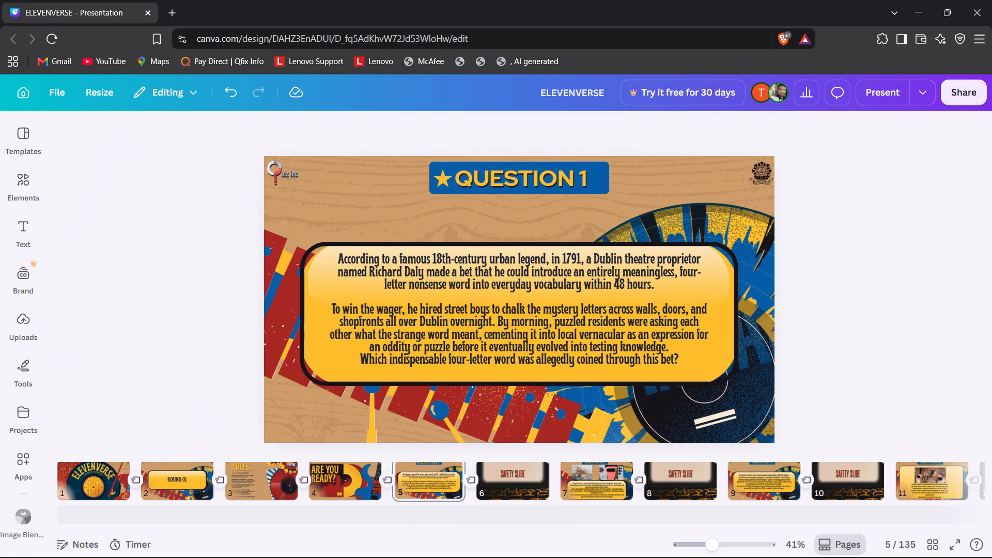
# On slide 7, narrow the QUESTION 2 title's text box to fit its blue bar and centre it on the bar.
pyautogui.press('Right')
pyautogui.press('Right')
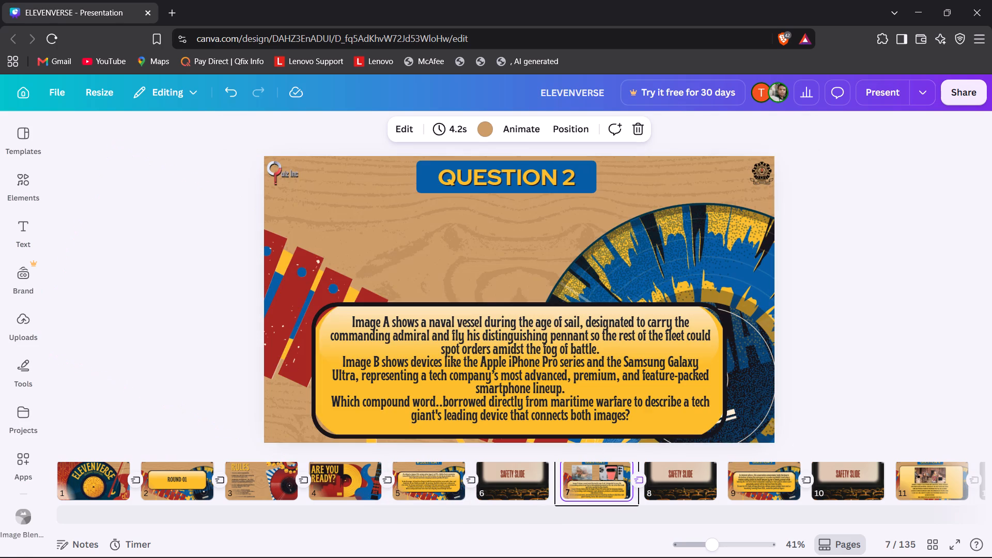
pyautogui.click(566, 184)
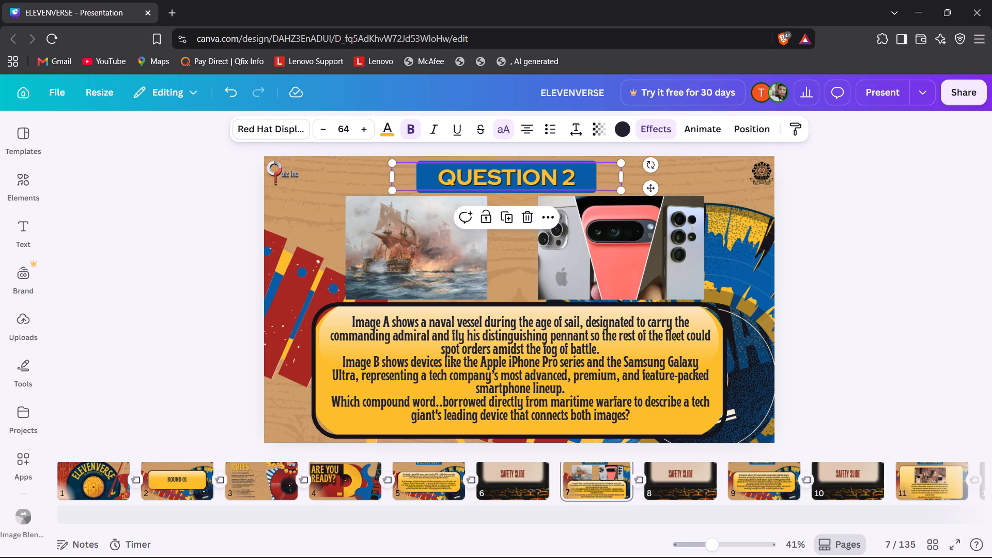
pyautogui.click(510, 194)
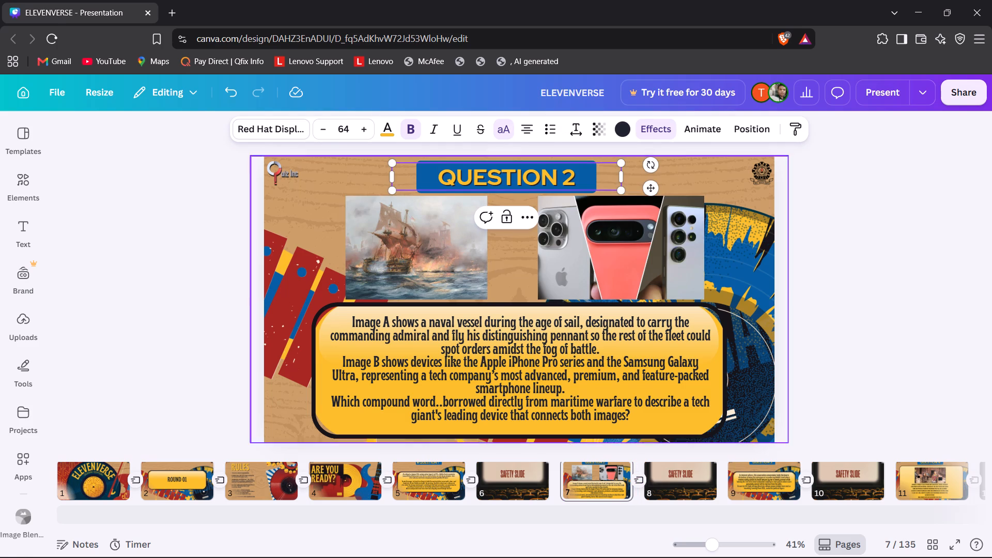
pyautogui.click(203, 243)
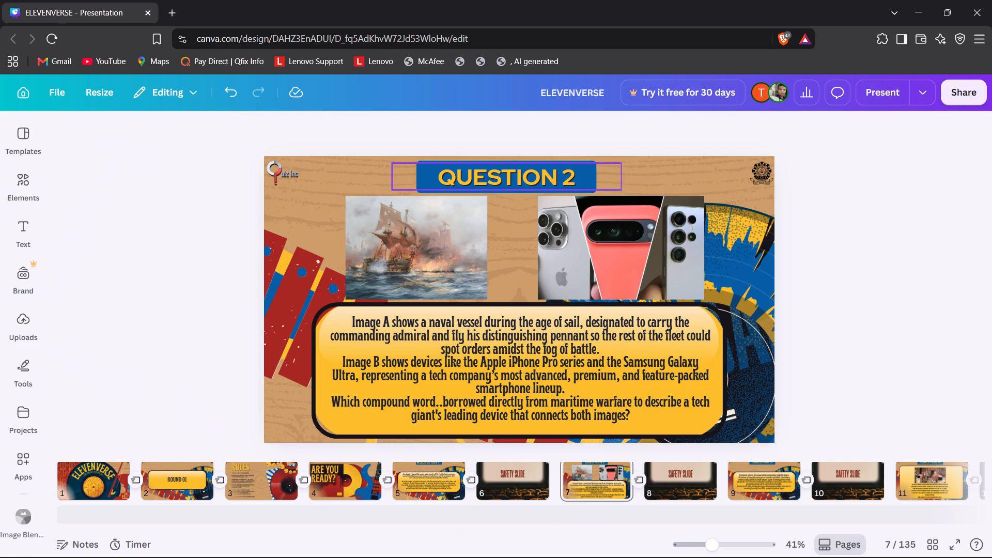
pyautogui.click(499, 185)
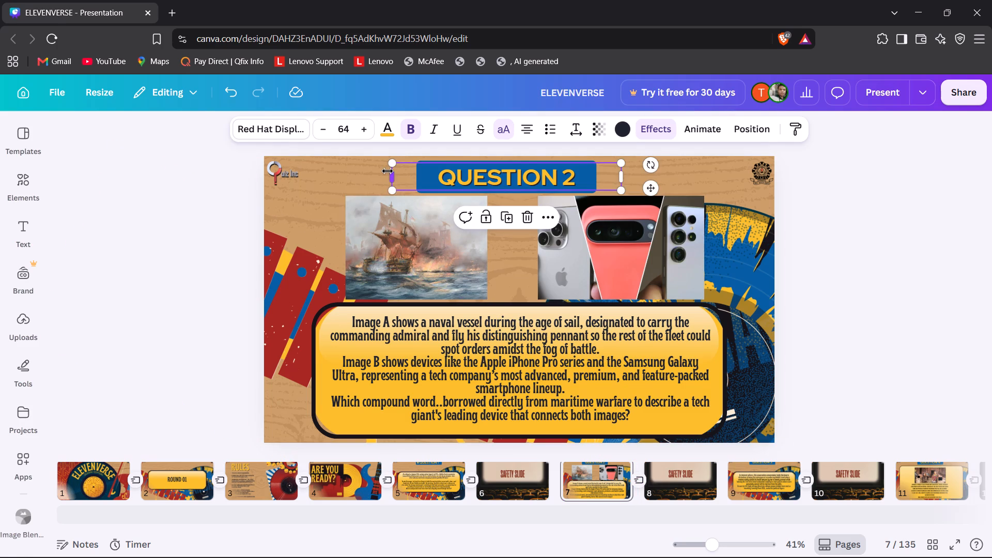
pyautogui.moveTo(388, 171); pyautogui.dragTo(466, 171)
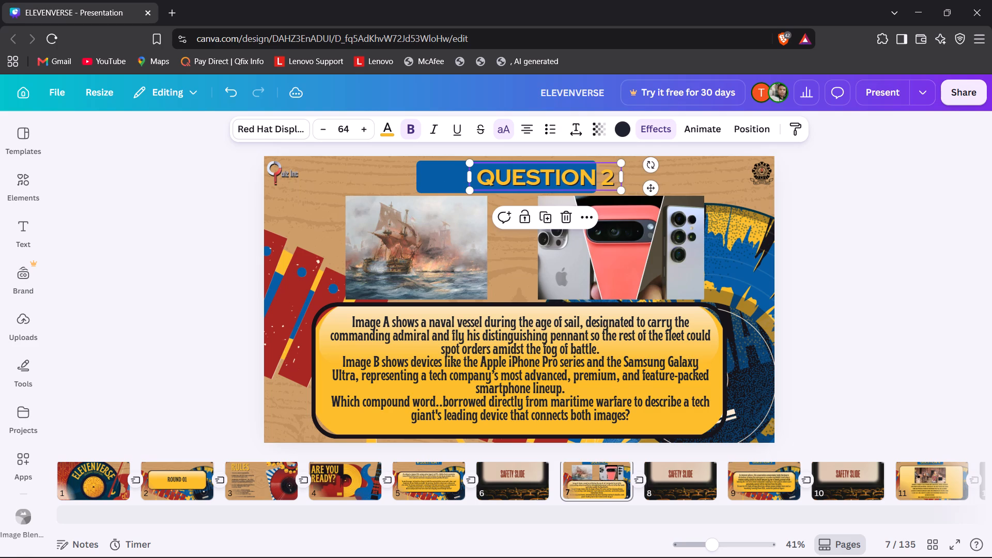
pyautogui.moveTo(530, 179); pyautogui.dragTo(492, 180)
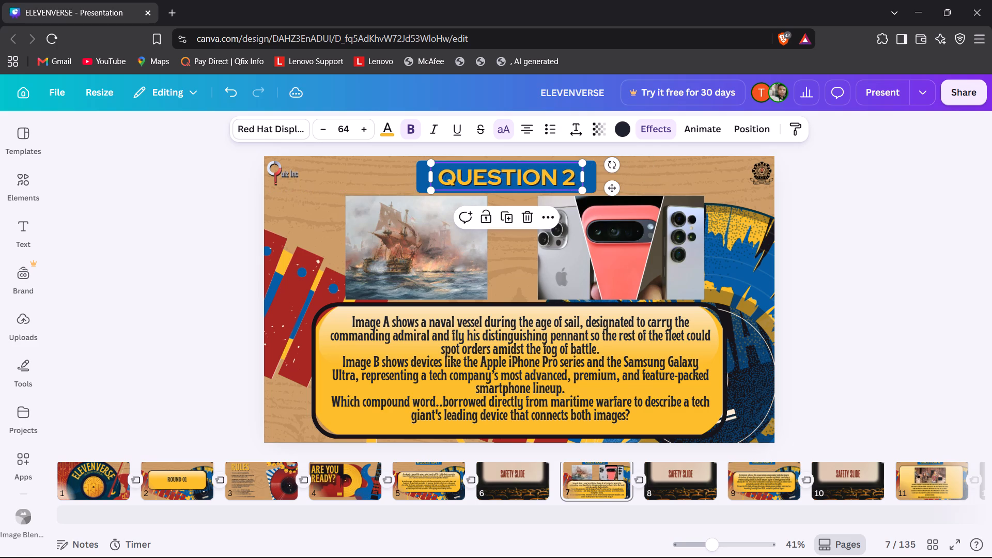
# Group the QUESTION 2 title text and its blue bar into one header.
pyautogui.click(594, 182)
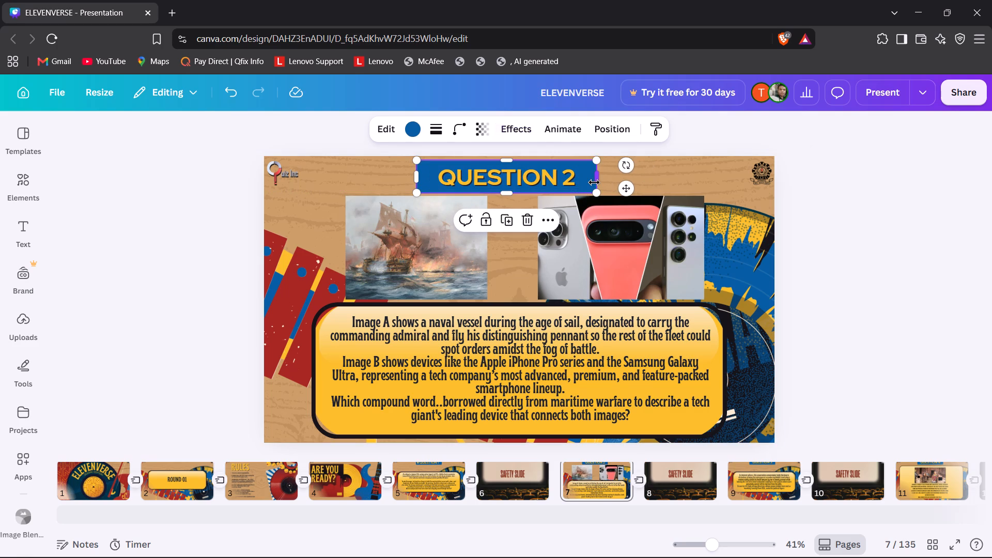
pyautogui.keyDown('shift'); pyautogui.click(552, 183); pyautogui.keyUp('shift')
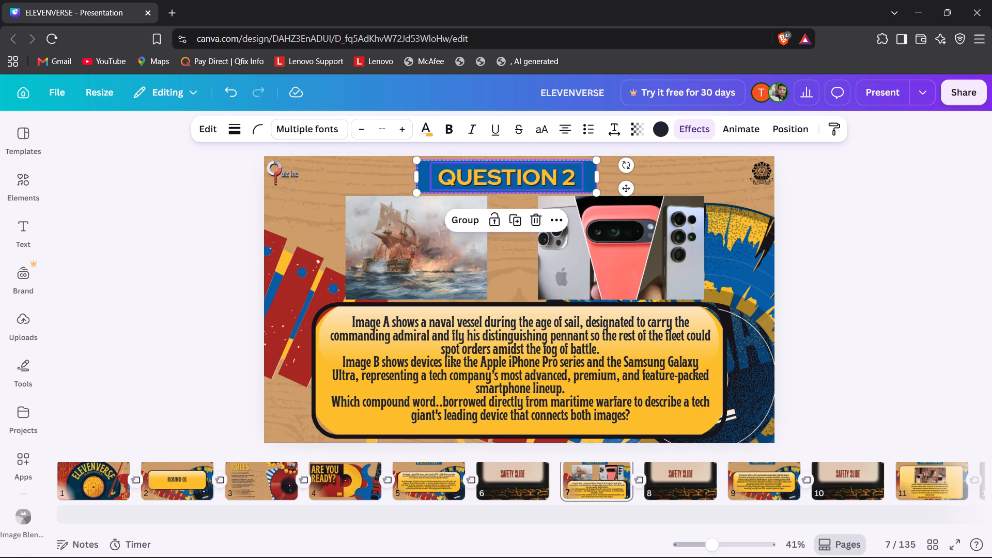
pyautogui.click(466, 225)
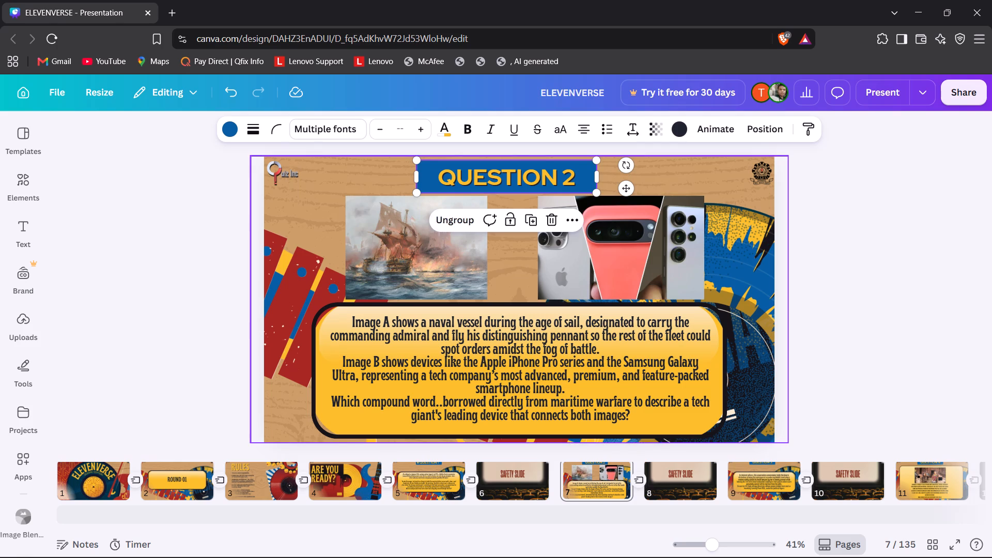
# Align the grouped QUESTION 2 header to the page's horizontal centre and deselect it.
pyautogui.rightClick(523, 185)
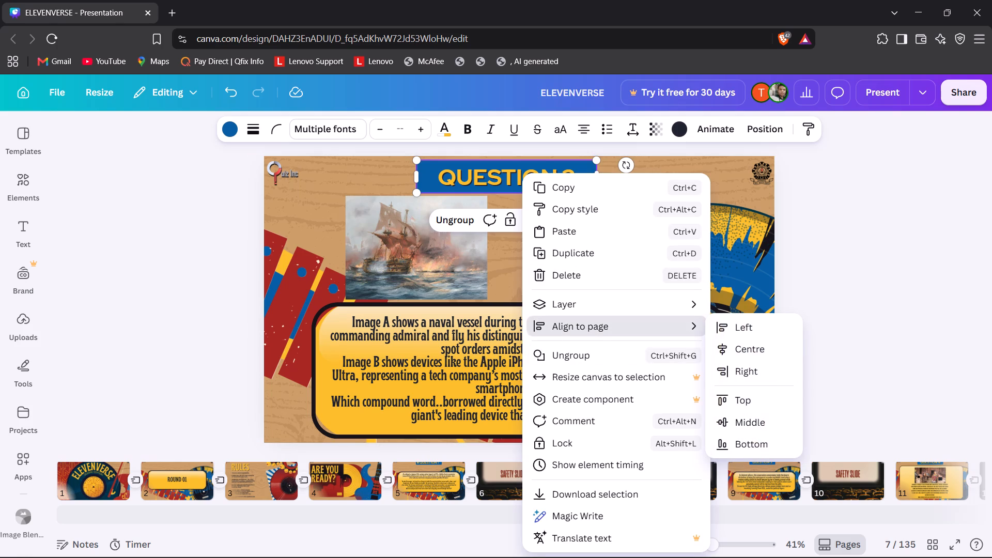
pyautogui.click(742, 357)
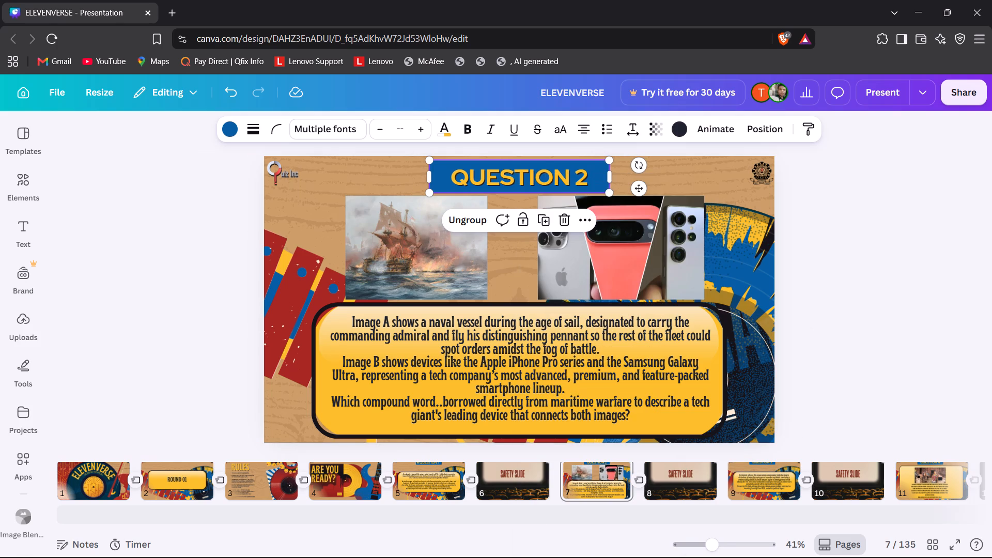
pyautogui.click(872, 334)
# Flip between slides 5 and 7 to compare the placement of the QUESTION 1 and QUESTION 2 headers.
pyautogui.press('Right')
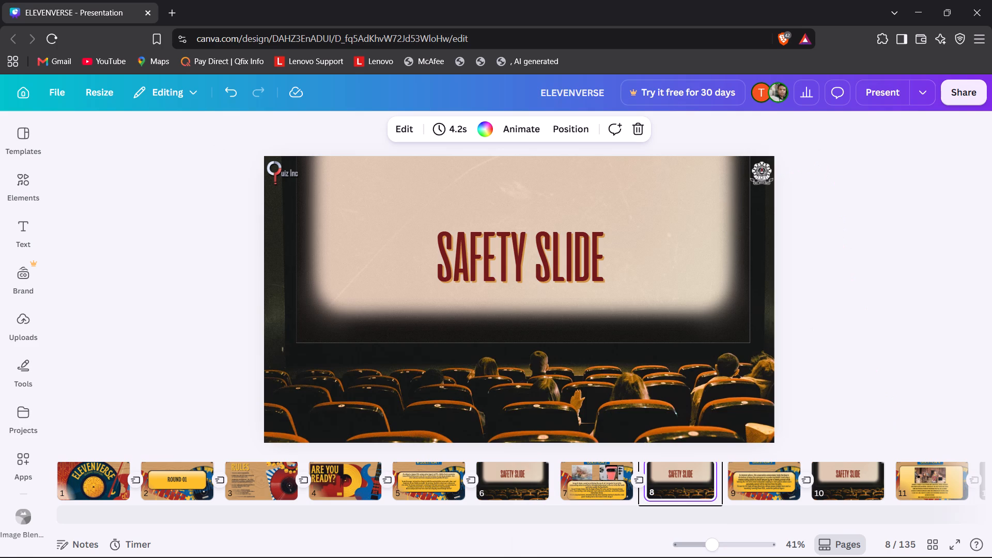
pyautogui.press('Left')
pyautogui.press('Left')
pyautogui.press('Left')
pyautogui.press('Right')
pyautogui.press('Right')
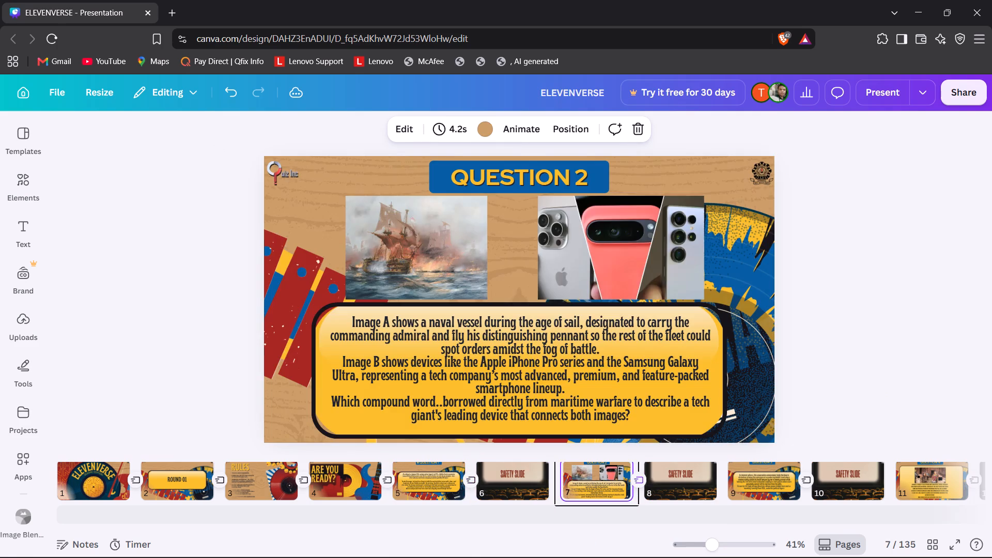
# On slide 9, narrow the QUESTION 3 title's text box to fit its blue bar and centre it on the bar.
pyautogui.press('Right')
pyautogui.press('Right')
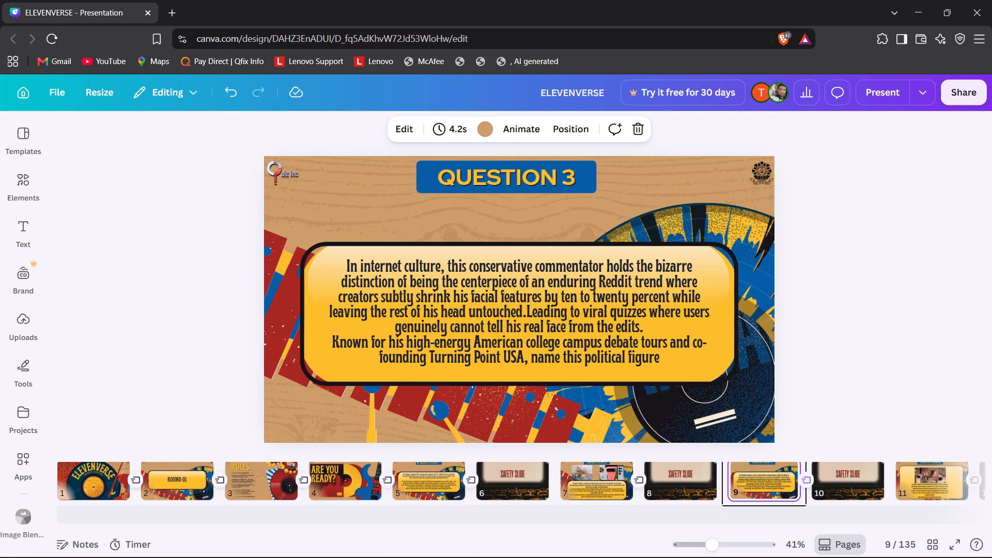
pyautogui.click(582, 193)
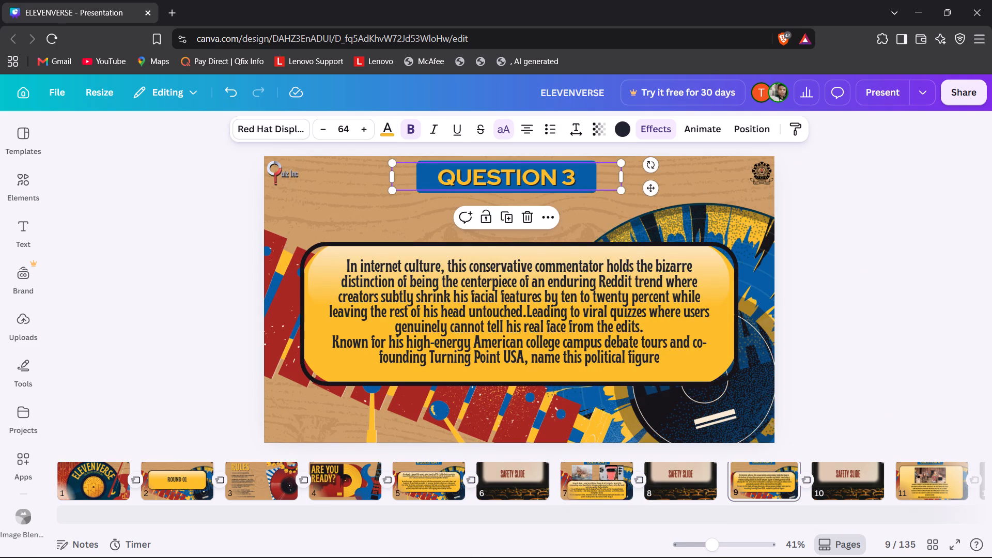
pyautogui.moveTo(624, 176); pyautogui.dragTo(580, 178)
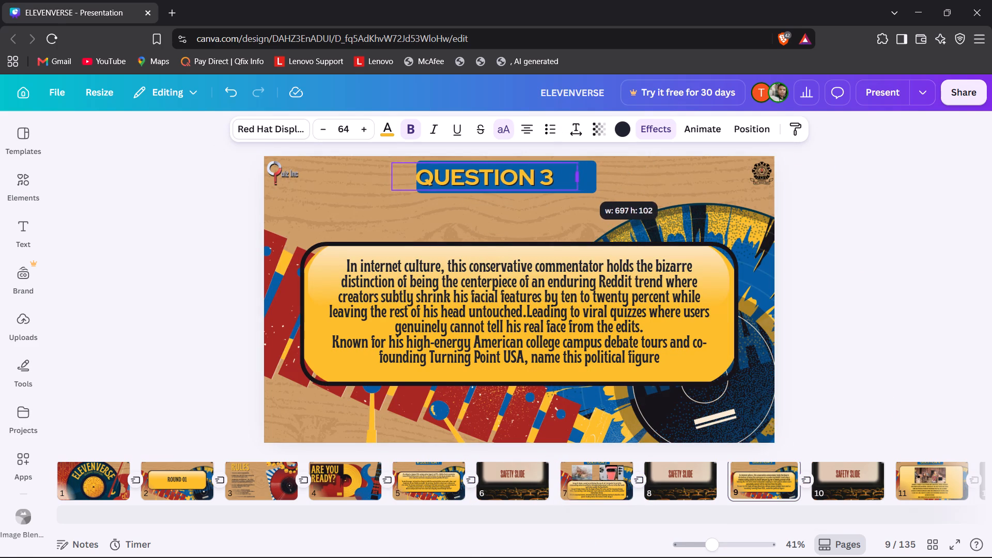
pyautogui.moveTo(580, 178); pyautogui.dragTo(545, 171)
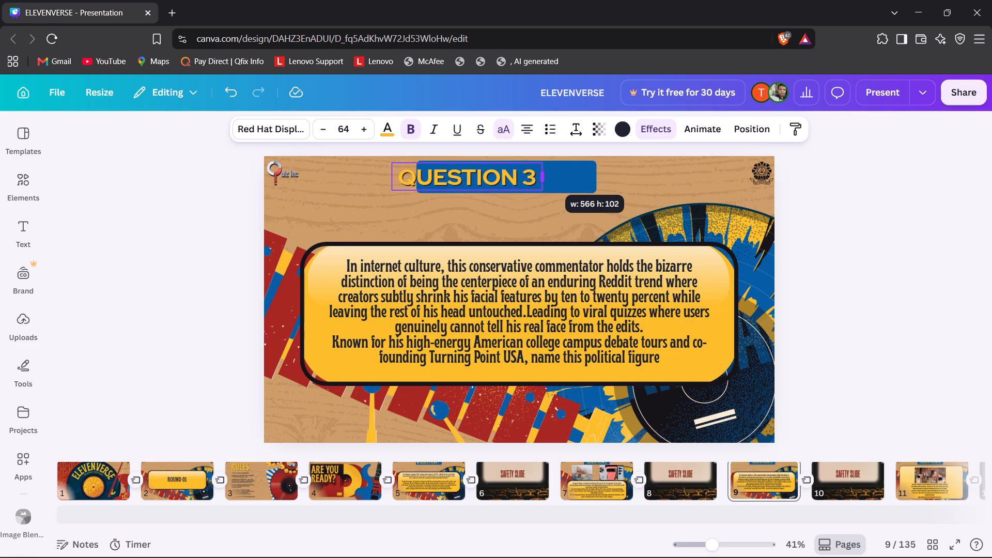
pyautogui.moveTo(545, 171); pyautogui.dragTo(543, 171)
pyautogui.moveTo(503, 173); pyautogui.dragTo(545, 174)
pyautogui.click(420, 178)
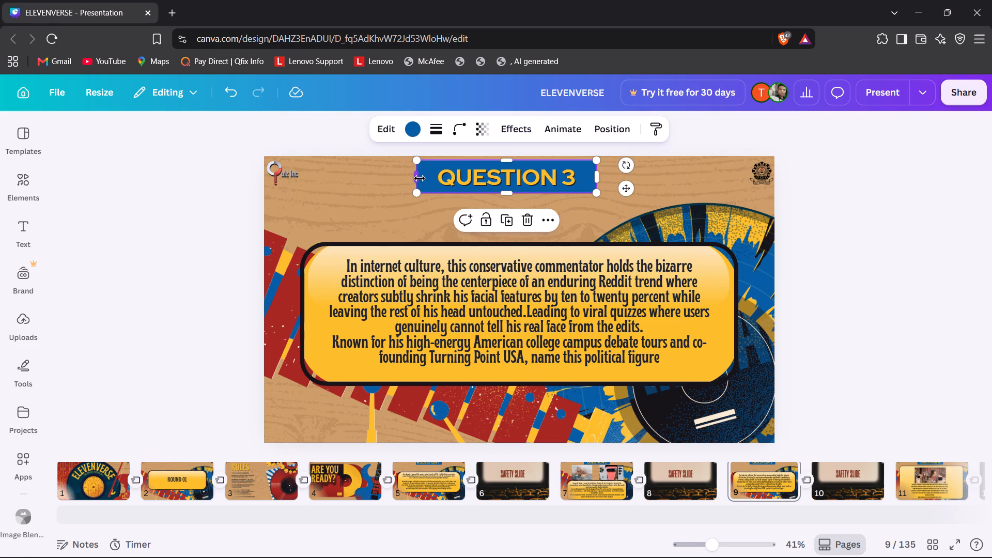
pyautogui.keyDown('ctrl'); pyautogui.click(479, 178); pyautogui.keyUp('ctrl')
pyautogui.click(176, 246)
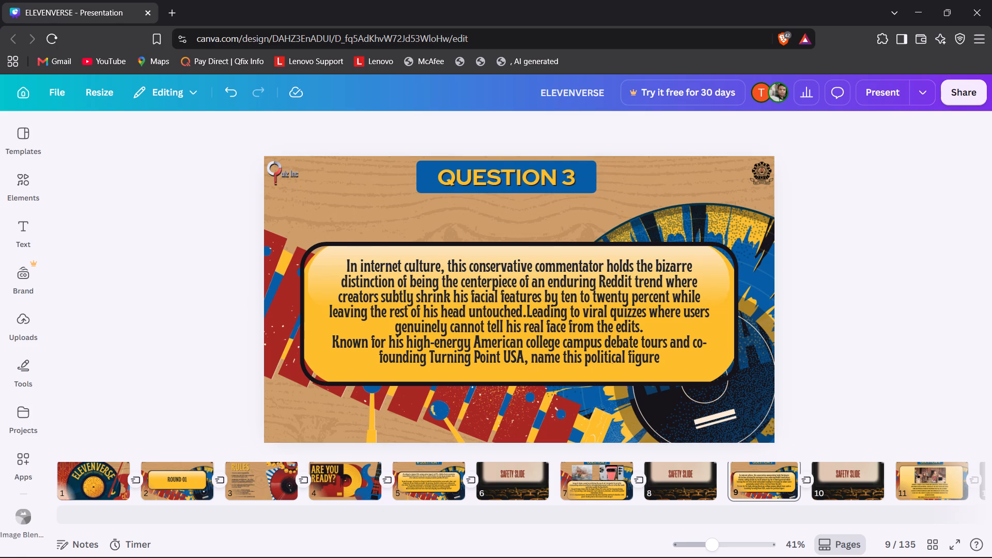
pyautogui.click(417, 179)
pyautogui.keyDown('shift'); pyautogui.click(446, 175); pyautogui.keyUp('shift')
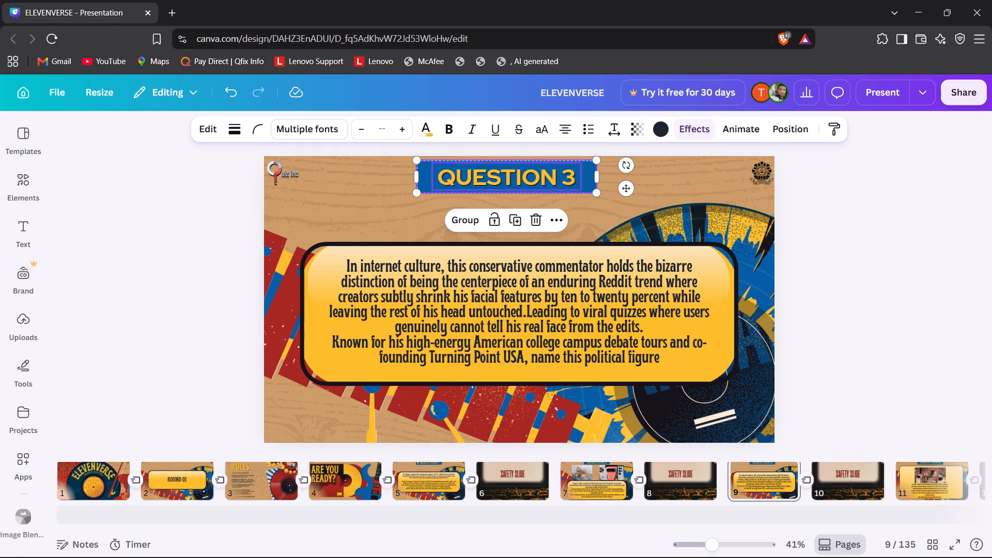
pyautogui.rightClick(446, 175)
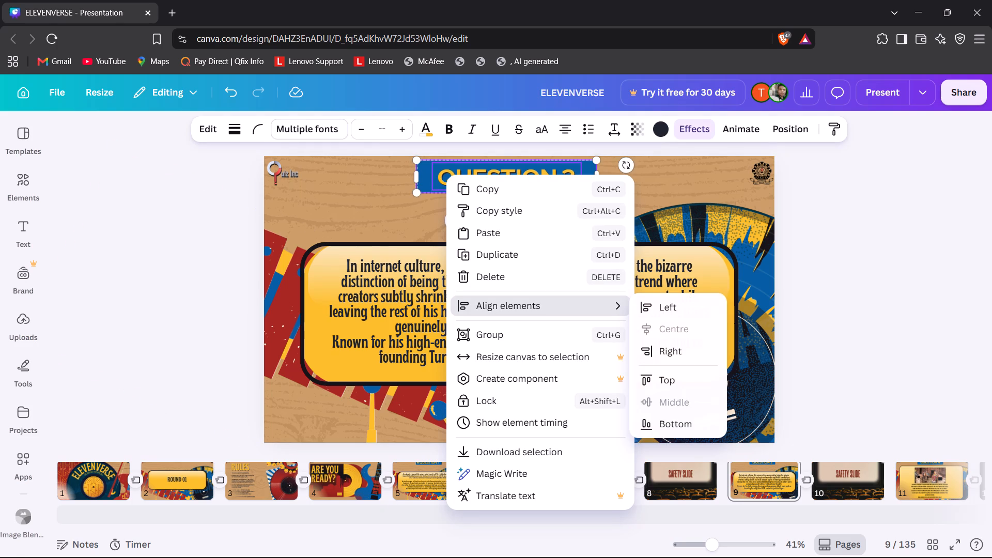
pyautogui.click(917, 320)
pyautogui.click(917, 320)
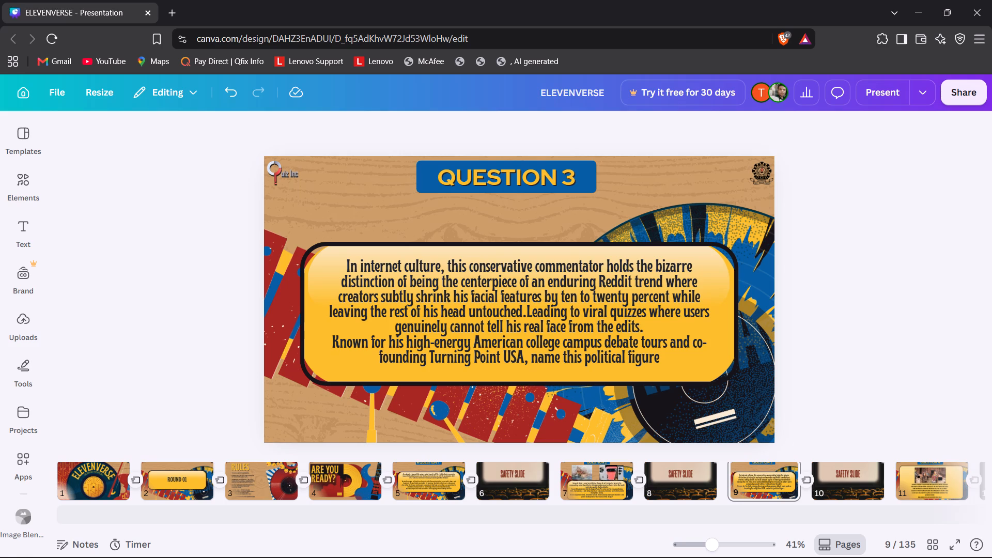
# Flip back and forth through slides 9 to 12 to compare header placement, ending on the QUESTION 4 slide.
pyautogui.press('Right')
pyautogui.press('Left')
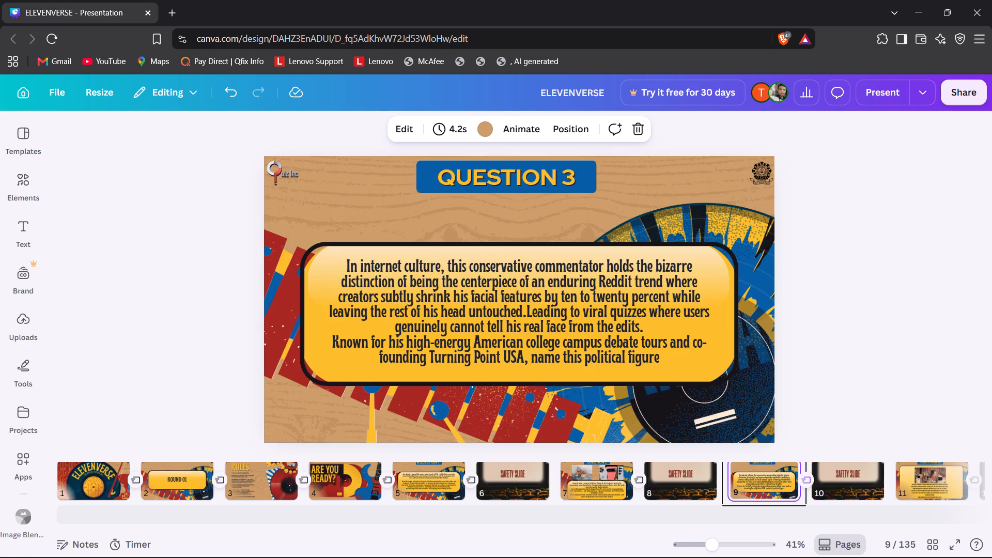
pyautogui.press('Right')
pyautogui.press('Right')
pyautogui.press('Right')
pyautogui.press('Left')
pyautogui.press('Left')
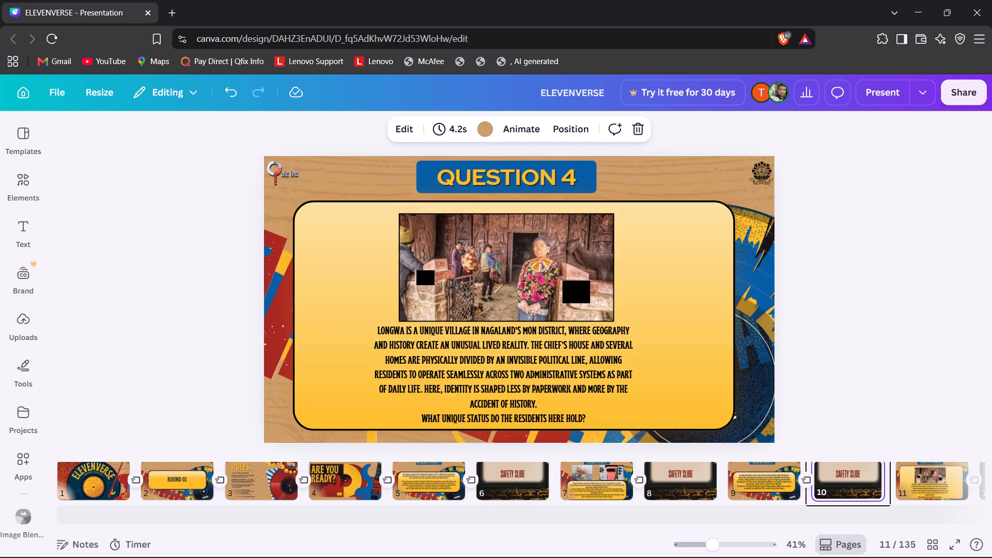
pyautogui.press('Right')
pyautogui.press('Left')
pyautogui.press('Left')
pyautogui.press('Right')
pyautogui.press('Right')
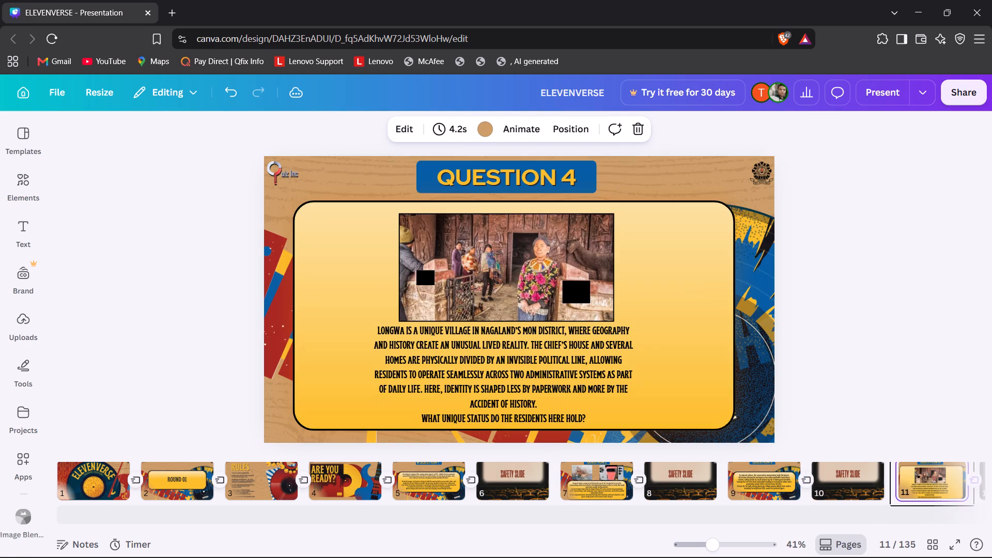
# Narrow the QUESTION 4 title's text box on slide 11 to fit its blue bar and centre it on the bar.
pyautogui.click(521, 177)
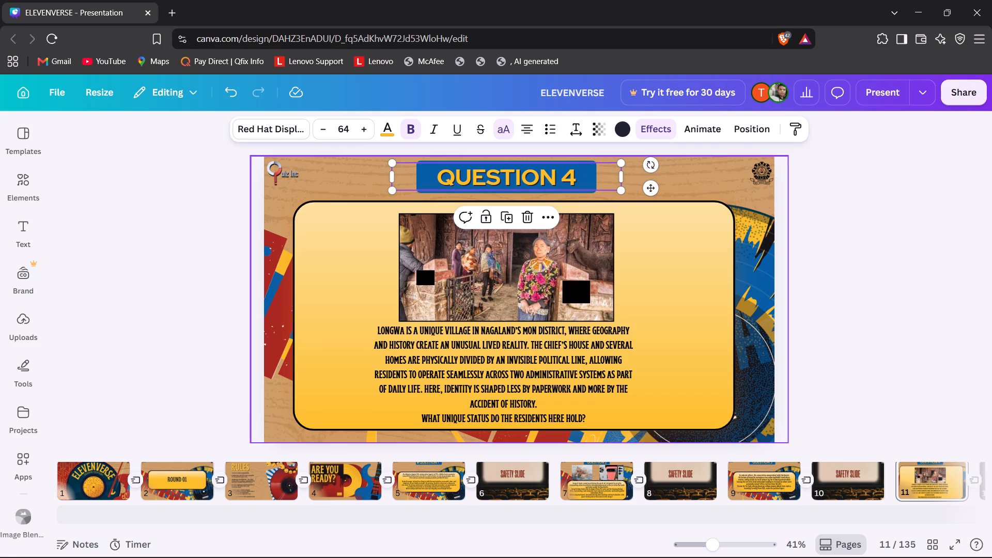
pyautogui.click(536, 190)
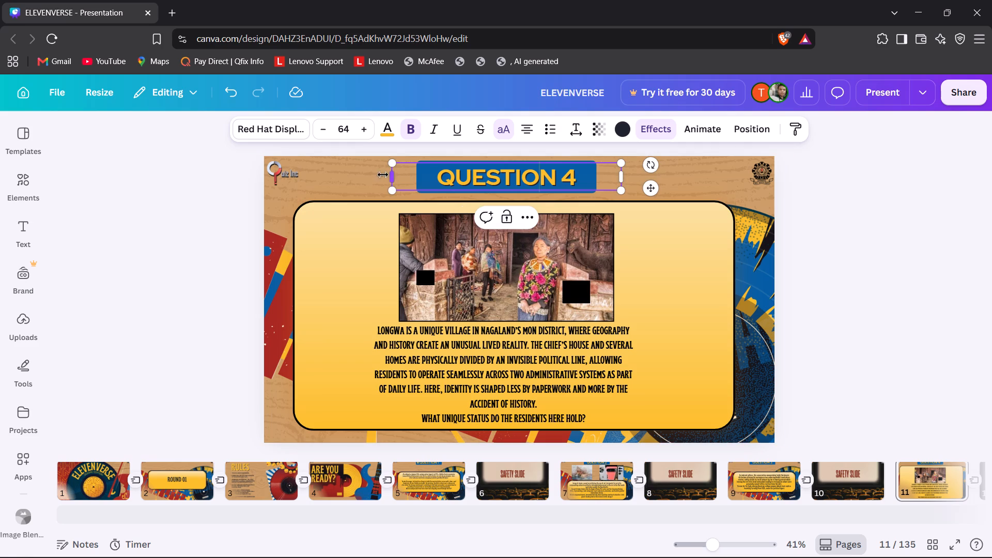
pyautogui.moveTo(386, 177); pyautogui.dragTo(462, 179)
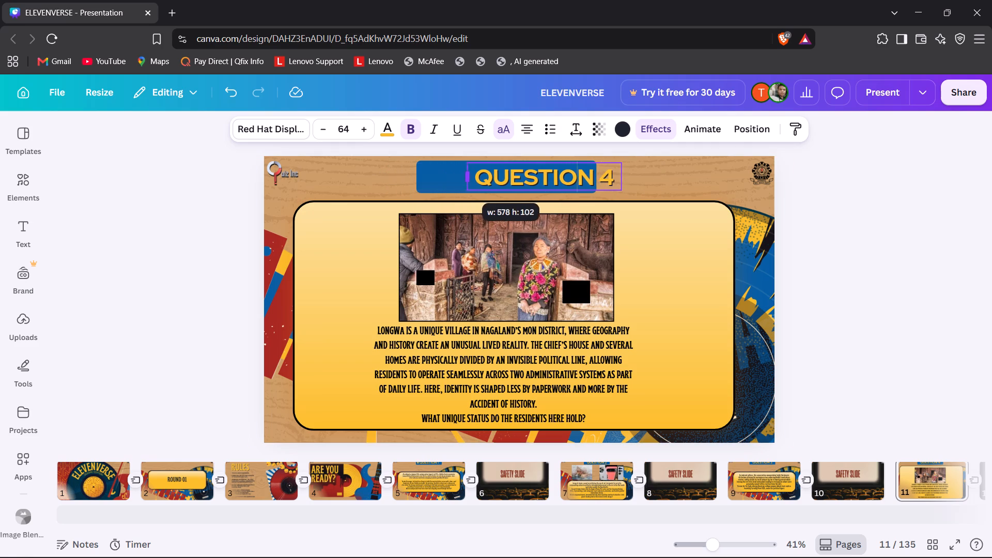
pyautogui.moveTo(462, 179); pyautogui.dragTo(469, 179)
pyautogui.moveTo(521, 179); pyautogui.dragTo(508, 183)
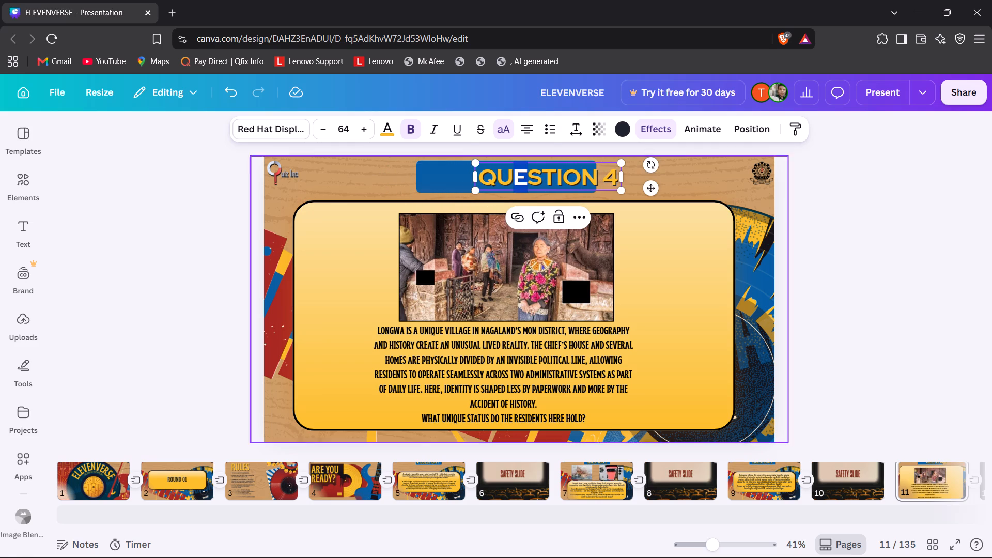
pyautogui.click(206, 273)
pyautogui.moveTo(515, 181); pyautogui.dragTo(473, 180)
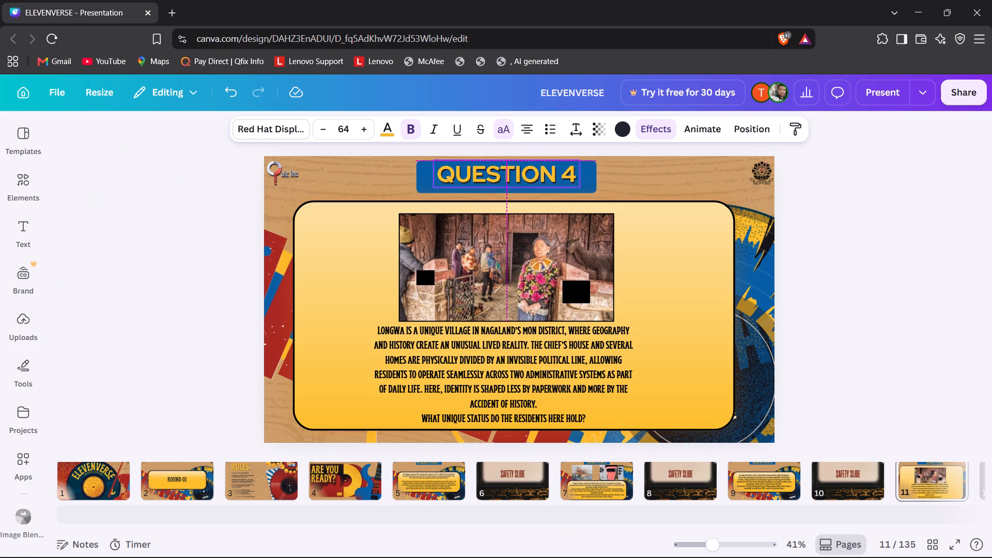
pyautogui.moveTo(473, 180); pyautogui.dragTo(472, 182)
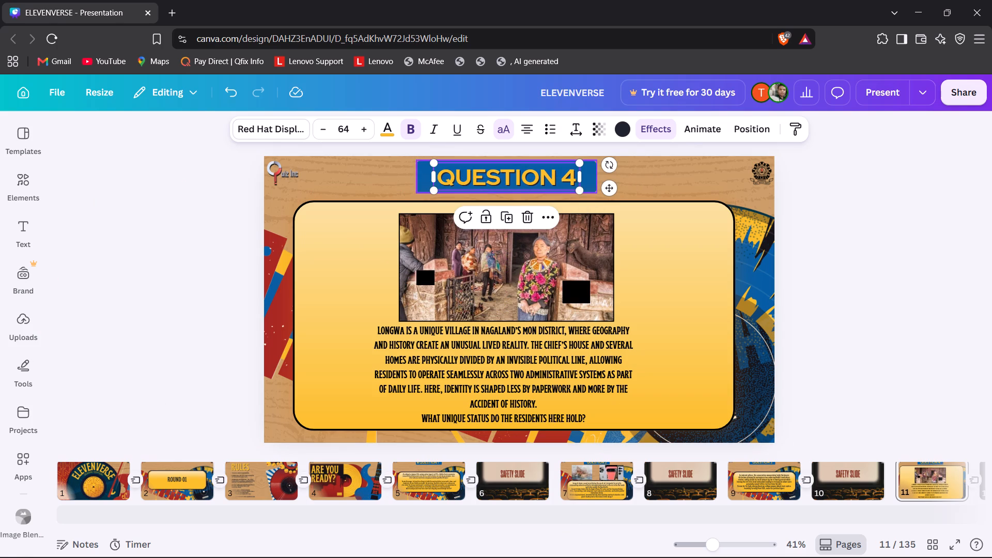
# Group the QUESTION 4 title text and its blue bar into one header.
pyautogui.click(421, 176)
pyautogui.keyDown('shift'); pyautogui.click(459, 178); pyautogui.keyUp('shift')
pyautogui.rightClick(459, 178)
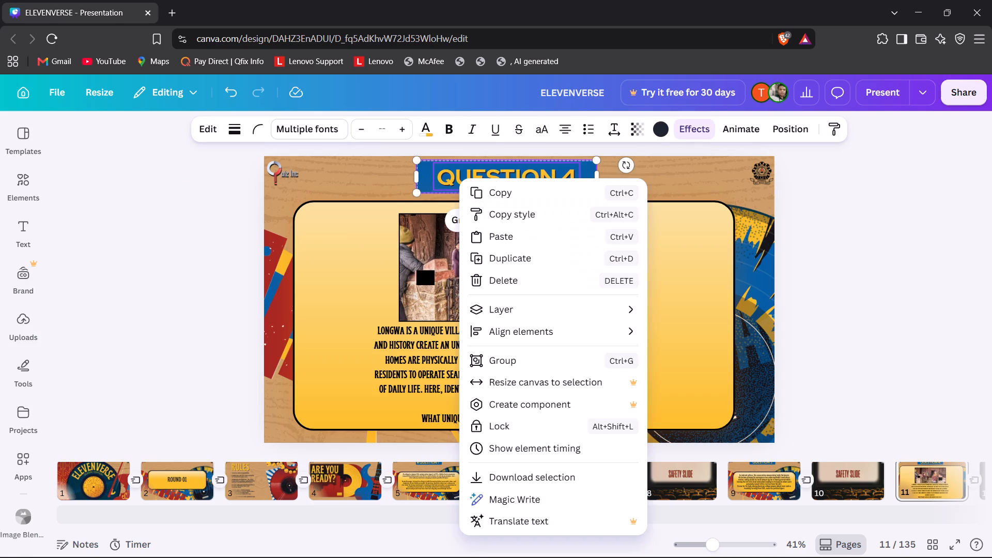
pyautogui.click(453, 219)
pyautogui.click(453, 219)
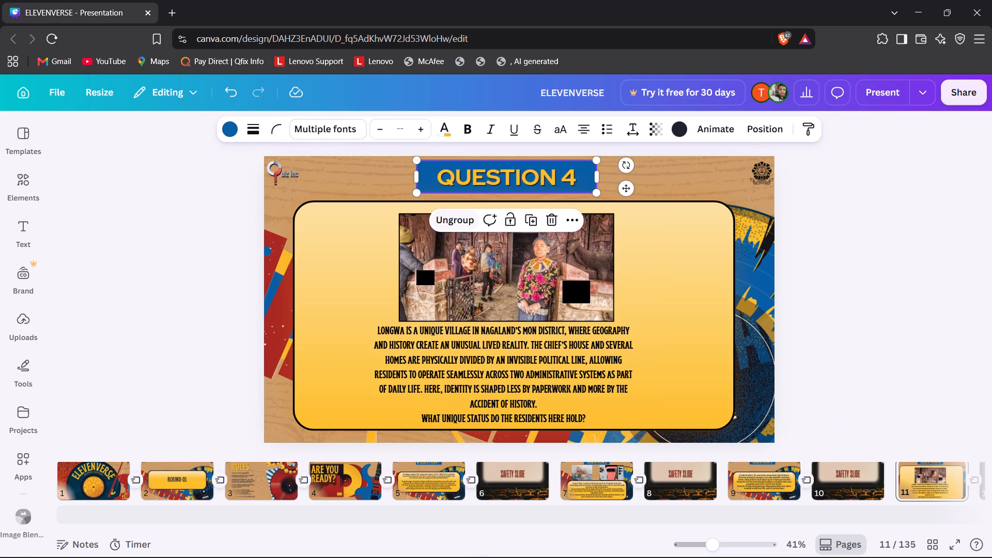
# Centre the grouped QUESTION 4 header horizontally on slide 11.
pyautogui.rightClick(488, 172)
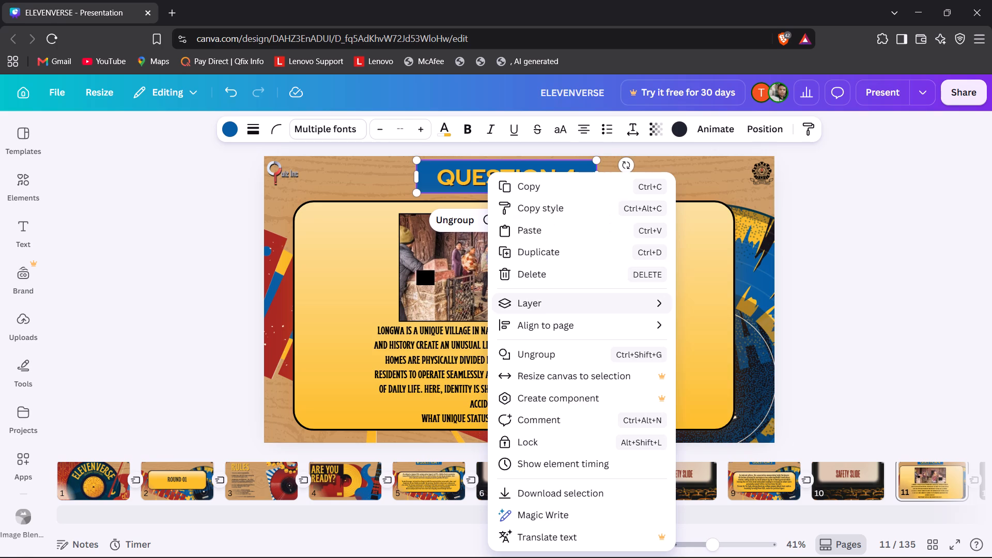
pyautogui.click(747, 340)
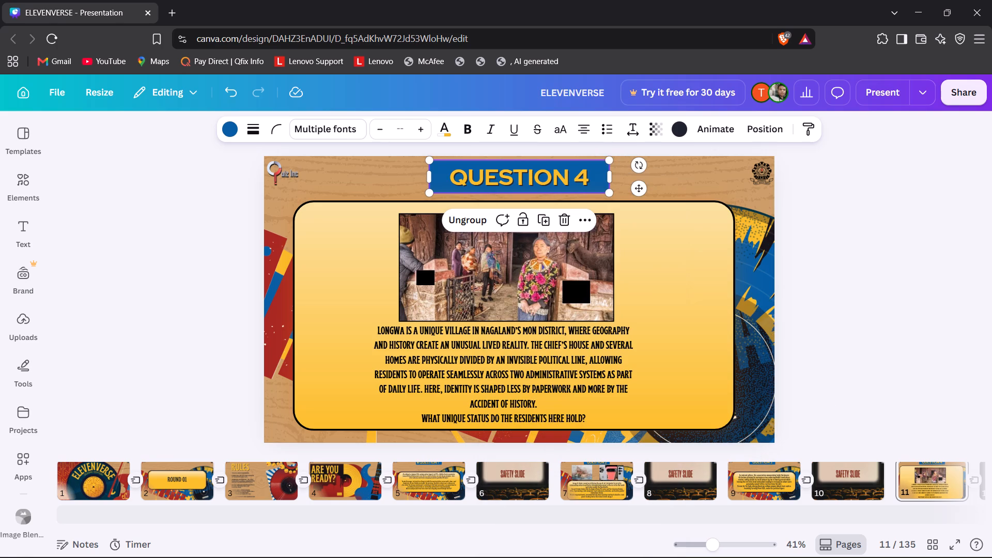
pyautogui.click(807, 355)
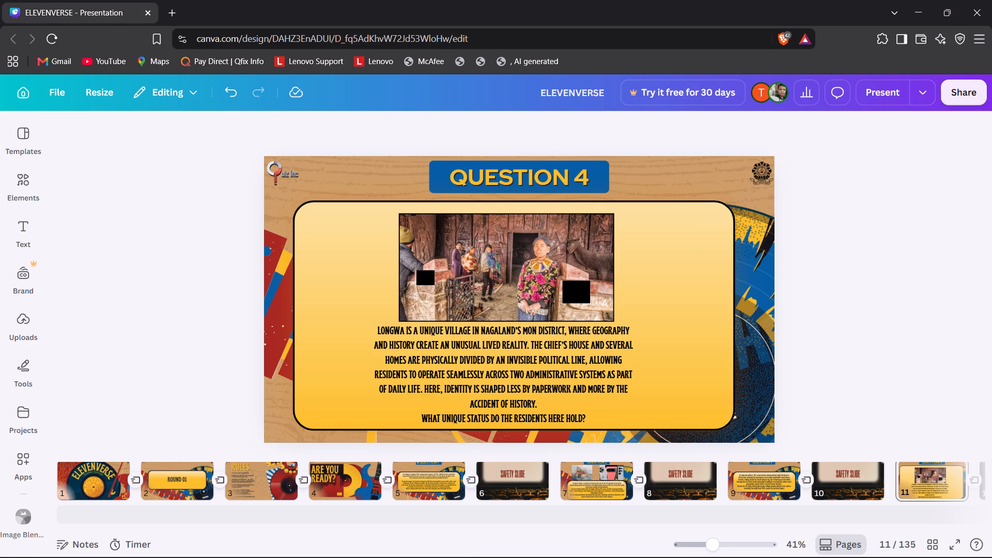
pyautogui.click(812, 347)
# Check the page alignment options of the video on the QUESTION 5 slide, slide 13.
pyautogui.press('Right')
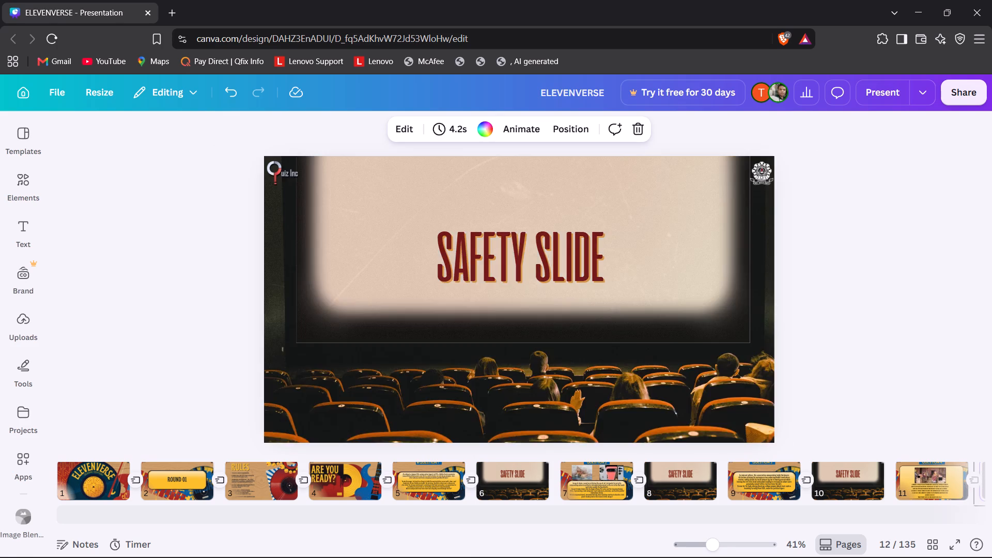
pyautogui.press('Right')
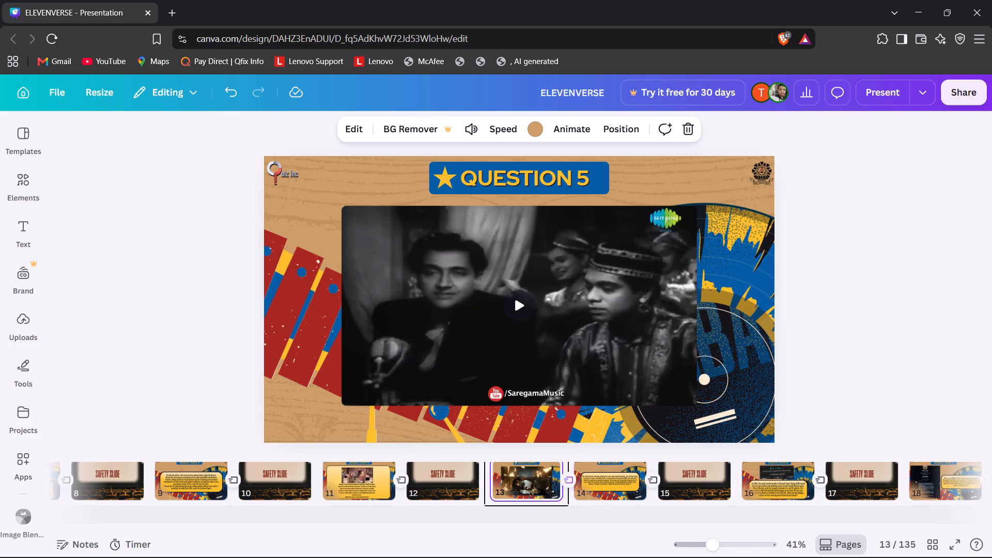
pyautogui.rightClick(655, 308)
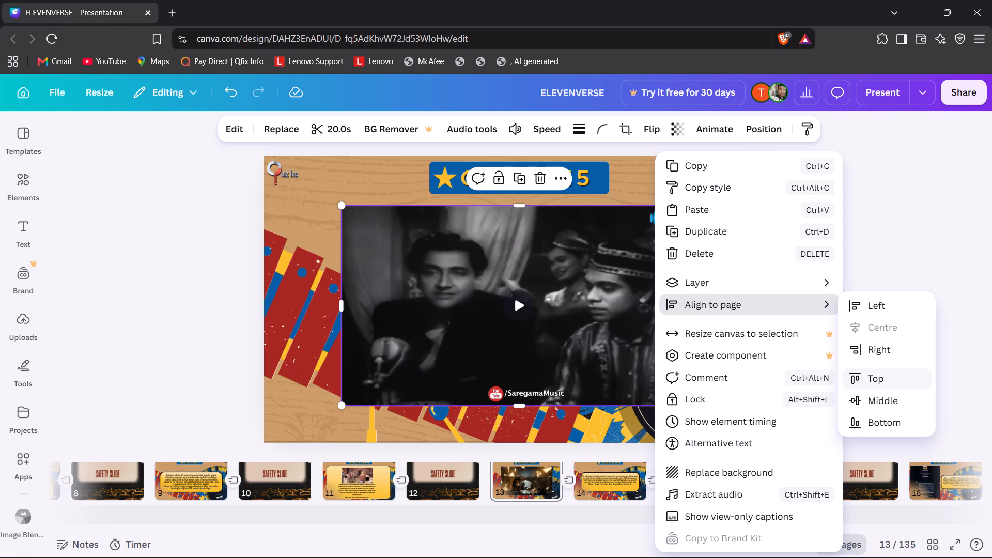
pyautogui.click(917, 272)
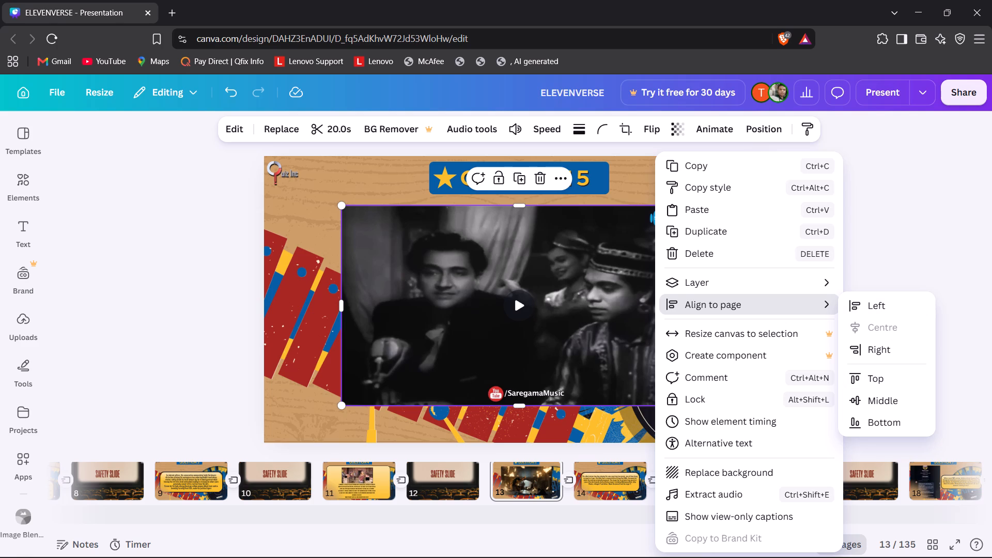
pyautogui.click(917, 272)
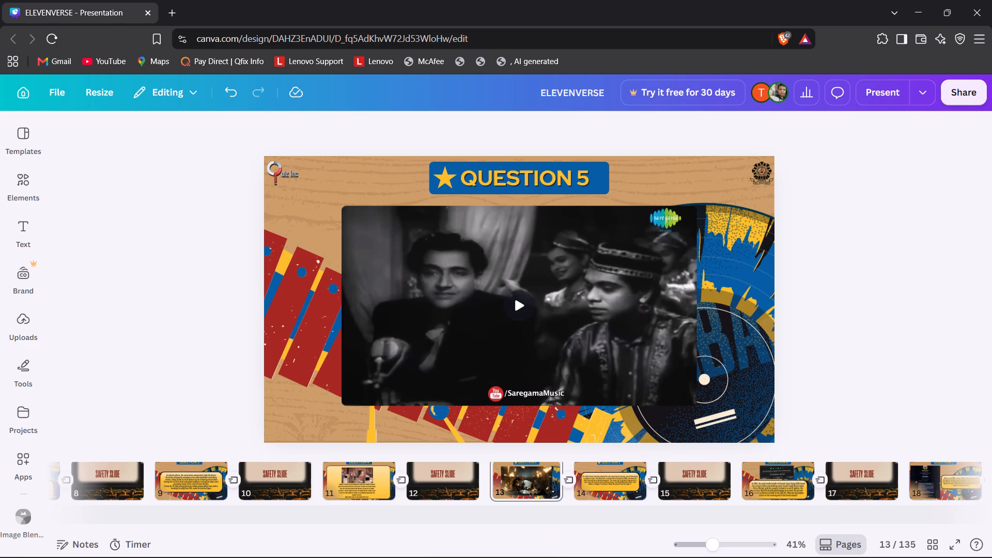
# Flip back and forth between slides 13 and 14 to compare the placement of their QUESTION 5 headers.
pyautogui.press('Right')
pyautogui.press('Left')
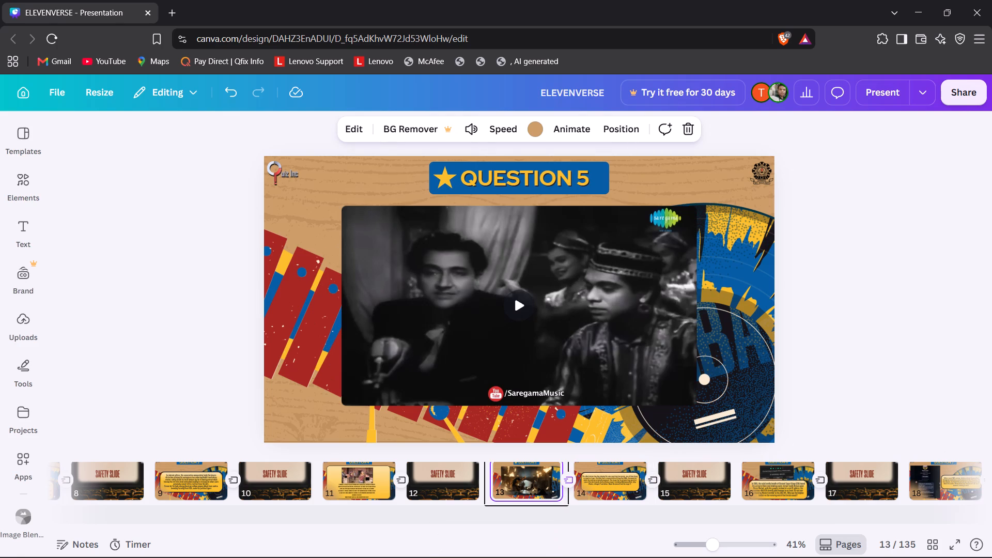
pyautogui.press('Right')
pyautogui.press('Left')
pyautogui.press('Right')
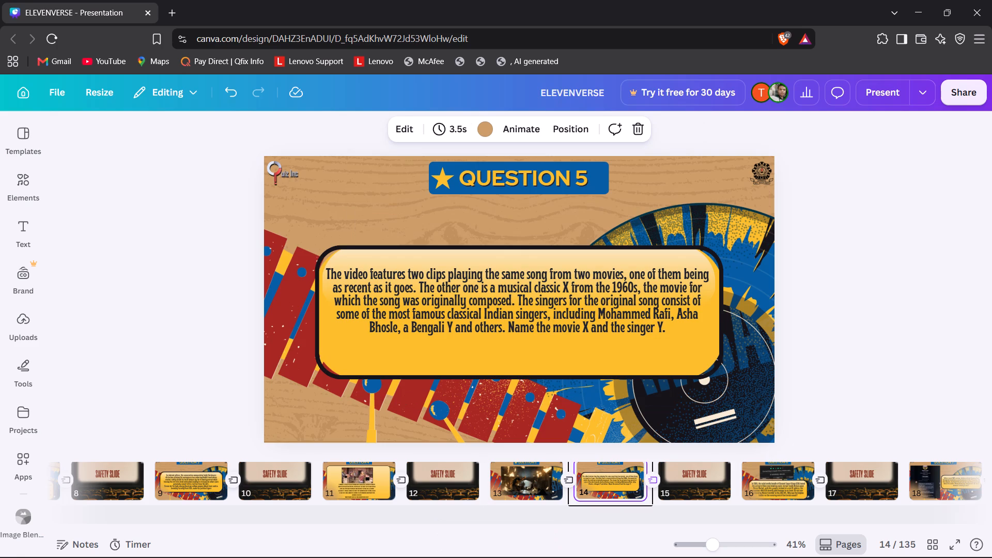
pyautogui.press('Down')
pyautogui.press('Left')
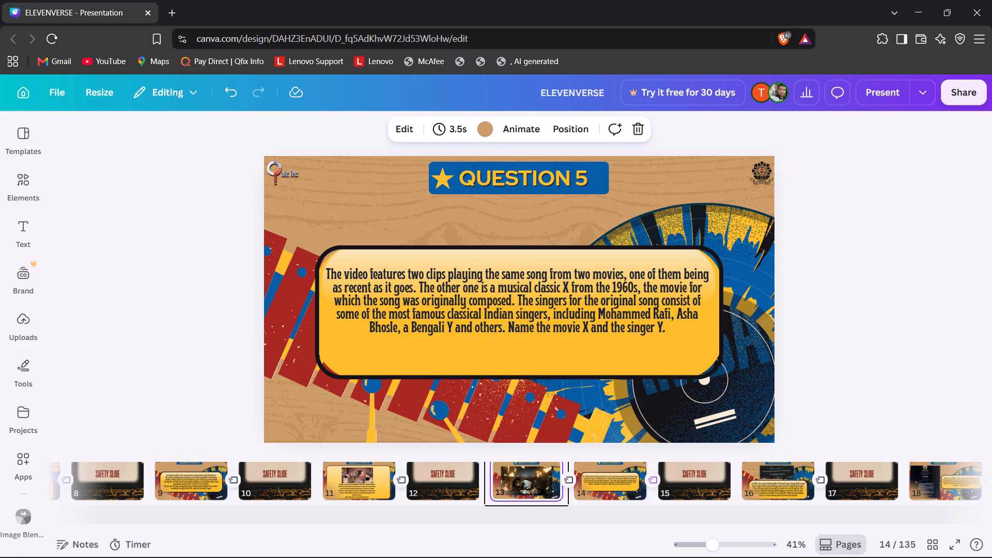
pyautogui.press('Right')
pyautogui.press('Left')
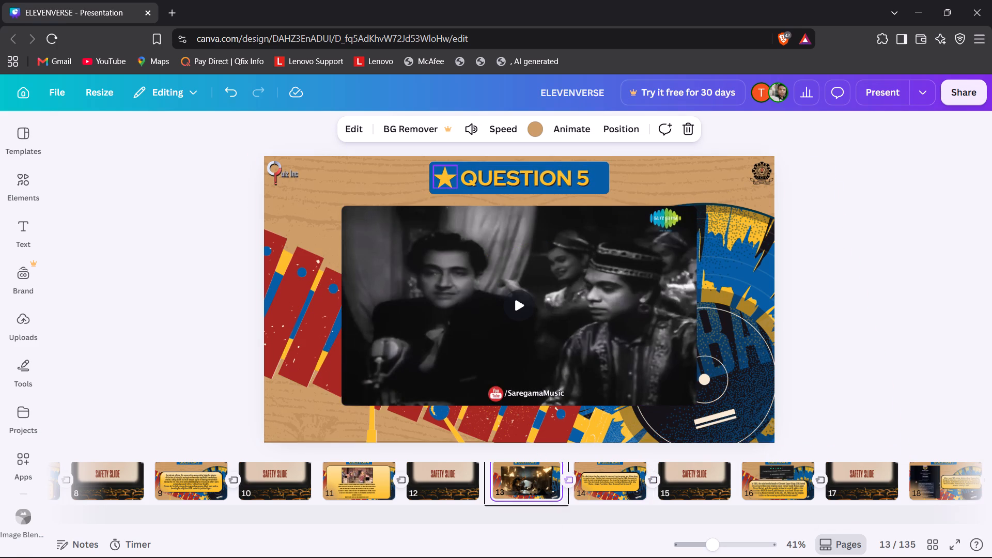
pyautogui.press('Right')
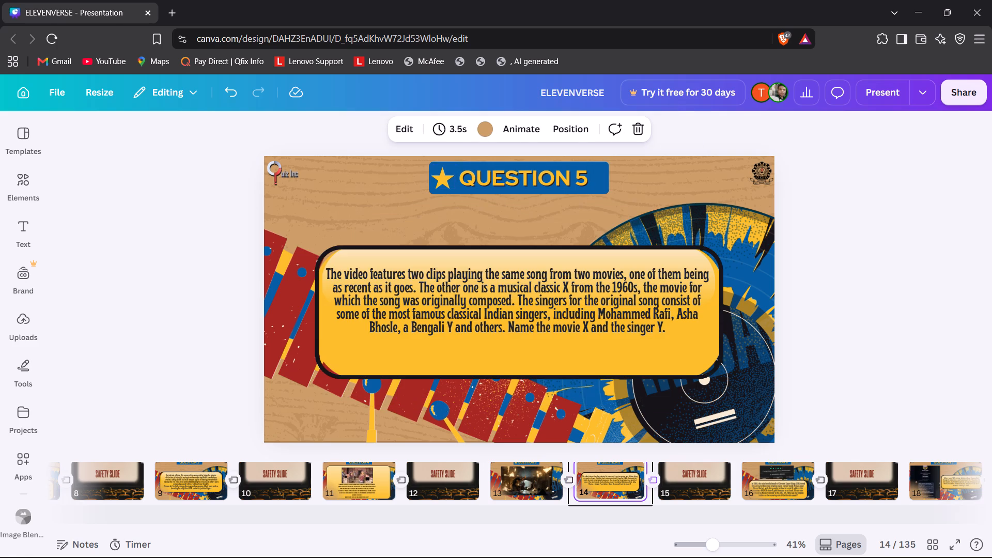
# Delete the QUESTION 5 header with its star and blue bar from slide 14.
pyautogui.click(466, 184)
pyautogui.press('Delete')
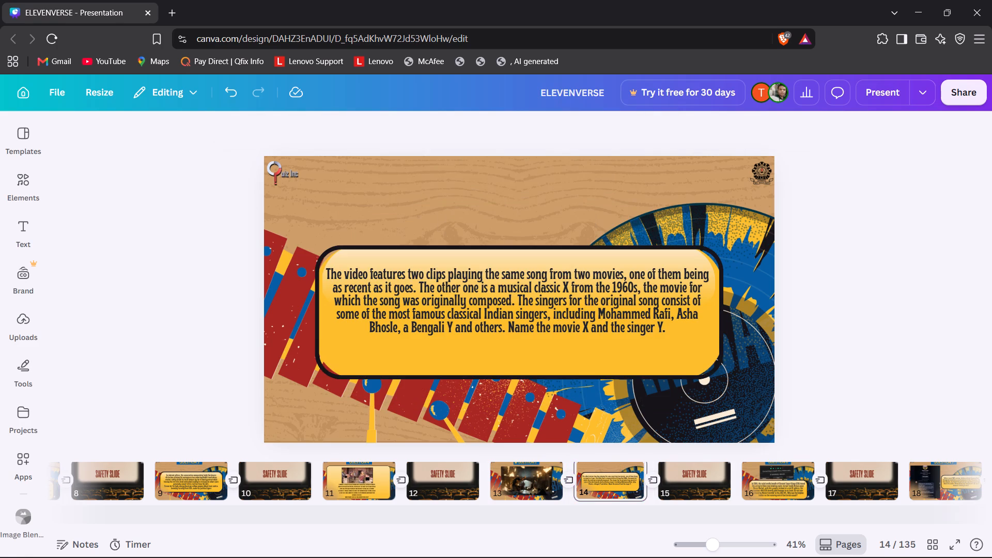
# On slide 13, group the star, the QUESTION 5 title text and the blue bar into one header.
pyautogui.press('Left')
pyautogui.click(440, 176)
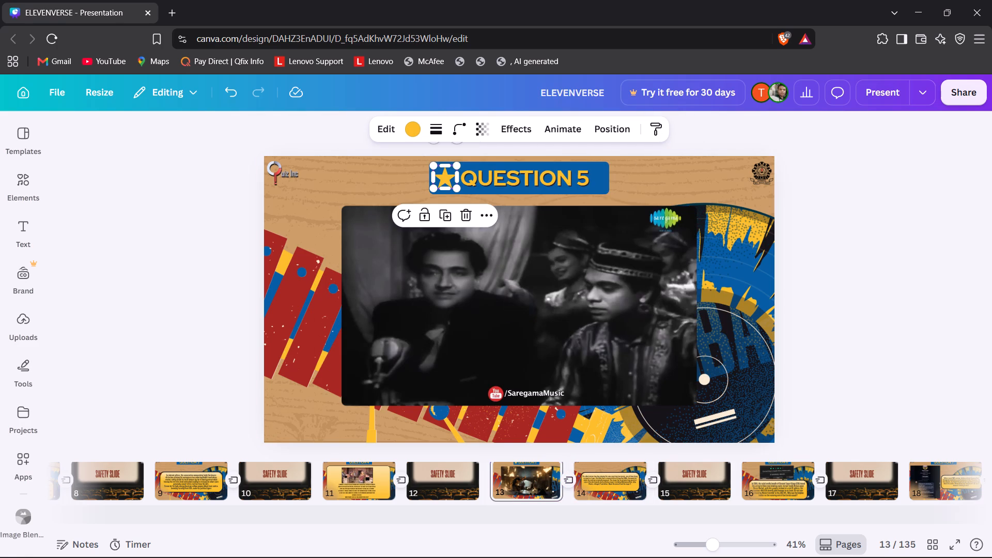
pyautogui.click(471, 188)
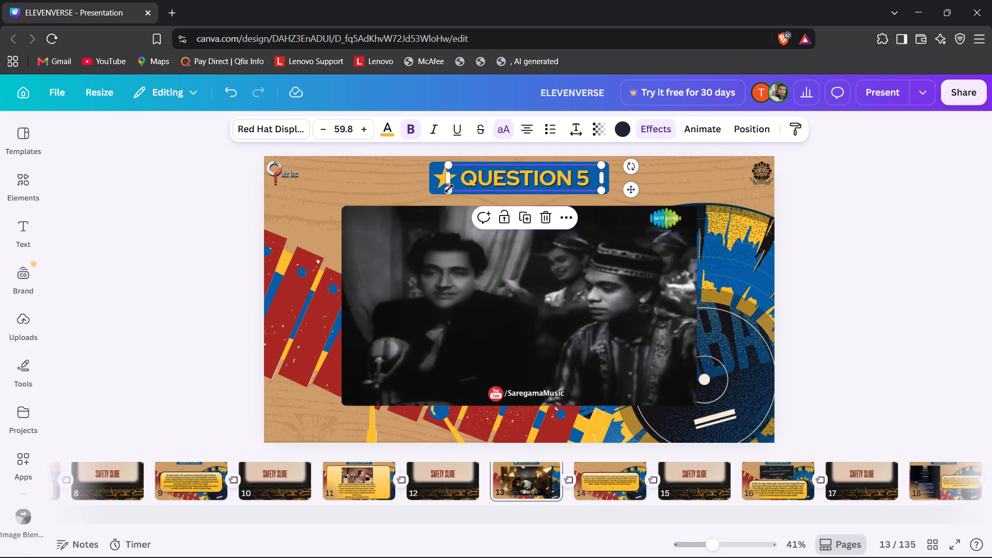
pyautogui.click(228, 252)
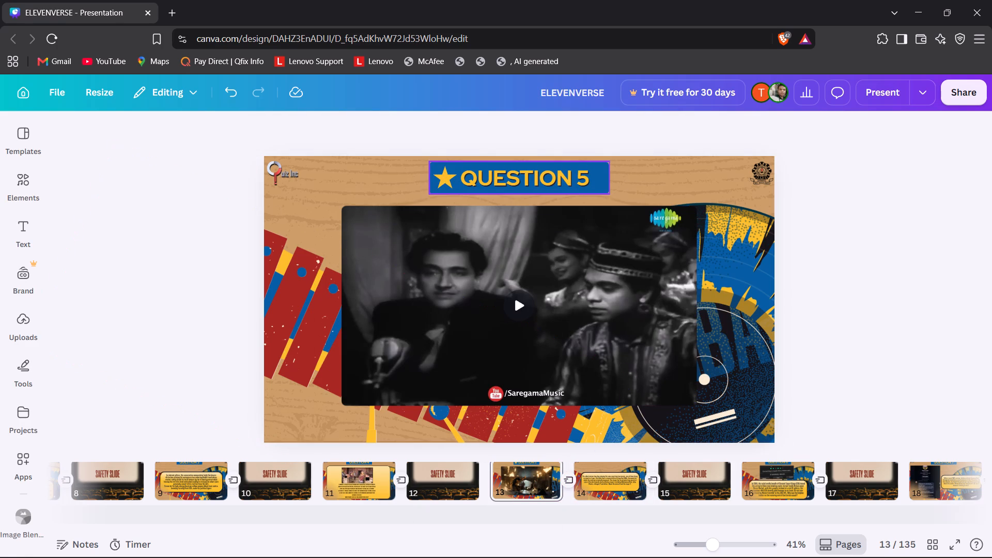
pyautogui.keyDown('ctrl'); pyautogui.click(440, 179); pyautogui.keyUp('ctrl')
pyautogui.keyDown('ctrl'); pyautogui.click(492, 177); pyautogui.keyUp('ctrl')
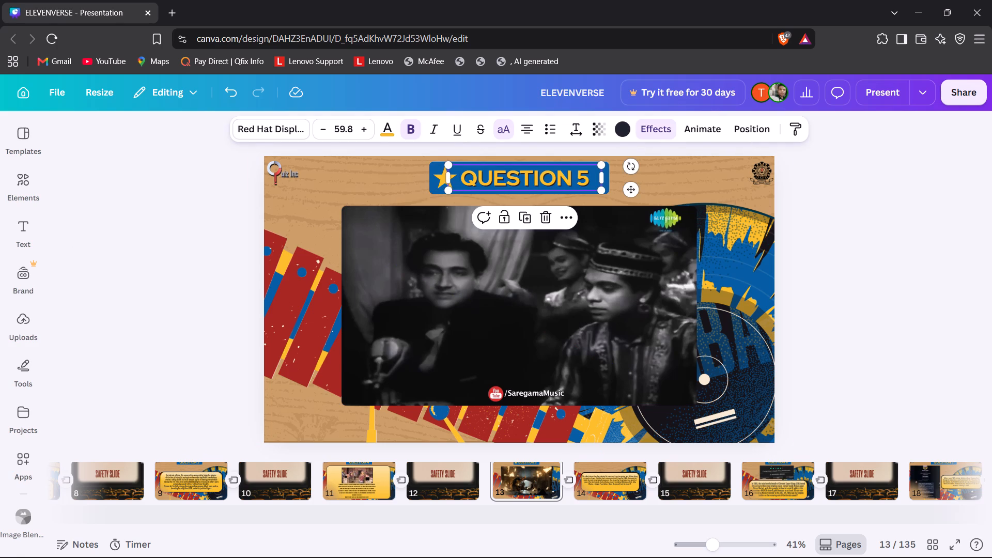
pyautogui.keyDown('shift'); pyautogui.click(438, 179); pyautogui.keyUp('shift')
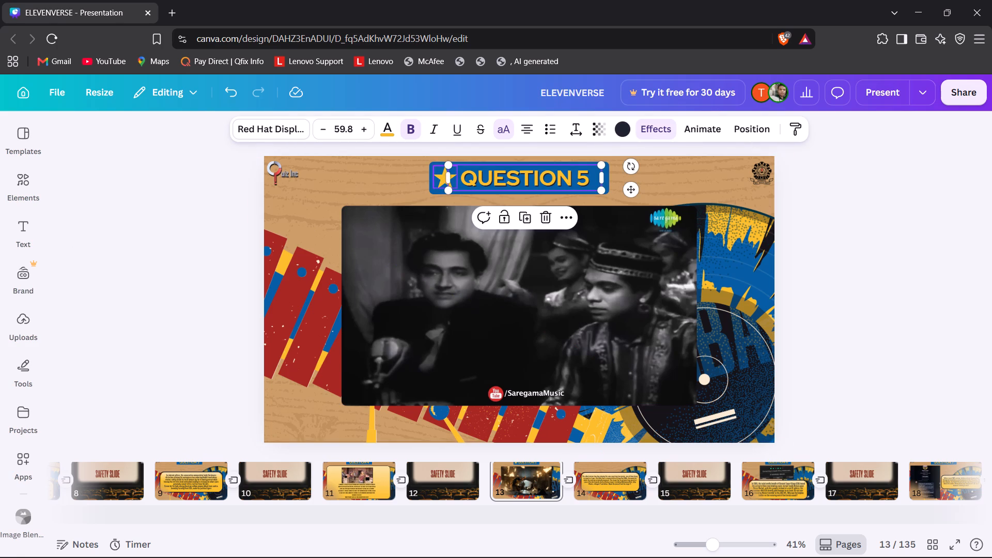
pyautogui.keyDown('shift'); pyautogui.click(436, 183); pyautogui.keyUp('shift')
pyautogui.keyDown('shift'); pyautogui.click(466, 191); pyautogui.keyUp('shift')
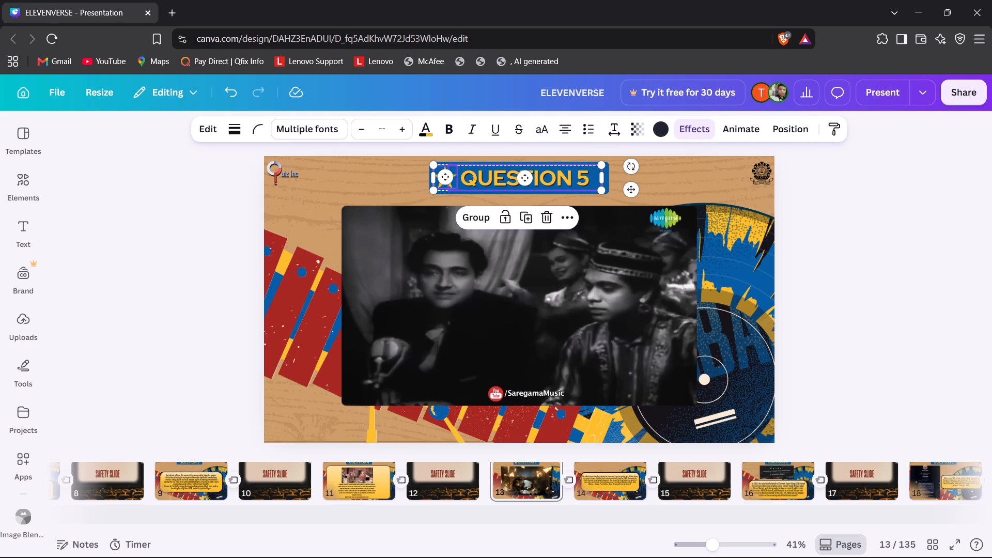
pyautogui.keyDown('shift'); pyautogui.click(606, 184); pyautogui.keyUp('shift')
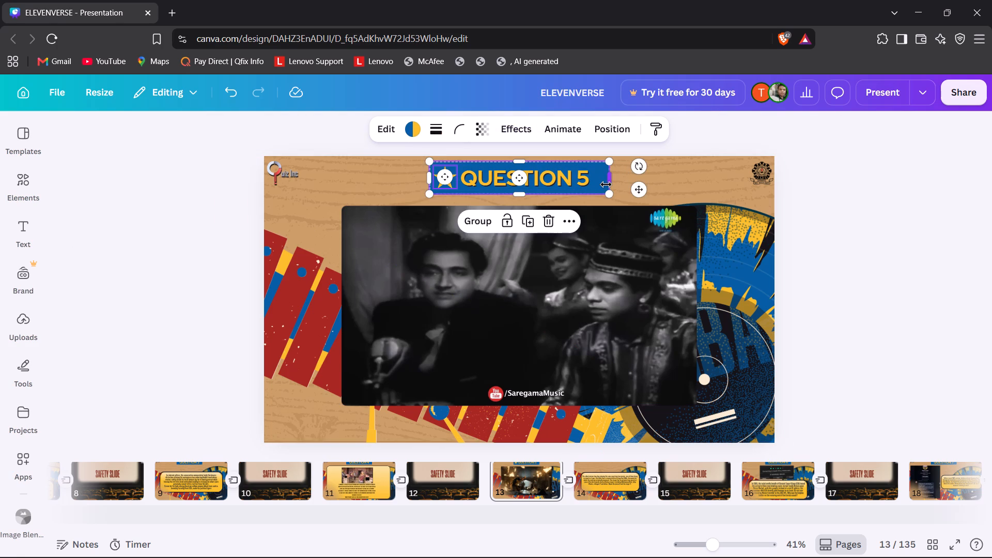
pyautogui.keyDown('shift'); pyautogui.click(494, 173); pyautogui.keyUp('shift')
pyautogui.click(481, 213)
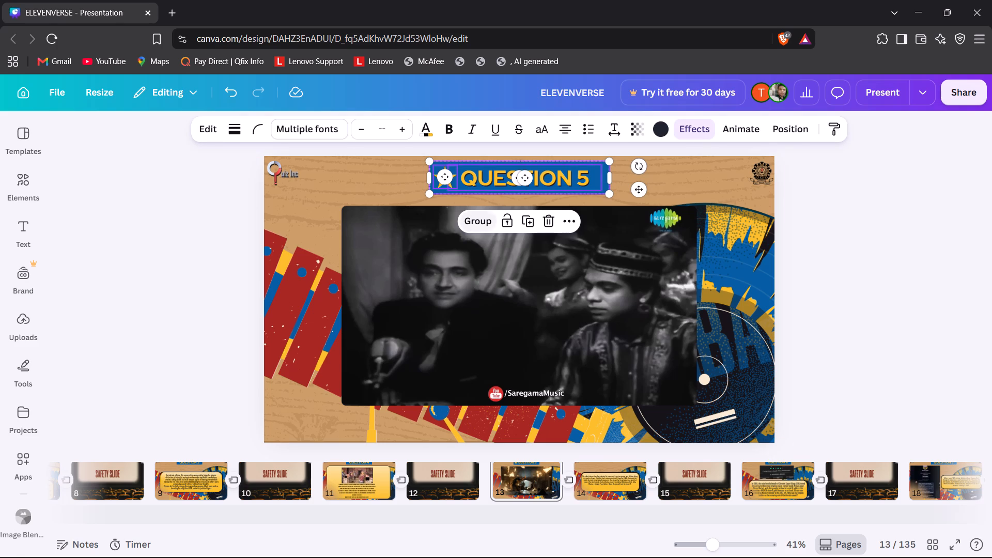
# Copy the grouped QUESTION 5 header from slide 13 onto slide 14 and compare its placement on both slides.
pyautogui.rightClick(540, 180)
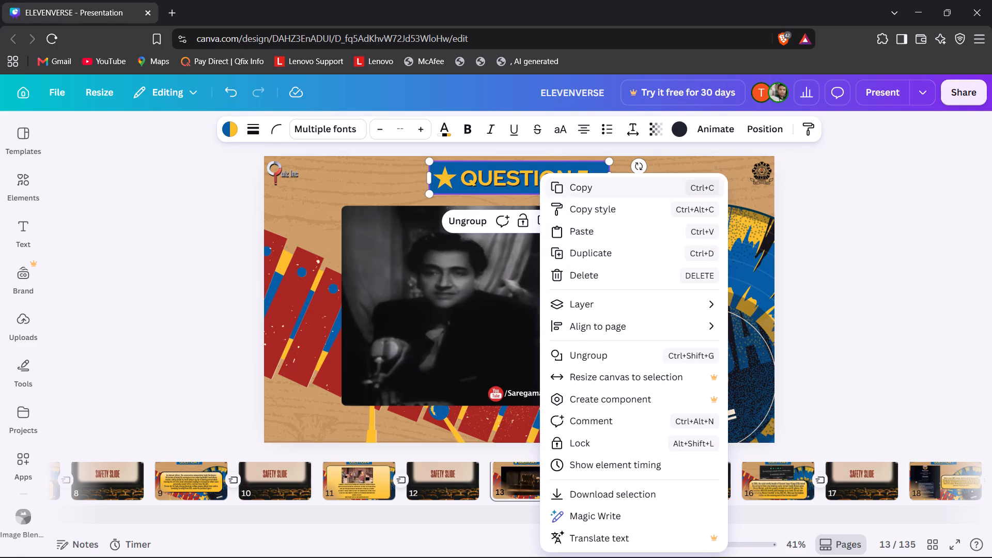
pyautogui.click(590, 189)
pyautogui.click(912, 309)
pyautogui.press('Right')
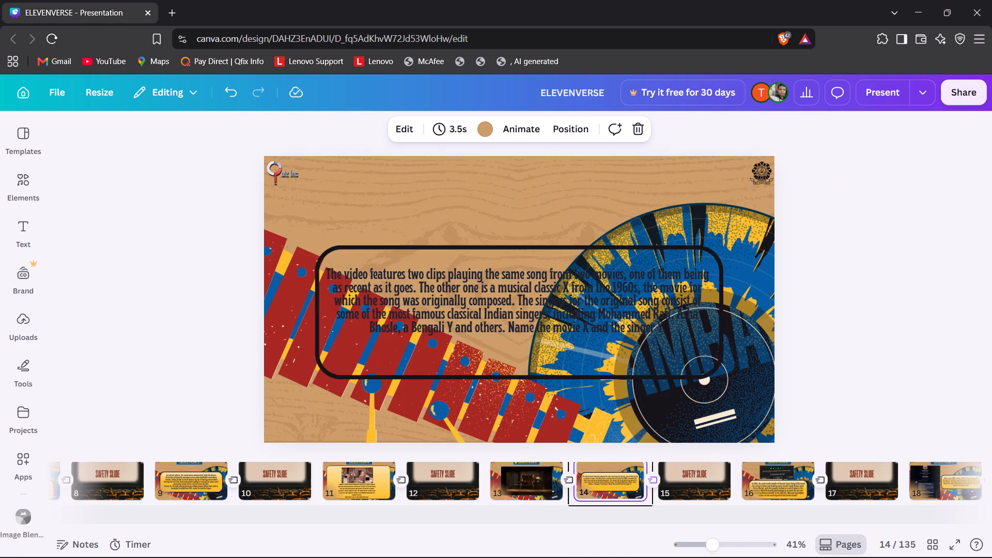
pyautogui.hotkey('ctrl', 'v')
pyautogui.click(899, 332)
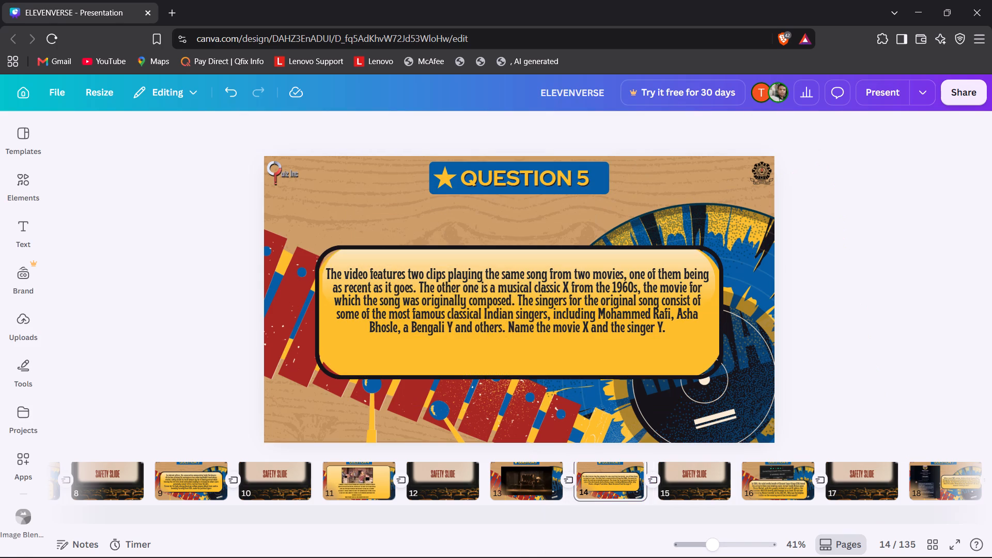
pyautogui.press('Left')
pyautogui.press('Right')
# On slide 16, narrow the grouped QUESTION 6 header from its left edge.
pyautogui.press('Right')
pyautogui.press('Right')
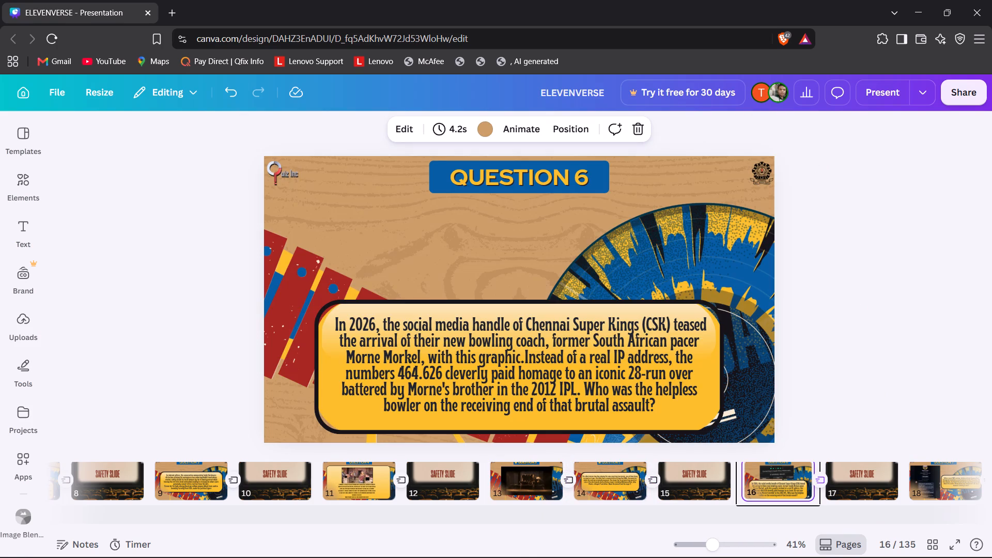
pyautogui.click(597, 184)
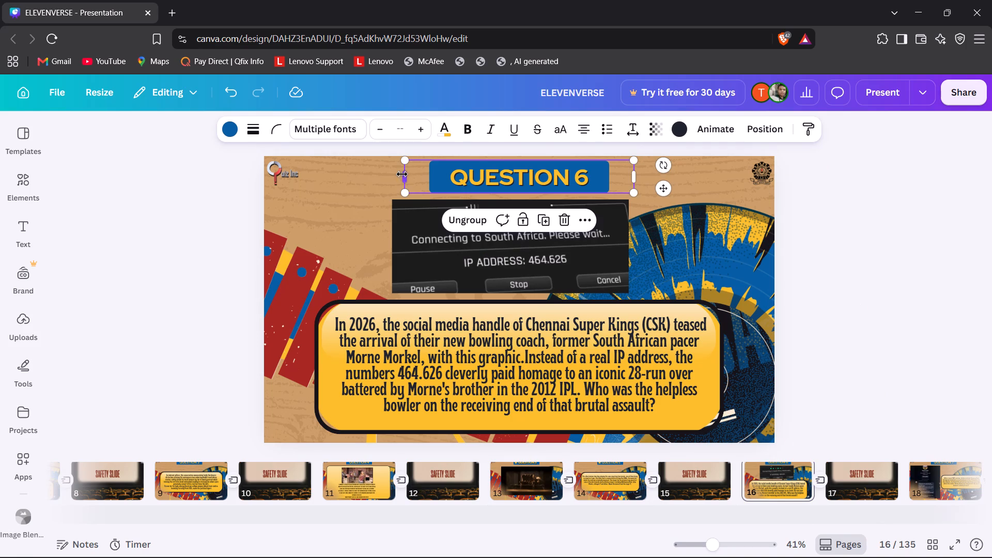
pyautogui.moveTo(402, 174); pyautogui.dragTo(432, 181)
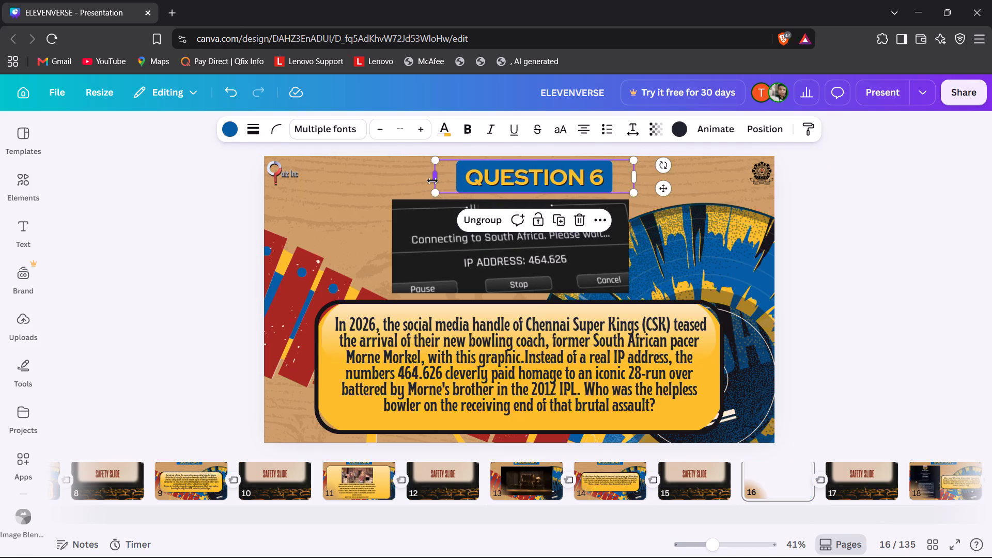
# Undo the last resize of the grouped QUESTION 6 header on slide 16 and deselect everything.
pyautogui.hotkey('ctrl', 'a')
pyautogui.hotkey('ctrl', 'z')
pyautogui.click(897, 286)
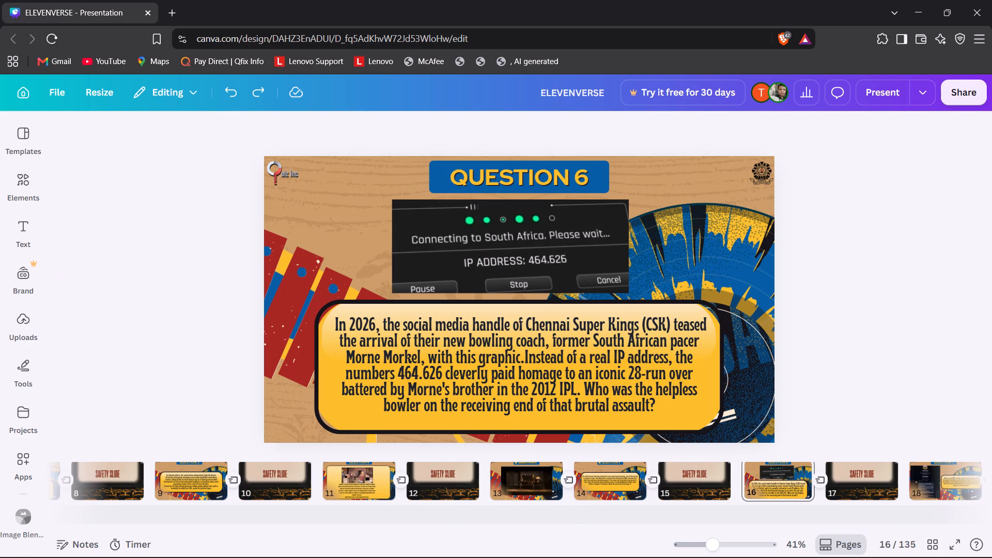
# Check slide 16 against safety slide 17, ending on the QUESTION 7 slide, number 18.
pyautogui.press('Right')
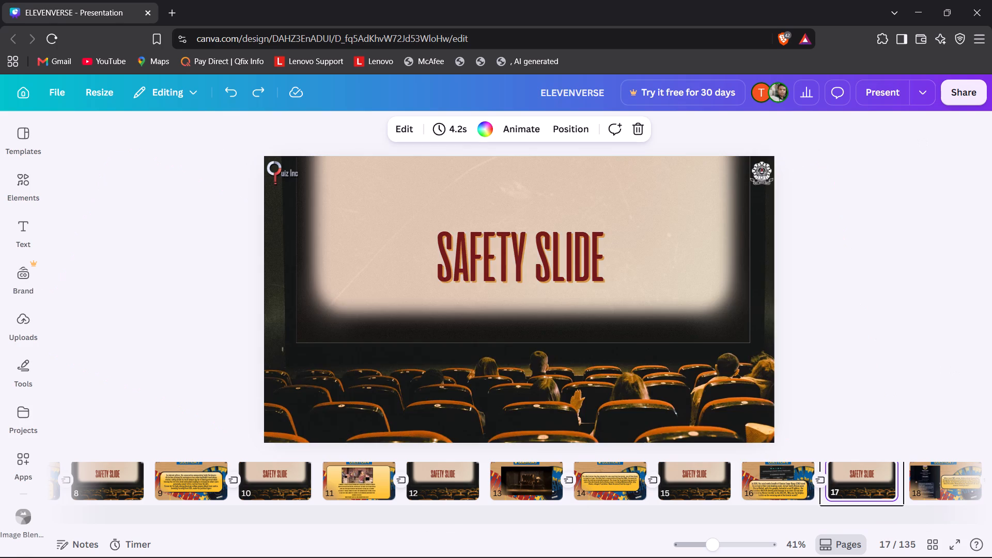
pyautogui.press('Left')
pyautogui.press('Right')
pyautogui.press('Right')
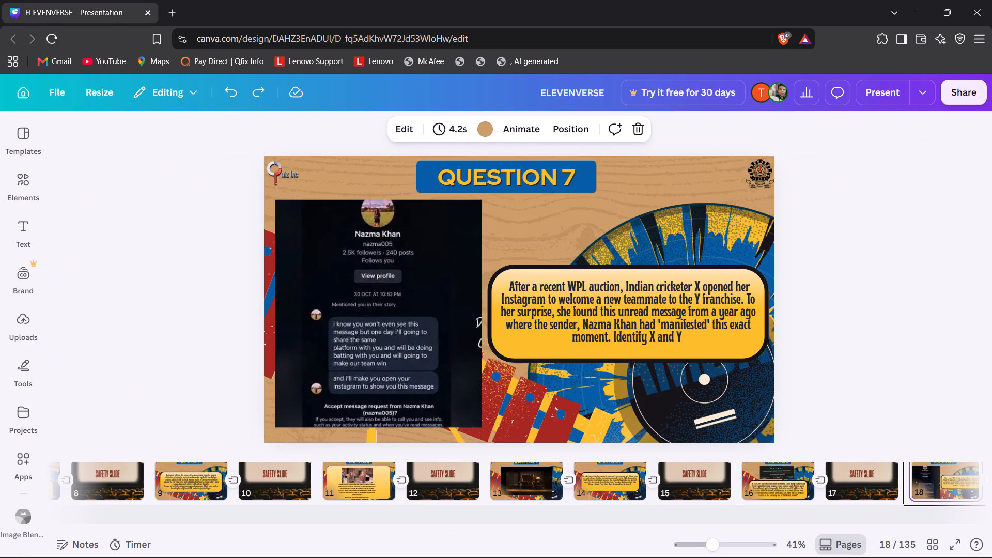
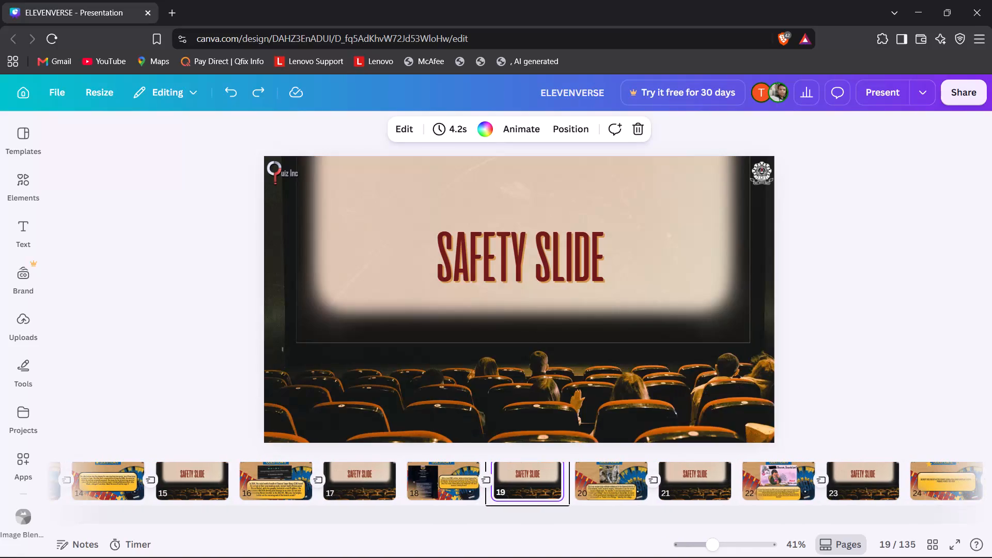
# On slide 20, narrow the QUESTION 8 title's text box to fit its text and reposition it over the blue bar.
pyautogui.press('Right')
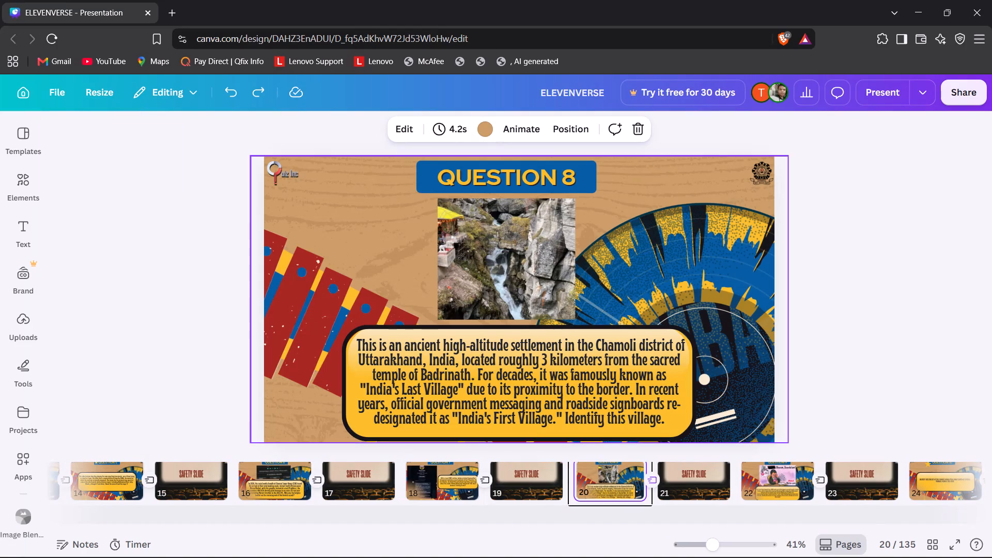
pyautogui.click(585, 192)
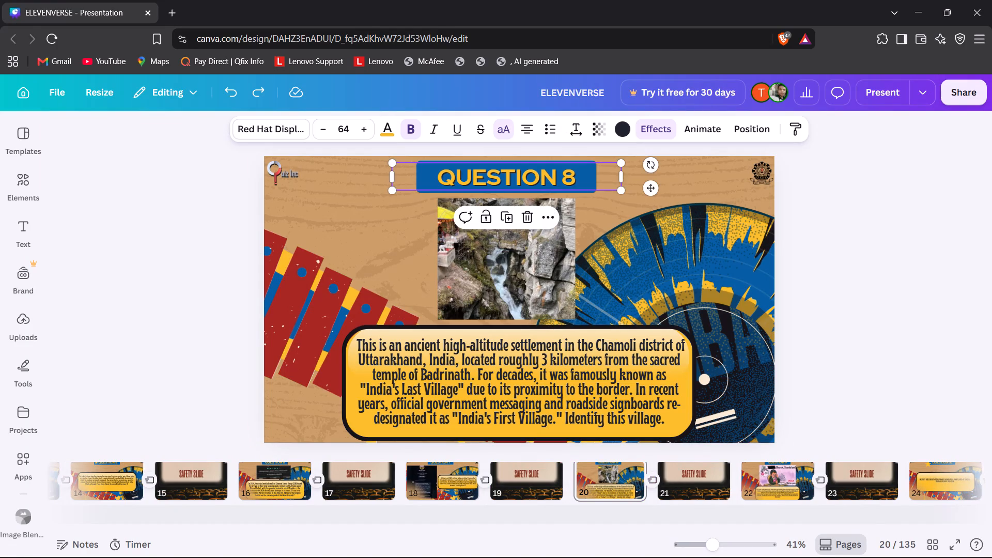
pyautogui.click(582, 197)
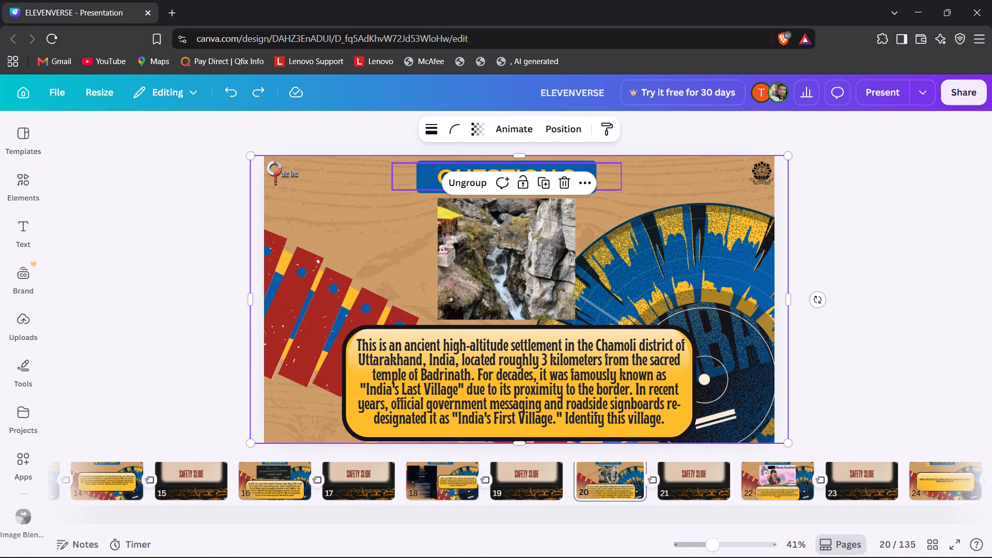
pyautogui.click(433, 175)
pyautogui.keyDown('shift'); pyautogui.moveTo(390, 177); pyautogui.dragTo(410, 178); pyautogui.keyUp('shift')
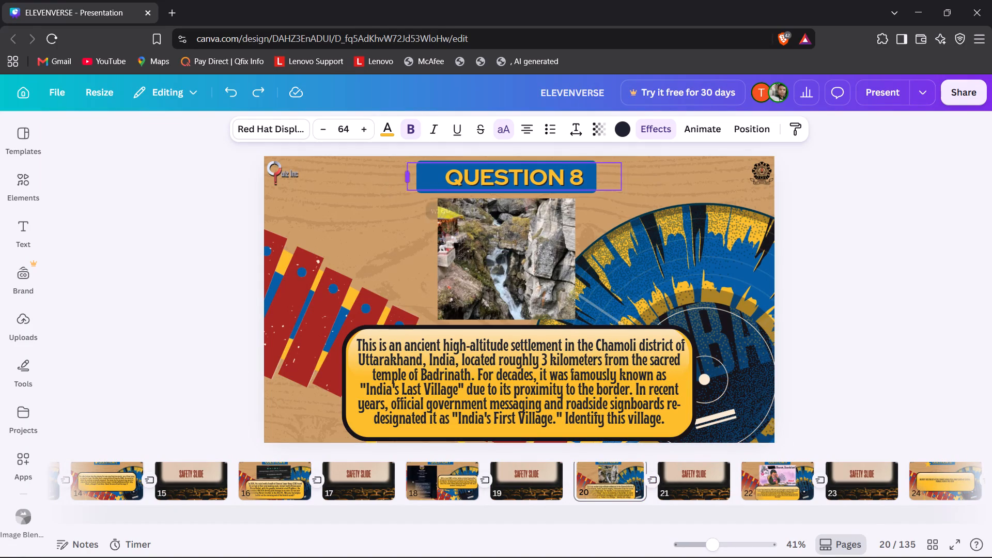
pyautogui.keyDown('shift'); pyautogui.moveTo(410, 178); pyautogui.dragTo(476, 178); pyautogui.keyUp('shift')
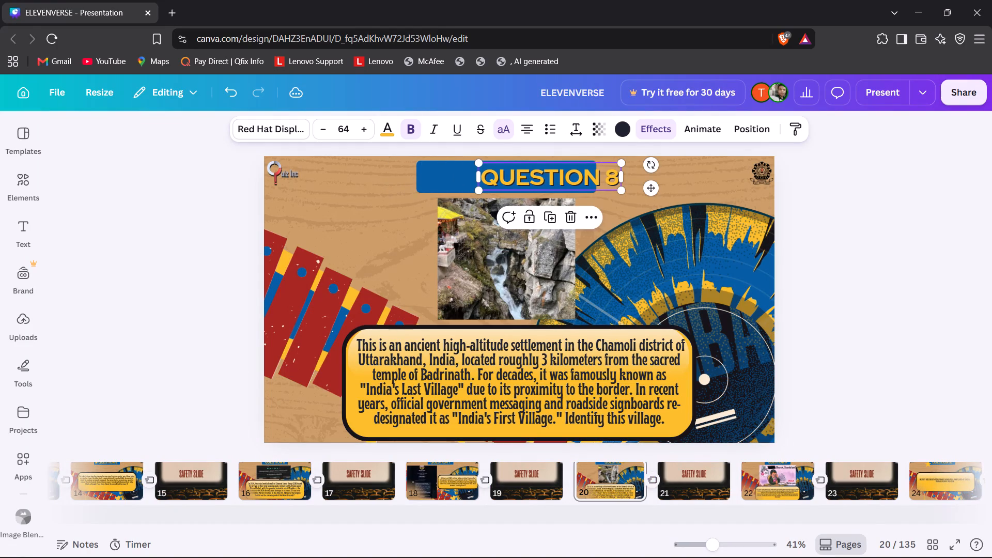
pyautogui.moveTo(508, 171); pyautogui.dragTo(457, 168)
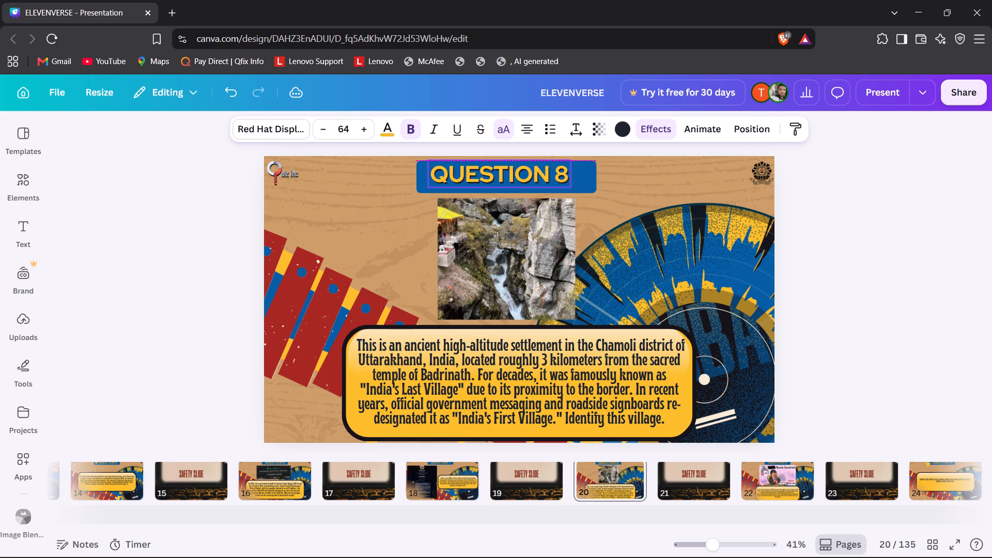
pyautogui.moveTo(457, 168); pyautogui.dragTo(460, 172)
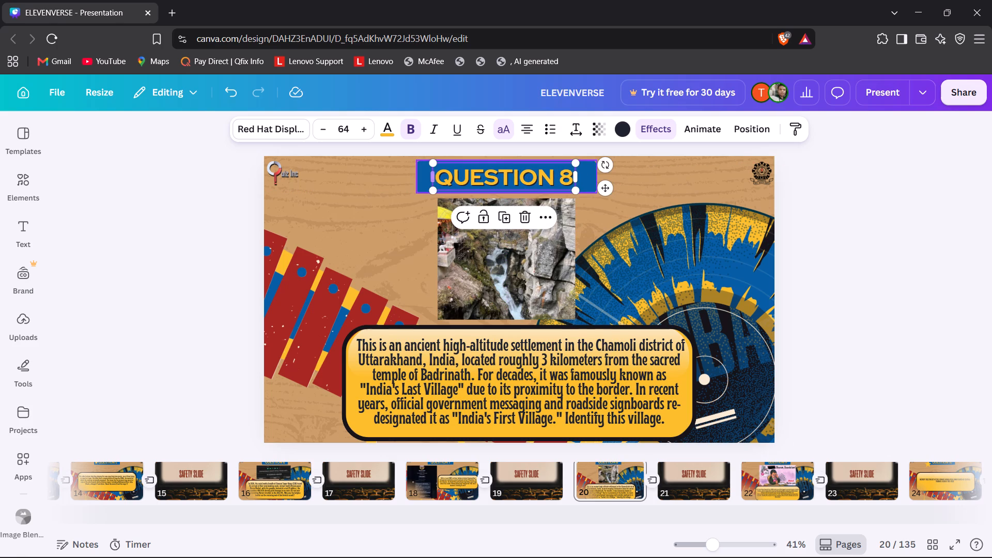
# Group the QUESTION 8 title with its blue bar and centre the grouped header horizontally on slide 20.
pyautogui.click(417, 180)
pyautogui.keyDown('shift'); pyautogui.click(461, 180); pyautogui.keyUp('shift')
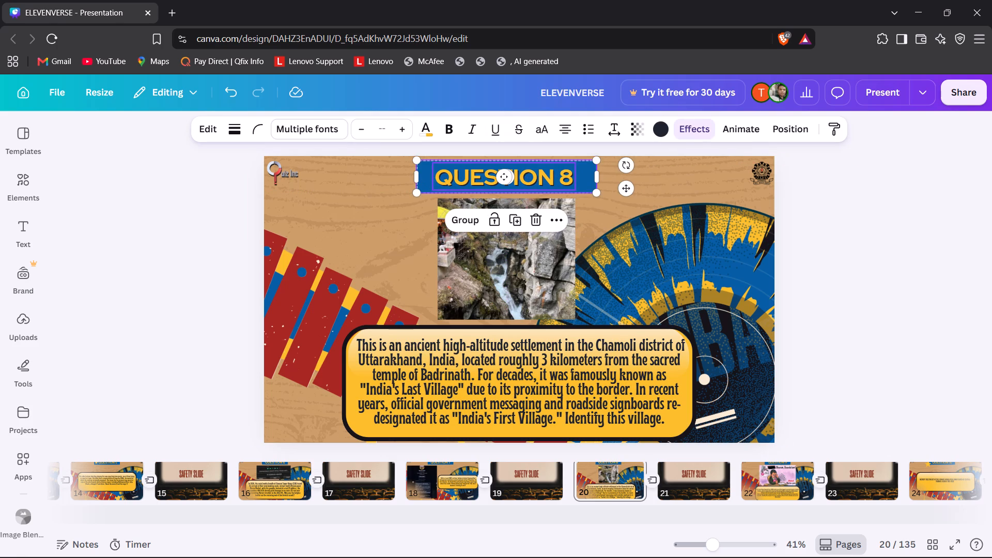
pyautogui.click(475, 222)
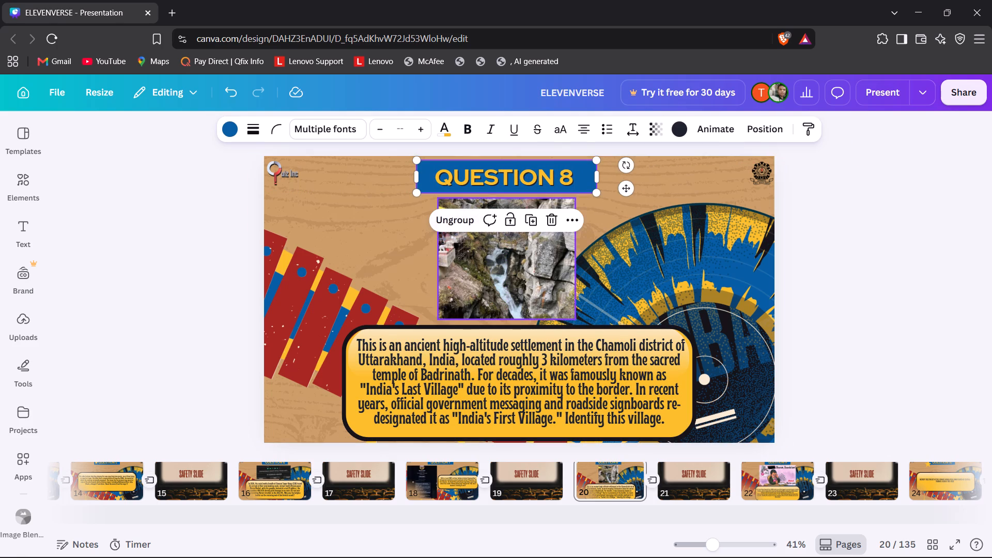
pyautogui.rightClick(550, 184)
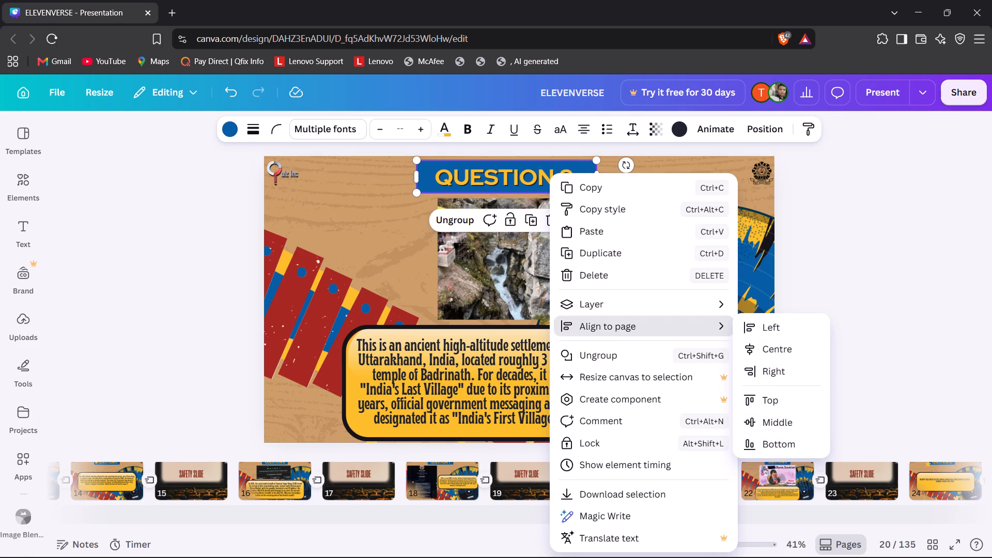
pyautogui.click(752, 349)
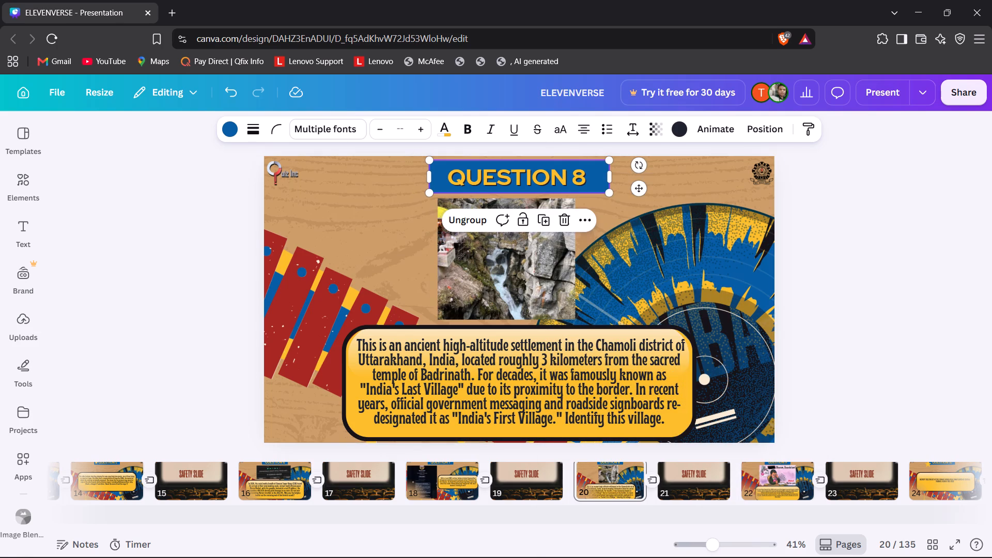
pyautogui.click(898, 385)
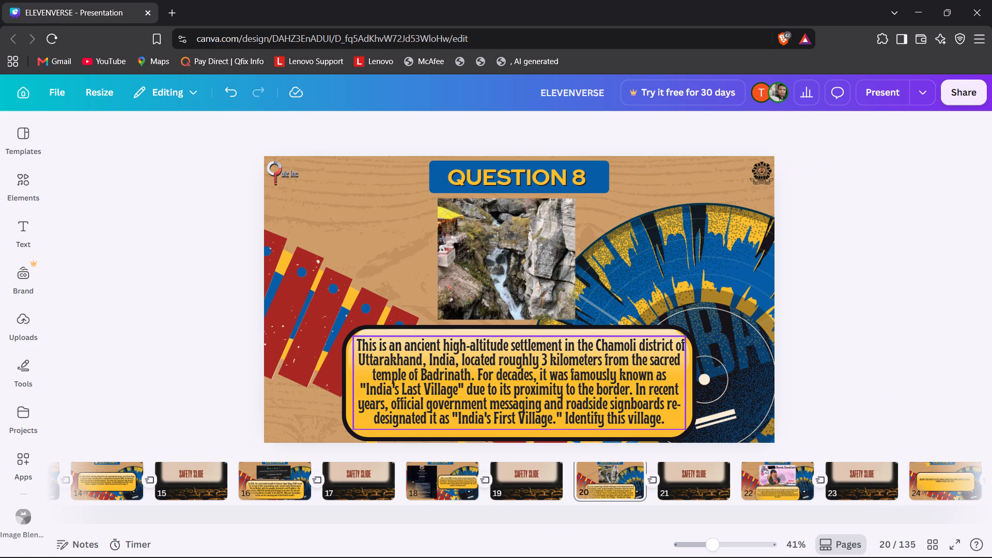
# Centre the rocky waterfall picture horizontally on slide 20.
pyautogui.click(531, 260)
pyautogui.rightClick(531, 260)
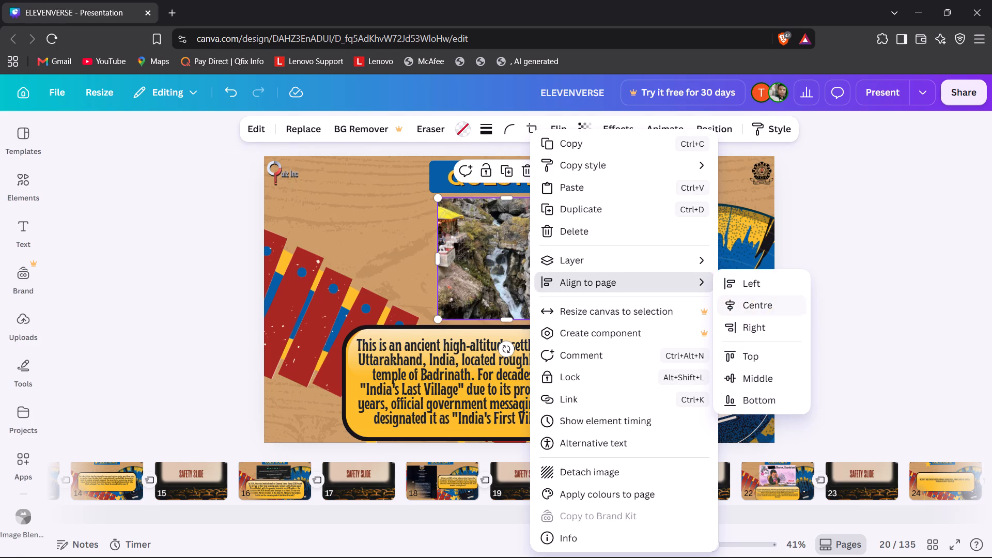
pyautogui.click(763, 307)
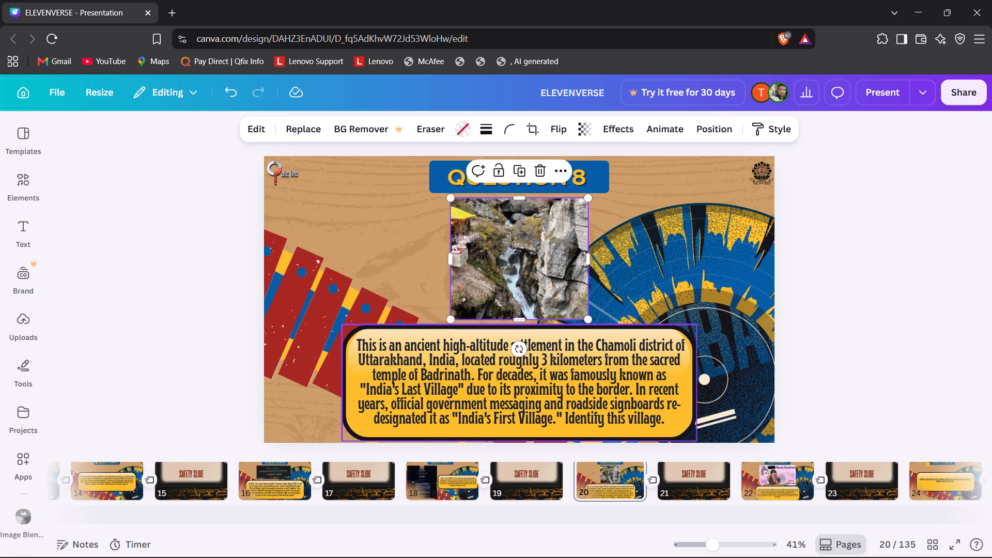
# Nudge the yellow frame behind the question text on slide 20 slightly upward.
pyautogui.click(413, 437)
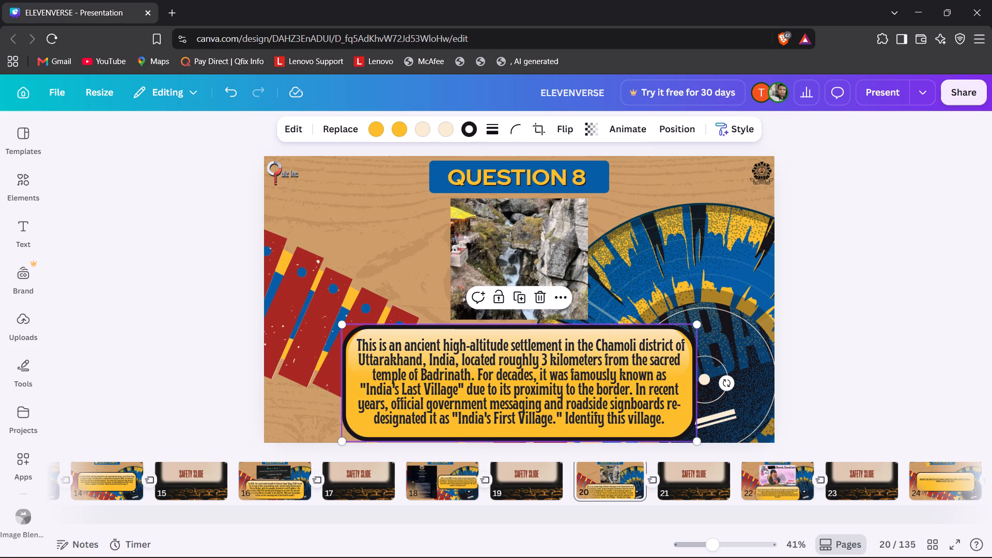
pyautogui.press('Up')
pyautogui.press('Up')
pyautogui.press('Up')
pyautogui.press('Up')
pyautogui.press('Up')
pyautogui.press('Up')
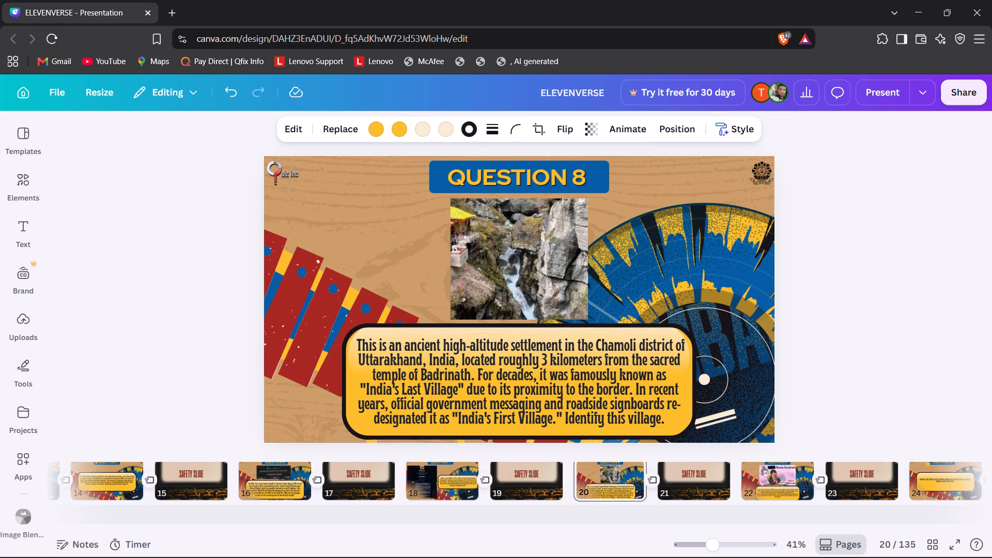
pyautogui.press('Down')
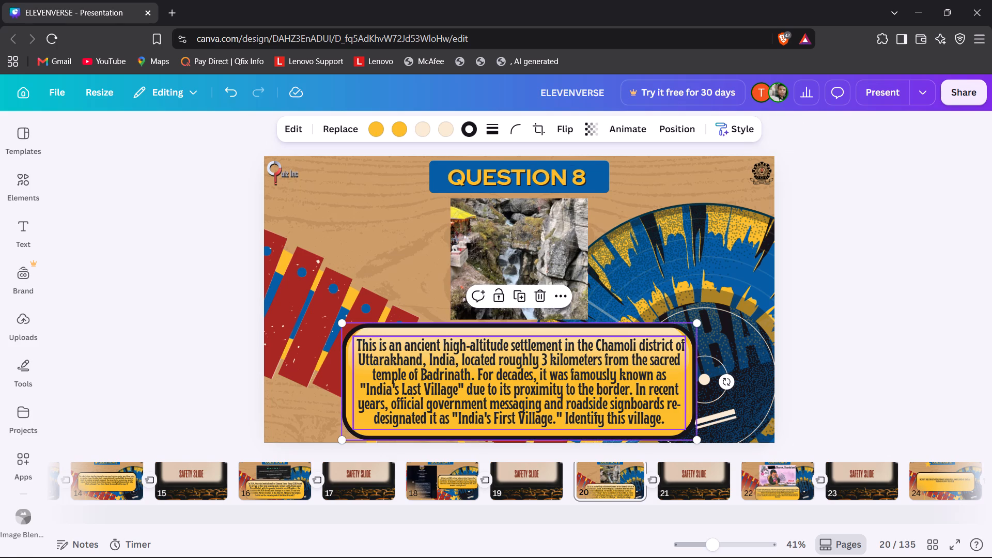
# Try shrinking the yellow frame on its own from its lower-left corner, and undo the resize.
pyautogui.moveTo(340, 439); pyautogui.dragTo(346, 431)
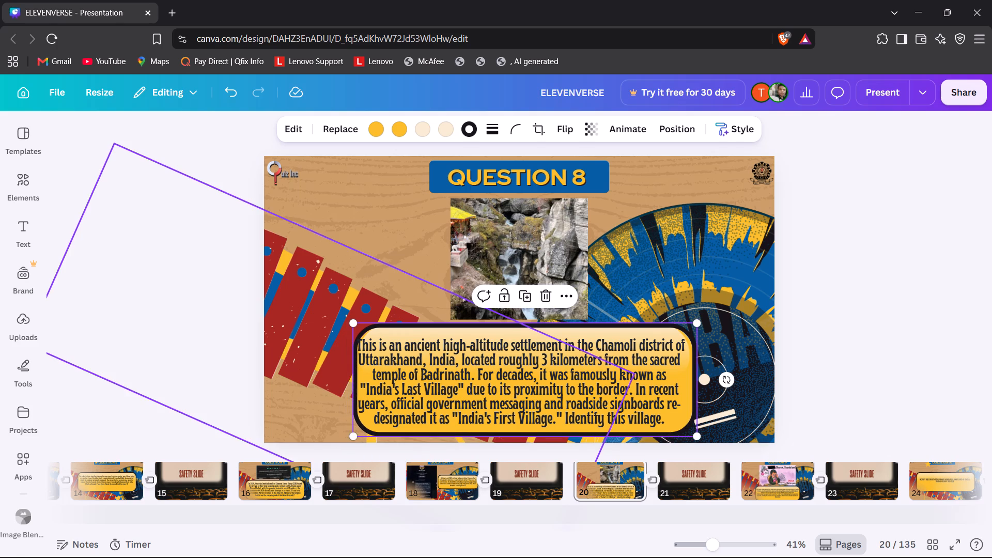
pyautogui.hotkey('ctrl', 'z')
# Group the question text on slide 20 with its yellow frame.
pyautogui.click(448, 368)
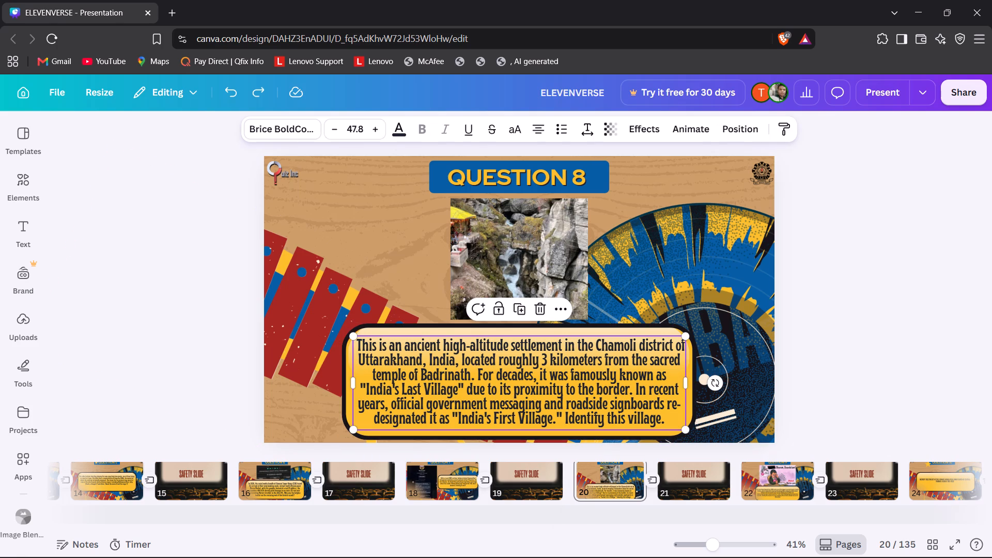
pyautogui.keyDown('shift'); pyautogui.click(429, 438); pyautogui.keyUp('shift')
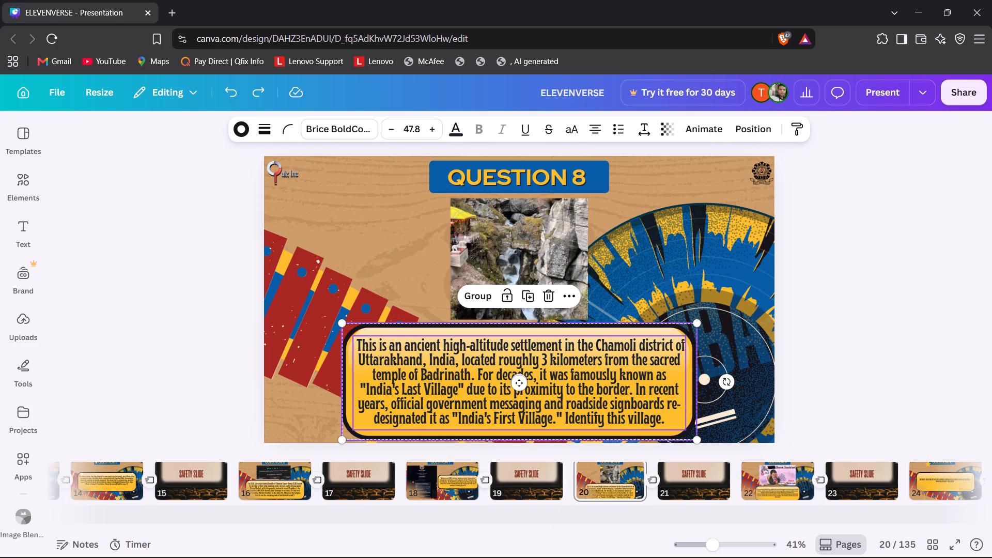
pyautogui.click(482, 290)
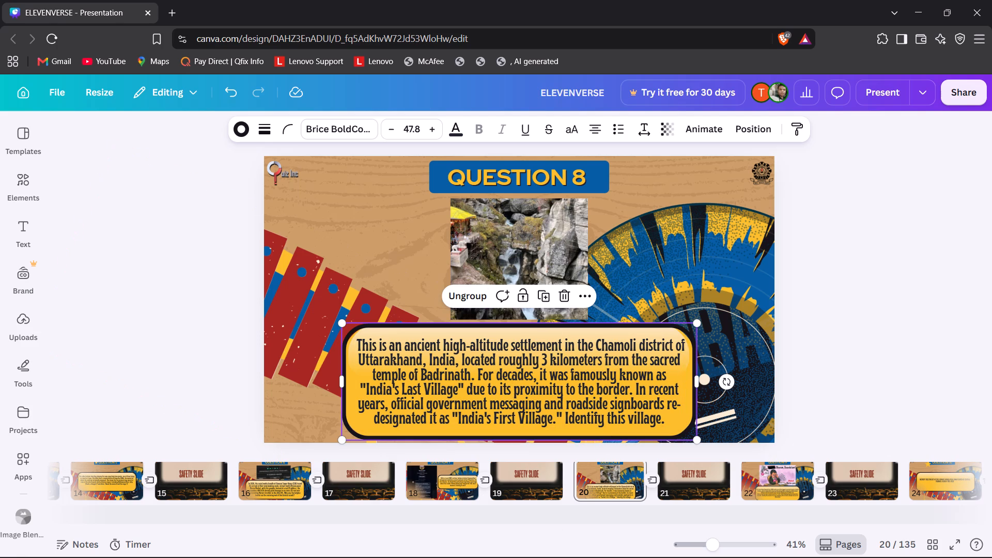
# Scale the grouped question box down to a text size of 45.7 and centre it horizontally on slide 20.
pyautogui.moveTo(340, 439); pyautogui.dragTo(353, 427)
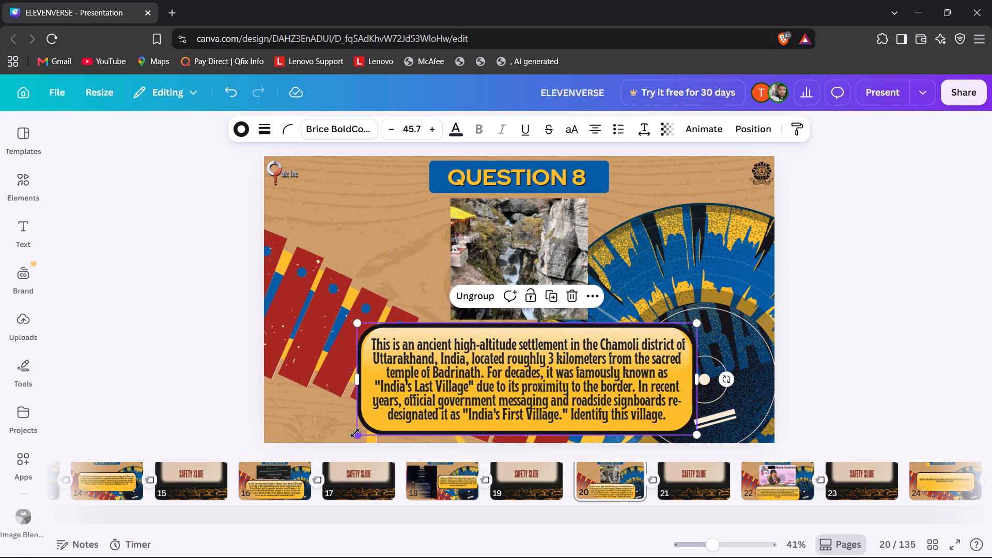
pyautogui.rightClick(372, 424)
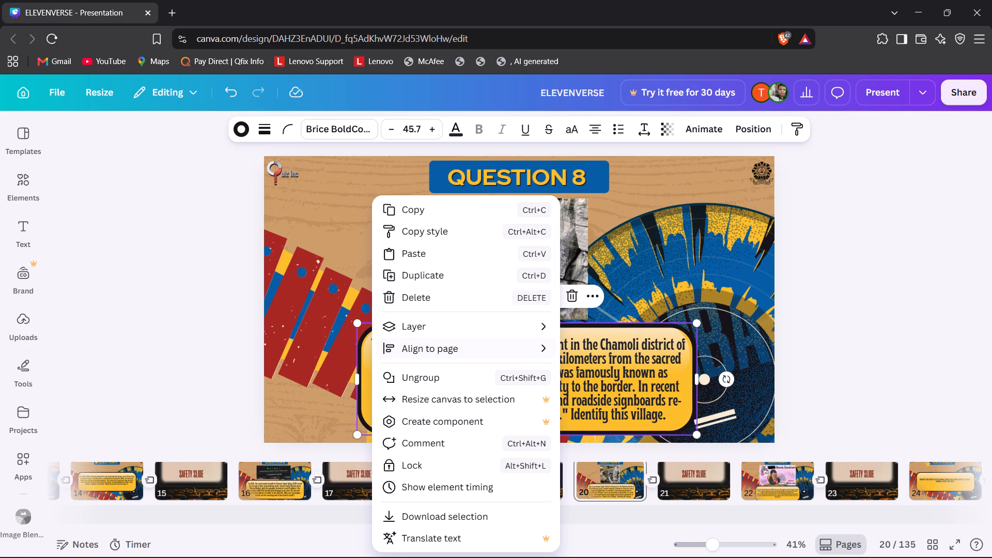
pyautogui.click(611, 372)
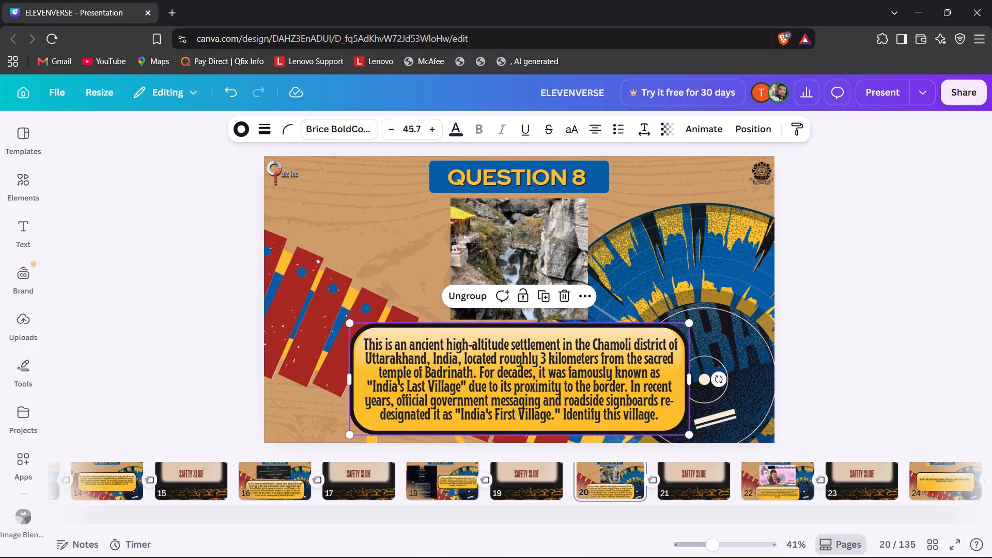
pyautogui.click(799, 358)
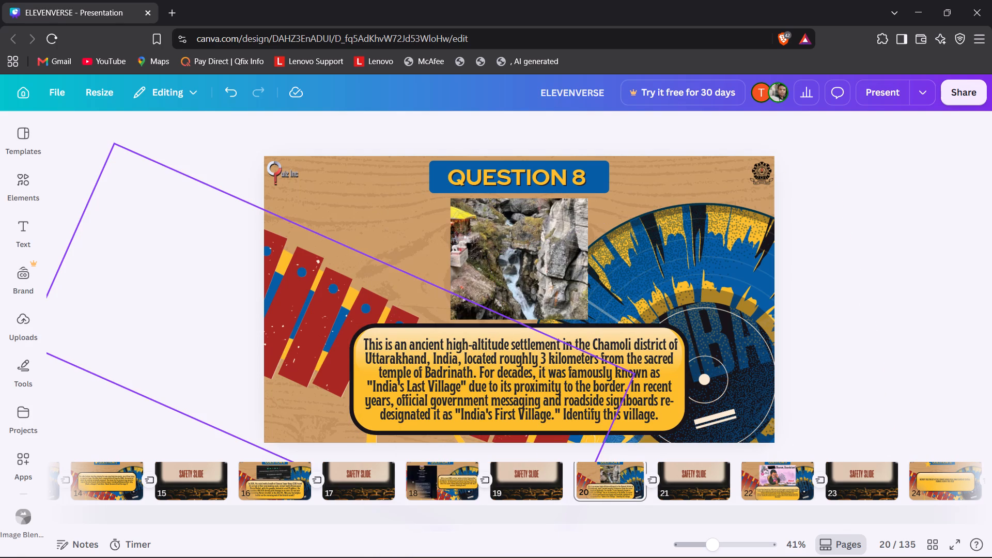
# Flip between slide 20 and its neighbouring slides to check the new layout, and continue to slide 22.
pyautogui.press('Right')
pyautogui.press('Left')
pyautogui.press('Left')
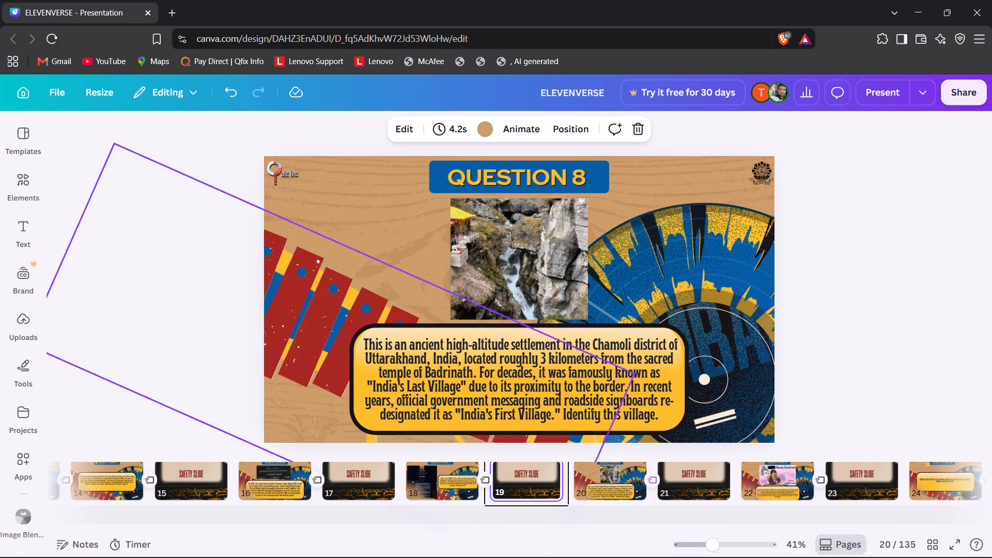
pyautogui.press('Right')
pyautogui.press('Left')
pyautogui.press('Left')
pyautogui.press('Right')
pyautogui.press('Right')
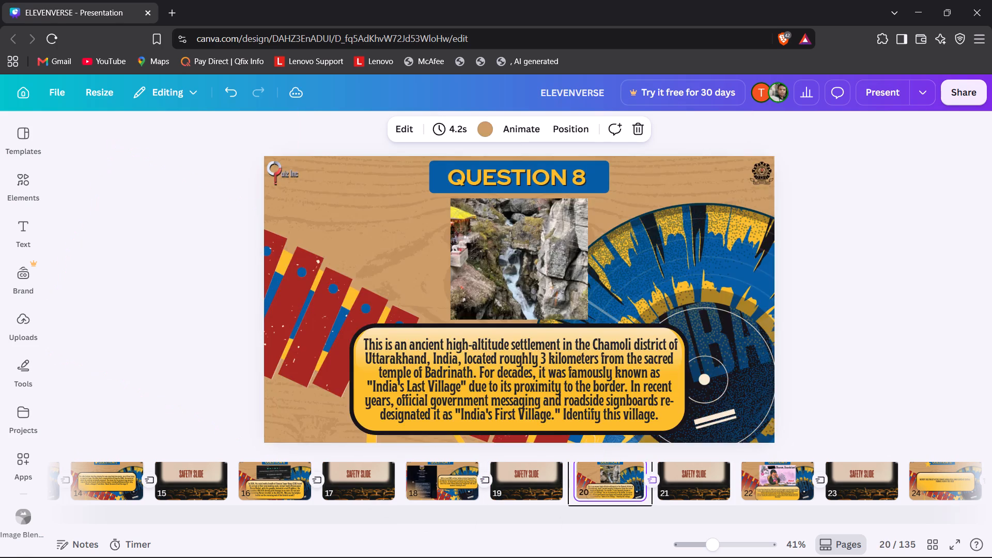
pyautogui.press('Right')
pyautogui.press('Left')
pyautogui.press('Left')
pyautogui.press('Right')
pyautogui.press('Right')
pyautogui.press('Right')
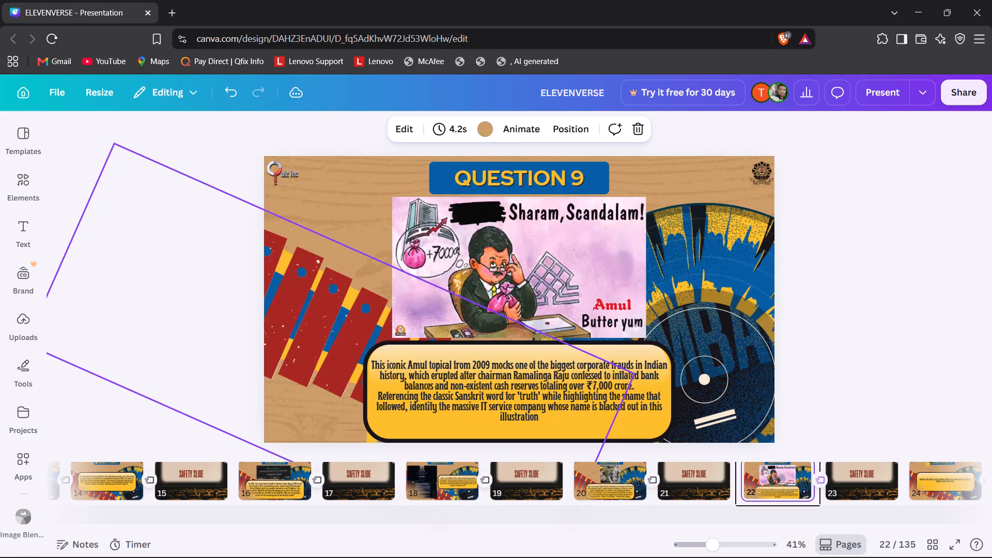
# Nudge the grouped QUESTION 9 header on slide 22 slightly to the left, undoing the last few nudges.
pyautogui.click(488, 173)
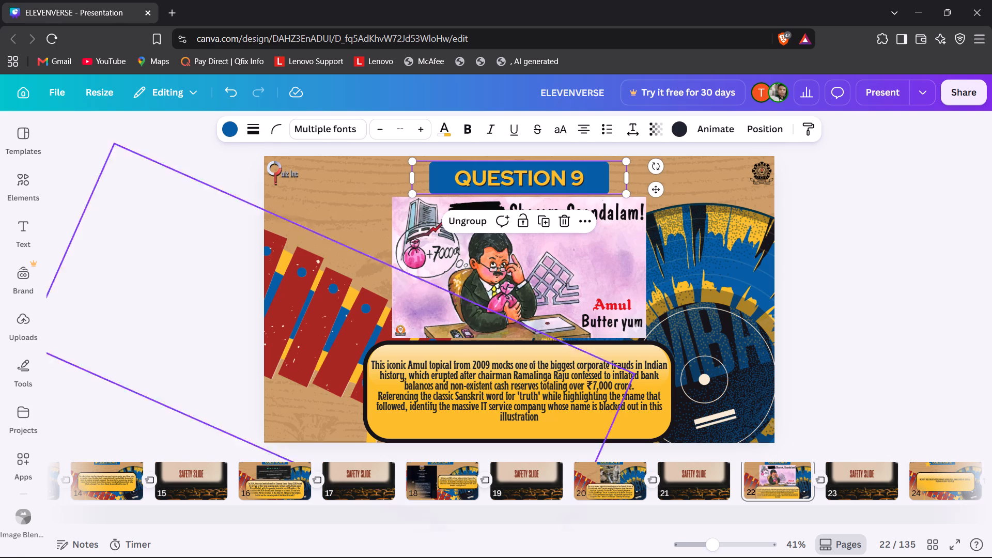
pyautogui.press('Left')
pyautogui.press('Left')
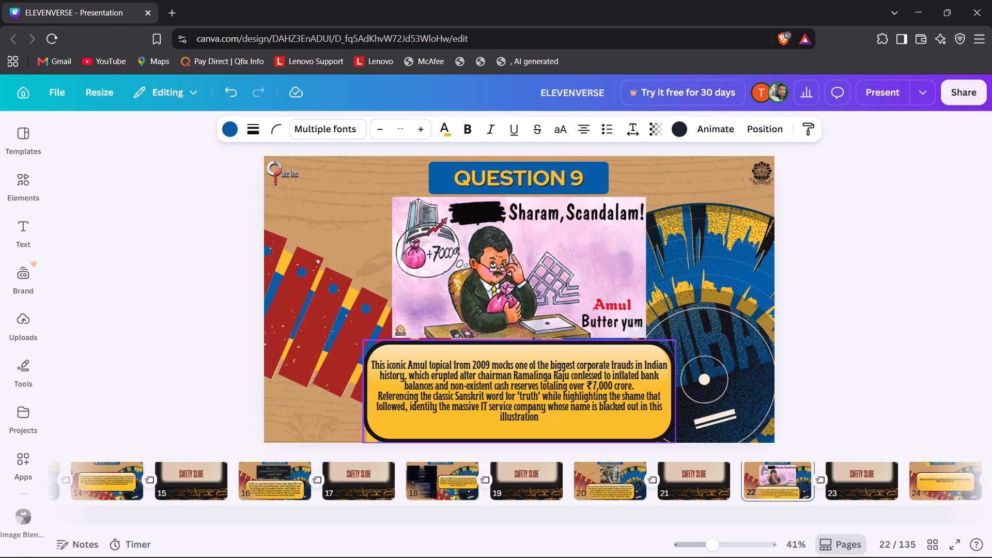
pyautogui.press('Left')
pyautogui.press('Left')
pyautogui.press('Left')
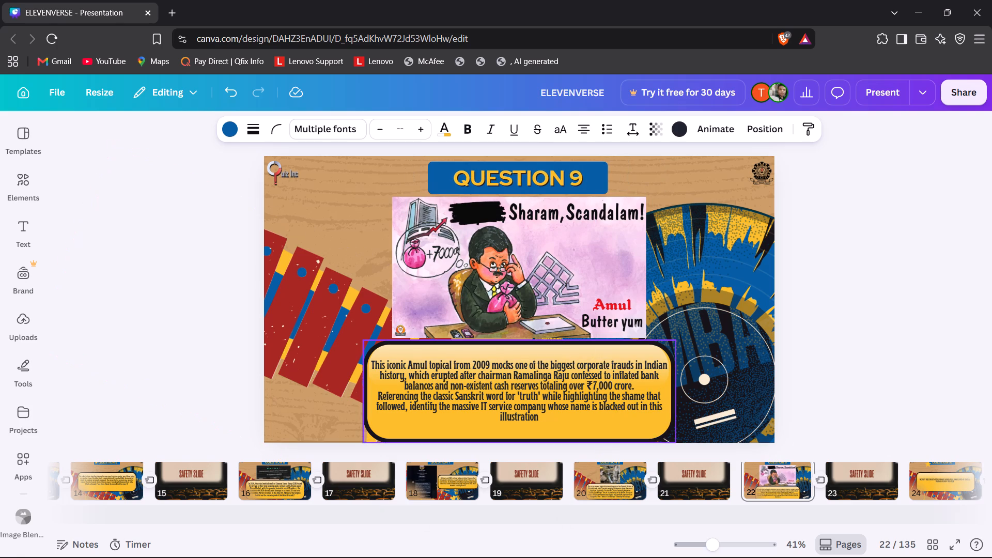
pyautogui.hotkey('ctrl', 'z')
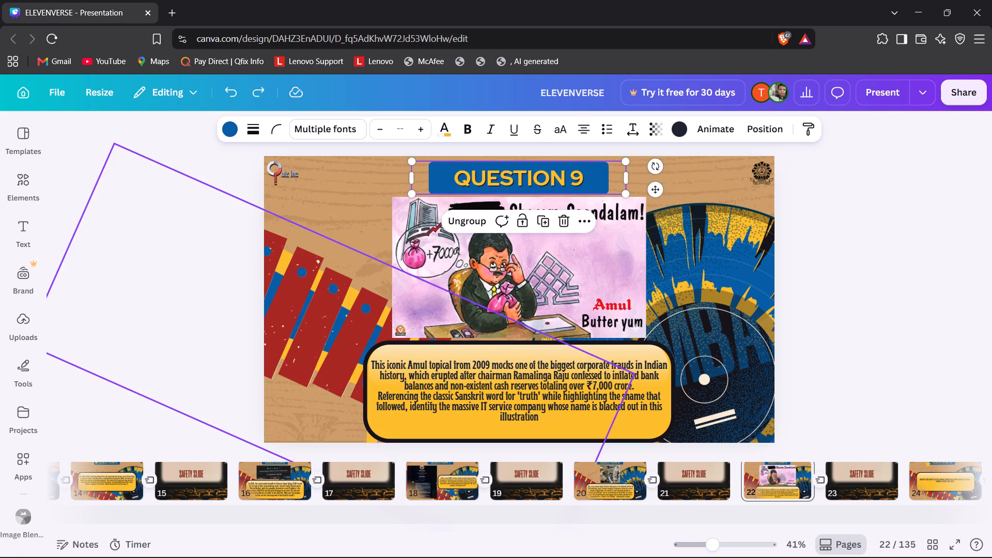
# Compare the header placement on slide 22 with the QUESTION 8 header on slide 20.
pyautogui.click(178, 377)
pyautogui.press('Left')
pyautogui.press('Right')
pyautogui.press('Left')
pyautogui.press('Left')
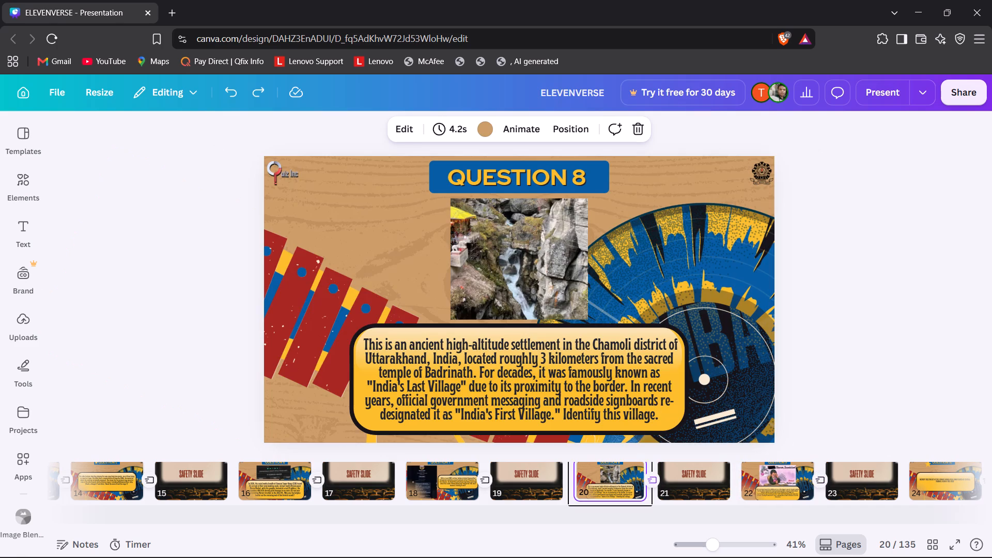
pyautogui.press('Right')
pyautogui.press('Right')
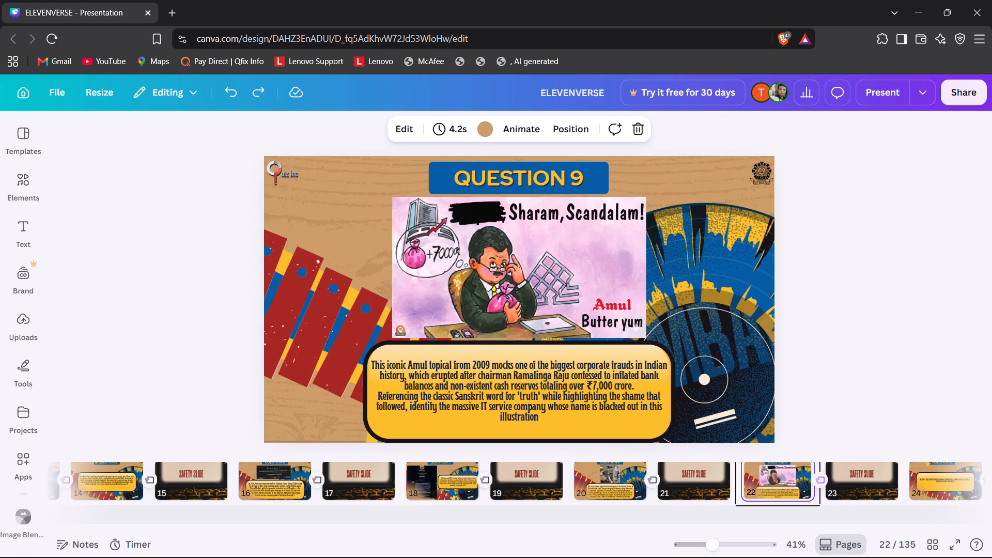
# Scale down the Amul picture on slide 22 and centre it between the QUESTION 9 header and the question box.
pyautogui.click(489, 324)
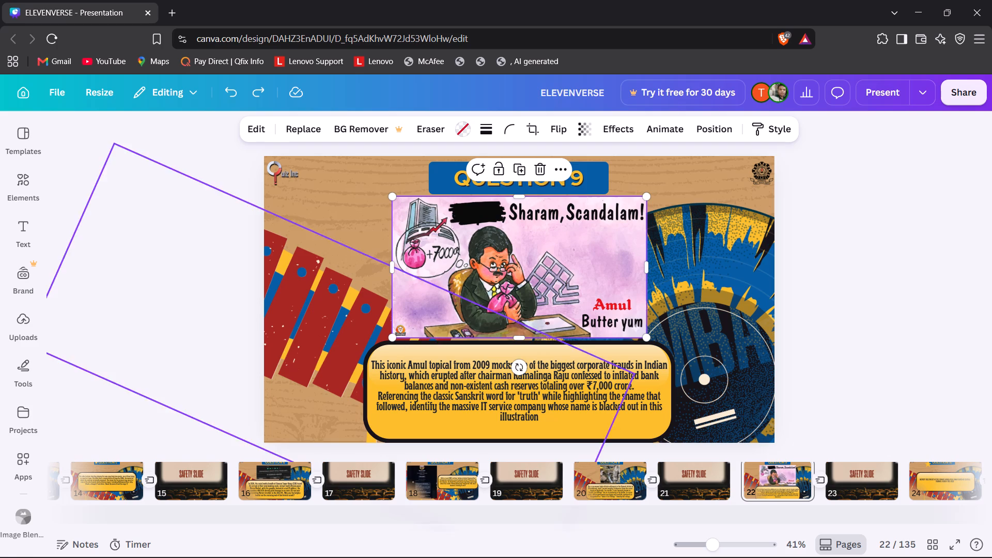
pyautogui.moveTo(392, 339); pyautogui.dragTo(414, 327)
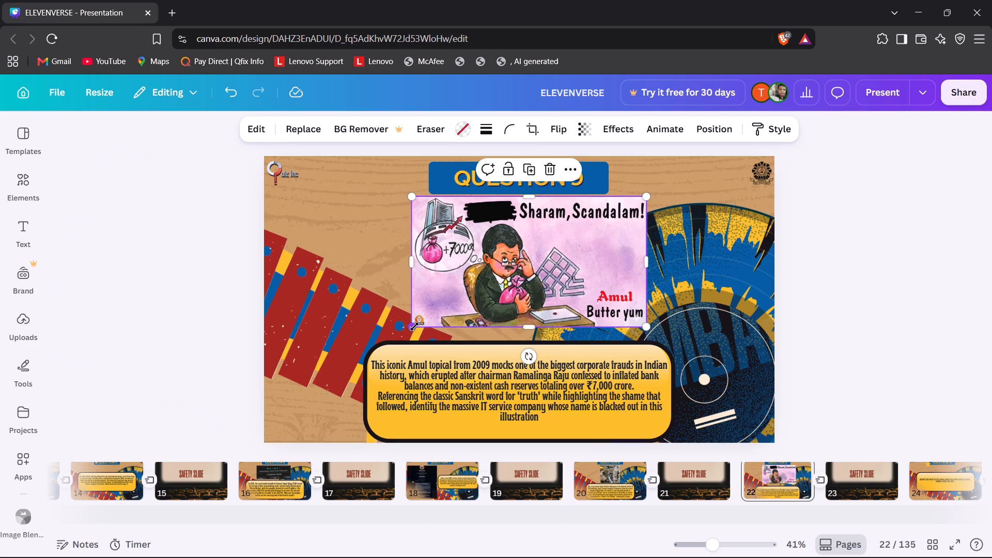
pyautogui.moveTo(533, 290); pyautogui.dragTo(527, 295)
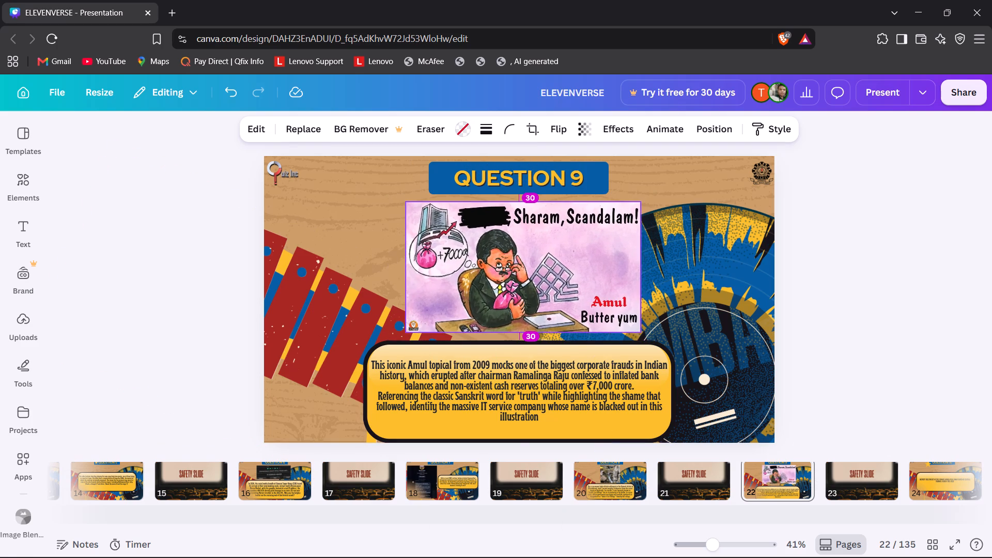
pyautogui.moveTo(527, 295); pyautogui.dragTo(526, 294)
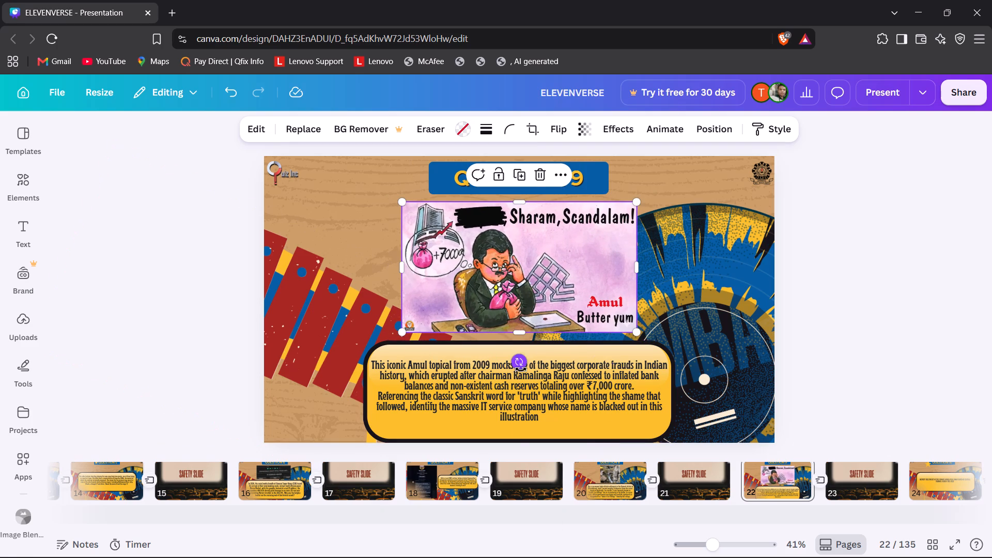
# Nudge the yellow question box frame on slide 22 up, closer to the Amul picture.
pyautogui.click(555, 355)
pyautogui.press('Left')
pyautogui.press('Up')
pyautogui.press('Up')
pyautogui.press('Up')
pyautogui.press('Up')
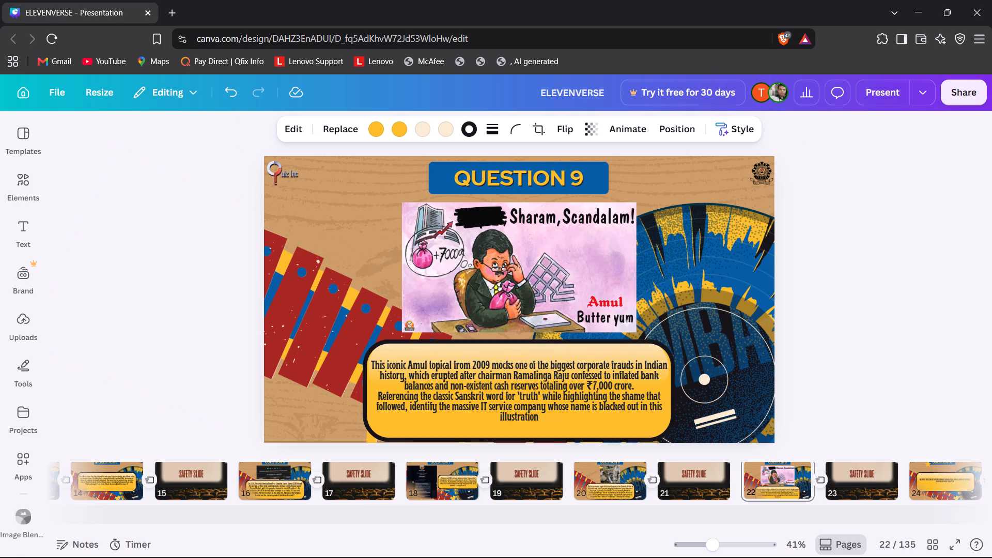
pyautogui.press('Up')
pyautogui.press('Up')
pyautogui.press('Up')
pyautogui.press('Up')
pyautogui.press('Up')
pyautogui.press('Up')
pyautogui.press('Up')
pyautogui.press('Up')
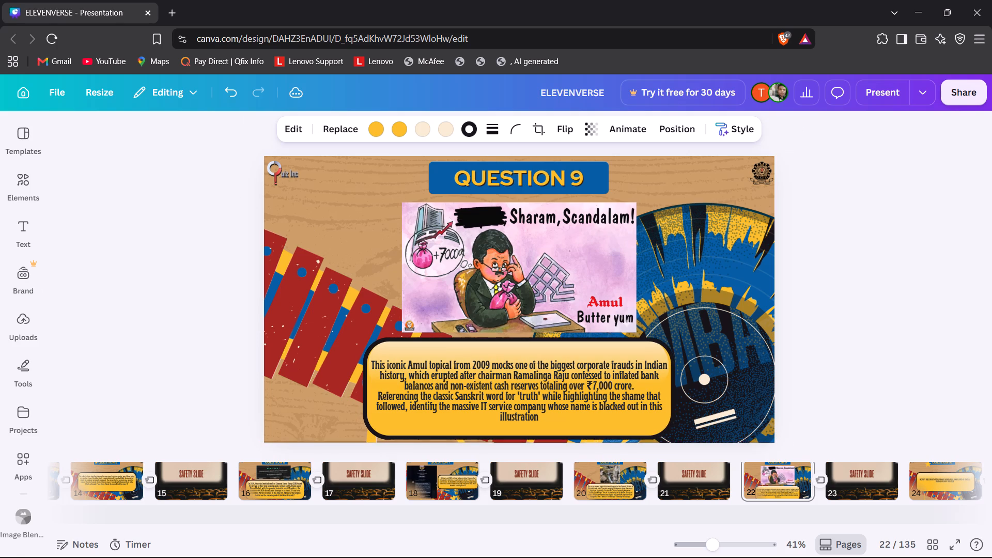
pyautogui.press('Up')
pyautogui.press('Up')
pyautogui.press('Up')
pyautogui.press('Up')
pyautogui.press('Up')
pyautogui.press('Up')
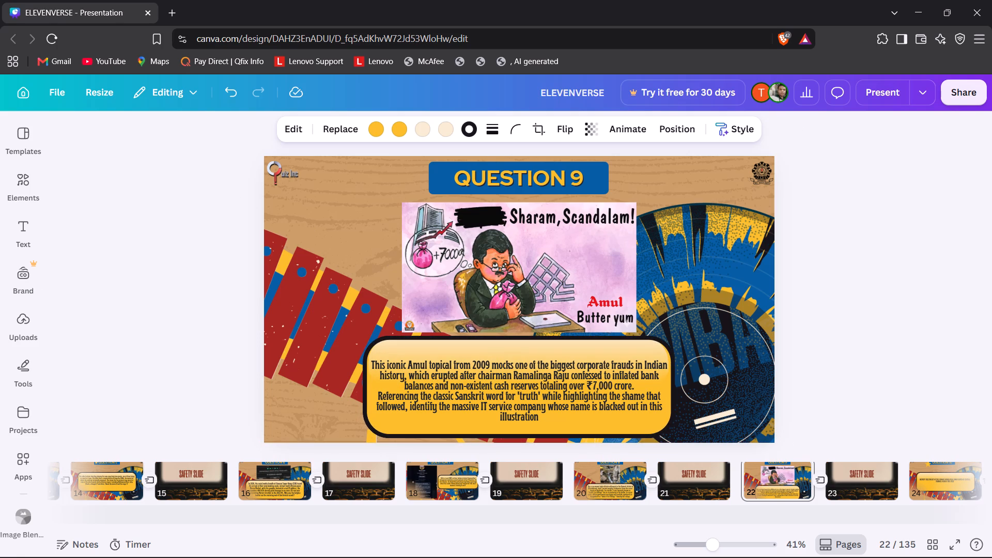
# Nudge the question text on slide 22 slightly up inside the yellow question box.
pyautogui.click(554, 383)
pyautogui.press('Up')
pyautogui.press('Up')
pyautogui.press('Up')
pyautogui.press('Up')
pyautogui.press('Up')
pyautogui.press('Up')
pyautogui.press('Up')
pyautogui.press('Up')
pyautogui.press('Up')
pyautogui.press('Up')
pyautogui.press('Up')
pyautogui.press('Up')
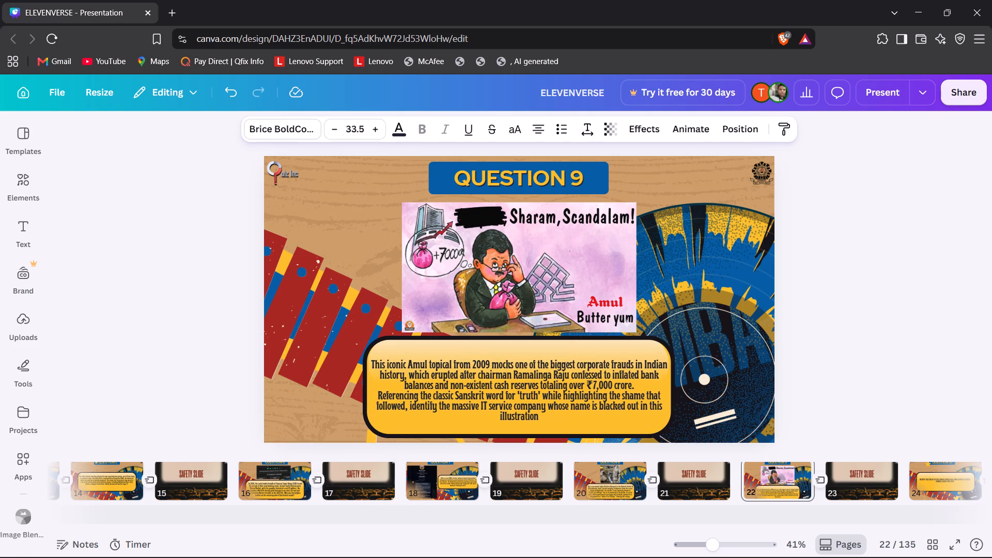
pyautogui.press('Up')
pyautogui.press('Up')
pyautogui.press('Down')
pyautogui.press('Down')
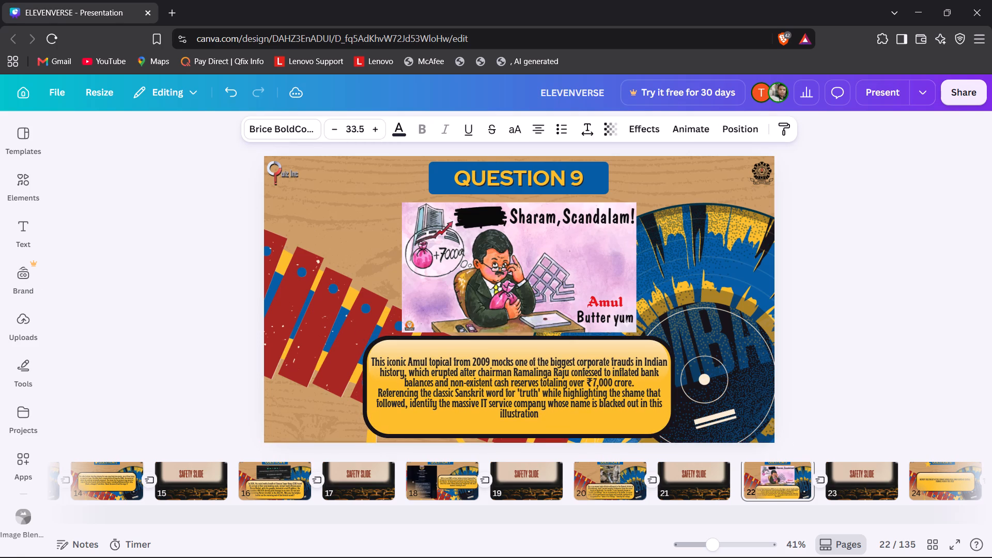
pyautogui.press('Down')
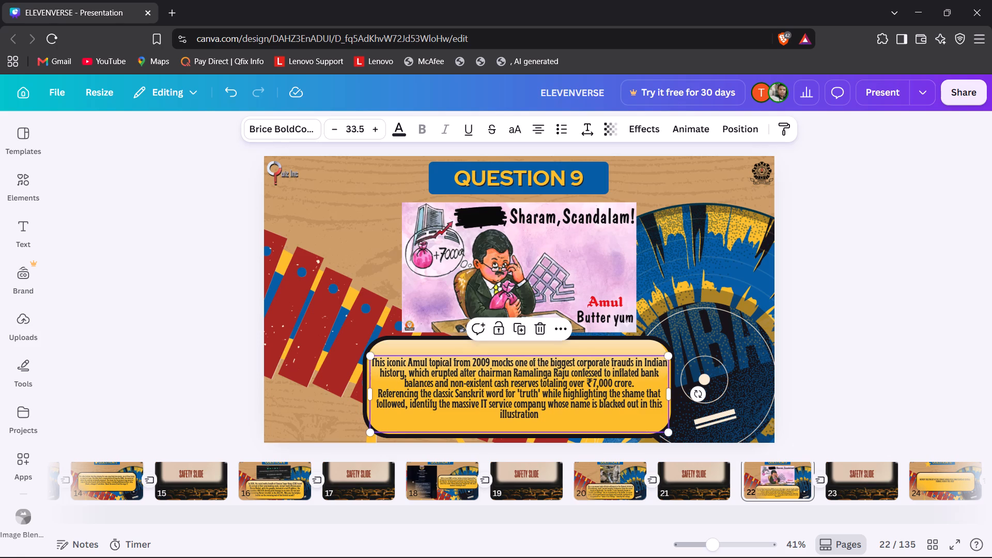
pyautogui.click(554, 383)
pyautogui.moveTo(554, 383); pyautogui.dragTo(556, 377)
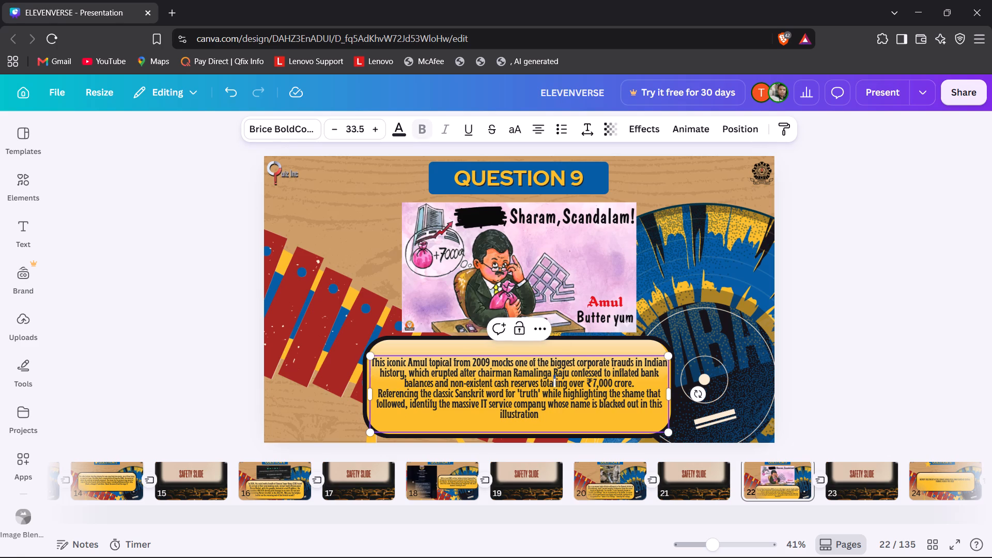
pyautogui.moveTo(556, 377); pyautogui.dragTo(555, 376)
pyautogui.click(178, 357)
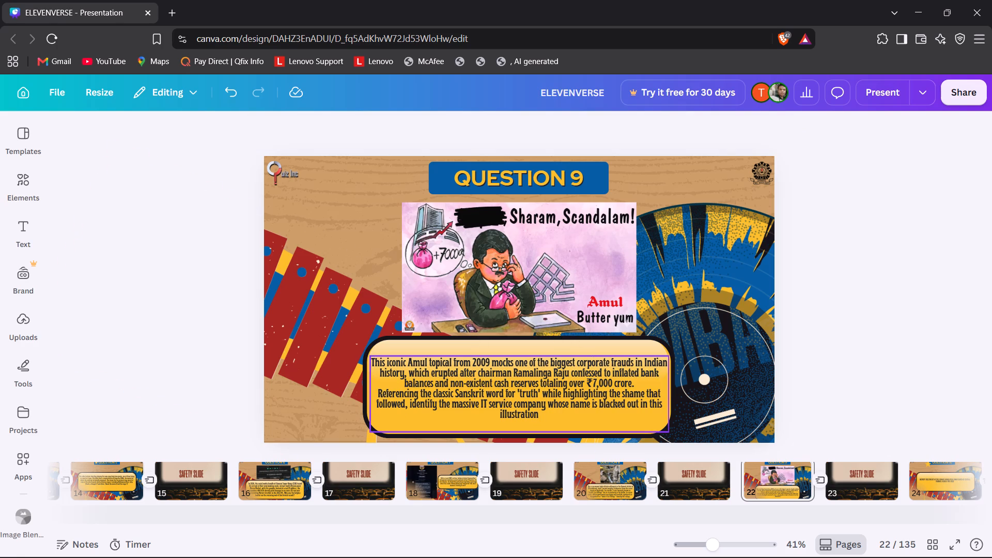
# Reposition the question text on slide 22, centring it horizontally and nudging it down to the middle of the yellow box.
pyautogui.click(441, 402)
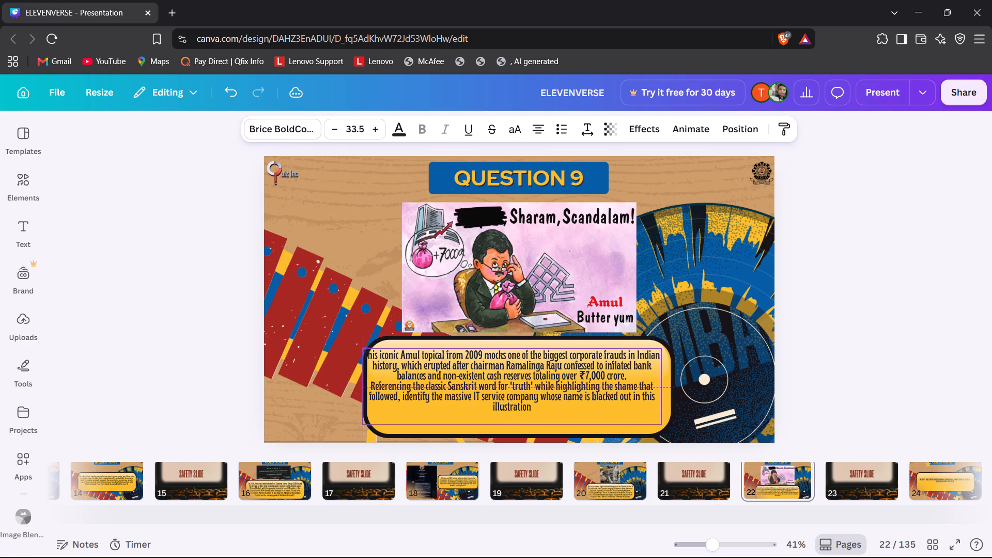
pyautogui.press('Down')
pyautogui.press('Down')
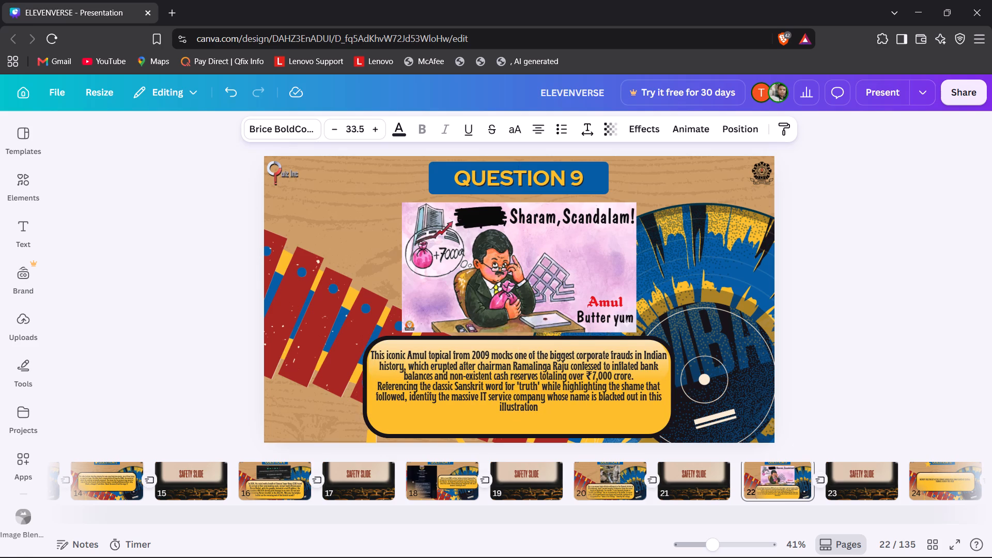
pyautogui.press('Down')
pyautogui.press('Down')
pyautogui.press('Down')
pyautogui.press('Down')
pyautogui.press('Down')
pyautogui.press('Down')
pyautogui.press('Down')
pyautogui.press('Down')
pyautogui.press('Down')
pyautogui.press('Down')
pyautogui.press('Down')
pyautogui.press('Down')
pyautogui.press('Down')
pyautogui.press('Down')
pyautogui.press('Down')
pyautogui.press('Down')
pyautogui.press('Down')
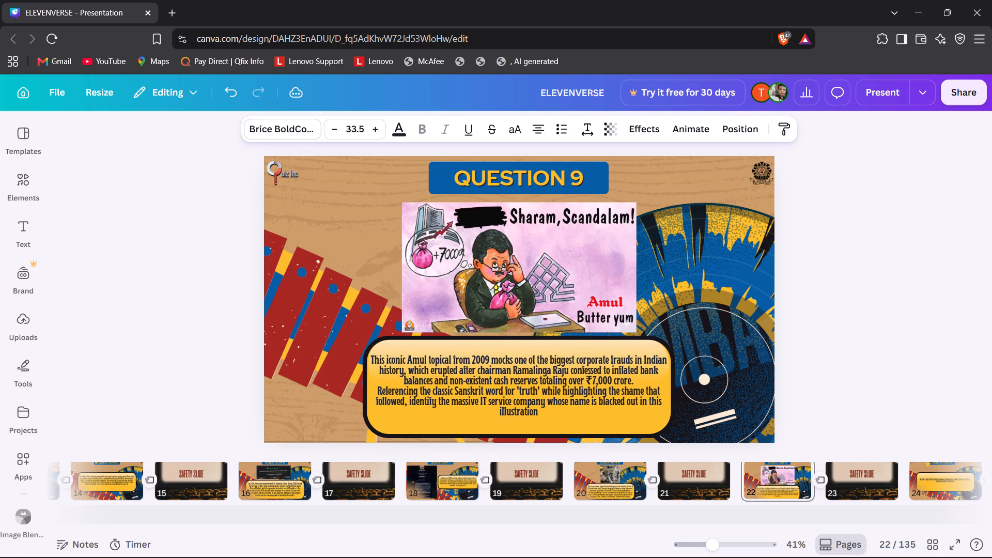
pyautogui.press('Down')
pyautogui.press('Down')
pyautogui.press('Down')
pyautogui.press('Down')
pyautogui.press('Down')
pyautogui.press('Down')
pyautogui.press('Down')
pyautogui.press('Down')
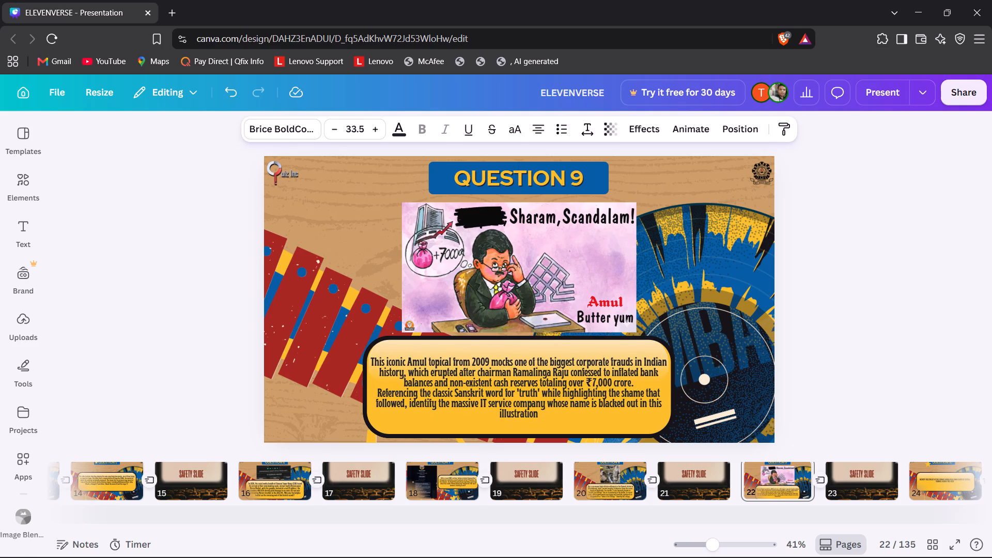
pyautogui.press('Down')
pyautogui.click(439, 399)
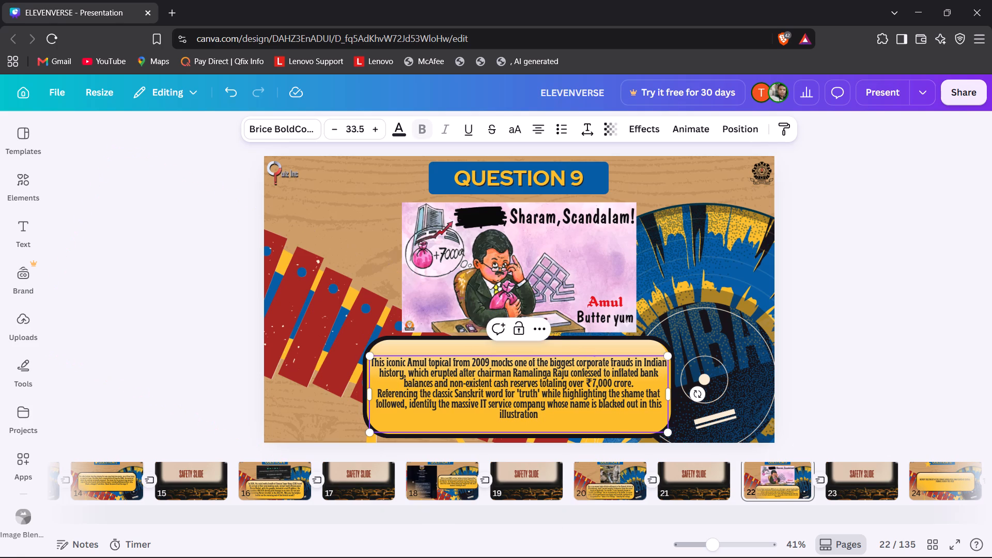
pyautogui.click(273, 356)
pyautogui.click(184, 356)
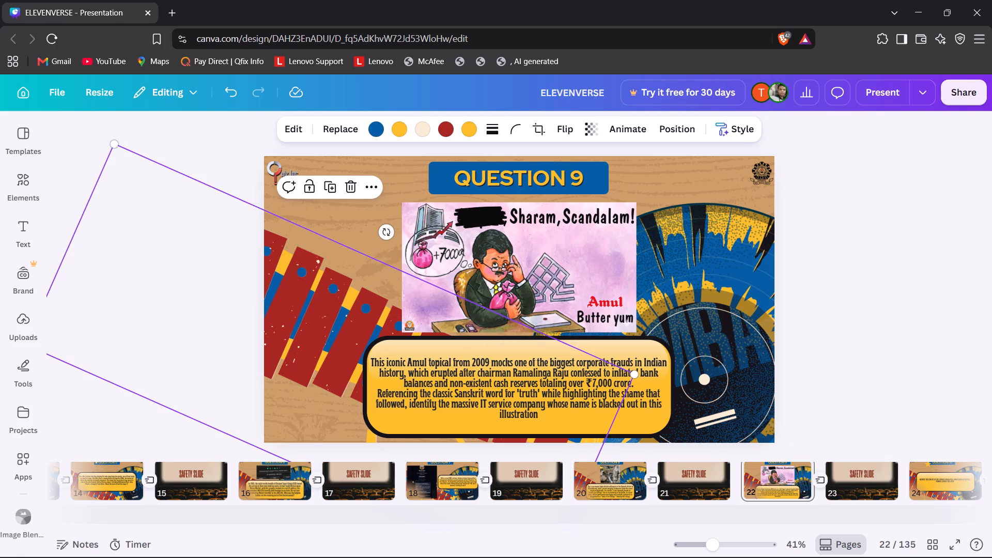
# Set the question text on slide 22 to size 34.5.
pyautogui.click(379, 373)
pyautogui.click(375, 129)
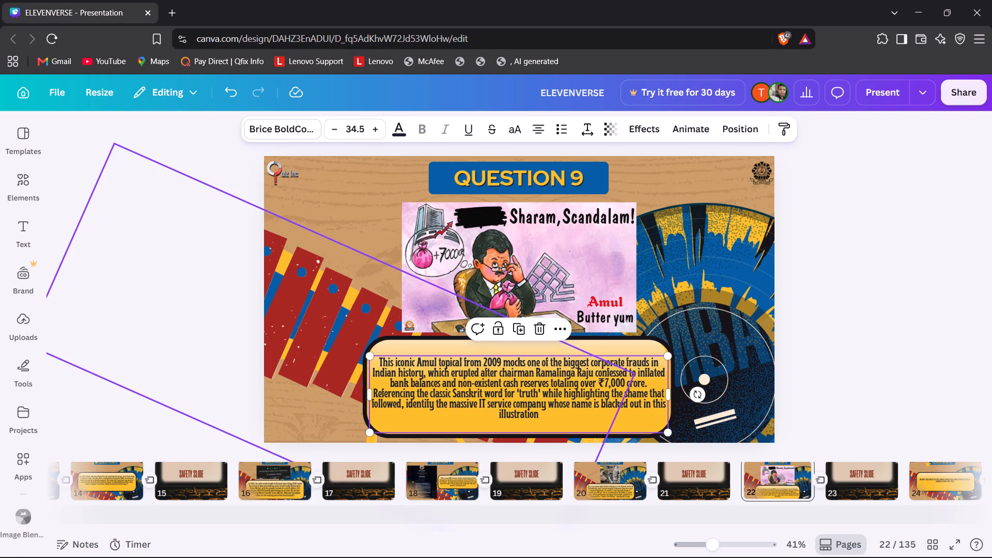
pyautogui.click(245, 236)
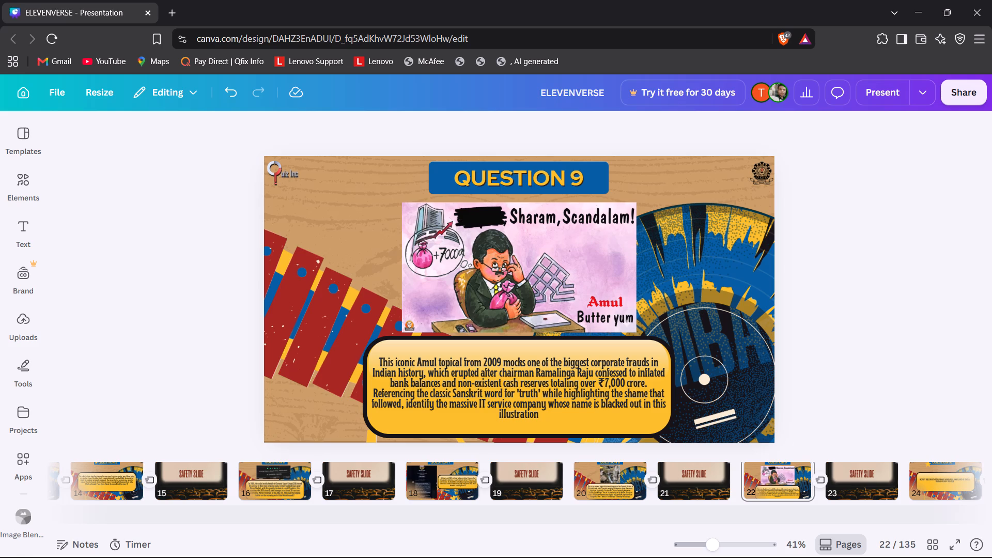
# Copy the grouped QUESTION 5 header with the star from slide 14, undoing the accidental nudge of the original.
pyautogui.press('Right')
pyautogui.press('Right')
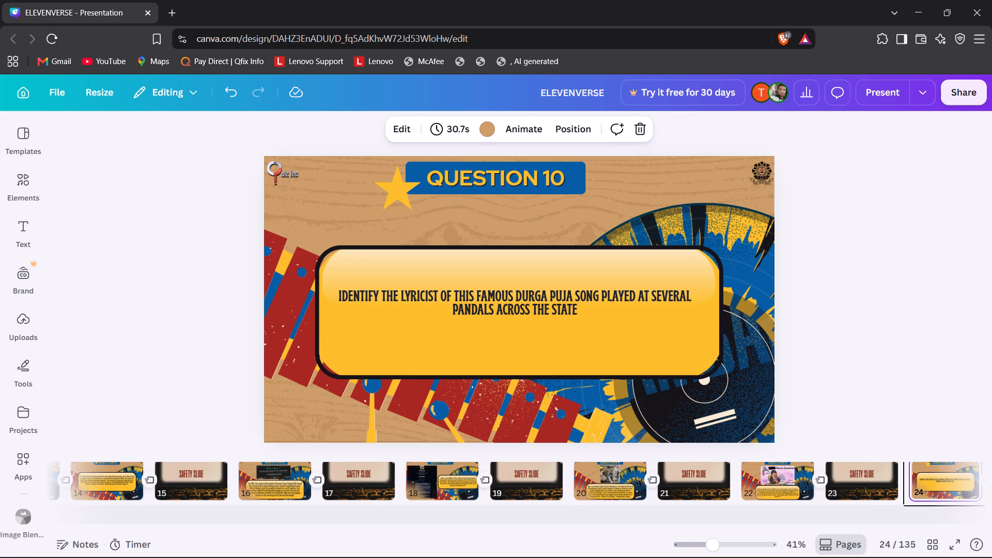
pyautogui.press('Left')
pyautogui.press('Left')
pyautogui.press('Left')
pyautogui.press('Left')
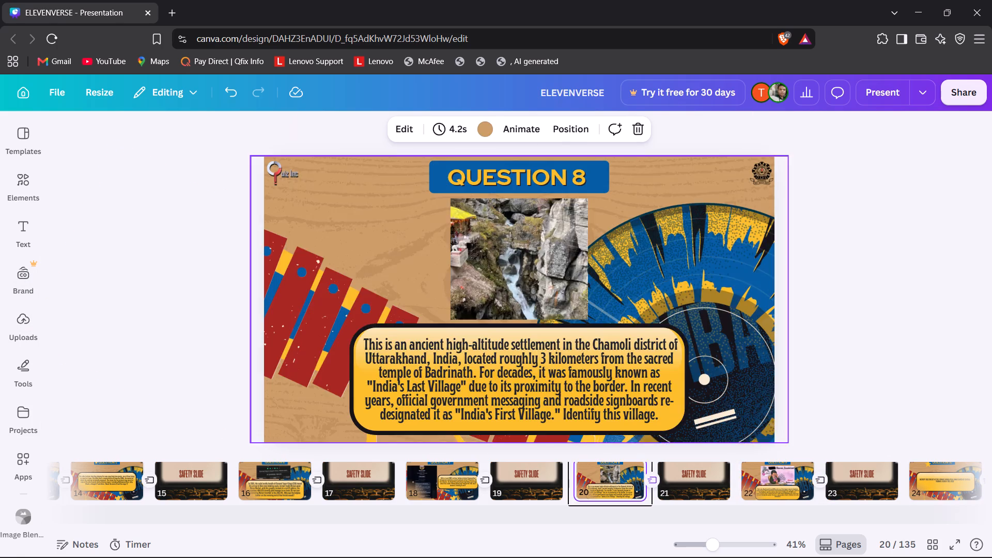
pyautogui.press('Left')
pyautogui.press('Left')
pyautogui.press('Left')
pyautogui.press('Left')
pyautogui.press('Left')
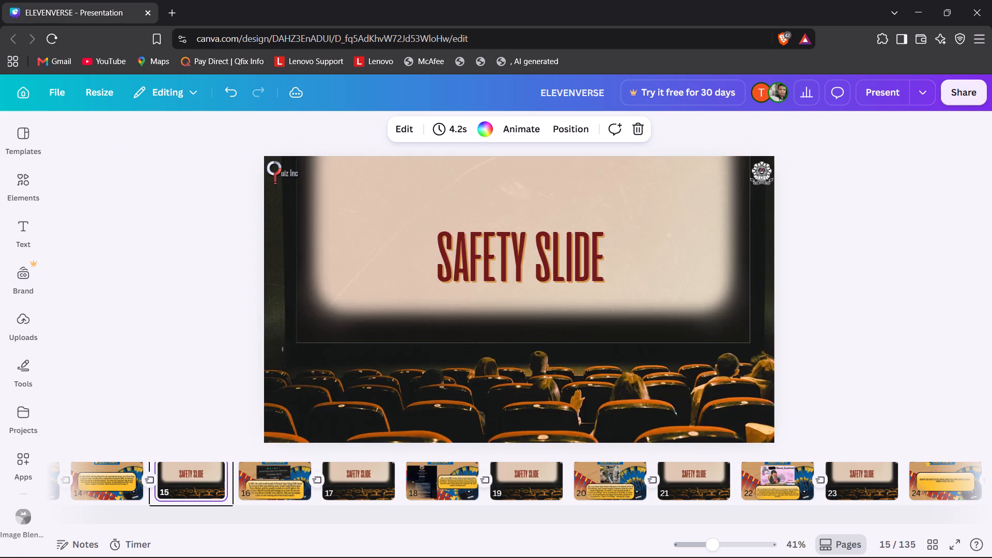
pyautogui.press('Left')
pyautogui.click(502, 185)
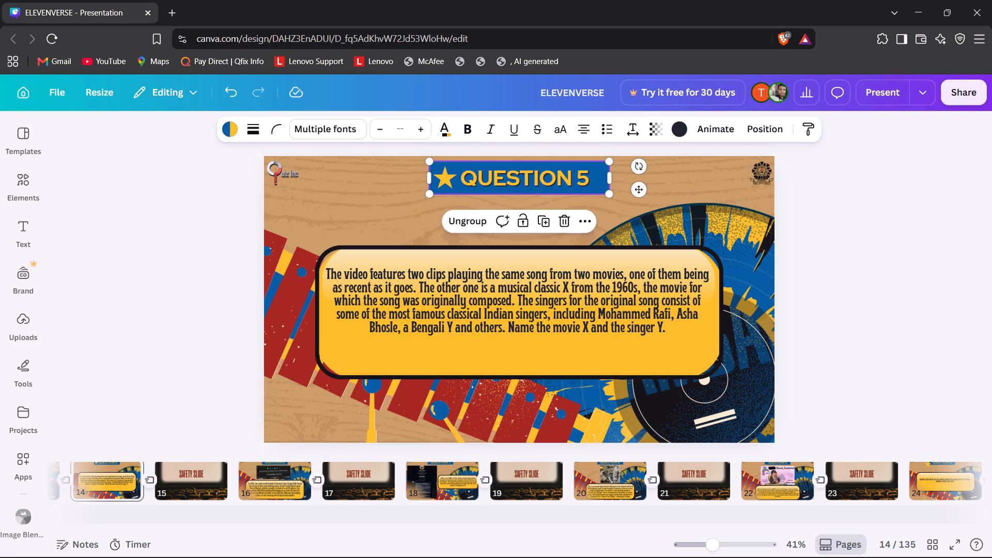
pyautogui.hotkey('ctrl', 'c')
pyautogui.press('Right')
pyautogui.press('Right')
pyautogui.click(910, 324)
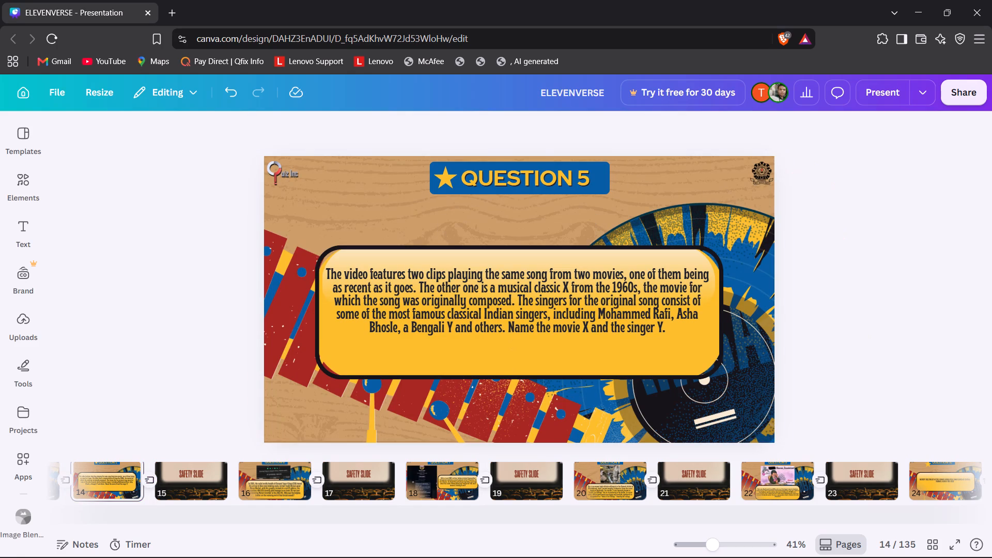
pyautogui.hotkey('ctrl', 'z')
pyautogui.click(872, 309)
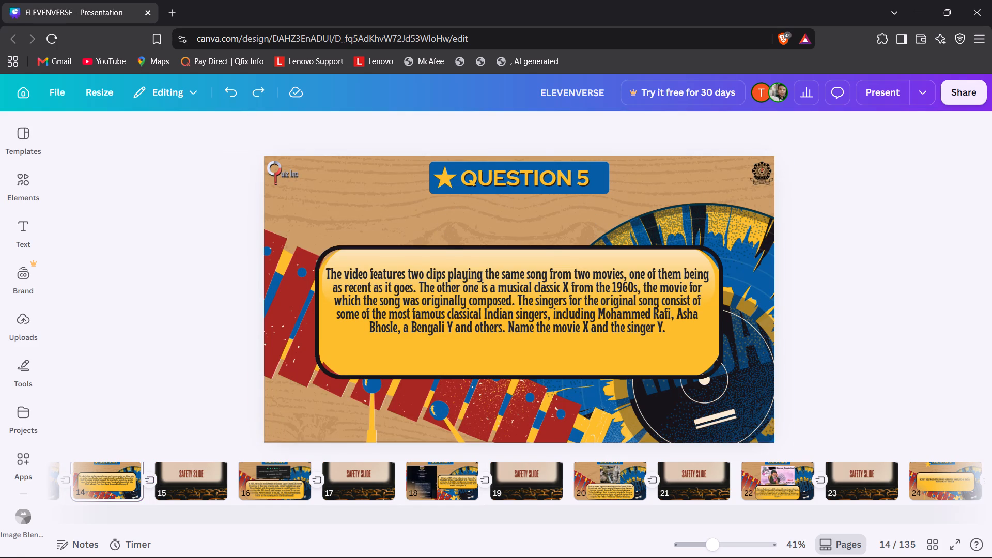
# Delete the QUESTION 10 text, its blue banner and the loose yellow star from slide 24.
pyautogui.press('Right')
pyautogui.press('Right')
pyautogui.press('Right')
pyautogui.press('Right')
pyautogui.press('Right')
pyautogui.press('Right')
pyautogui.press('Right')
pyautogui.press('Right')
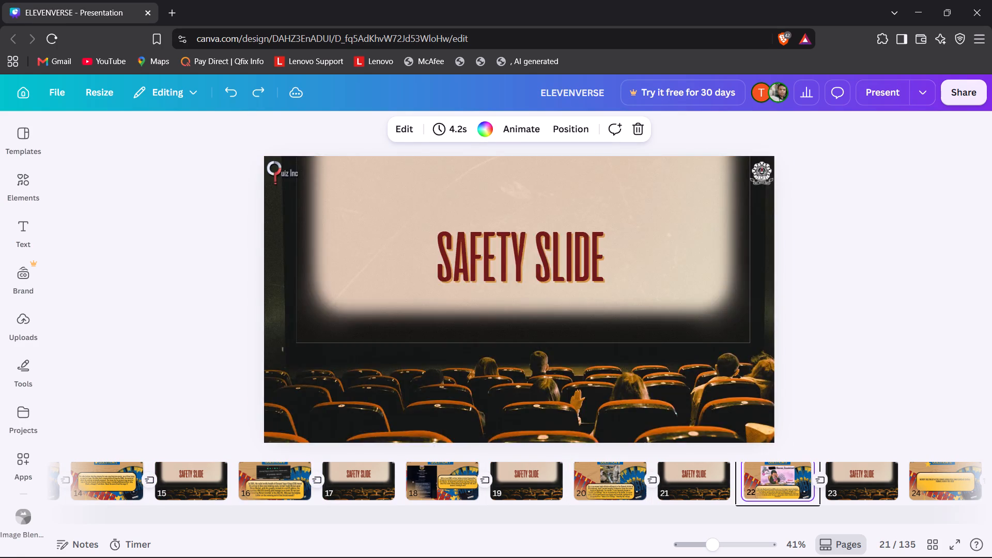
pyautogui.press('Right')
pyautogui.press('Right')
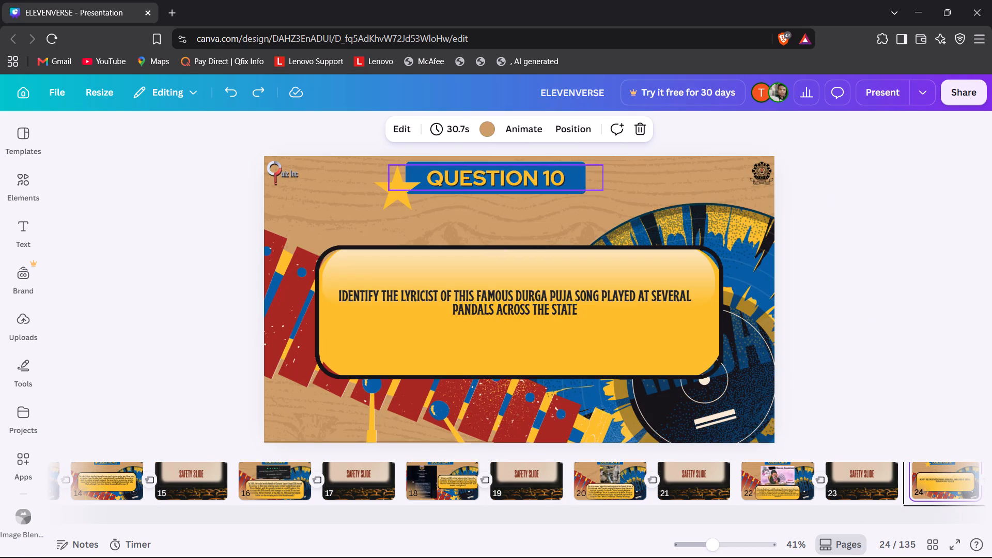
pyautogui.click(520, 178)
pyautogui.press('Delete')
pyautogui.press('Home')
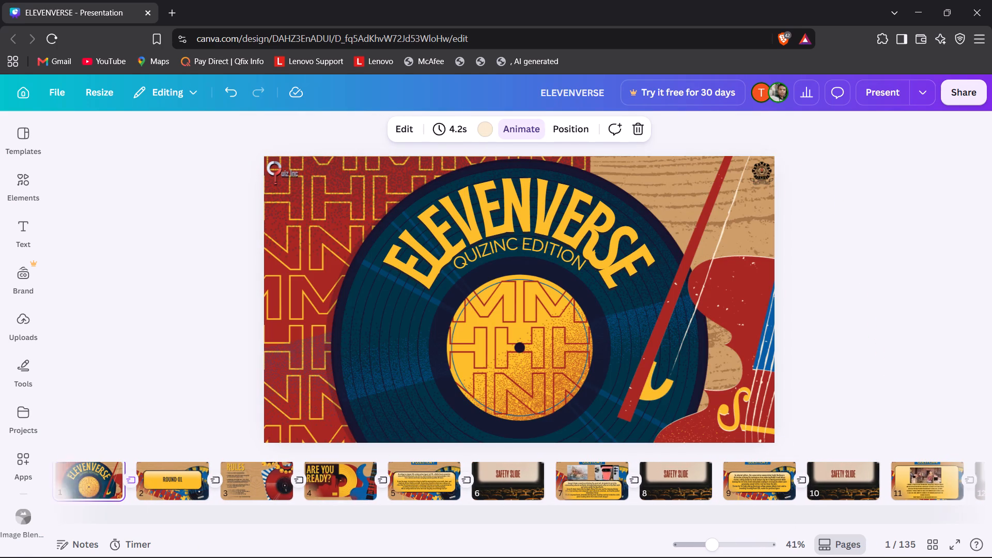
pyautogui.hscroll(-13, 664, 474)
pyautogui.click(661, 474)
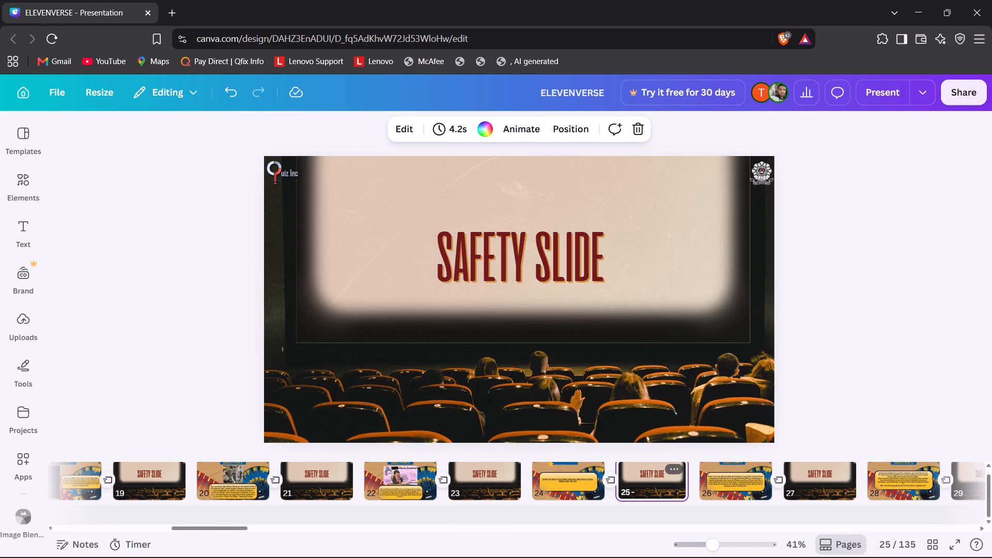
pyautogui.click(714, 481)
pyautogui.click(395, 472)
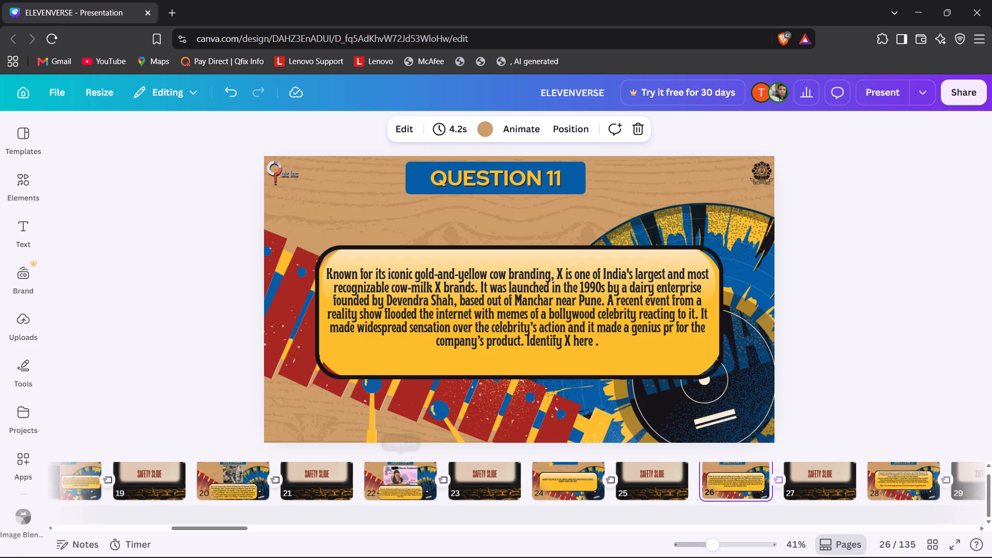
pyautogui.click(560, 495)
pyautogui.click(459, 188)
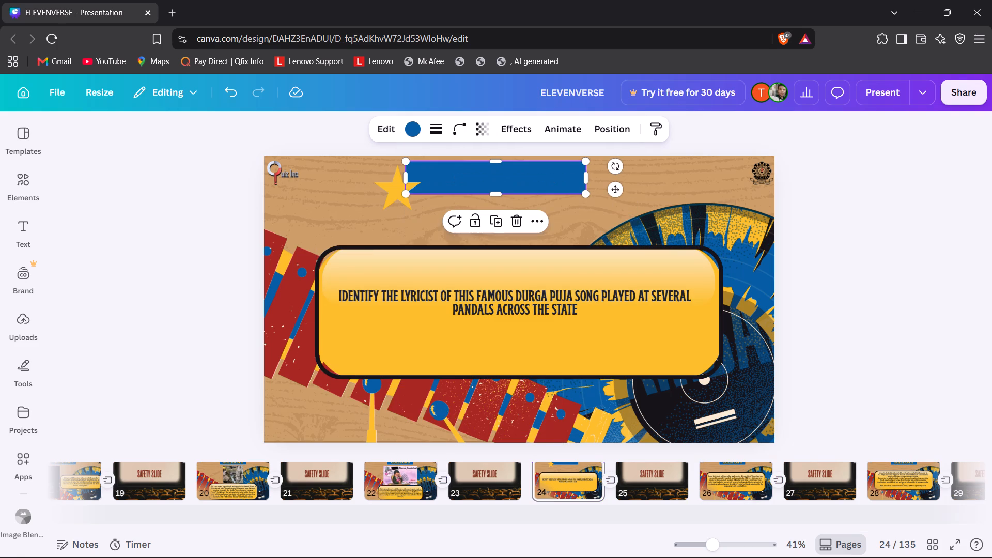
pyautogui.press('Delete')
pyautogui.click(389, 190)
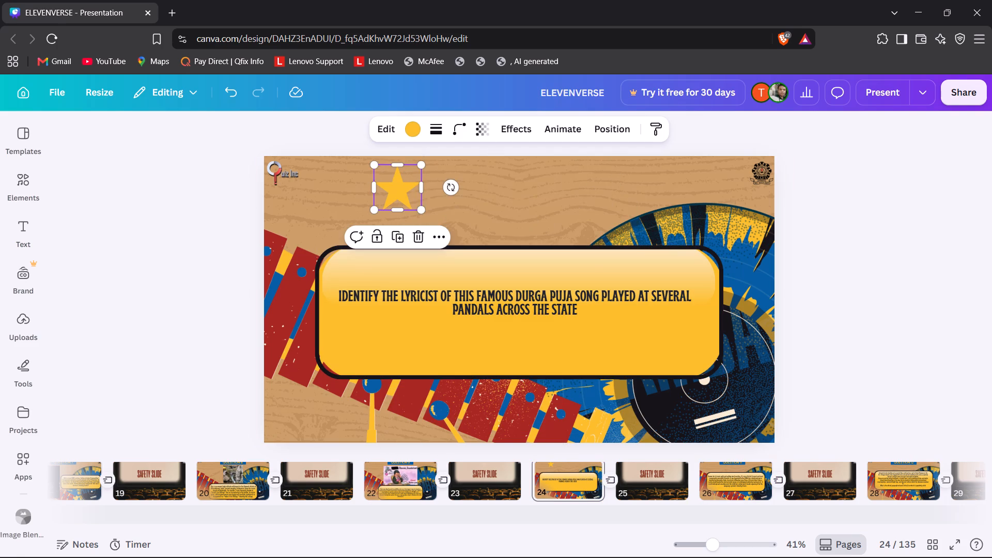
pyautogui.press('Delete')
# Paste the copied star header onto slide 24 and change its text to QUESTION 10.
pyautogui.hotkey('ctrl', 'v')
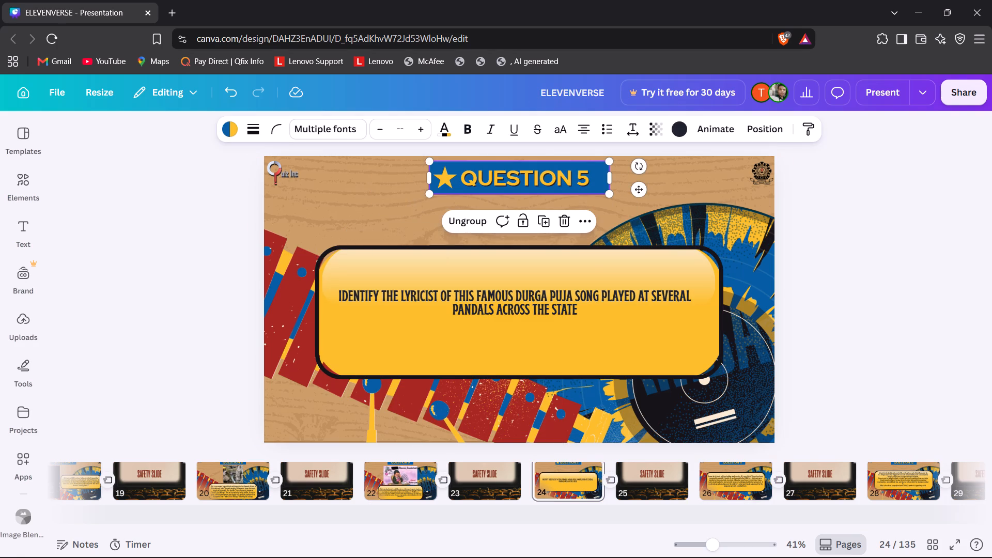
pyautogui.click(592, 182)
pyautogui.doubleClick(579, 180)
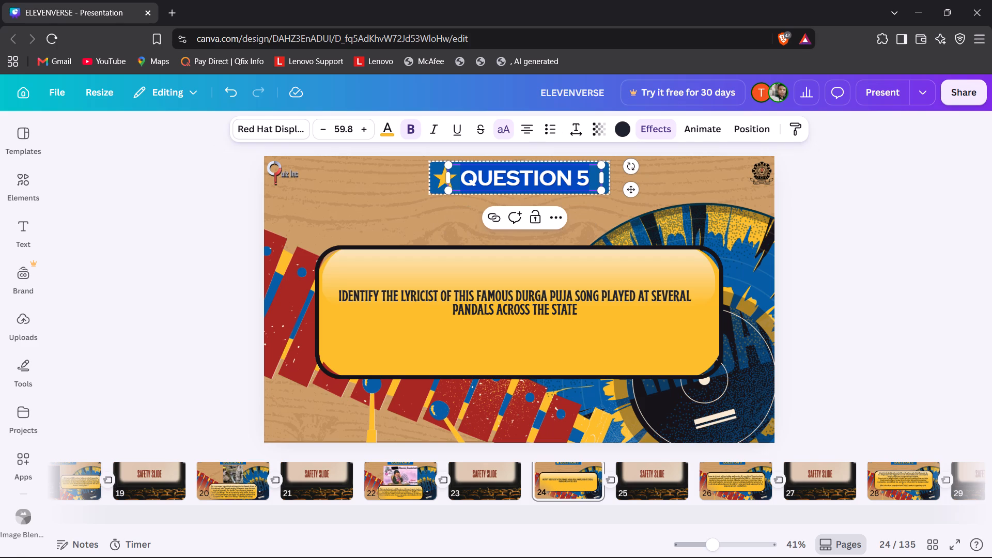
pyautogui.click(579, 180)
pyautogui.press('Right')
pyautogui.press('BackSpace')
pyautogui.write('10')
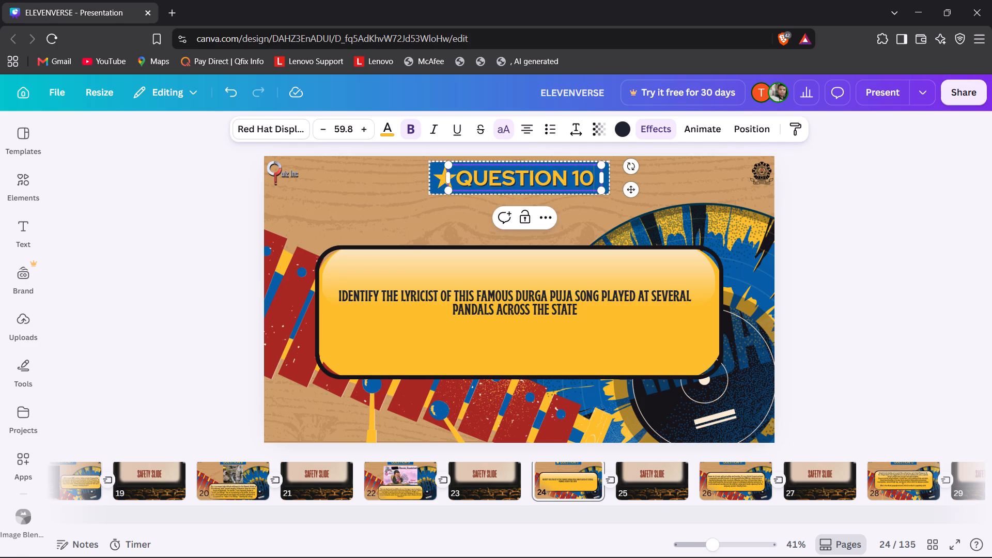
pyautogui.click(806, 262)
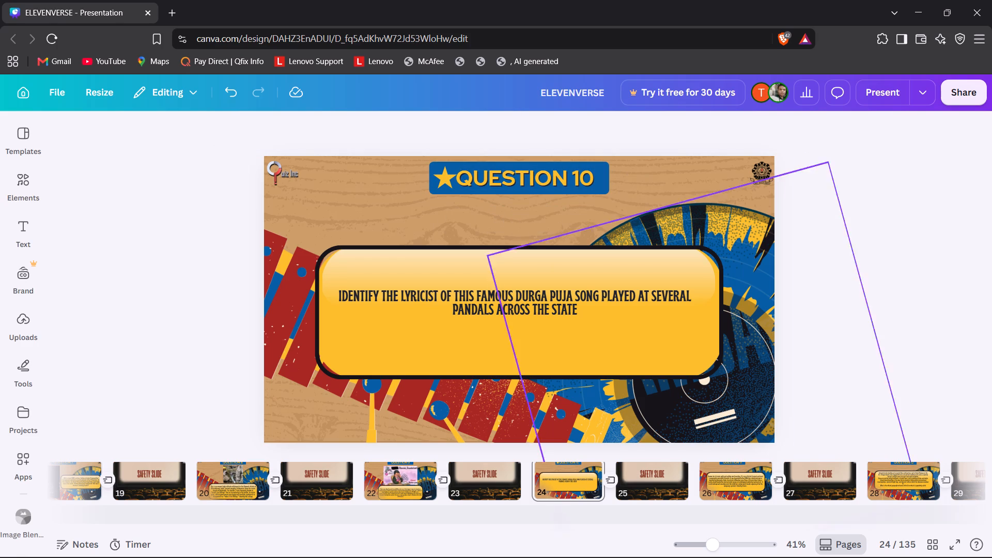
# Compare with slide 22's header, and add a space before QUESTION 10 on slide 24 to separate it from the star.
pyautogui.click(411, 477)
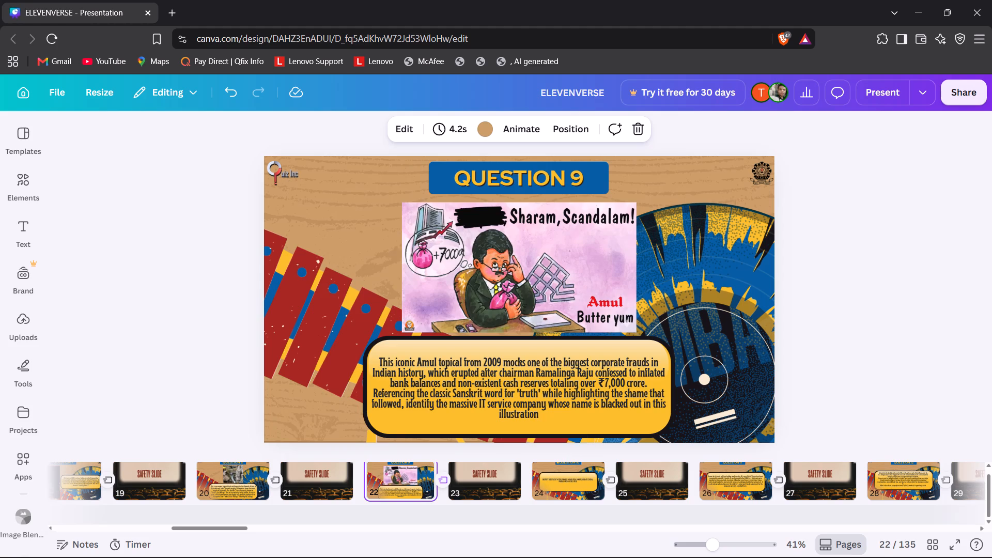
pyautogui.click(566, 482)
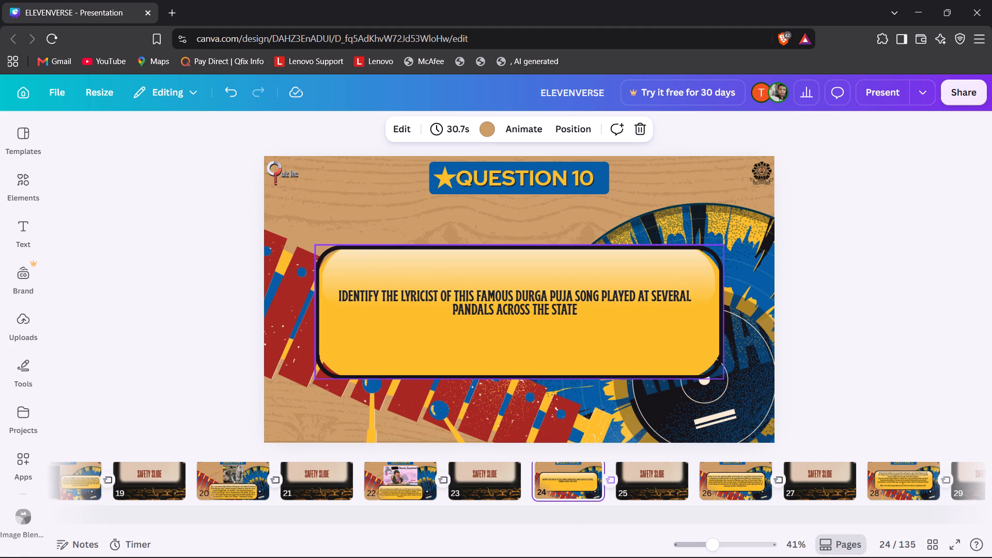
pyautogui.doubleClick(484, 180)
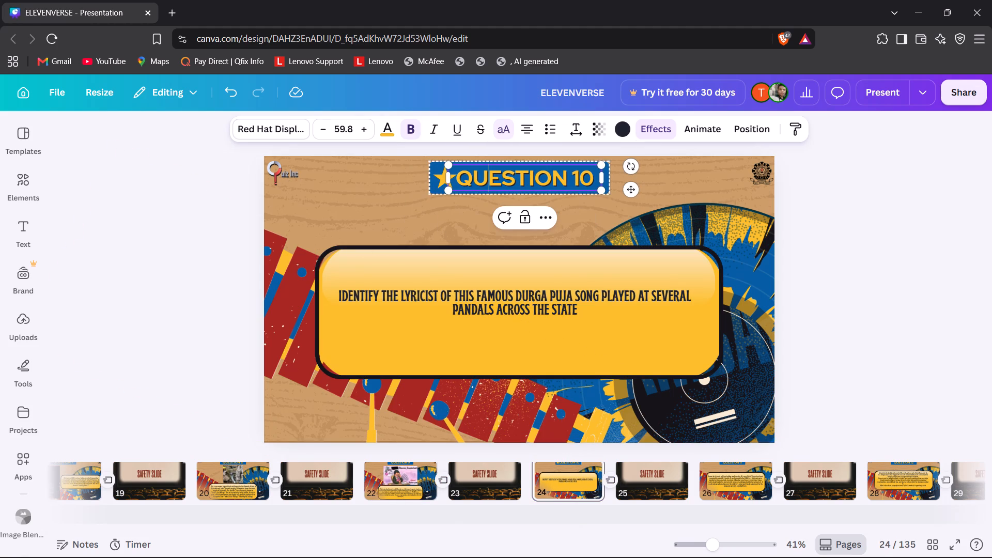
pyautogui.press('Insert')
pyautogui.press('Right')
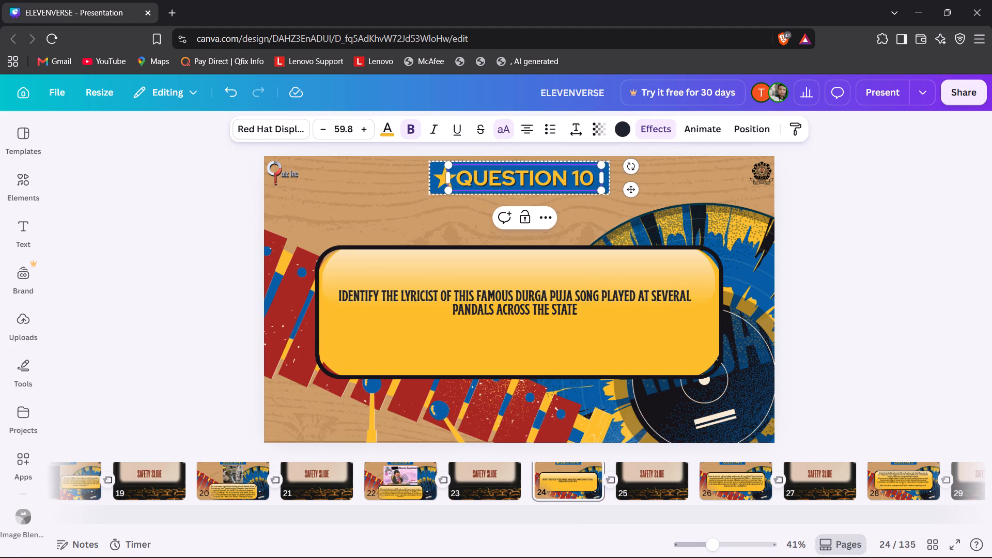
pyautogui.click(456, 182)
pyautogui.press('space')
pyautogui.click(150, 351)
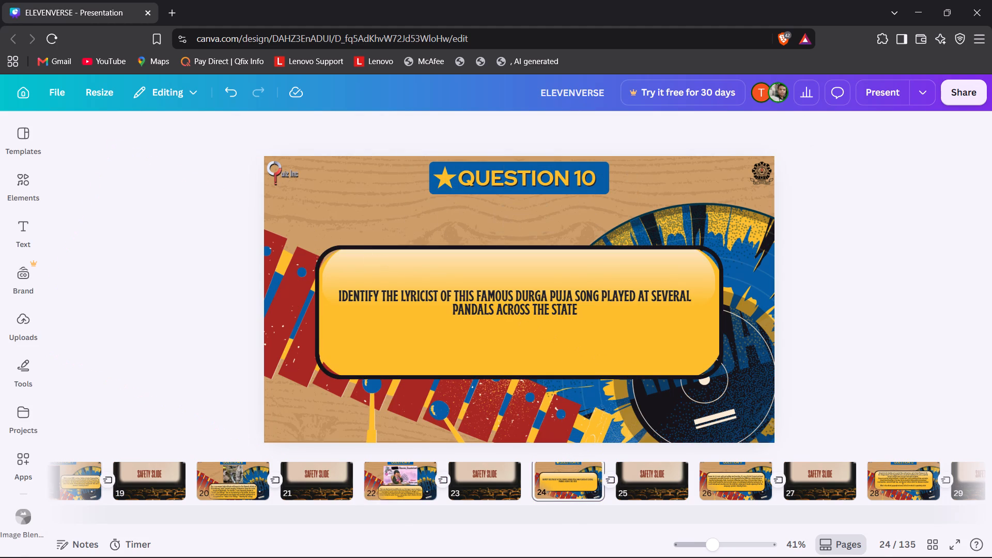
# Replace the QUESTION 11 text and blue banner on slide 26 with the copied QUESTION 5 header group.
pyautogui.press('Right')
pyautogui.press('Right')
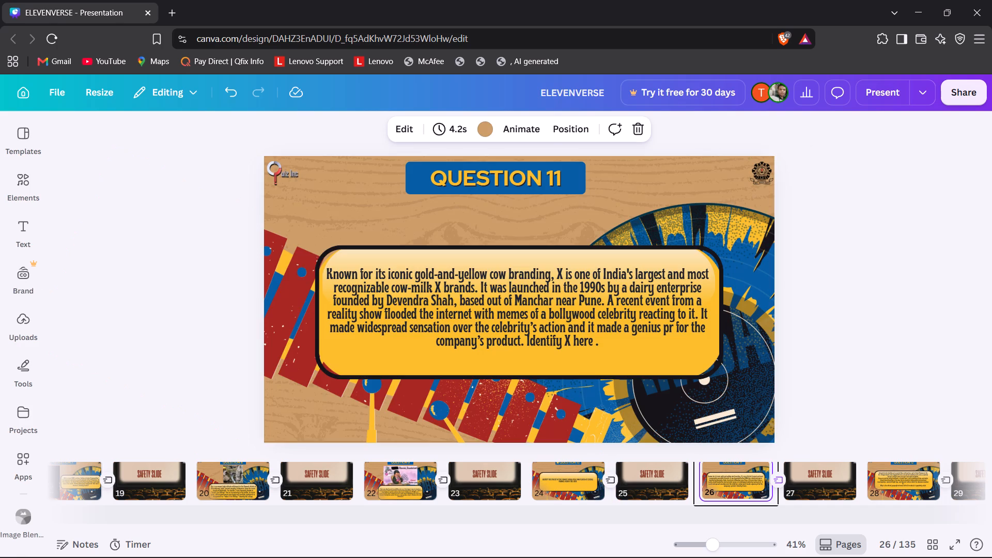
pyautogui.click(412, 176)
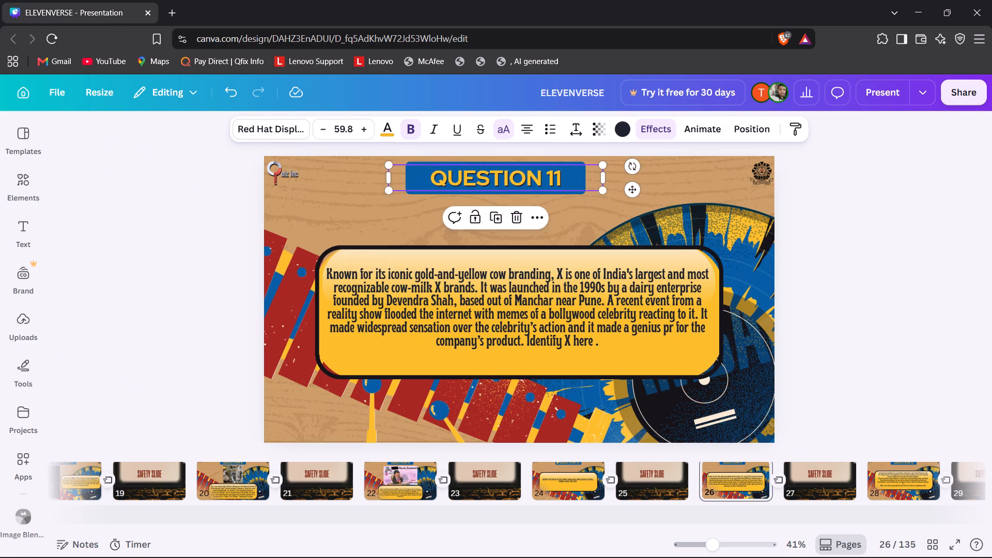
pyautogui.press('Delete')
pyautogui.click(459, 184)
pyautogui.press('Delete')
pyautogui.hotkey('ctrl', 'v')
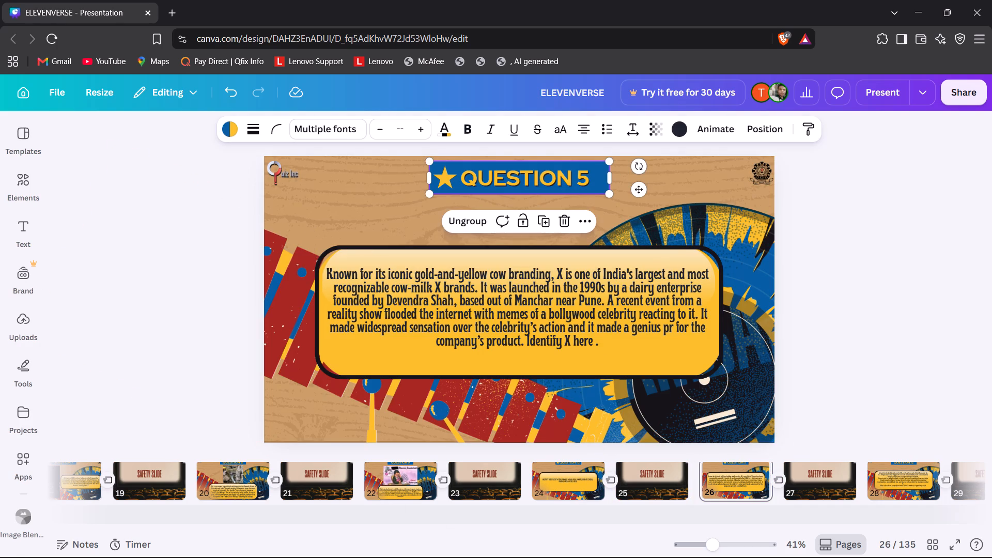
# Delete the yellow star from the pasted QUESTION 5 header on slide 26.
pyautogui.doubleClick(443, 181)
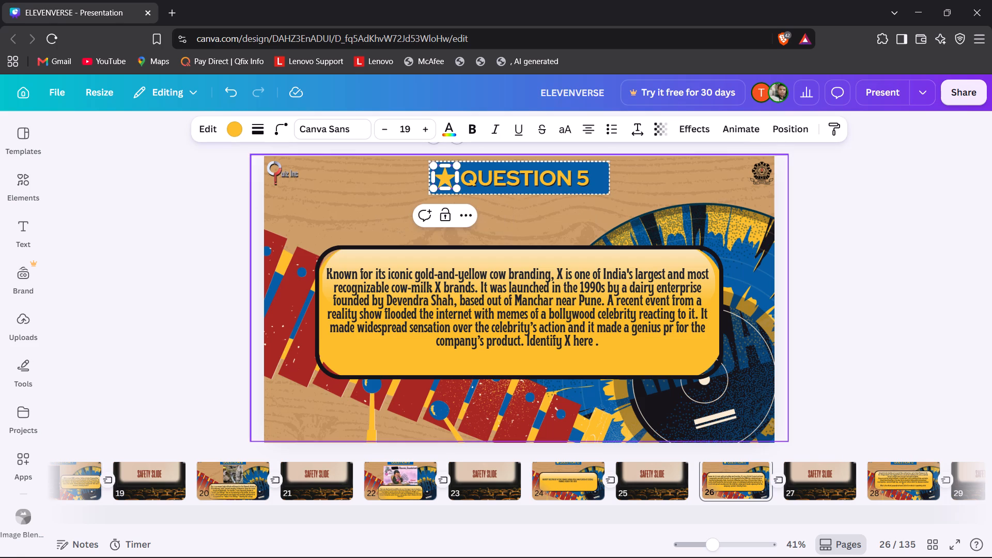
pyautogui.click(201, 245)
pyautogui.doubleClick(443, 167)
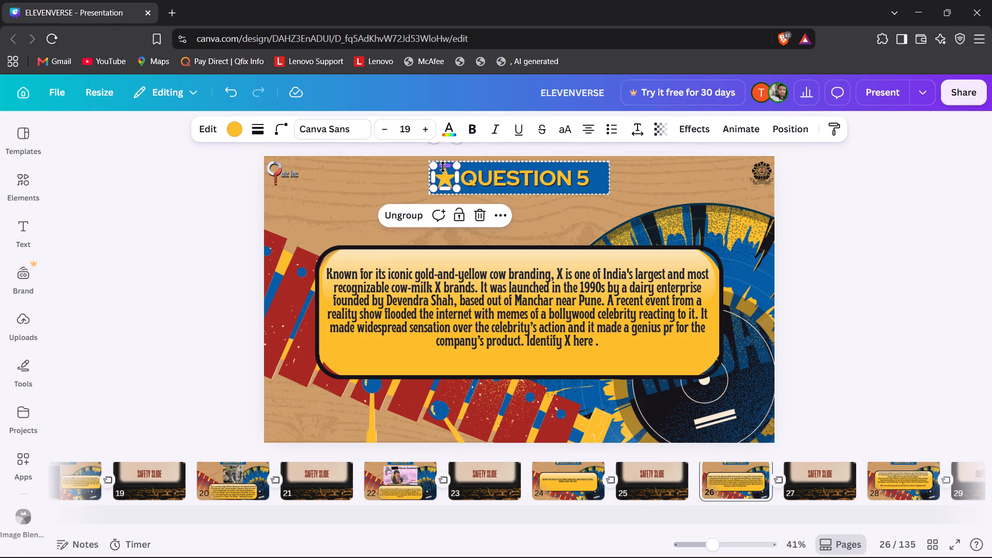
pyautogui.press('Delete')
pyautogui.press('Home')
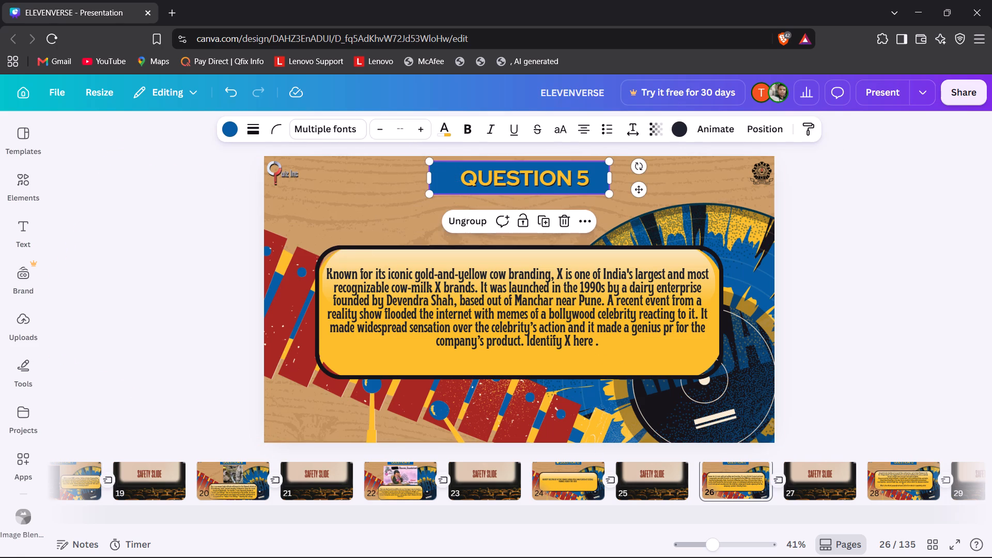
pyautogui.click(223, 221)
# Ungroup slide 26's header, undo the shift of the whole header, and centre the QUESTION 5 text within the blue banner.
pyautogui.click(535, 167)
pyautogui.click(528, 176)
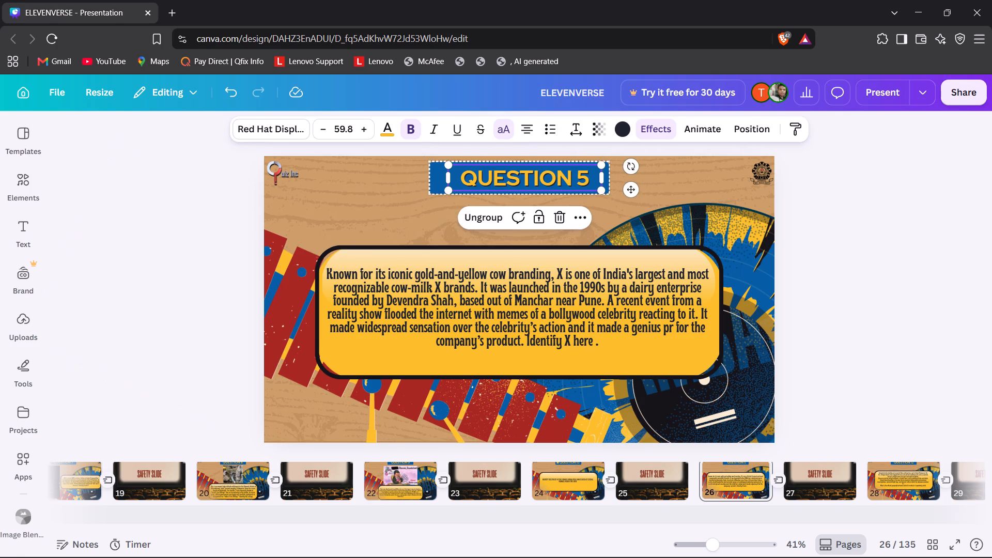
pyautogui.click(481, 219)
pyautogui.moveTo(489, 177); pyautogui.dragTo(478, 178)
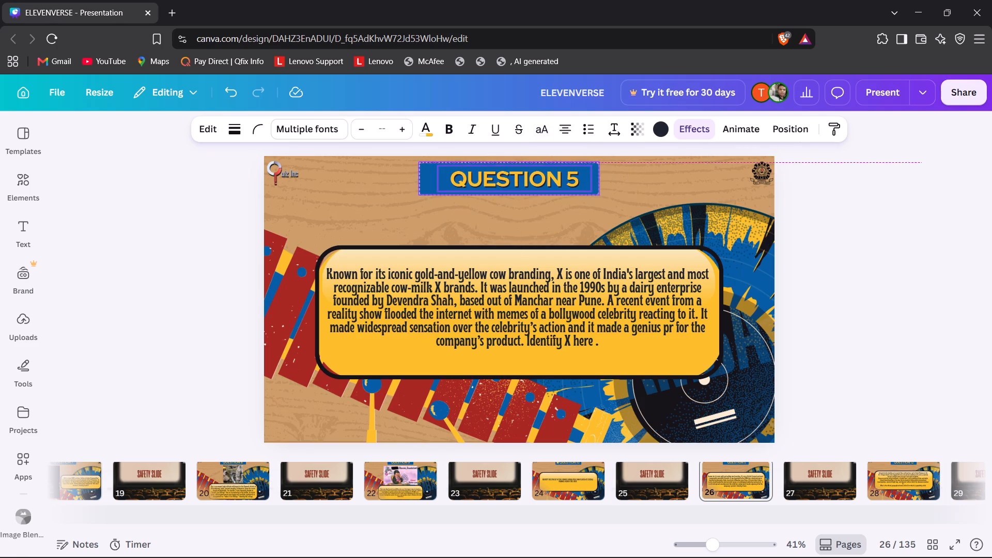
pyautogui.hotkey('ctrl', 'z')
pyautogui.click(447, 191)
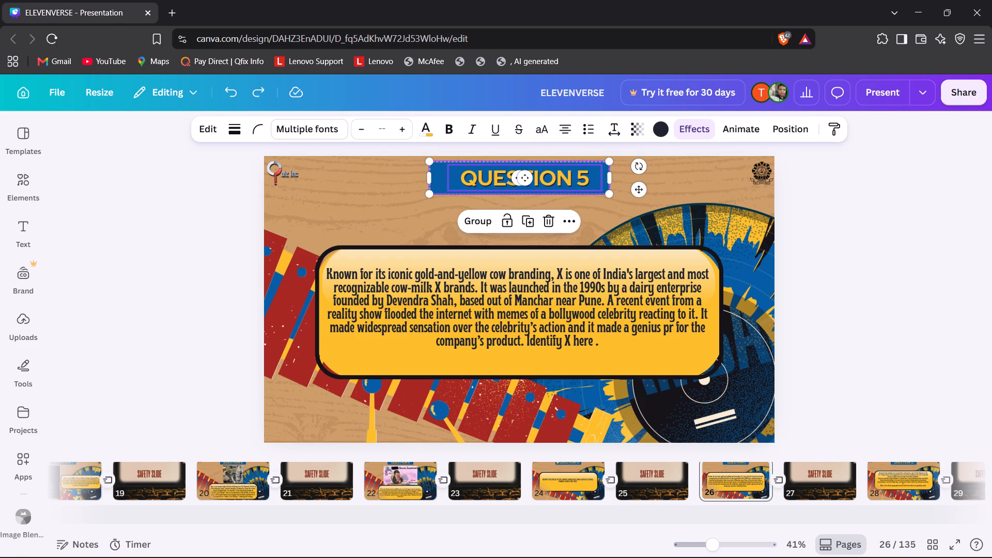
pyautogui.click(457, 184)
pyautogui.click(198, 249)
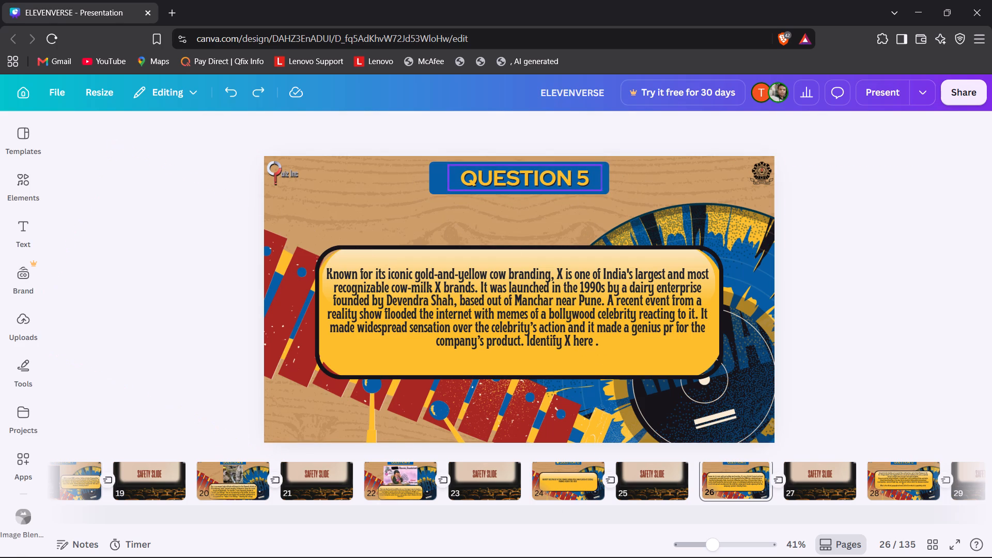
pyautogui.click(470, 178)
pyautogui.moveTo(470, 178); pyautogui.dragTo(461, 178)
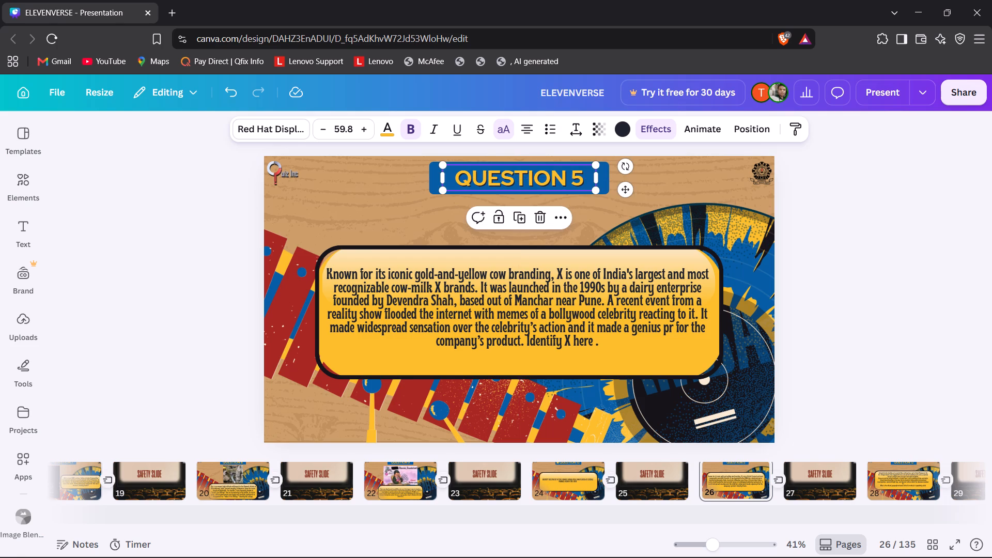
pyautogui.click(212, 281)
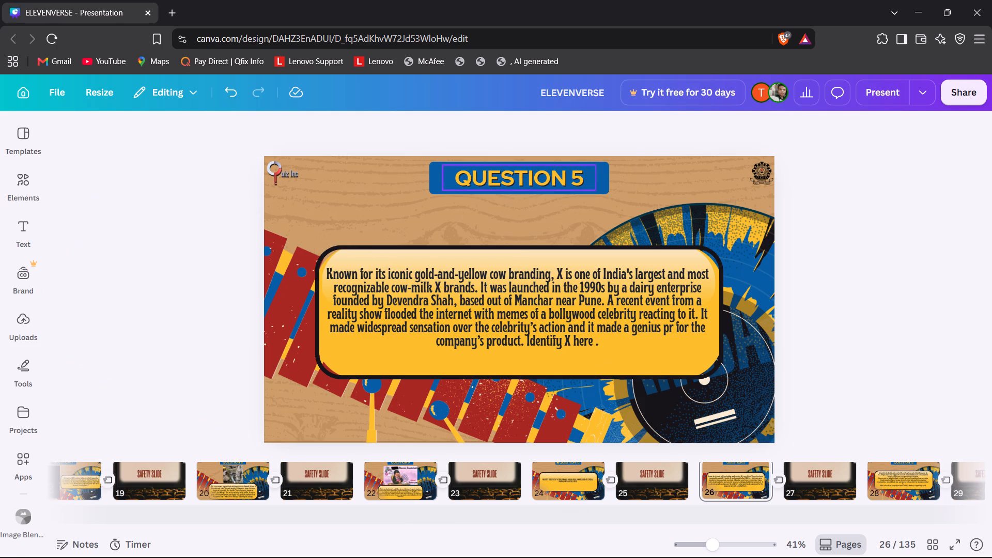
# Change the header text on slide 26 to QUESTION 11.
pyautogui.doubleClick(552, 181)
pyautogui.click(584, 176)
pyautogui.press('BackSpace')
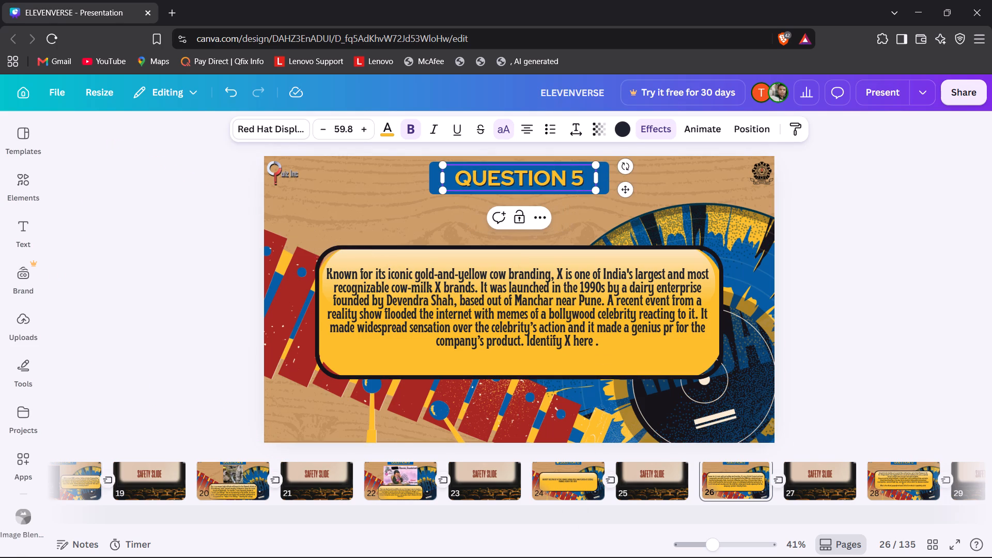
pyautogui.write('121')
pyautogui.press('BackSpace')
pyautogui.press('BackSpace')
pyautogui.press('1')
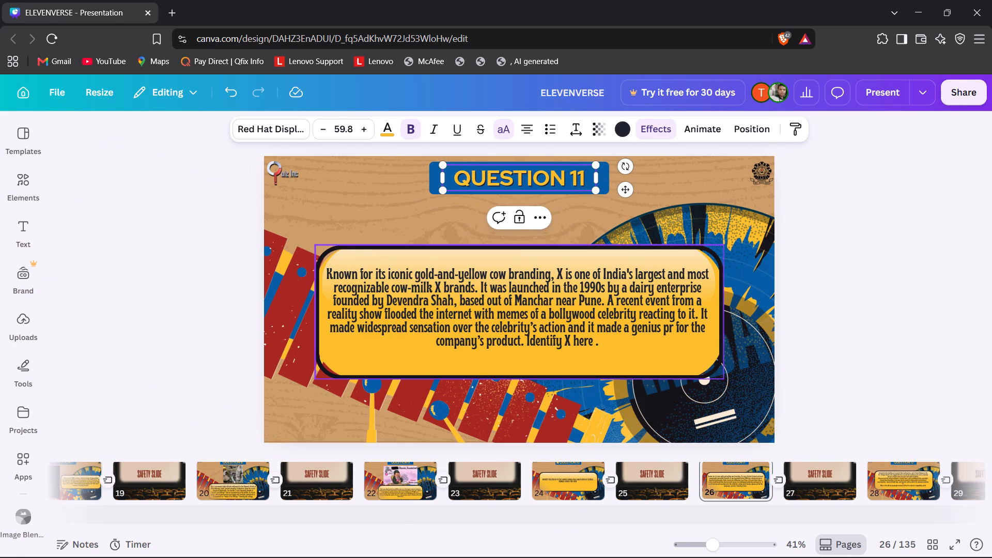
pyautogui.click(191, 302)
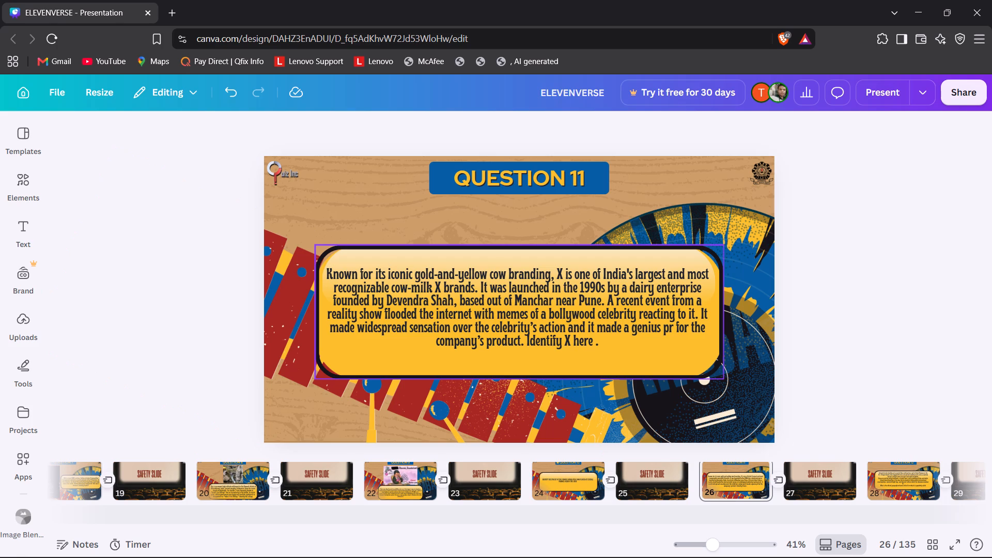
# Slightly enlarge the round emblem in slide 26's top-right corner and move it a little inward from the slide edge.
pyautogui.click(765, 179)
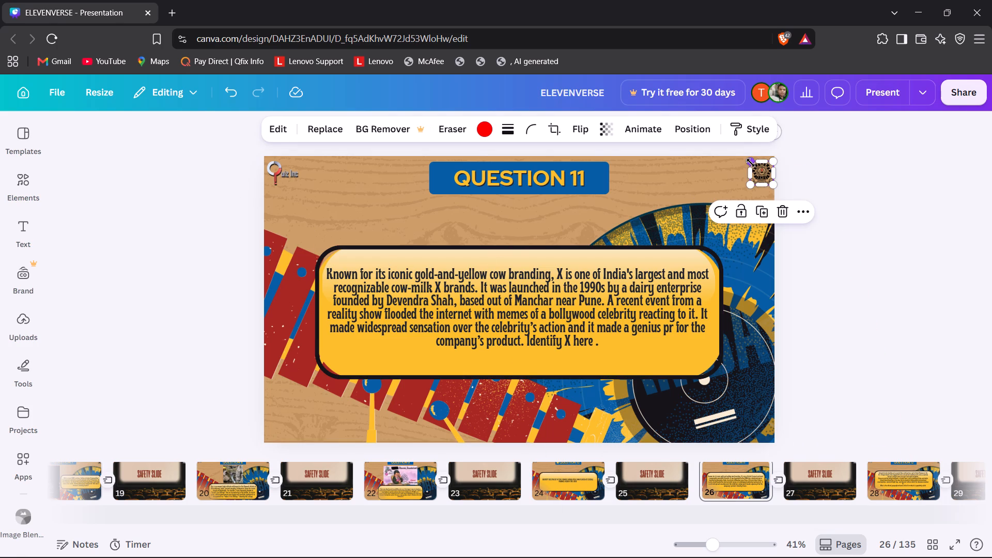
pyautogui.moveTo(751, 163); pyautogui.dragTo(744, 162)
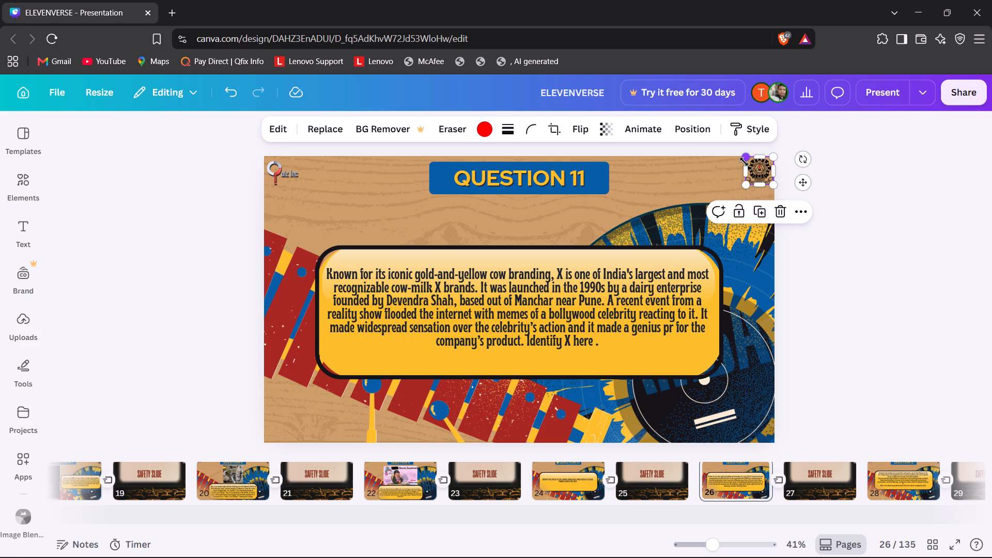
pyautogui.click(760, 173)
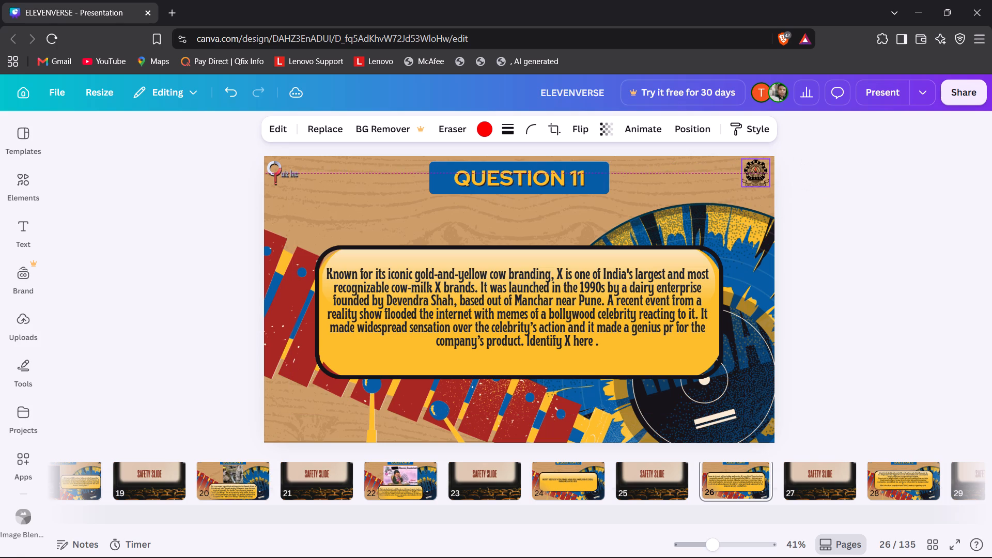
pyautogui.click(741, 186)
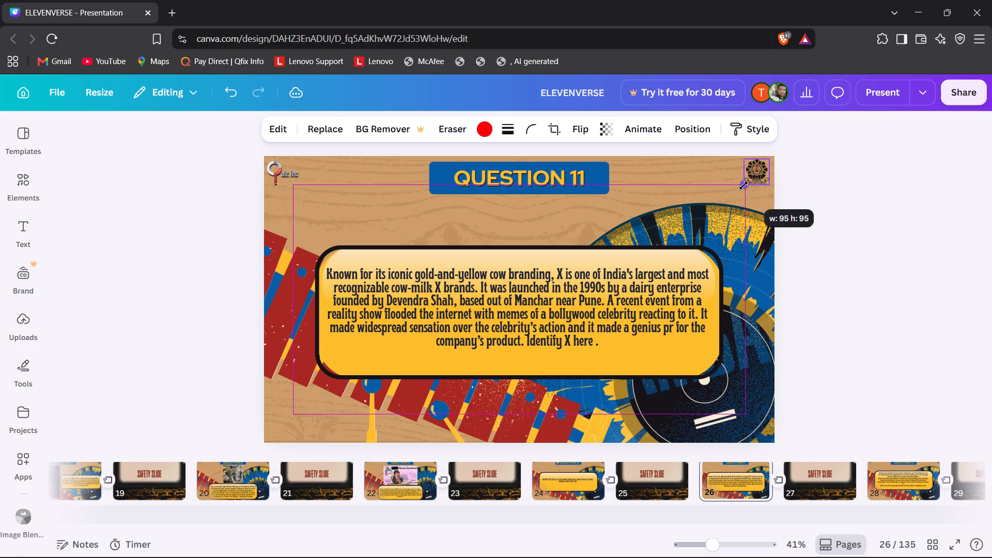
pyautogui.click(921, 250)
# Flip between slides 24 and 26 to compare the header and the corner emblem's size and position.
pyautogui.press('Right')
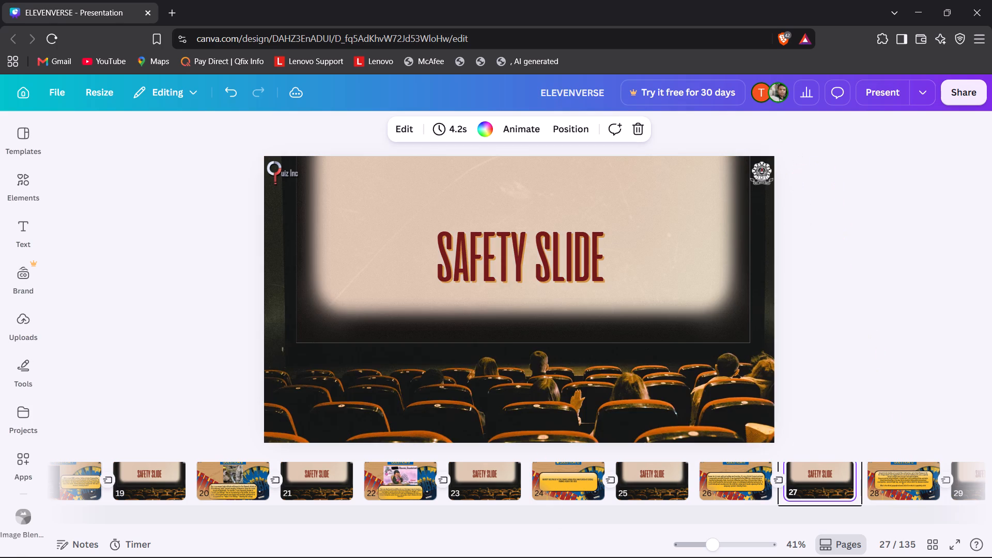
pyautogui.press('Left')
pyautogui.press('Left')
pyautogui.press('Left')
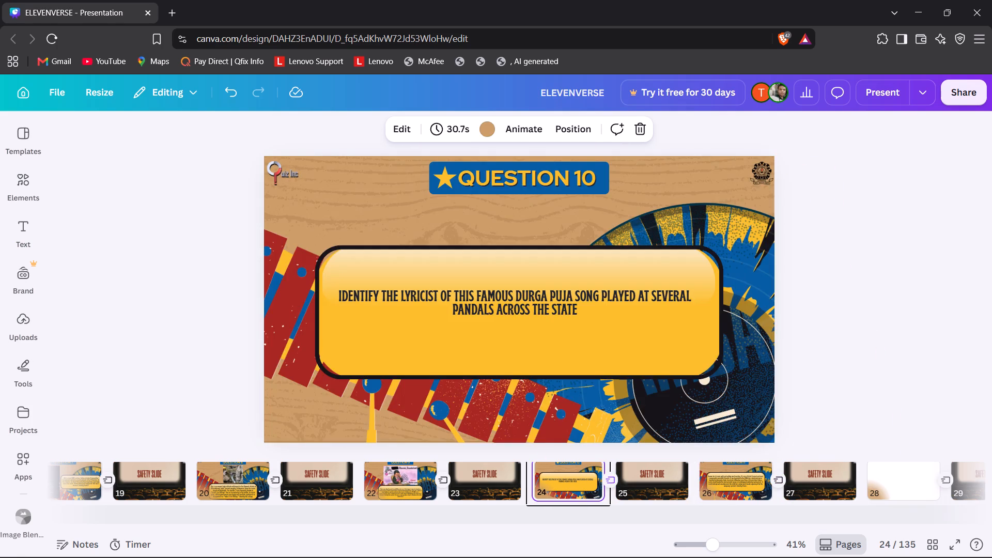
pyautogui.press('Right')
pyautogui.press('Right')
pyautogui.press('Left')
pyautogui.press('Left')
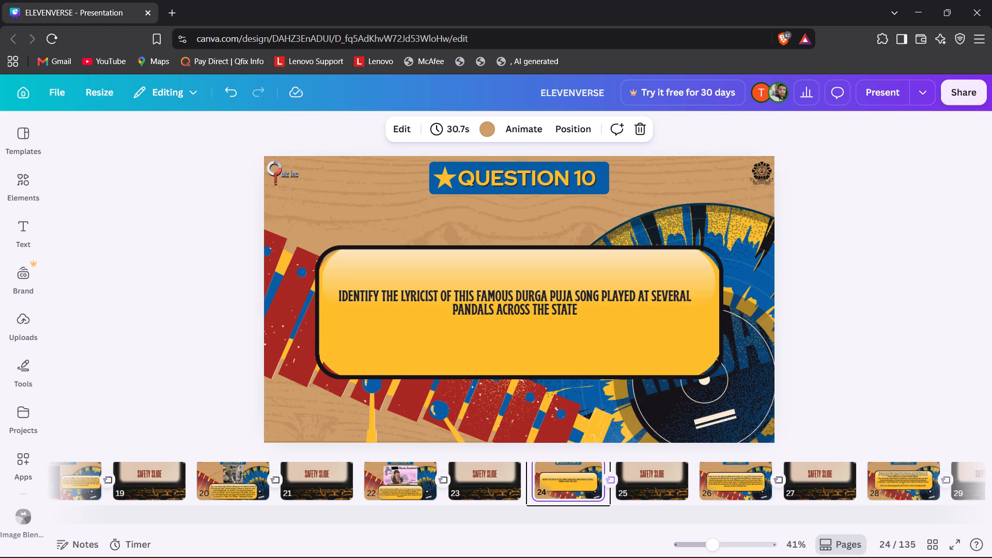
pyautogui.press('Right')
pyautogui.press('Right')
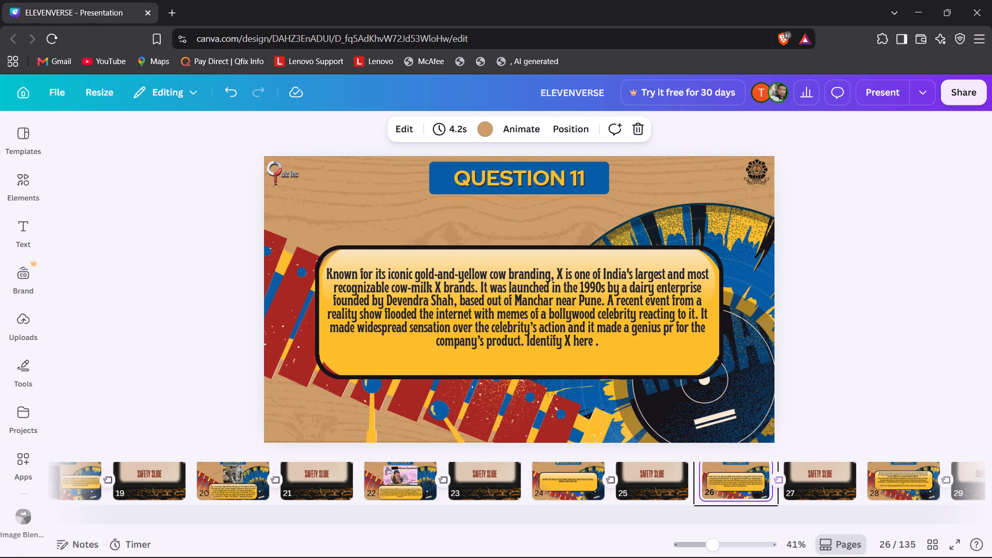
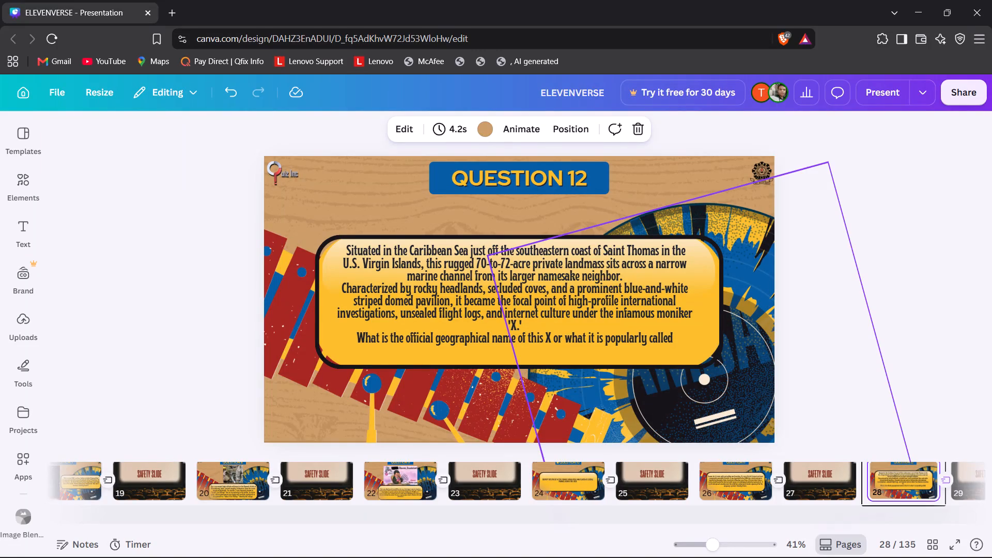
# Nudge the round emblem in slide 28's top-right corner slightly left and up.
pyautogui.click(763, 174)
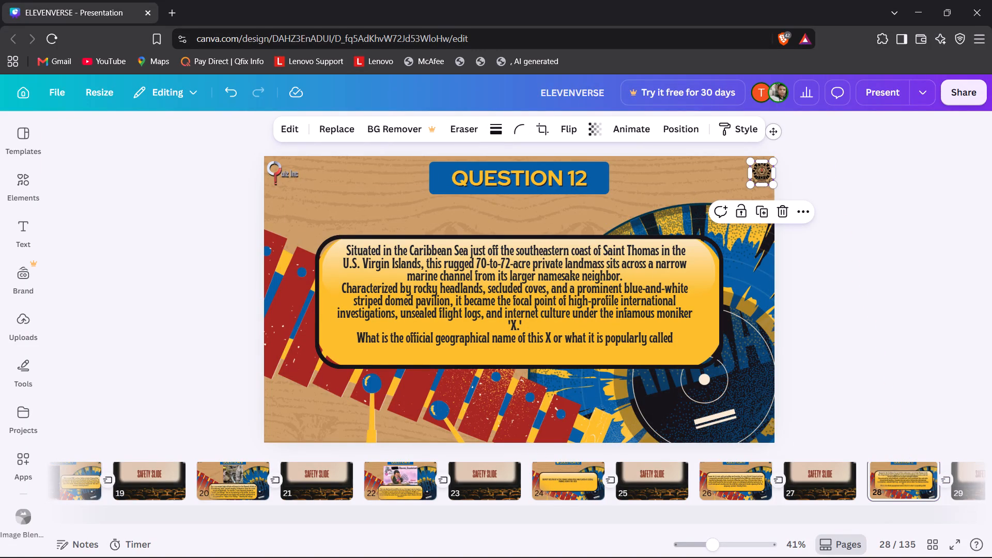
pyautogui.click(862, 214)
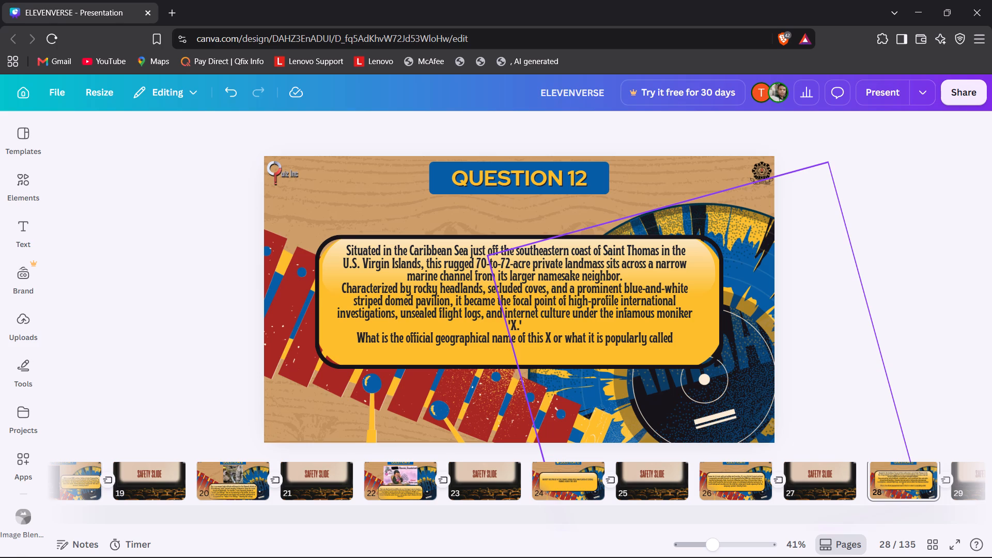
pyautogui.click(762, 170)
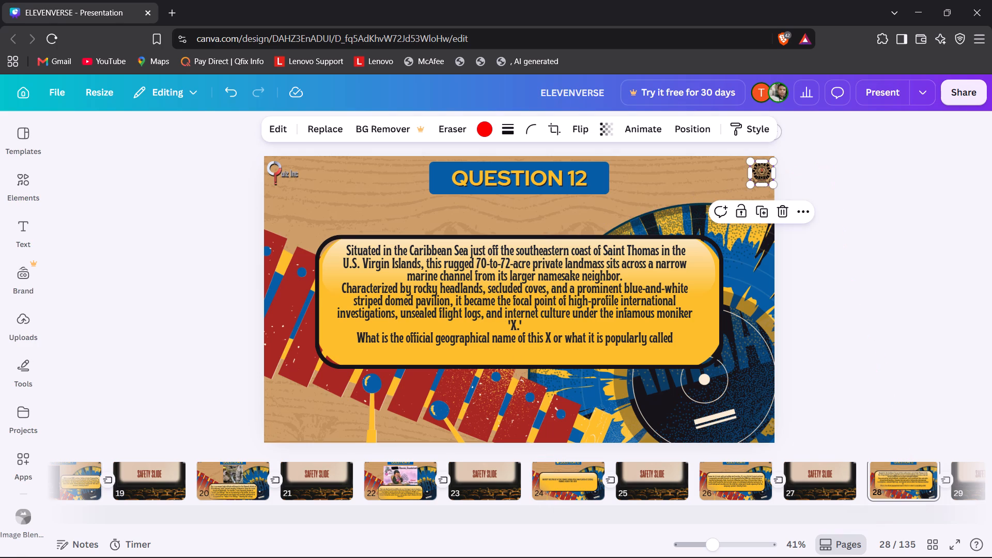
pyautogui.press('Left')
pyautogui.press('Up')
pyautogui.click(856, 271)
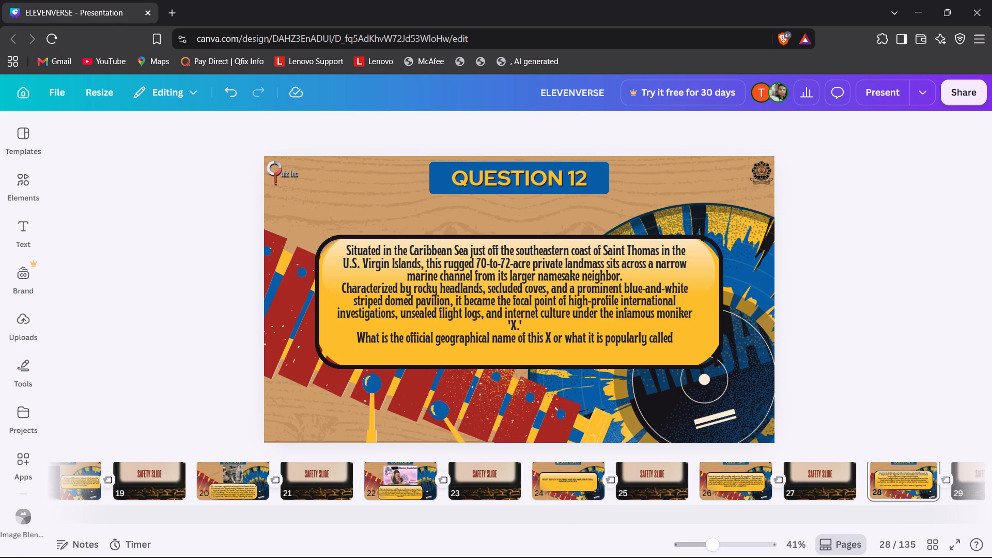
# Add a question mark after "popularly called" at the end of slide 28's question text.
pyautogui.doubleClick(670, 342)
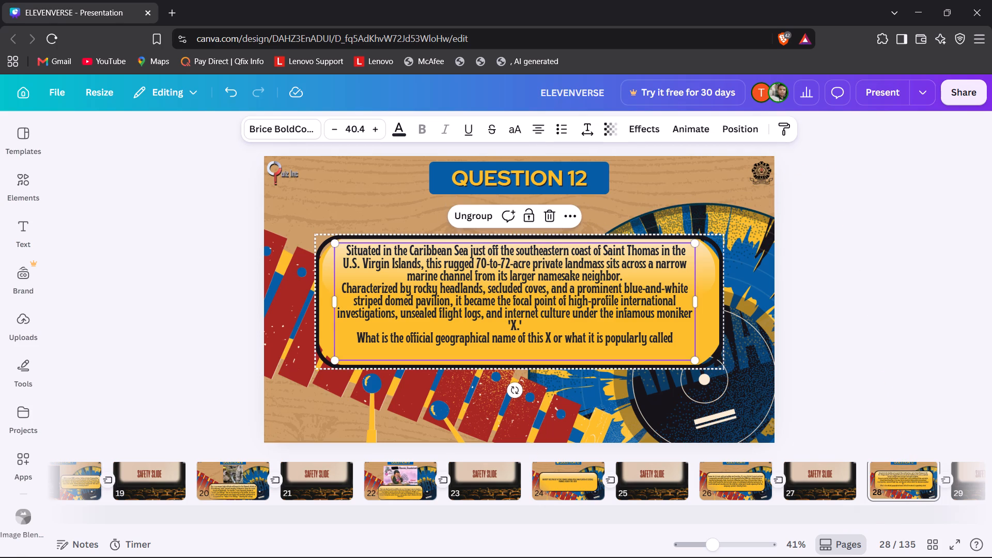
pyautogui.click(688, 338)
pyautogui.click(688, 338)
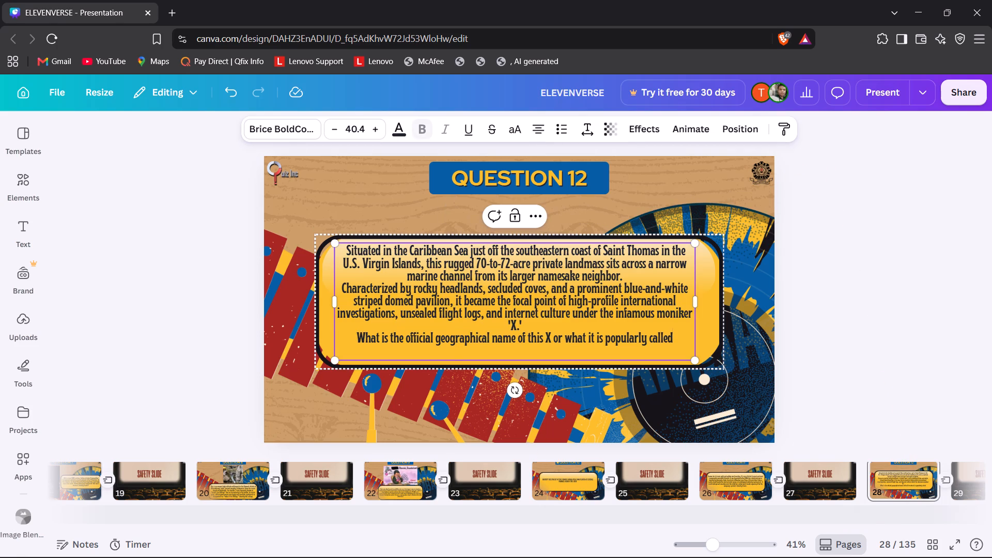
pyautogui.hotkey('shift', '?')
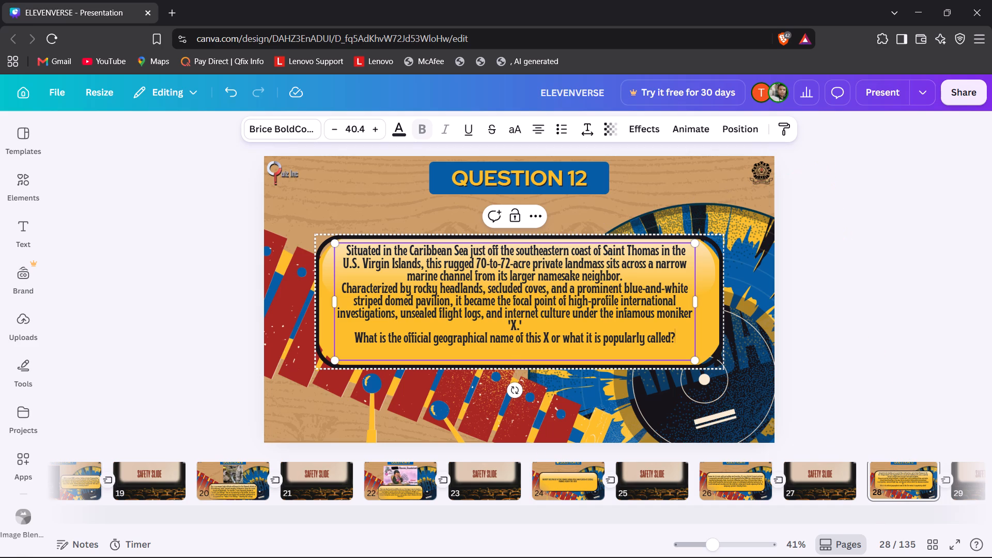
pyautogui.click(864, 366)
# Compare slide 28's layout with slide 26 and go on to the QUESTION 13 slide.
pyautogui.press('Left')
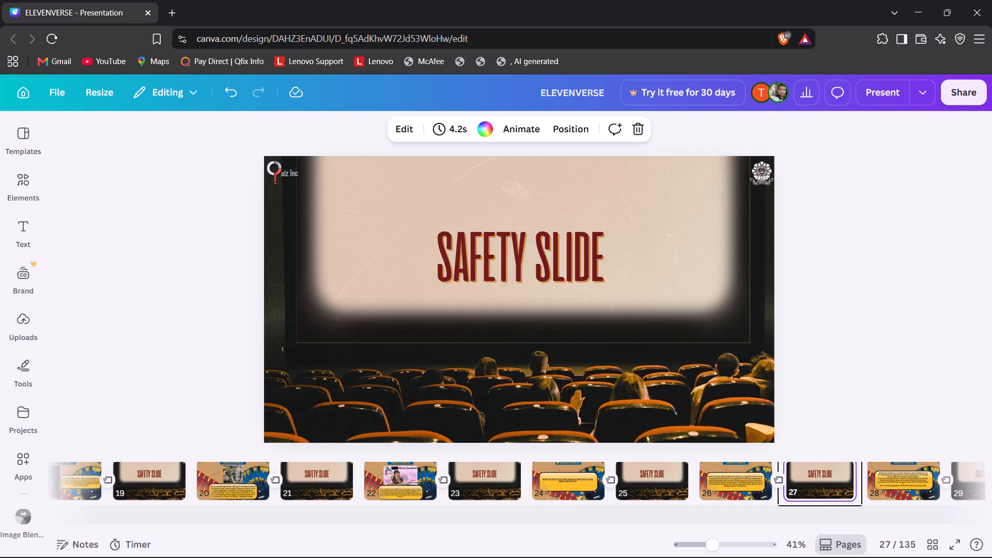
pyautogui.press('Left')
pyautogui.press('Right')
pyautogui.press('Right')
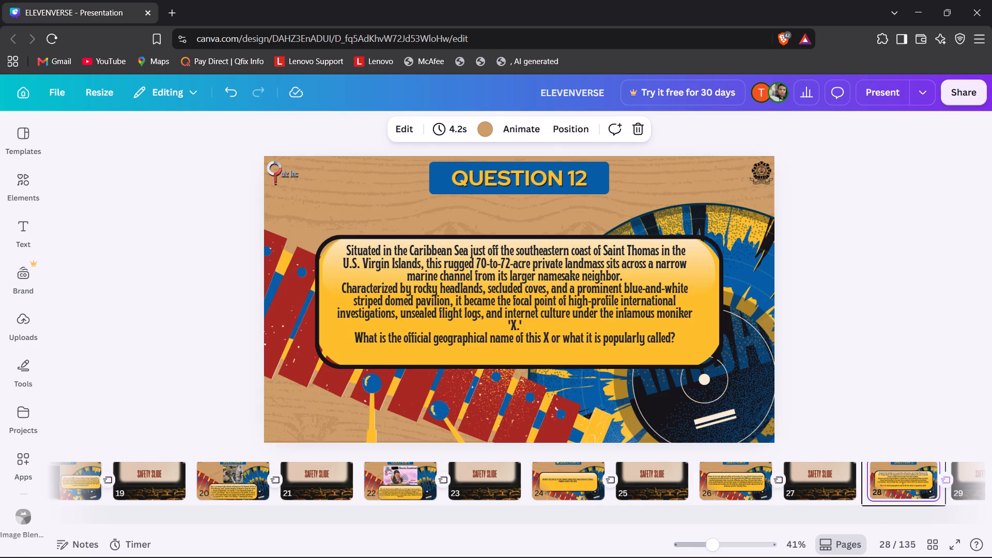
pyautogui.press('Right')
pyautogui.press('Right')
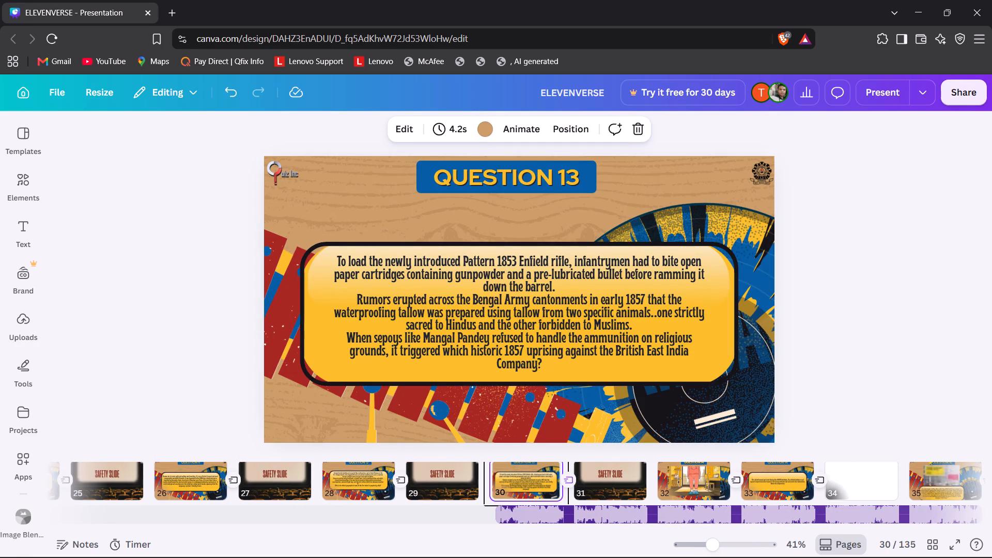
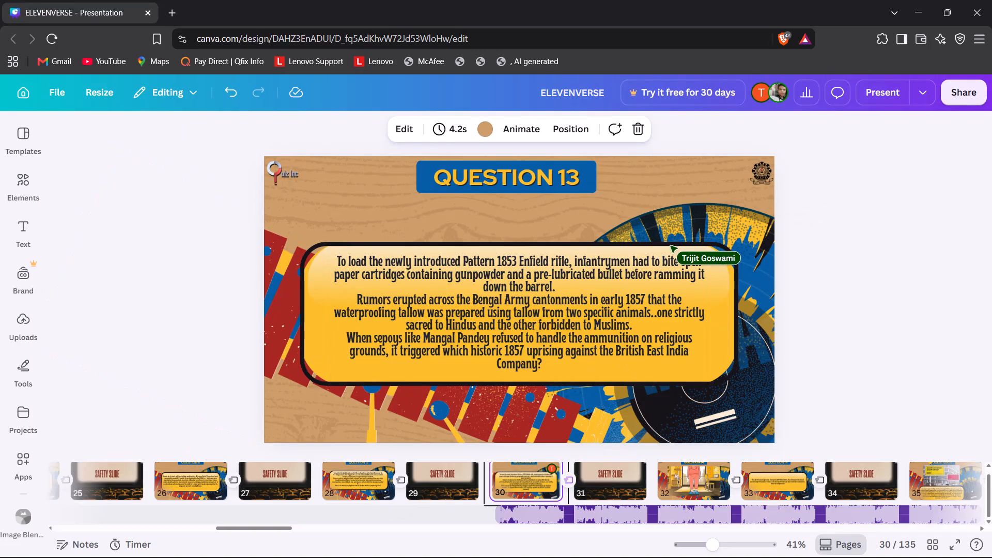
# Look through the answers section from QUESTION 1 on slide 48 to ANSWER 13 on slide 74.
pyautogui.hscroll(-4, 712, 471)
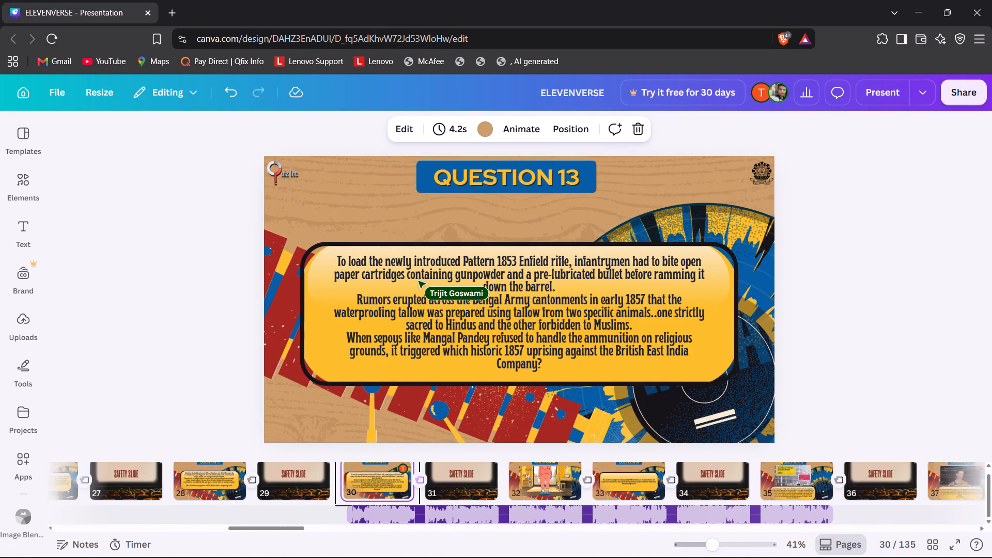
pyautogui.hscroll(-3, 712, 471)
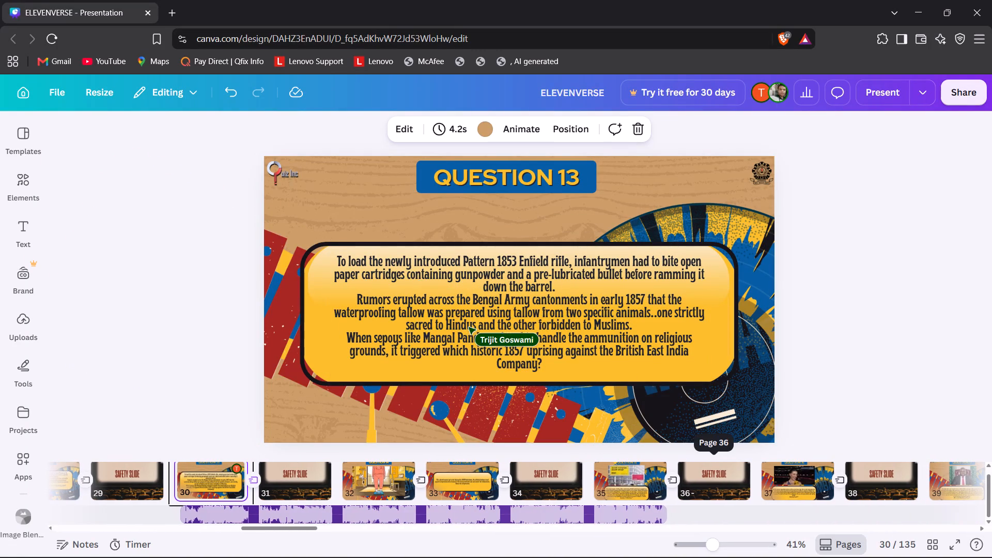
pyautogui.hscroll(-2, 712, 471)
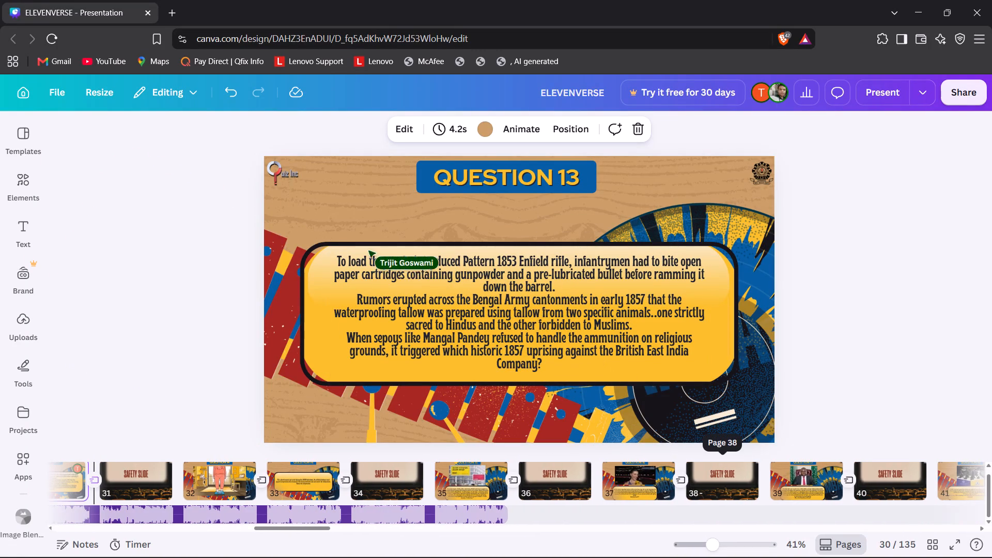
pyautogui.hscroll(-7, 705, 471)
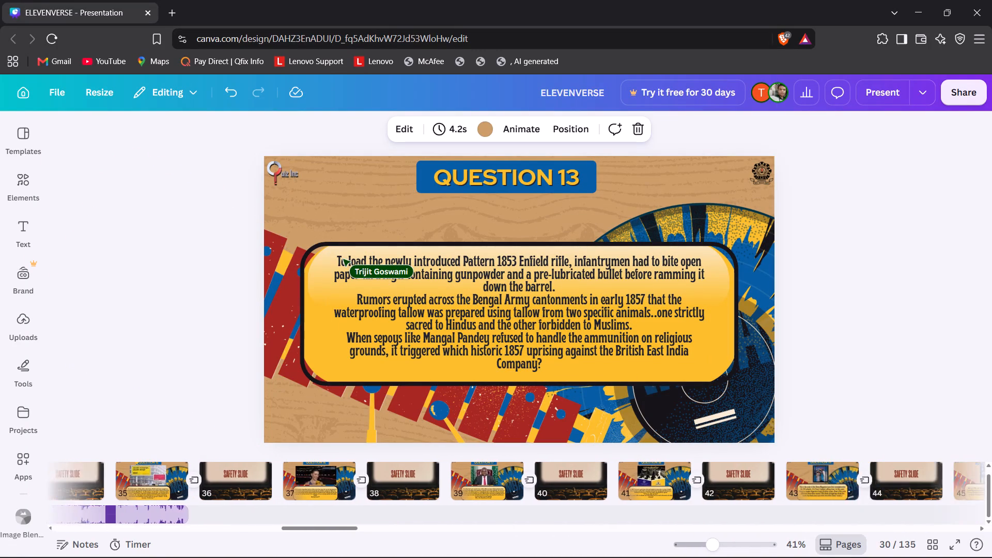
pyautogui.hscroll(-4, 705, 471)
pyautogui.click(721, 474)
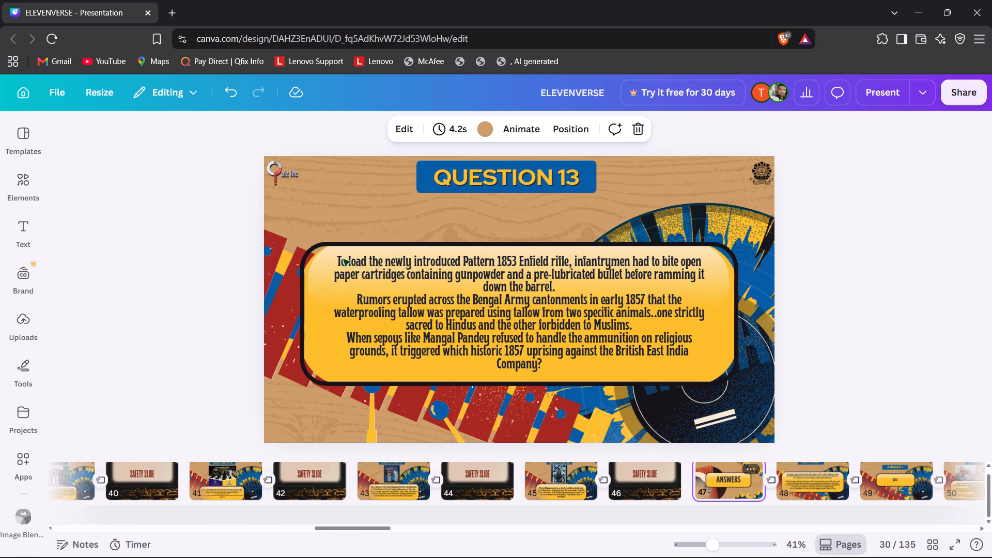
pyautogui.click(821, 494)
pyautogui.hscroll(-5, 821, 494)
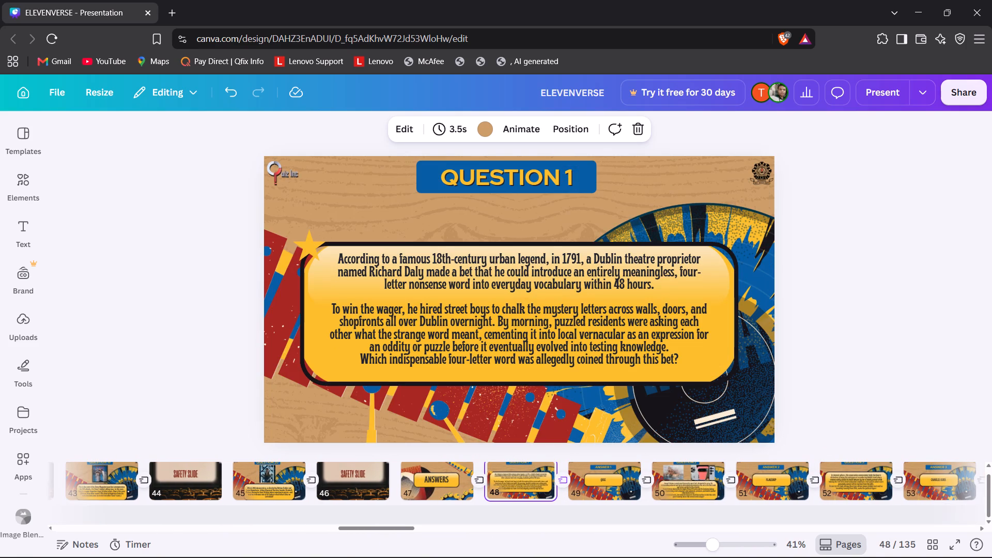
pyautogui.press('Right')
pyautogui.press('Right')
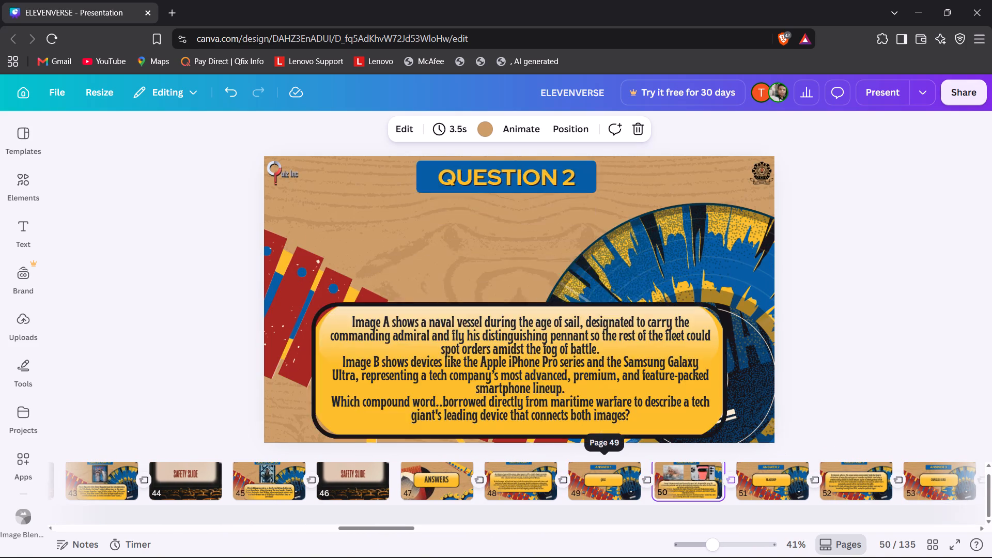
pyautogui.press('Right')
pyautogui.press('Right')
pyautogui.press('Right')
pyautogui.press('Right')
pyautogui.press('Right')
pyautogui.press('Right')
pyautogui.press('Right')
pyautogui.press('Right')
pyautogui.press('Right')
pyautogui.press('Right')
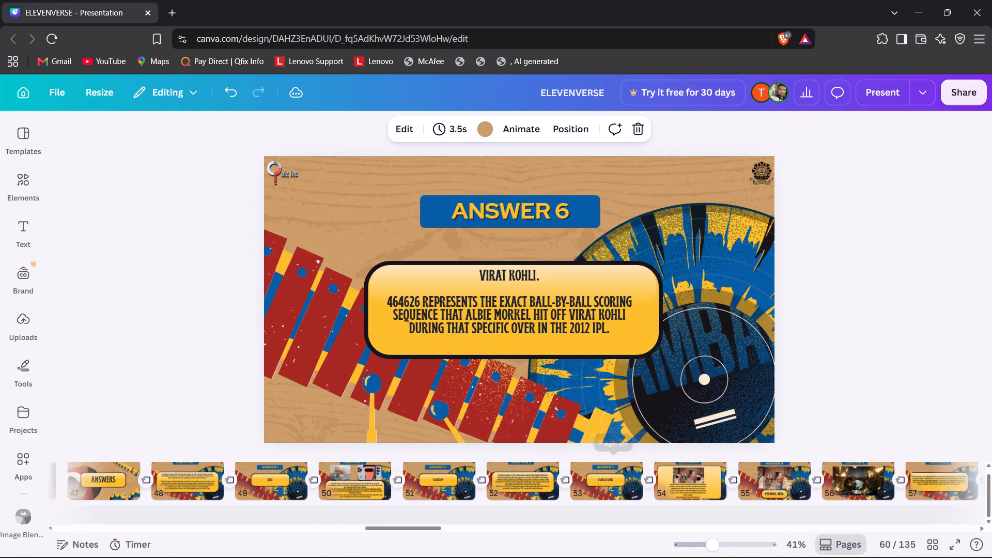
pyautogui.press('Right')
pyautogui.press('Right')
pyautogui.press('Right')
pyautogui.press('Right')
pyautogui.press('Right')
pyautogui.press('Right')
pyautogui.press('Right')
pyautogui.press('Right')
pyautogui.press('Down')
pyautogui.press('Right')
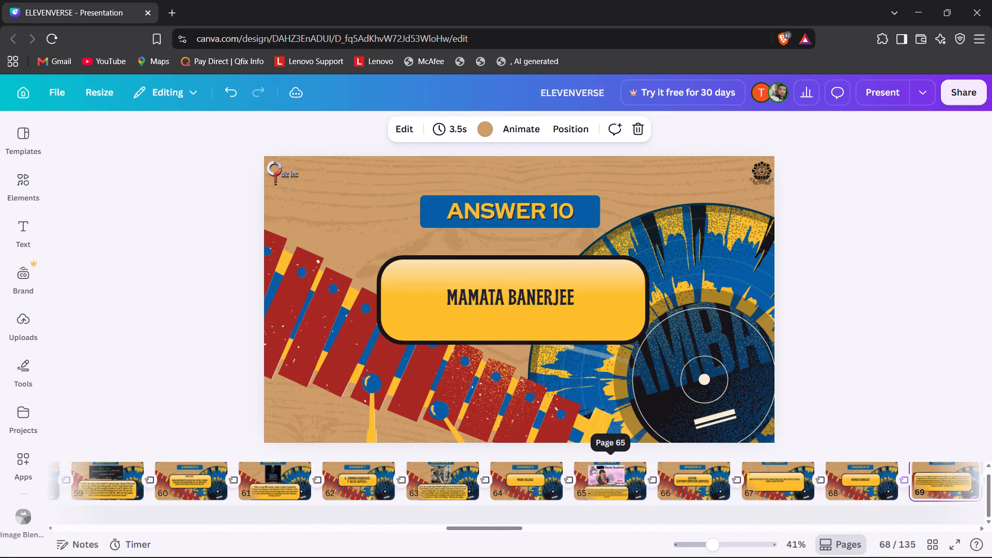
pyautogui.press('Right')
pyautogui.press('Right')
pyautogui.press('Right')
pyautogui.press('Right')
pyautogui.press('Right')
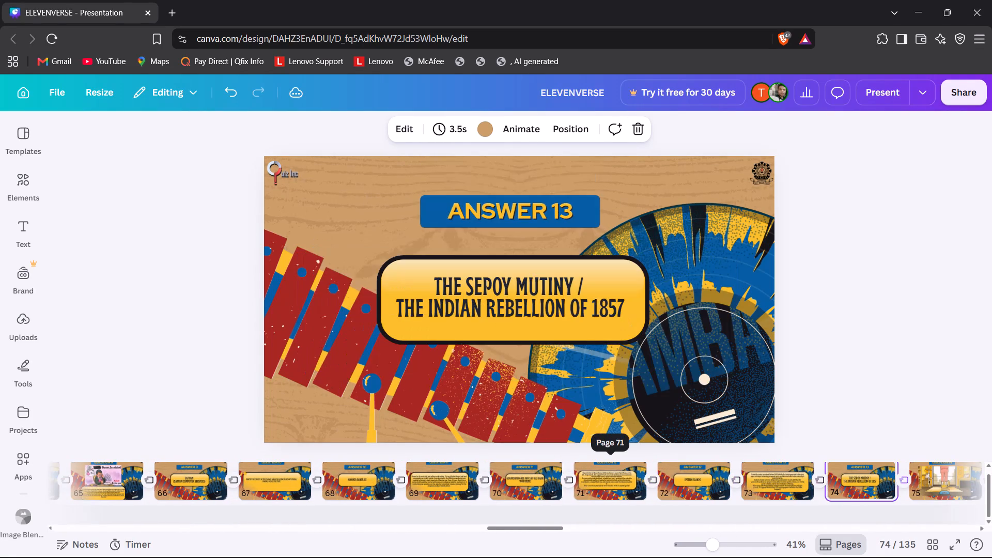
# Compare the question and answer slides for questions 12 and 13, slides 71 to 74.
pyautogui.press('Right')
pyautogui.press('Left')
pyautogui.press('Left')
pyautogui.press('Left')
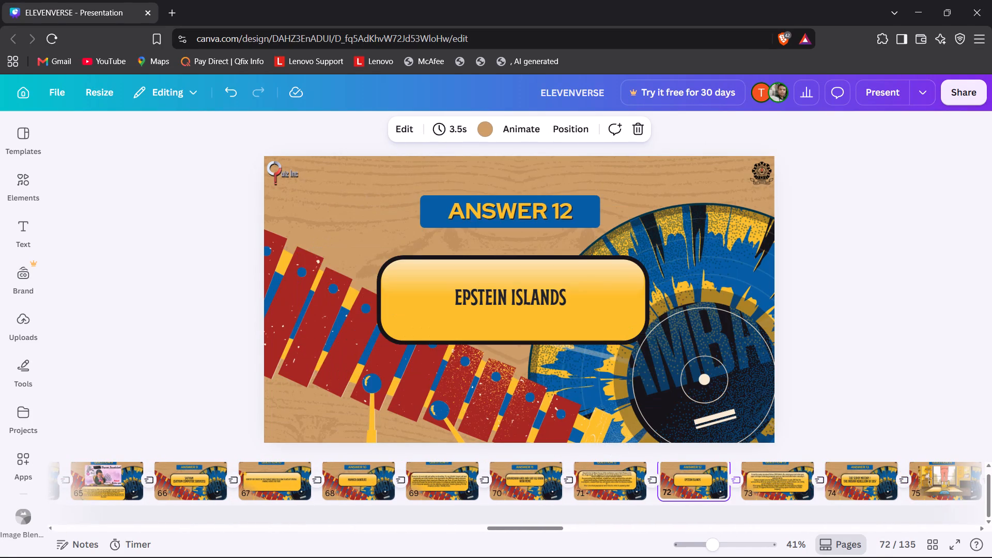
pyautogui.press('Right')
pyautogui.press('Left')
pyautogui.press('Left')
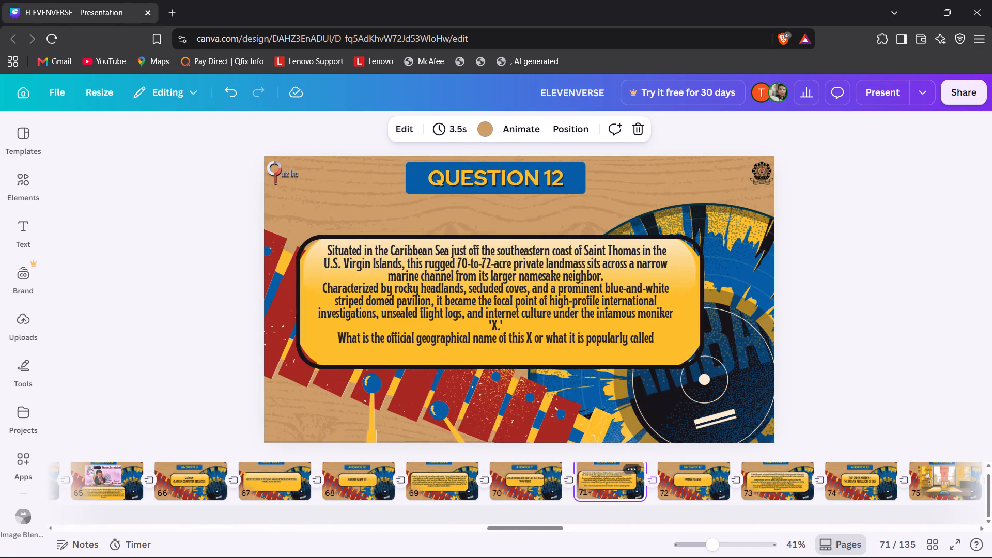
pyautogui.press('Right')
pyautogui.press('Right')
pyautogui.press('Right')
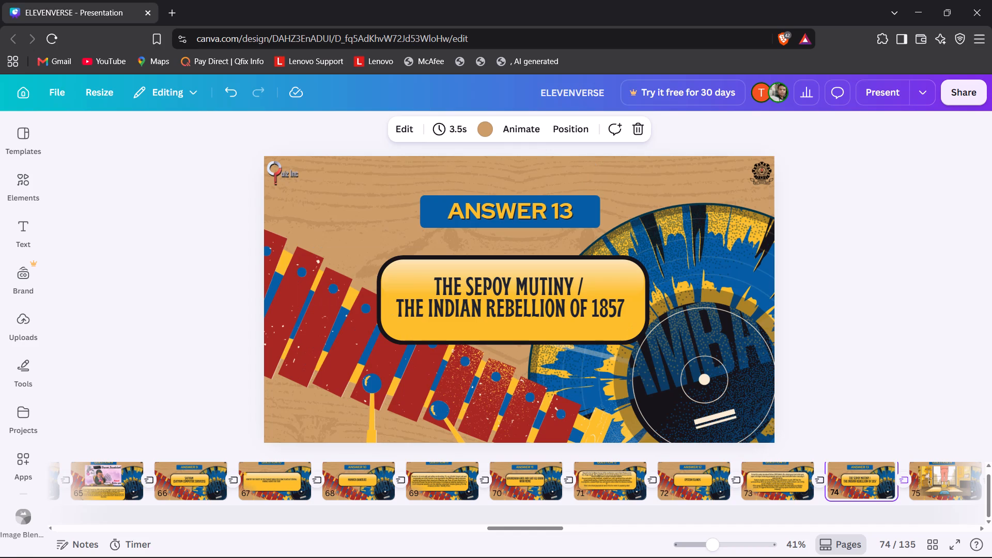
# Delete the "Maa Go Tumi Sarbojanin" audio track that starts under slide 30.
pyautogui.hscroll(8, 318, 493)
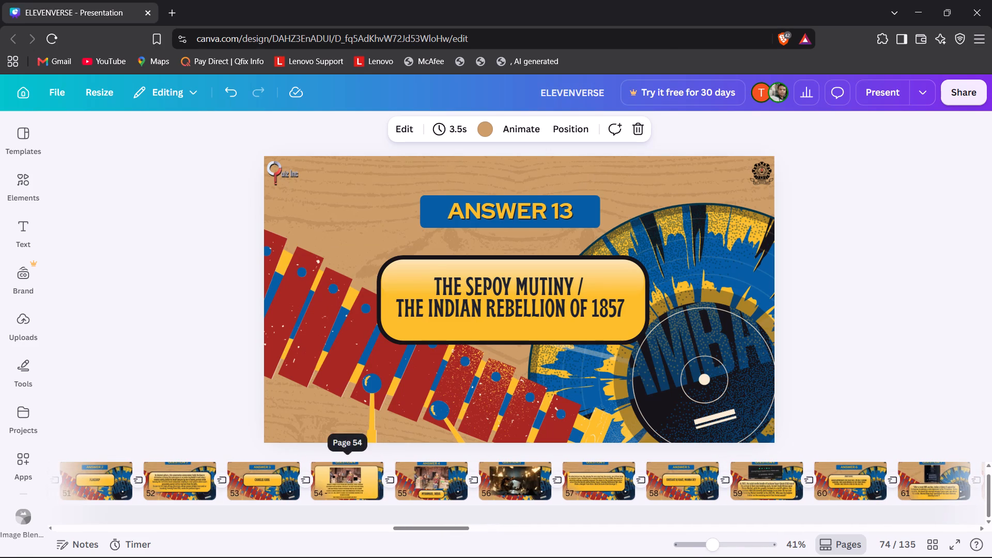
pyautogui.click(358, 487)
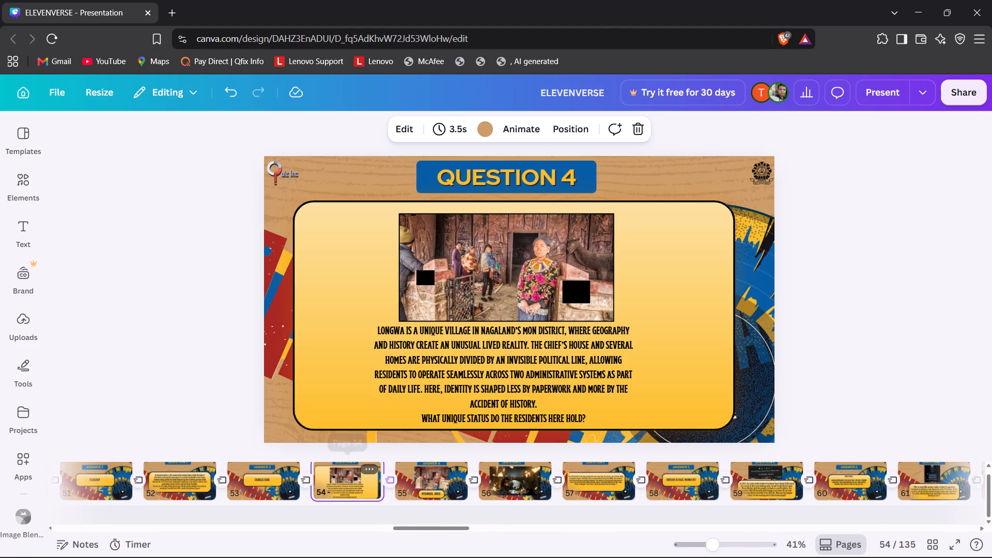
pyautogui.hscroll(1, 353, 498)
pyautogui.click(325, 482)
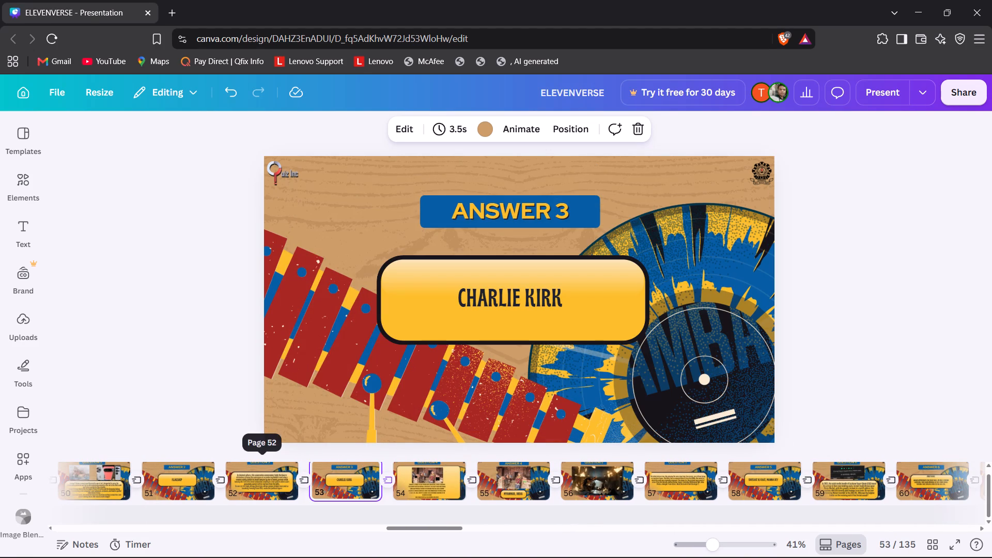
pyautogui.hscroll(12, 233, 483)
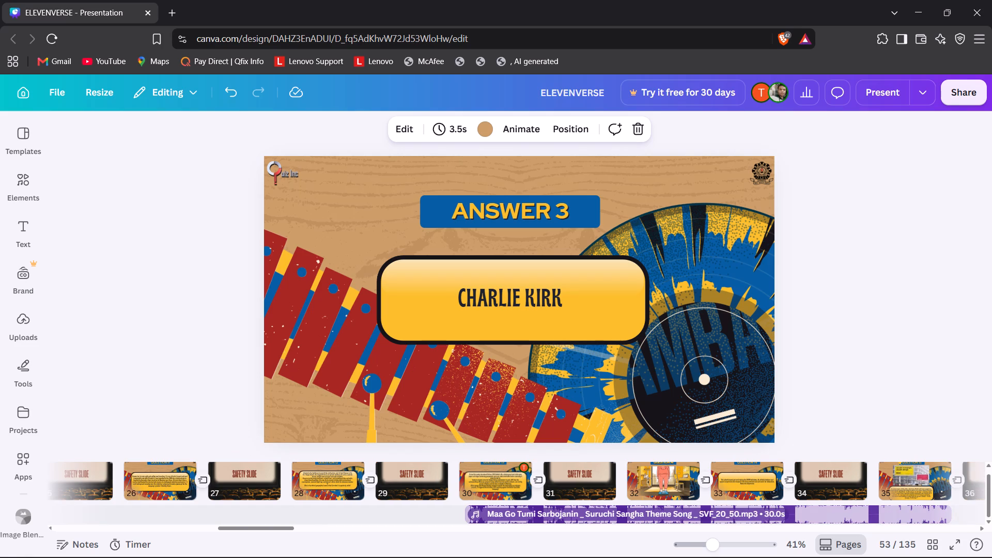
pyautogui.click(479, 514)
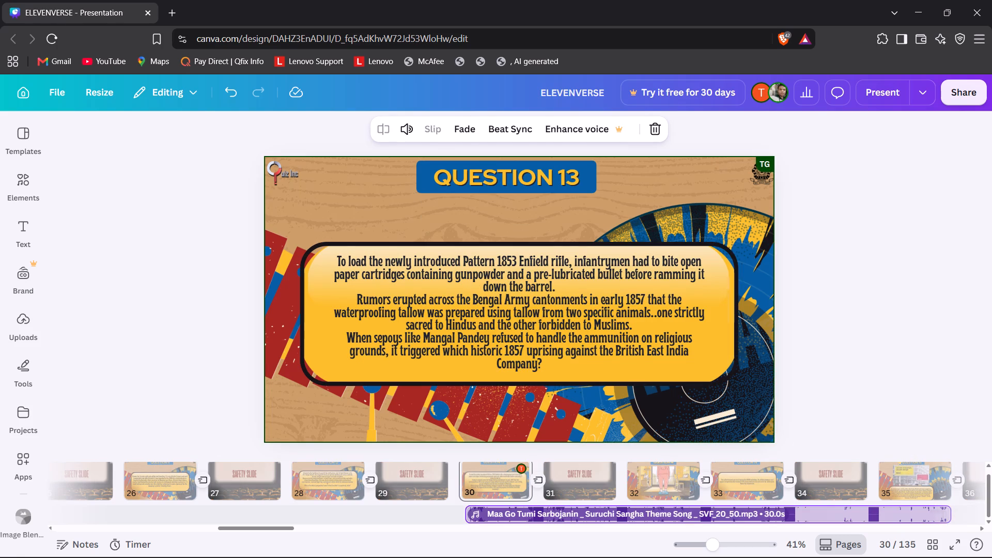
pyautogui.click(935, 513)
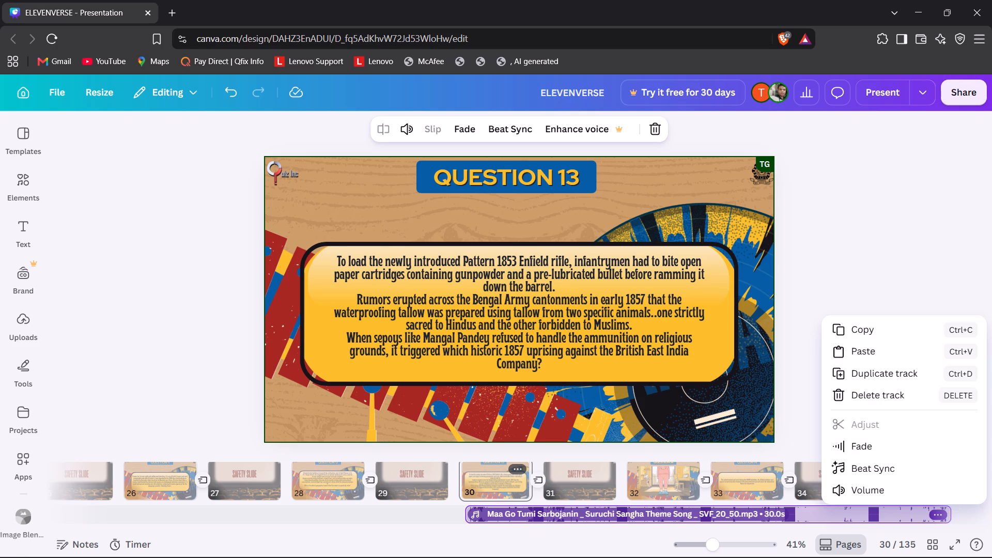
pyautogui.click(875, 390)
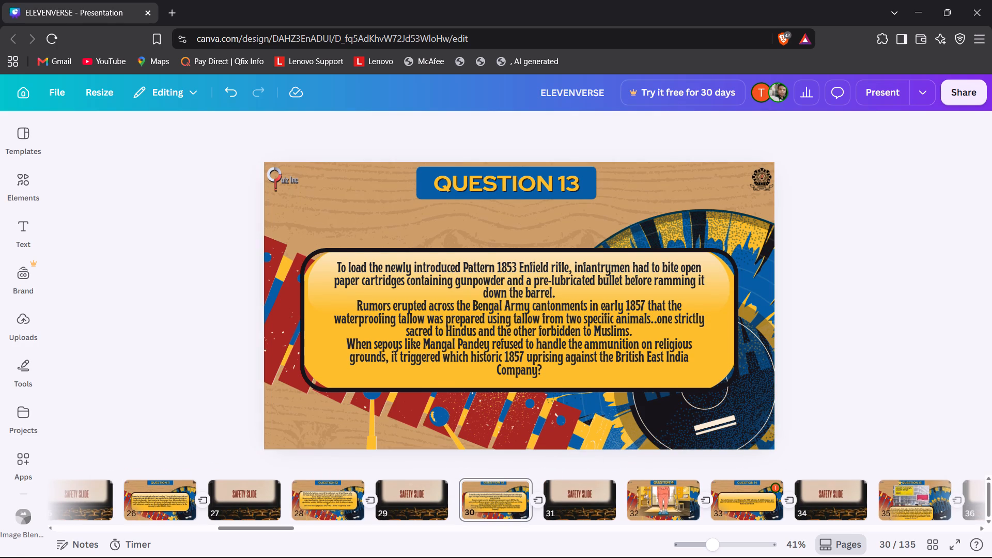
# Compare the header and box layout of slides 22 to 31 and return to the QUESTION 12 slide.
pyautogui.hscroll(5, 385, 491)
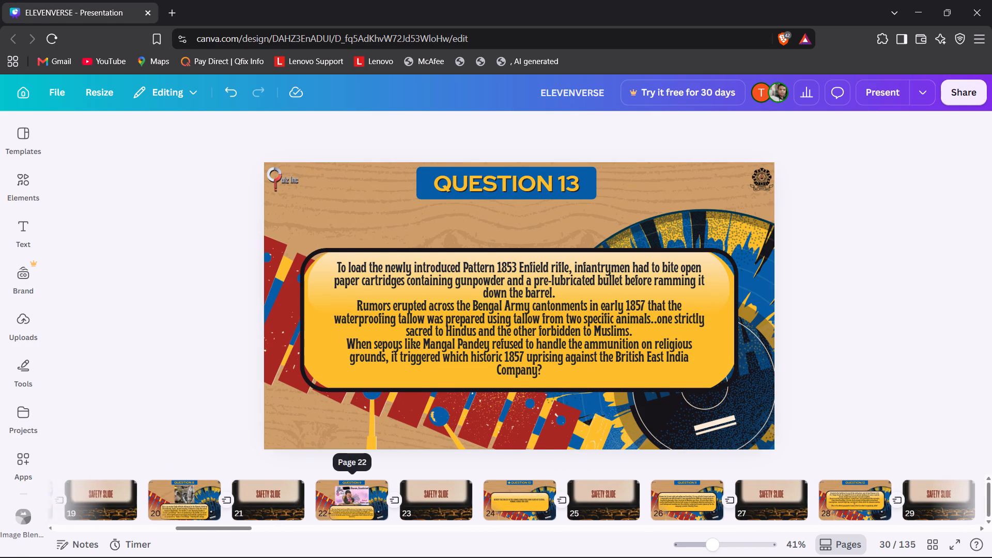
pyautogui.click(316, 501)
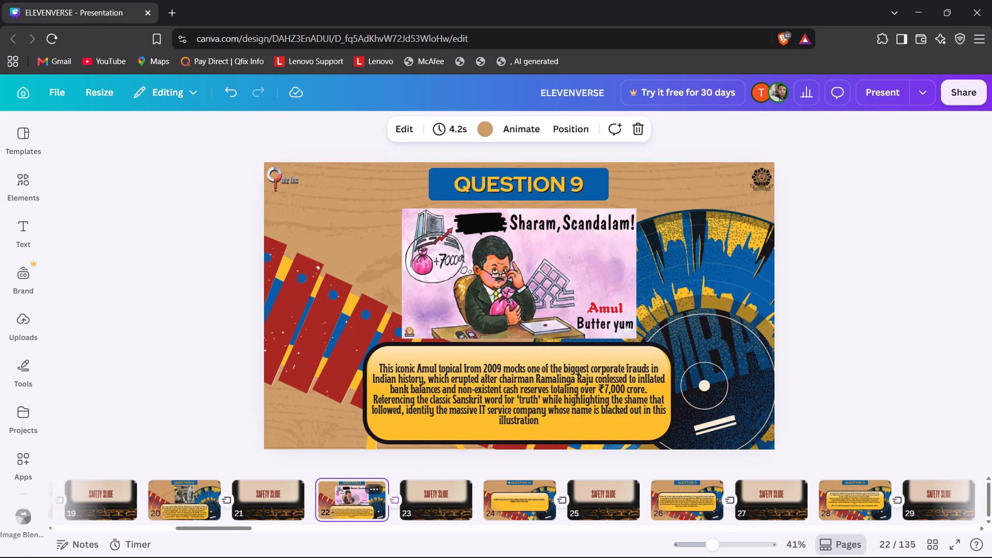
pyautogui.press('Right')
pyautogui.press('Right')
pyautogui.press('Down')
pyautogui.press('Right')
pyautogui.press('Right')
pyautogui.press('Right')
pyautogui.press('Right')
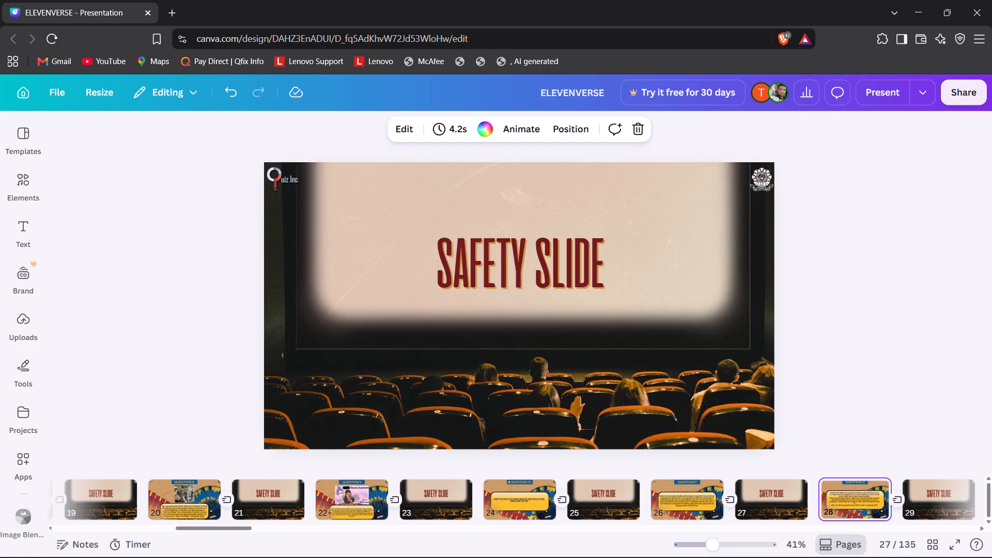
pyautogui.press('Right')
pyautogui.press('Right')
pyautogui.press('Right')
pyautogui.press('Left')
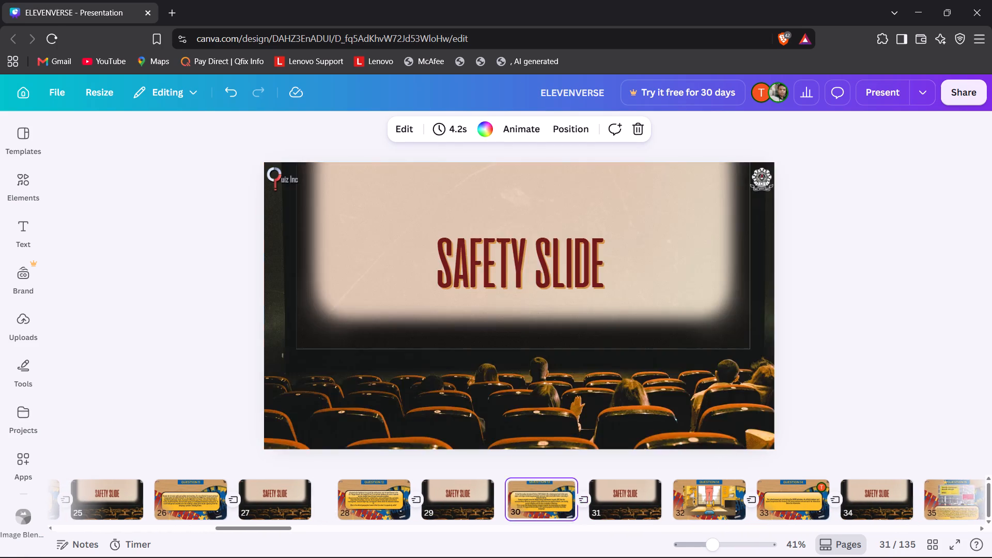
pyautogui.press('Left')
pyautogui.press('Left')
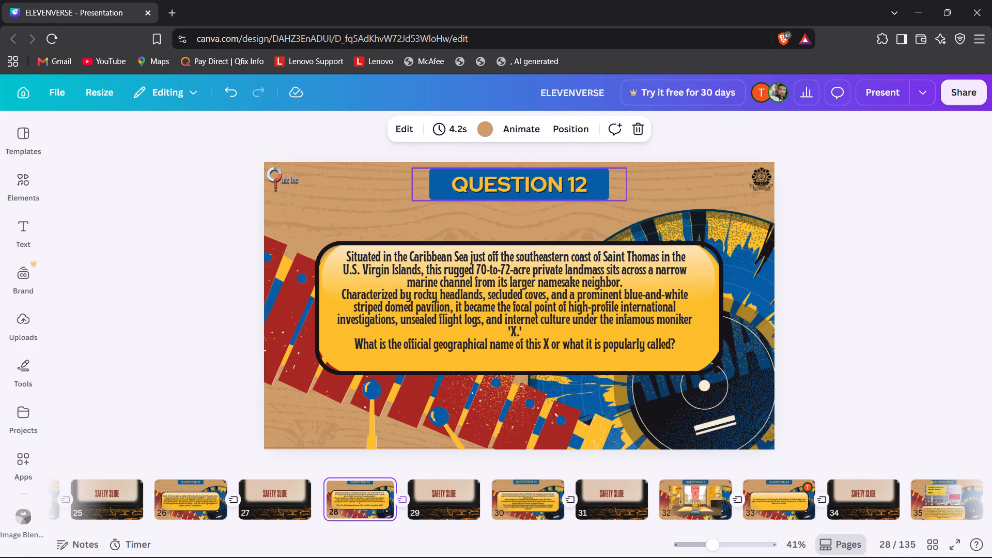
# Copy the grouped QUESTION 12 header from slide 28 and delete the QUESTION 13 header text on slide 30.
pyautogui.click(446, 183)
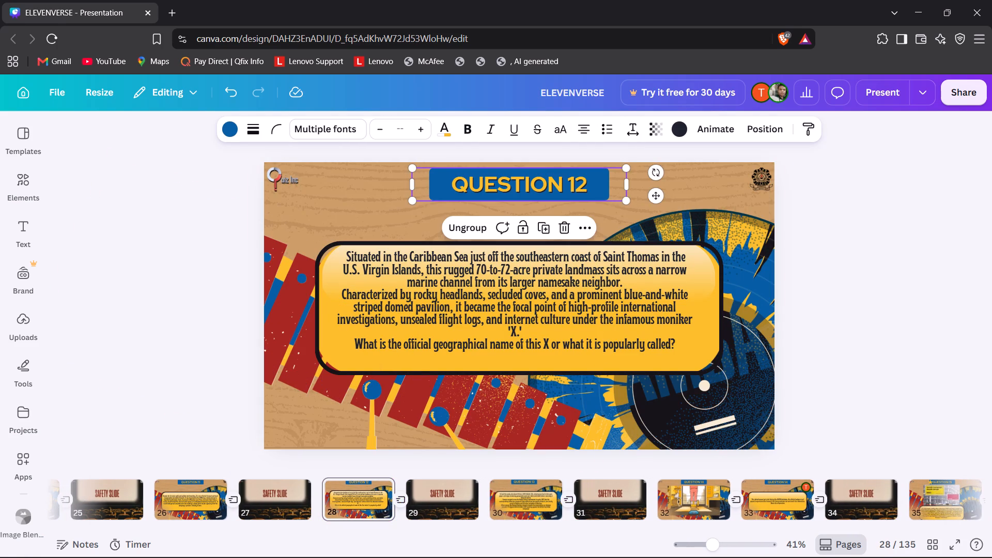
pyautogui.hotkey('ctrl', 'c')
pyautogui.click(510, 498)
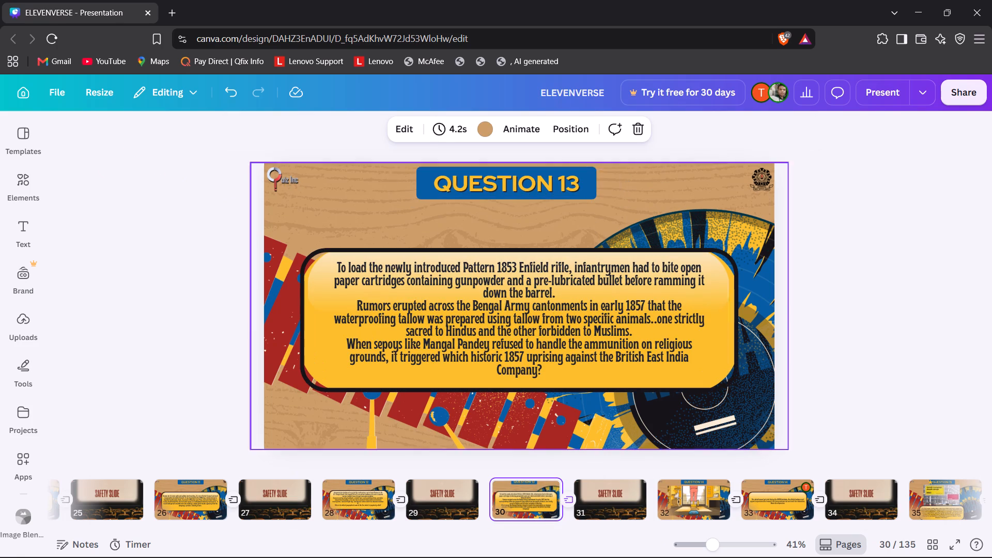
pyautogui.click(521, 179)
pyautogui.press('Delete')
# Delete the leftover blue header box on slide 30 and paste the copied header group in its place.
pyautogui.press('Home')
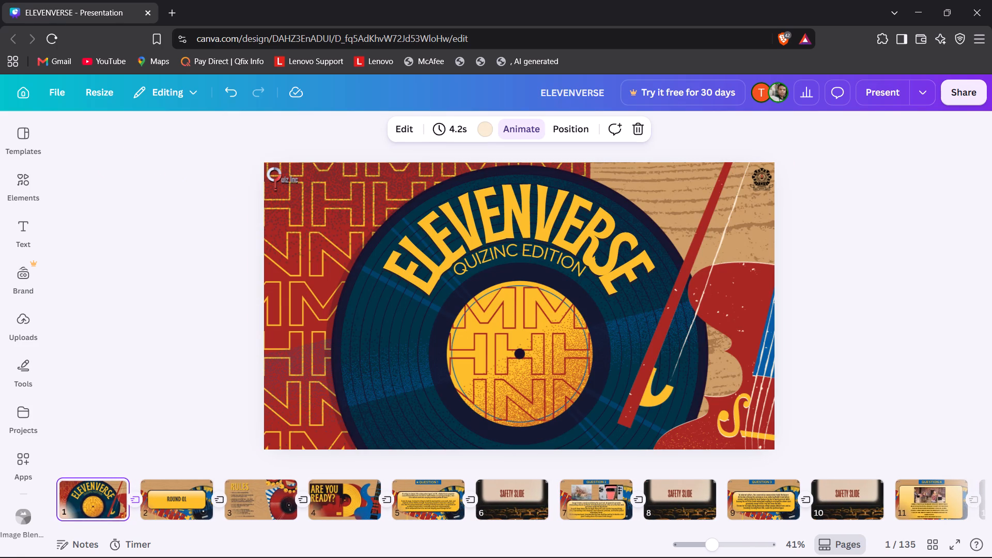
pyautogui.hscroll(-10, 650, 481)
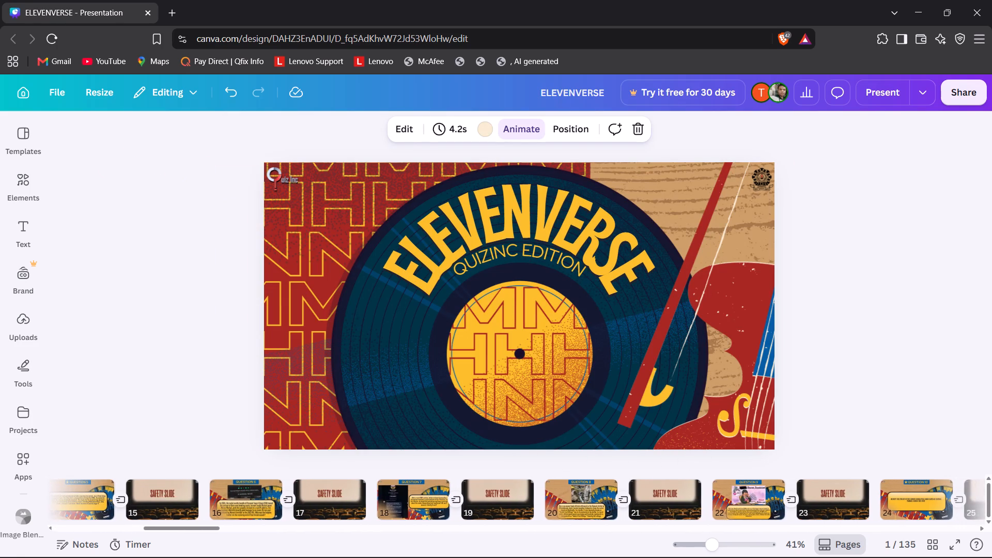
pyautogui.click(651, 495)
pyautogui.click(766, 505)
pyautogui.hscroll(-1, 812, 502)
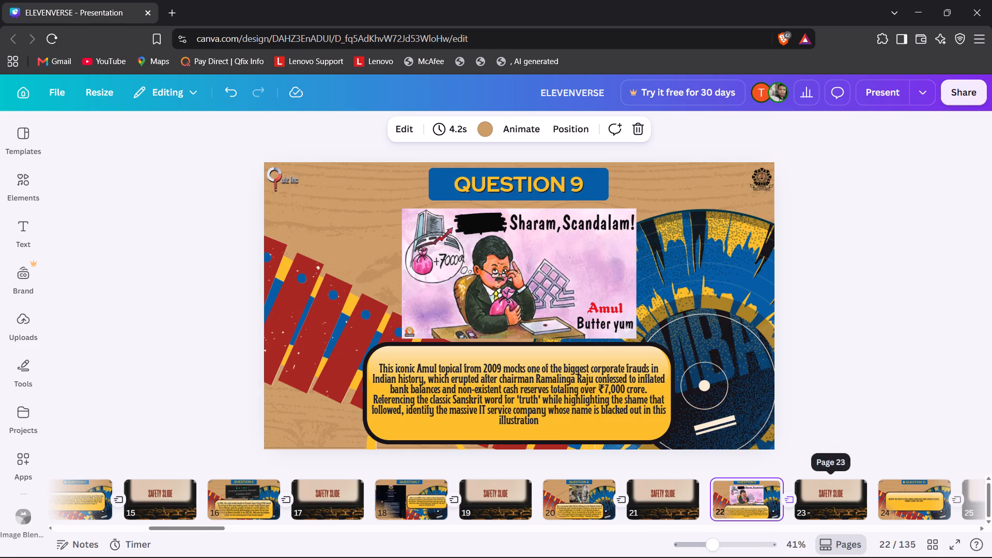
pyautogui.hscroll(-2, 812, 502)
pyautogui.click(812, 502)
pyautogui.click(853, 506)
pyautogui.hscroll(-2, 853, 506)
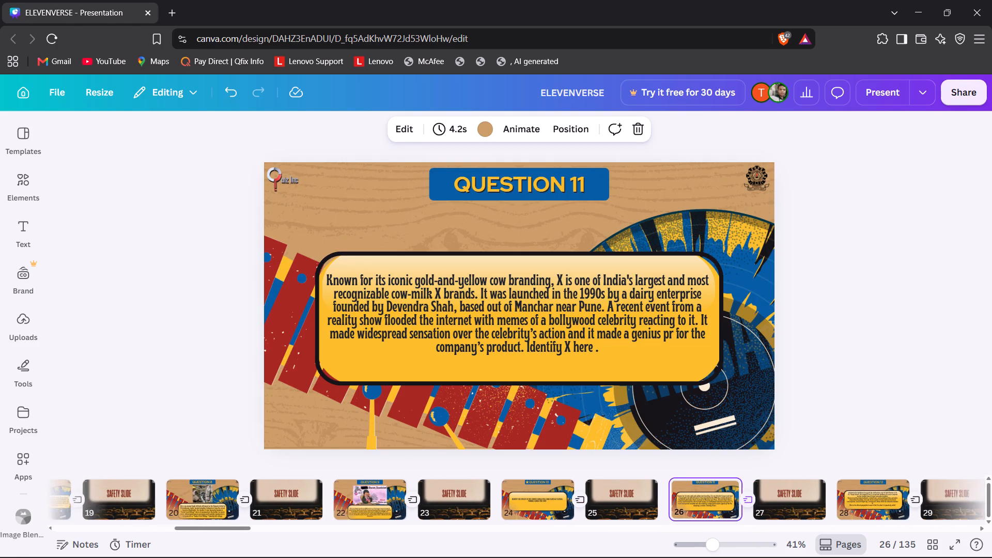
pyautogui.click(853, 506)
pyautogui.hscroll(-2, 845, 506)
pyautogui.click(892, 508)
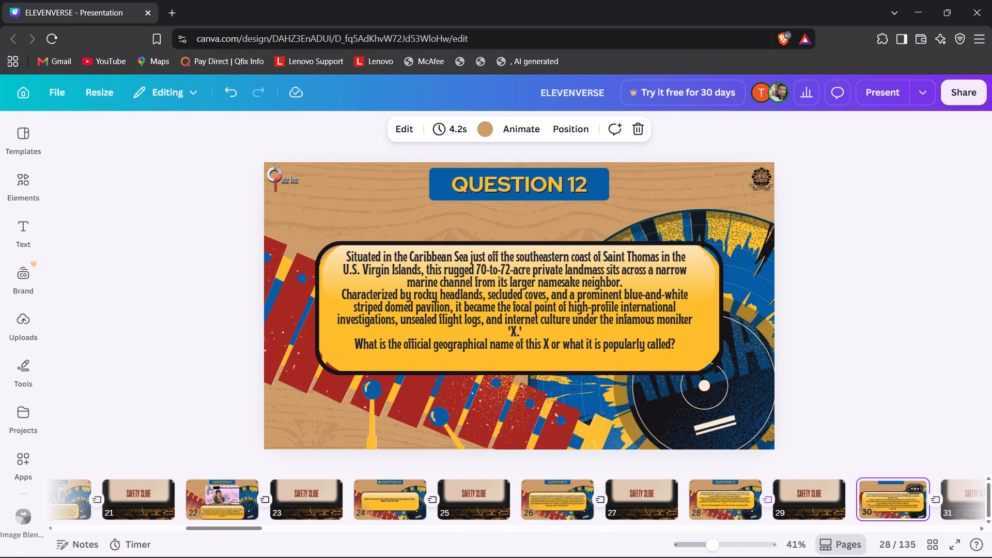
pyautogui.click(459, 192)
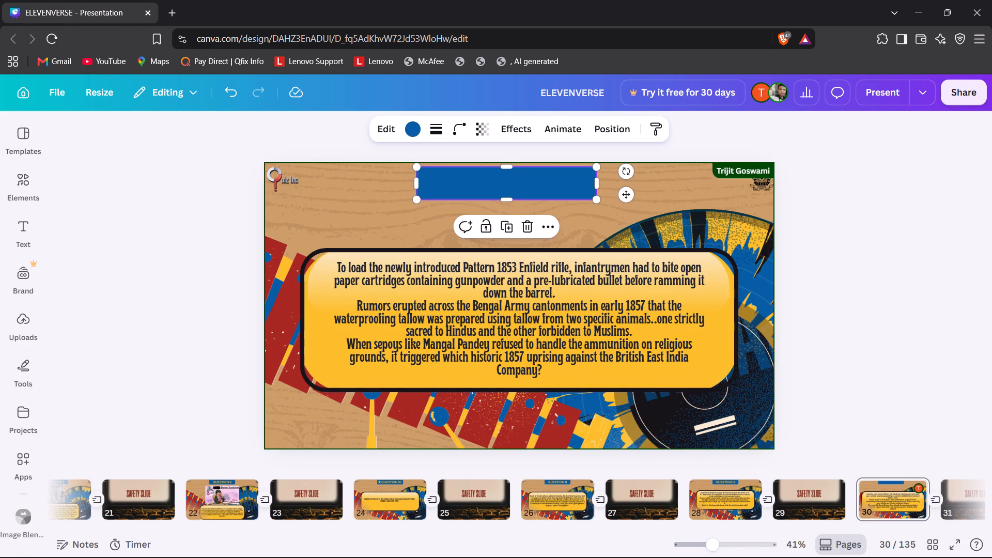
pyautogui.press('Delete')
pyautogui.hotkey('ctrl', 'v')
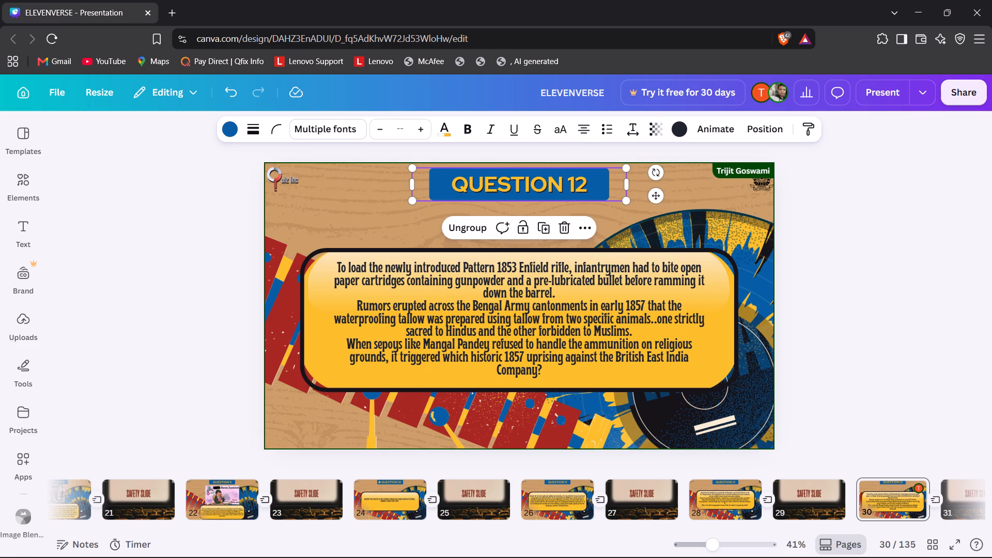
# Change the pasted header text on slide 30 to QUESTION 13.
pyautogui.doubleClick(586, 181)
pyautogui.click(586, 181)
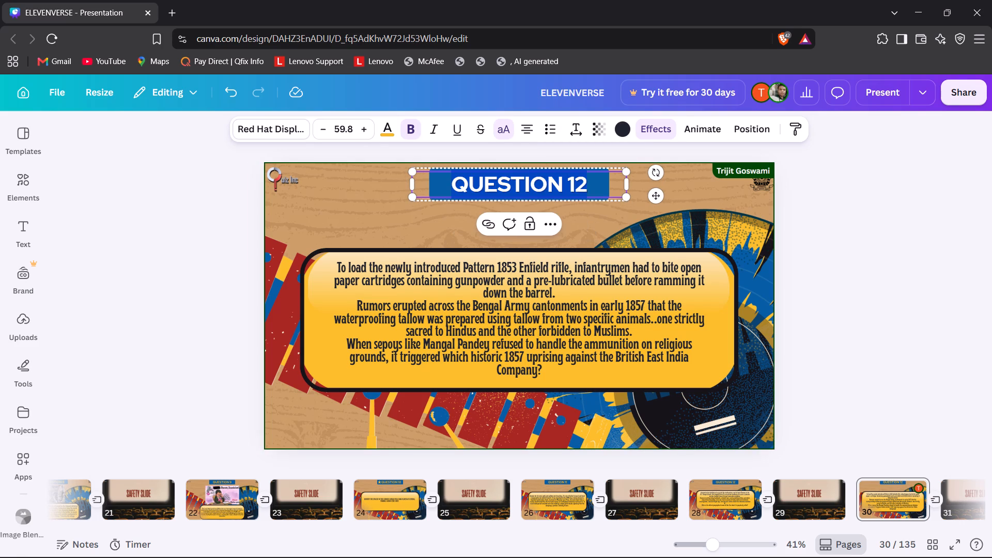
pyautogui.press('BackSpace')
pyautogui.press('3')
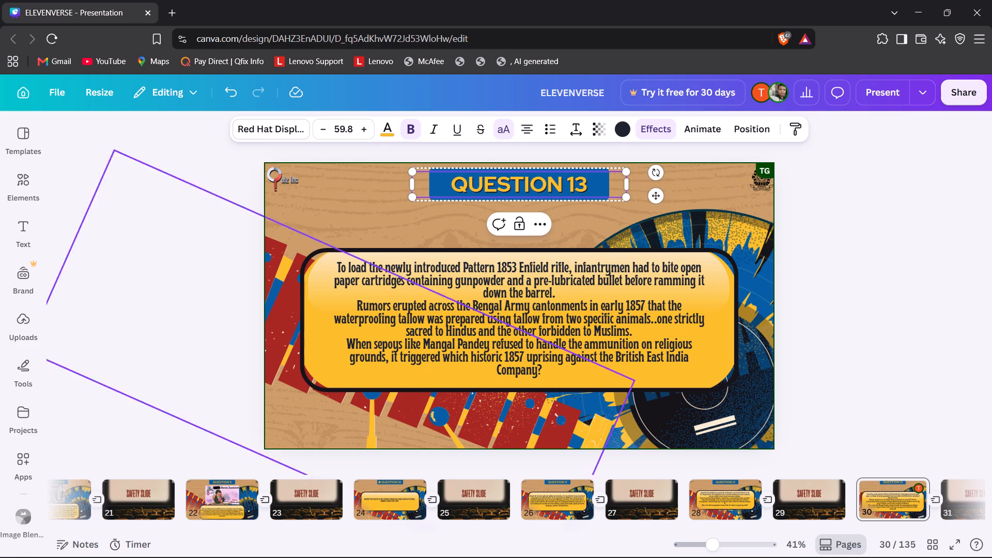
pyautogui.click(238, 261)
# Compare the QUESTION 13 header on slide 30 with the QUESTION 14 header on slide 32, checking alignment and text.
pyautogui.press('Right')
pyautogui.press('Right')
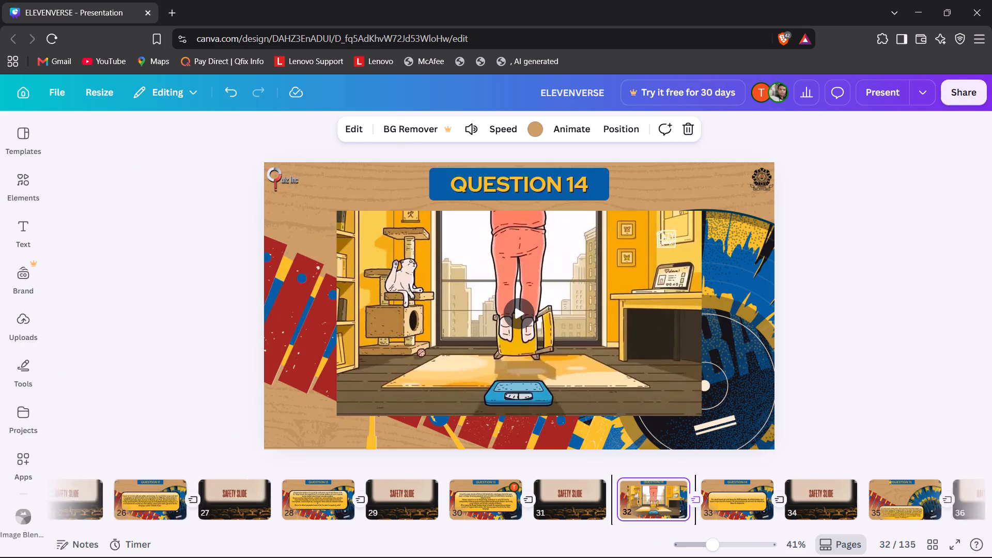
pyautogui.press('Left')
pyautogui.press('Left')
pyautogui.press('Right')
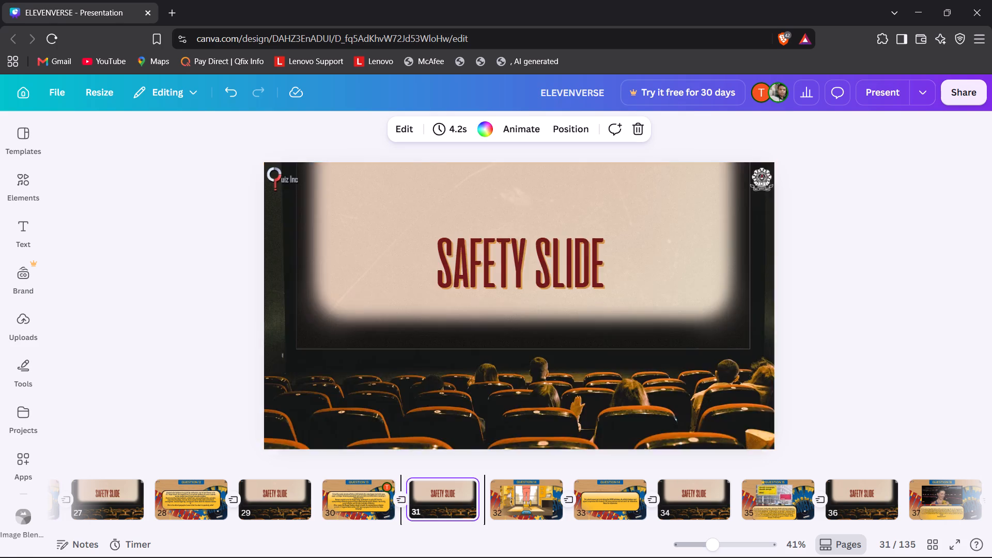
pyautogui.press('Right')
pyautogui.press('Left')
pyautogui.press('Left')
pyautogui.press('Right')
pyautogui.press('Right')
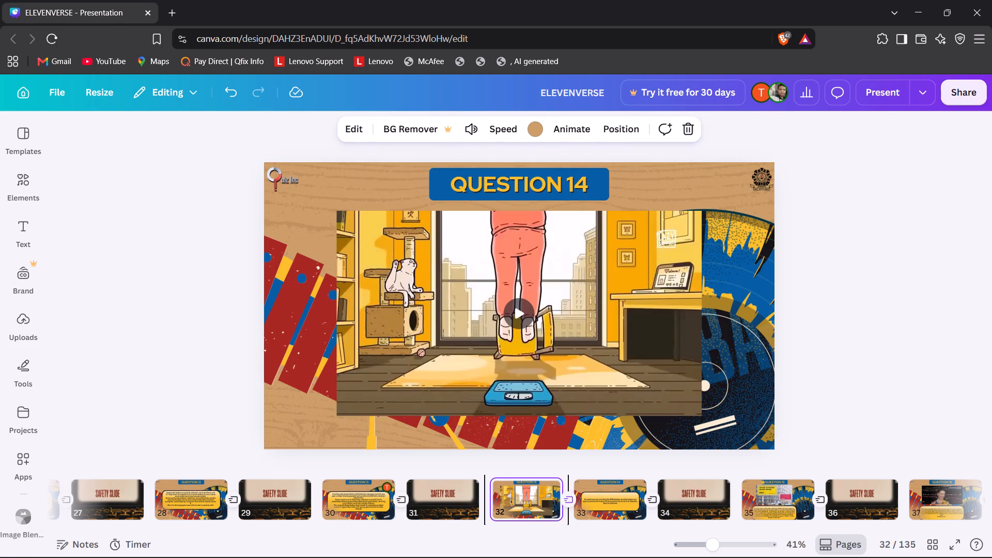
pyautogui.press('Left')
pyautogui.press('Left')
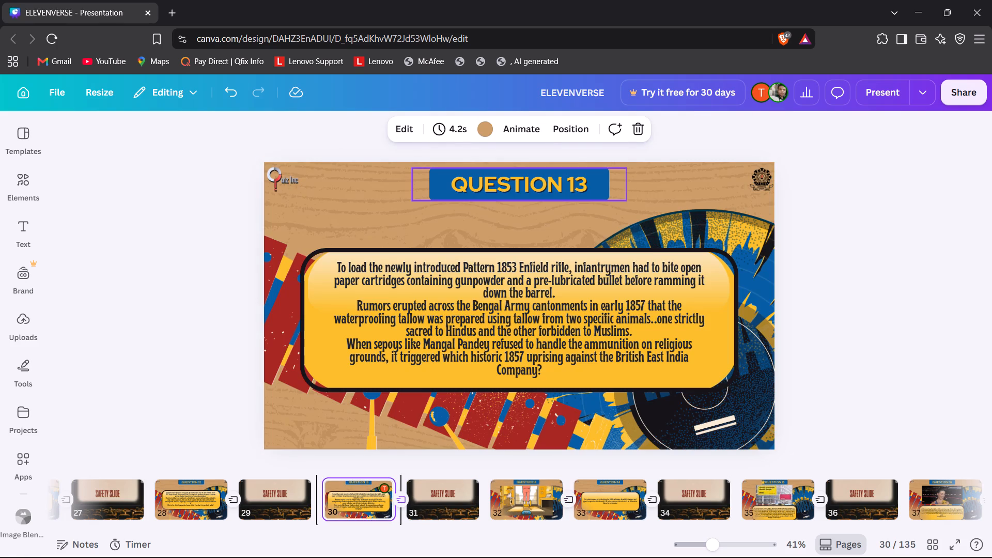
pyautogui.click(576, 188)
pyautogui.click(566, 187)
pyautogui.click(566, 187)
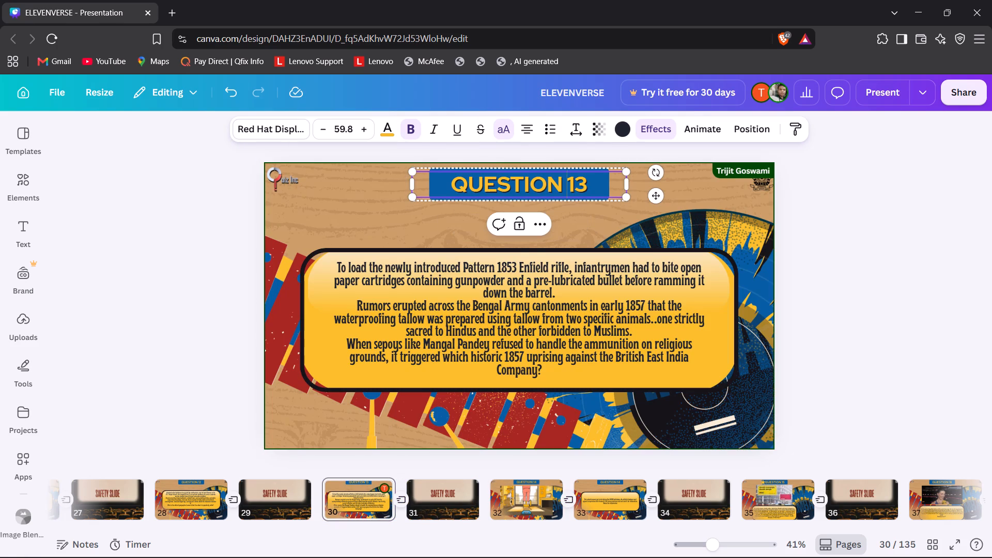
pyautogui.click(949, 297)
# Replace the header on slide 32 with the copied header group and change its text to QUESTION 14.
pyautogui.press('Right')
pyautogui.press('Right')
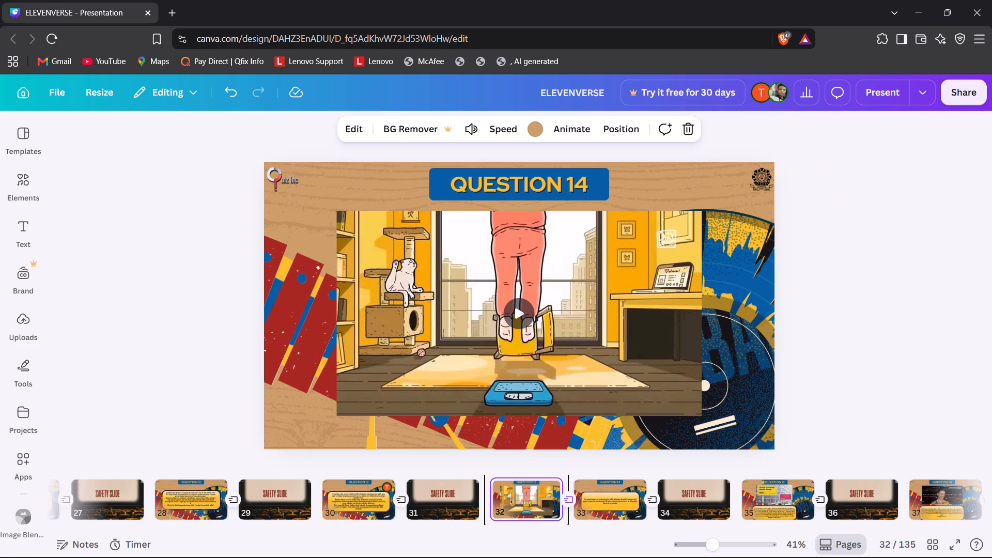
pyautogui.click(575, 178)
pyautogui.press('Delete')
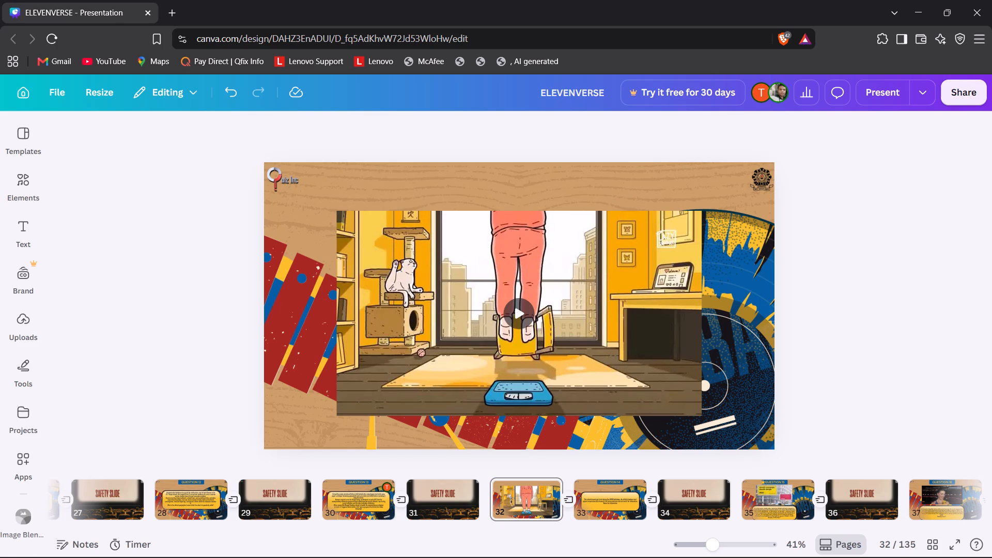
pyautogui.hotkey('ctrl', 'v')
pyautogui.doubleClick(582, 185)
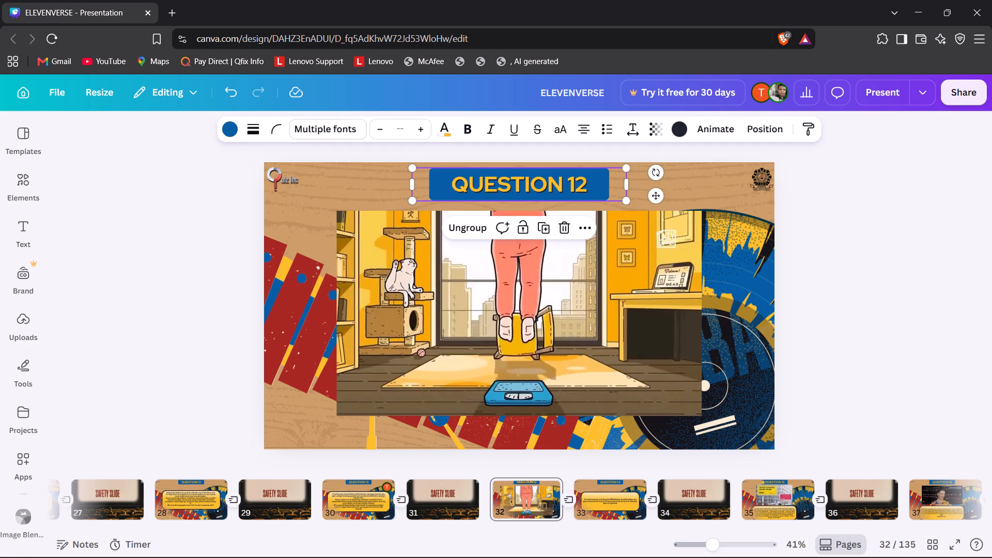
pyautogui.click(586, 184)
pyautogui.press('BackSpace')
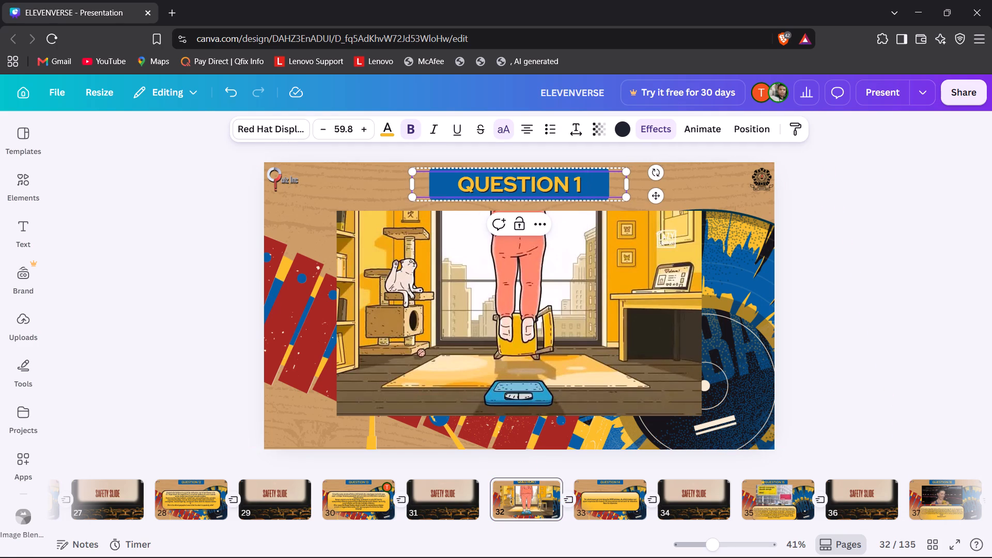
pyautogui.press('4')
pyautogui.click(867, 286)
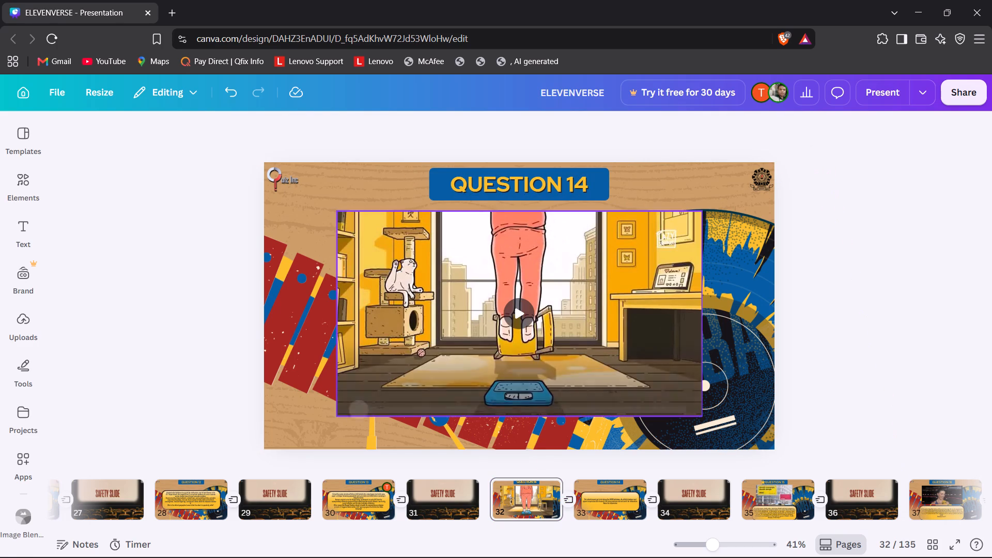
pyautogui.press('Right')
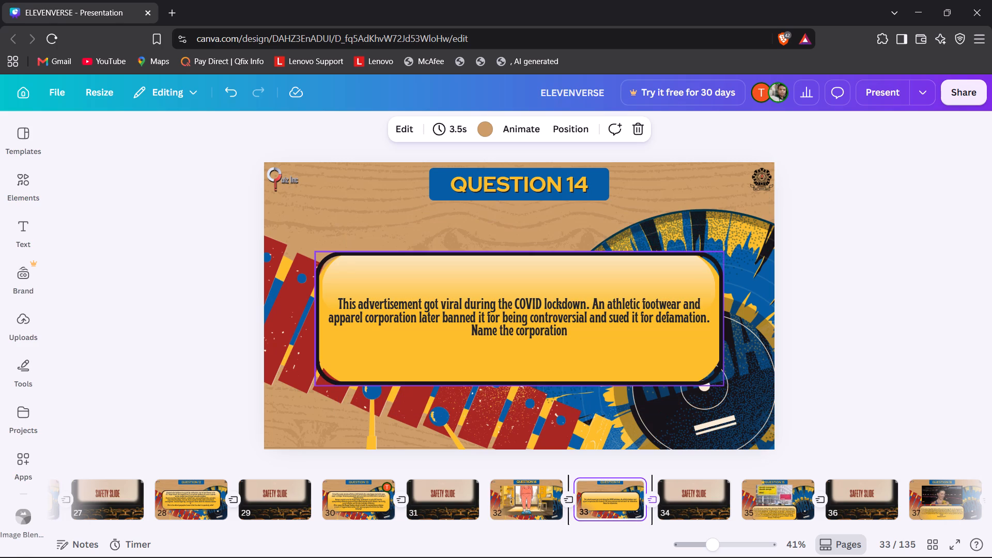
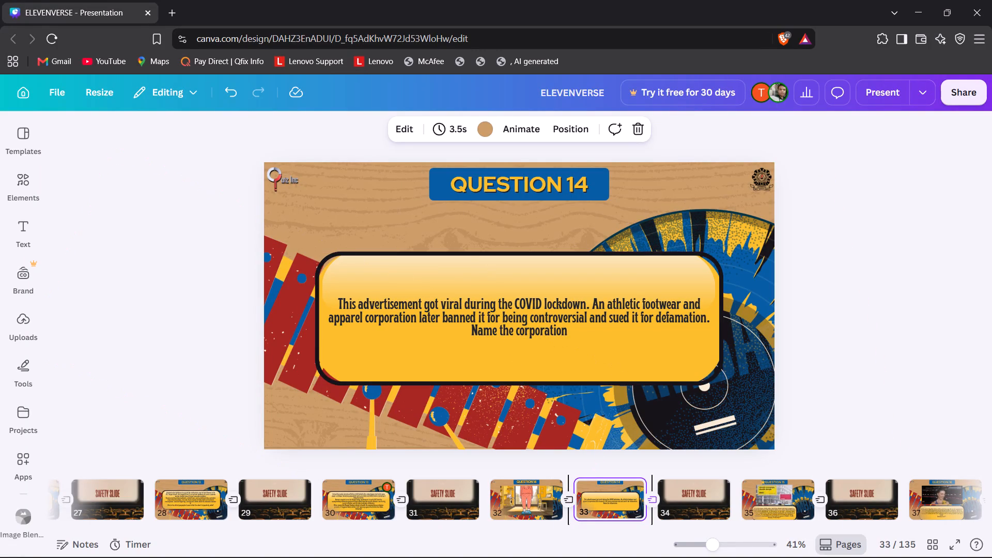
# Compare slide 33 with its neighbouring slides, checking the QUESTION 14 header alignment and question box layout.
pyautogui.press('Left')
pyautogui.press('Left')
pyautogui.press('Right')
pyautogui.press('Right')
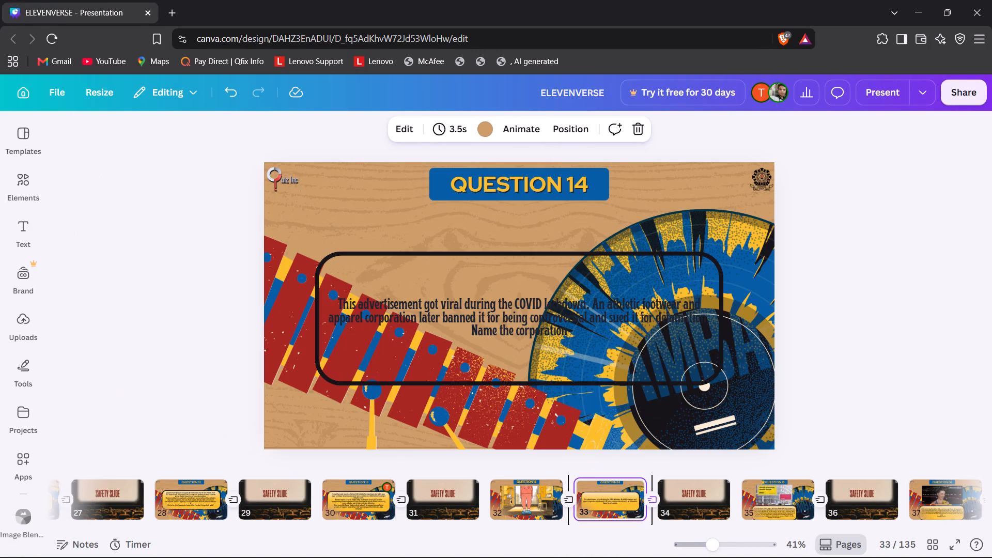
pyautogui.press('Right')
pyautogui.press('Left')
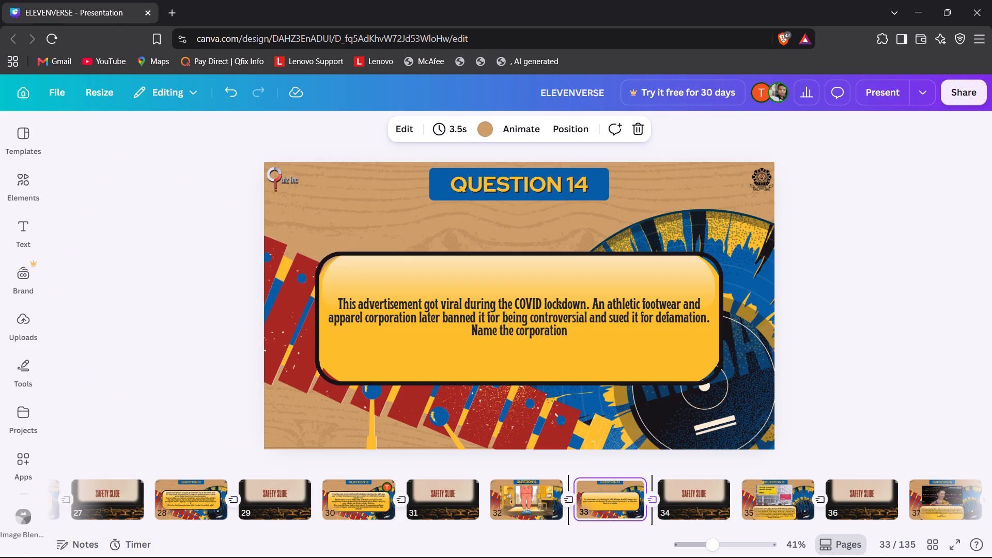
pyautogui.press('Left')
pyautogui.press('Right')
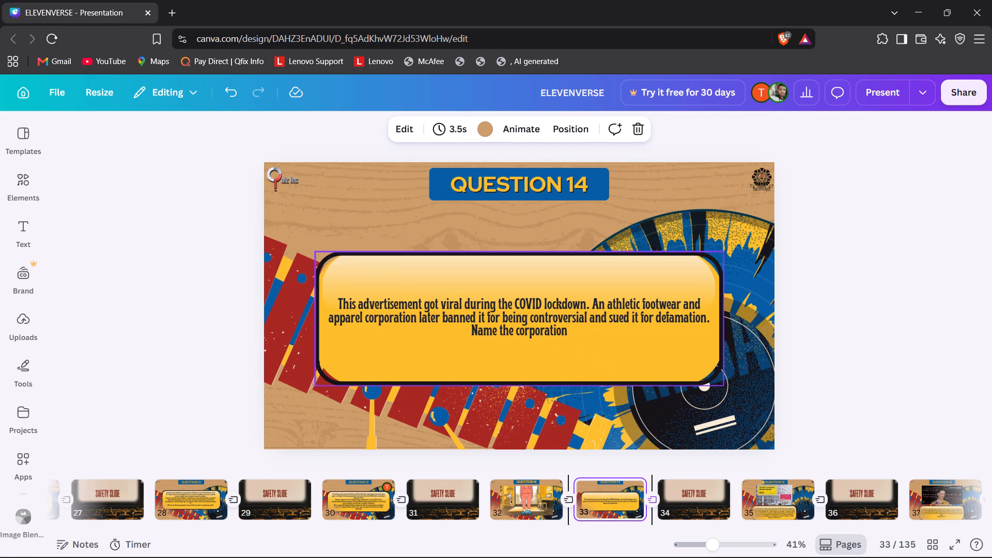
# Enlarge the COVID lockdown advertisement question text on slide 33 so it fills more of the yellow box.
pyautogui.click(608, 347)
pyautogui.click(527, 312)
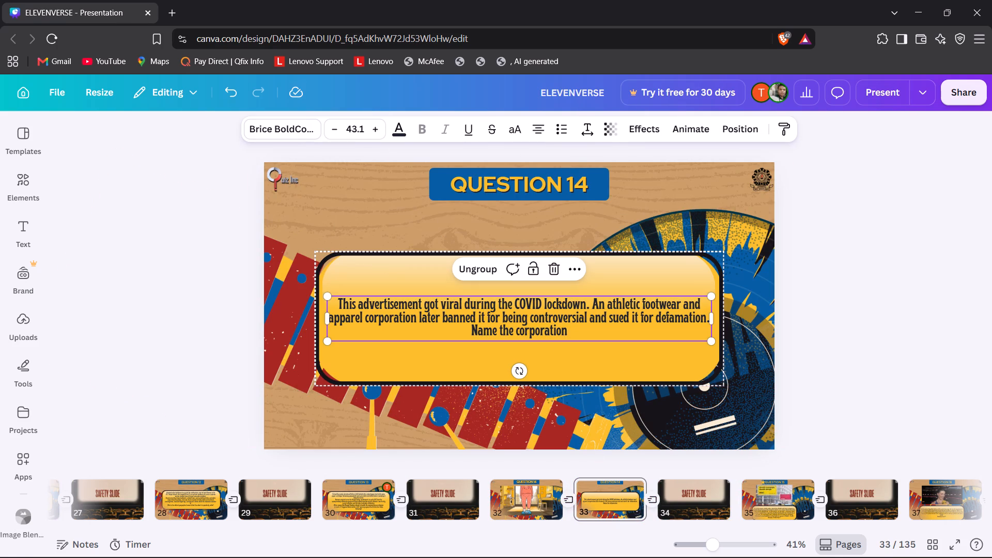
pyautogui.doubleClick(371, 131)
pyautogui.tripleClick(371, 131)
pyautogui.tripleClick(371, 131)
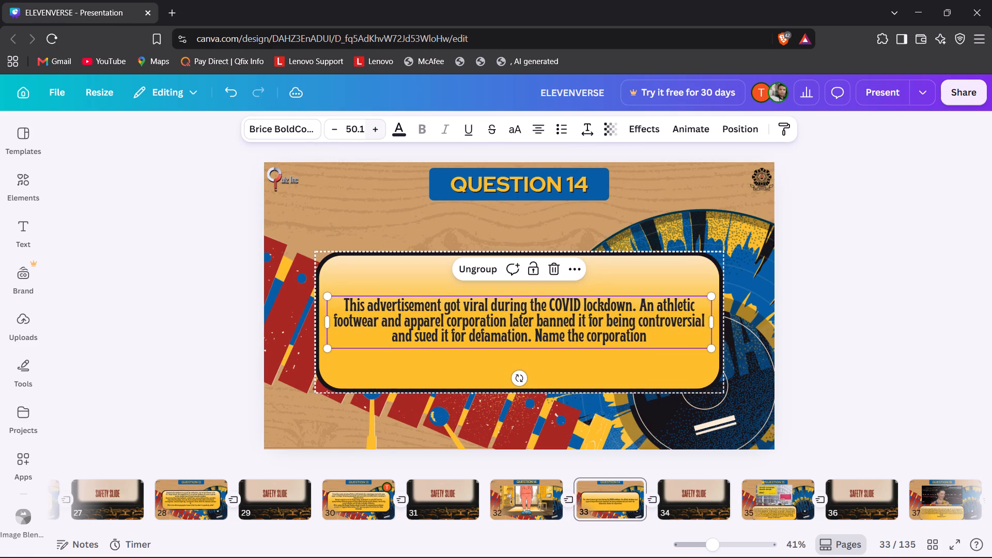
pyautogui.tripleClick(371, 131)
pyautogui.click(371, 131)
pyautogui.click(111, 287)
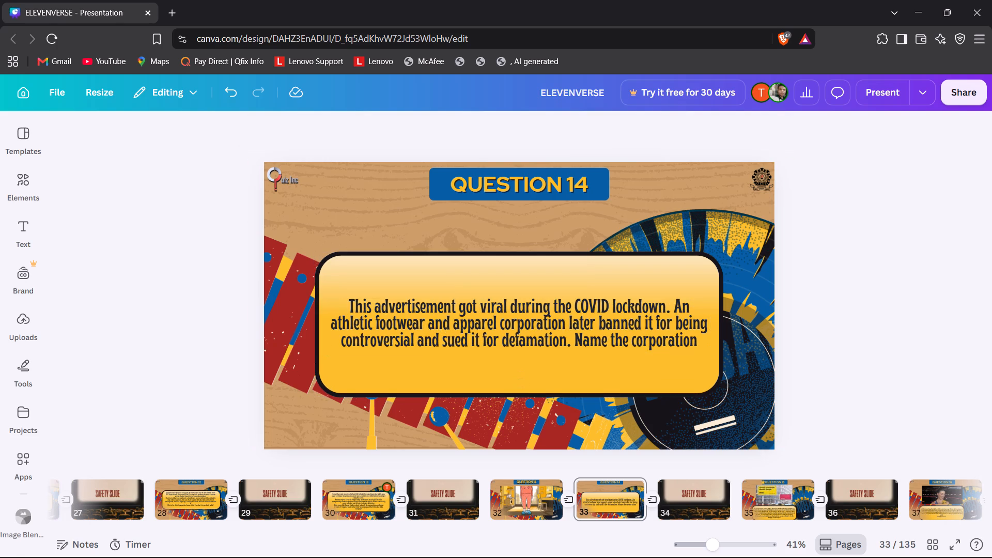
# Review the slides around QUESTION 14 and QUESTION 15, up to slide 36, for header position and layout consistency.
pyautogui.press('Left')
pyautogui.press('Left')
pyautogui.press('Right')
pyautogui.press('Right')
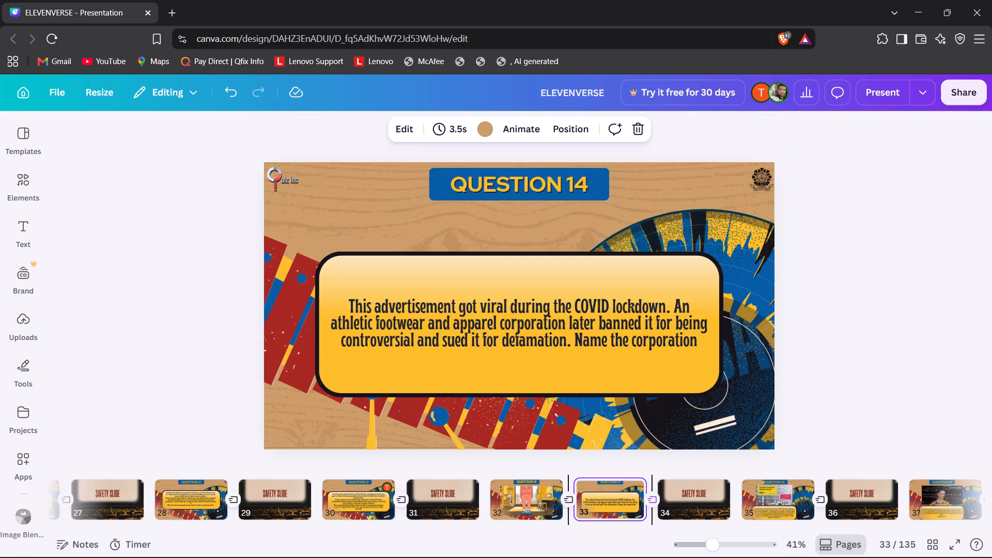
pyautogui.press('Right')
pyautogui.press('Right')
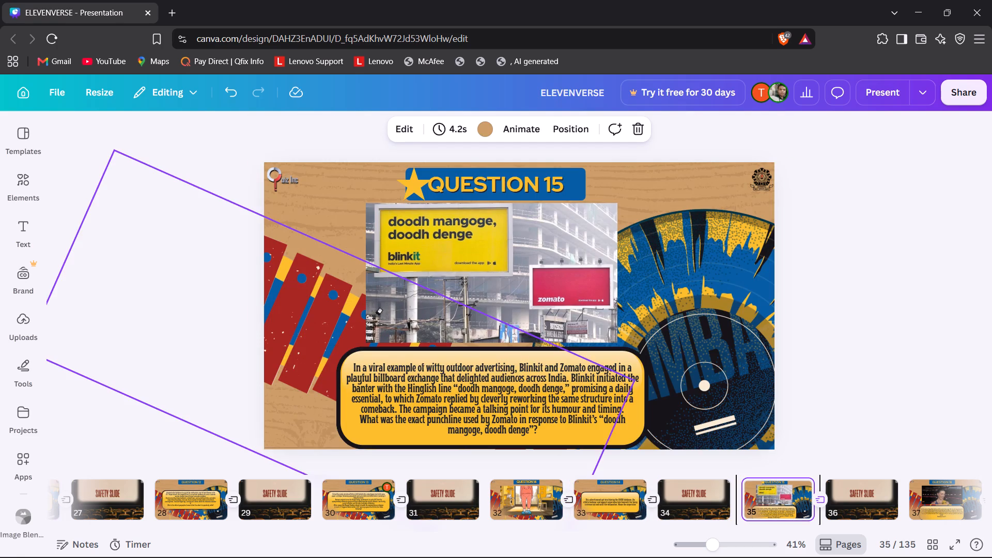
pyautogui.press('Right')
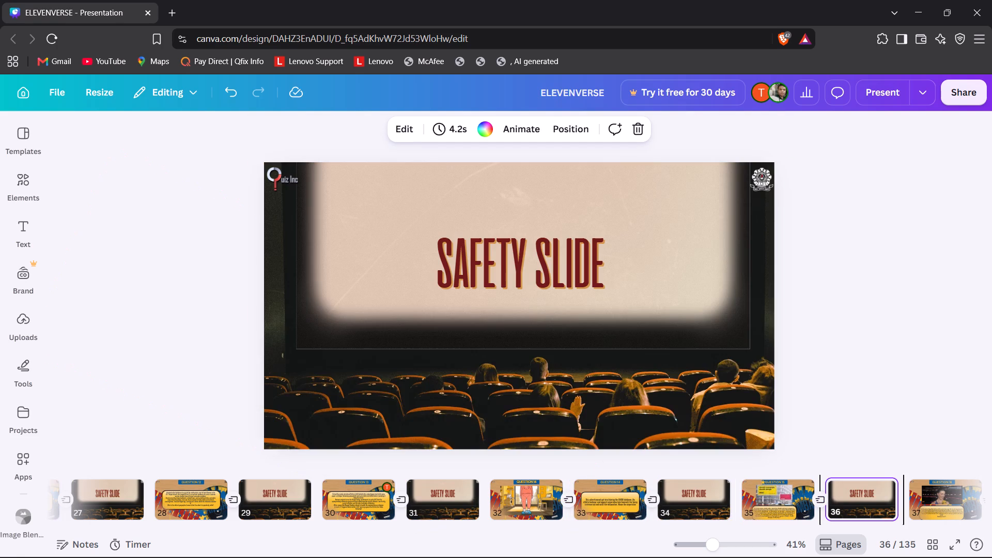
pyautogui.press('Left')
pyautogui.press('Left')
pyautogui.press('Right')
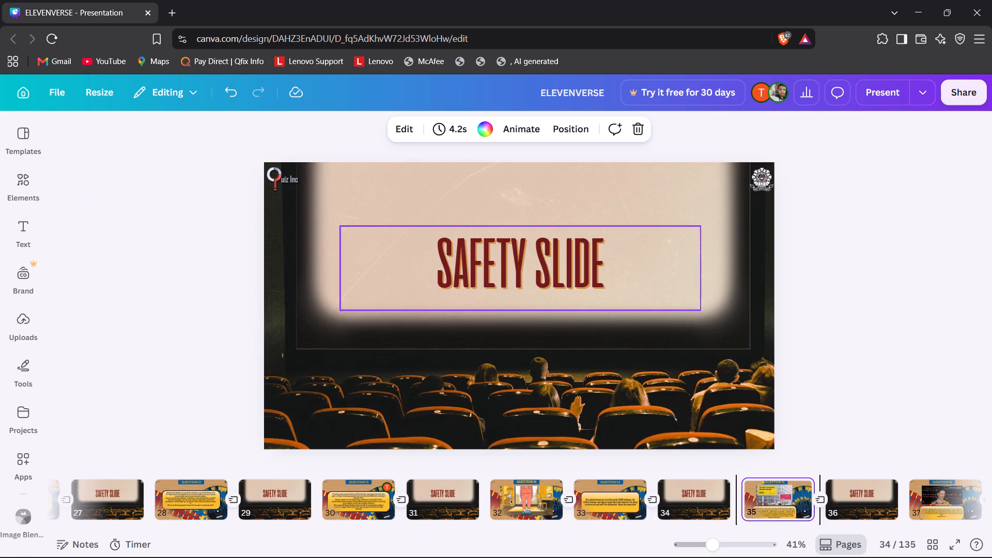
# Delete the QUESTION 15 header text and its off-centre blue box from slide 35.
pyautogui.click(407, 190)
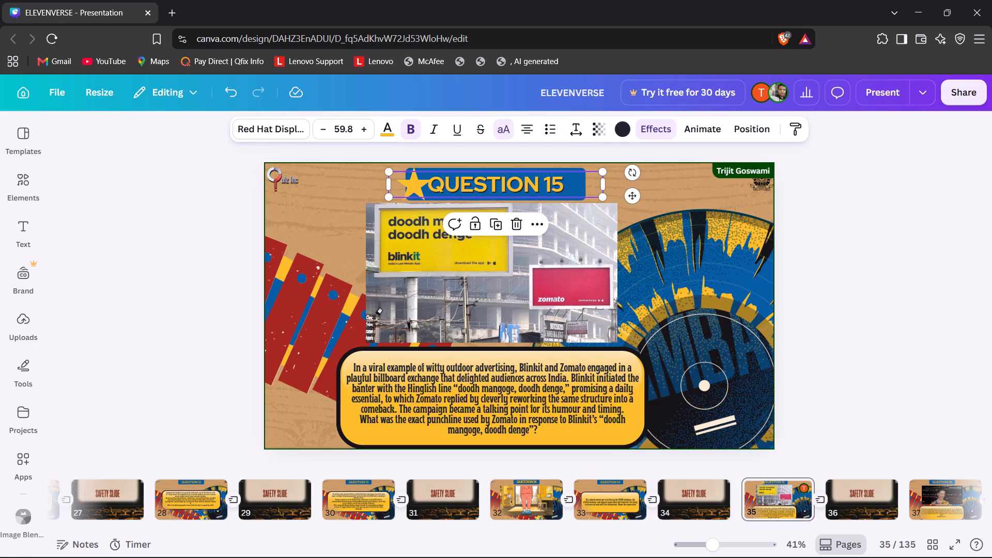
pyautogui.press('Delete')
pyautogui.click(471, 172)
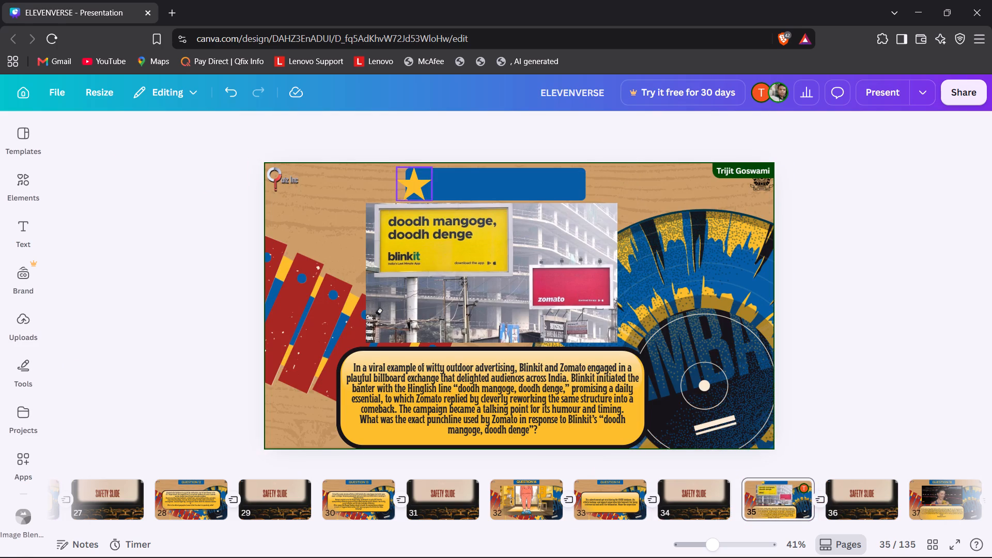
pyautogui.press('Delete')
# Copy the starred QUESTION 5 header group from slide 14.
pyautogui.press('Home')
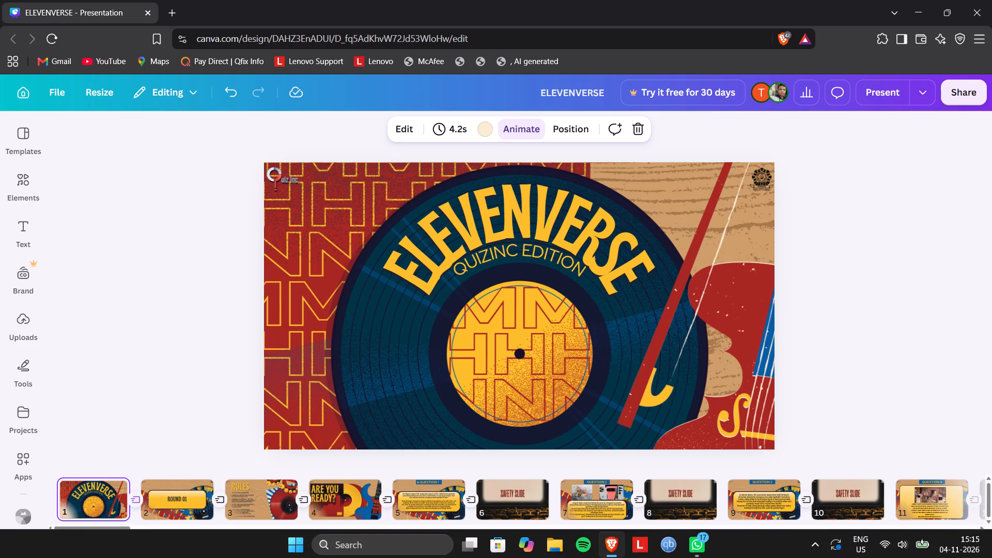
pyautogui.hscroll(-15, 769, 502)
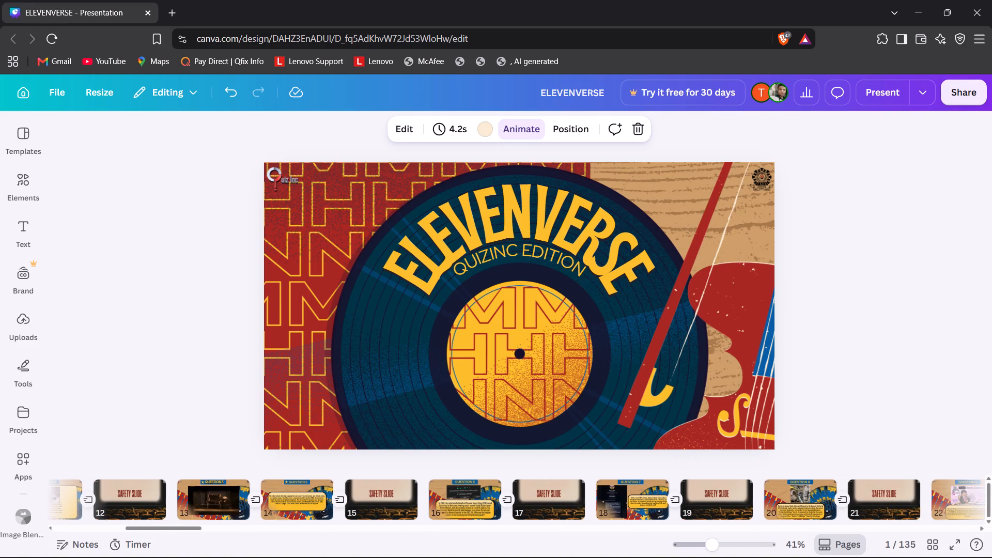
pyautogui.click(294, 497)
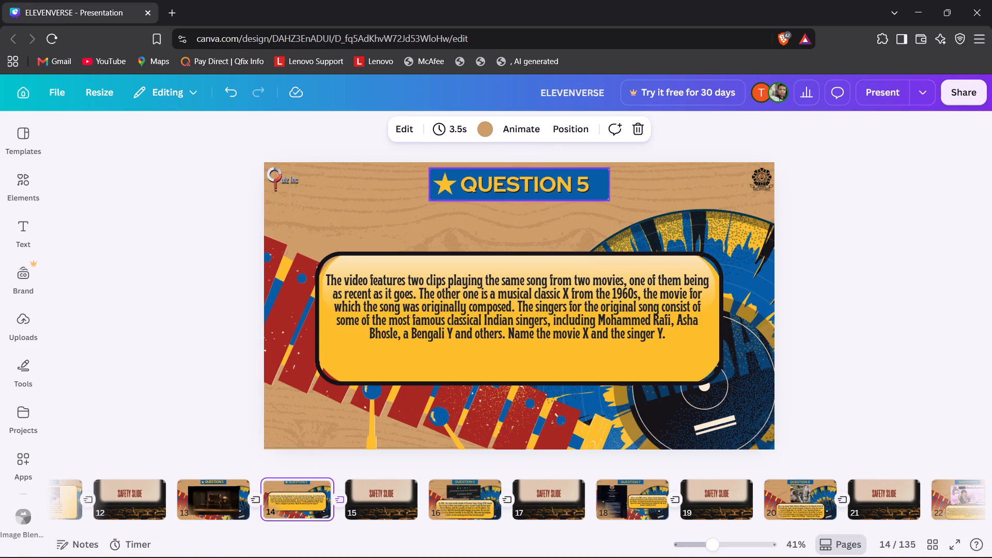
pyautogui.click(439, 185)
pyautogui.hotkey('ctrl', 'c')
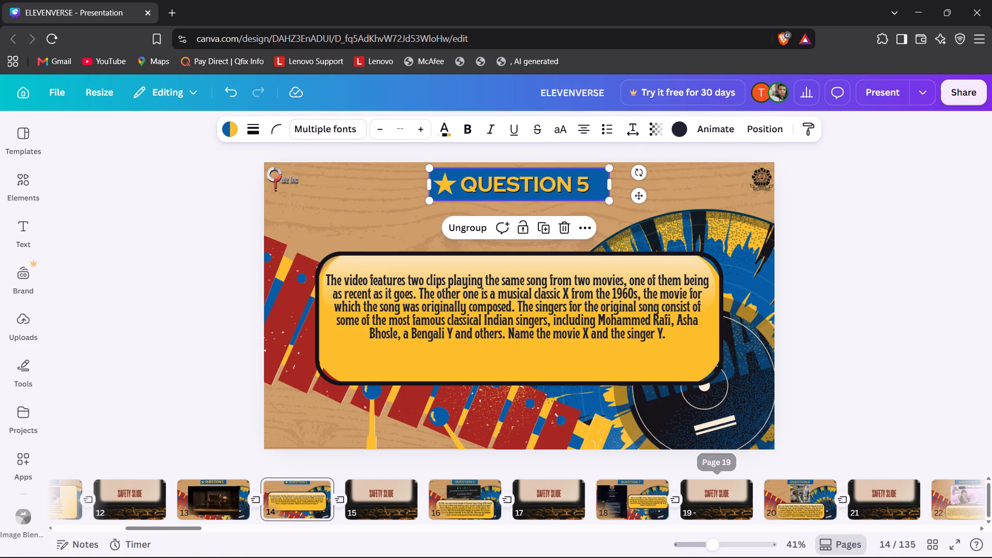
# Delete the leftover star on slide 35 and paste the copied starred header group in its place.
pyautogui.hscroll(-11, 700, 506)
pyautogui.click(658, 509)
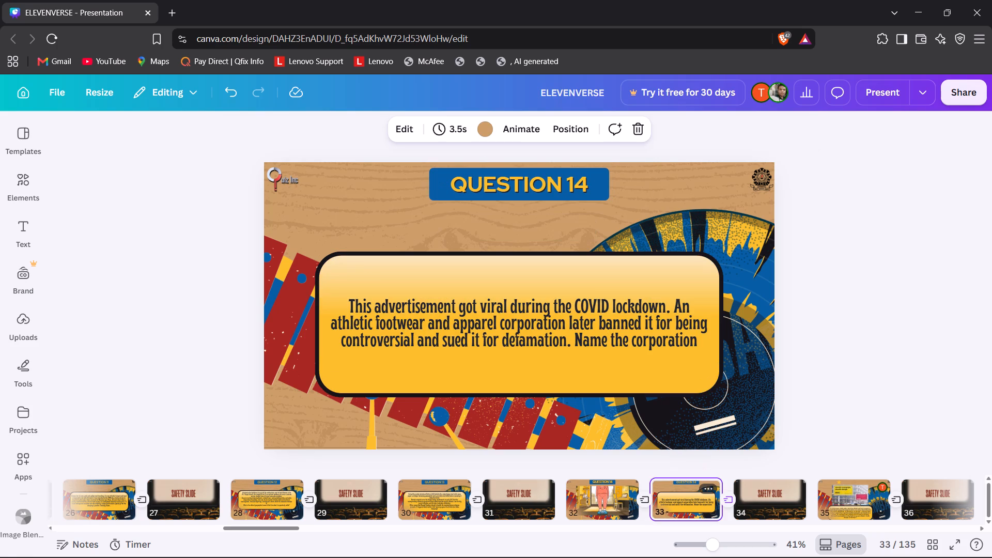
pyautogui.hscroll(-1, 775, 496)
pyautogui.click(775, 496)
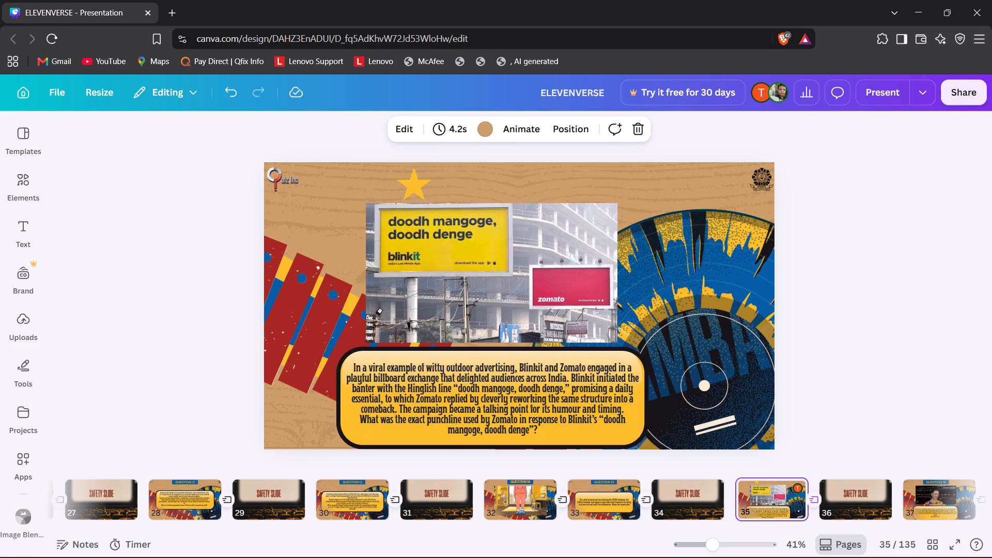
pyautogui.click(419, 182)
pyautogui.press('Delete')
pyautogui.hotkey('ctrl', 'v')
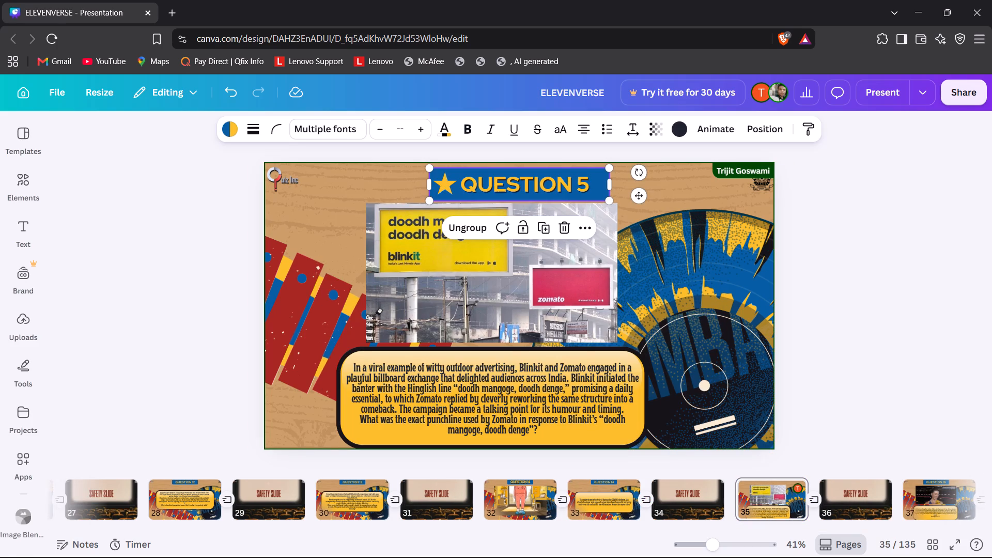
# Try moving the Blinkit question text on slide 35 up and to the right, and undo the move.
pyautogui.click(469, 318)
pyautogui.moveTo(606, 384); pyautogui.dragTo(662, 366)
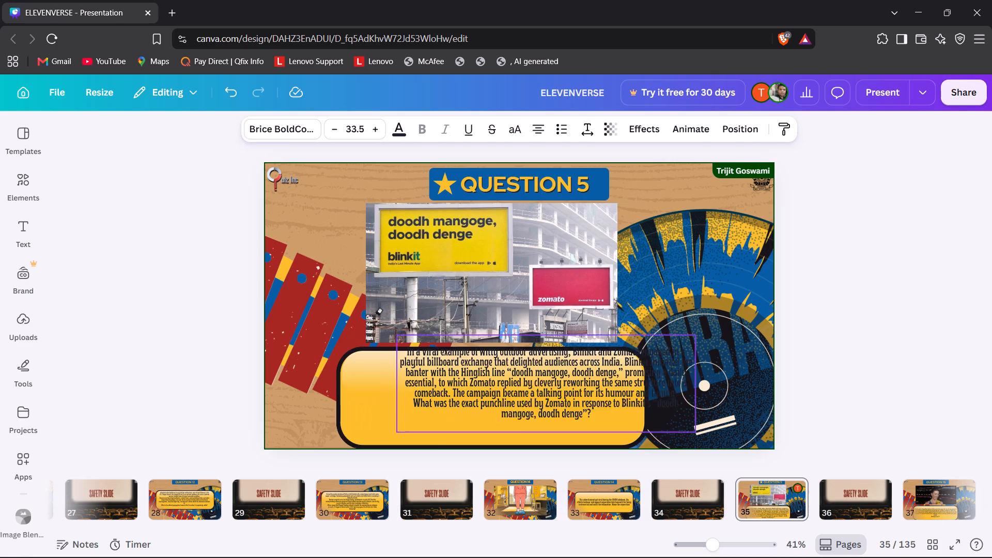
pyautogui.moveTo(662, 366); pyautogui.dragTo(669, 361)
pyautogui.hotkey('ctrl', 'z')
# Move the billboard picture on slide 35 left and slightly down from its place under the header.
pyautogui.moveTo(479, 249); pyautogui.dragTo(471, 250)
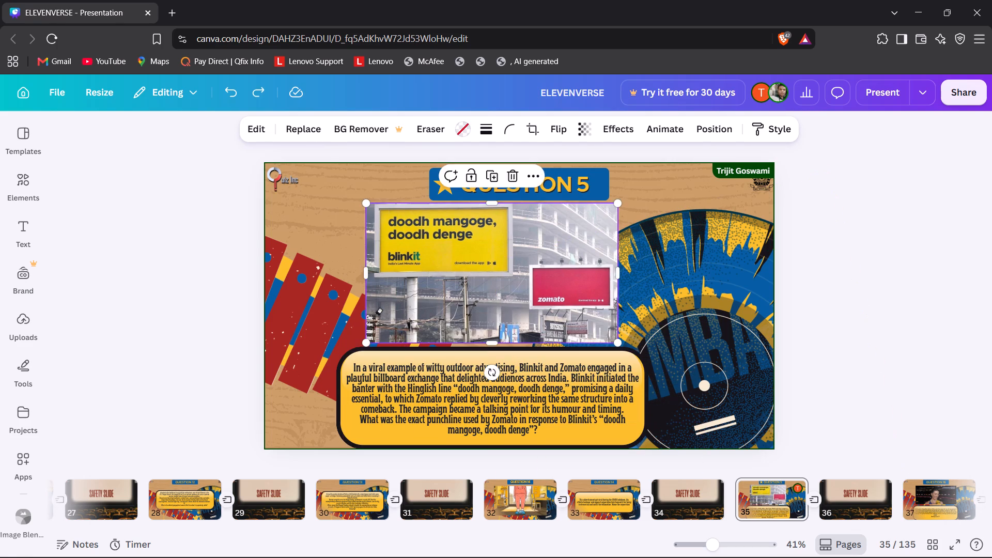
pyautogui.moveTo(471, 250); pyautogui.dragTo(438, 256)
# Group the Blinkit question text on slide 35 with its yellow box.
pyautogui.click(464, 409)
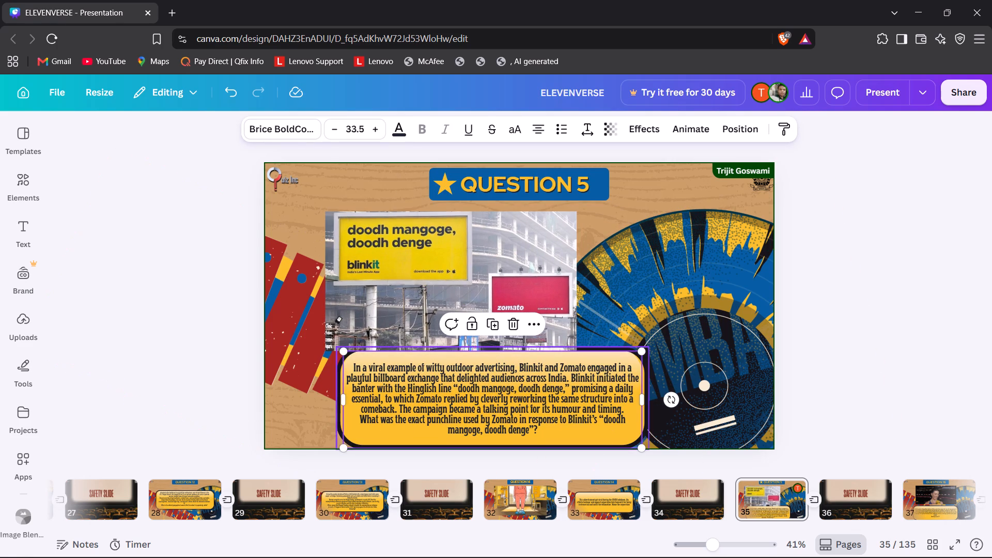
pyautogui.keyDown('shift'); pyautogui.click(642, 426); pyautogui.keyUp('shift')
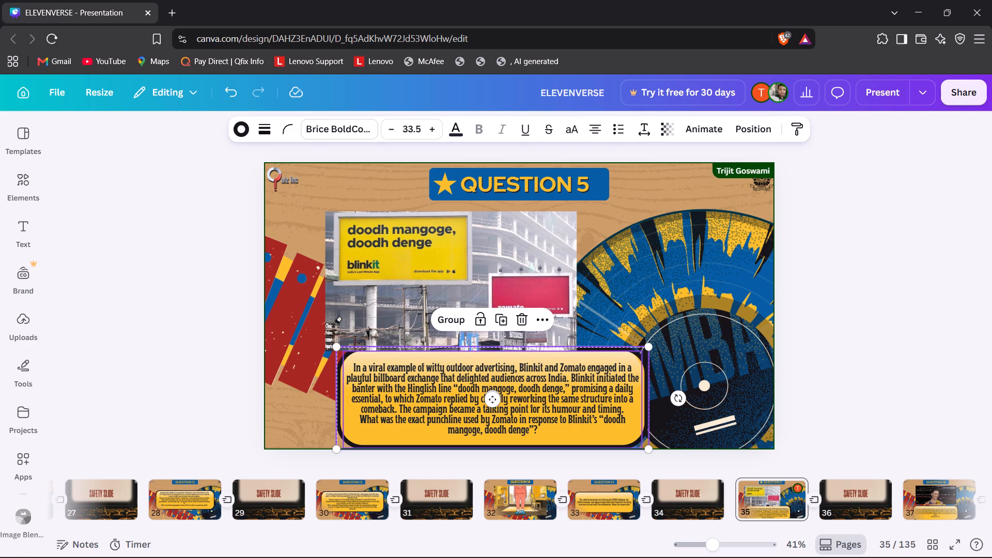
pyautogui.click(453, 313)
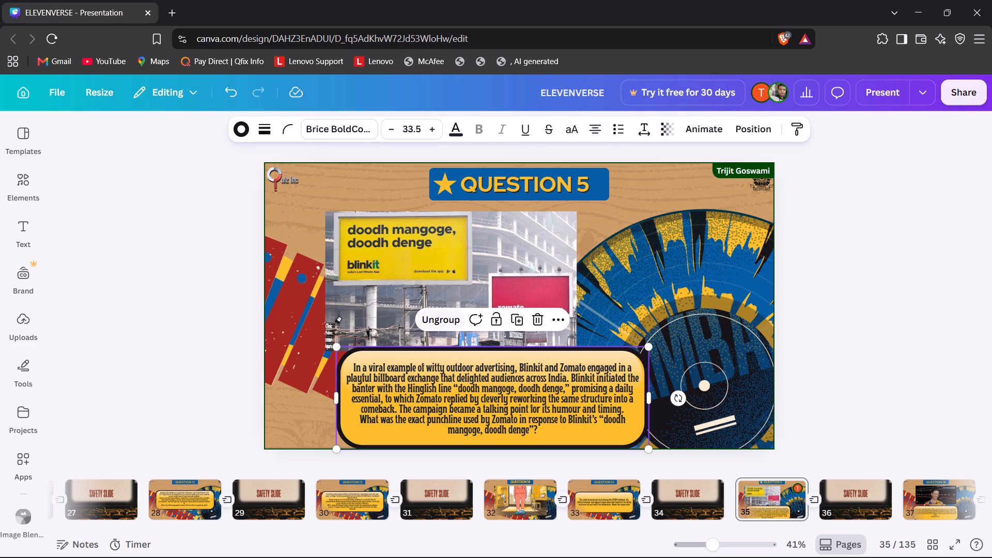
# Move the billboard picture further down and toward the left side of slide 35.
pyautogui.click(472, 254)
pyautogui.moveTo(472, 254); pyautogui.dragTo(456, 261)
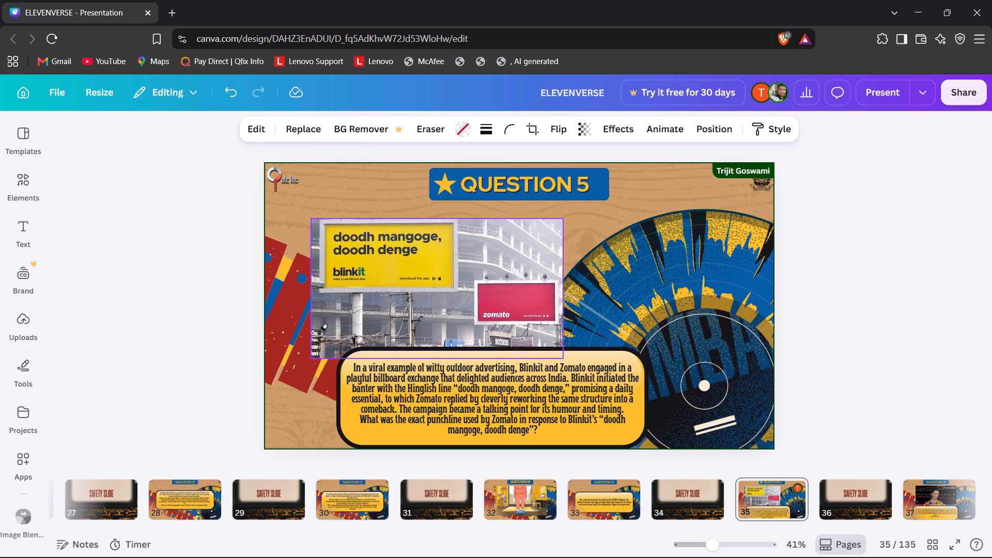
pyautogui.moveTo(456, 261); pyautogui.dragTo(432, 289)
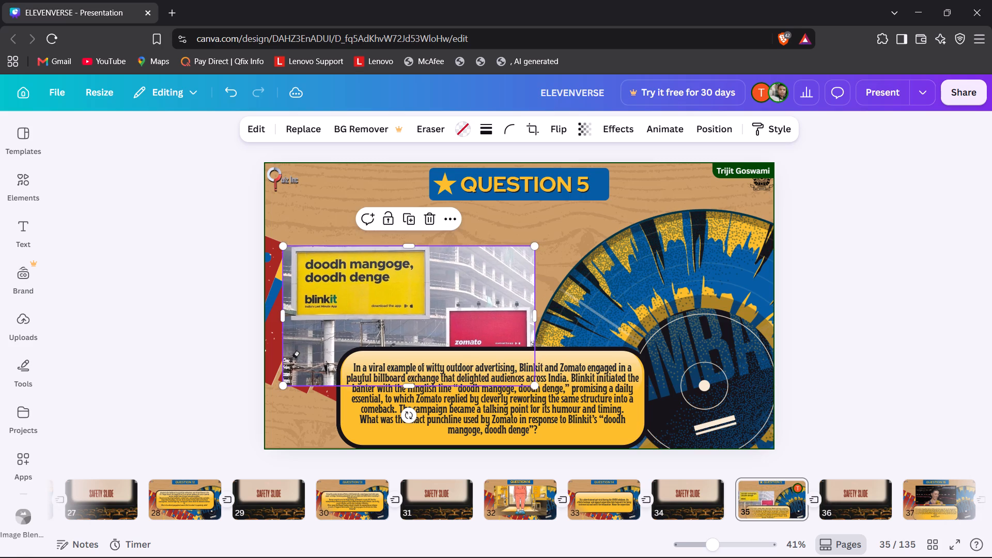
# Move the grouped question box to the right half of slide 35, make it narrower and taller, and scale its text to 49.9.
pyautogui.moveTo(621, 366); pyautogui.dragTo(740, 283)
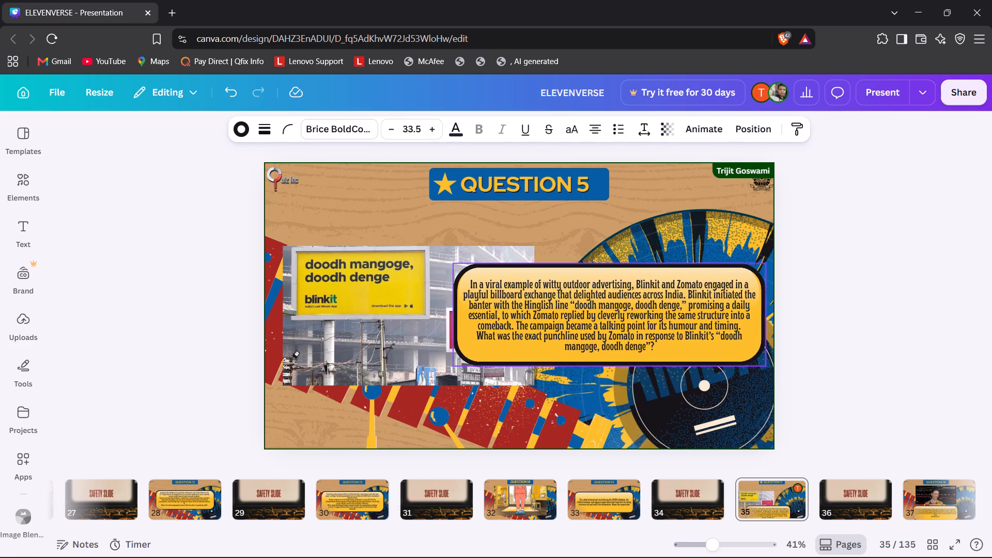
pyautogui.moveTo(740, 283); pyautogui.dragTo(740, 320)
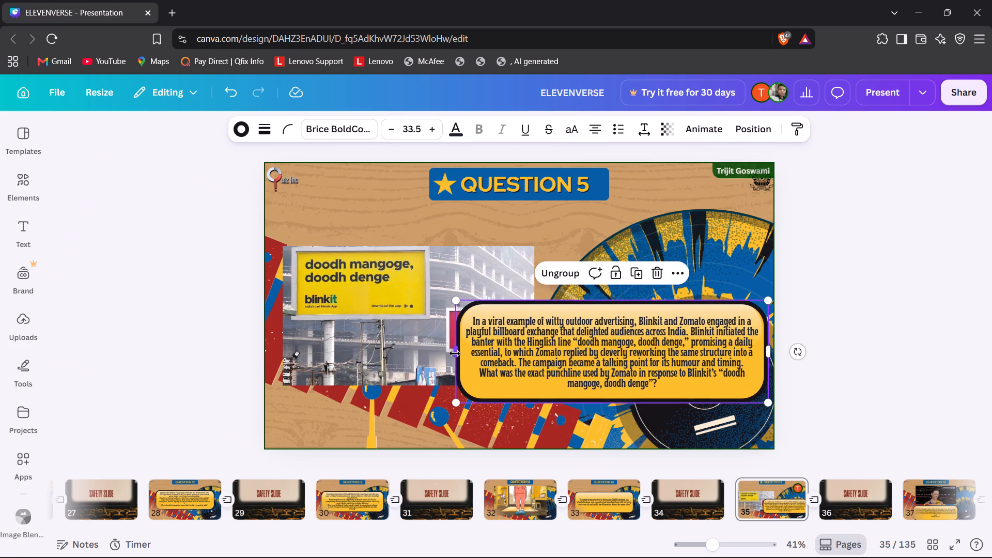
pyautogui.moveTo(455, 353); pyautogui.dragTo(606, 382)
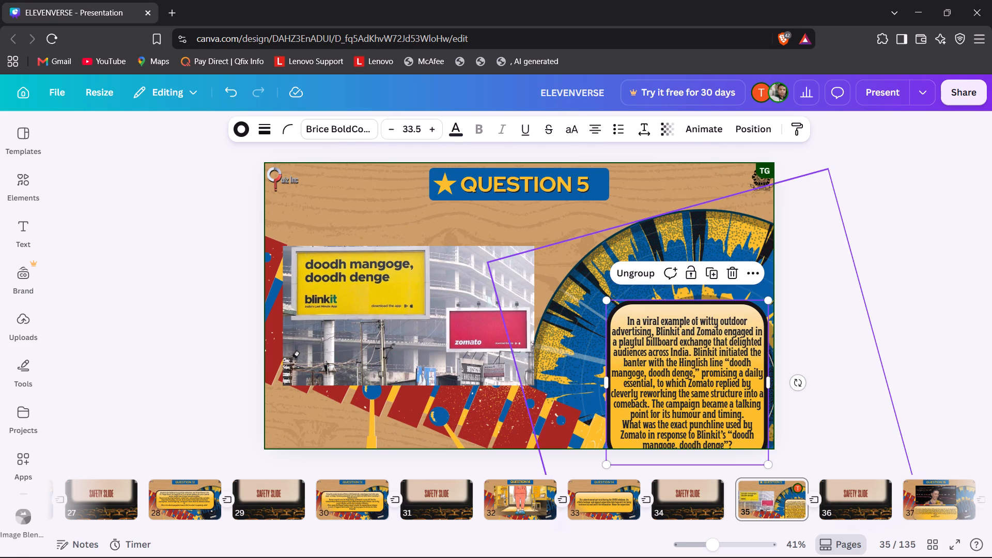
pyautogui.moveTo(607, 299); pyautogui.dragTo(526, 220)
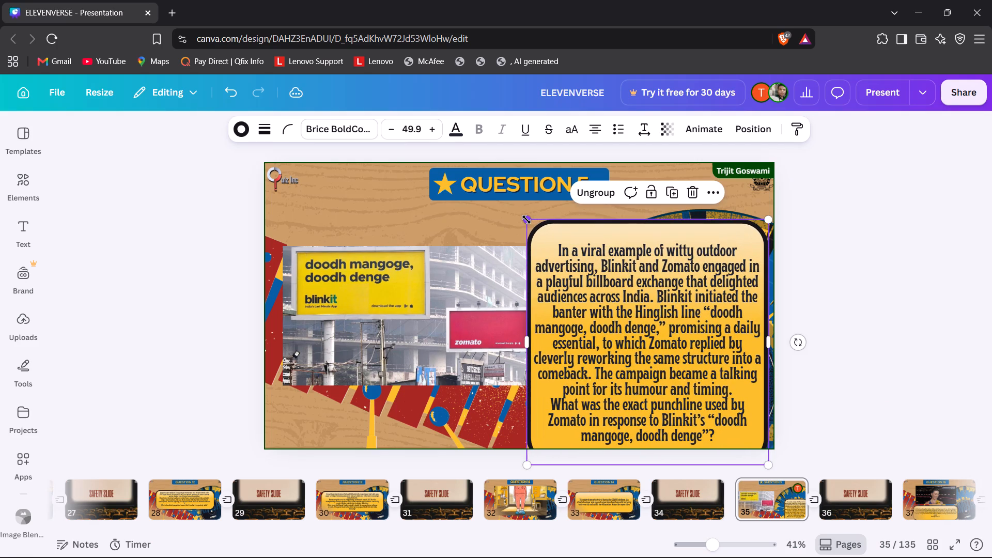
# Shift the billboard picture to slide 35's left edge and narrow it to leave a gap before the question box.
pyautogui.moveTo(430, 305); pyautogui.dragTo(417, 301)
pyautogui.moveTo(516, 315); pyautogui.dragTo(514, 315)
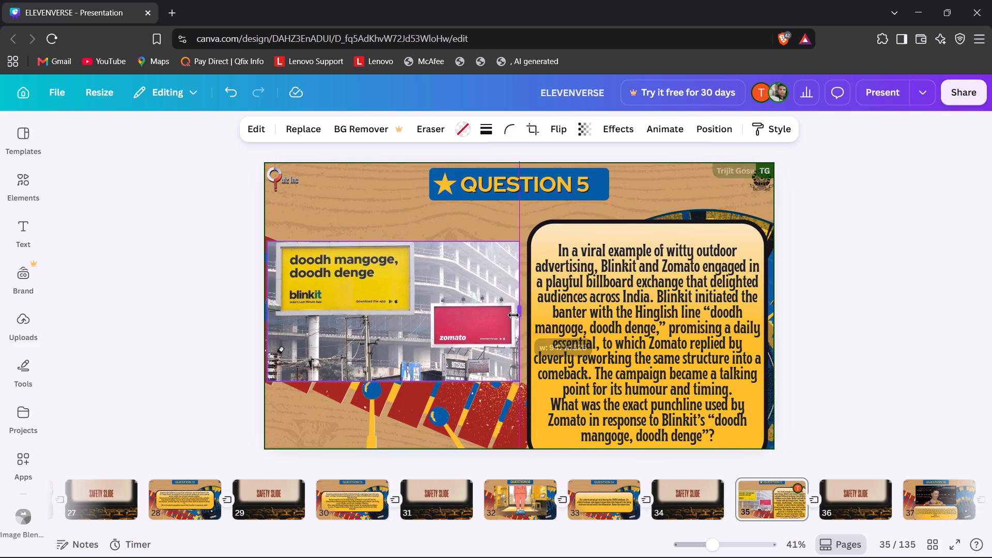
pyautogui.moveTo(514, 315); pyautogui.dragTo(508, 315)
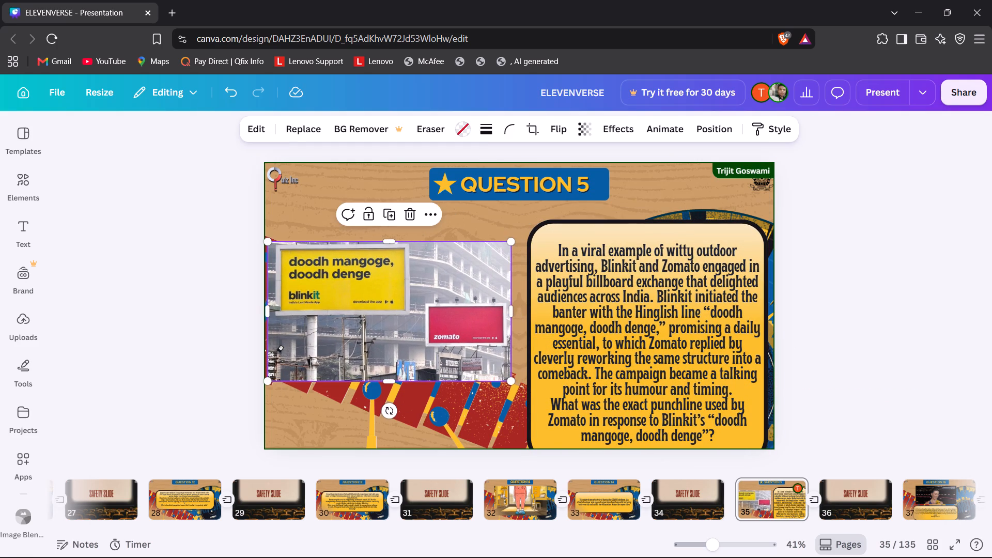
# Move the question box on slide 35 up and slightly left so it fits between the header and the slide's bottom edge.
pyautogui.click(634, 331)
pyautogui.click(451, 335)
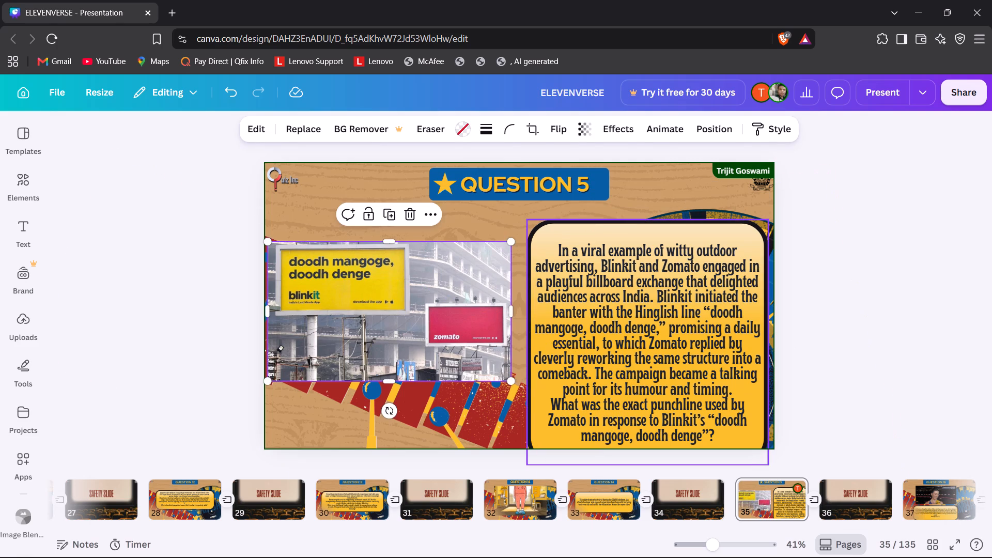
pyautogui.moveTo(548, 296); pyautogui.dragTo(541, 274)
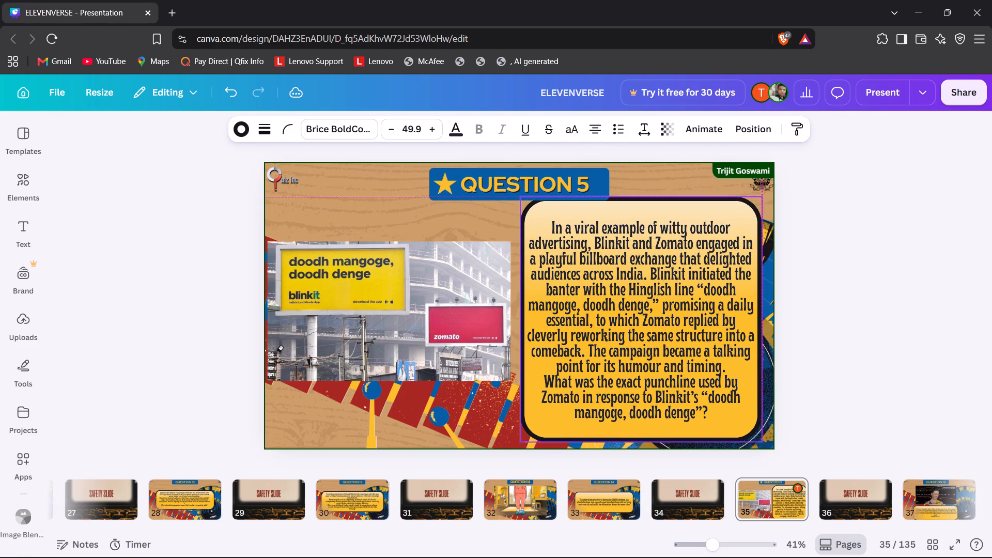
pyautogui.moveTo(541, 274); pyautogui.dragTo(544, 279)
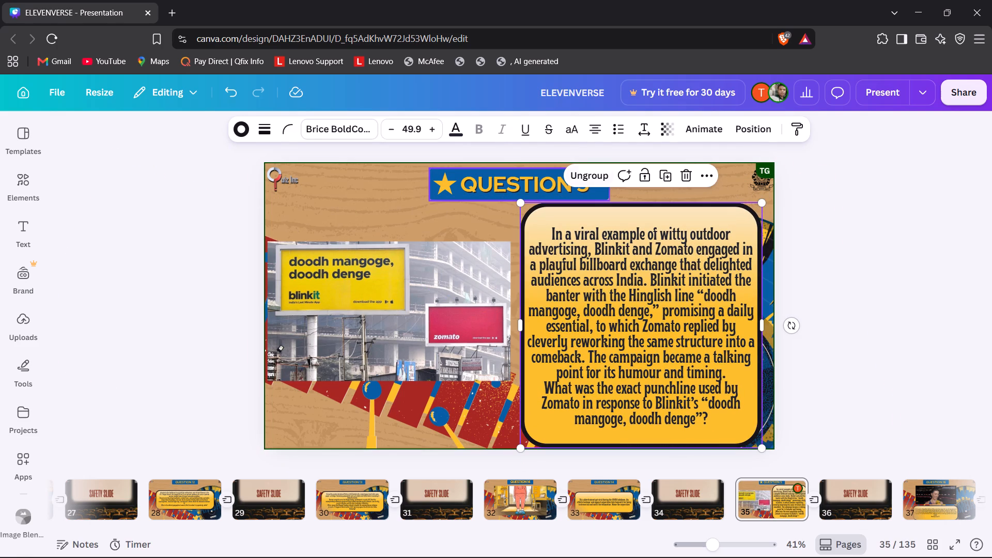
# Change the number in slide 35's header so it reads QUESTION 15.
pyautogui.click(539, 179)
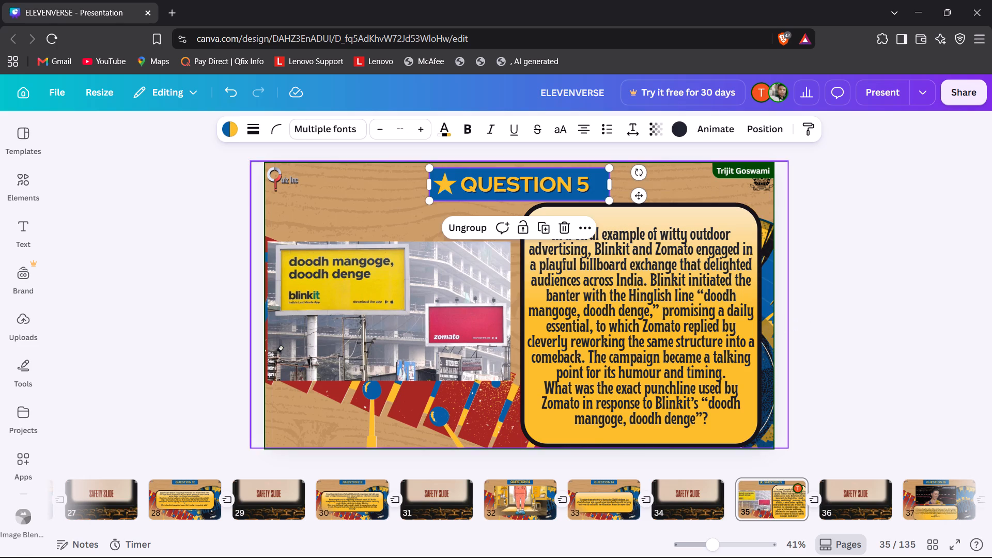
pyautogui.click(587, 175)
pyautogui.click(580, 184)
pyautogui.click(580, 184)
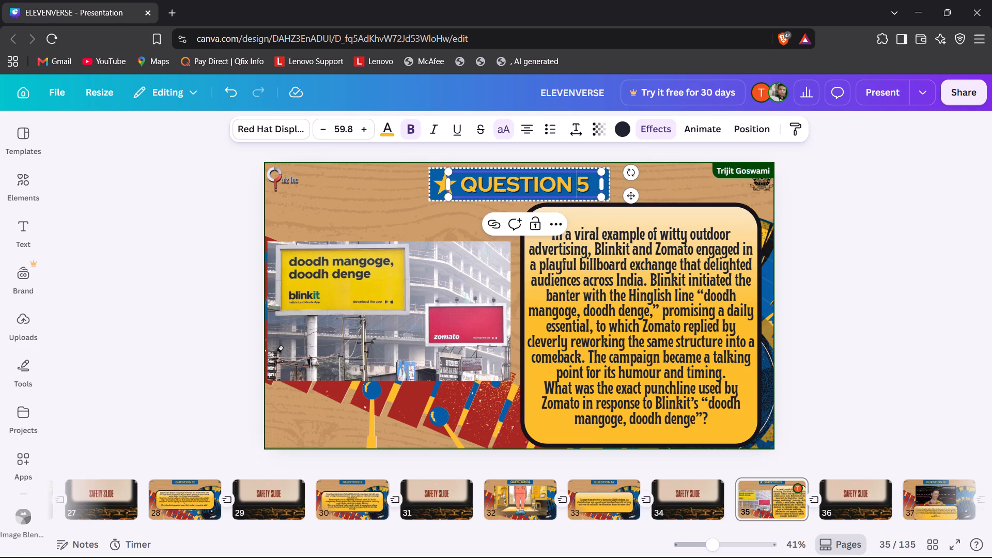
pyautogui.press('1')
pyautogui.click(315, 380)
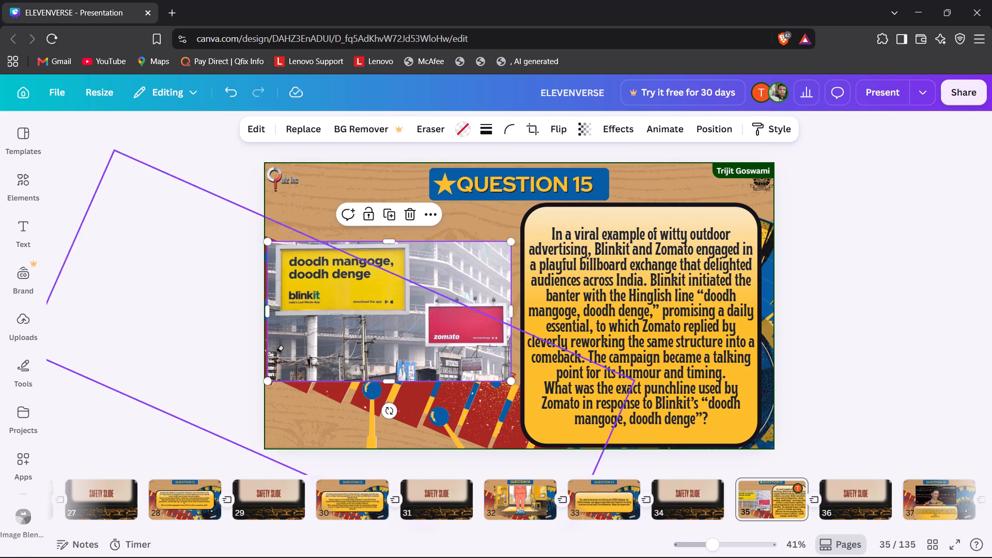
pyautogui.click(858, 350)
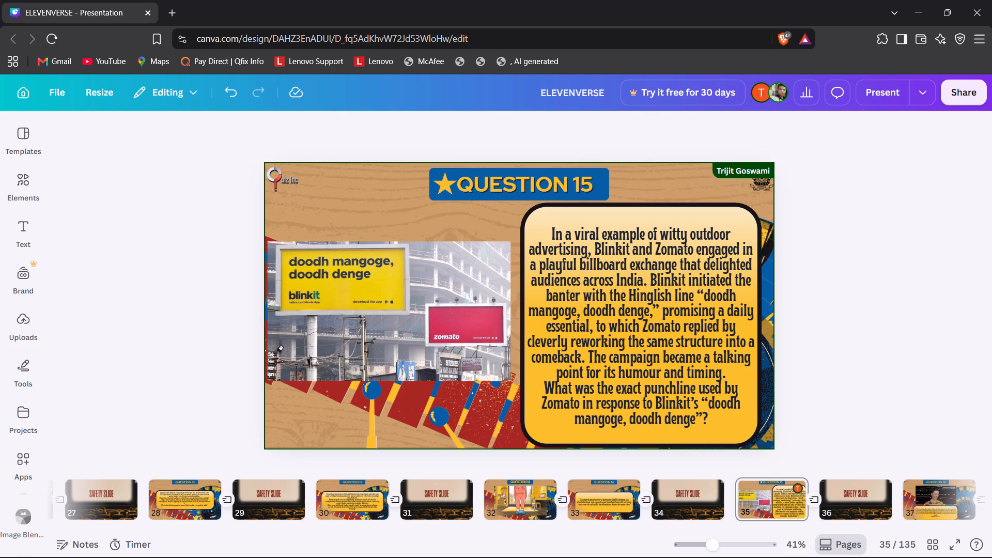
# Nudge the billboard picture on slide 35 slightly to the right, toward the question box.
pyautogui.click(430, 322)
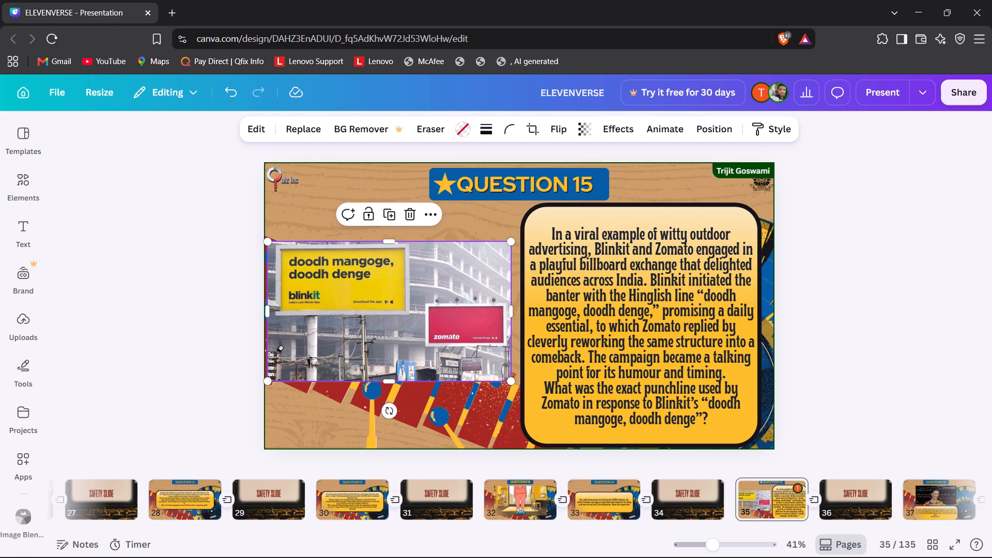
pyautogui.press('Right')
pyautogui.press('Right')
pyautogui.press('Right')
pyautogui.press('Right')
pyautogui.press('Right')
pyautogui.press('Right')
pyautogui.press('Right')
pyautogui.press('Right')
pyautogui.press('Right')
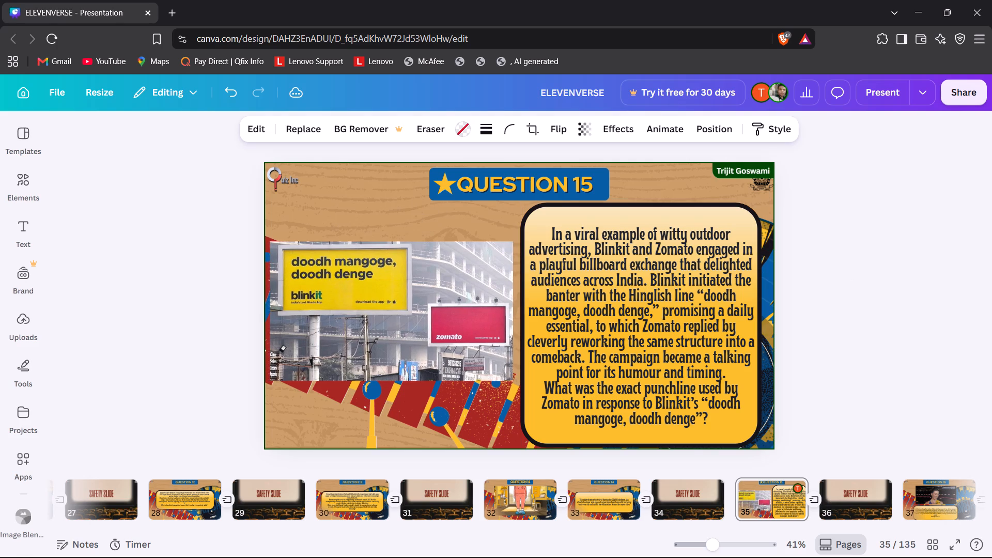
pyautogui.press('Right')
pyautogui.press('Right')
pyautogui.click(178, 371)
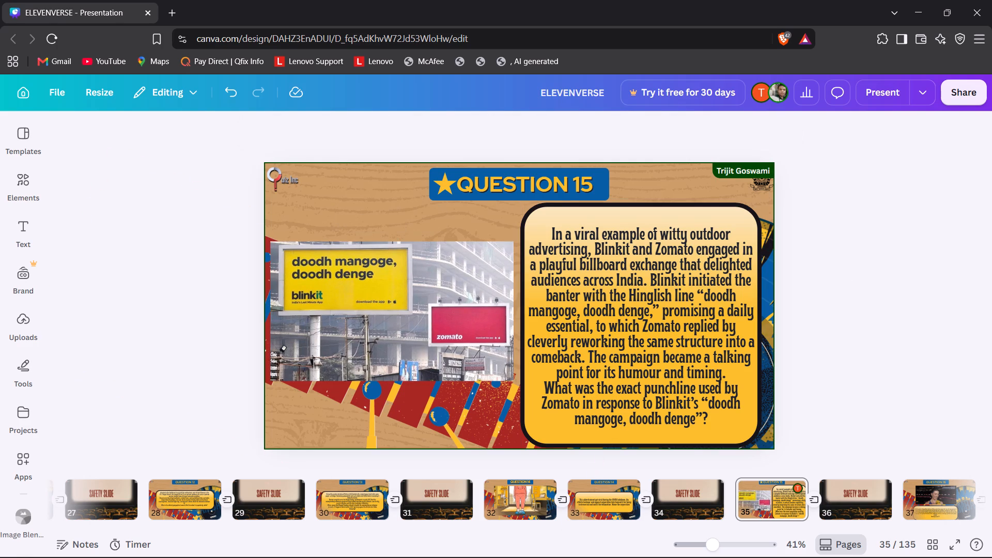
# Go to slide 37 and group the question text with its yellow box.
pyautogui.press('Right')
pyautogui.press('Right')
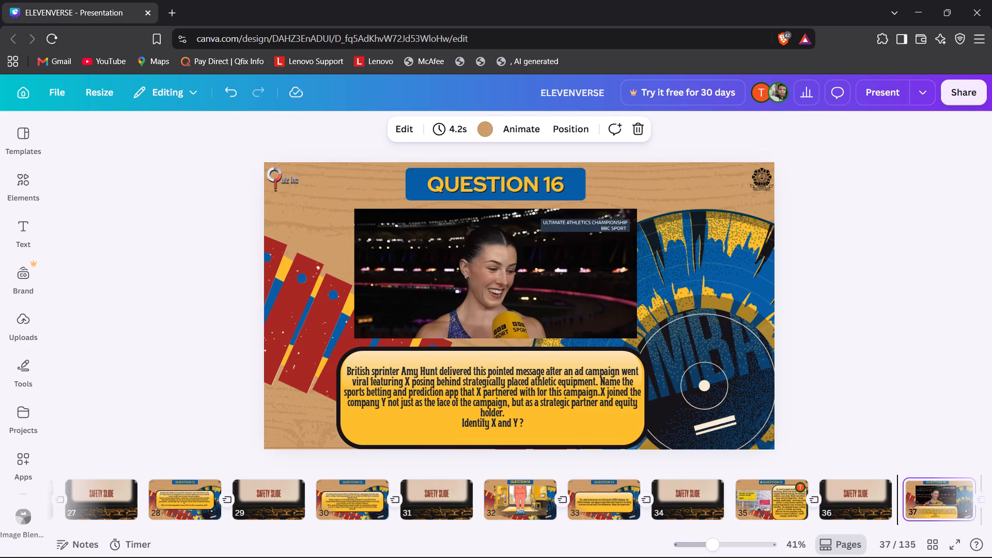
pyautogui.click(454, 307)
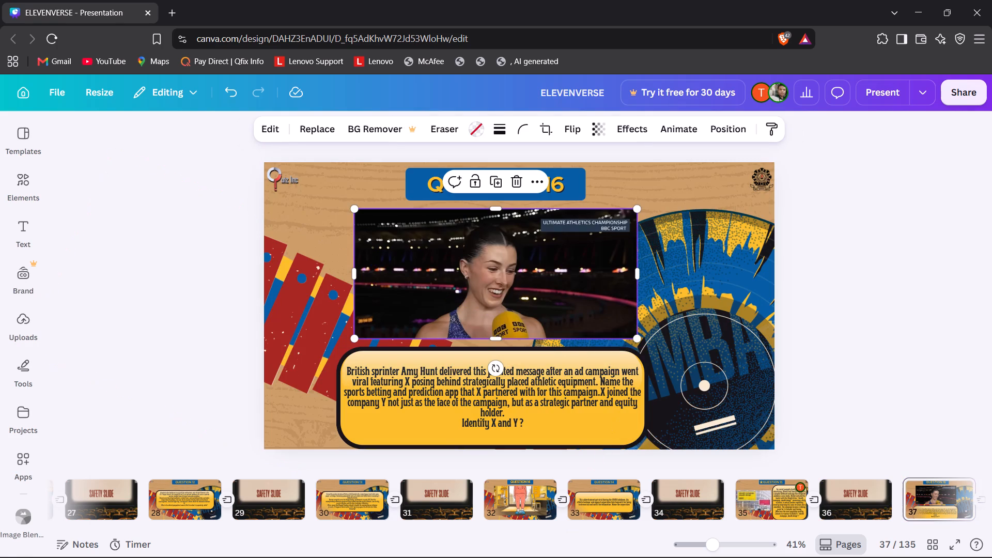
pyautogui.click(452, 388)
pyautogui.keyDown('shift'); pyautogui.click(414, 357); pyautogui.keyUp('shift')
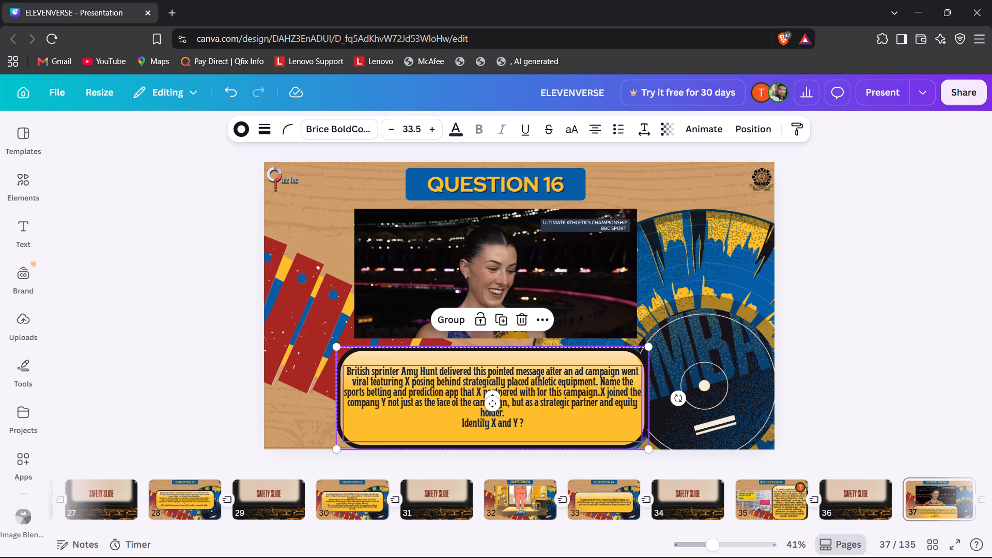
pyautogui.click(450, 322)
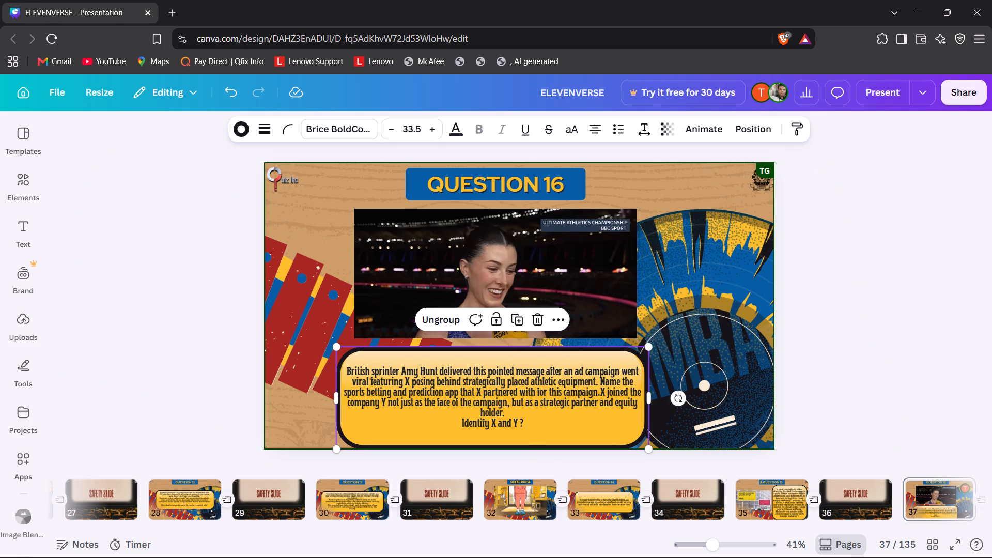
# Enlarge the grouped question box on slide 37 up and to the right, and raise its text size to 41.4.
pyautogui.moveTo(643, 349); pyautogui.dragTo(662, 345)
pyautogui.click(578, 377)
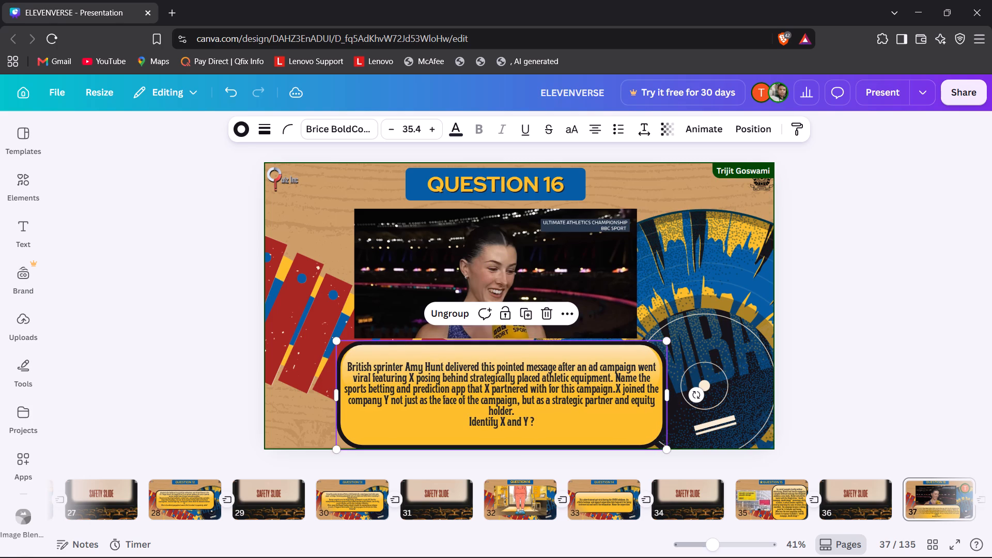
pyautogui.click(578, 377)
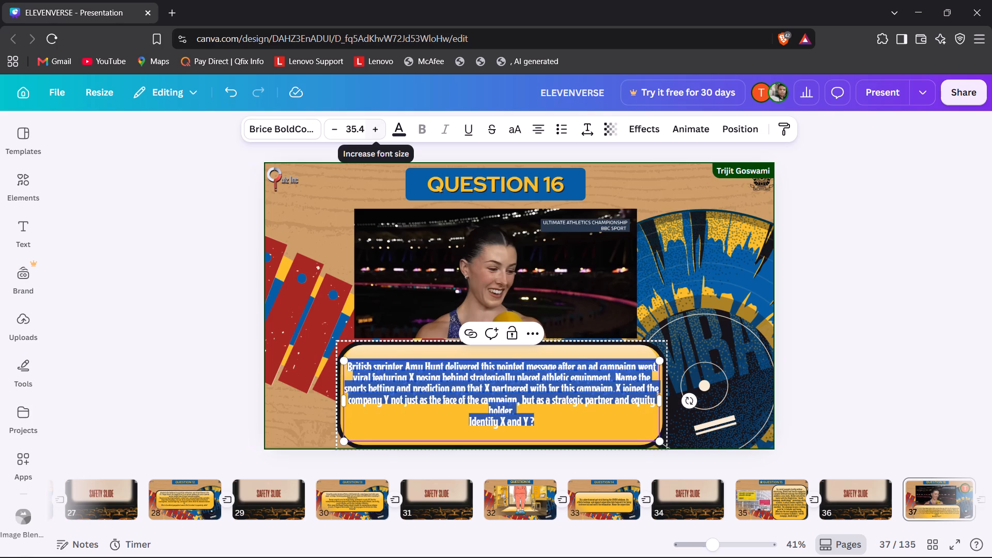
pyautogui.tripleClick(379, 131)
pyautogui.tripleClick(379, 131)
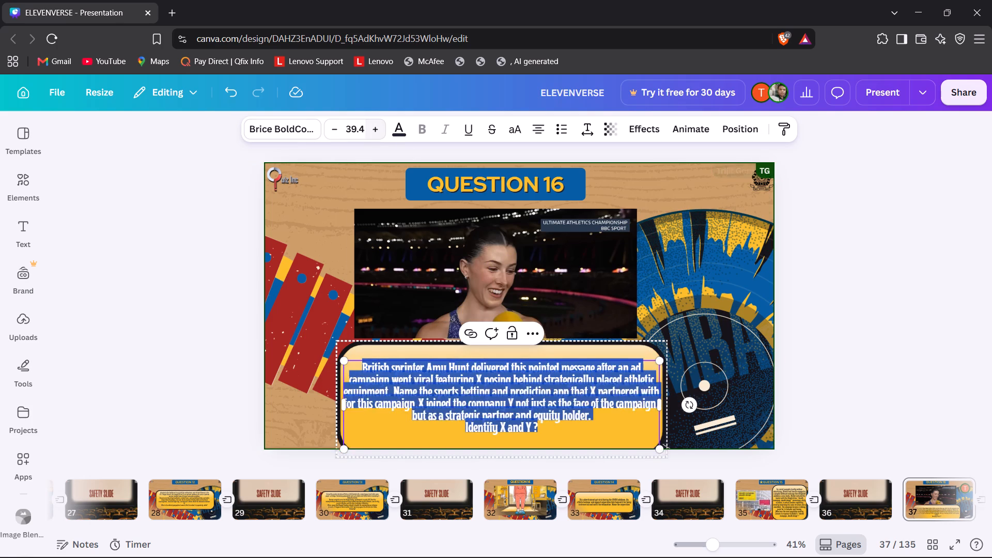
pyautogui.click(122, 309)
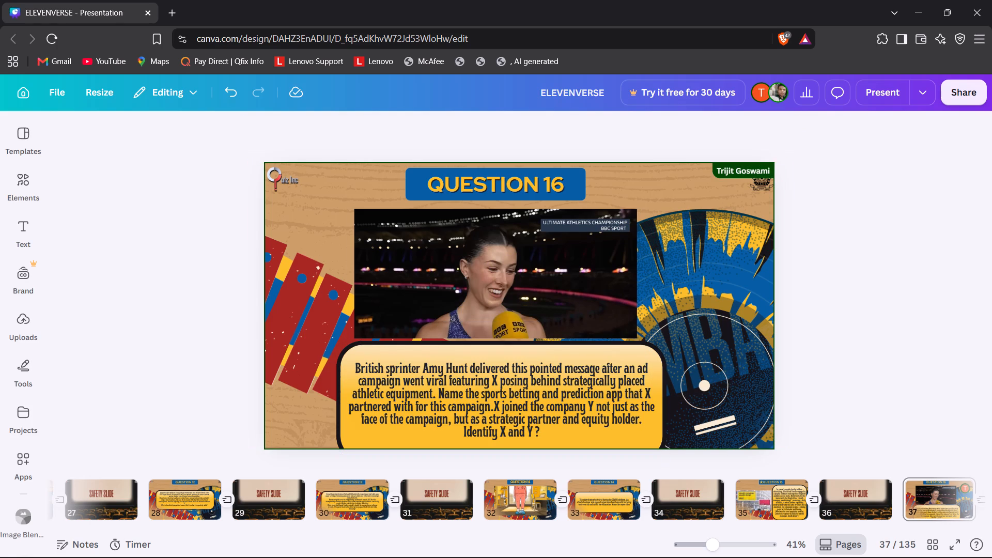
# Centre the interview picture horizontally on slide 37.
pyautogui.click(468, 307)
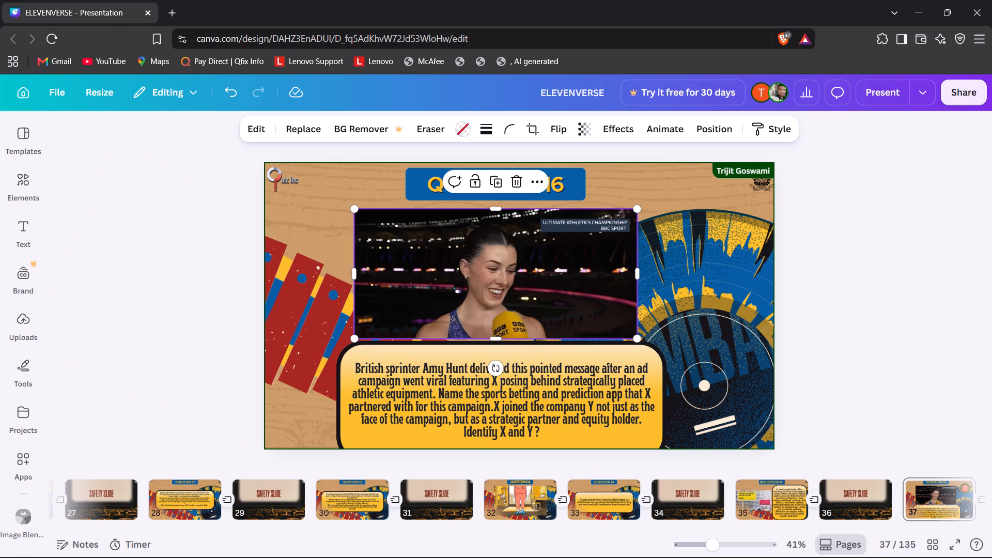
pyautogui.rightClick(468, 307)
pyautogui.moveTo(468, 307); pyautogui.dragTo(523, 289)
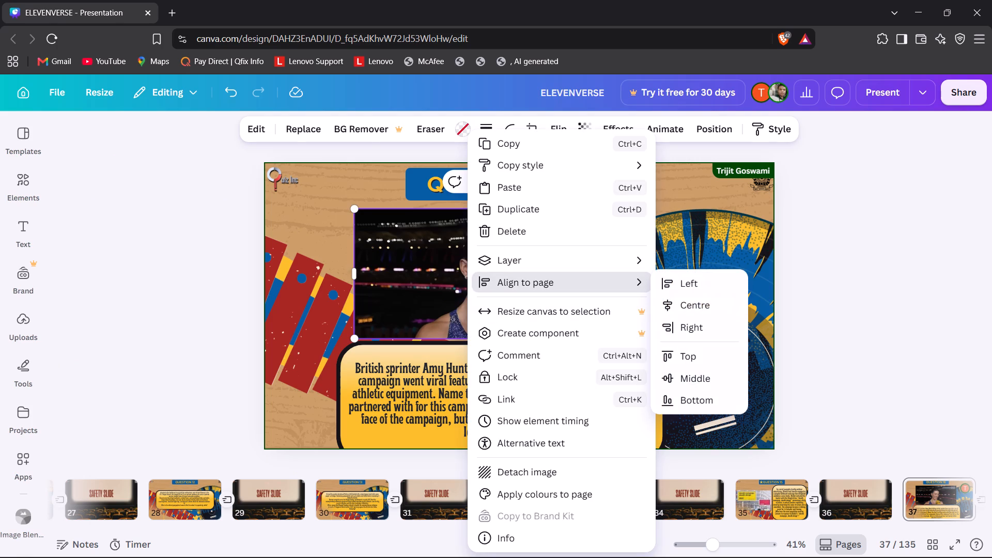
pyautogui.click(720, 305)
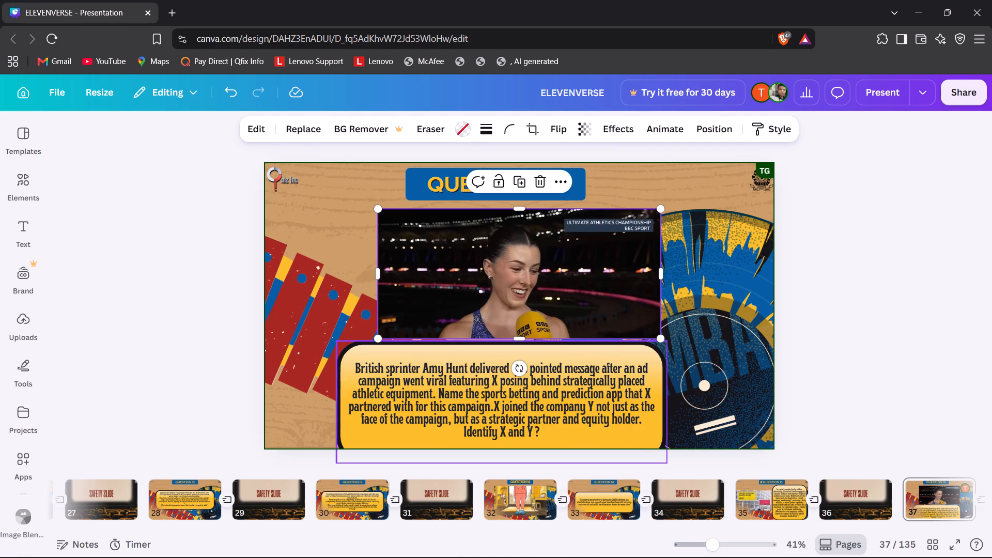
pyautogui.click(613, 380)
pyautogui.click(564, 272)
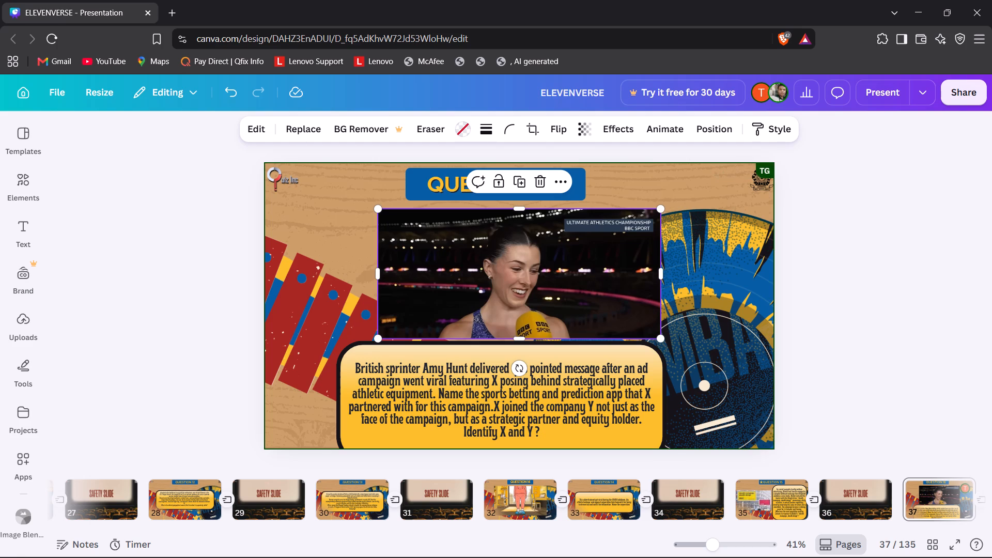
pyautogui.click(91, 252)
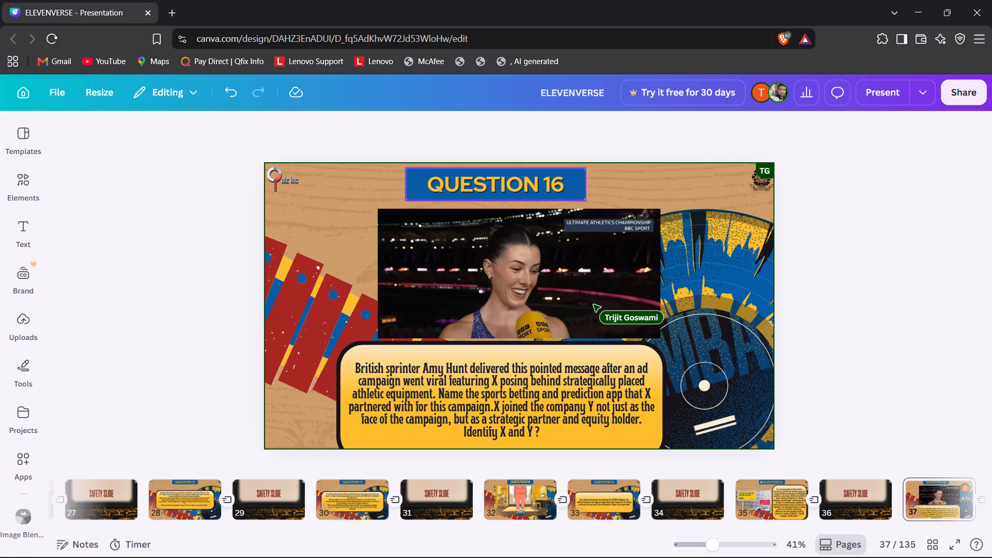
# Group the QUESTION 16 text with its blue banner and centre the group horizontally on slide 37.
pyautogui.keyDown('shift'); pyautogui.click(418, 167); pyautogui.keyUp('shift')
pyautogui.click(419, 184)
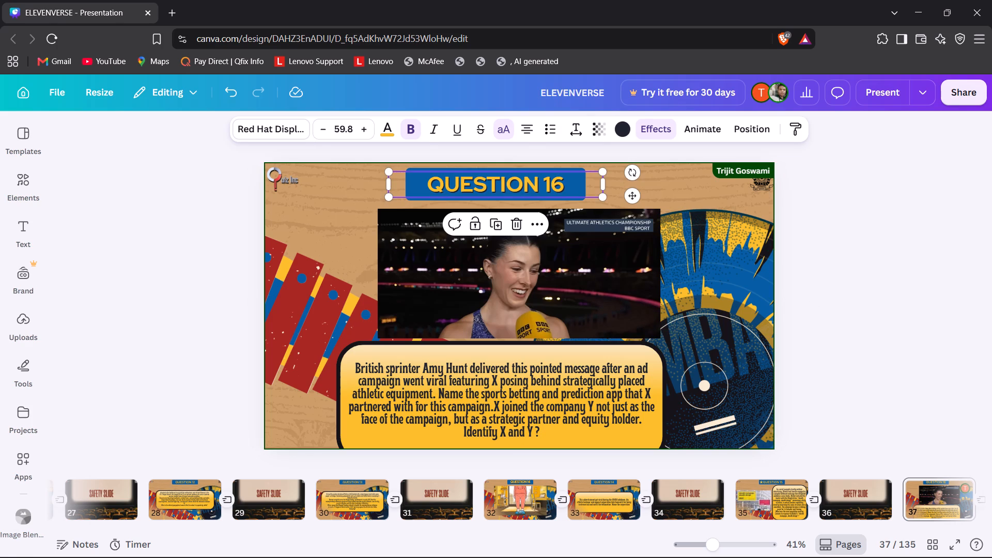
pyautogui.keyDown('shift'); pyautogui.click(429, 168); pyautogui.keyUp('shift')
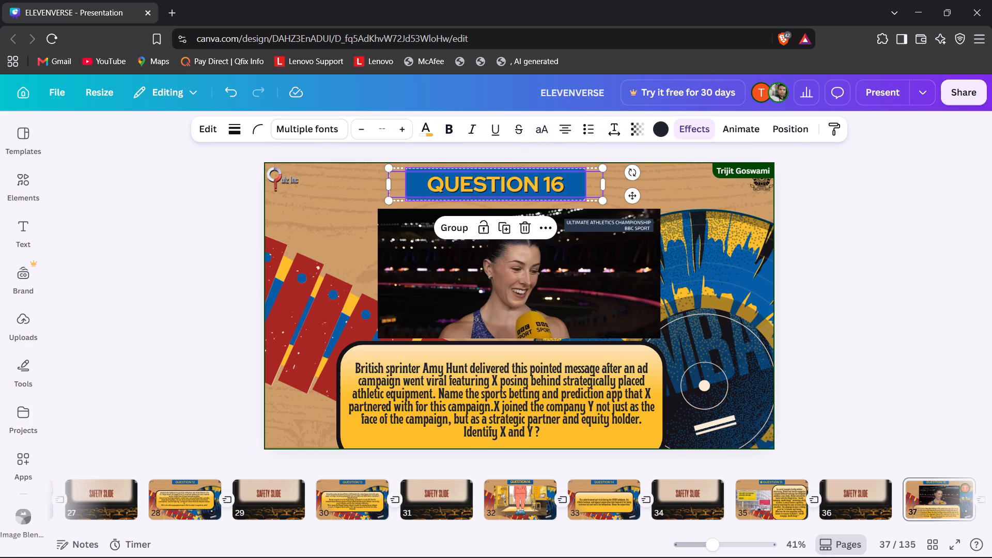
pyautogui.click(461, 228)
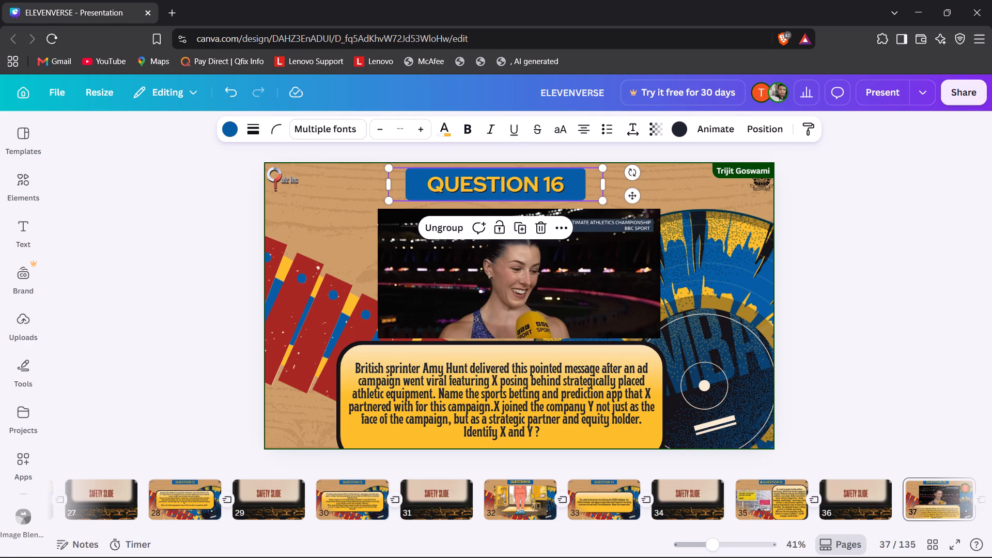
pyautogui.rightClick(554, 180)
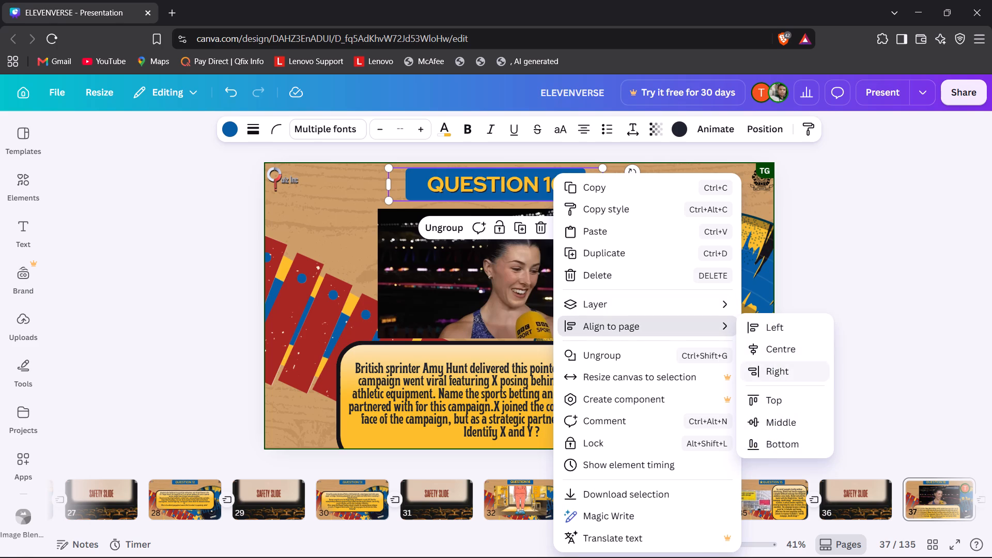
pyautogui.click(801, 352)
# Nudge the question box on slide 37 up until its top edge meets the bottom of the interview picture.
pyautogui.click(632, 385)
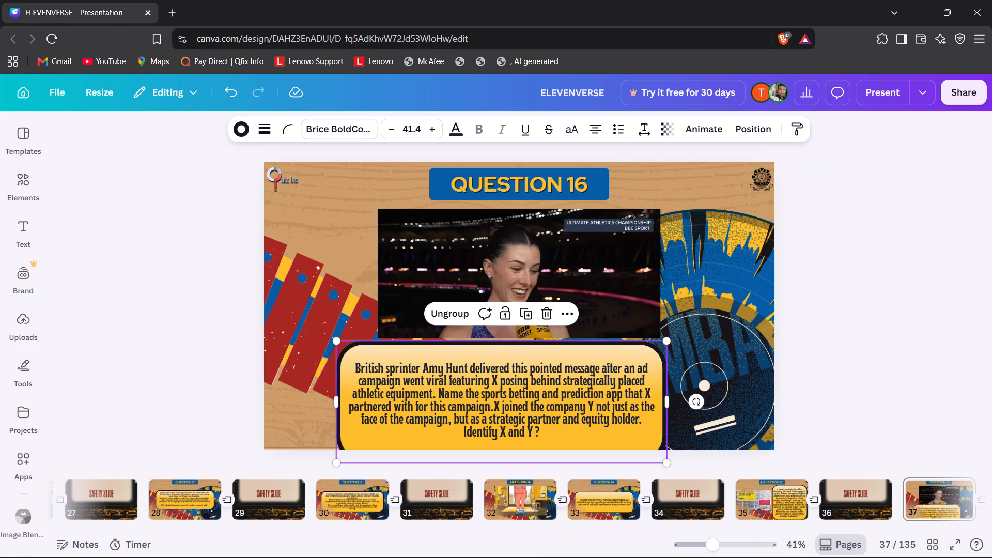
pyautogui.press('Up')
pyautogui.press('Up')
pyautogui.press('Up')
pyautogui.press('Up')
pyautogui.press('Up')
pyautogui.press('Up')
pyautogui.press('Up')
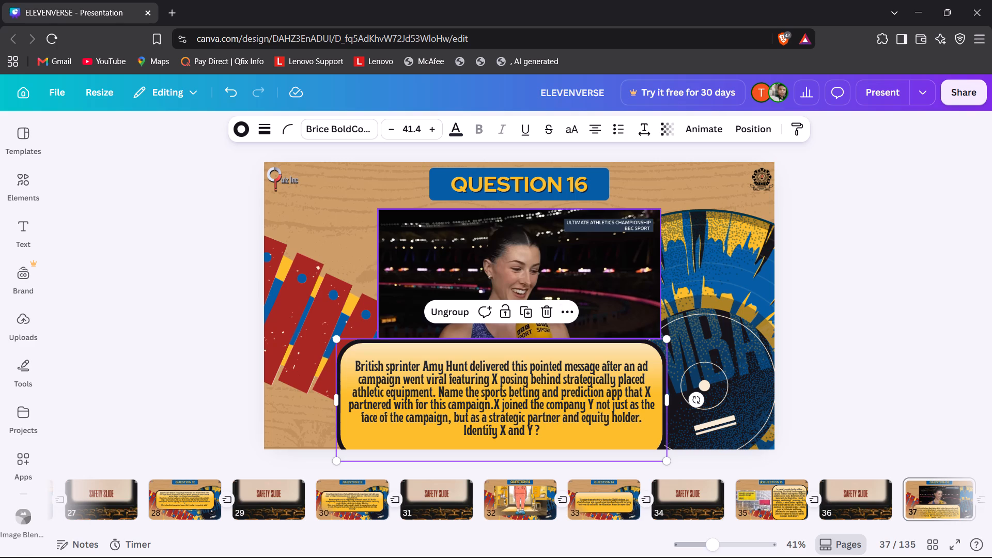
# Shrink the interview picture on slide 37 from its lower-right corner and nudge it up slightly, leaving a gap above the question box.
pyautogui.click(636, 304)
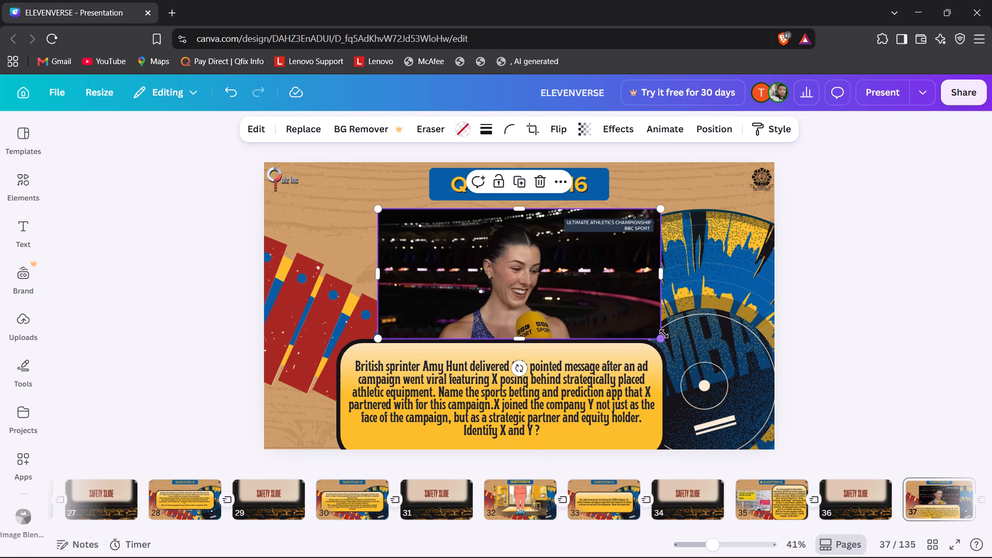
pyautogui.moveTo(661, 335); pyautogui.dragTo(628, 317)
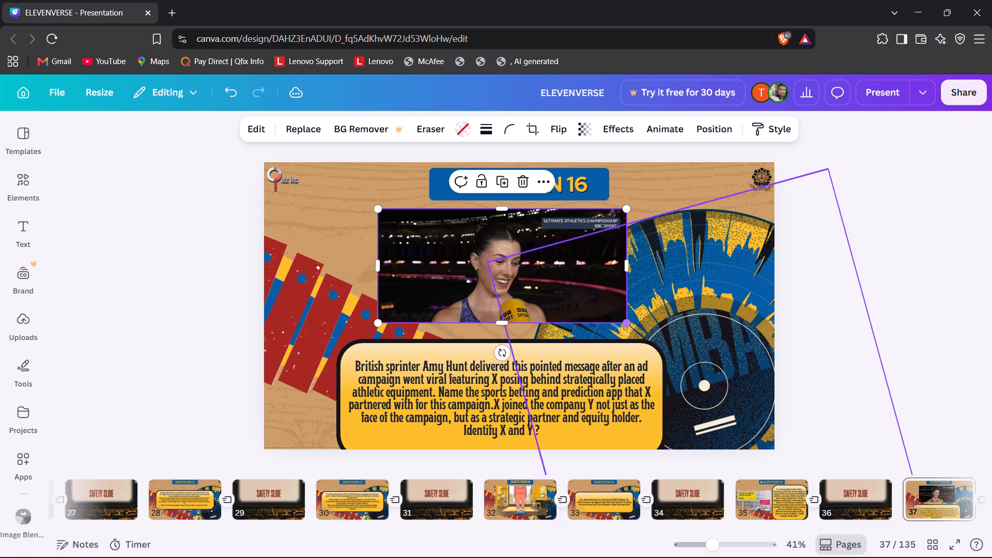
pyautogui.press('Up')
pyautogui.press('Up')
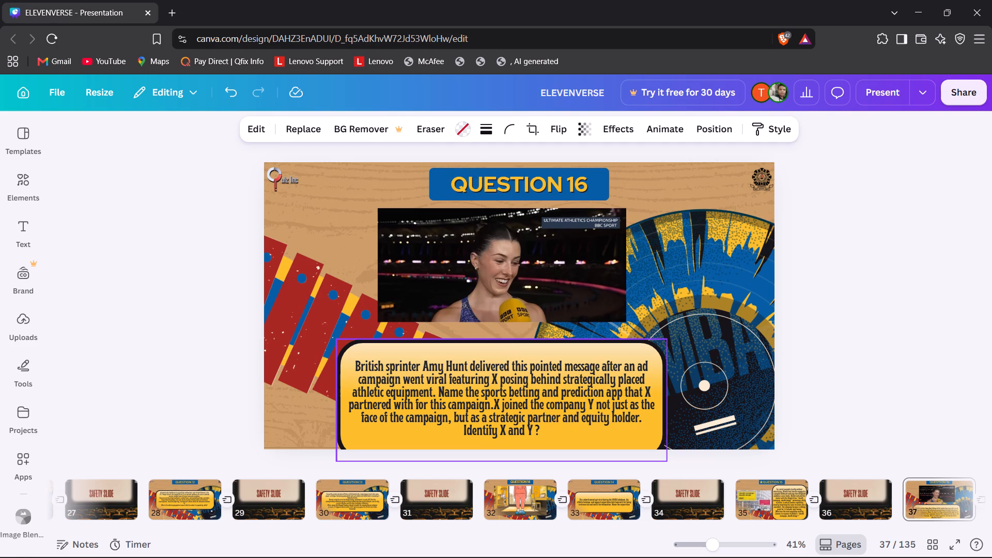
# Move the question box on slide 37 up until its whole rounded bottom border fits within the slide, just below the picture.
pyautogui.click(597, 363)
pyautogui.press('Up')
pyautogui.press('Up')
pyautogui.press('Up')
pyautogui.press('Up')
pyautogui.press('Up')
pyautogui.press('Up')
pyautogui.press('Up')
pyautogui.press('Up')
pyautogui.press('Up')
pyautogui.press('Up')
pyautogui.press('Up')
pyautogui.press('Up')
pyautogui.press('Up')
pyautogui.press('Up')
pyautogui.press('Up')
pyautogui.press('Up')
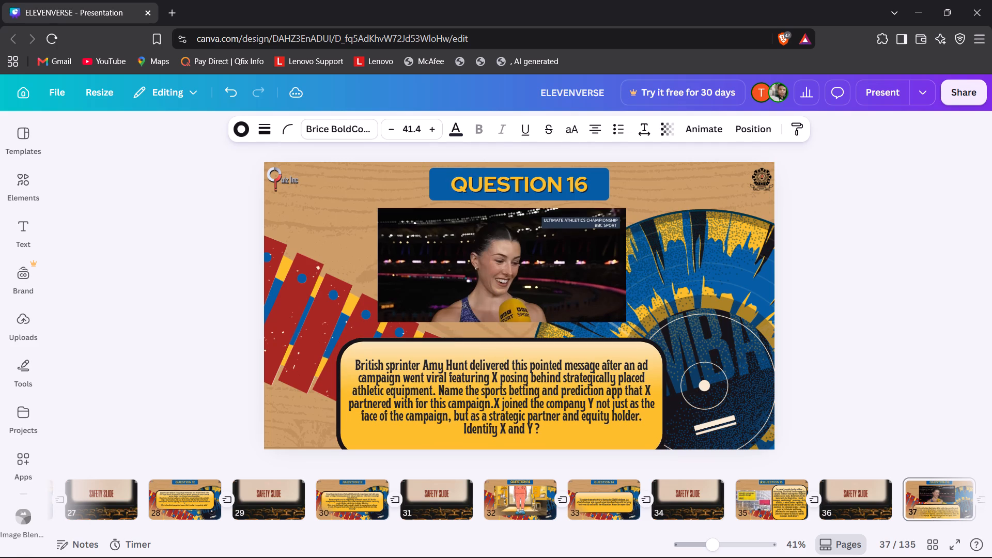
pyautogui.press('Up')
pyautogui.press('Up')
pyautogui.press('Up')
pyautogui.press('Up')
pyautogui.press('Up')
pyautogui.press('Up')
pyautogui.press('Up')
pyautogui.press('Up')
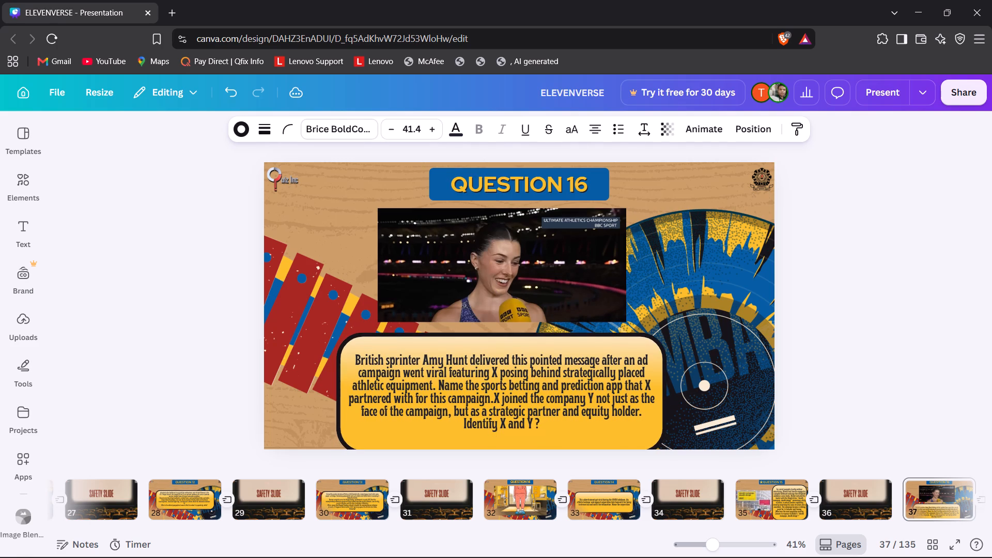
pyautogui.press('Up')
pyautogui.press('Up')
pyautogui.press('Up')
pyautogui.press('Up')
pyautogui.press('Up')
pyautogui.press('Up')
pyautogui.press('Up')
pyautogui.press('Up')
pyautogui.press('Up')
pyautogui.press('Up')
pyautogui.press('Up')
pyautogui.press('Up')
pyautogui.press('Up')
pyautogui.press('Up')
pyautogui.press('Up')
pyautogui.press('Up')
pyautogui.press('Up')
pyautogui.press('Up')
pyautogui.press('Up')
pyautogui.press('Up')
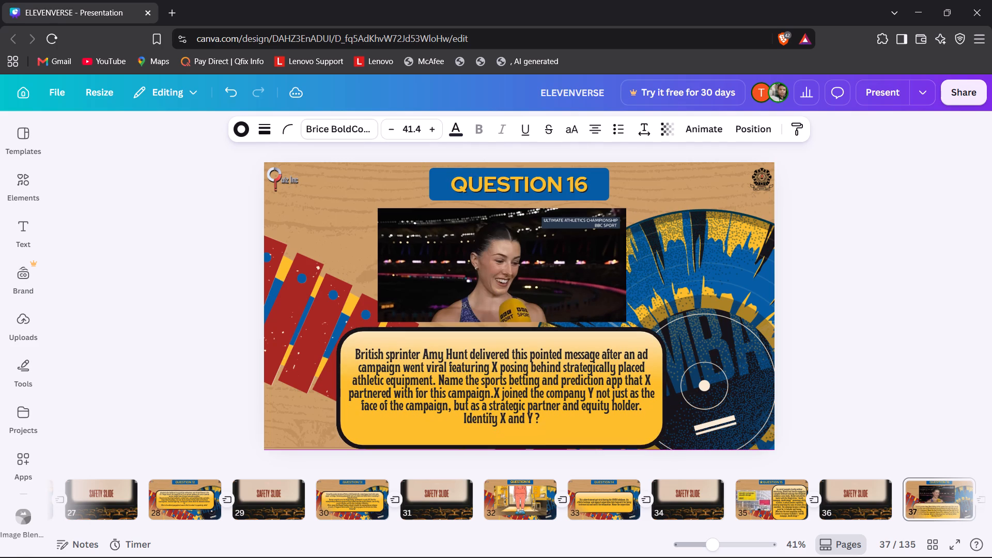
# Nudge the interview picture on slide 37 slightly up, toward the header.
pyautogui.click(535, 260)
pyautogui.press('Up')
pyautogui.press('Up')
pyautogui.press('Up')
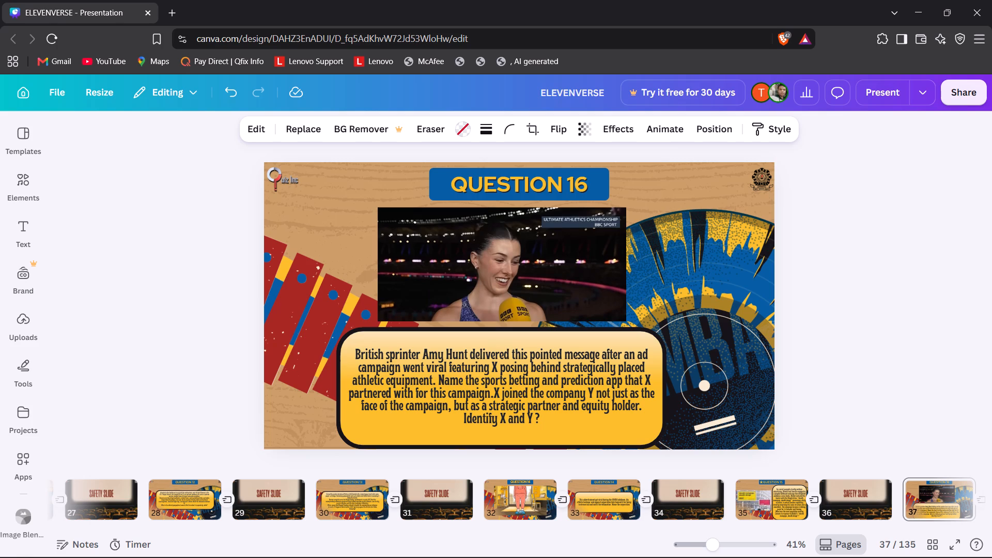
# Centre the interview picture horizontally on slide 37.
pyautogui.click(587, 172)
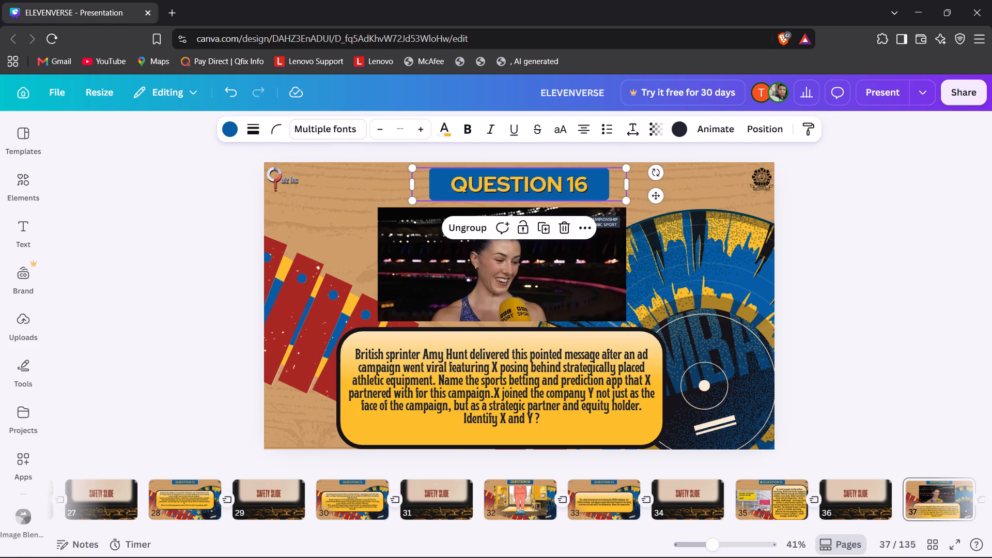
pyautogui.click(566, 278)
pyautogui.rightClick(566, 278)
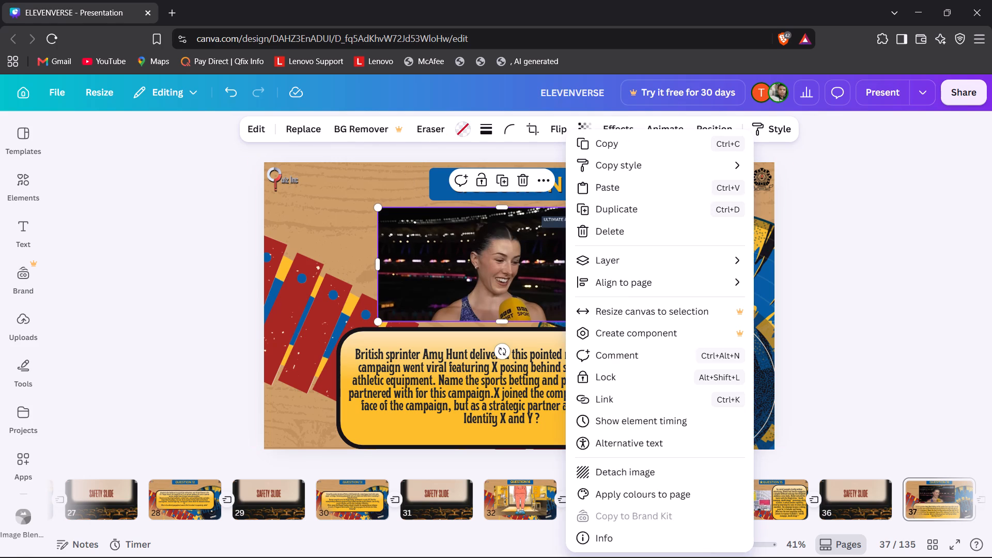
pyautogui.click(808, 307)
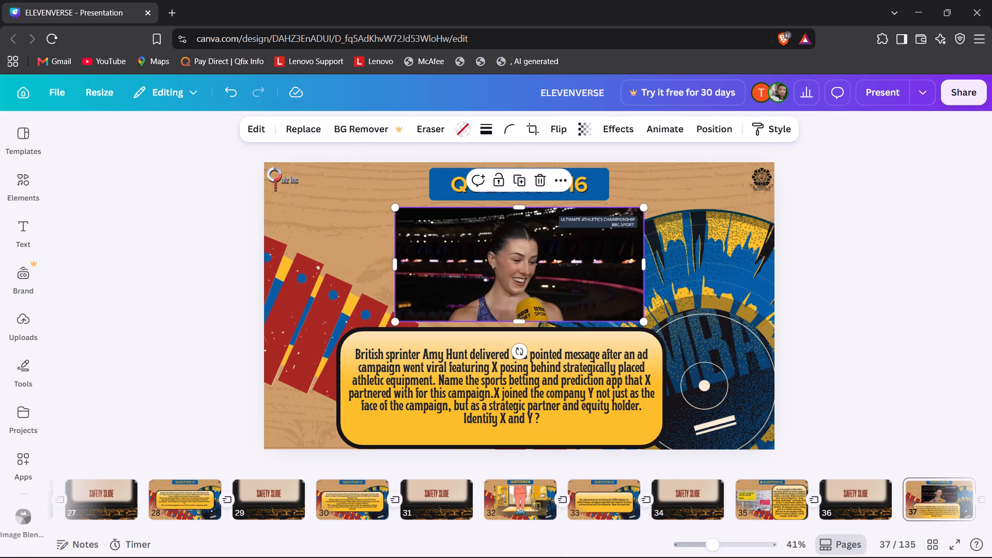
# Nudge the question box on slide 37 right until it is centred beneath the interview picture, and slightly up.
pyautogui.click(638, 386)
pyautogui.press('Right')
pyautogui.press('Right')
pyautogui.press('Right')
pyautogui.press('Right')
pyautogui.press('Right')
pyautogui.press('Right')
pyautogui.press('Right')
pyautogui.press('Right')
pyautogui.press('Right')
pyautogui.press('Right')
pyautogui.press('Right')
pyautogui.press('Right')
pyautogui.press('Right')
pyautogui.press('Right')
pyautogui.press('Right')
pyautogui.press('Right')
pyautogui.press('Right')
pyautogui.press('Right')
pyautogui.press('Right')
pyautogui.press('Right')
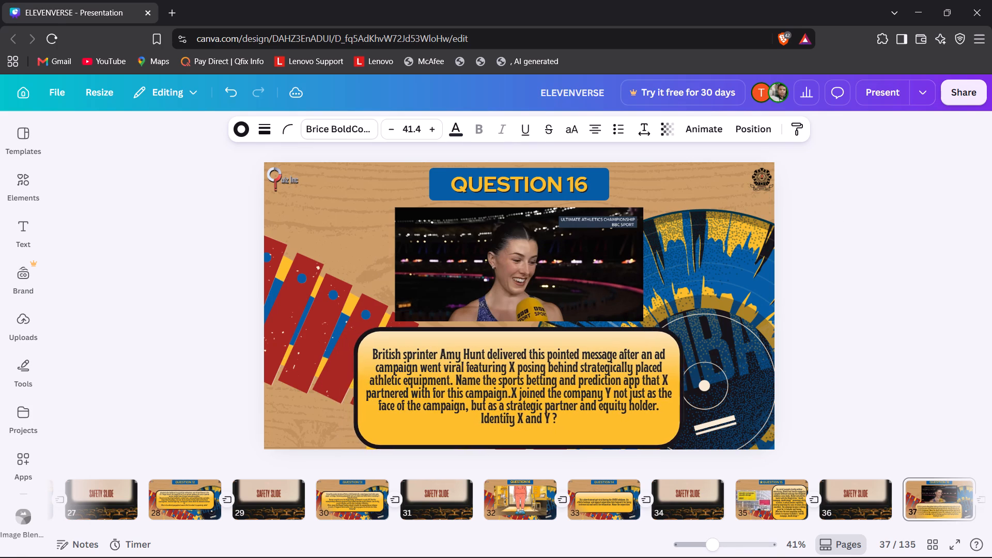
pyautogui.press('Right')
pyautogui.press('Up')
pyautogui.press('Up')
pyautogui.press('Up')
pyautogui.press('Up')
pyautogui.press('Up')
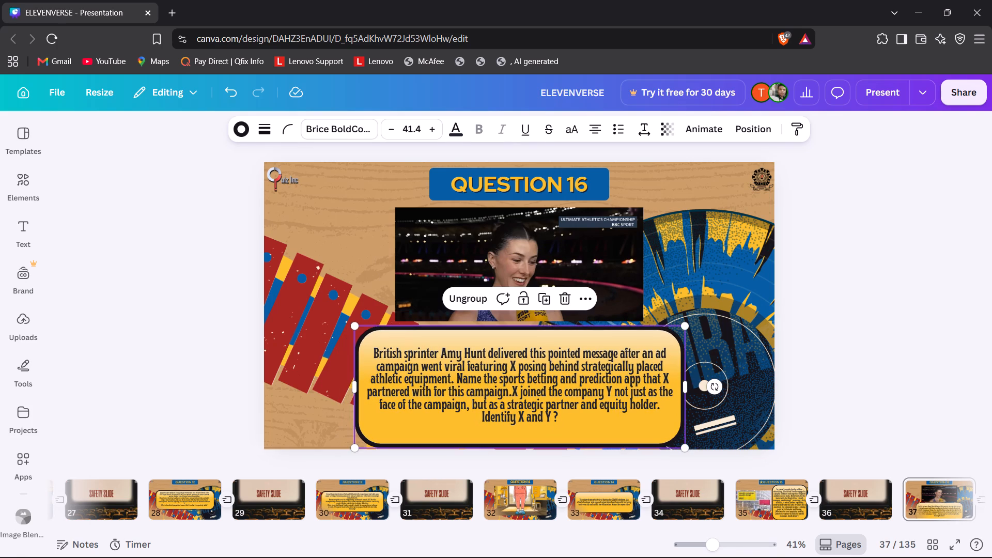
# Insert "This is " at the beginning of the question text on slide 37.
pyautogui.click(384, 353)
pyautogui.click(377, 353)
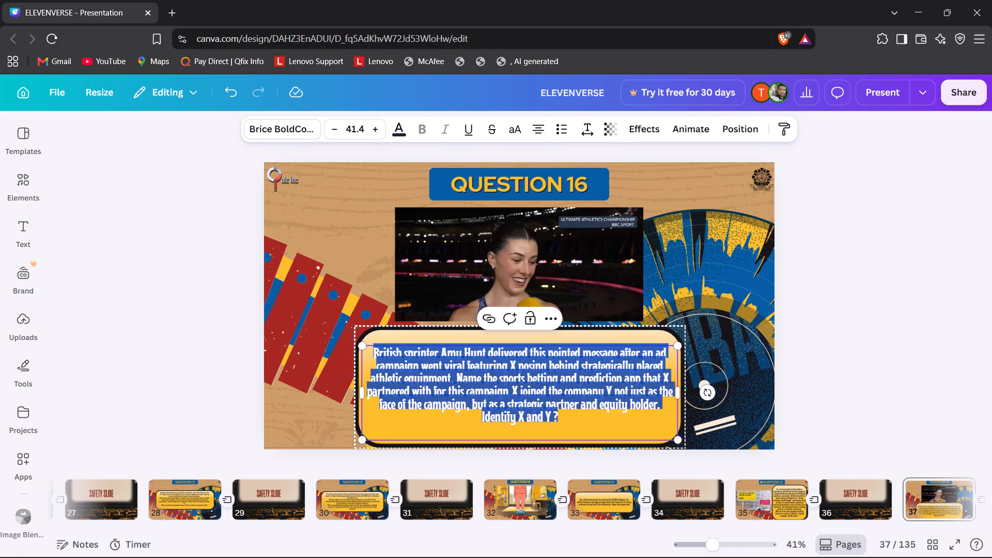
pyautogui.click(377, 353)
pyautogui.press('Left')
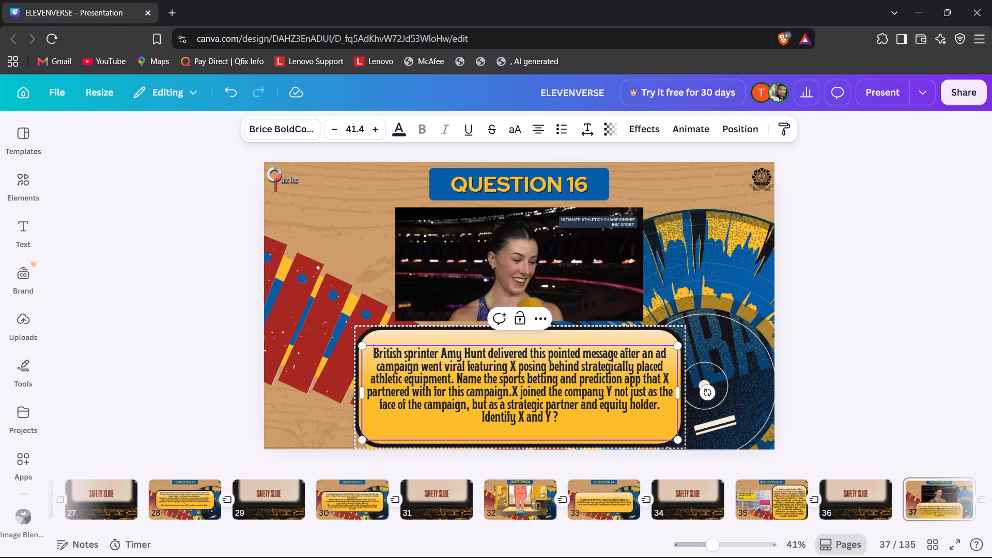
pyautogui.write('THis')
pyautogui.press('BackSpace')
pyautogui.press('BackSpace')
pyautogui.press('BackSpace')
pyautogui.write('his if')
pyautogui.press('BackSpace')
pyautogui.write('s')
pyautogui.press('space')
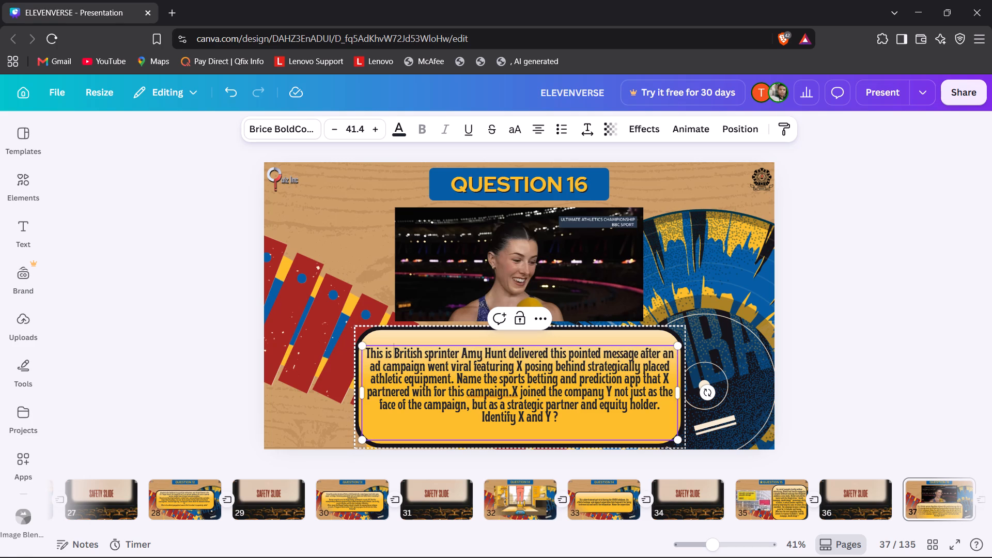
pyautogui.press('Right')
pyautogui.press('Right')
pyautogui.press('Right')
pyautogui.press('Right')
pyautogui.press('Right')
pyautogui.press('Right')
pyautogui.press('Right')
pyautogui.press('Right')
pyautogui.press('Right')
pyautogui.press('Right')
pyautogui.press('Right')
pyautogui.press('Right')
pyautogui.press('Right')
pyautogui.press('Right')
pyautogui.press('Right')
pyautogui.press('Right')
pyautogui.press('Right')
pyautogui.press('Right')
pyautogui.press('Right')
pyautogui.press('Right')
pyautogui.press('Right')
pyautogui.press('Right')
pyautogui.press('Right')
pyautogui.write('. SHe')
pyautogui.press('BackSpace')
pyautogui.press('BackSpace')
pyautogui.write('he')
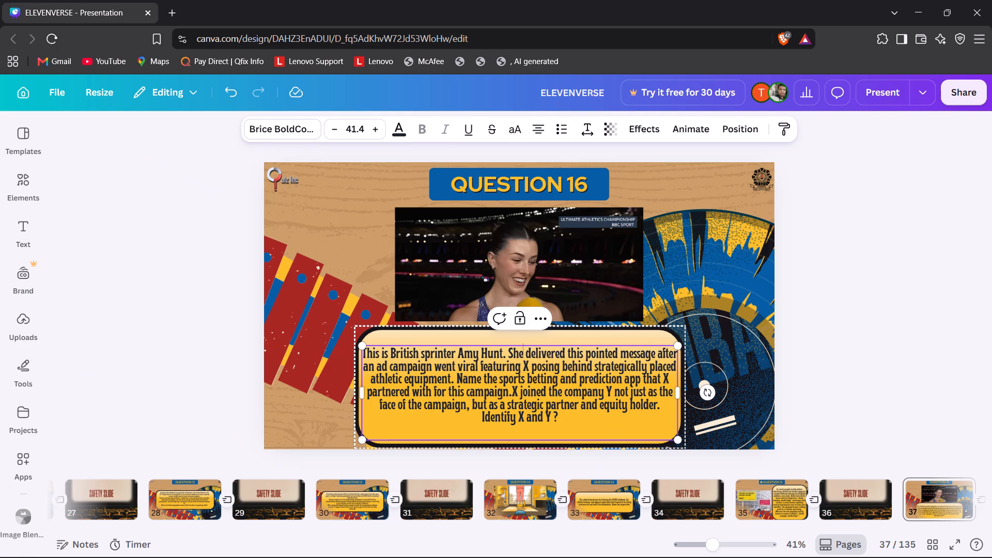
pyautogui.click(162, 368)
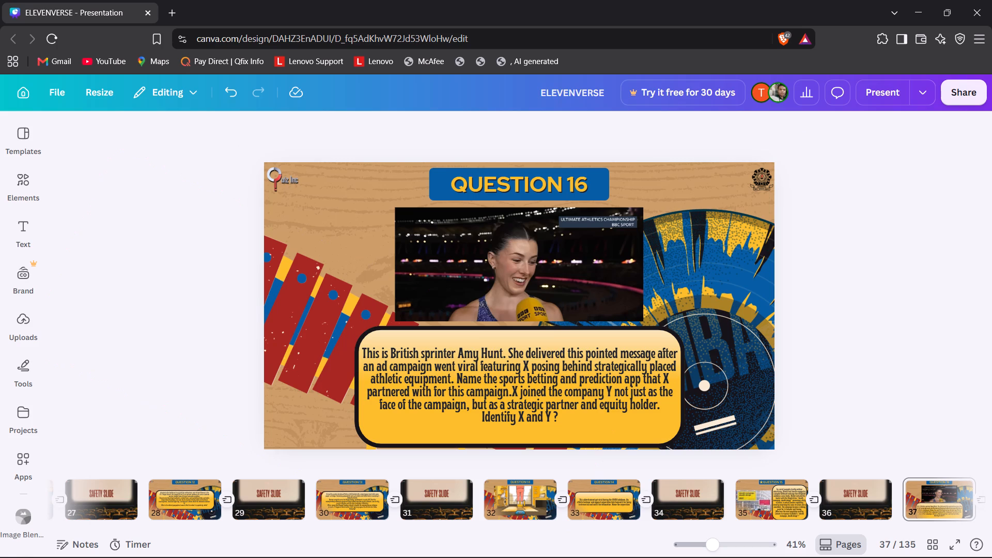
# Go to slide 39, the Question 17 slide.
pyautogui.press('Right')
pyautogui.press('Right')
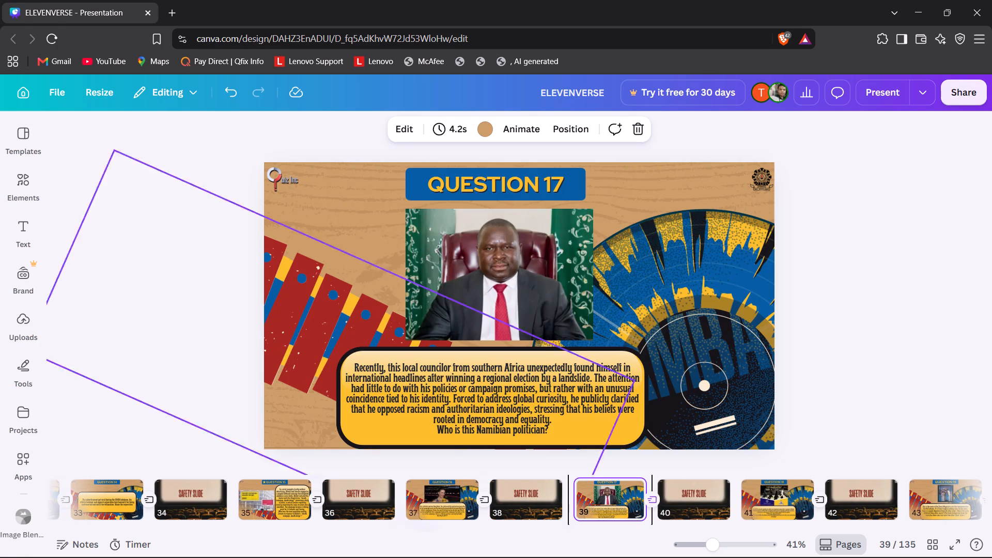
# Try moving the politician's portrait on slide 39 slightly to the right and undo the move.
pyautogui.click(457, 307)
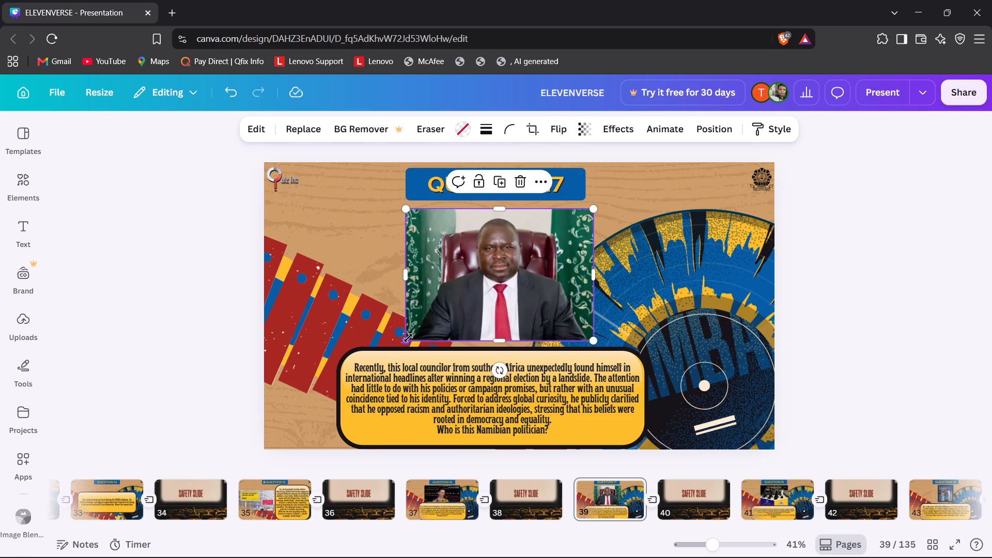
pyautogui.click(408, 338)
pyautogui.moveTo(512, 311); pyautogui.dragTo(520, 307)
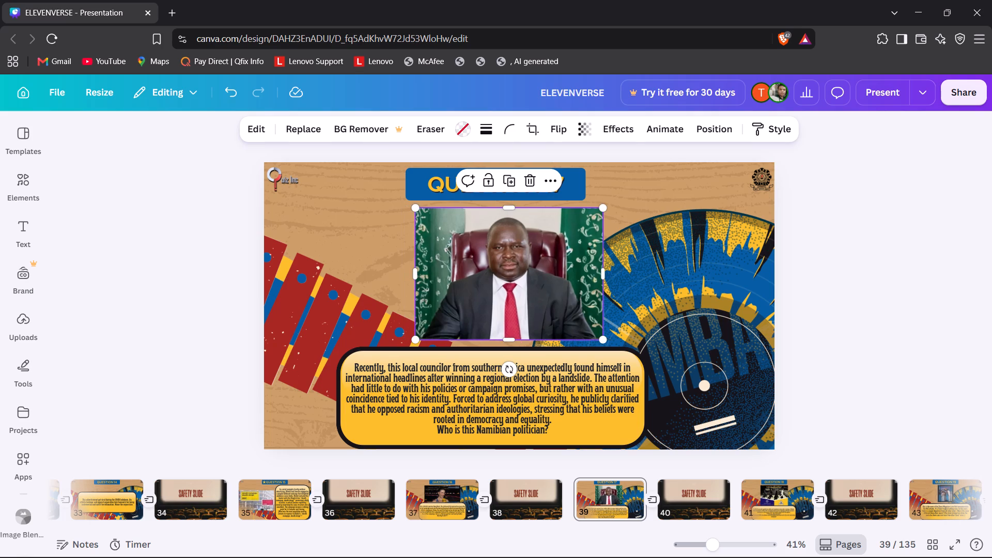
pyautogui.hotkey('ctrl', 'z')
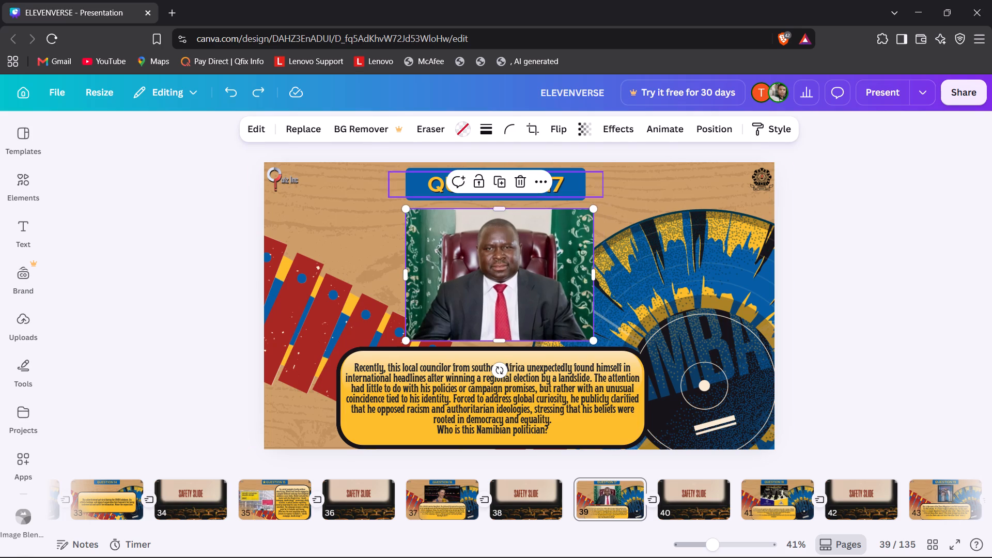
# Narrow the "QUESTION 17" text box to fit its text and move it back onto the middle of the blue banner.
pyautogui.click(438, 189)
pyautogui.keyDown('shift'); pyautogui.click(429, 200); pyautogui.keyUp('shift')
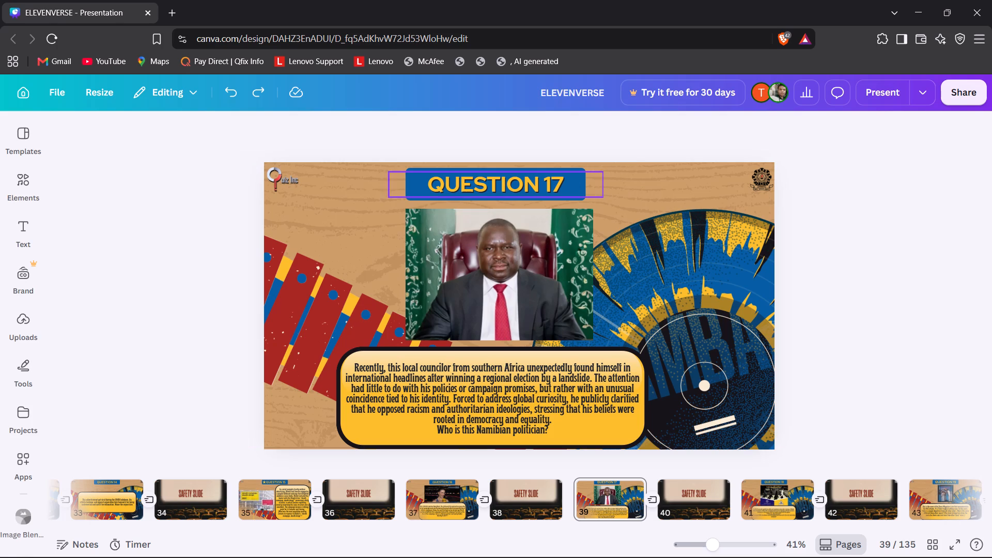
pyautogui.keyDown('shift'); pyautogui.click(446, 196); pyautogui.keyUp('shift')
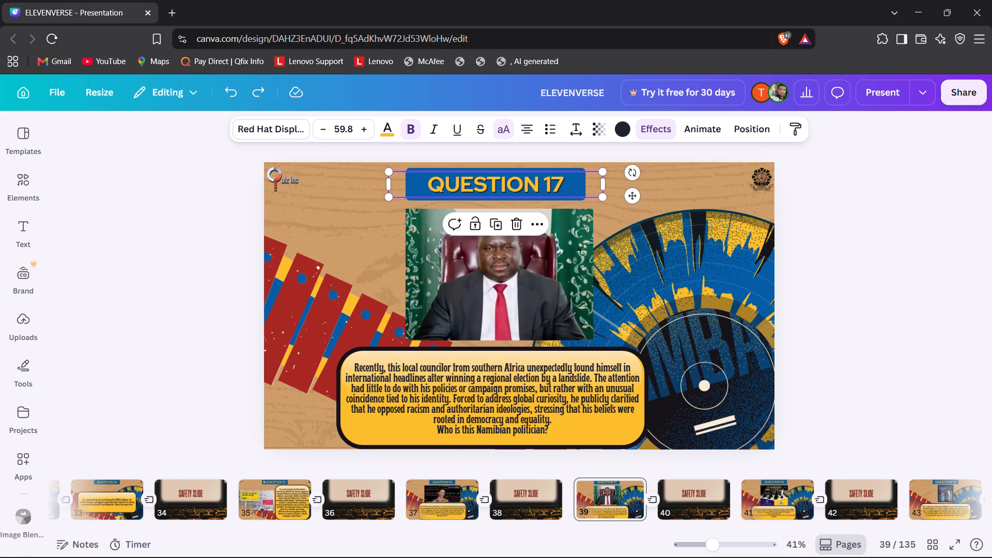
pyautogui.moveTo(384, 186); pyautogui.dragTo(426, 186)
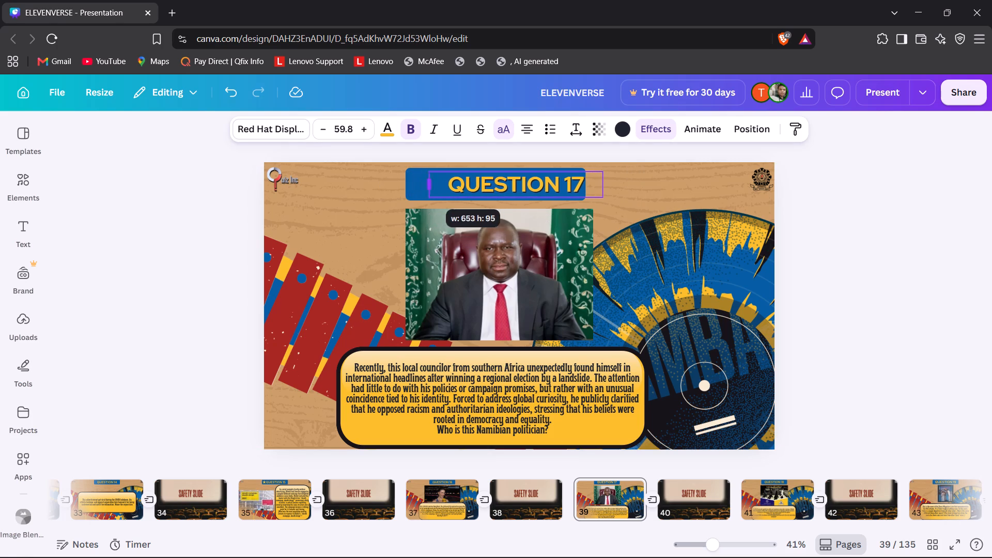
pyautogui.moveTo(426, 186); pyautogui.dragTo(460, 184)
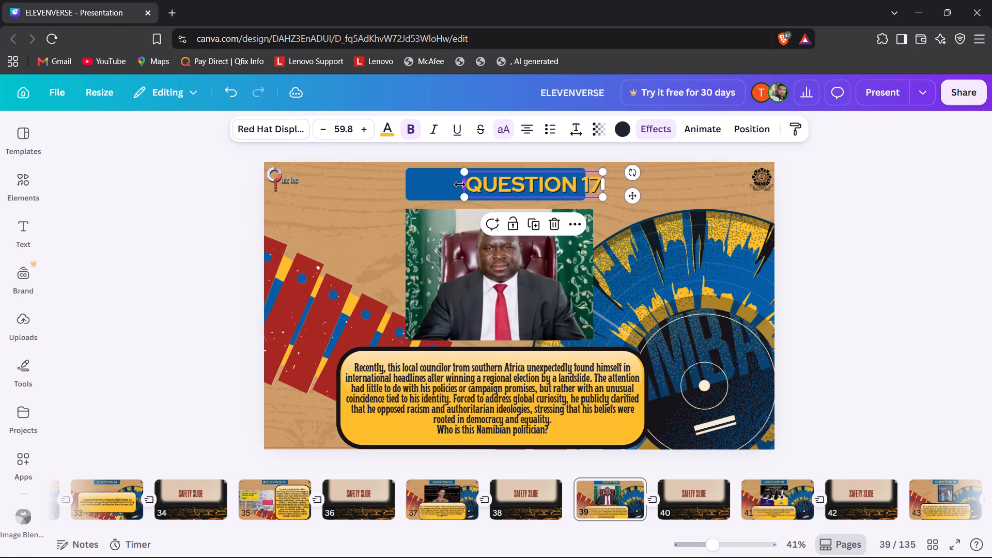
pyautogui.moveTo(520, 188); pyautogui.dragTo(485, 188)
# Group the "QUESTION 17" text with its blue banner and centre the group horizontally on the page.
pyautogui.click(419, 187)
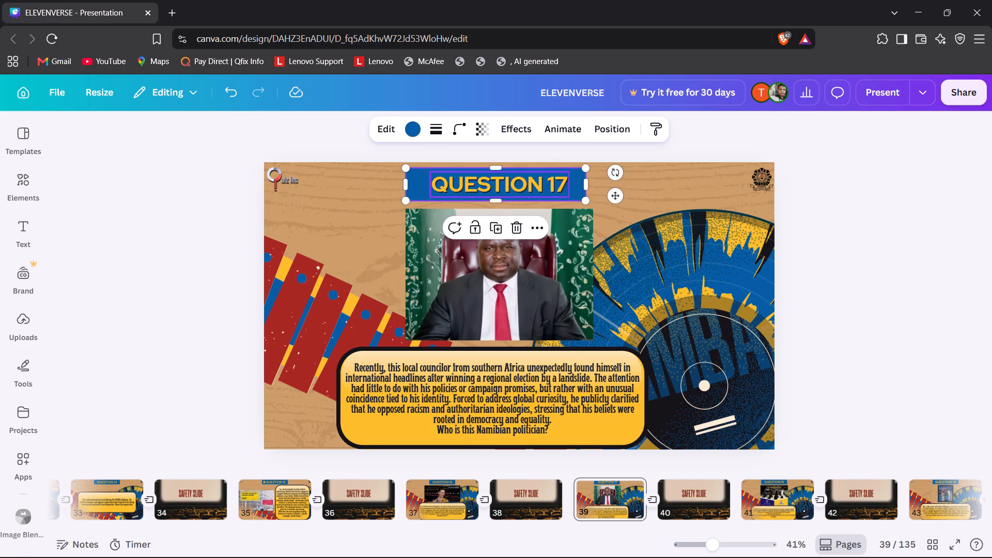
pyautogui.keyDown('shift'); pyautogui.click(455, 184); pyautogui.keyUp('shift')
pyautogui.click(460, 227)
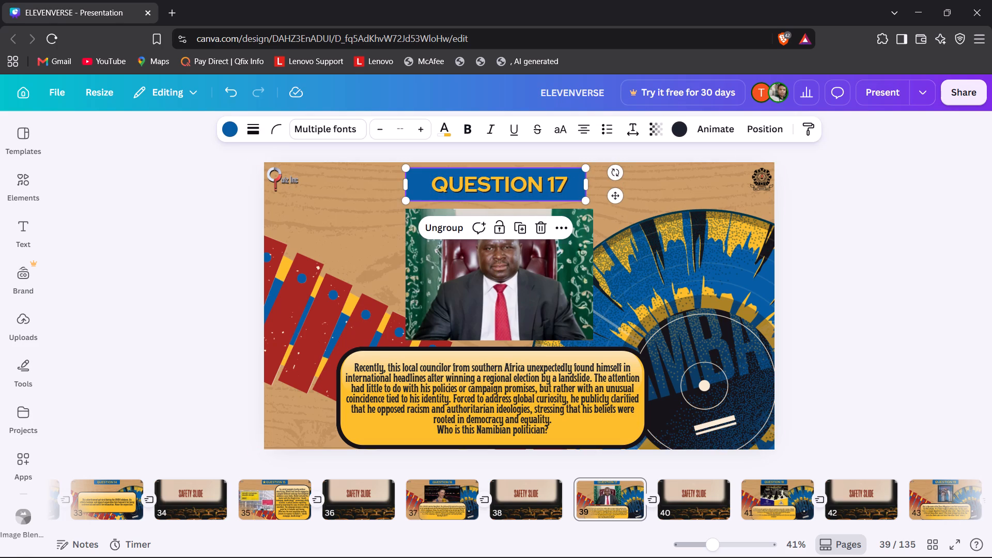
pyautogui.rightClick(502, 188)
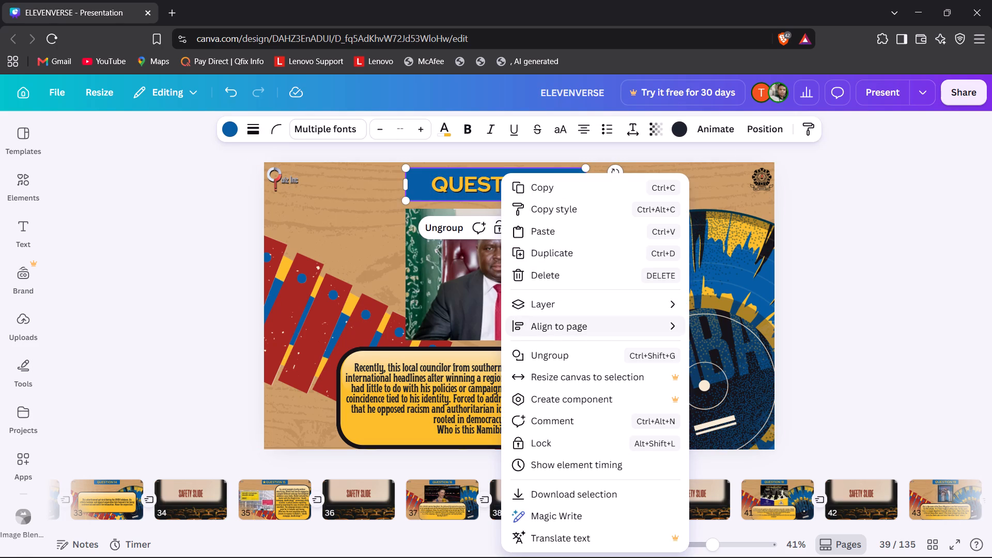
pyautogui.click(721, 343)
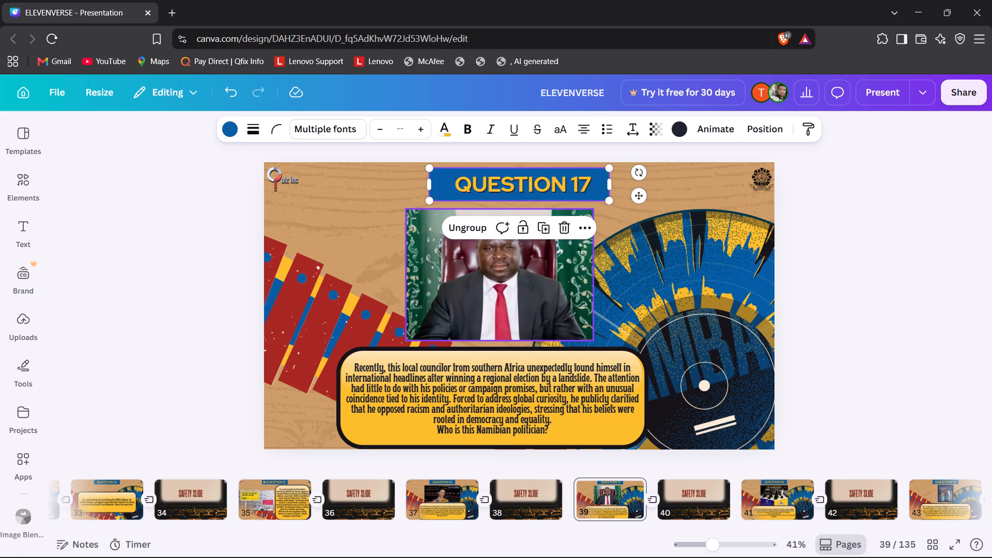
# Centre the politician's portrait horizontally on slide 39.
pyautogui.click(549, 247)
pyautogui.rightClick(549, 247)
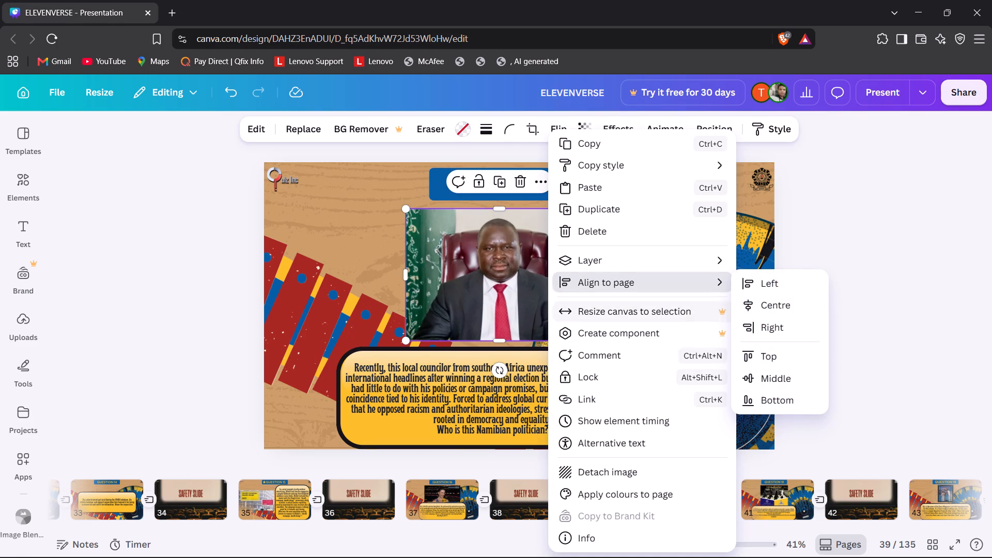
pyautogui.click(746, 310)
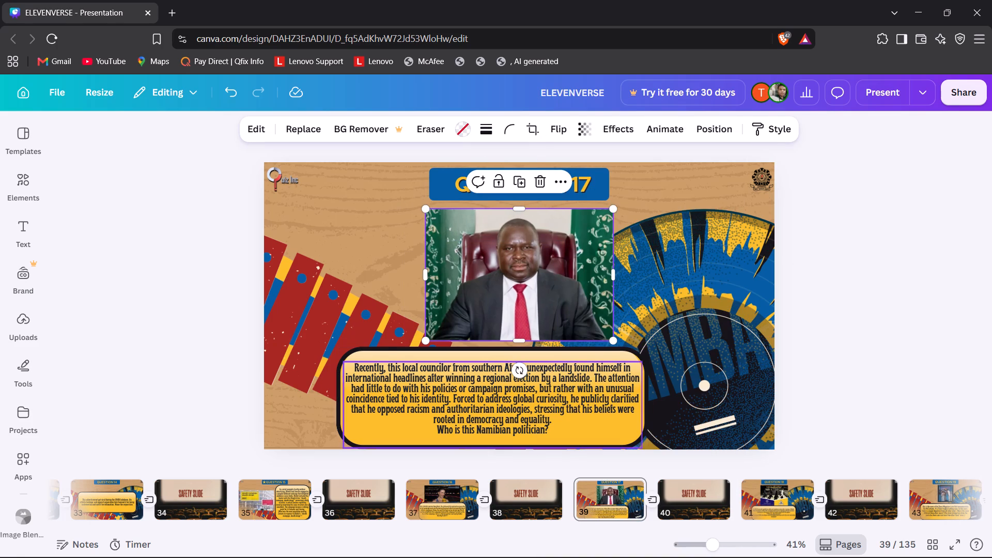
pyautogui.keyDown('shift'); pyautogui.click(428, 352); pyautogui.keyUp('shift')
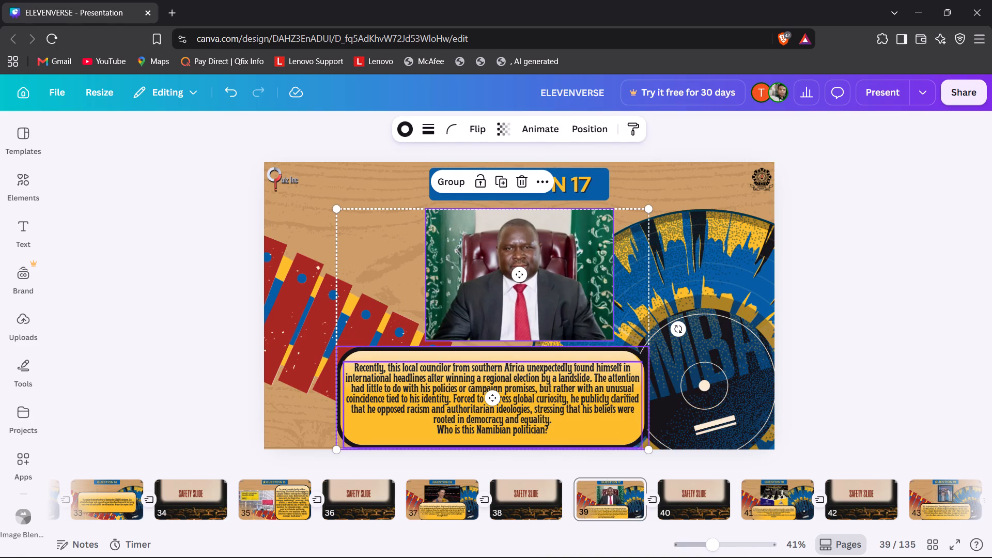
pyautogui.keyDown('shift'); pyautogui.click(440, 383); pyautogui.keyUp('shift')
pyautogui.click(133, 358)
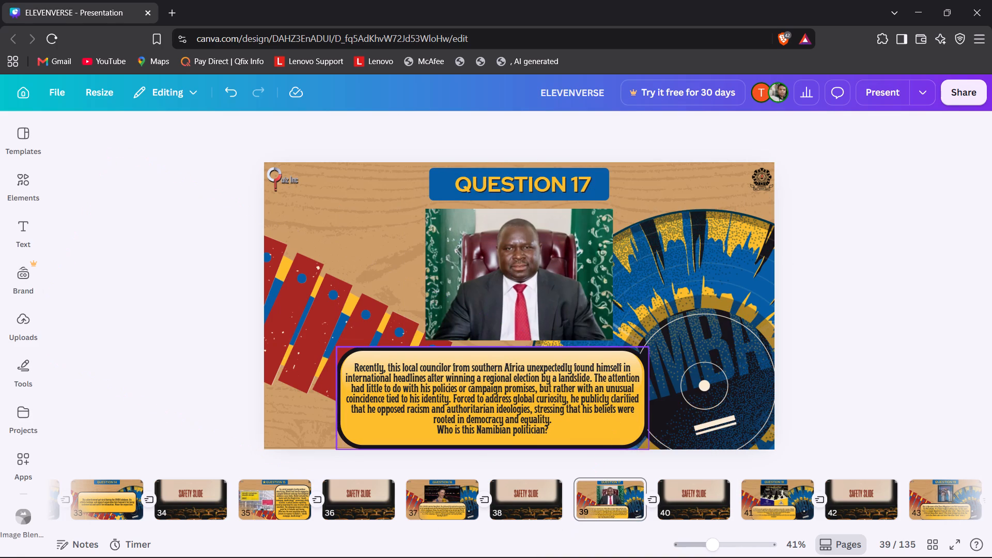
# Group the yellow question box on slide 39 with its question text.
pyautogui.click(415, 350)
pyautogui.keyDown('shift'); pyautogui.click(439, 378); pyautogui.keyUp('shift')
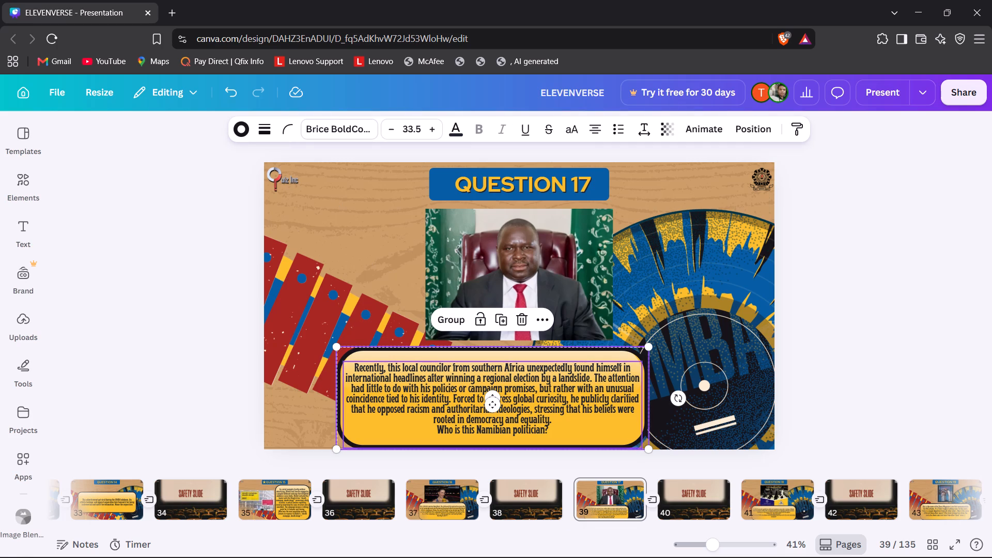
pyautogui.click(450, 316)
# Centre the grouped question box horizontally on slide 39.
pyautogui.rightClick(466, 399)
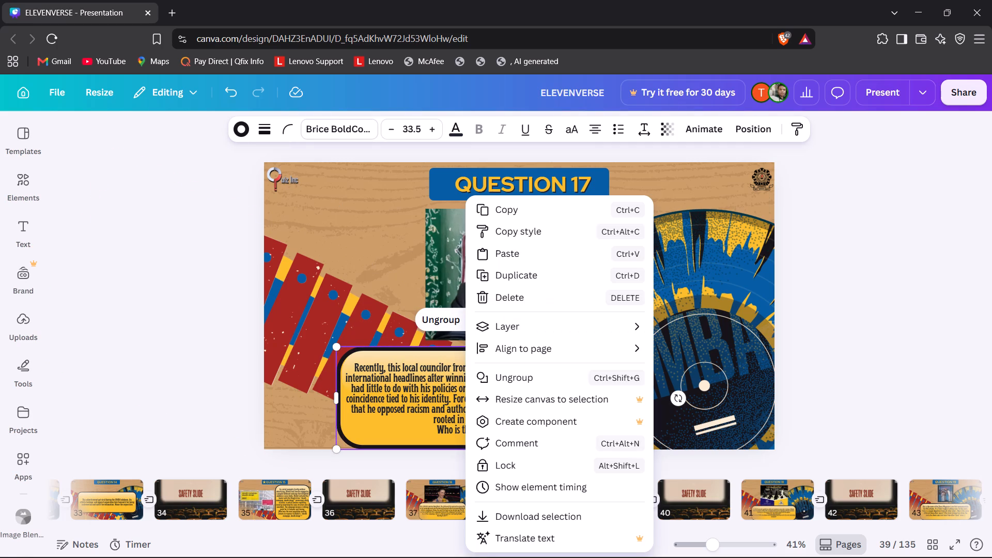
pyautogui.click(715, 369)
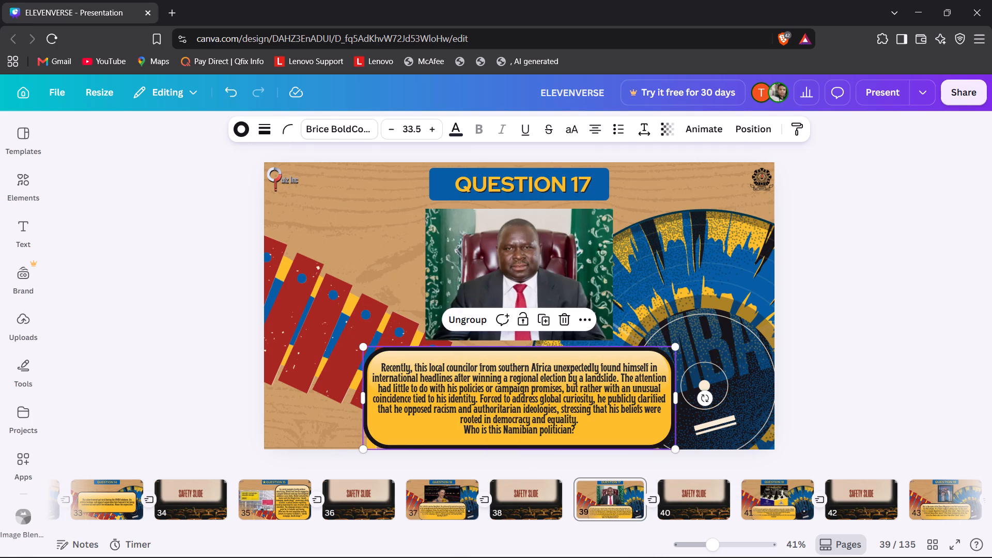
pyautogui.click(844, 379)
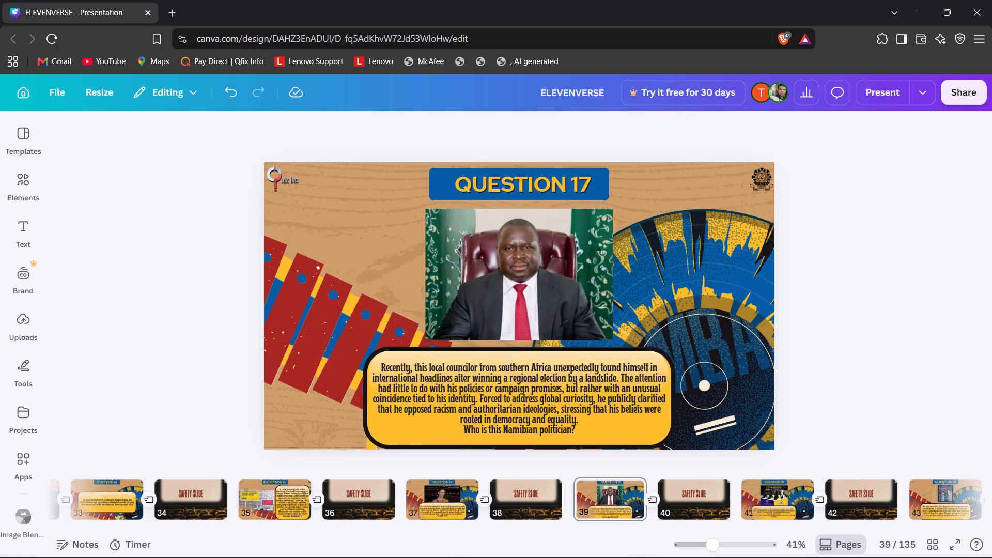
# Move the politician's portrait on slide 39 to the left half of the slide, below the header.
pyautogui.moveTo(595, 255); pyautogui.dragTo(575, 260)
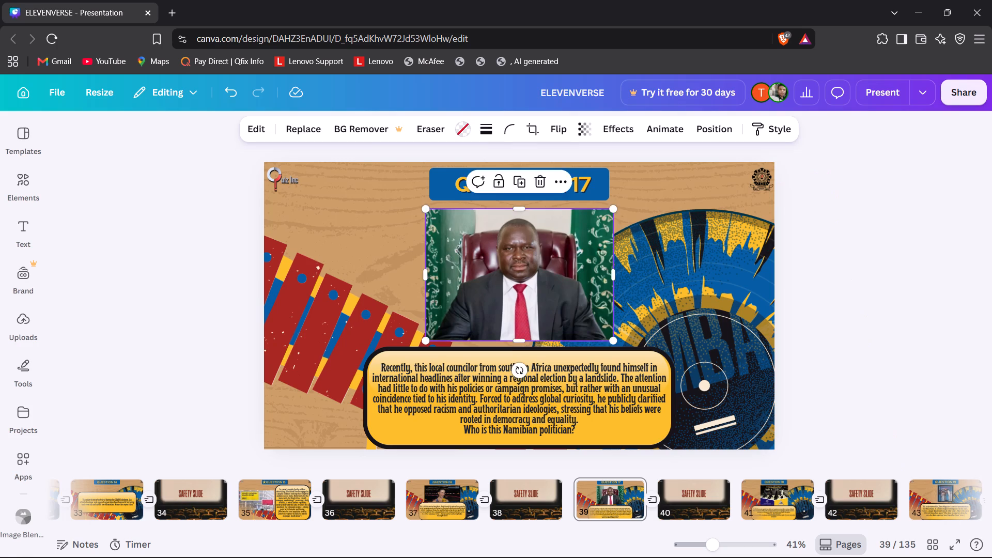
pyautogui.moveTo(575, 260); pyautogui.dragTo(451, 278)
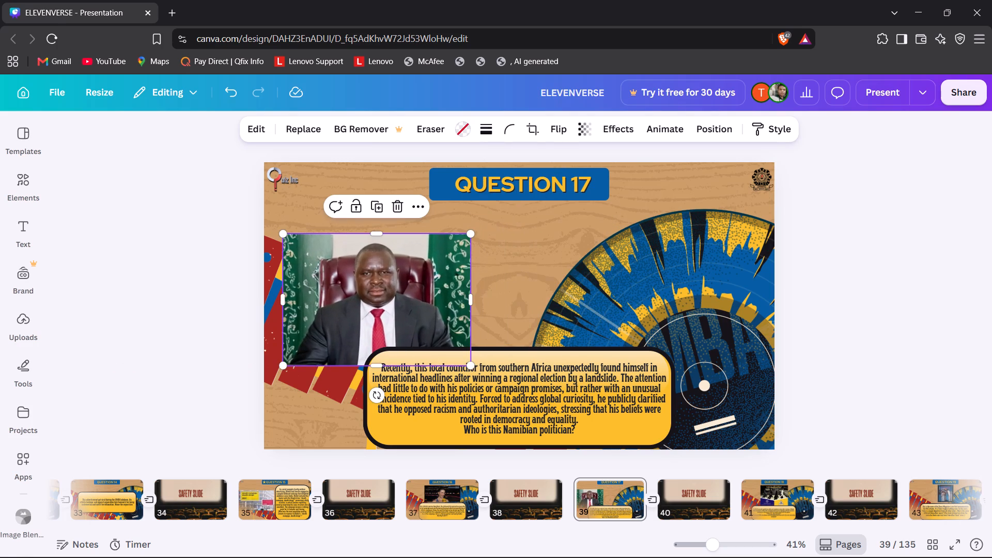
# Move the grouped question box to the right of the portrait and narrow it to fit within the slide.
pyautogui.moveTo(585, 372); pyautogui.dragTo(677, 323)
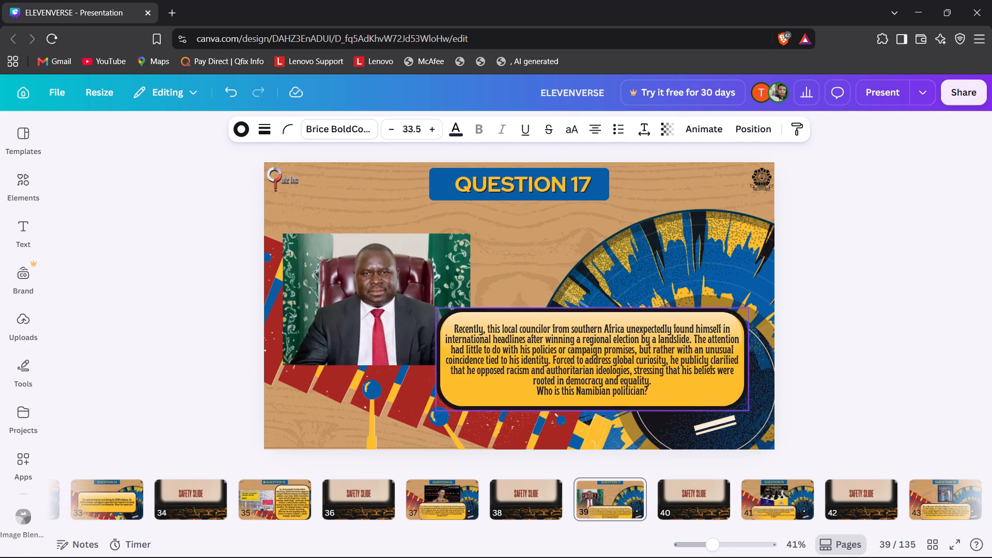
pyautogui.moveTo(677, 323); pyautogui.dragTo(704, 269)
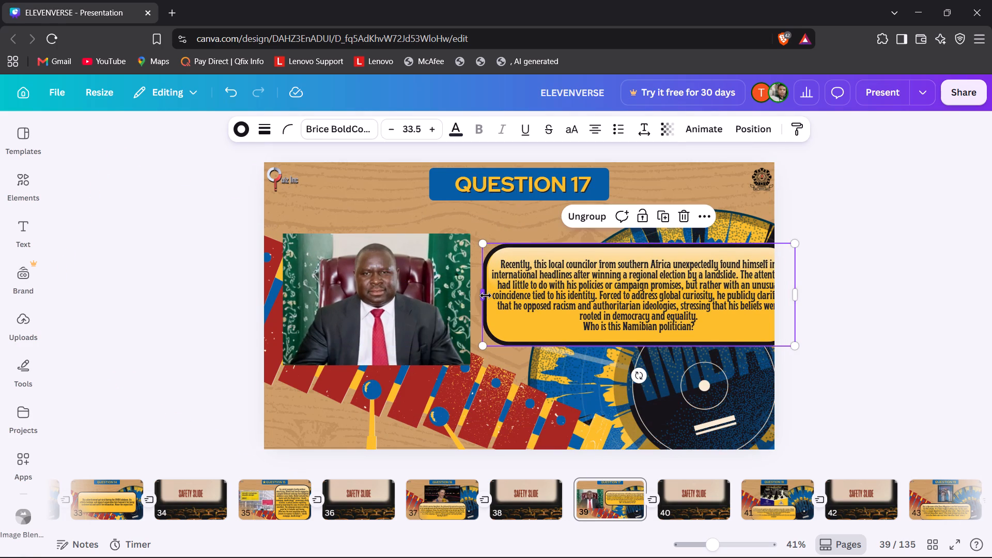
pyautogui.moveTo(486, 296); pyautogui.dragTo(562, 305)
pyautogui.moveTo(665, 324); pyautogui.dragTo(643, 326)
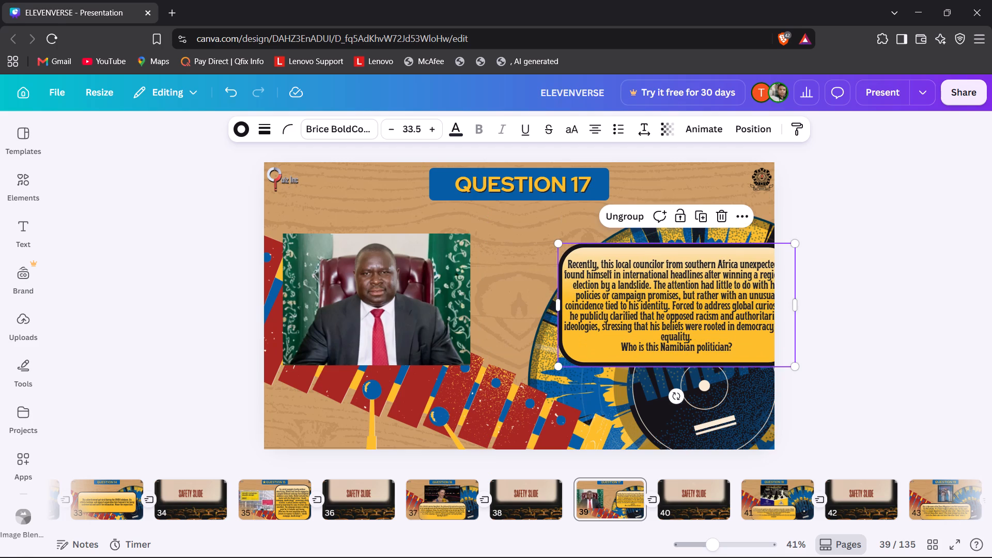
pyautogui.moveTo(643, 326); pyautogui.dragTo(613, 332)
# Enlarge the politician's portrait and crop its width so it ends just short of the question box.
pyautogui.click(452, 314)
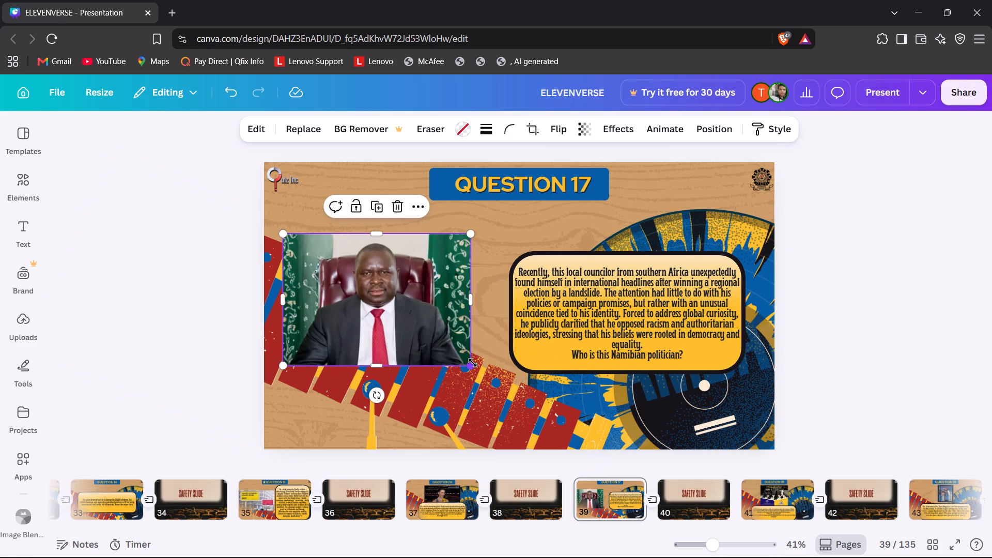
pyautogui.moveTo(473, 363); pyautogui.dragTo(522, 412)
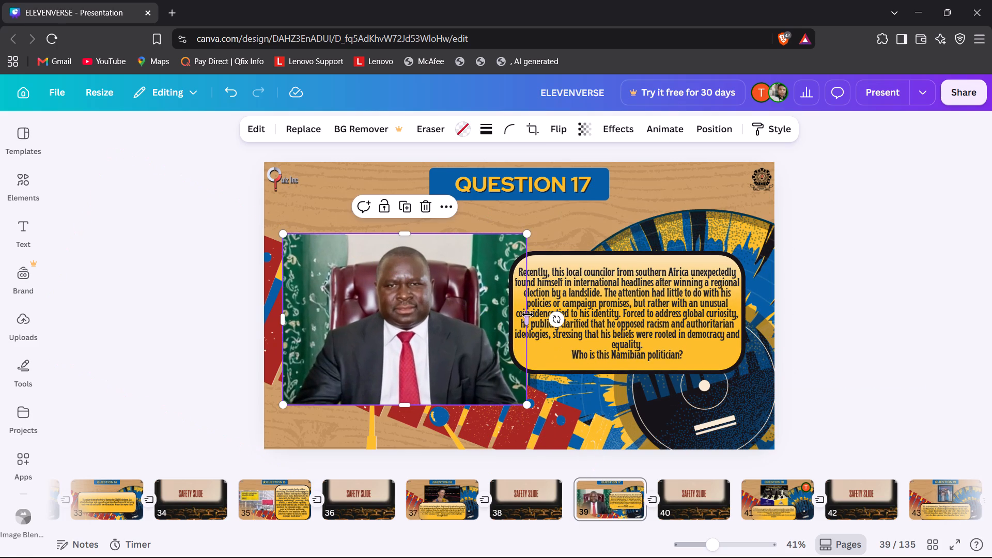
pyautogui.moveTo(529, 315); pyautogui.dragTo(494, 322)
# Reshape the question box narrower, scale it up to a text size of 45.8, and fit it beside the portrait on slide 39.
pyautogui.click(601, 318)
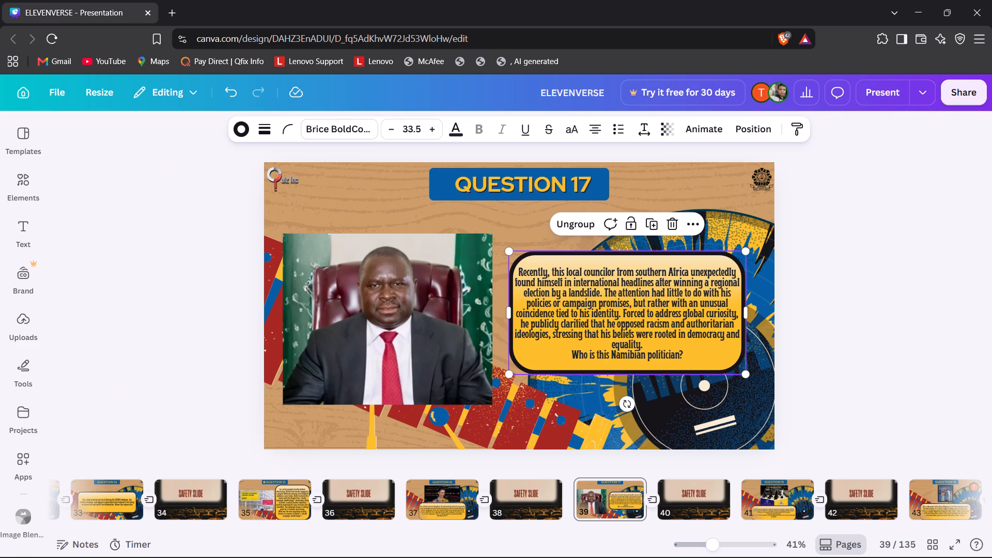
pyautogui.moveTo(508, 378); pyautogui.dragTo(557, 382)
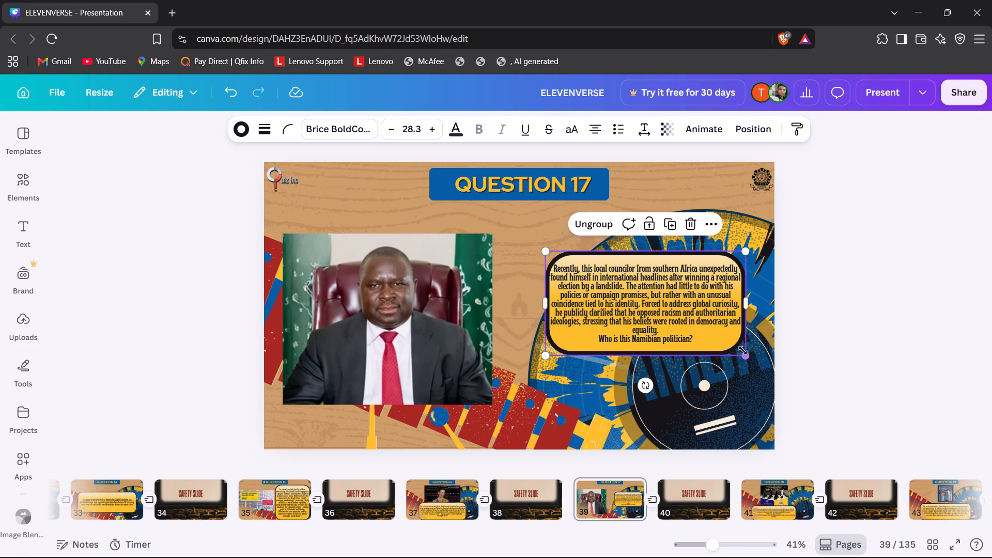
pyautogui.moveTo(744, 350); pyautogui.dragTo(778, 392)
pyautogui.moveTo(676, 303); pyautogui.dragTo(630, 316)
pyautogui.moveTo(743, 324); pyautogui.dragTo(708, 329)
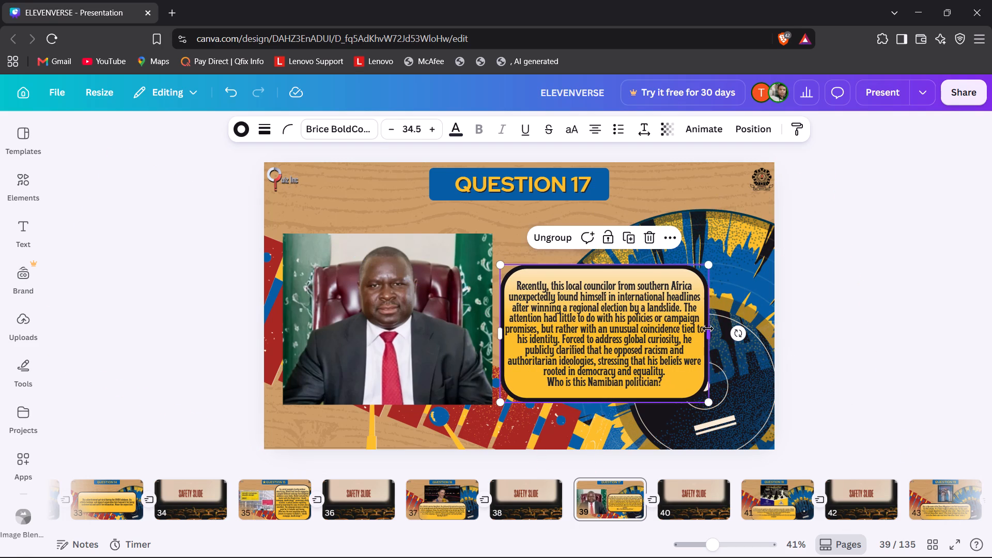
pyautogui.moveTo(627, 333); pyautogui.dragTo(658, 310)
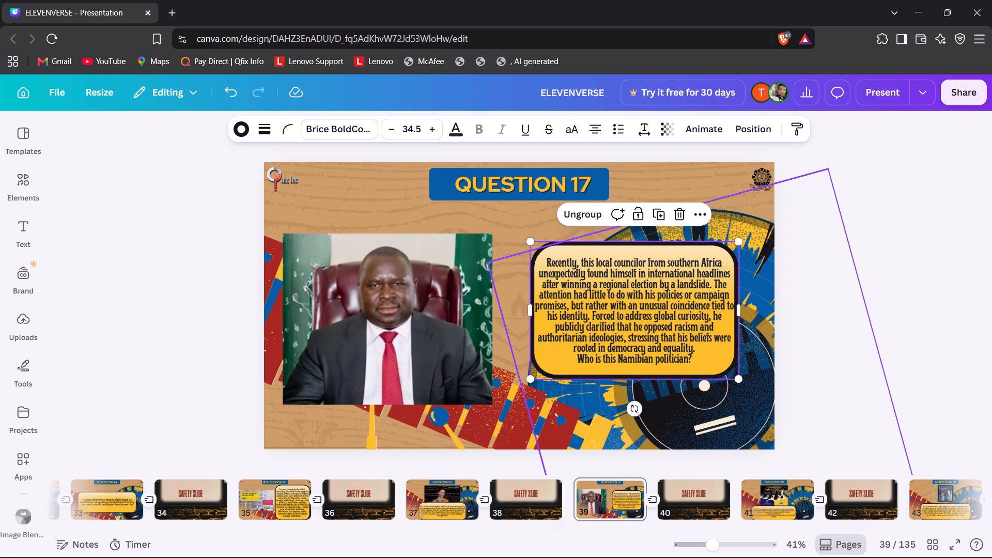
pyautogui.moveTo(738, 239); pyautogui.dragTo(779, 206)
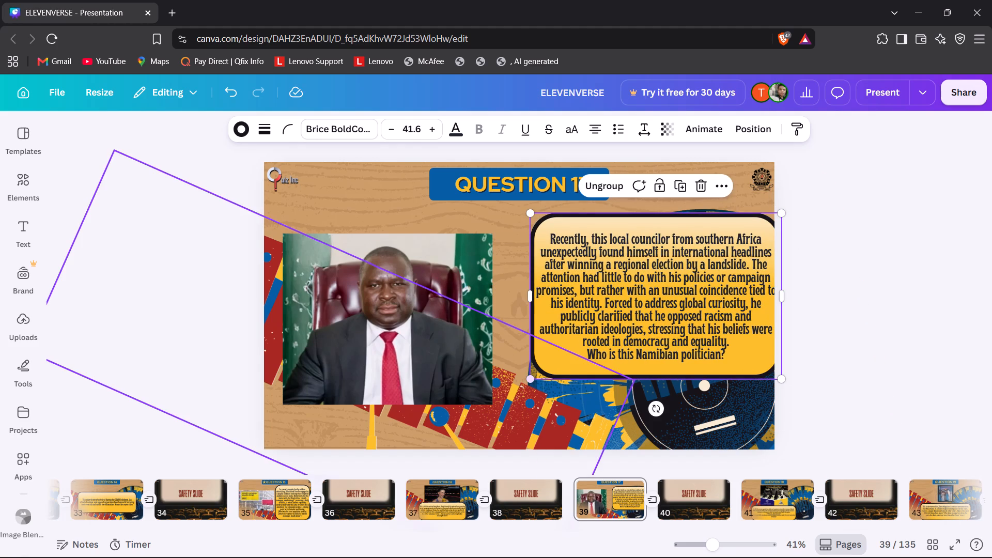
pyautogui.click(529, 378)
pyautogui.moveTo(529, 378); pyautogui.dragTo(508, 401)
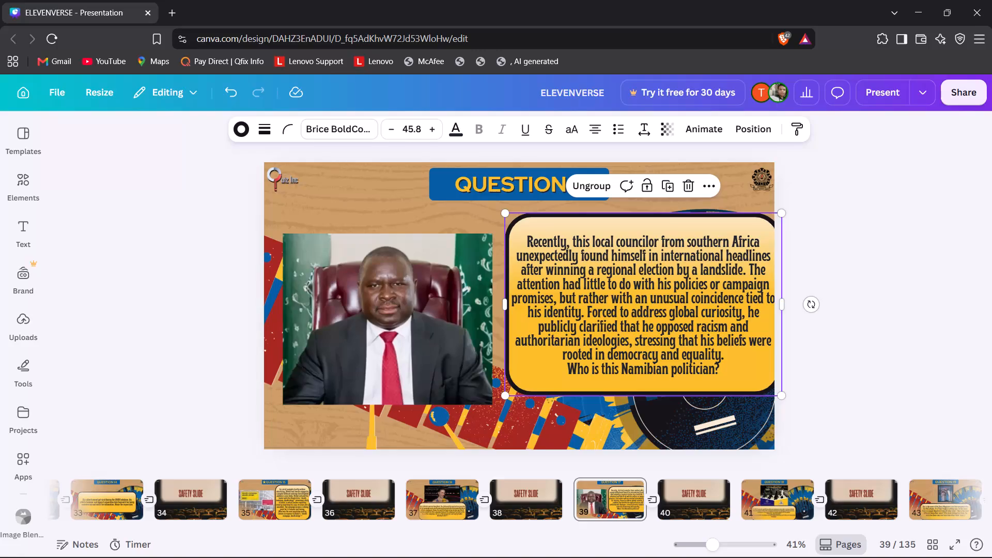
pyautogui.moveTo(597, 327); pyautogui.dragTo(584, 343)
# Shrink the politician's portrait slightly to leave a gap before the question box, and nudge it up to align with the box.
pyautogui.click(382, 343)
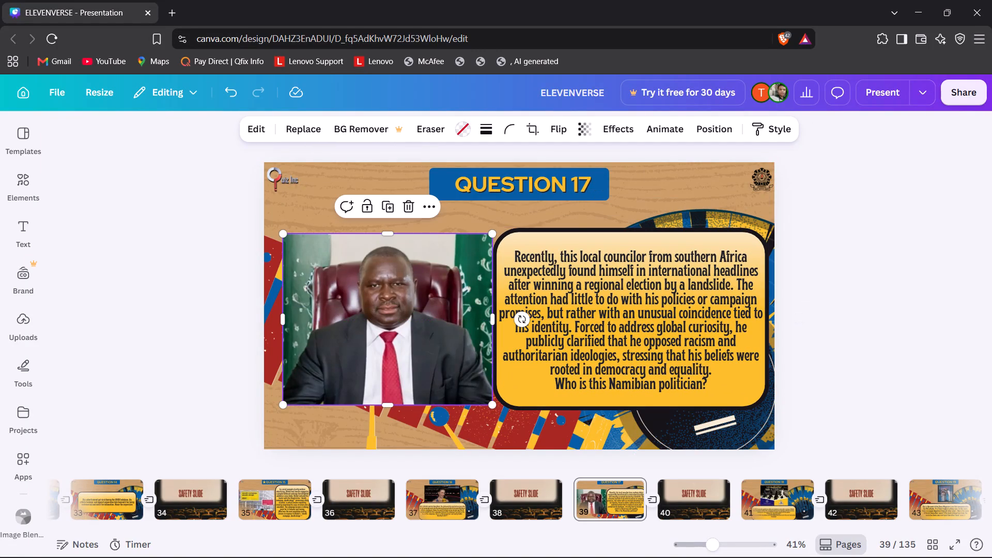
pyautogui.moveTo(492, 235); pyautogui.dragTo(479, 245)
pyautogui.moveTo(429, 287); pyautogui.dragTo(429, 285)
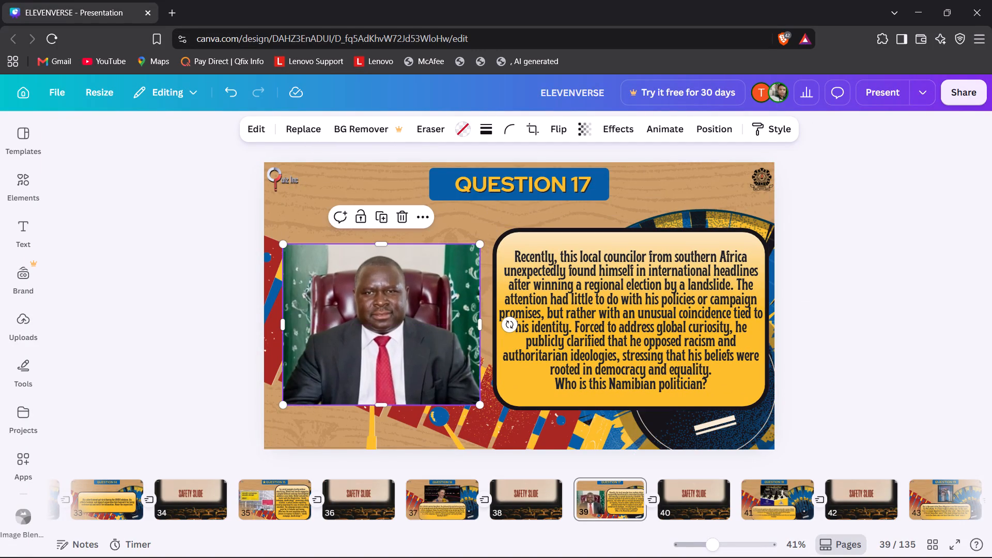
pyautogui.moveTo(429, 285); pyautogui.dragTo(430, 282)
pyautogui.click(216, 316)
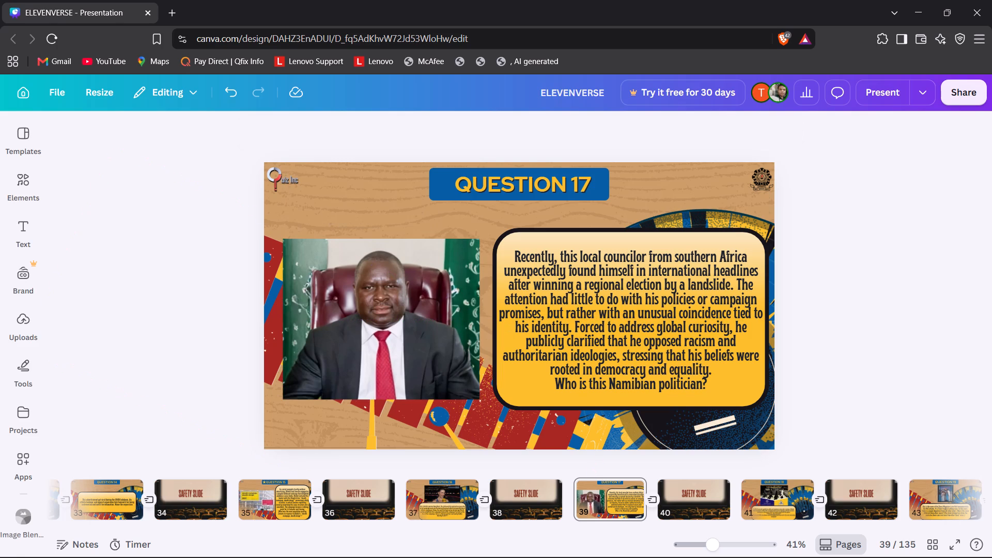
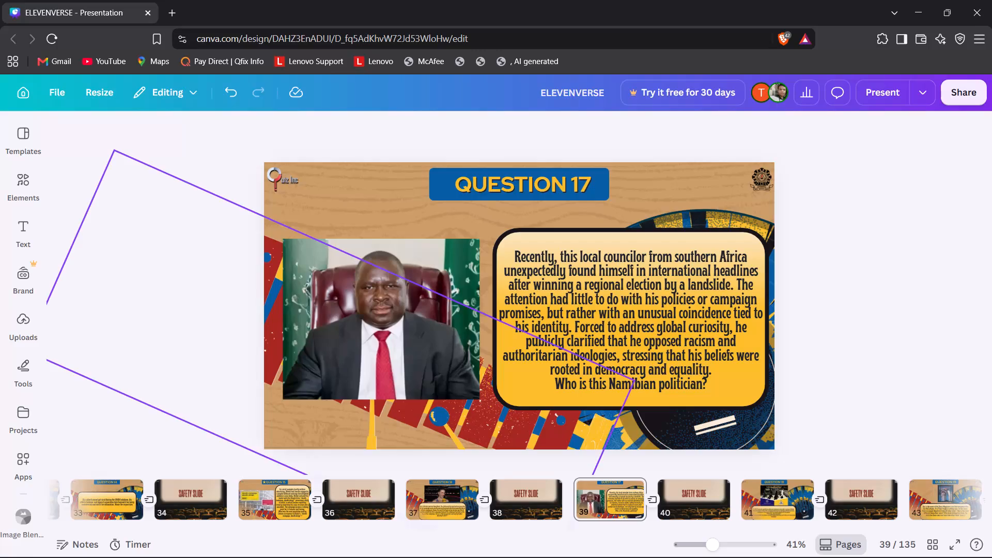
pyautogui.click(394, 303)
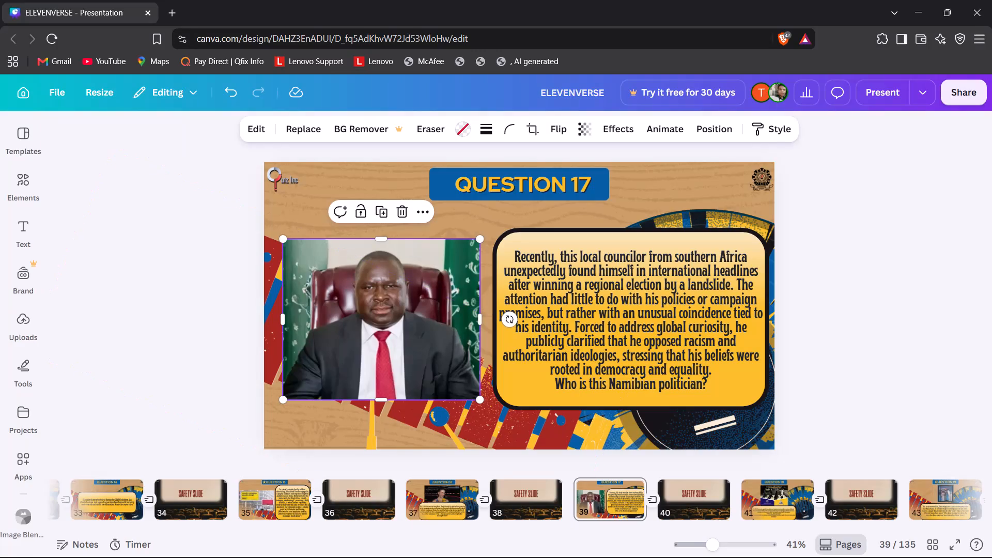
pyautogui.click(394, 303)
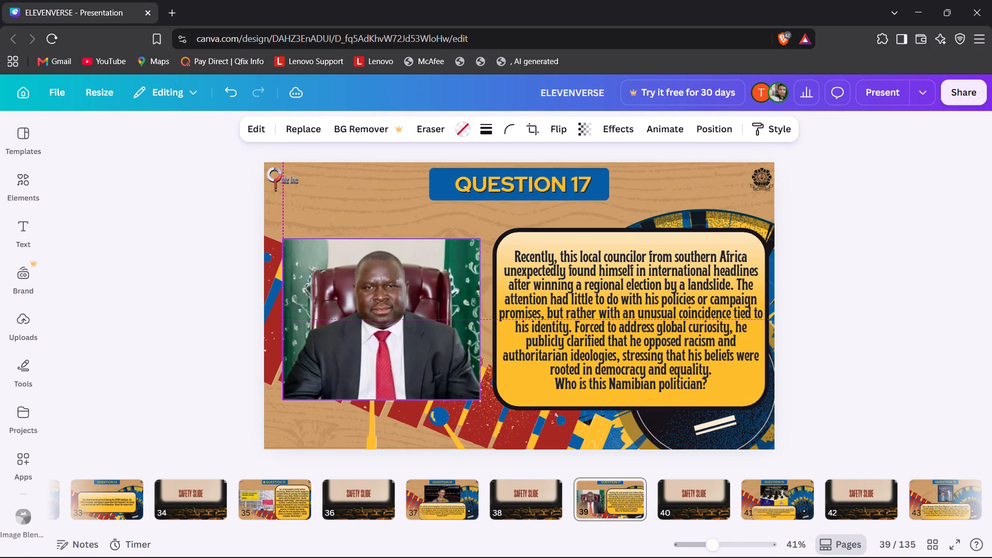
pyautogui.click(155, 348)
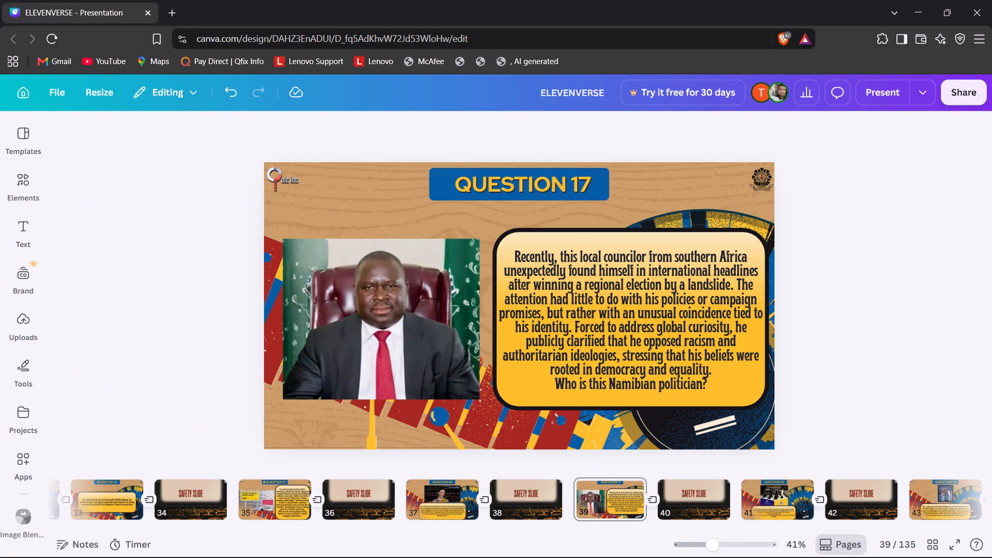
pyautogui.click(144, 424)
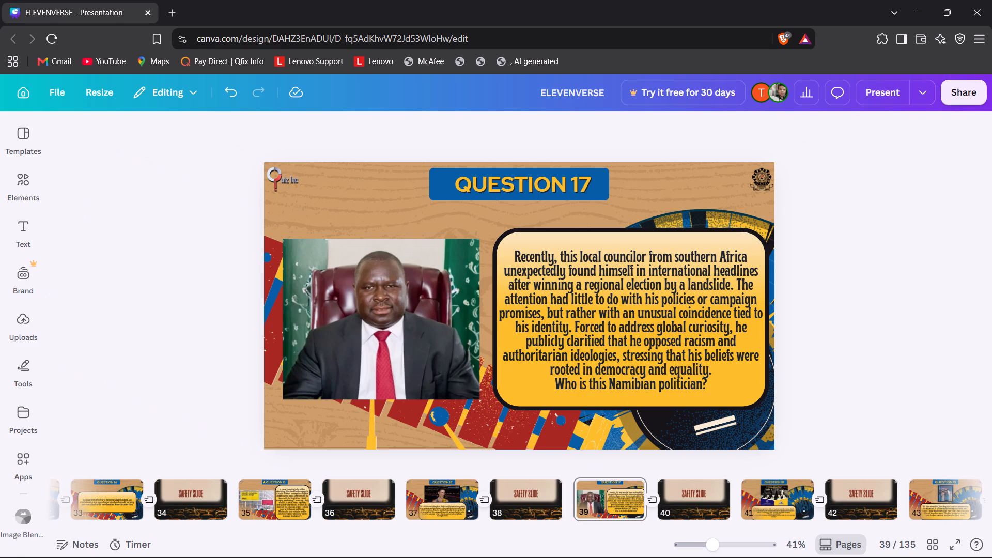
# On slide 41, group the QUESTION 18 header text with its blue box and centre the group horizontally on the page.
pyautogui.press('Right')
pyautogui.press('Right')
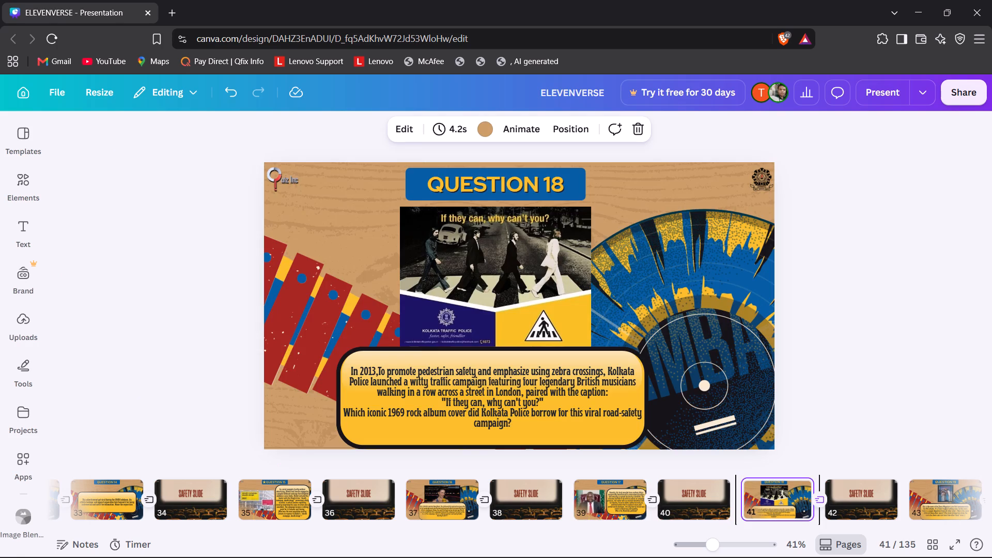
pyautogui.click(455, 325)
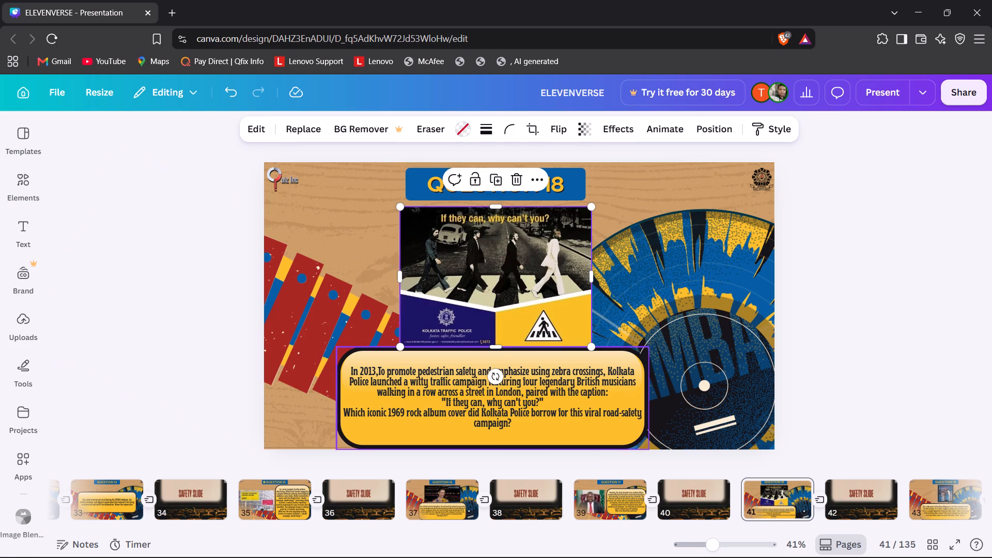
pyautogui.click(460, 359)
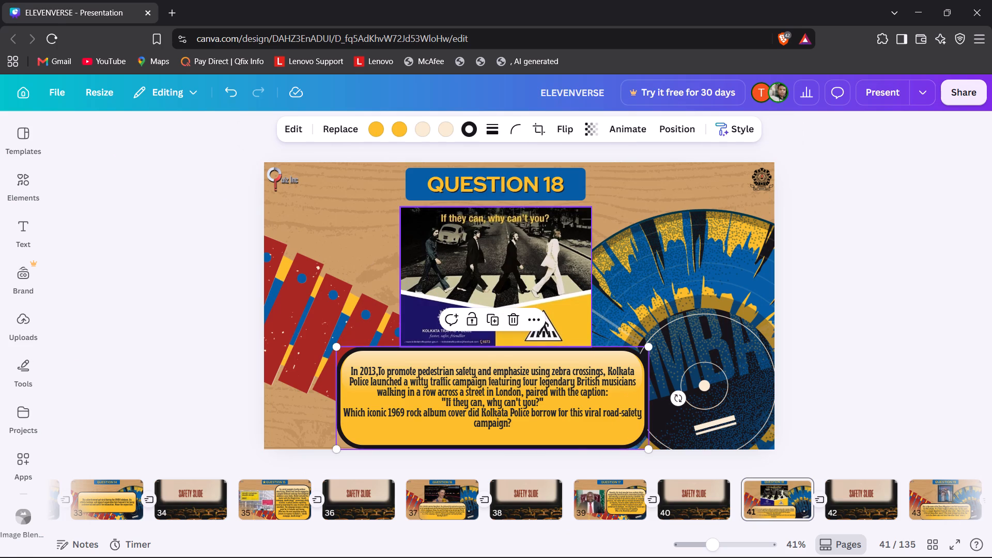
pyautogui.click(478, 271)
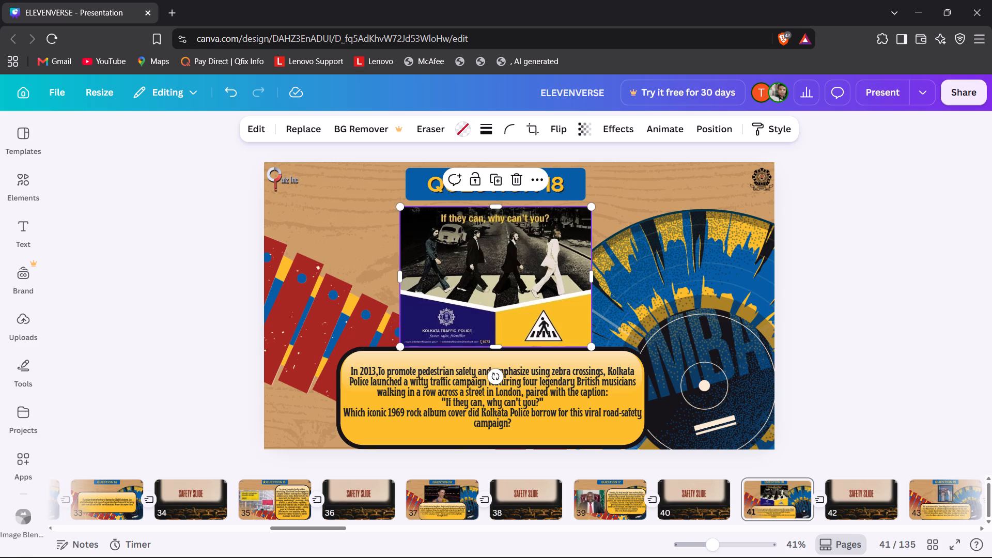
pyautogui.click(599, 502)
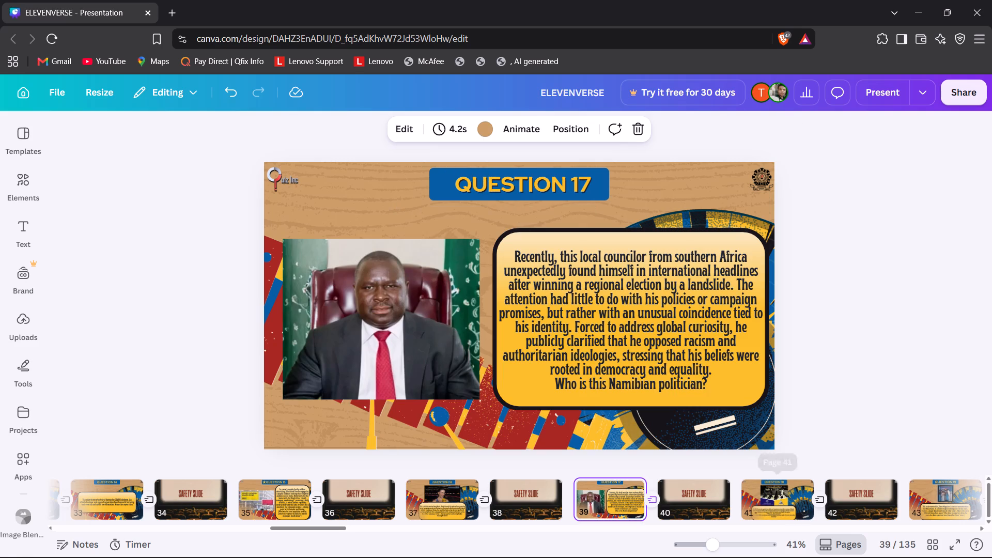
pyautogui.click(752, 500)
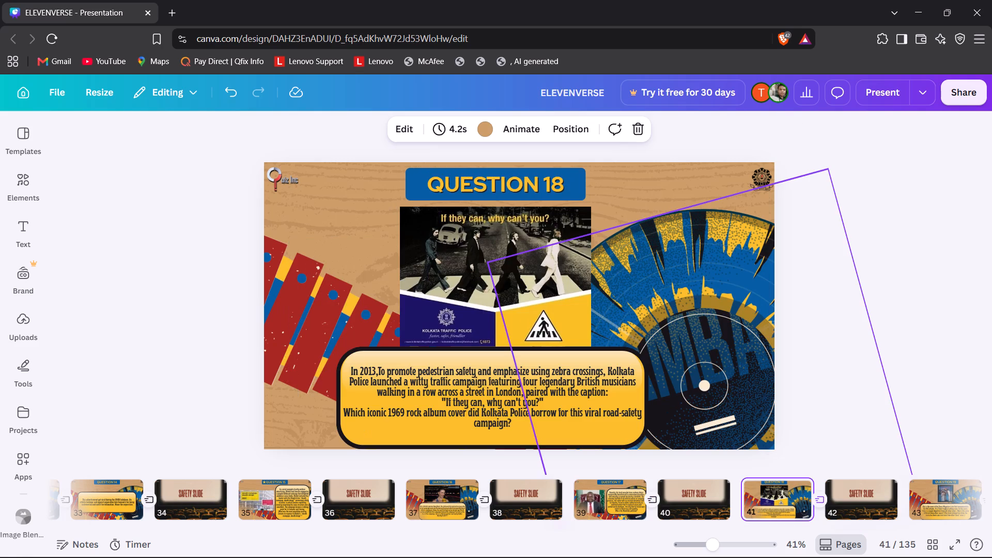
pyautogui.click(485, 168)
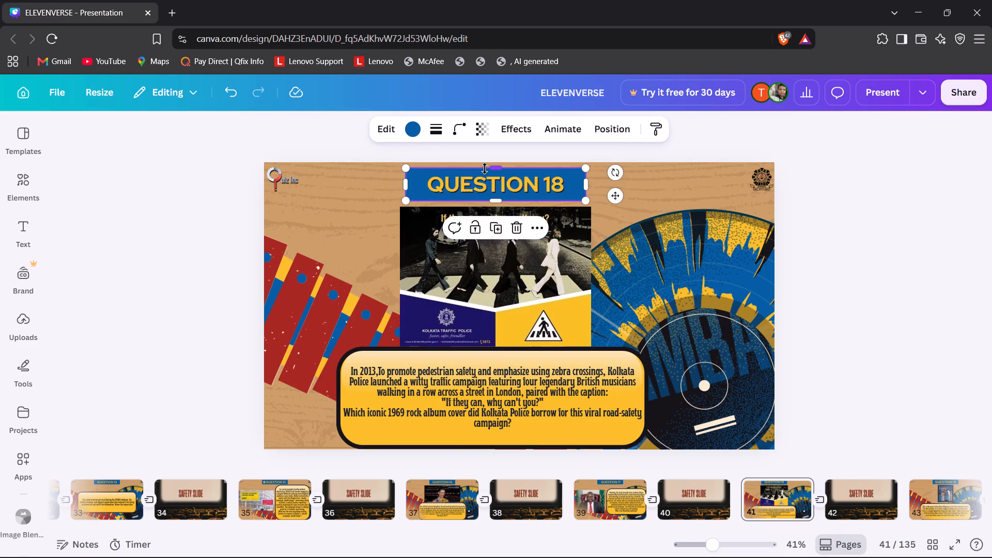
pyautogui.keyDown('shift'); pyautogui.click(483, 183); pyautogui.keyUp('shift')
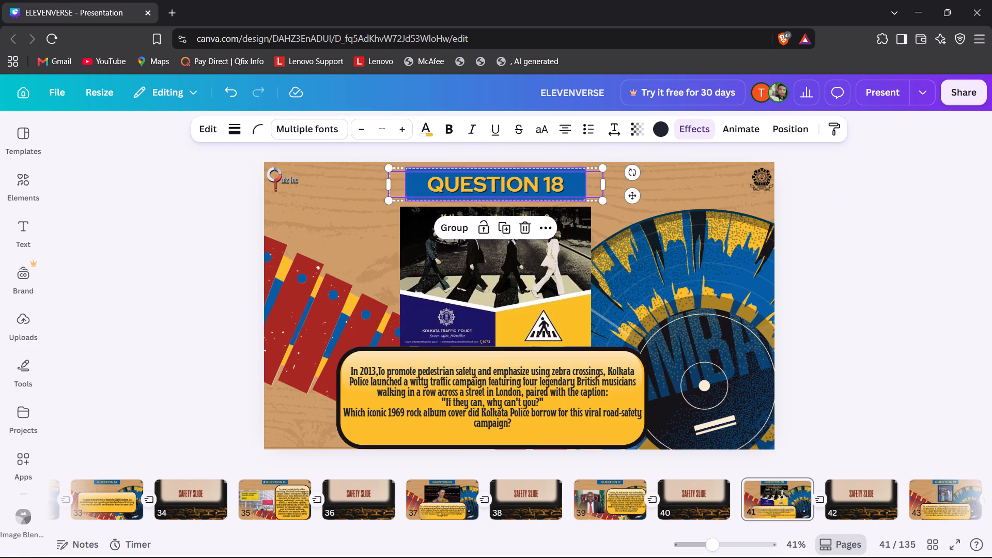
pyautogui.click(451, 220)
pyautogui.rightClick(548, 180)
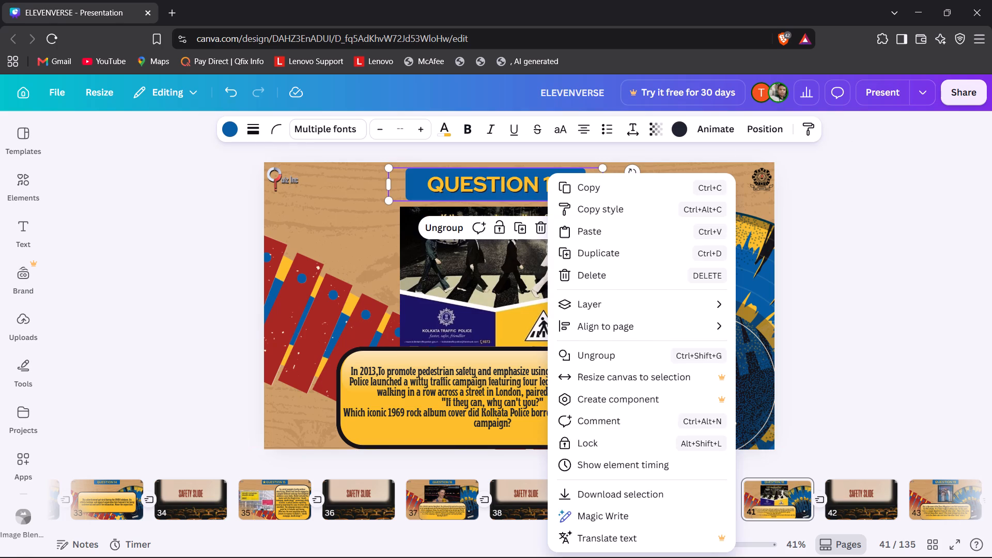
pyautogui.click(765, 352)
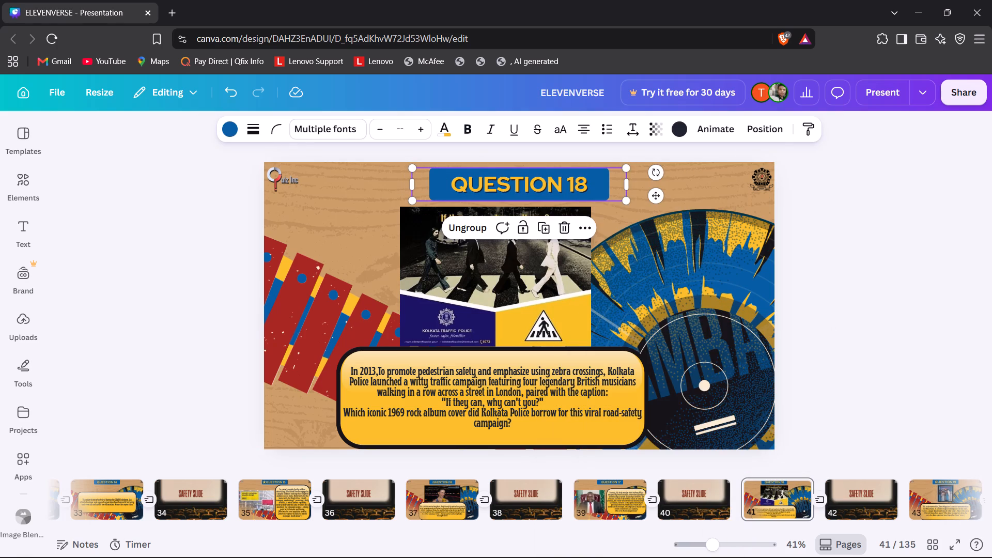
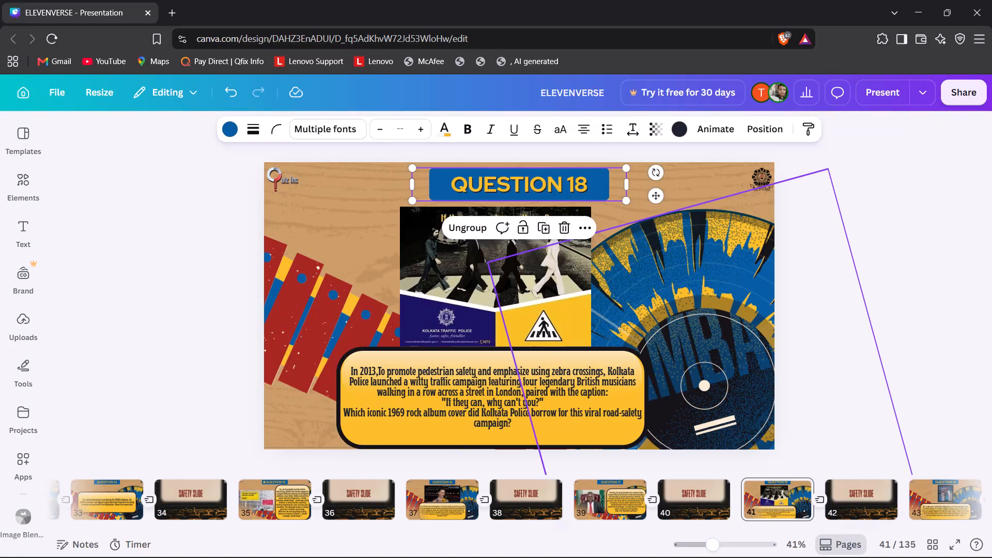
# Enlarge the Kolkata Traffic Police poster on slide 41 and move it to the slide's left half.
pyautogui.click(487, 276)
pyautogui.moveTo(398, 346); pyautogui.dragTo(364, 353)
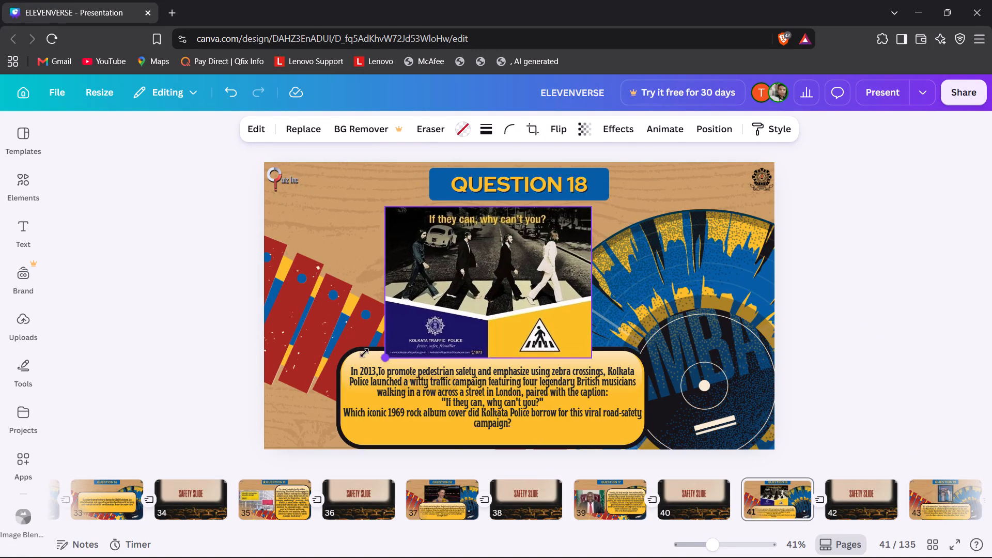
pyautogui.moveTo(364, 353); pyautogui.dragTo(343, 363)
pyautogui.moveTo(445, 269); pyautogui.dragTo(397, 272)
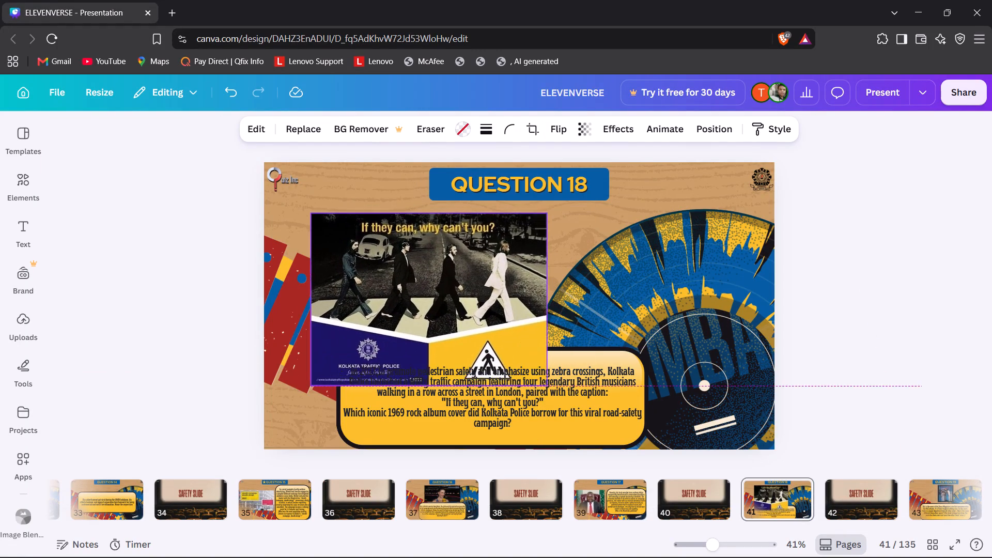
pyautogui.moveTo(397, 272); pyautogui.dragTo(382, 278)
# Group the question text with its yellow box, move the group to the right of the poster and narrow it.
pyautogui.click(602, 358)
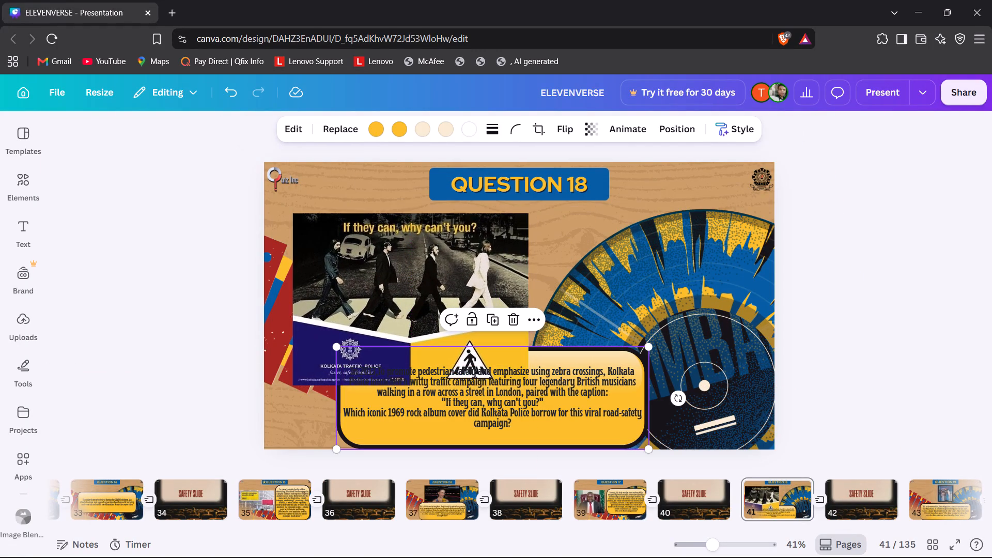
pyautogui.keyDown('shift'); pyautogui.click(594, 368); pyautogui.keyUp('shift')
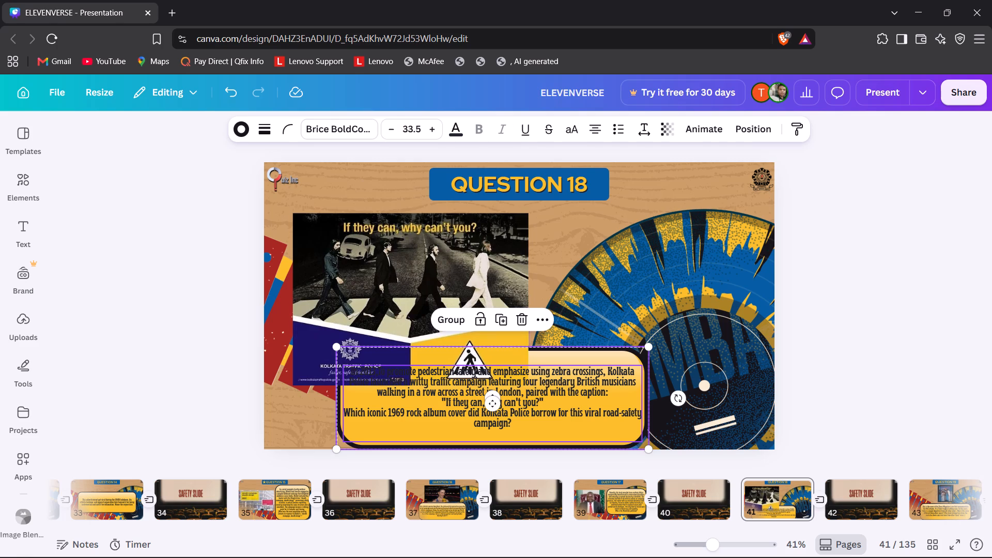
pyautogui.click(462, 316)
pyautogui.moveTo(530, 351); pyautogui.dragTo(658, 305)
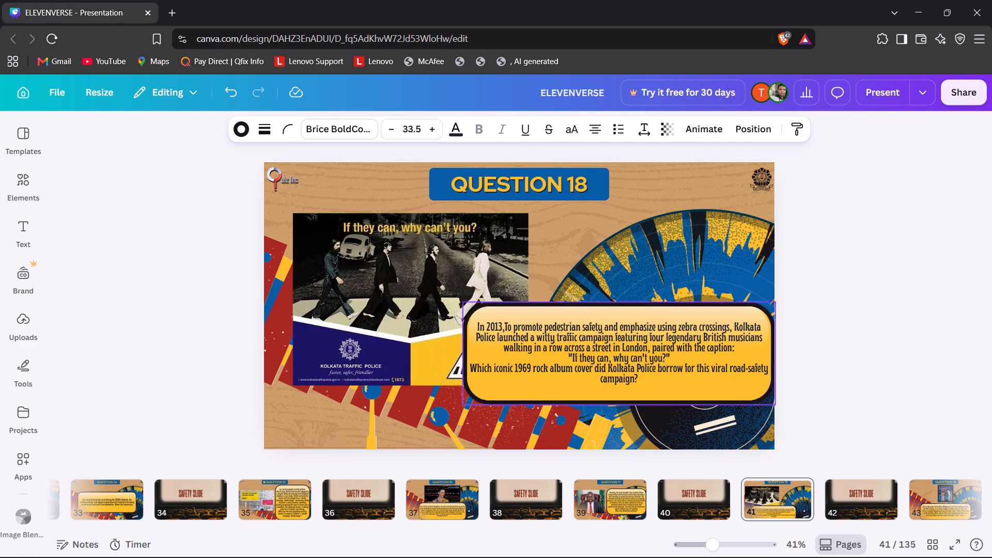
pyautogui.moveTo(658, 305); pyautogui.dragTo(675, 261)
pyautogui.moveTo(477, 306); pyautogui.dragTo(555, 316)
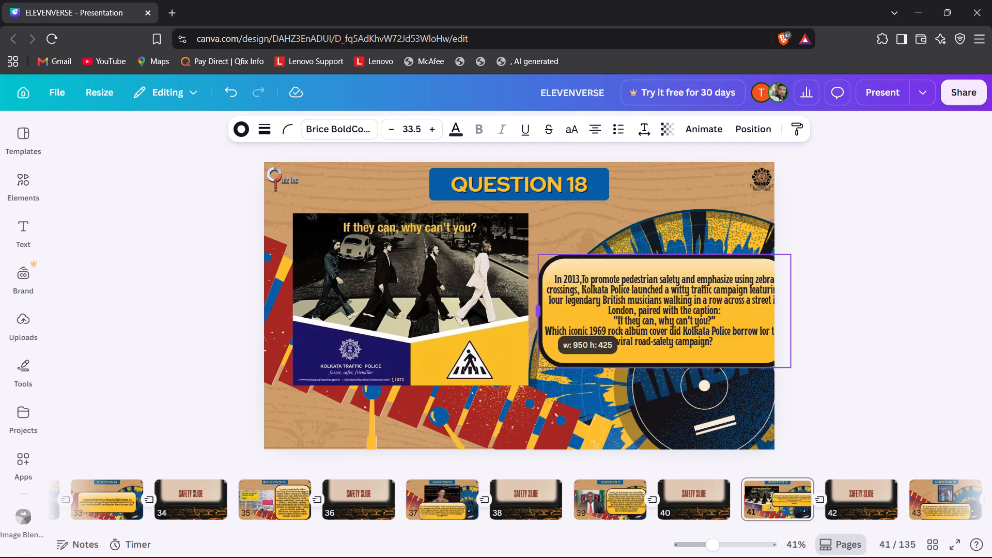
pyautogui.moveTo(555, 316); pyautogui.dragTo(580, 325)
# Move the poster slightly down and left so it sits lower beneath the QUESTION 18 header.
pyautogui.moveTo(451, 336); pyautogui.dragTo(442, 344)
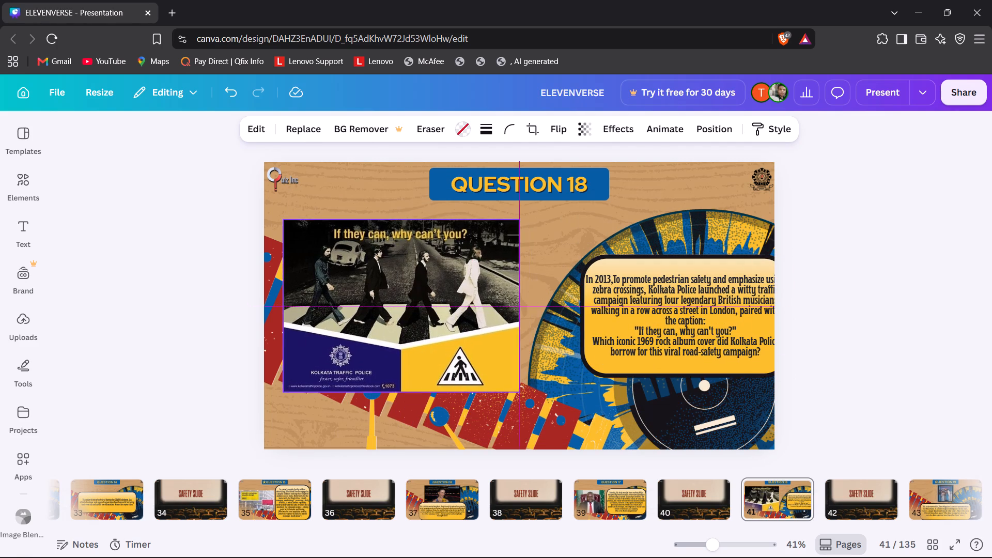
pyautogui.moveTo(442, 344); pyautogui.dragTo(439, 351)
# Bring the question box fully onto the slide, make it narrower and scale it up to text size 42.7.
pyautogui.moveTo(643, 280); pyautogui.dragTo(599, 283)
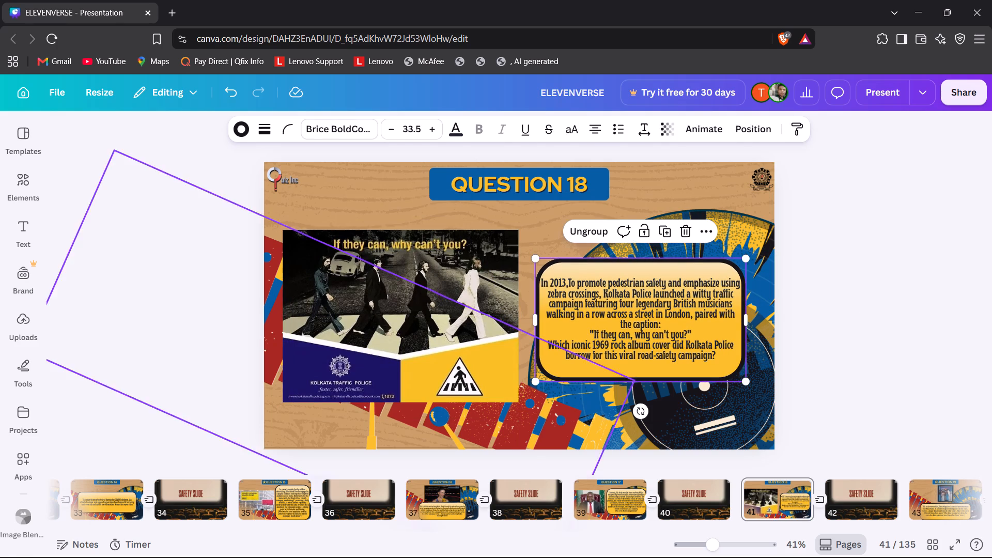
pyautogui.moveTo(536, 383); pyautogui.dragTo(533, 408)
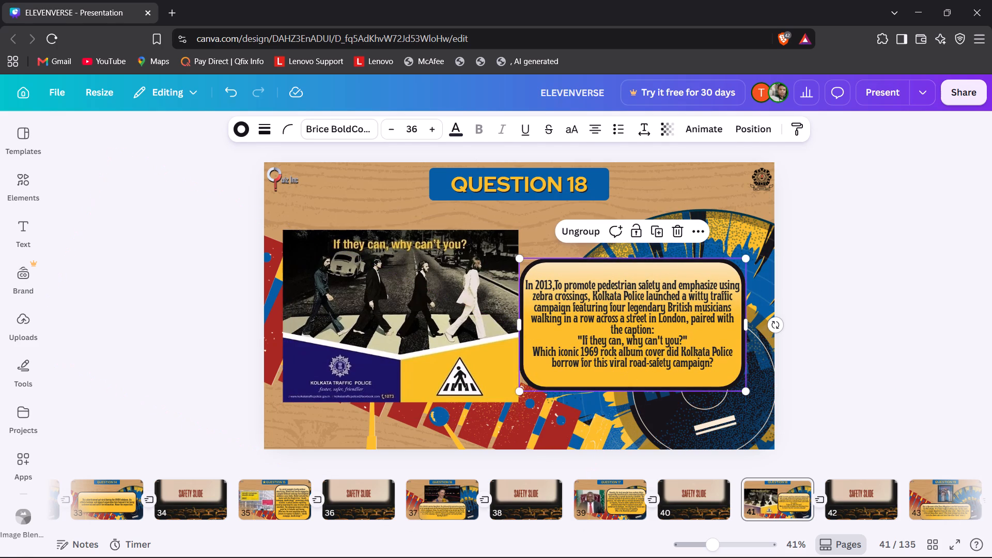
pyautogui.moveTo(744, 327); pyautogui.dragTo(696, 332)
pyautogui.moveTo(639, 270); pyautogui.dragTo(675, 252)
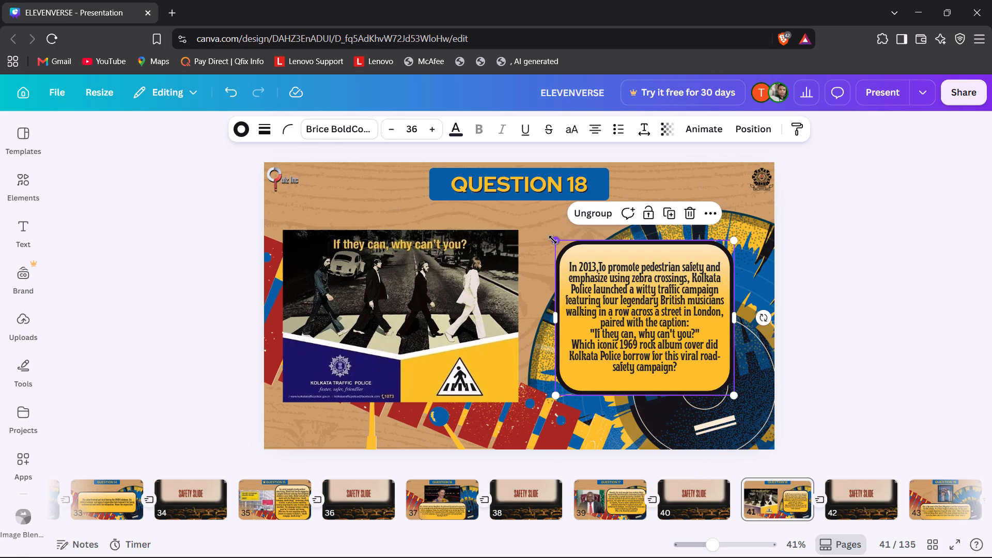
pyautogui.moveTo(553, 240); pyautogui.dragTo(512, 221)
# Shift the poster slightly left and enlarge the question box to text size 48.9, placing it below the header.
pyautogui.click(460, 288)
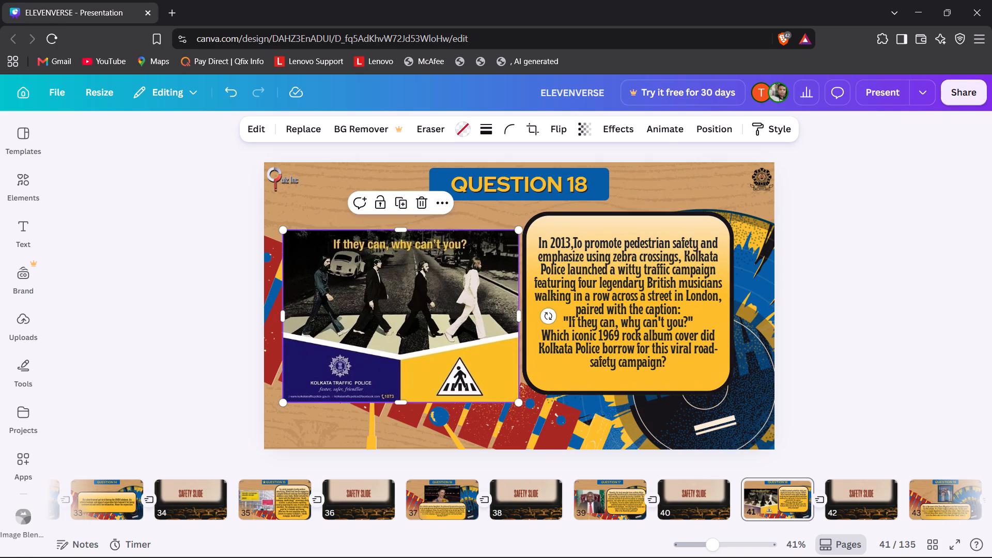
pyautogui.moveTo(464, 305); pyautogui.dragTo(459, 305)
pyautogui.click(581, 354)
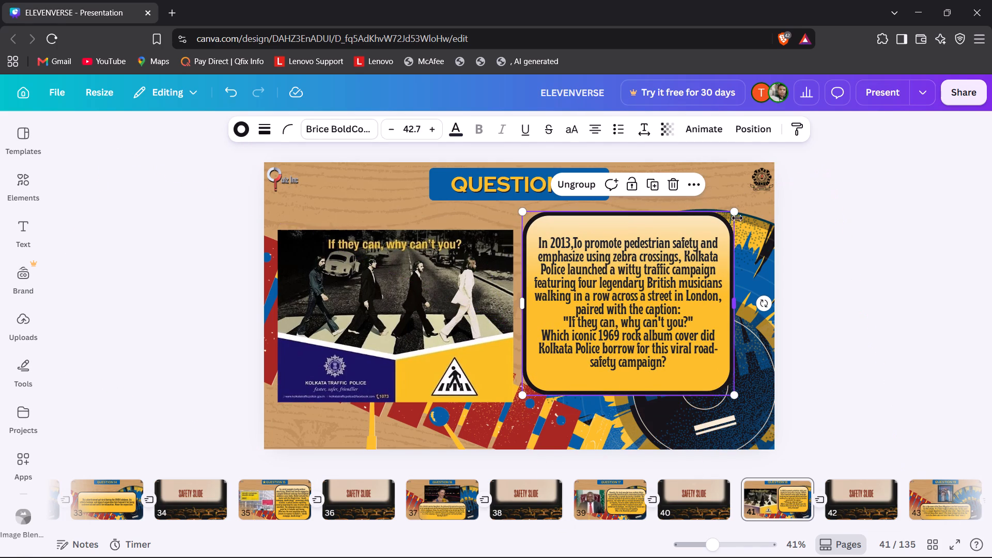
pyautogui.moveTo(738, 208); pyautogui.dragTo(789, 206)
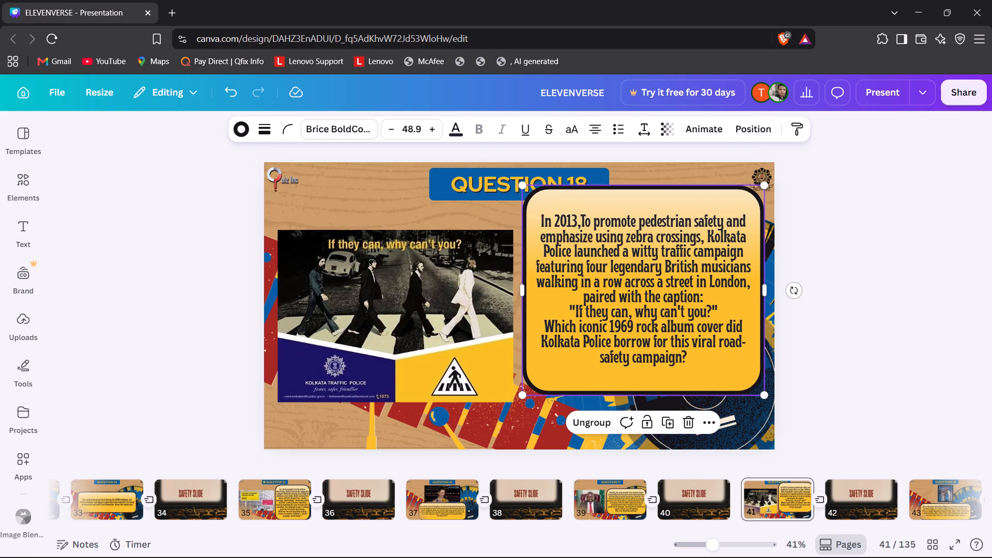
pyautogui.moveTo(637, 296); pyautogui.dragTo(634, 319)
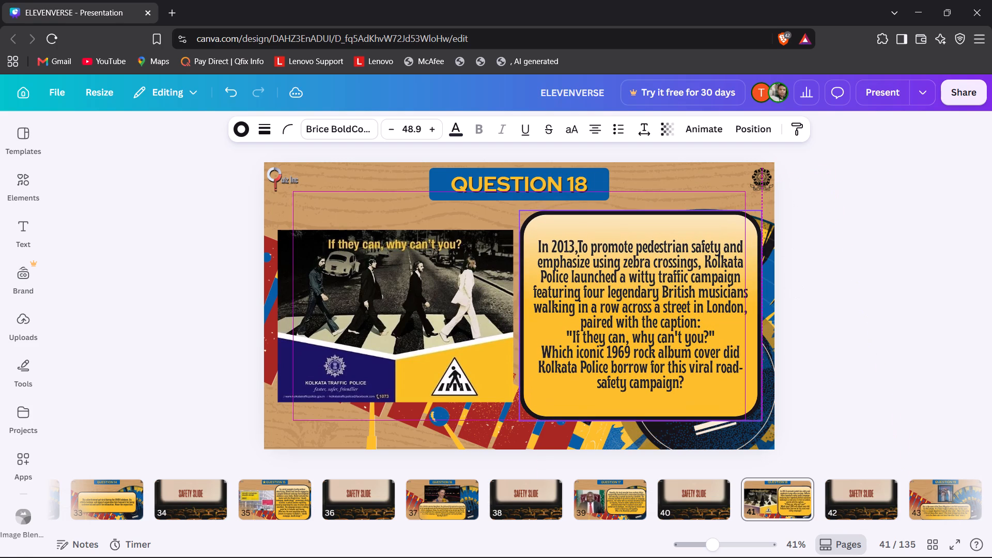
pyautogui.moveTo(634, 319); pyautogui.dragTo(640, 313)
# Lower the question box in small increments and align the poster vertically with the box's centre.
pyautogui.press('Down')
pyautogui.press('Down')
pyautogui.press('Down')
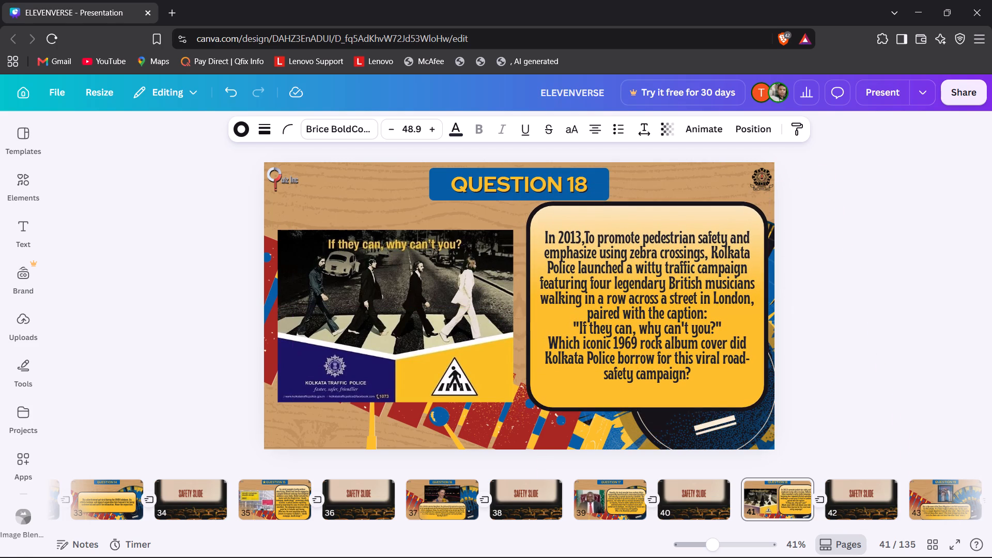
pyautogui.press('Down')
pyautogui.press('Down')
pyautogui.press('Down')
pyautogui.press('Down')
pyautogui.press('Down')
pyautogui.press('Down')
pyautogui.press('Down')
pyautogui.press('Down')
pyautogui.press('Down')
pyautogui.press('Down')
pyautogui.press('Down')
pyautogui.press('Down')
pyautogui.press('Down')
pyautogui.press('Down')
pyautogui.press('Down')
pyautogui.press('Down')
pyautogui.press('Down')
pyautogui.press('Down')
pyautogui.press('Down')
pyautogui.press('Down')
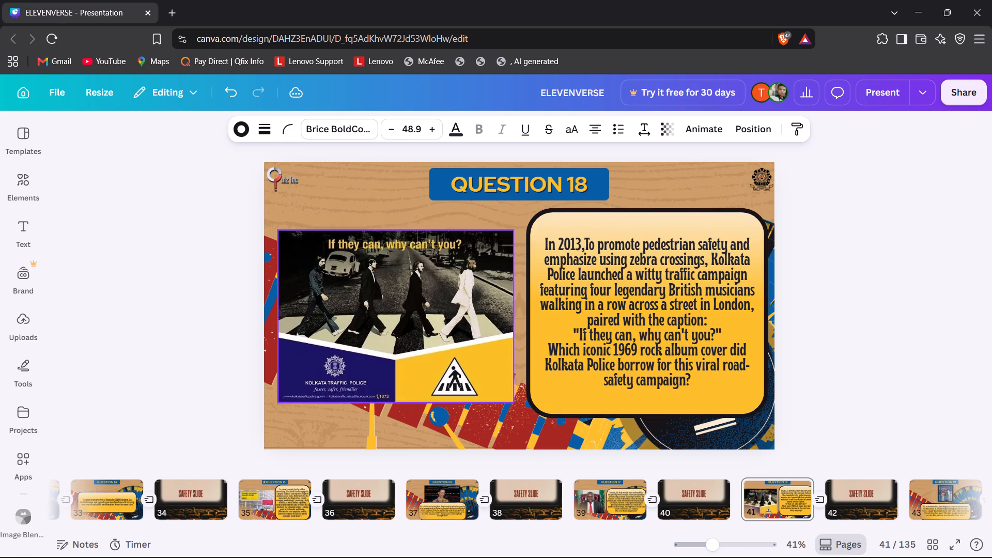
pyautogui.click(493, 317)
pyautogui.click(621, 391)
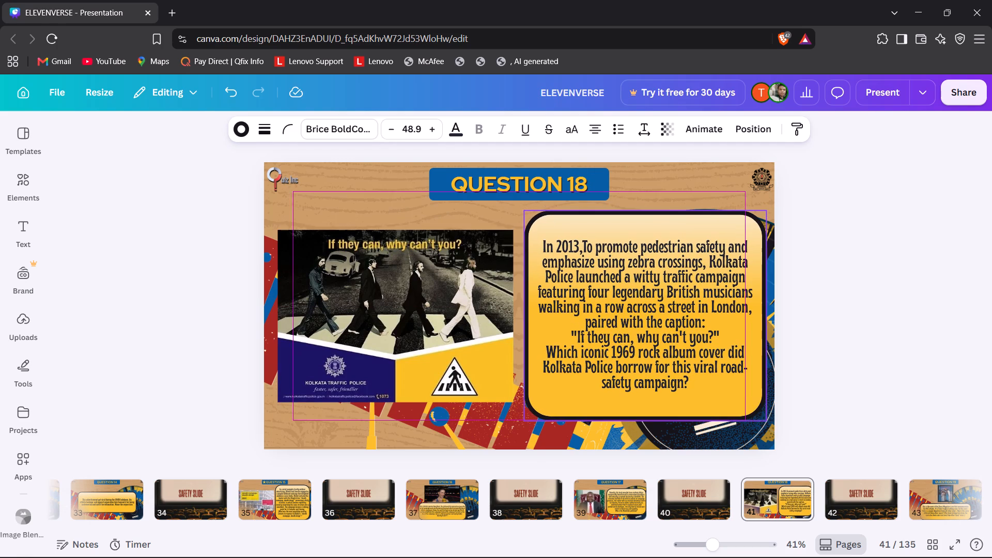
pyautogui.click(453, 367)
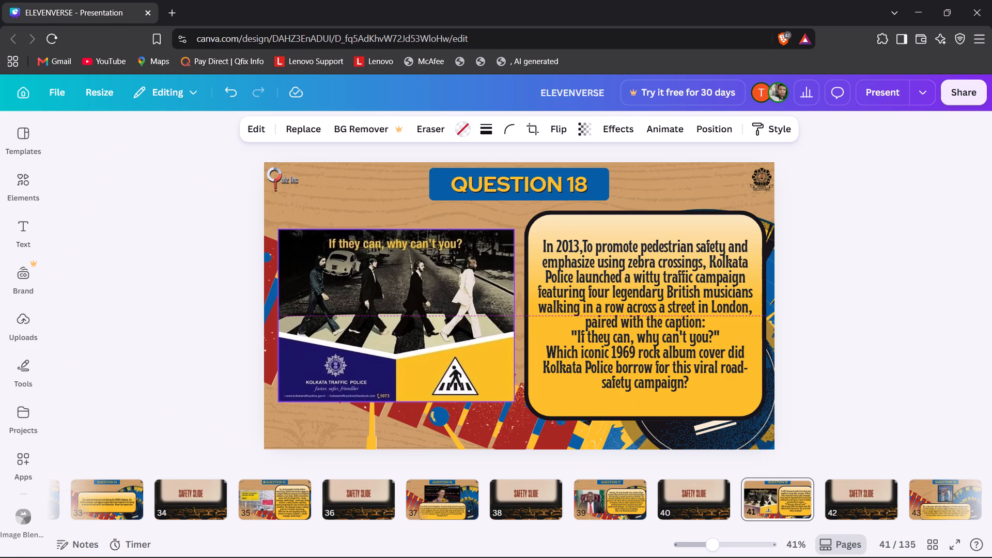
pyautogui.click(214, 404)
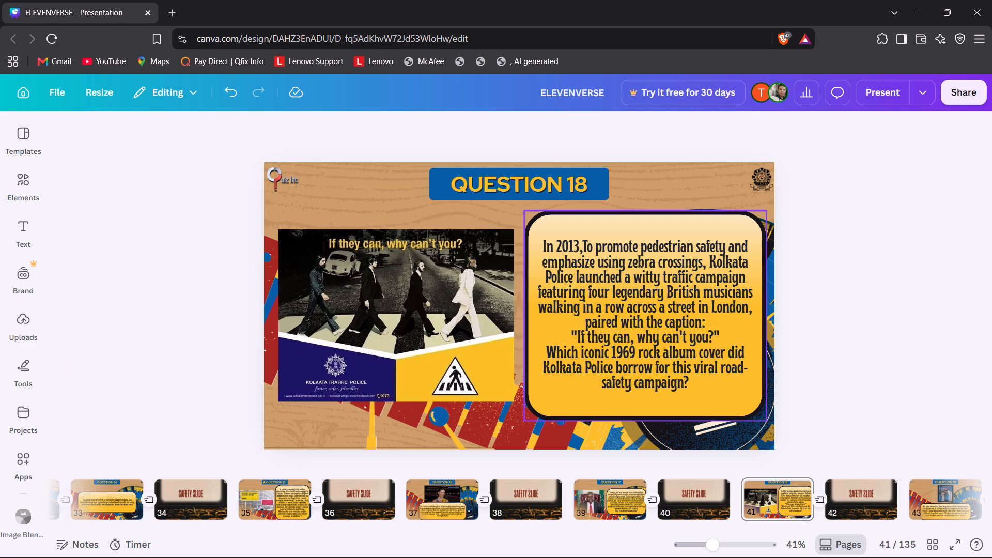
# Correct the opening of the question text to read "In 2013, to promote pedestrian safety".
pyautogui.doubleClick(587, 247)
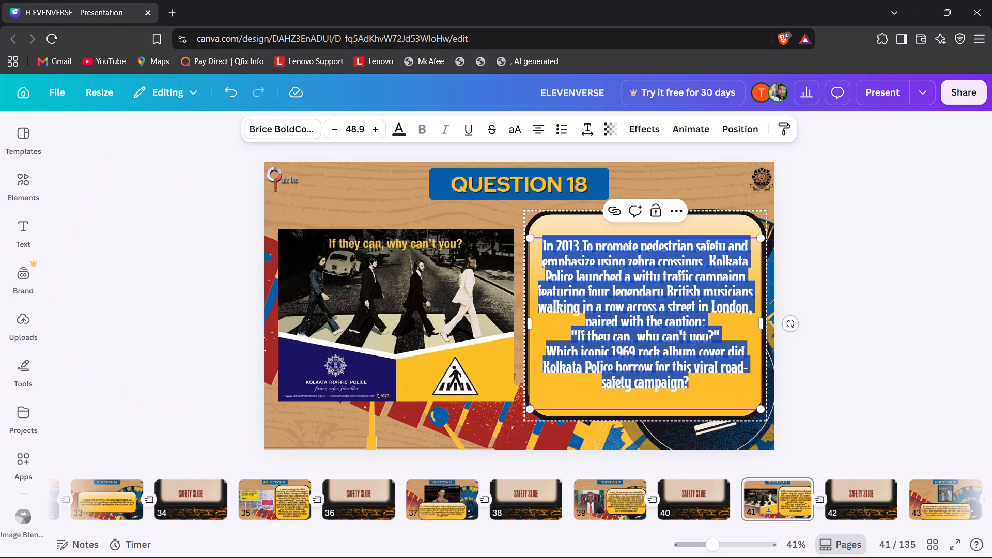
pyautogui.click(587, 247)
pyautogui.press('BackSpace')
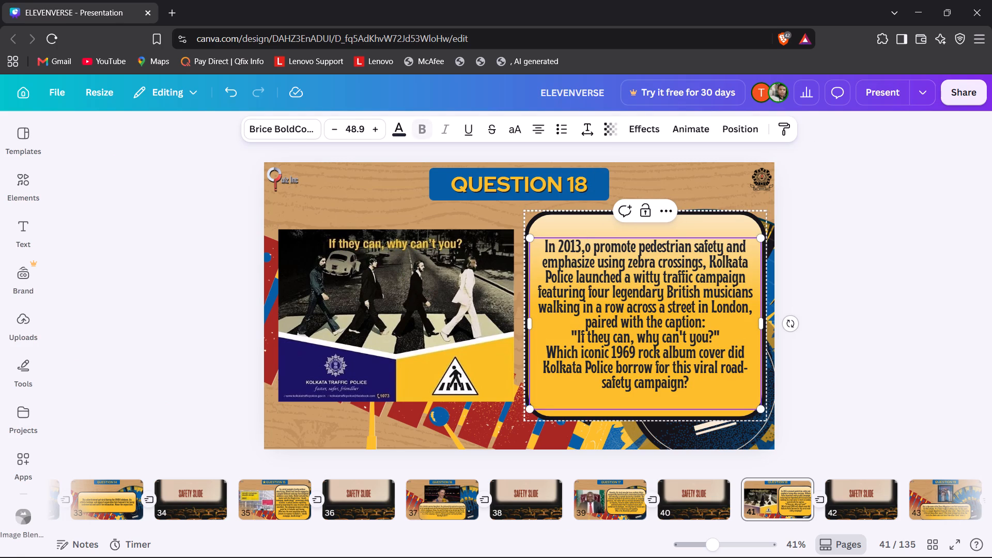
pyautogui.press('space')
pyautogui.write('t')
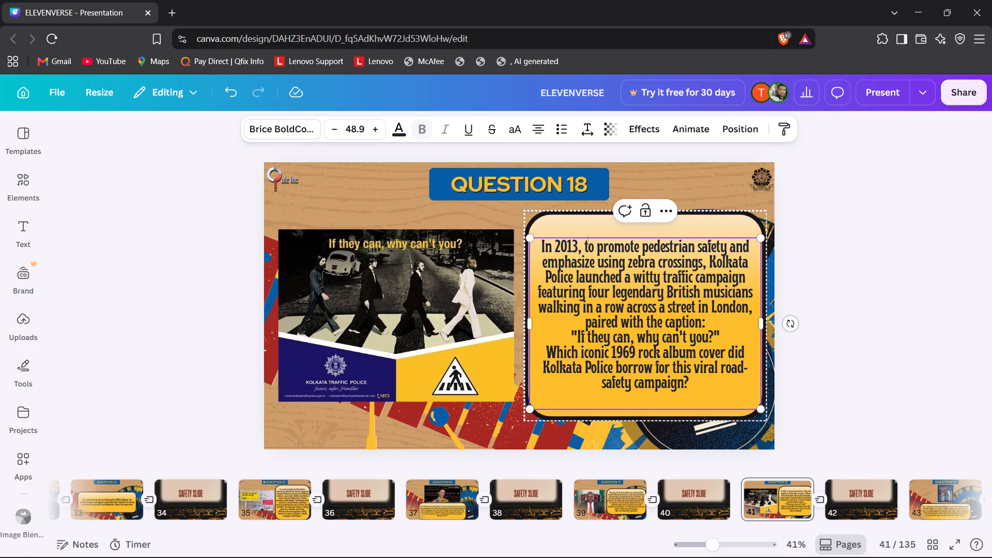
pyautogui.click(864, 313)
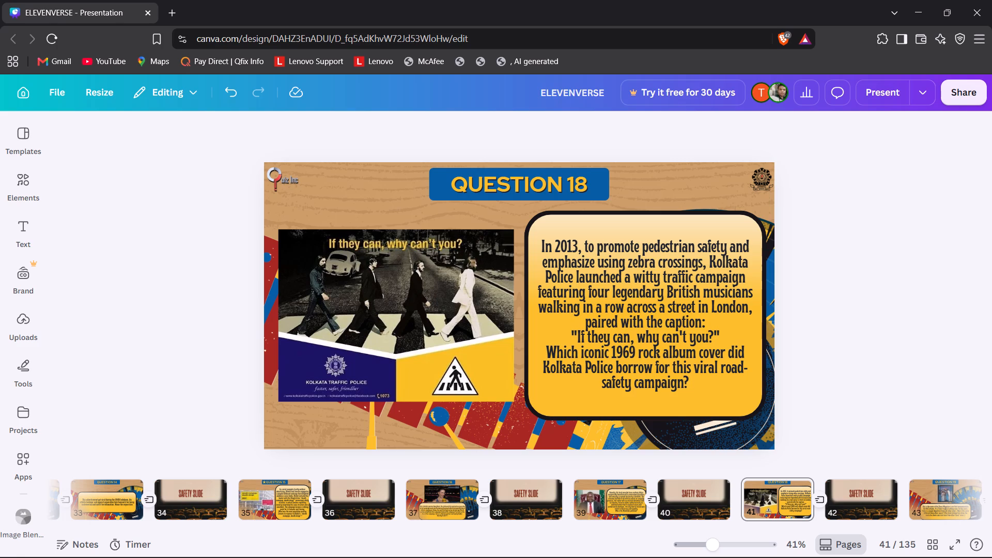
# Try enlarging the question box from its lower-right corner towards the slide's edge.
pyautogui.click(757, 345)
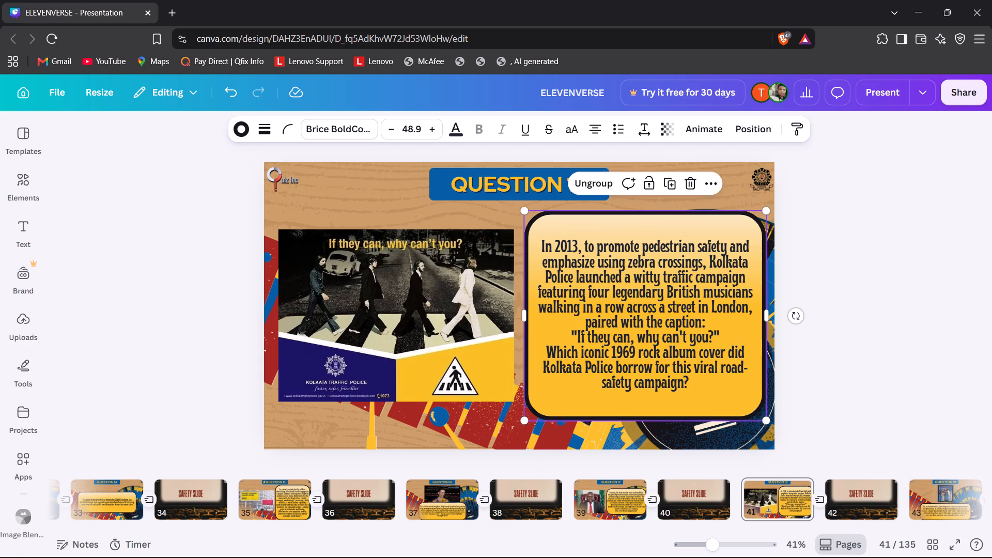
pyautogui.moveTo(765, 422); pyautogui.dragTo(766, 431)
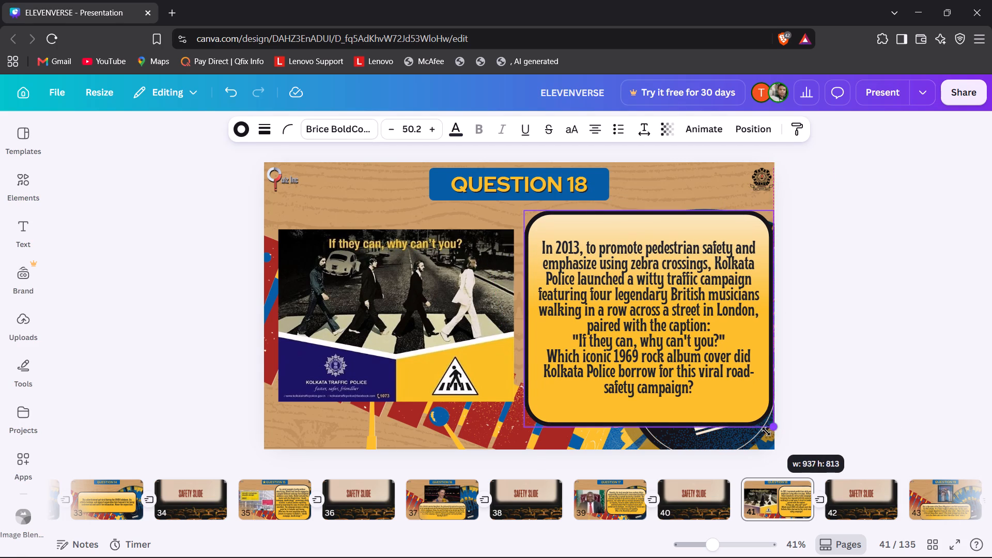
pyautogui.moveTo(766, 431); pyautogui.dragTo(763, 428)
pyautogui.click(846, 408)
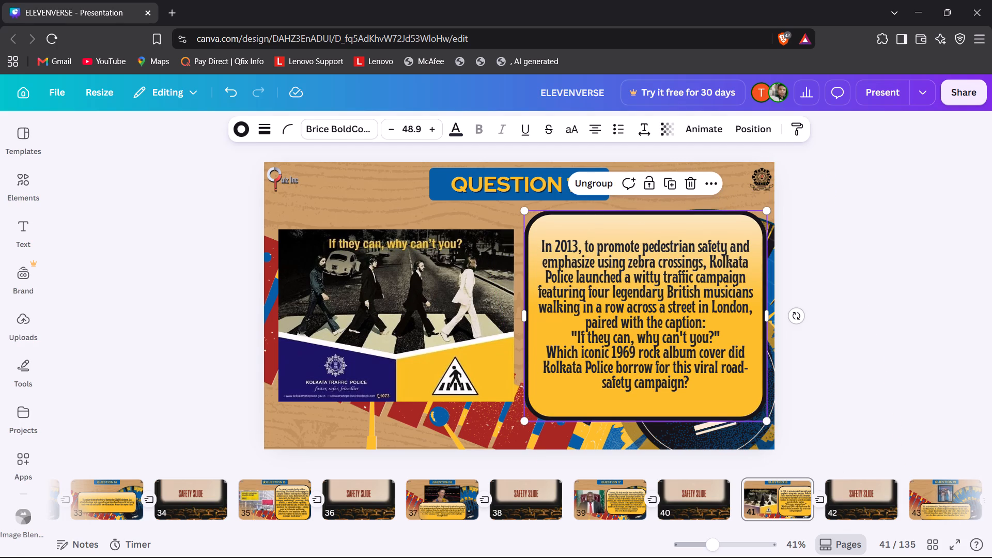
# Nudge the poster slightly left to widen its gap from the question box.
pyautogui.click(475, 350)
pyautogui.press('Left')
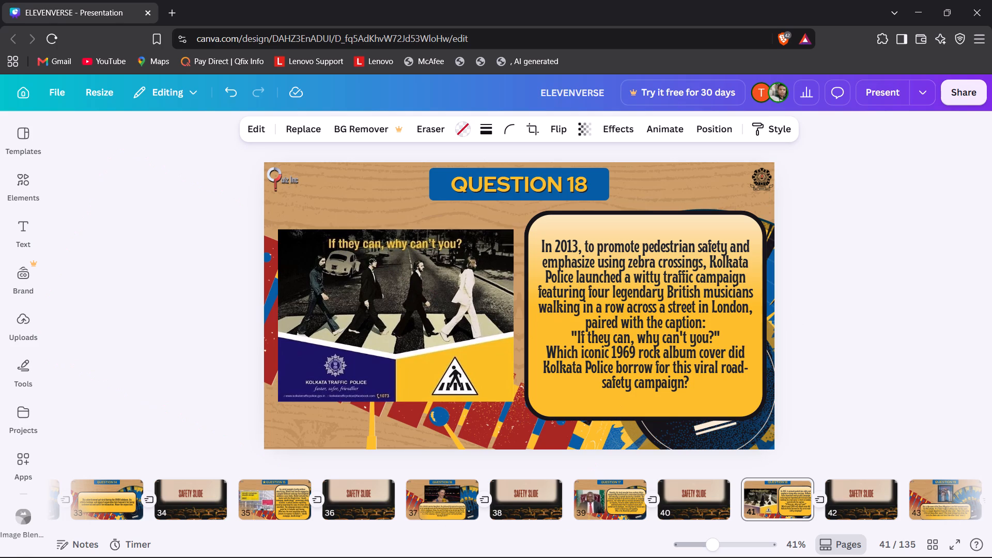
pyautogui.press('Left')
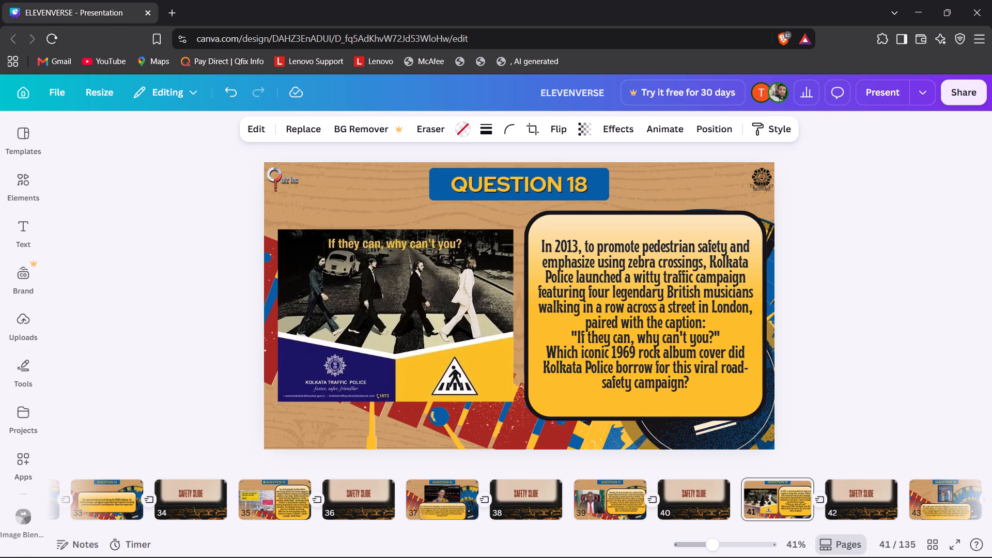
pyautogui.press('Left')
pyautogui.press('Left')
# Enlarge the question box slightly towards the poster, to text size 49.9.
pyautogui.click(583, 362)
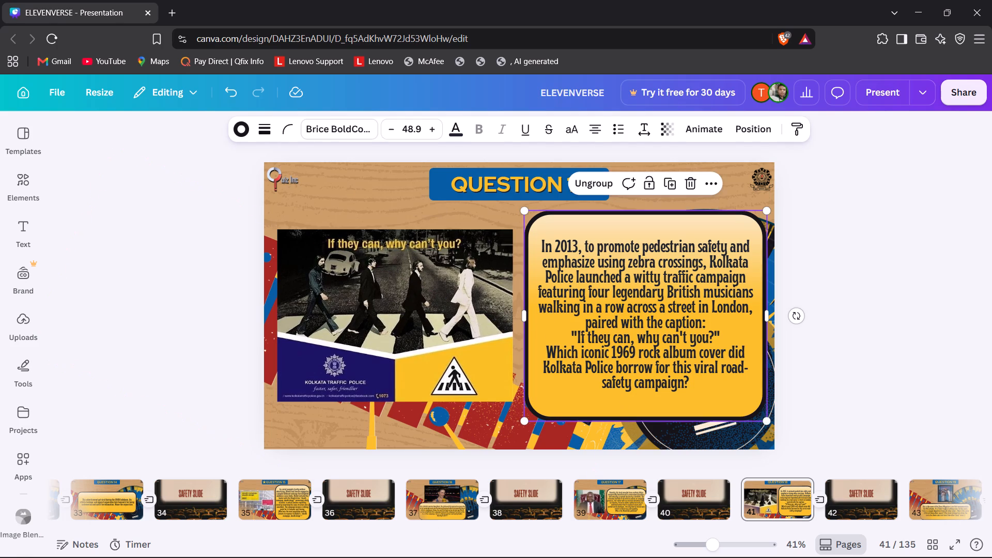
pyautogui.moveTo(521, 422); pyautogui.dragTo(519, 424)
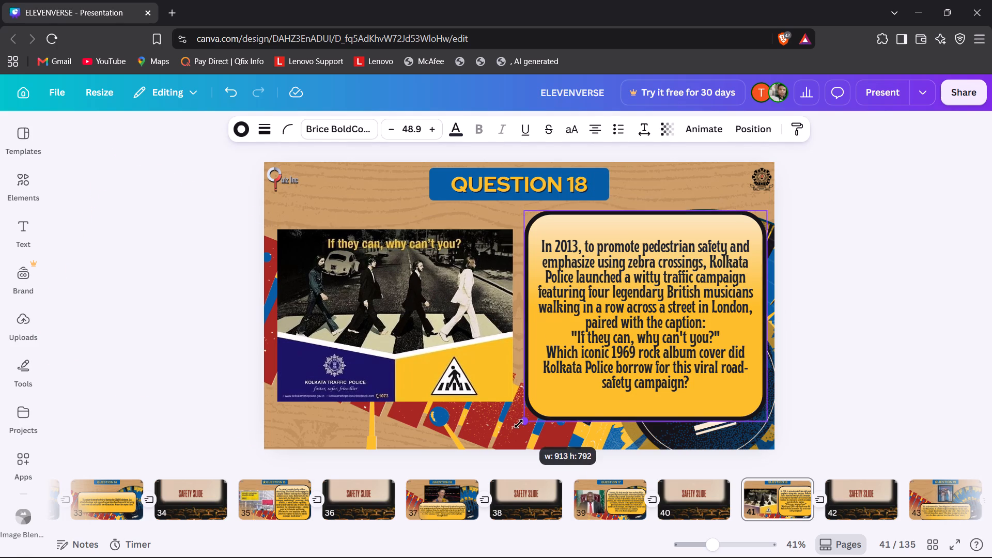
pyautogui.moveTo(519, 424); pyautogui.dragTo(516, 426)
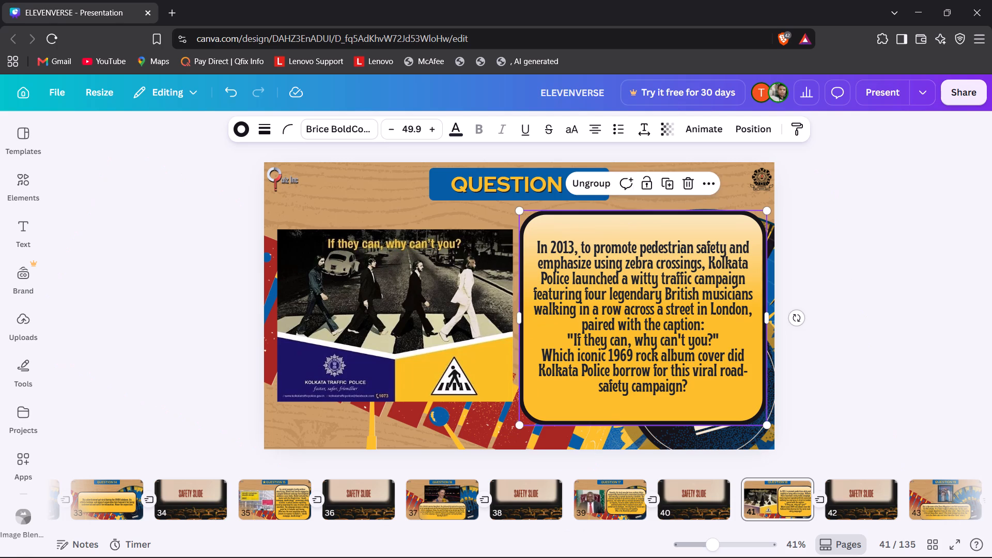
pyautogui.click(852, 414)
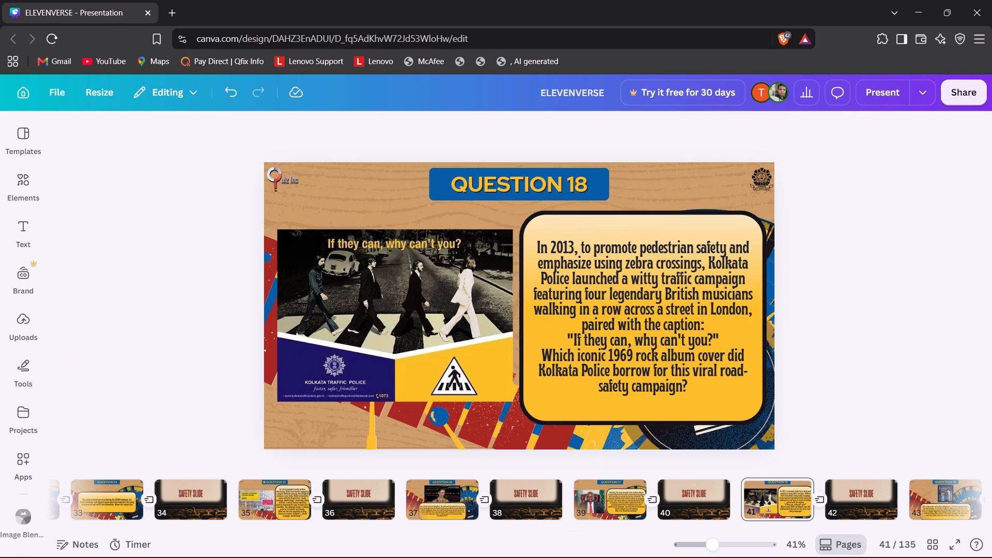
# Replace the header on the Question 19 slide with a copy of the Question 18 slide's header.
pyautogui.press('Right')
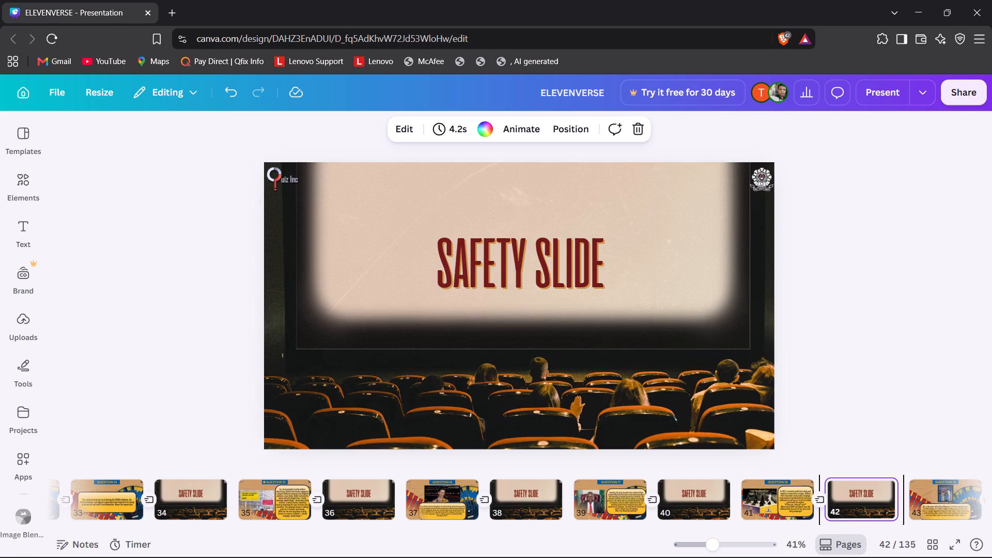
pyautogui.press('Left')
pyautogui.press('Right')
pyautogui.press('Right')
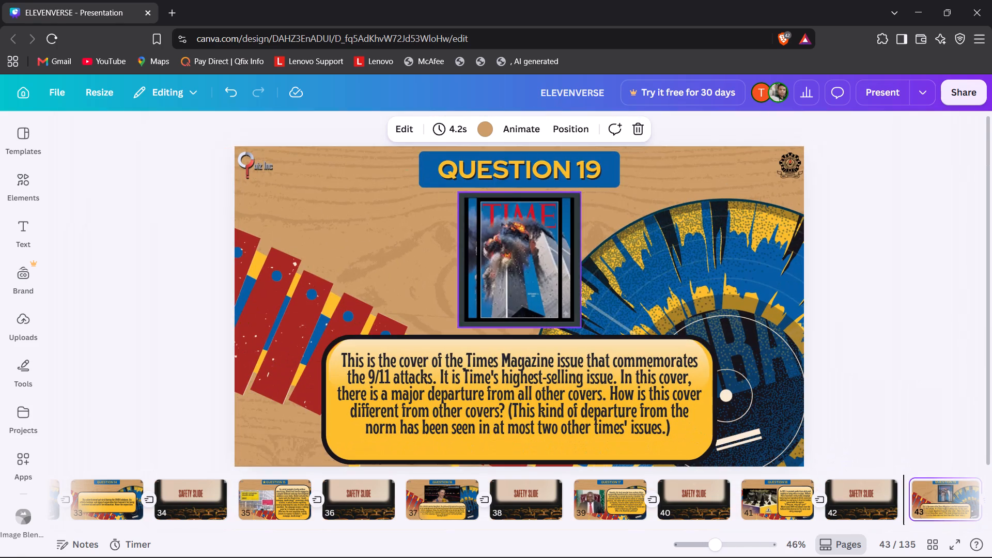
pyautogui.click(557, 285)
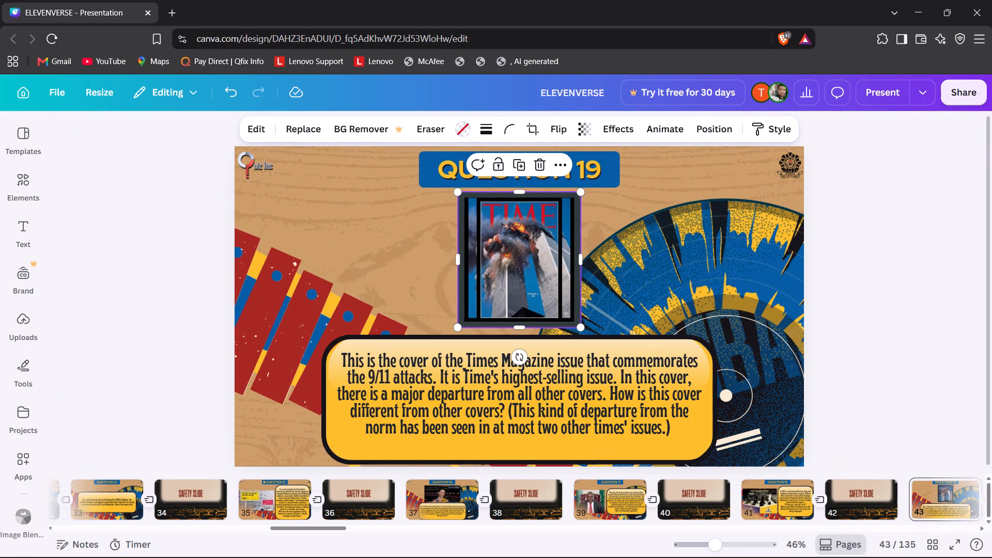
pyautogui.click(795, 511)
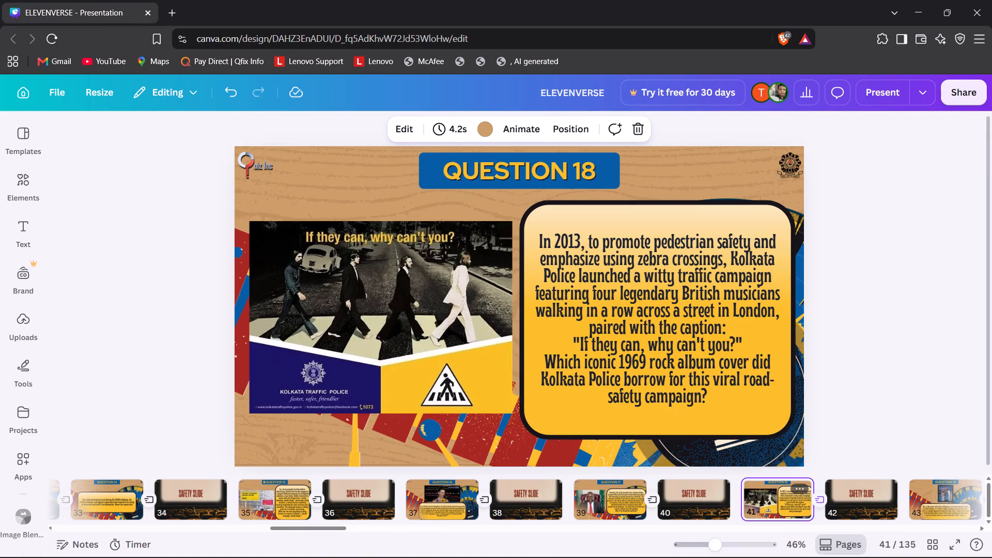
pyautogui.click(588, 162)
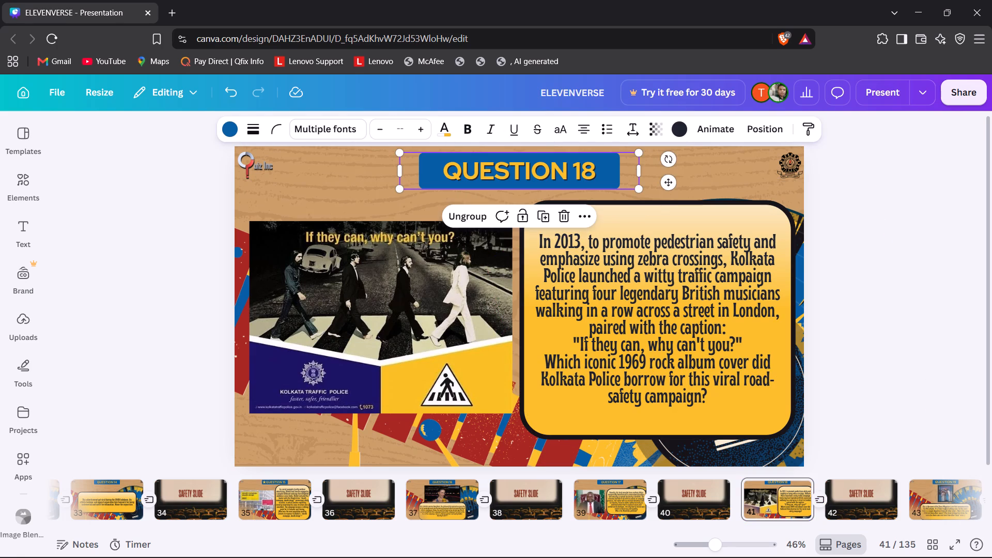
pyautogui.hotkey('ctrl', 'c')
pyautogui.click(925, 495)
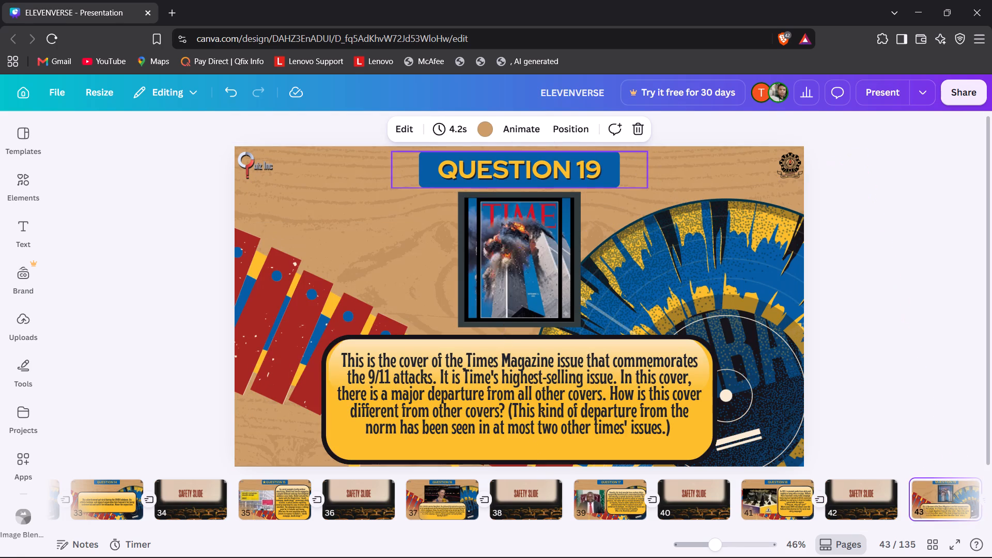
pyautogui.click(596, 166)
pyautogui.press('Delete')
pyautogui.hotkey('ctrl', 'v')
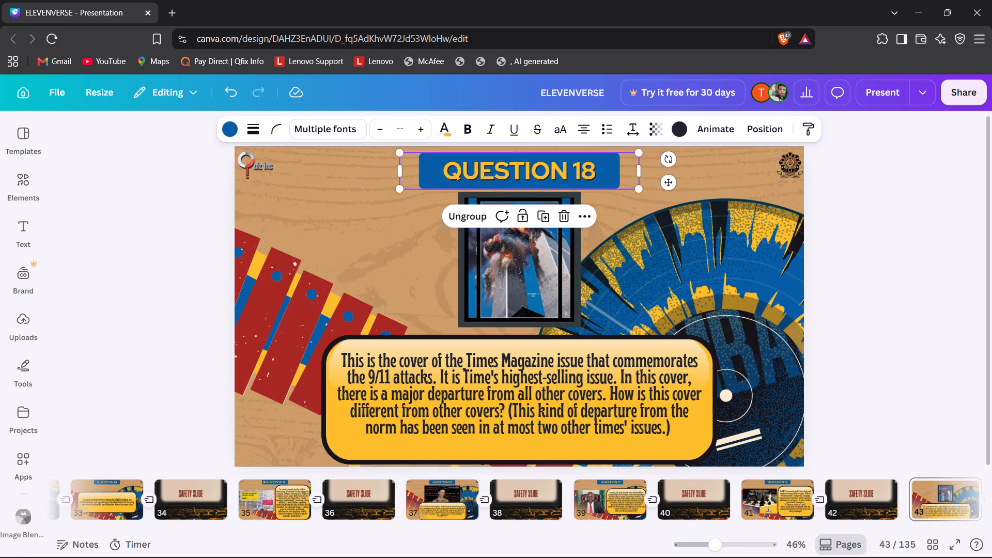
# Change the pasted header's text to "QUESTION 19".
pyautogui.doubleClick(584, 172)
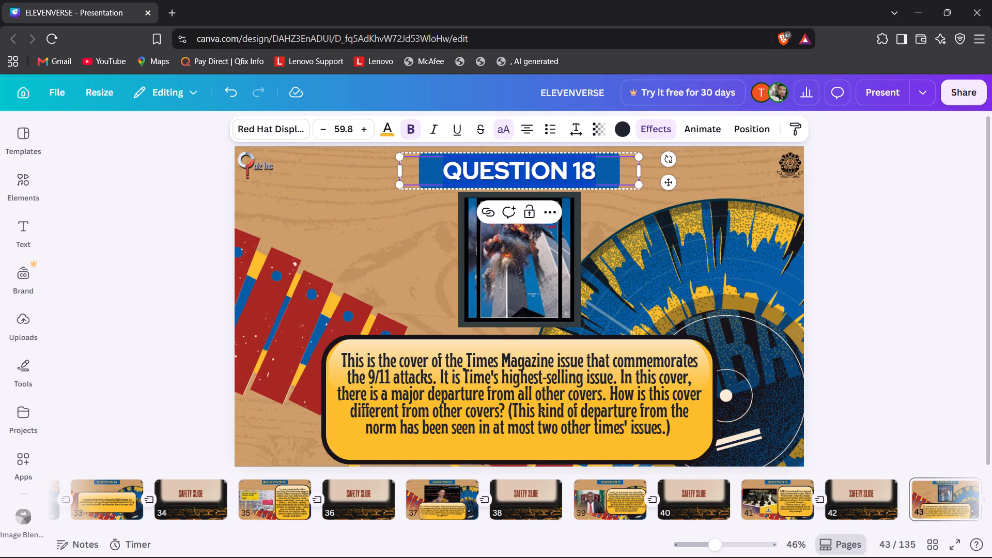
pyautogui.click(597, 173)
pyautogui.press('BackSpace')
pyautogui.press('9')
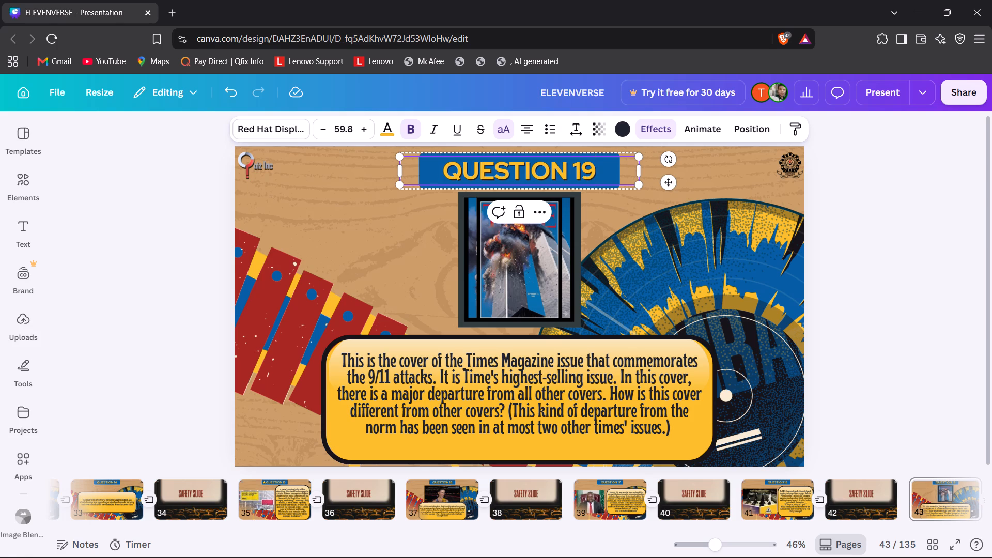
pyautogui.click(205, 299)
# Enlarge the TIME magazine cover and move it to the left half of the slide.
pyautogui.click(560, 224)
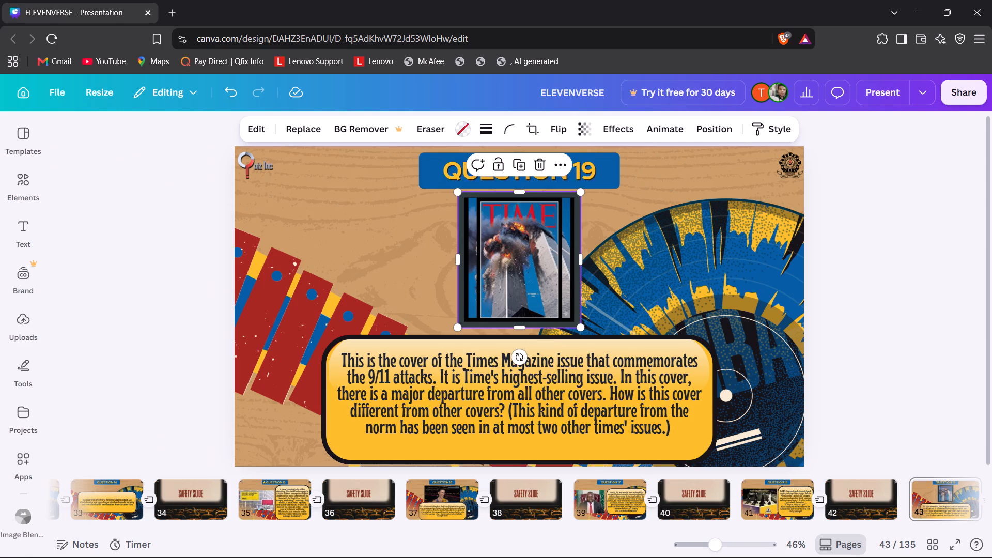
pyautogui.click(458, 337)
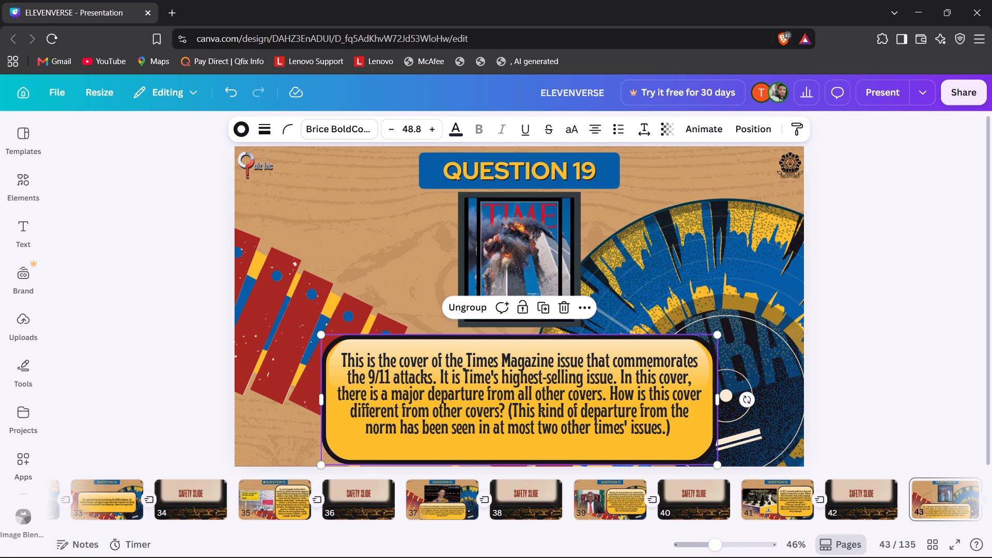
pyautogui.click(515, 255)
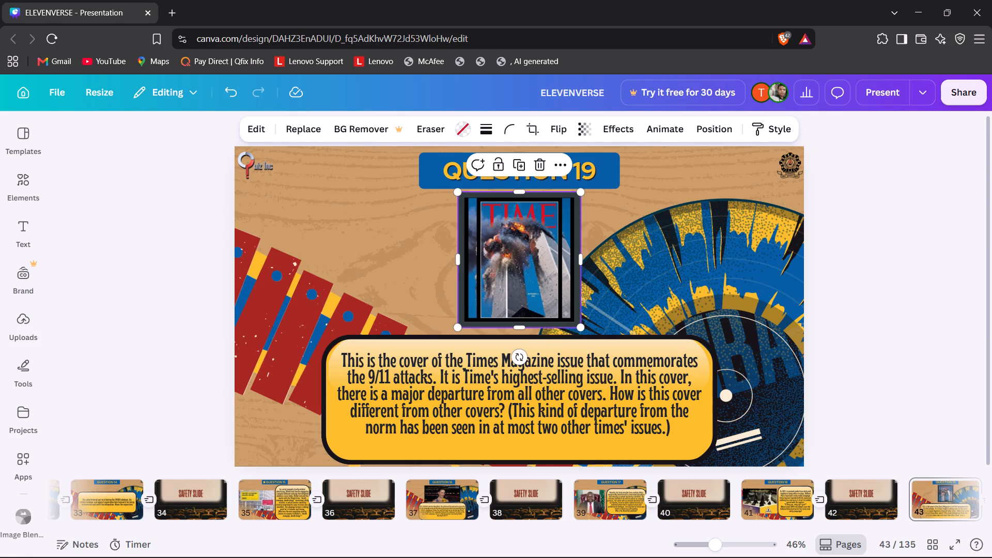
pyautogui.moveTo(459, 326); pyautogui.dragTo(389, 378)
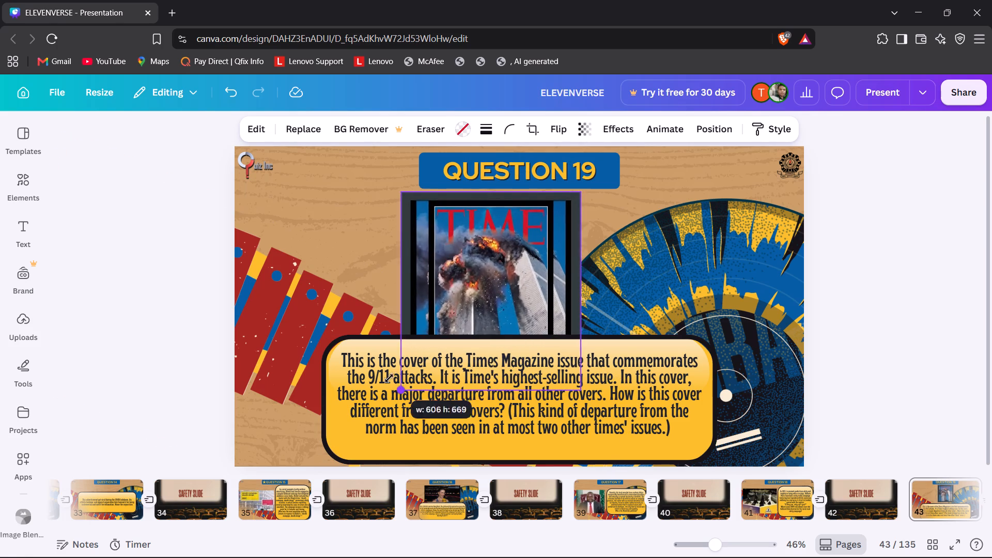
pyautogui.moveTo(389, 378); pyautogui.dragTo(379, 390)
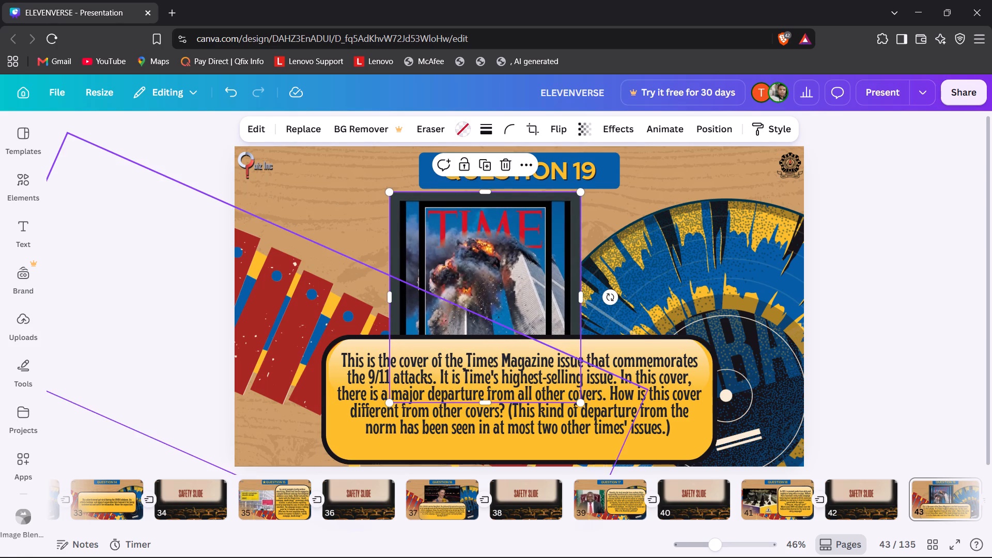
pyautogui.moveTo(456, 256); pyautogui.dragTo(350, 266)
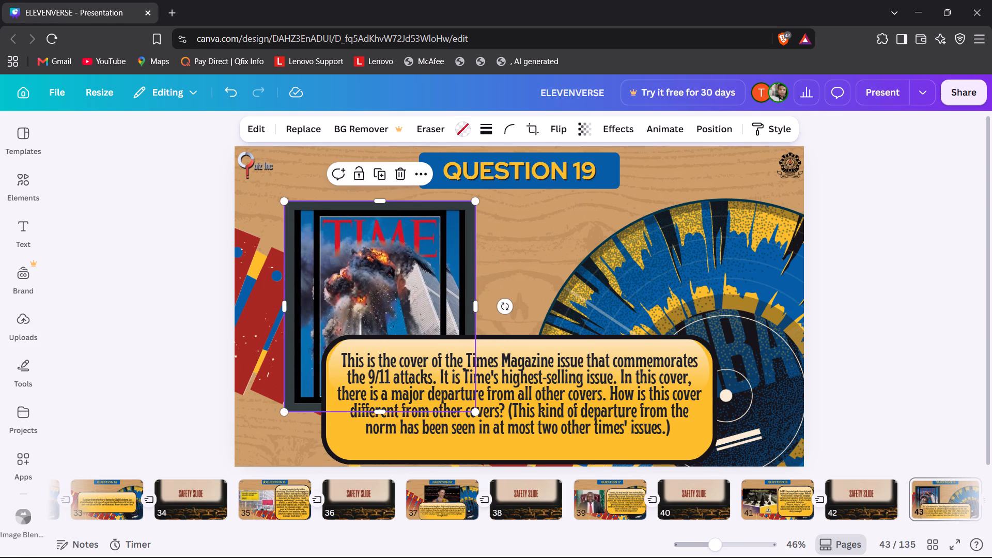
pyautogui.click(146, 321)
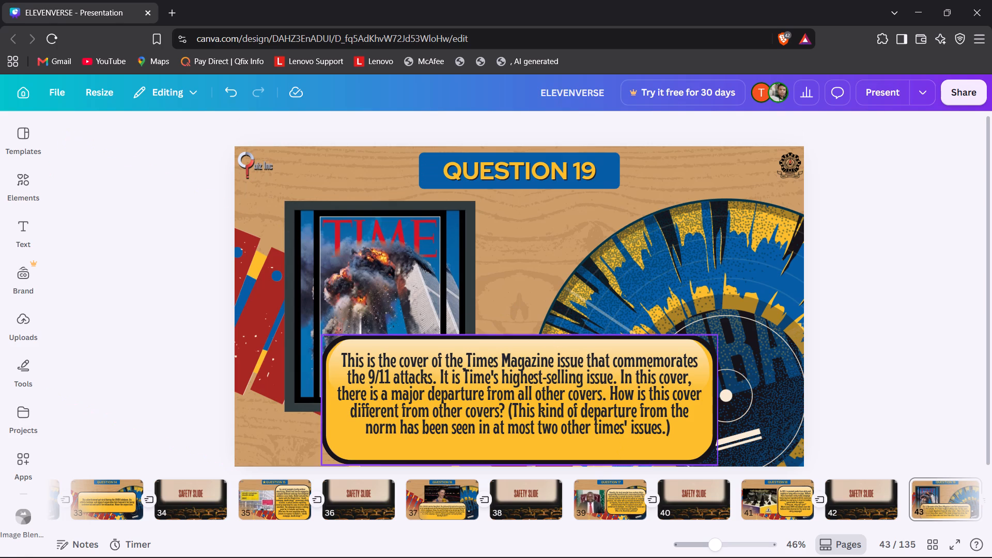
# Move the question box to the right of the magazine cover and narrow it to fit within the slide.
pyautogui.moveTo(538, 383); pyautogui.dragTo(696, 285)
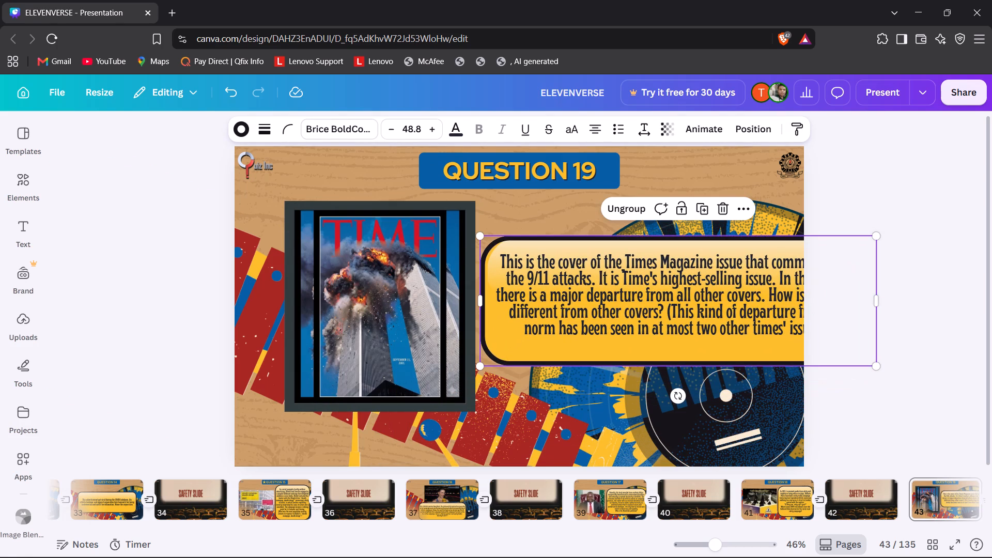
pyautogui.click(482, 303)
pyautogui.moveTo(880, 301); pyautogui.dragTo(812, 303)
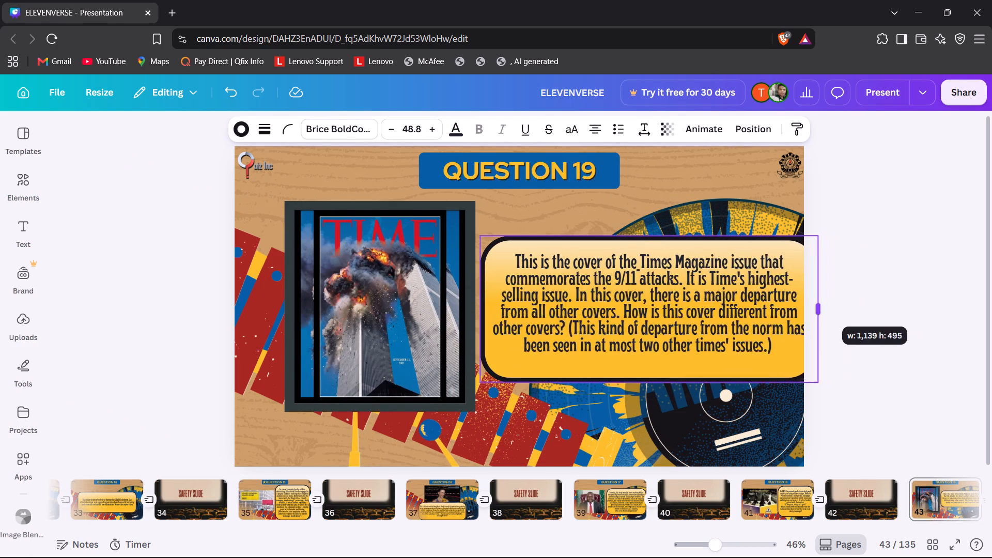
pyautogui.moveTo(812, 303); pyautogui.dragTo(777, 312)
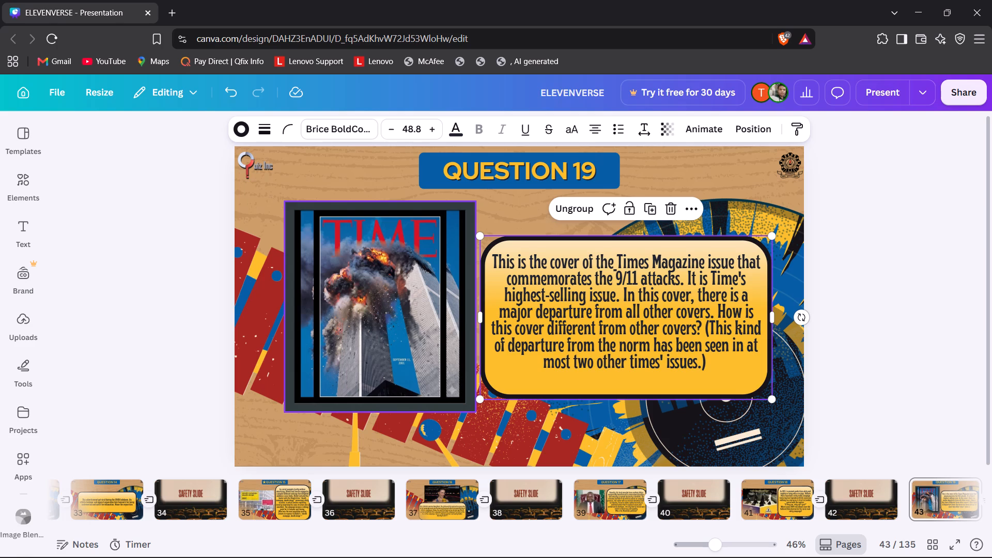
# Shift the magazine cover slightly left and down to widen its gap from the question box.
pyautogui.click(380, 337)
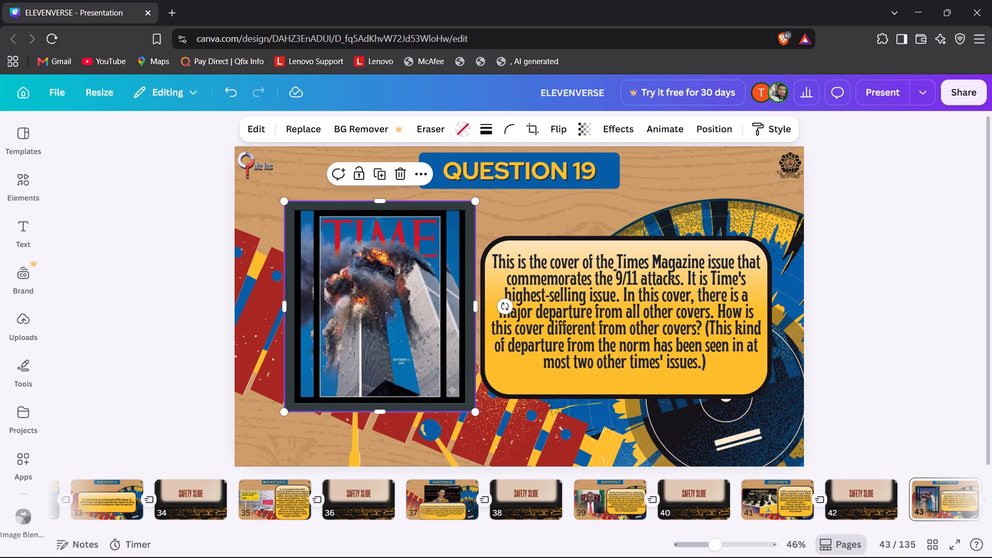
pyautogui.click(380, 337)
pyautogui.moveTo(380, 337); pyautogui.dragTo(361, 349)
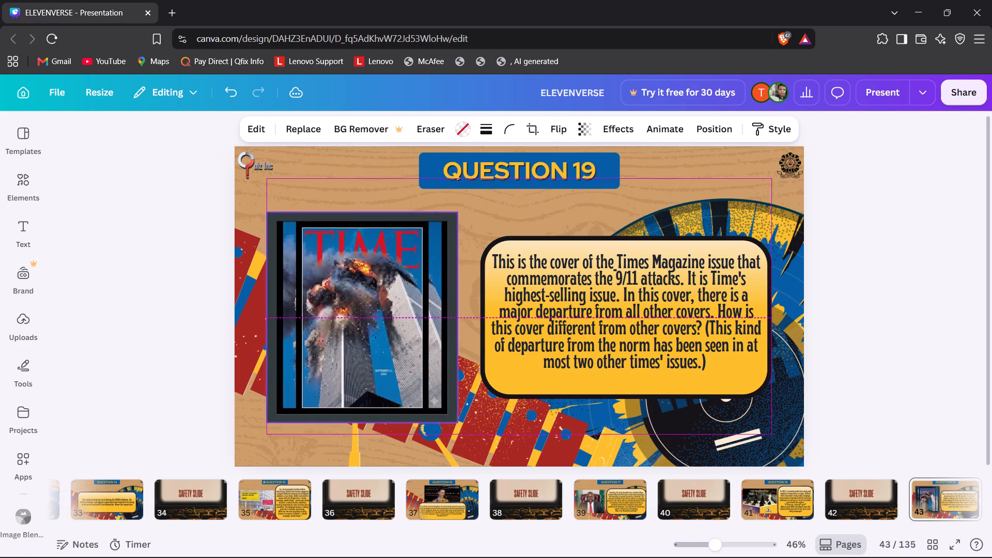
pyautogui.moveTo(361, 349); pyautogui.dragTo(358, 352)
pyautogui.click(639, 318)
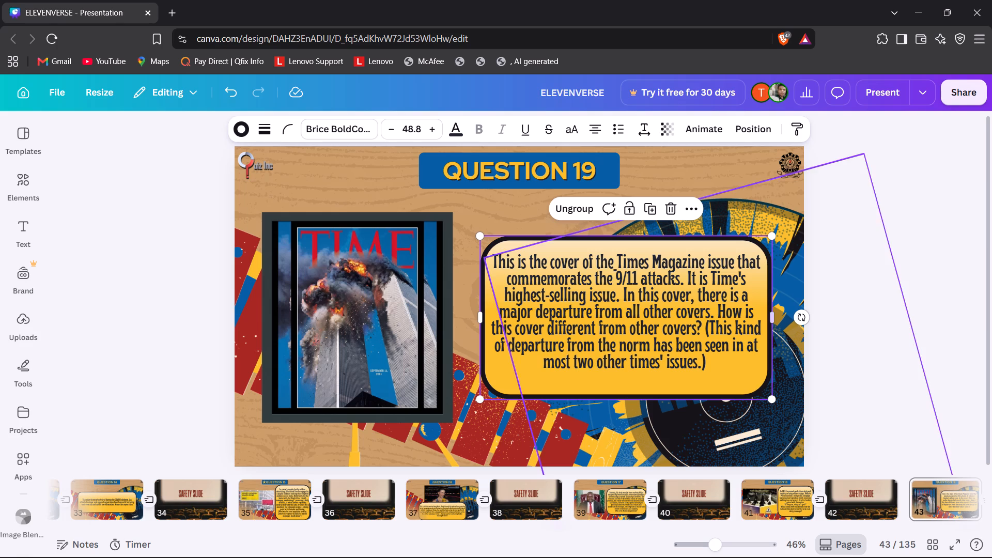
pyautogui.click(878, 317)
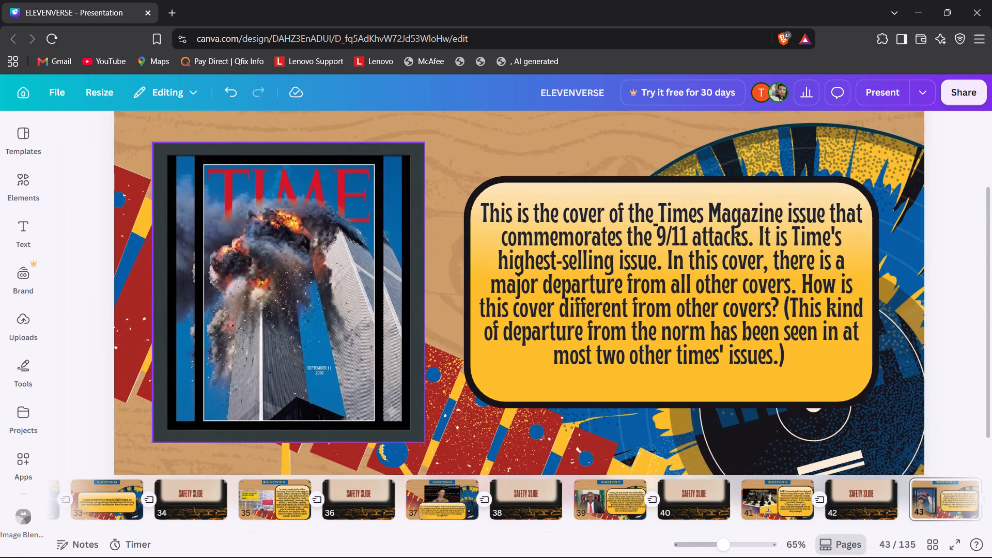
# Examine the layout of the picture and question box on the Question 20 slide.
pyautogui.press('Right')
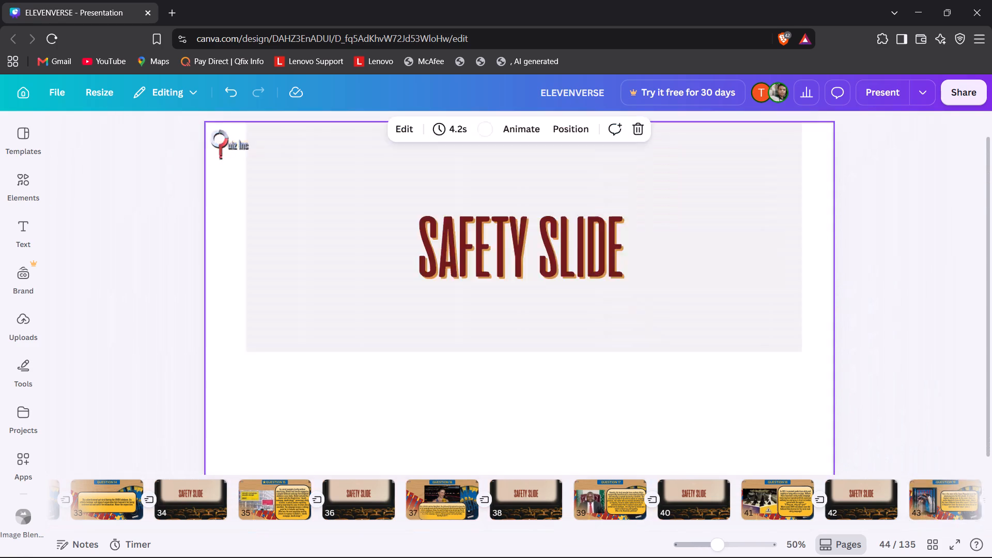
pyautogui.press('Right')
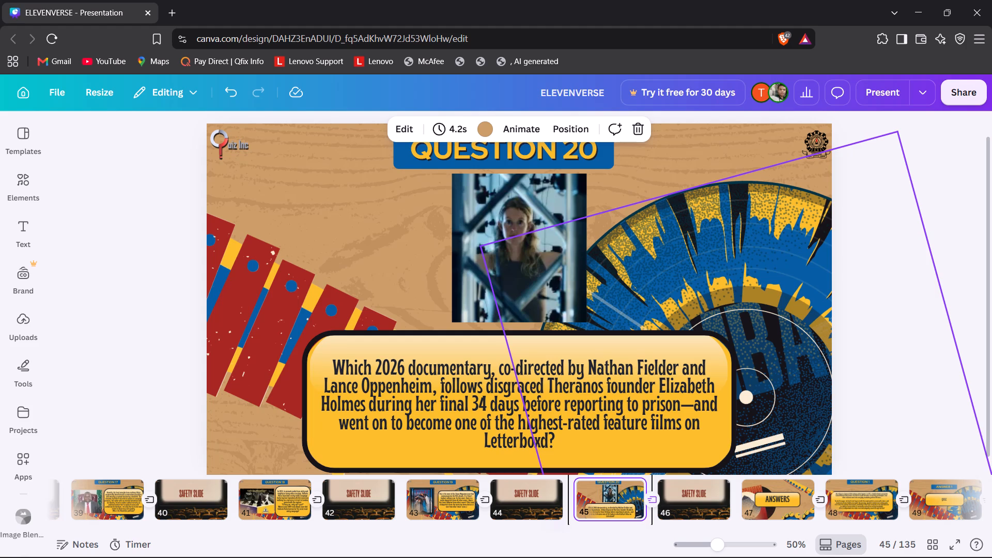
pyautogui.click(539, 276)
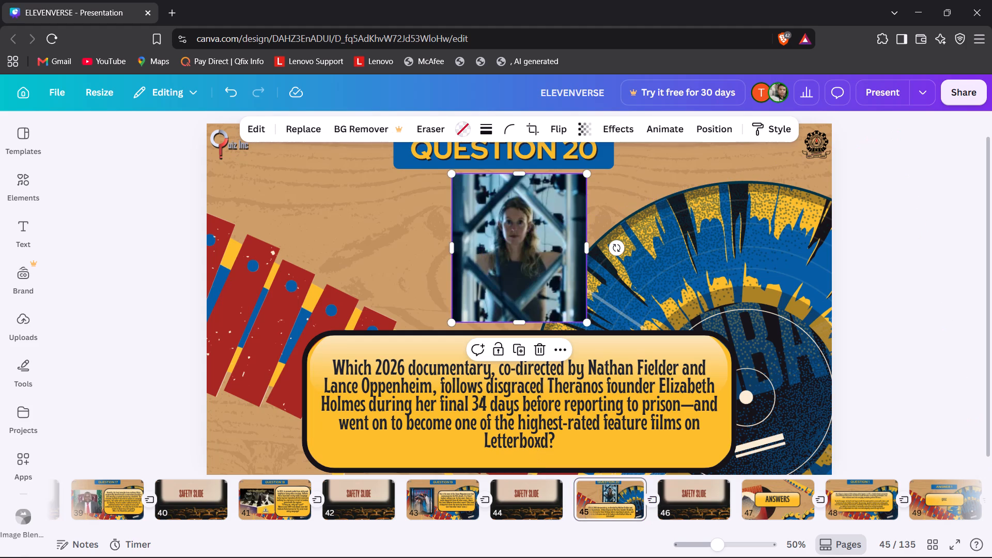
pyautogui.scroll(-1, 143, 360)
pyautogui.click(143, 360)
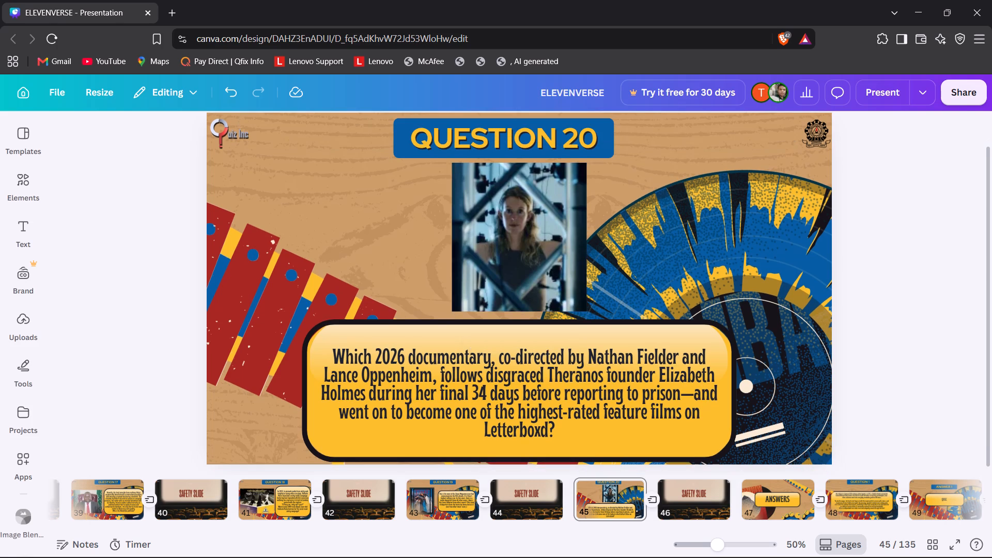
pyautogui.click(474, 287)
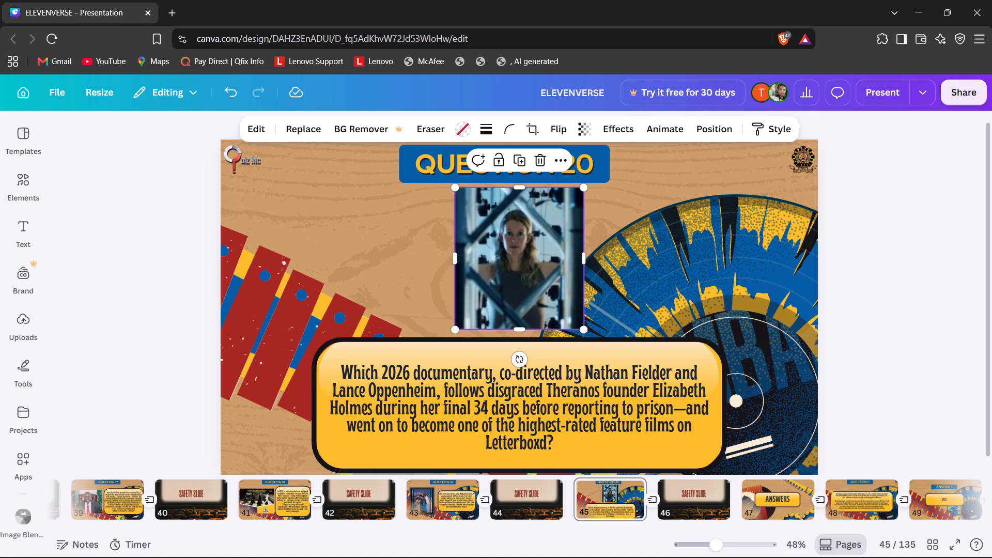
pyautogui.press('Right')
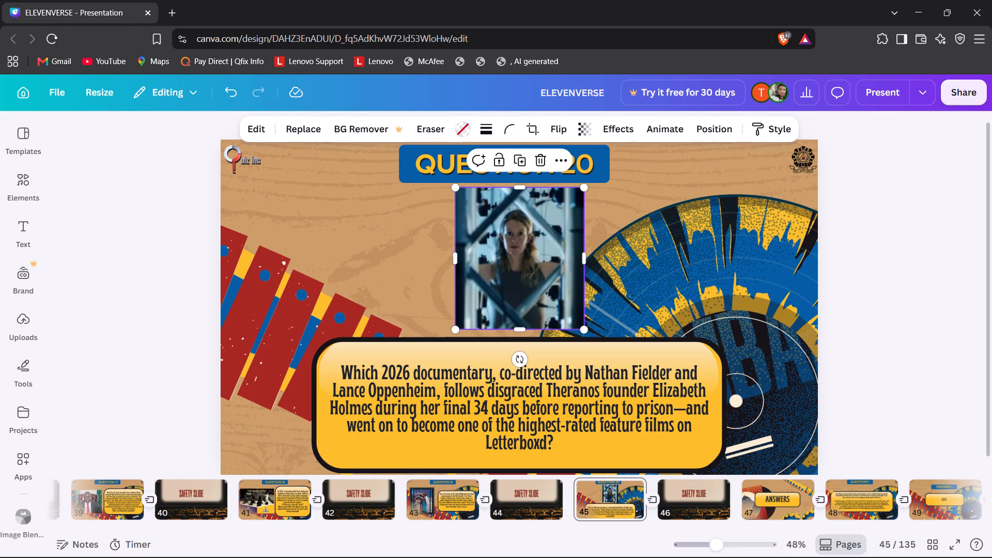
pyautogui.hotkey('ctrl', 'z')
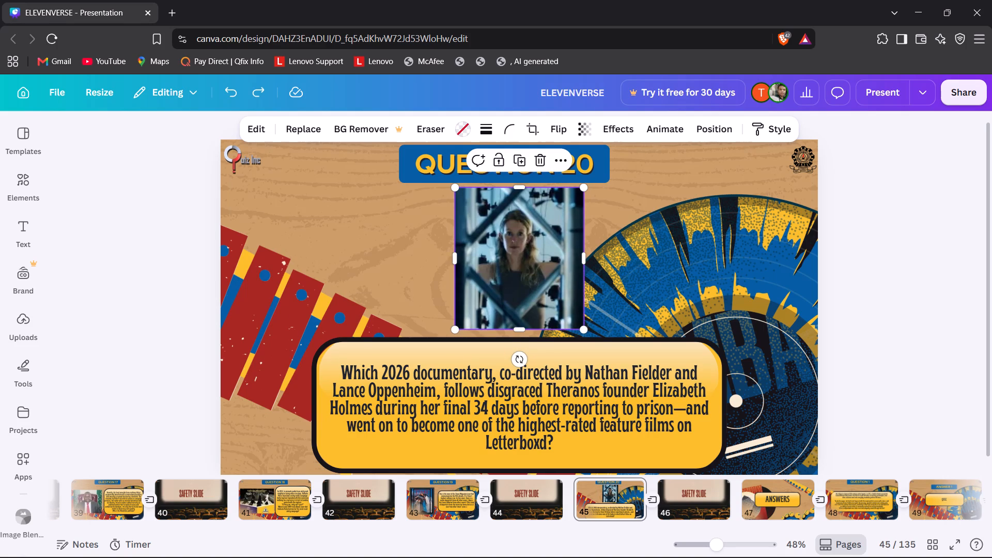
# Compare the header placement on the Question 20 slide with that on the Question 19 slide.
pyautogui.click(122, 366)
pyautogui.press('Left')
pyautogui.press('Left')
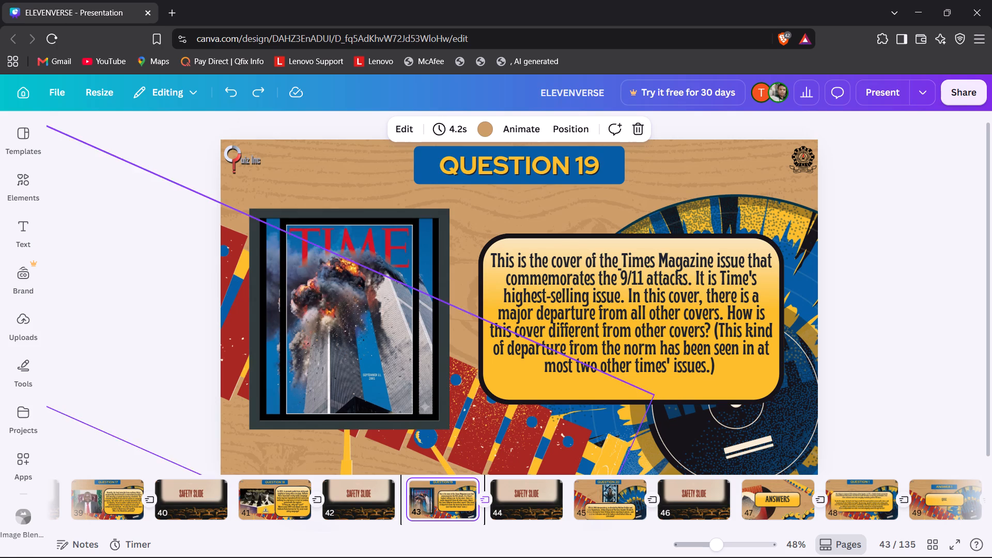
pyautogui.press('Right')
pyautogui.press('Right')
pyautogui.press('Left')
pyautogui.press('Left')
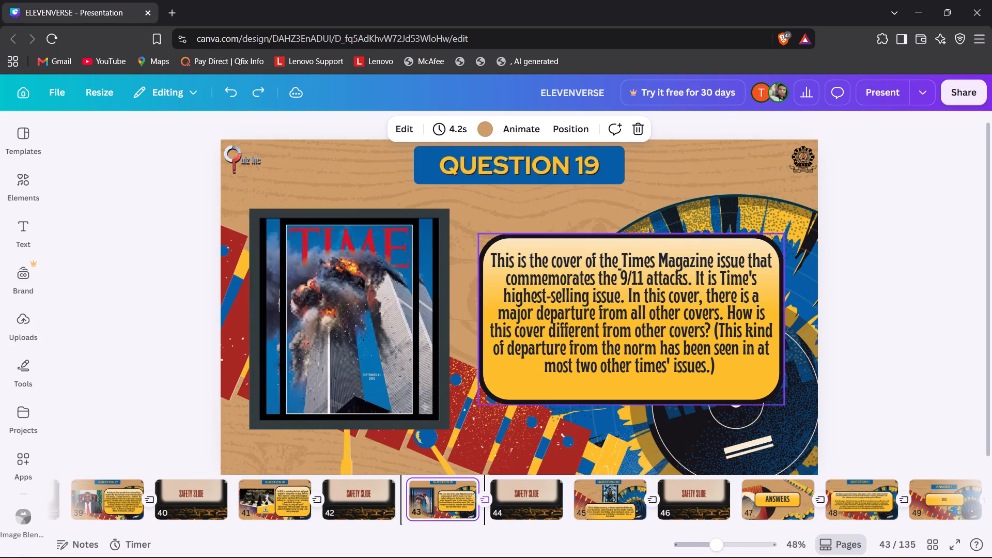
pyautogui.press('Right')
pyautogui.press('Right')
pyautogui.click(552, 154)
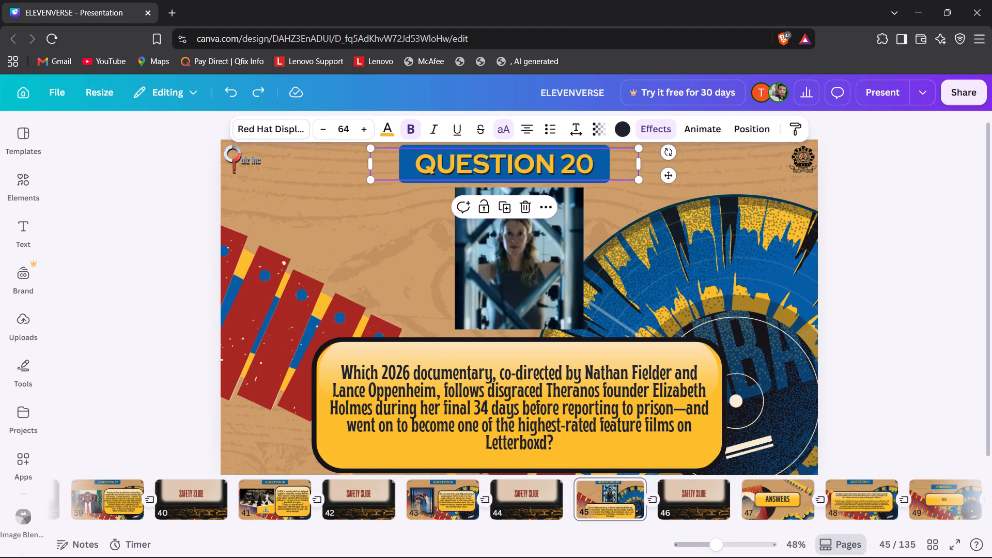
pyautogui.keyDown('shift'); pyautogui.click(438, 182); pyautogui.keyUp('shift')
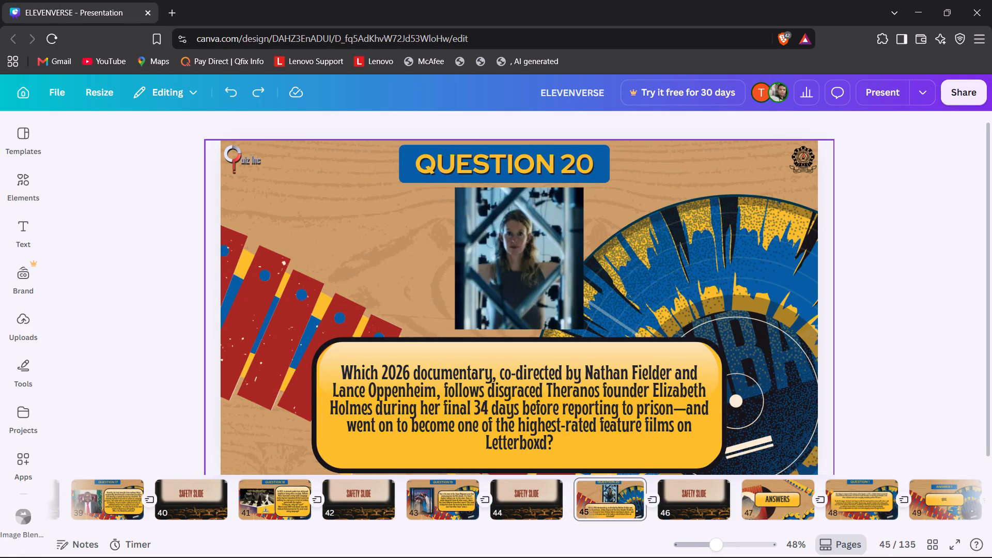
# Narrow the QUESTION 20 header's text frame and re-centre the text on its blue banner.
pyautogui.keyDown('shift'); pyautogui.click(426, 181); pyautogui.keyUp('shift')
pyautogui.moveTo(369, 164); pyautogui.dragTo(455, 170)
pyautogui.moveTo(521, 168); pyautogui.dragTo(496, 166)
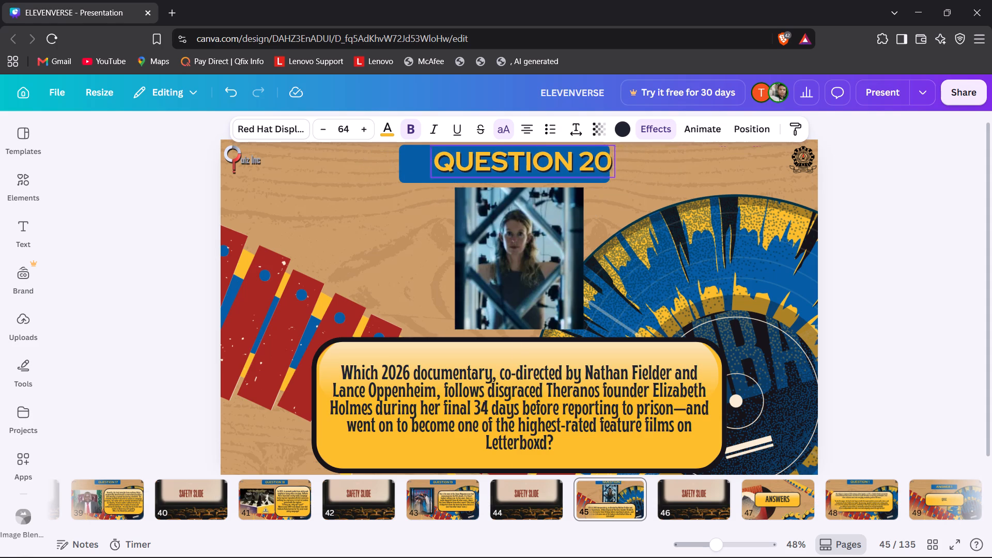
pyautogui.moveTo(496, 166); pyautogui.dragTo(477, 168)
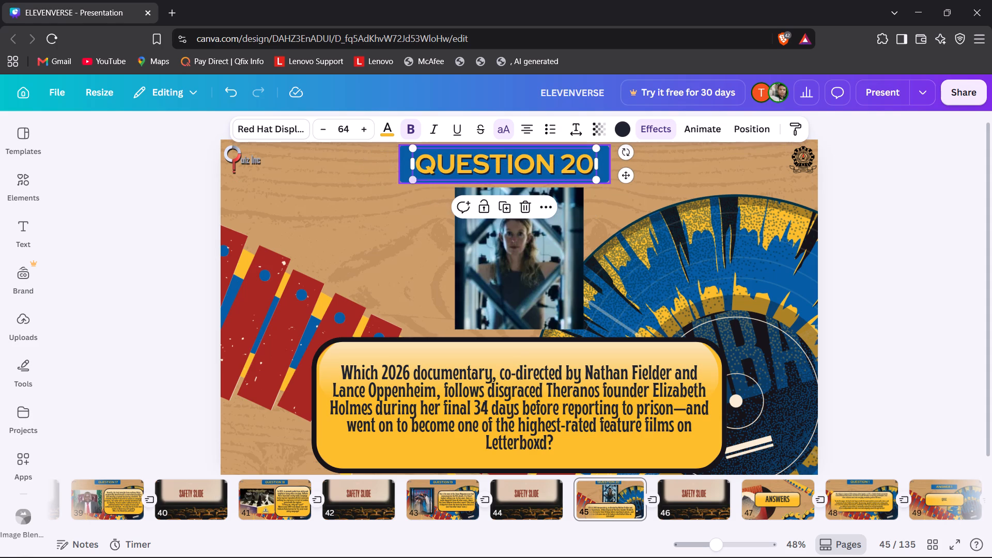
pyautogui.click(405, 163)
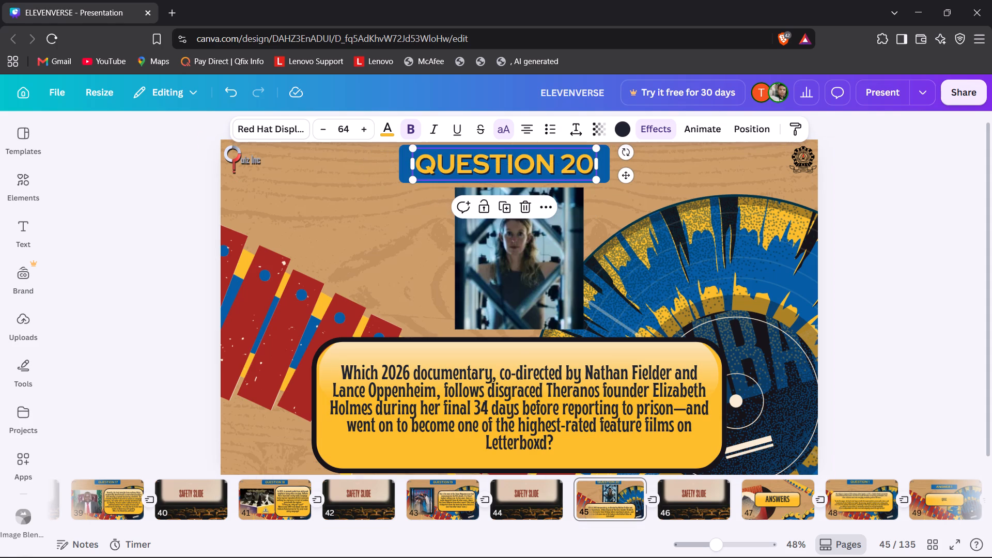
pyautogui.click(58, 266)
# Replace the header text and banner on the Question 20 slide with a copy of the Question 19 slide's grouped header.
pyautogui.click(550, 176)
pyautogui.press('Home')
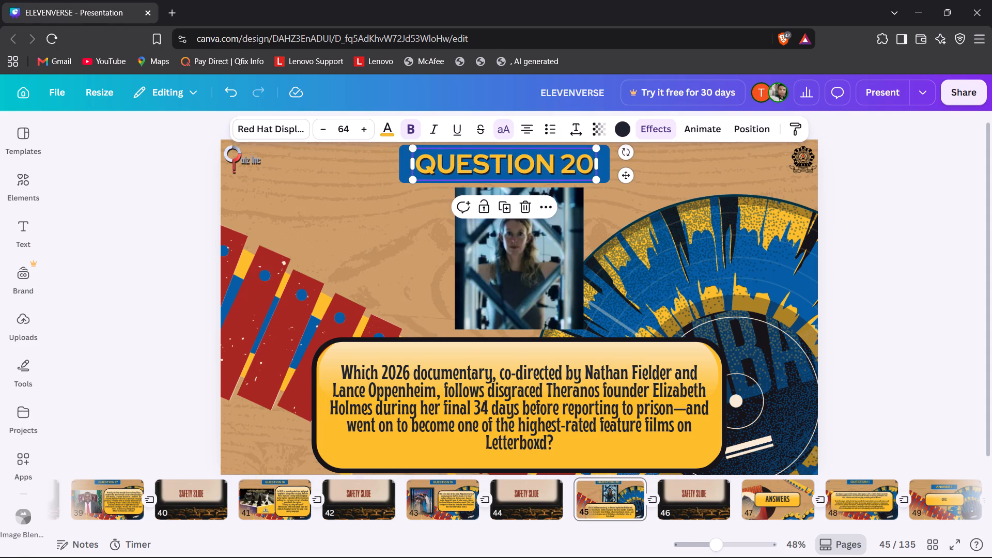
pyautogui.press('Delete')
pyautogui.click(481, 169)
pyautogui.press('Delete')
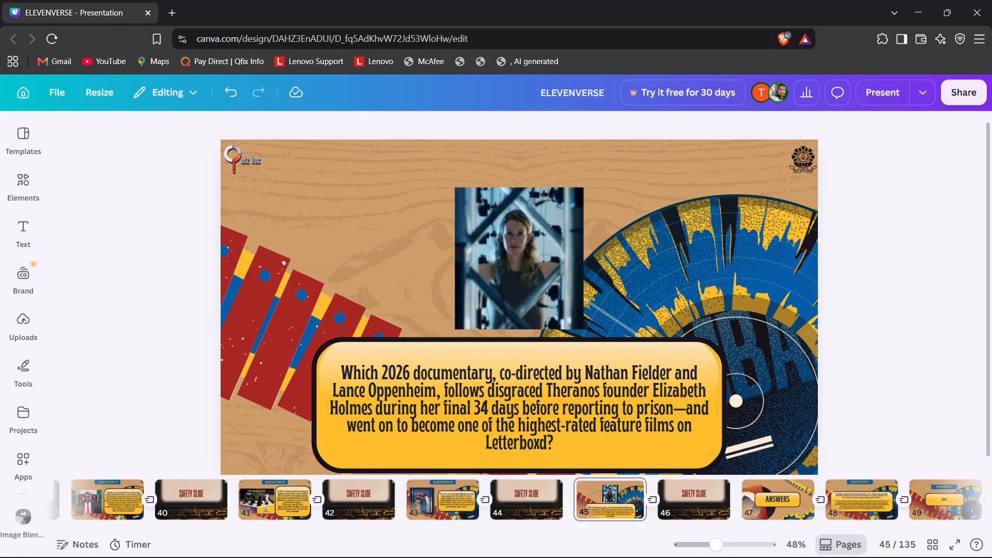
pyautogui.click(456, 508)
pyautogui.click(556, 161)
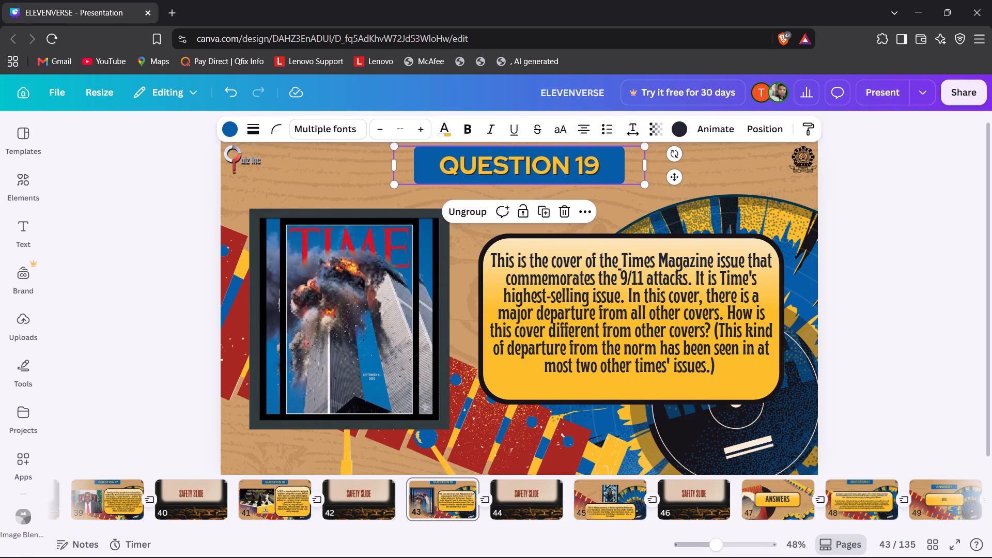
pyautogui.hotkey('ctrl', 'c')
pyautogui.click(602, 504)
pyautogui.hotkey('ctrl', 'v')
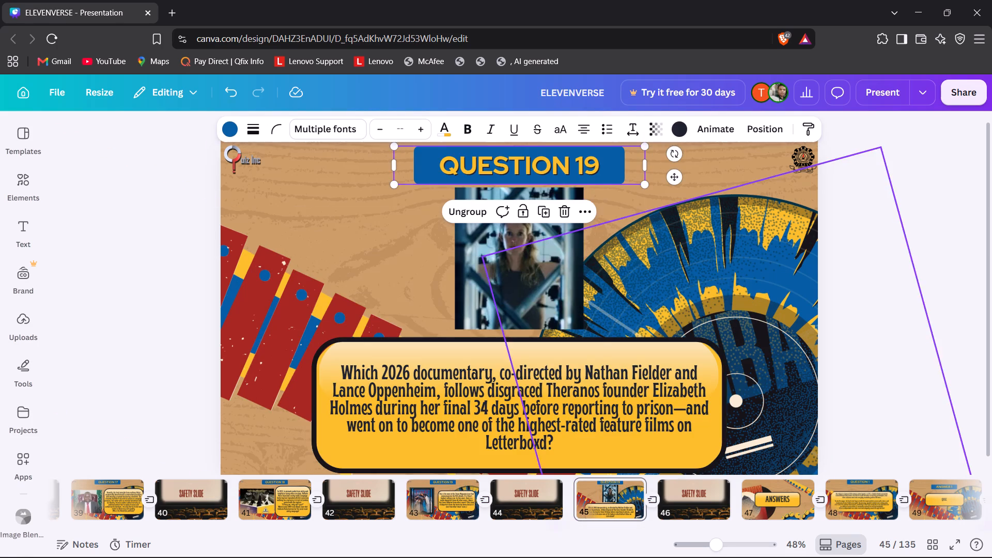
# Change the pasted header's text to QUESTION 20.
pyautogui.doubleClick(597, 166)
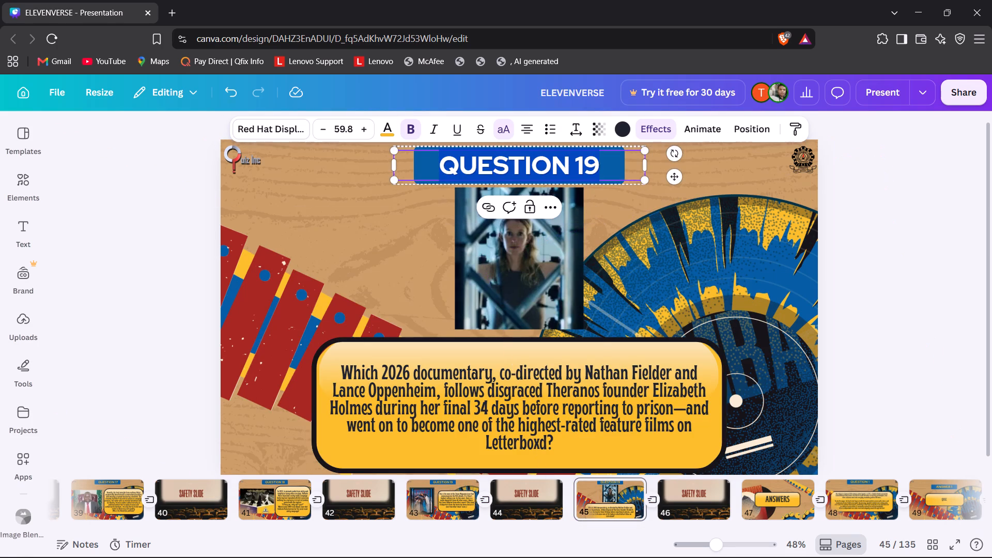
pyautogui.click(597, 166)
pyautogui.press('BackSpace')
pyautogui.press('BackSpace')
pyautogui.write('20')
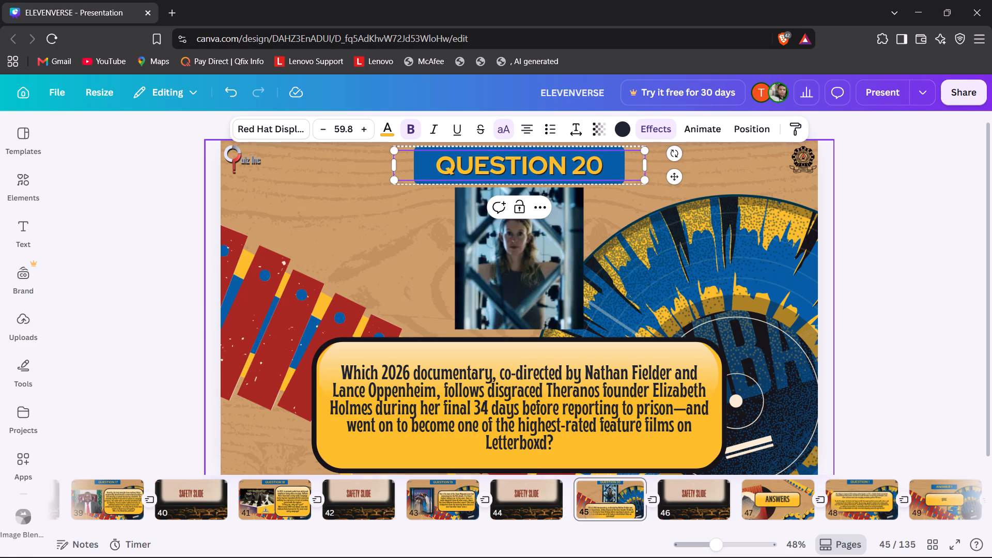
pyautogui.click(120, 364)
pyautogui.click(476, 395)
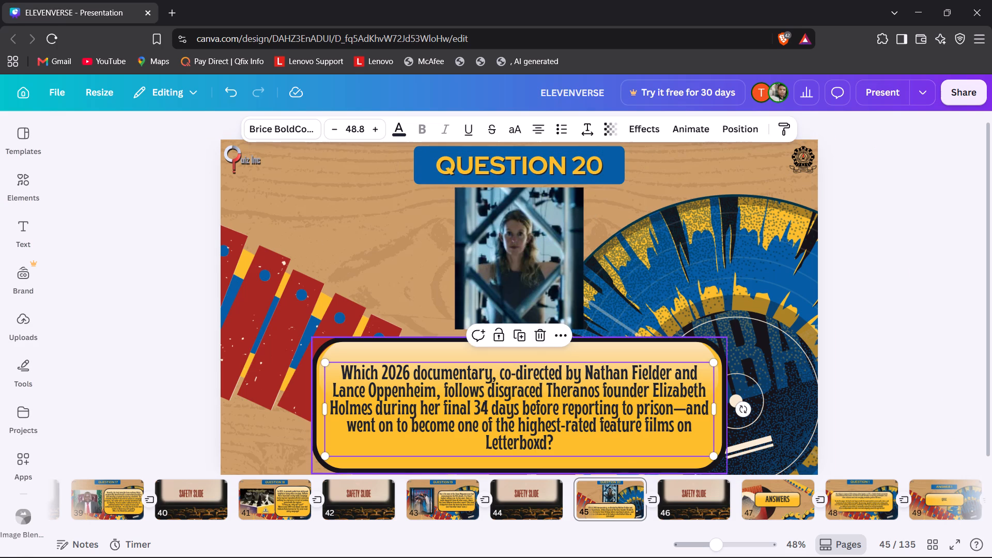
pyautogui.click(174, 407)
# On the Answer 1 slide, shrink the header's text frame to fit the text and centre it on the blue banner.
pyautogui.press('Right')
pyautogui.press('Right')
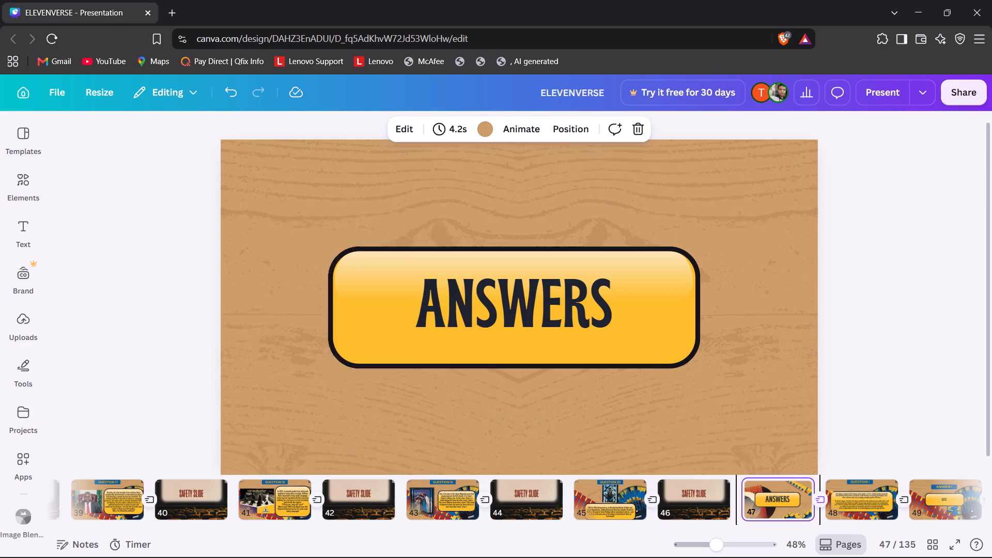
pyautogui.press('Right')
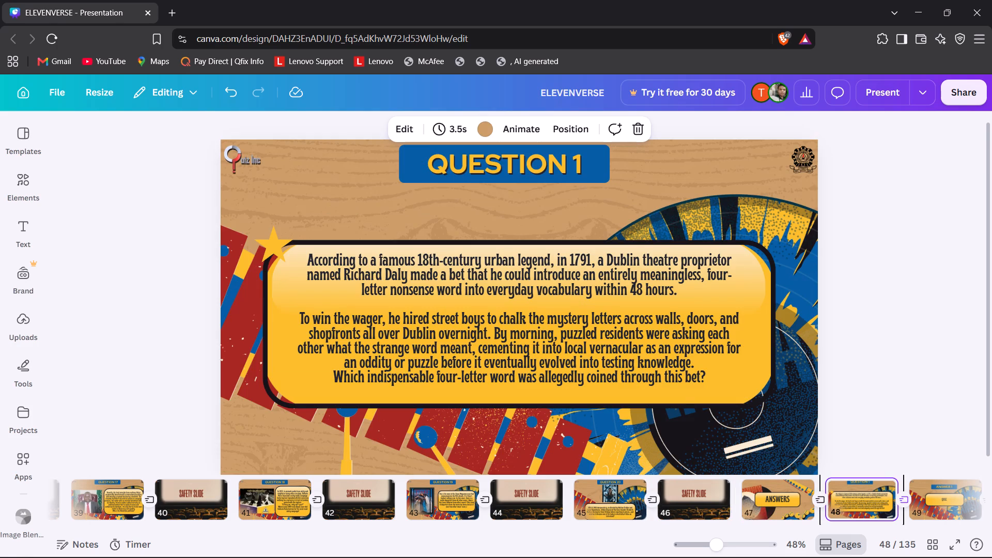
pyautogui.press('Right')
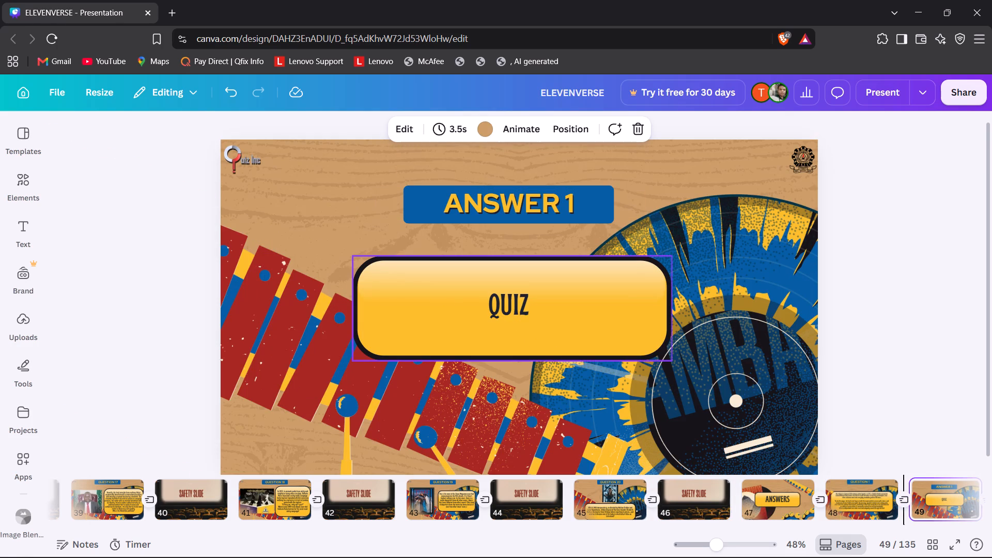
pyautogui.rightClick(447, 203)
pyautogui.click(433, 217)
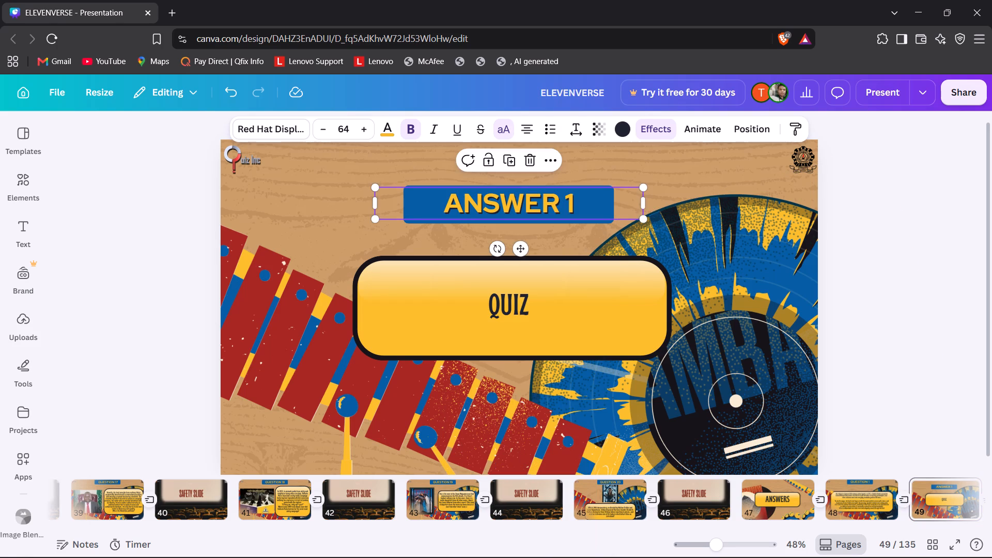
pyautogui.keyDown('shift'); pyautogui.click(433, 223); pyautogui.keyUp('shift')
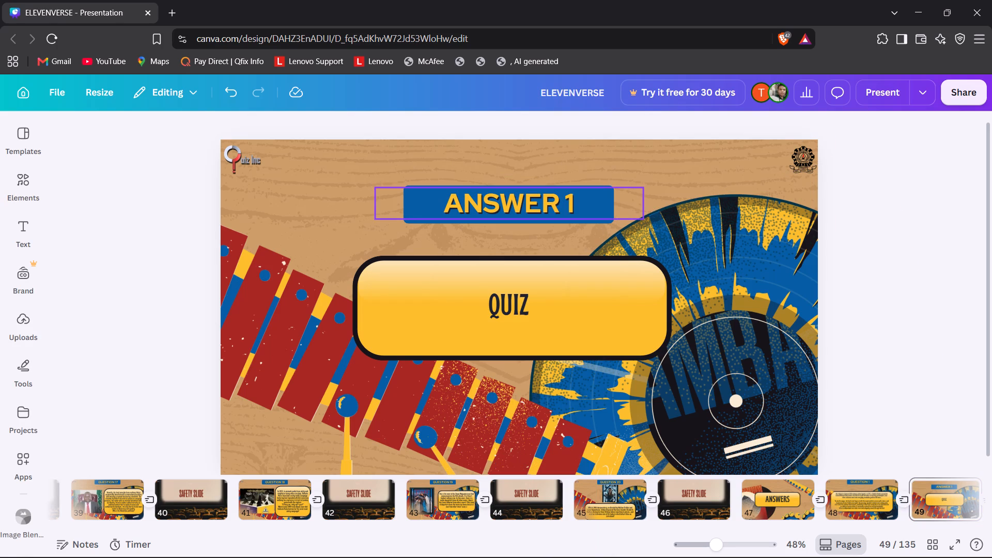
pyautogui.keyDown('shift'); pyautogui.click(447, 217); pyautogui.keyUp('shift')
pyautogui.keyDown('shift'); pyautogui.click(477, 222); pyautogui.keyUp('shift')
pyautogui.click(453, 209)
pyautogui.click(375, 206)
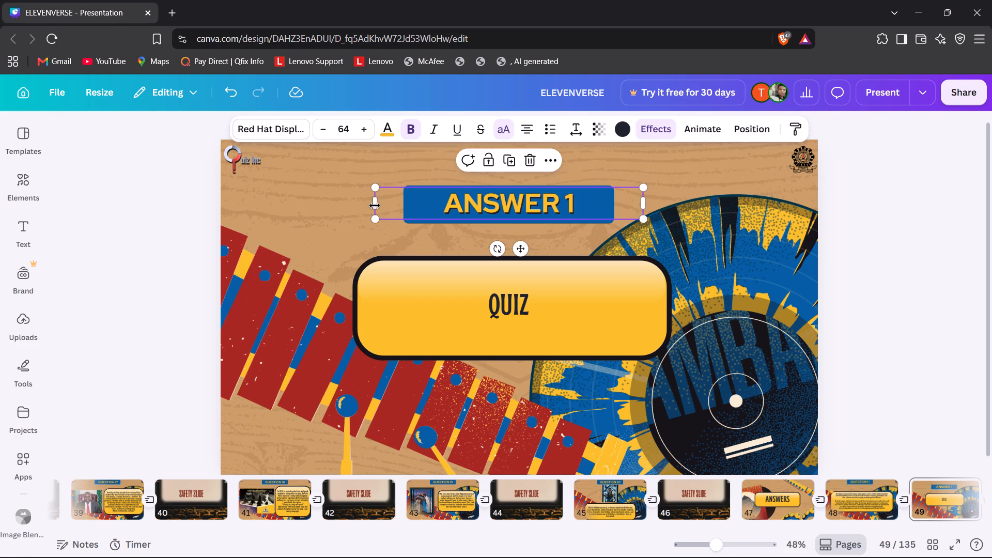
pyautogui.moveTo(375, 206); pyautogui.dragTo(507, 209)
pyautogui.moveTo(579, 198); pyautogui.dragTo(518, 203)
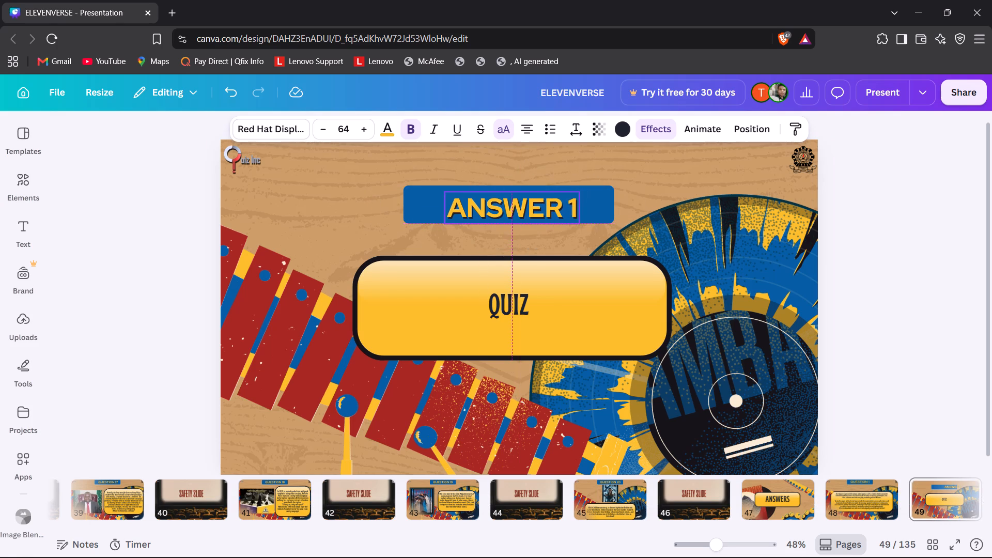
pyautogui.moveTo(518, 203); pyautogui.dragTo(517, 199)
# Group the ANSWER 1 text with its blue banner and move the group to the top centre of the slide.
pyautogui.click(425, 203)
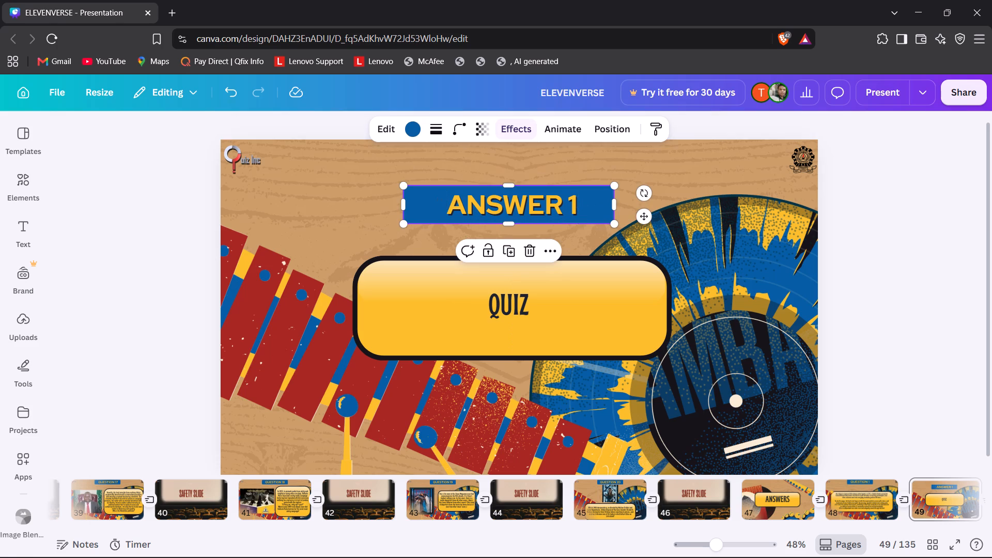
pyautogui.keyDown('shift'); pyautogui.click(482, 211); pyautogui.keyUp('shift')
pyautogui.rightClick(482, 211)
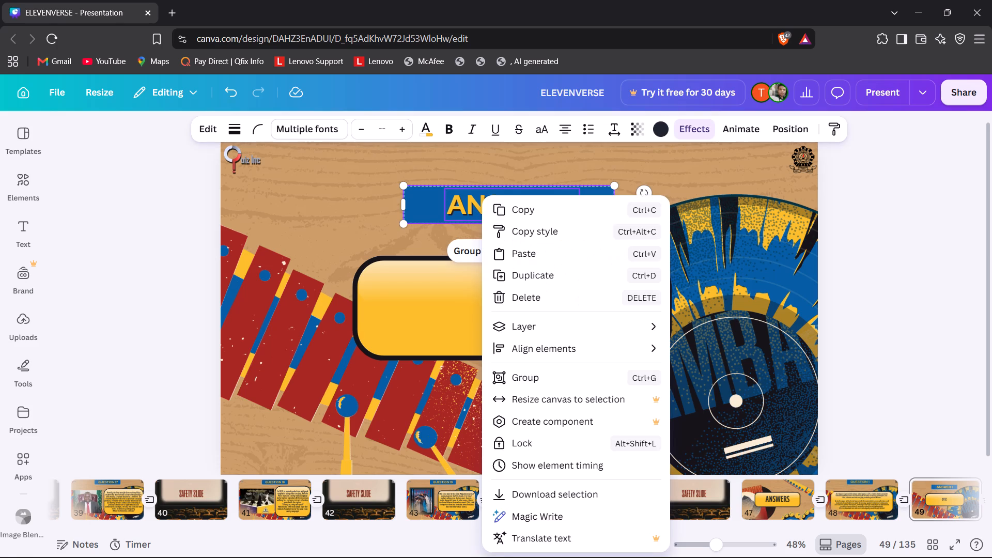
pyautogui.click(457, 249)
pyautogui.click(457, 249)
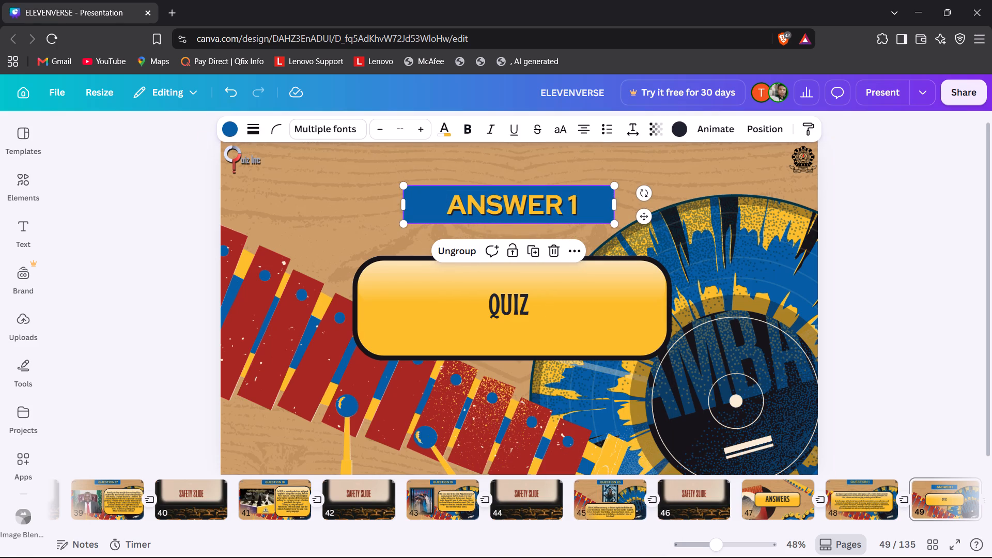
pyautogui.moveTo(533, 199); pyautogui.dragTo(546, 163)
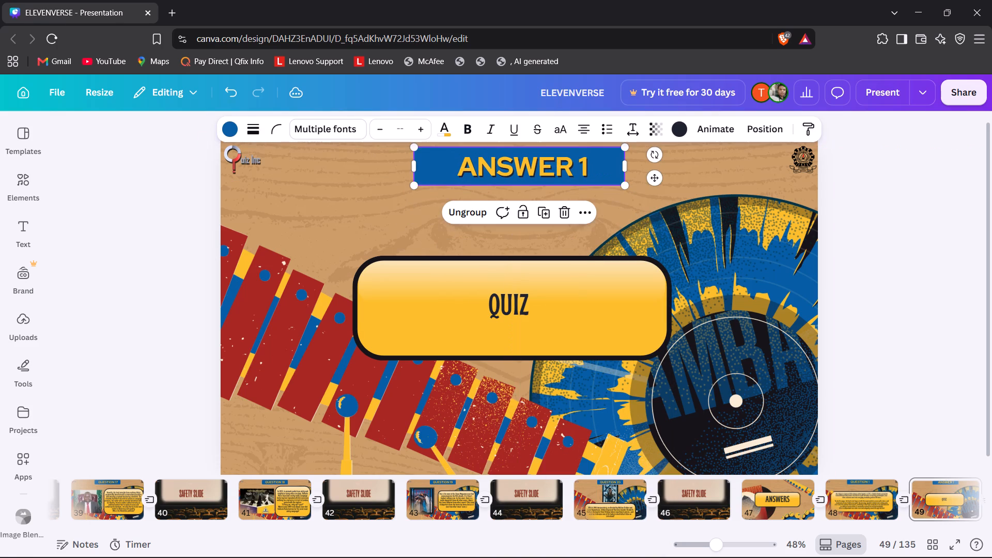
# Align the yellow answer box and the QUIZ text to the horizontal centre of the page.
pyautogui.click(463, 273)
pyautogui.rightClick(463, 273)
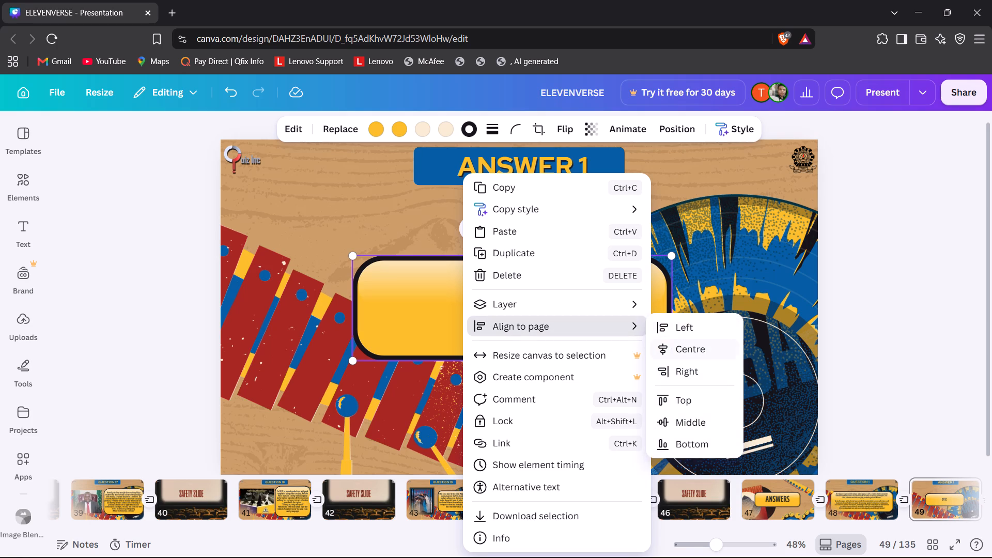
pyautogui.click(691, 342)
pyautogui.click(515, 317)
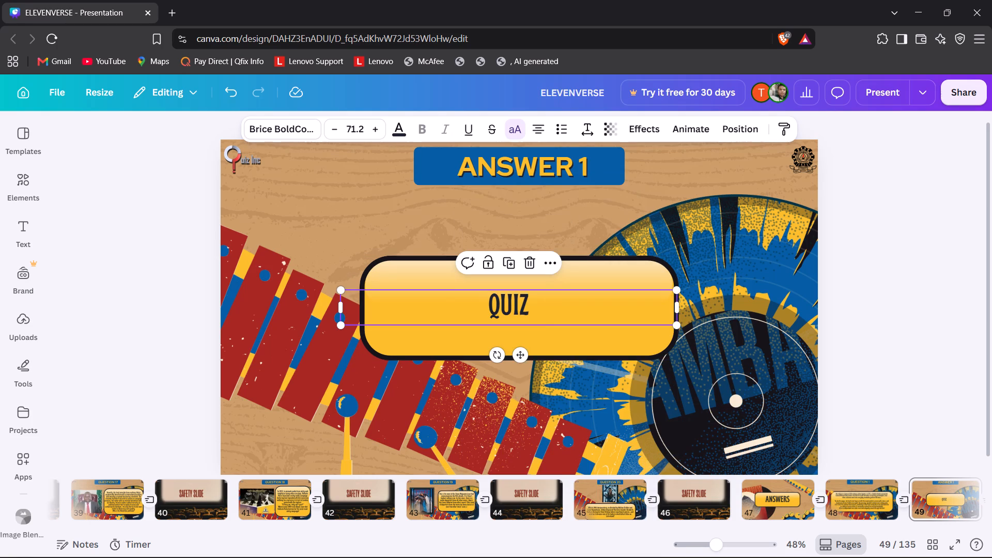
pyautogui.rightClick(515, 317)
pyautogui.click(712, 377)
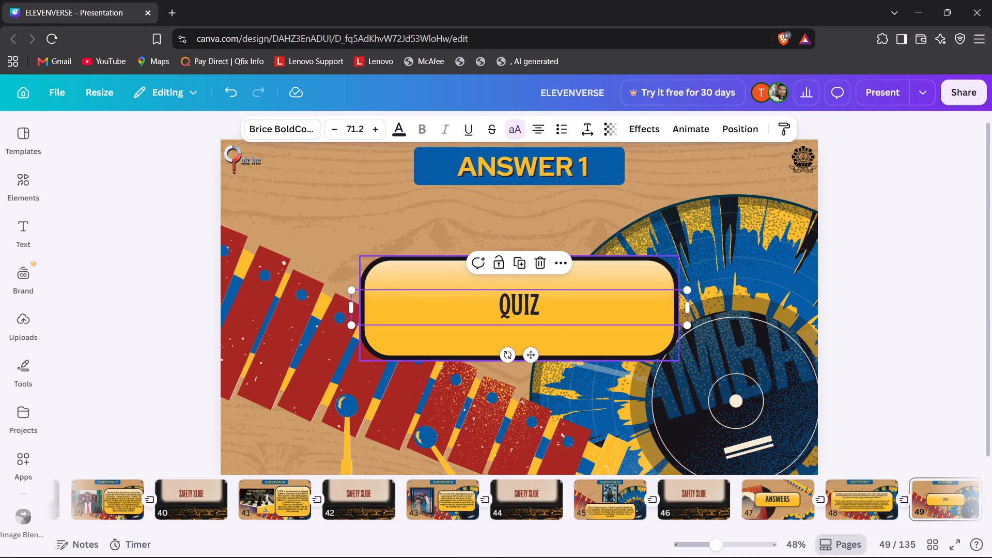
pyautogui.click(612, 275)
pyautogui.click(178, 311)
# Compare the header placement on the Question 2 and Answer 2 slides with that on the Answer 1 slide.
pyautogui.press('Right')
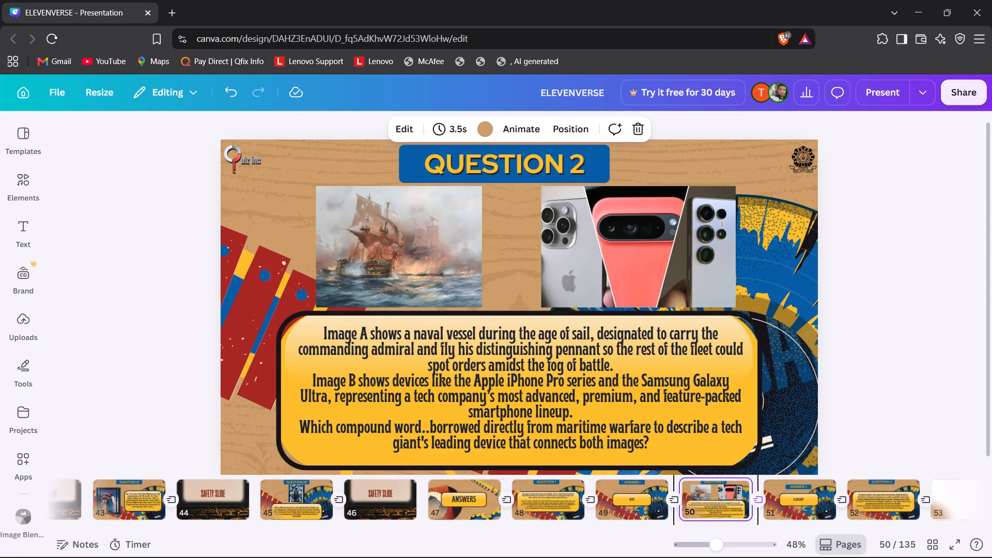
pyautogui.press('Left')
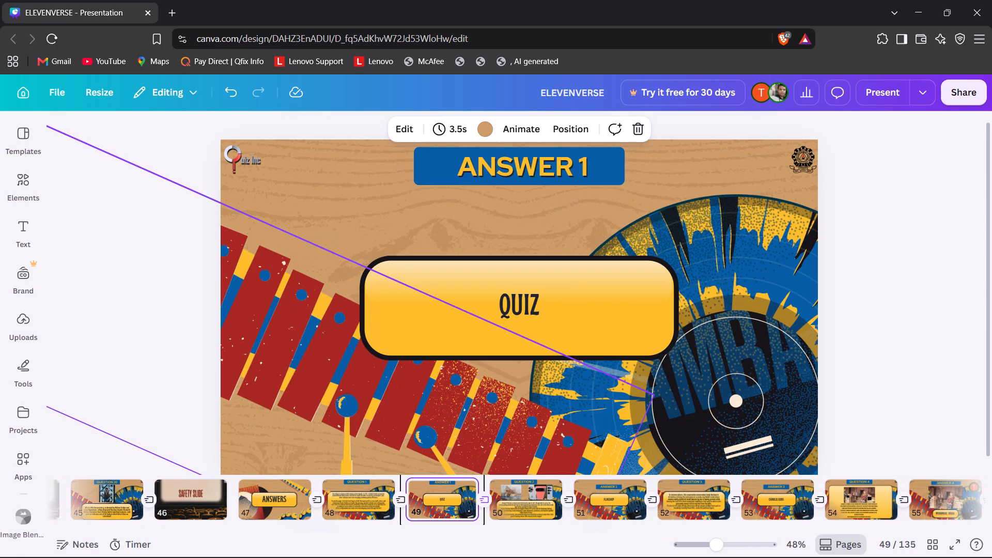
pyautogui.press('Right')
pyautogui.press('Right')
pyautogui.press('Left')
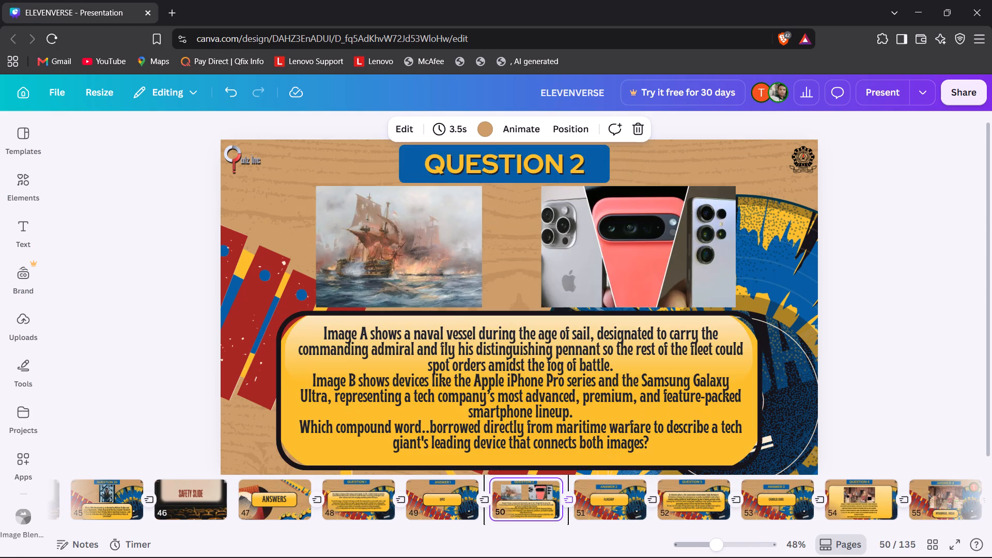
pyautogui.press('Right')
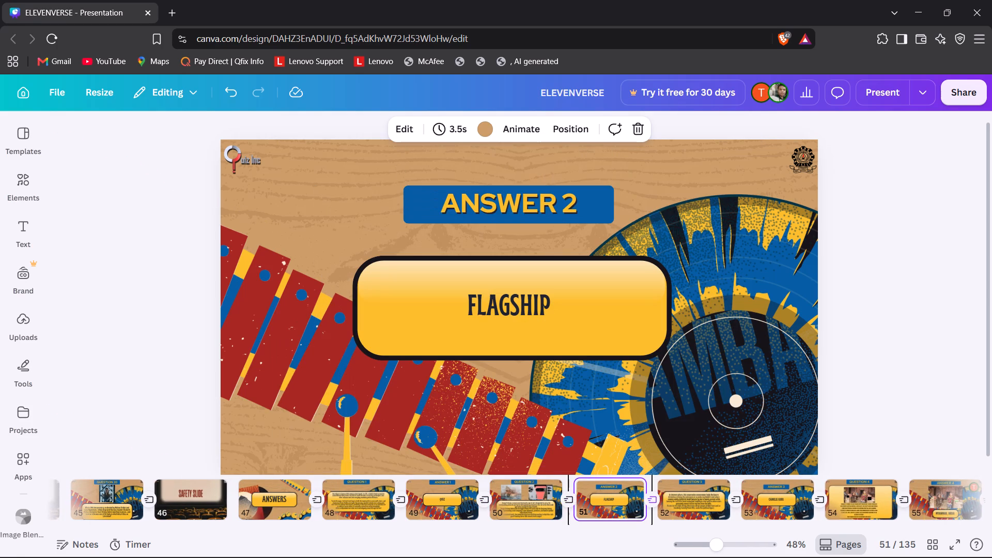
# Replace the Answer 2 slide's header text and banner with a copy of the grouped ANSWER 1 header.
pyautogui.press('Left')
pyautogui.press('Left')
pyautogui.click(609, 149)
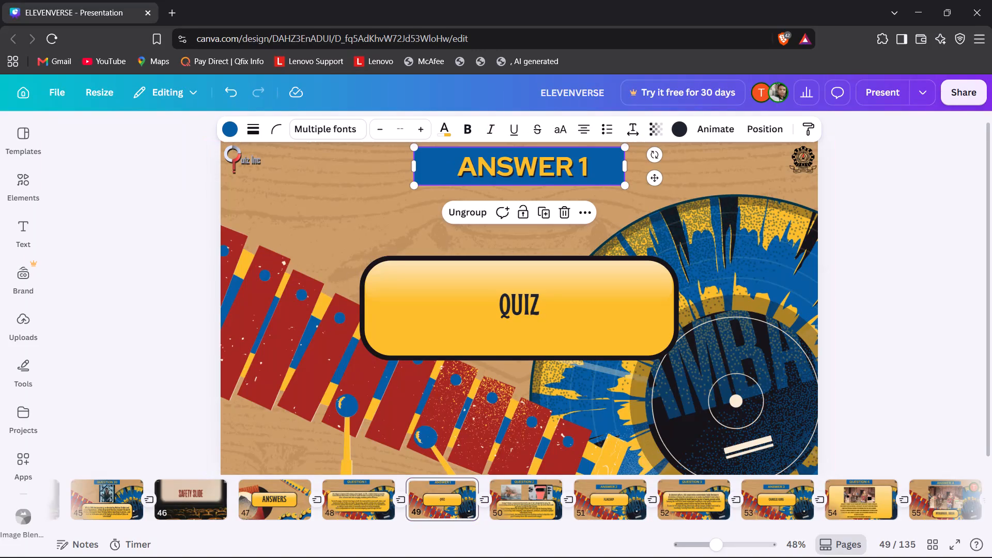
pyautogui.hotkey('ctrl', 'c')
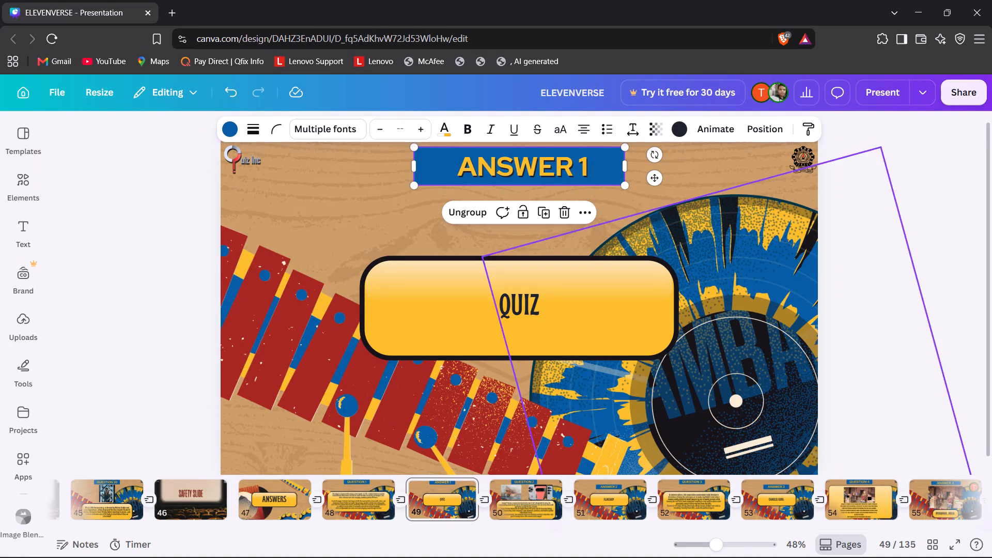
pyautogui.click(953, 349)
pyautogui.press('Right')
pyautogui.press('Right')
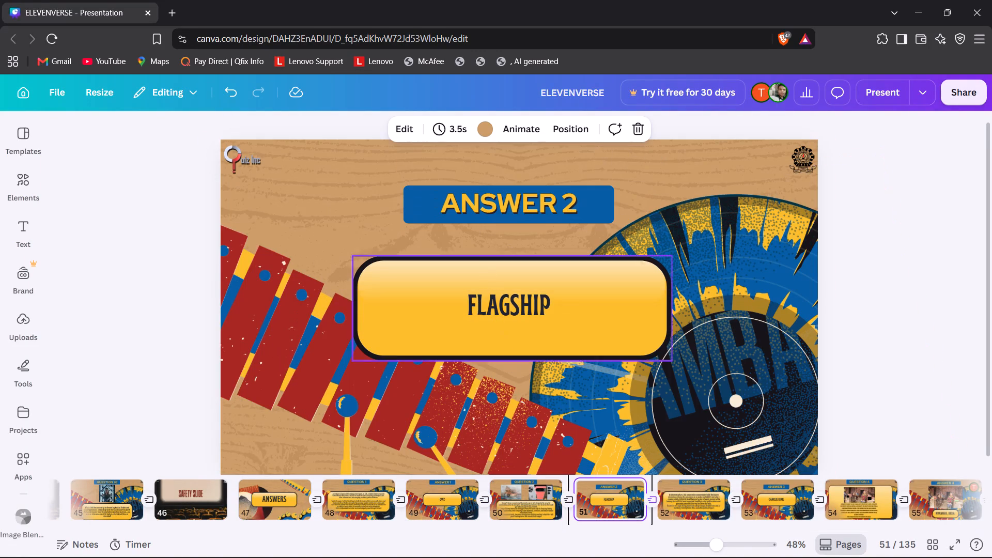
pyautogui.click(588, 207)
pyautogui.press('Delete')
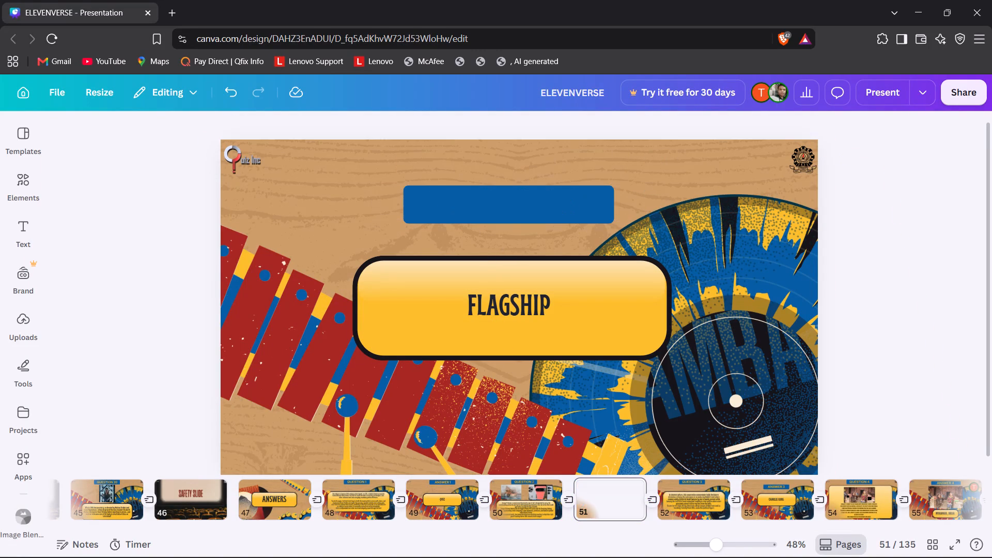
pyautogui.click(566, 194)
pyautogui.press('Delete')
pyautogui.hotkey('ctrl', 'v')
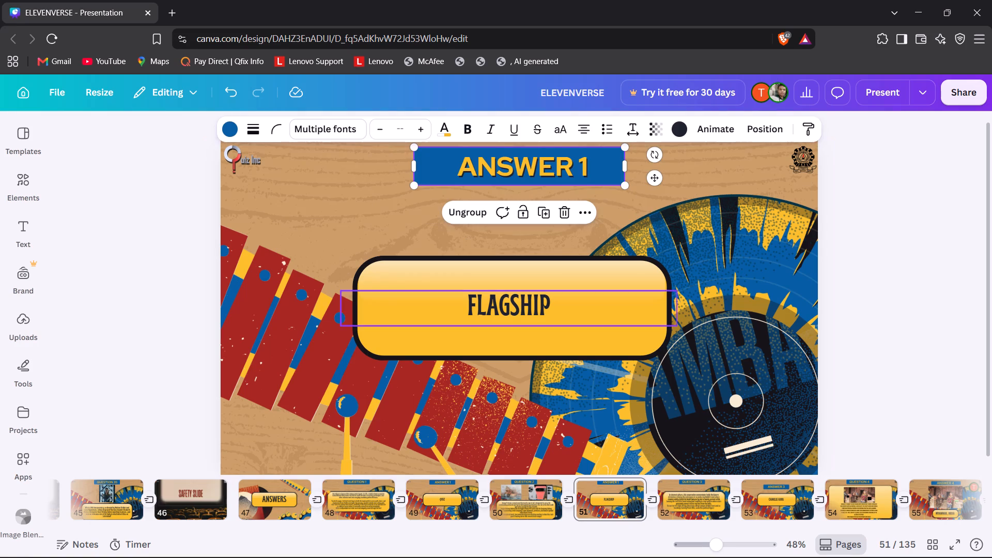
# Group the FLAGSHIP text with its yellow answer box and align the group to the horizontal centre of the page.
pyautogui.click(581, 308)
pyautogui.keyDown('shift'); pyautogui.click(609, 281); pyautogui.keyUp('shift')
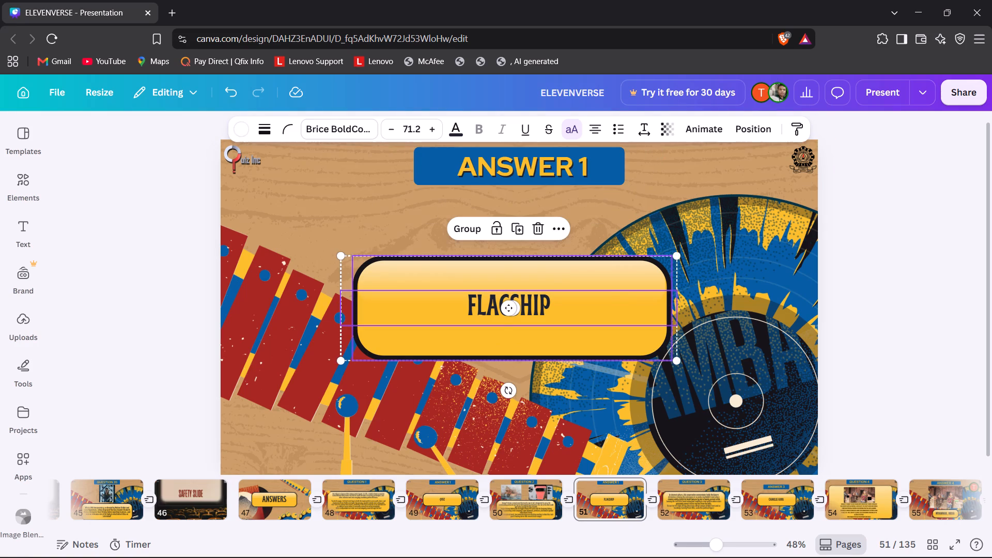
pyautogui.rightClick(609, 281)
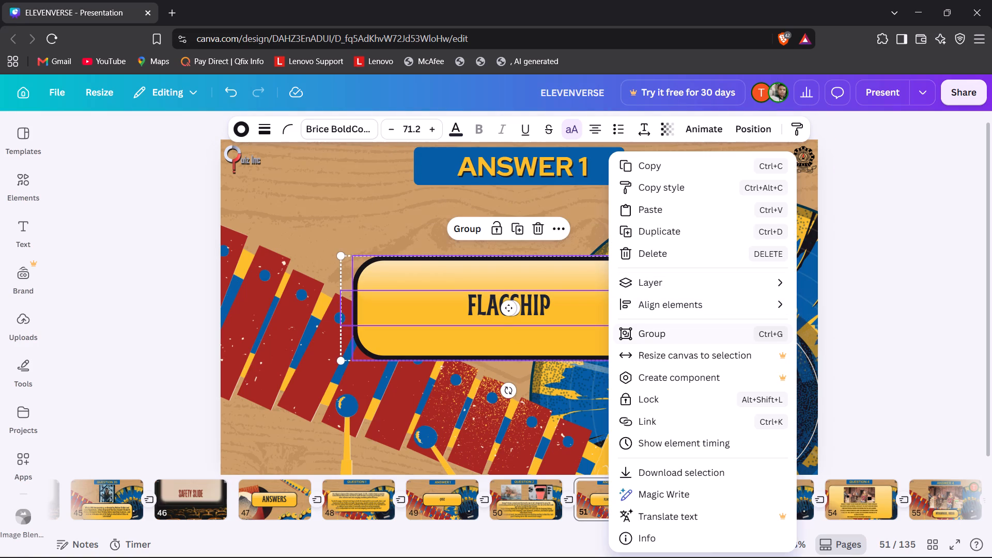
pyautogui.click(703, 344)
pyautogui.rightClick(572, 330)
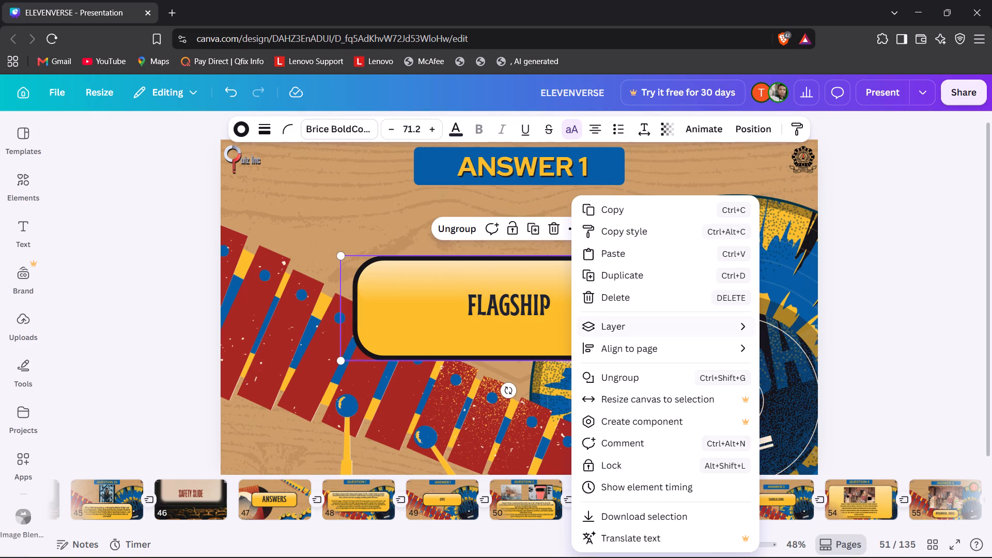
pyautogui.click(776, 369)
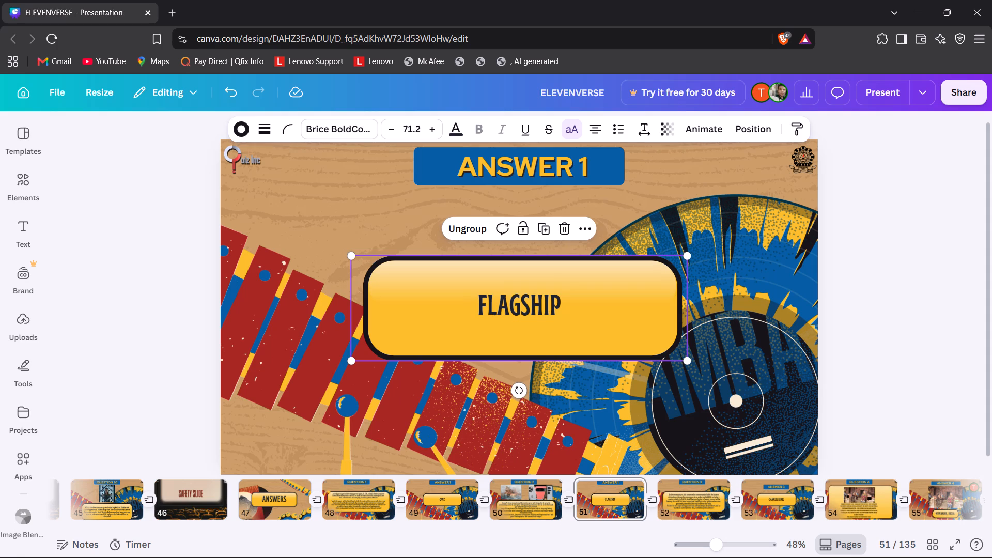
pyautogui.click(877, 394)
# Compare the header and answer box placement across slides 48, 49 and 51.
pyautogui.press('Left')
pyautogui.press('Left')
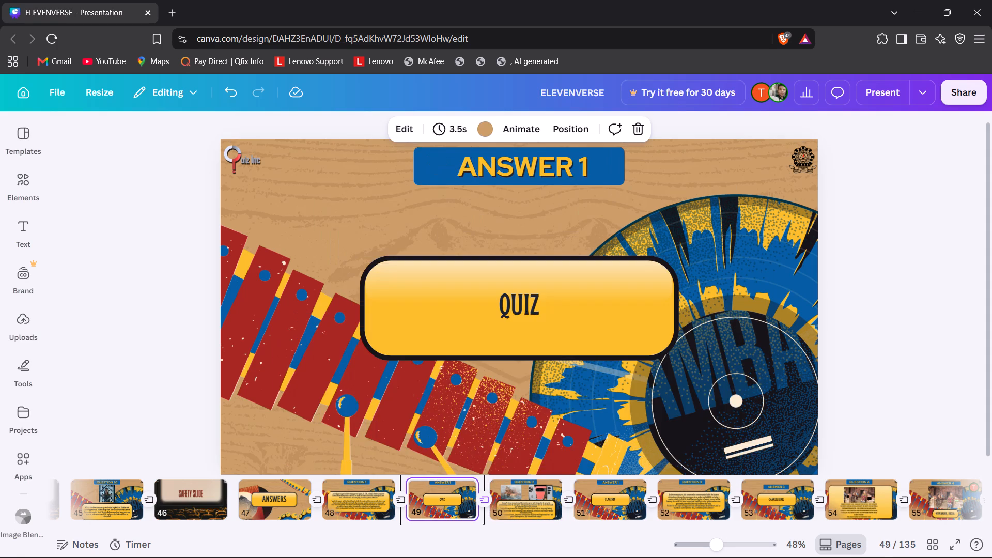
pyautogui.press('Right')
pyautogui.press('Right')
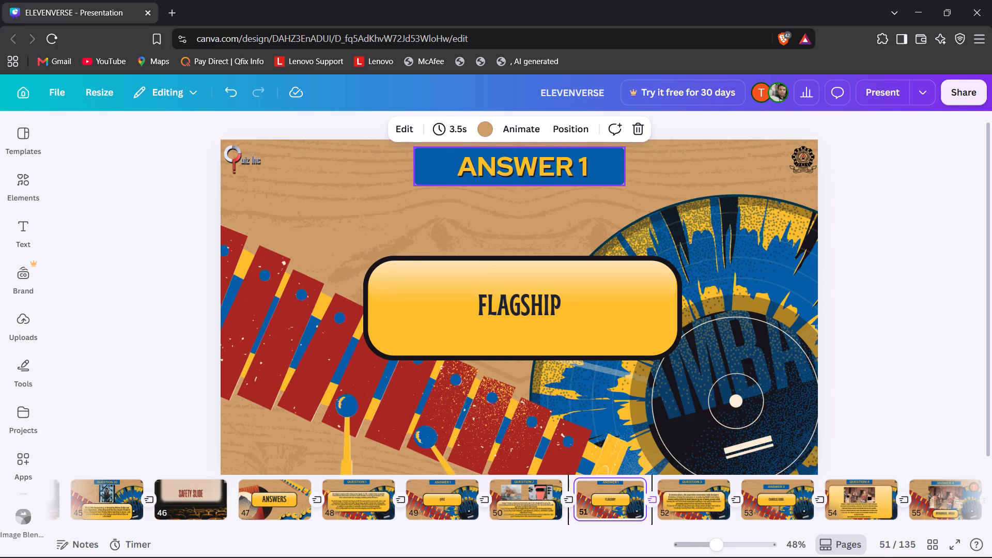
pyautogui.press('Left')
pyautogui.press('Left')
pyautogui.press('Left')
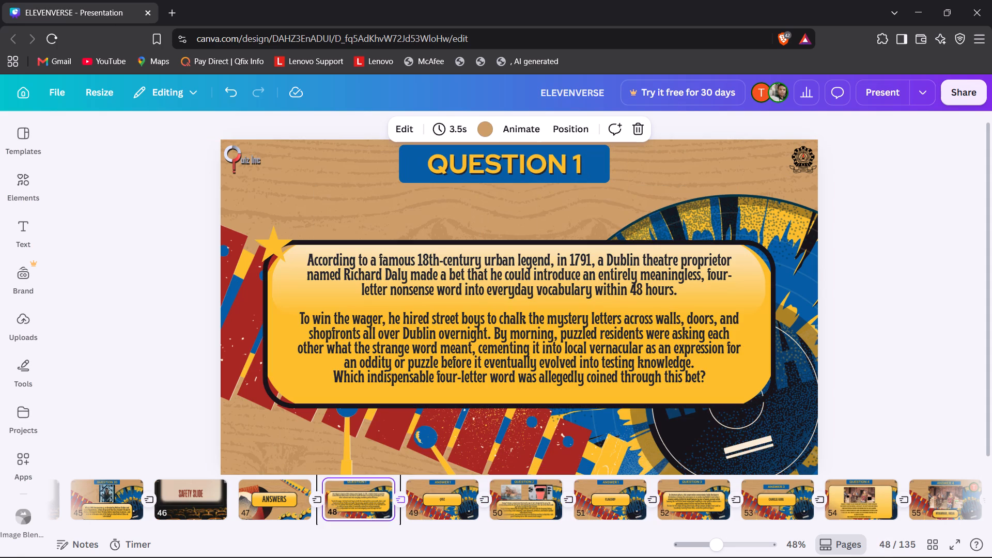
pyautogui.press('Right')
pyautogui.press('Left')
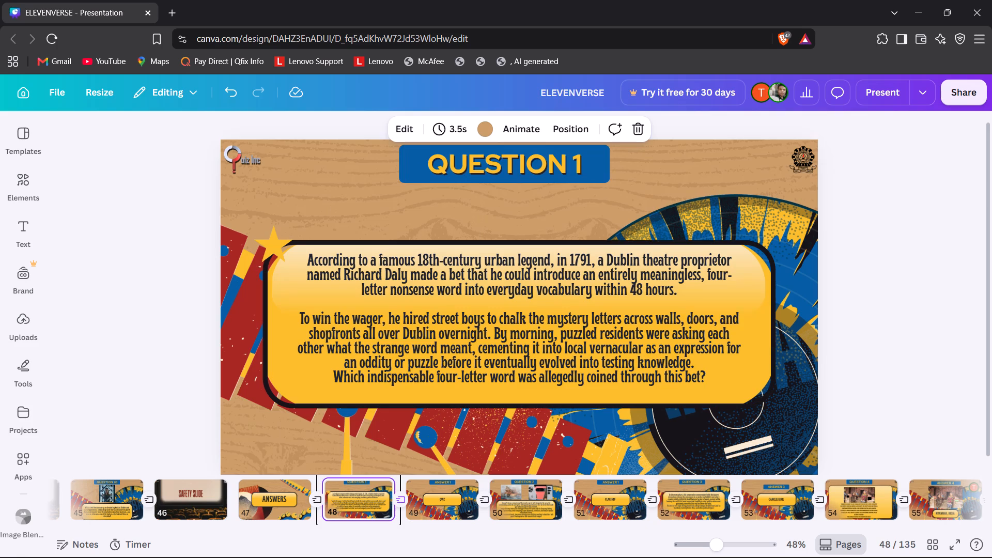
pyautogui.press('Right')
# Centre the ANSWER 1 text within its blue banner on slide 49.
pyautogui.click(571, 169)
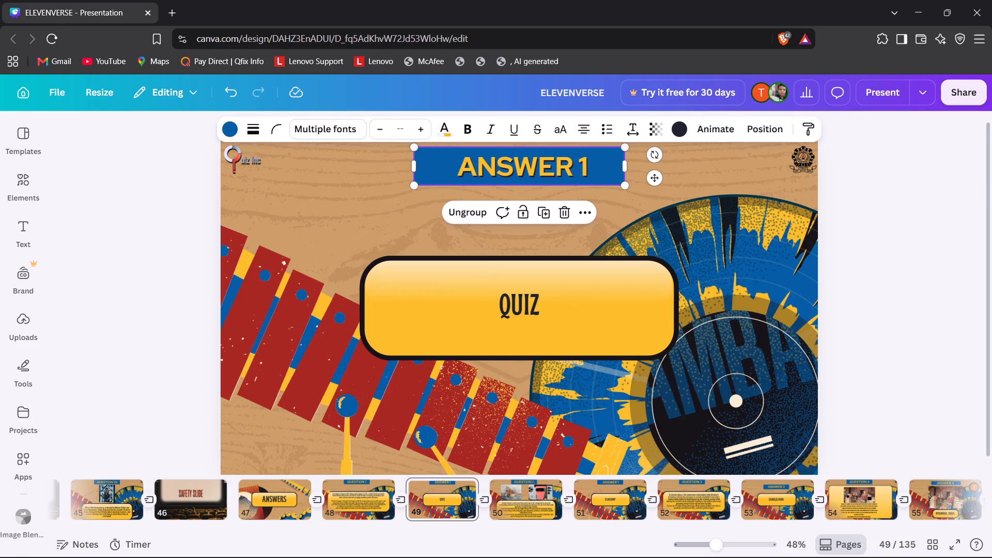
pyautogui.click(527, 173)
pyautogui.click(527, 173)
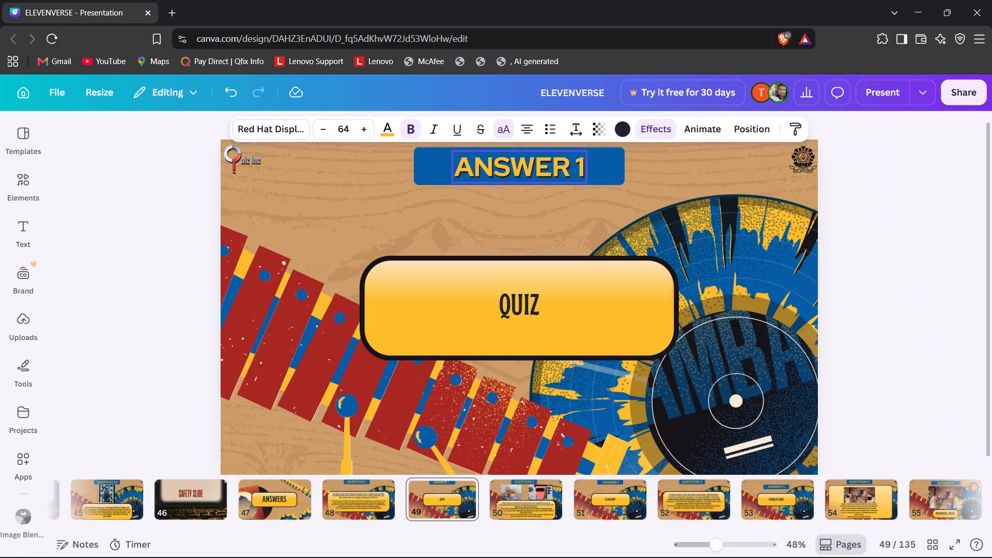
pyautogui.rightClick(527, 173)
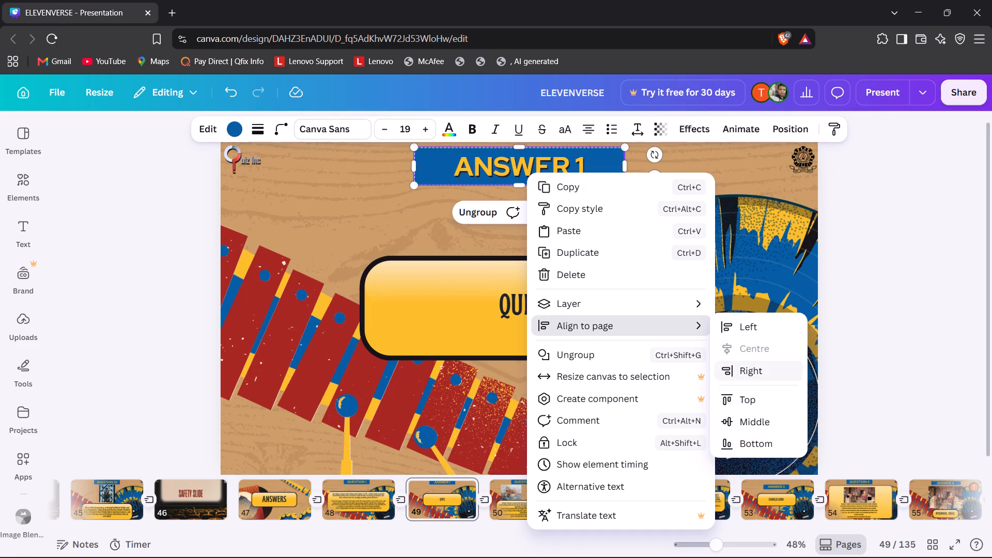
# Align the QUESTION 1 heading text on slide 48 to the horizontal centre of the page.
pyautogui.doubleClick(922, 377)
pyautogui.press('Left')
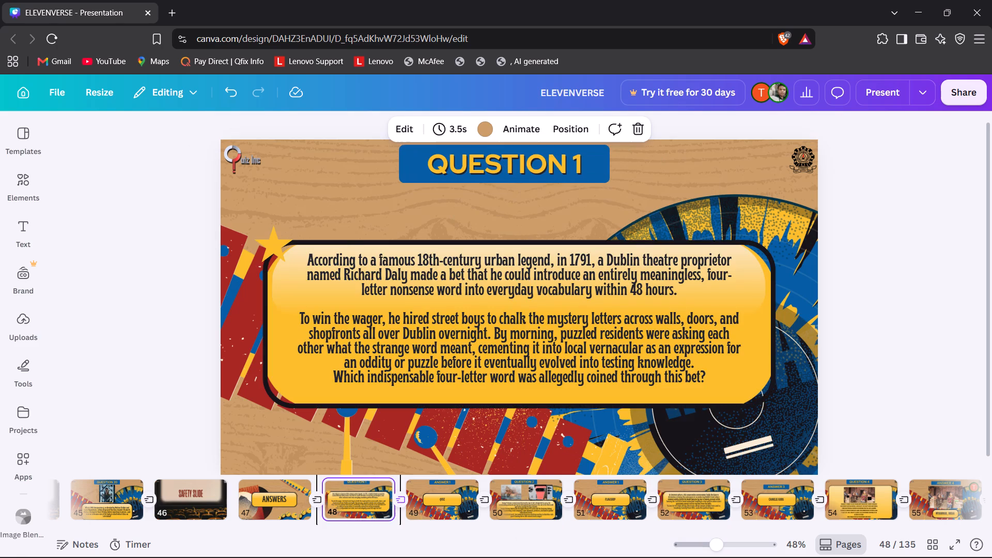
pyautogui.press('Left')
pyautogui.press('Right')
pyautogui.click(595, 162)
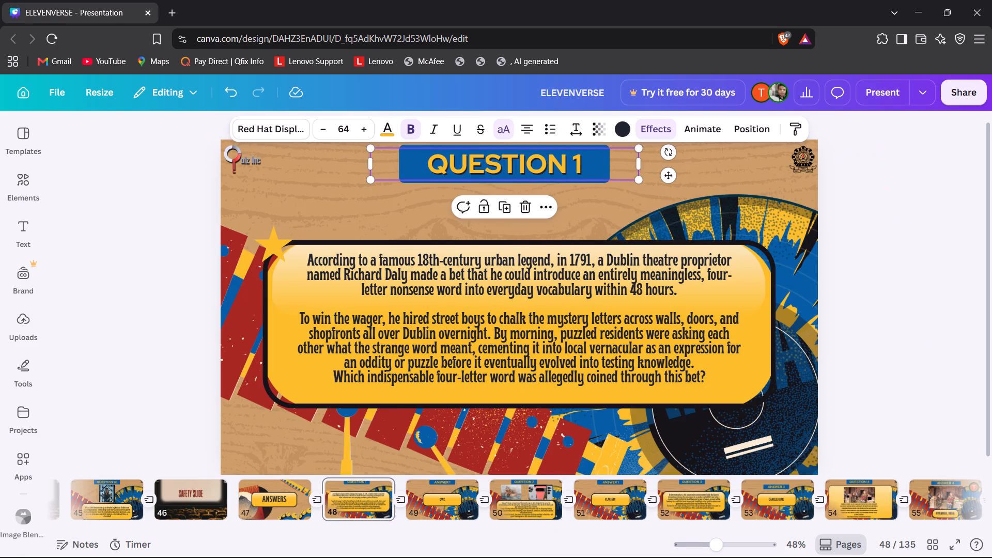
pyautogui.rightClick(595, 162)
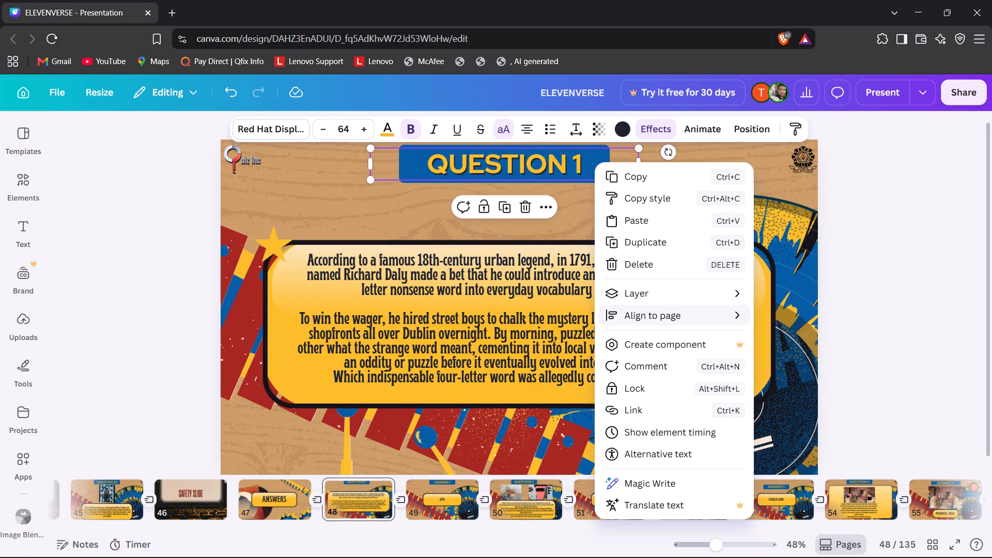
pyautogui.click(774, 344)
# Narrow the QUESTION 1 text box to fit its text closely and centre it within the blue banner.
pyautogui.click(416, 185)
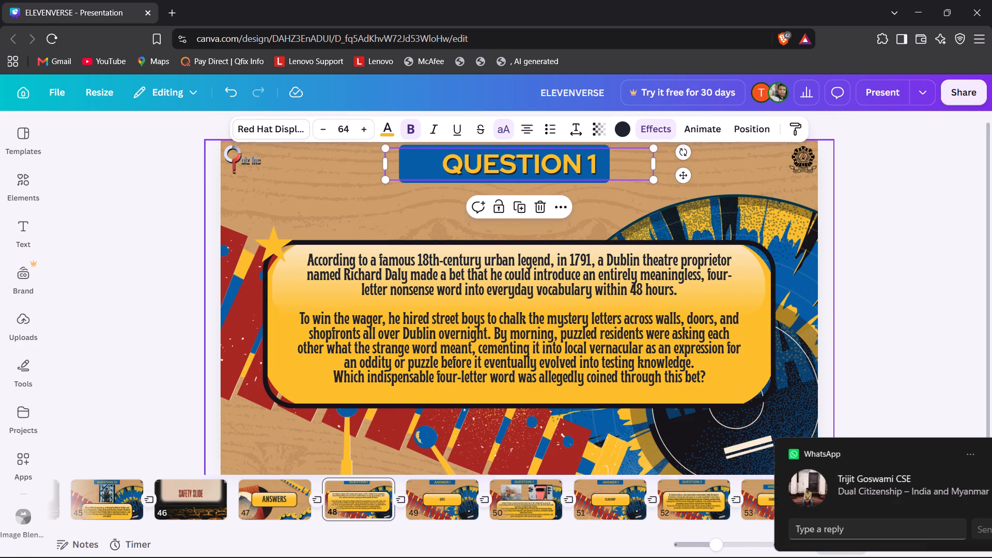
pyautogui.click(416, 171)
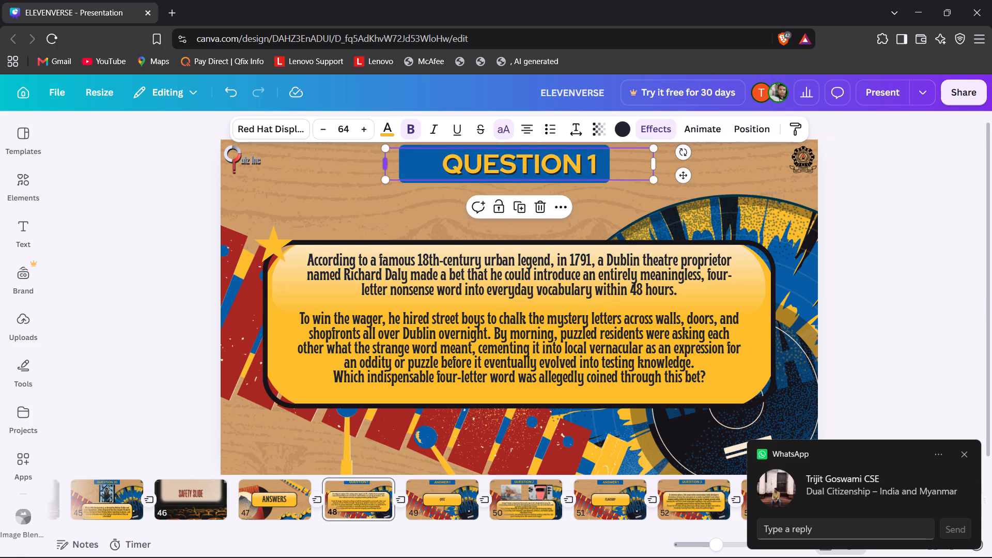
pyautogui.moveTo(385, 165); pyautogui.dragTo(423, 164)
pyautogui.moveTo(383, 164); pyautogui.dragTo(432, 166)
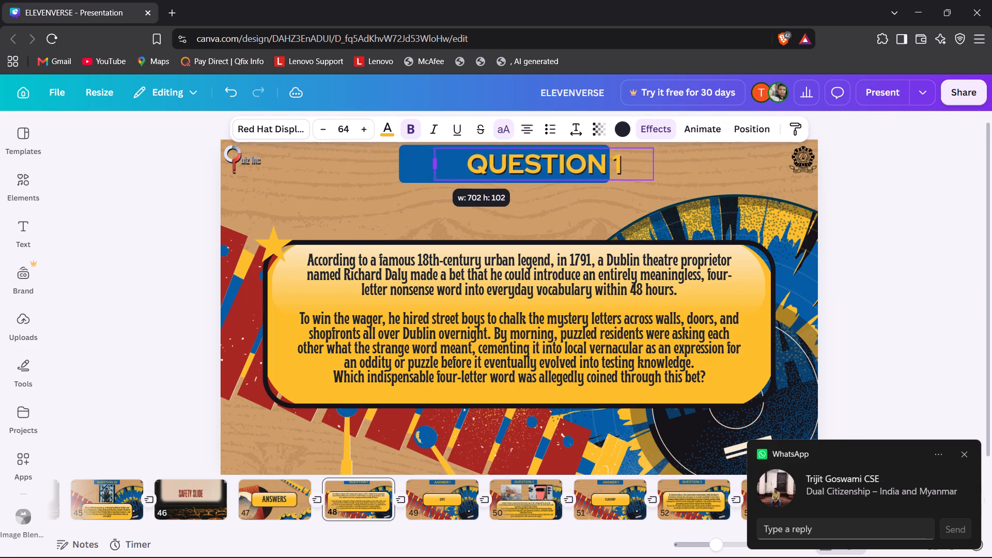
pyautogui.moveTo(432, 166); pyautogui.dragTo(479, 163)
pyautogui.moveTo(531, 163); pyautogui.dragTo(525, 163)
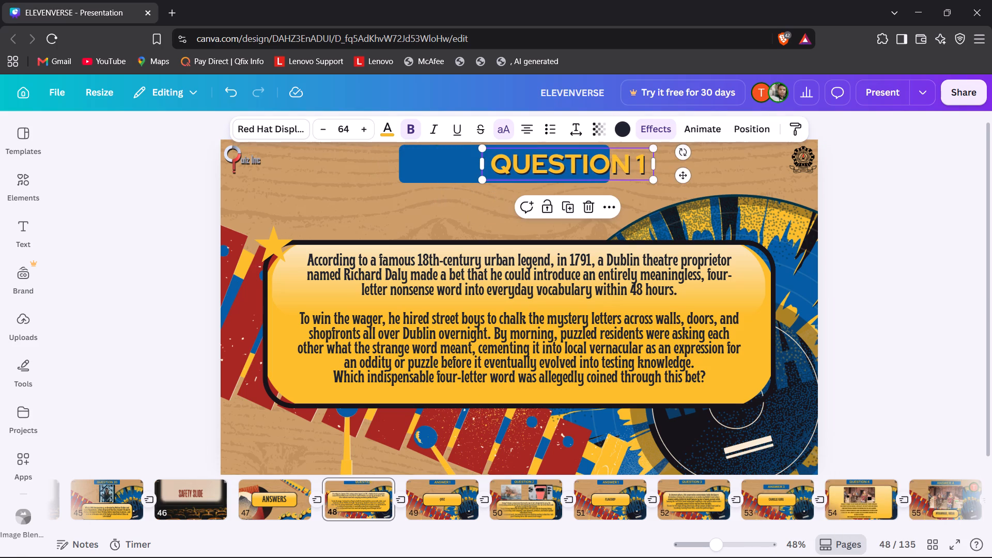
pyautogui.moveTo(525, 163); pyautogui.dragTo(465, 162)
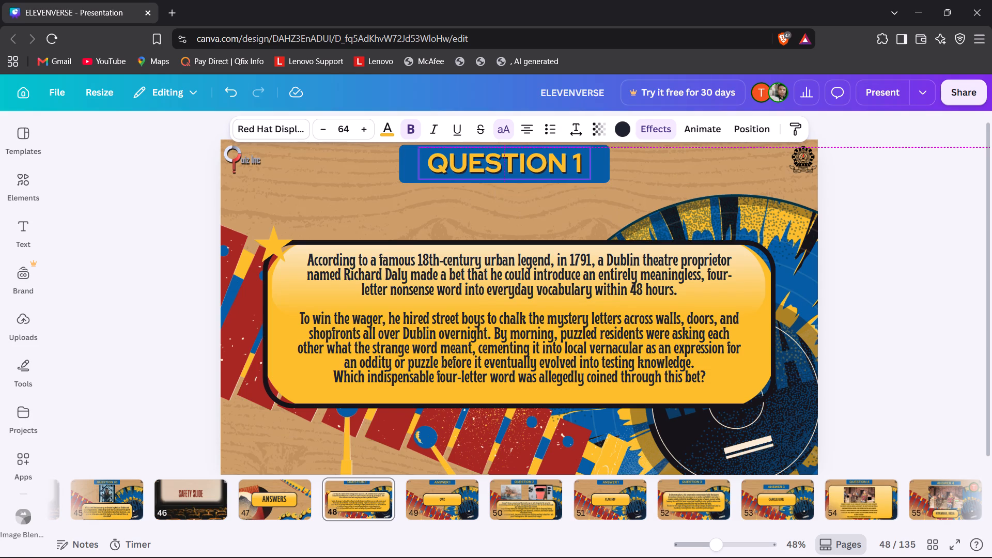
pyautogui.moveTo(465, 162); pyautogui.dragTo(465, 163)
# Group the QUESTION 1 text with its blue banner on slide 48.
pyautogui.click(409, 167)
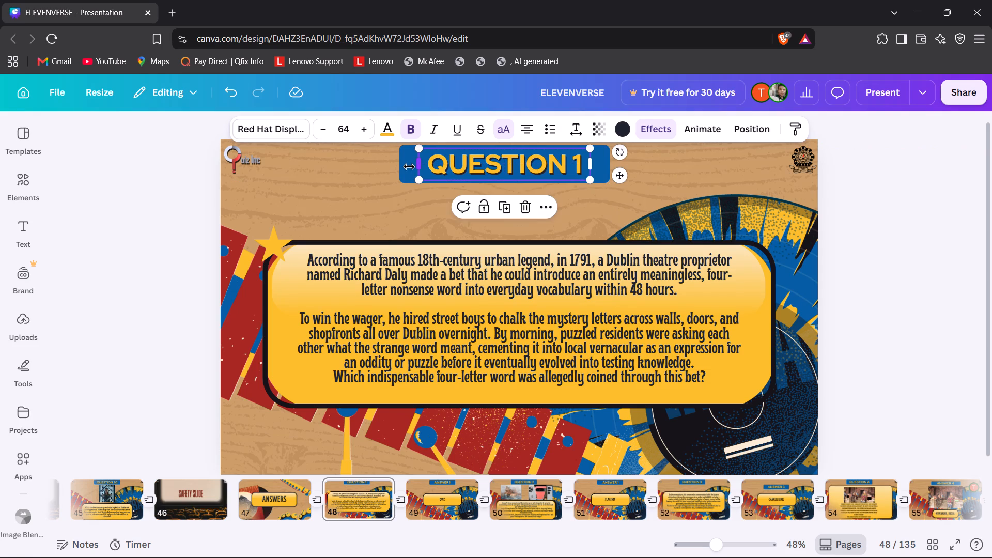
pyautogui.click(400, 172)
pyautogui.keyDown('shift'); pyautogui.click(451, 168); pyautogui.keyUp('shift')
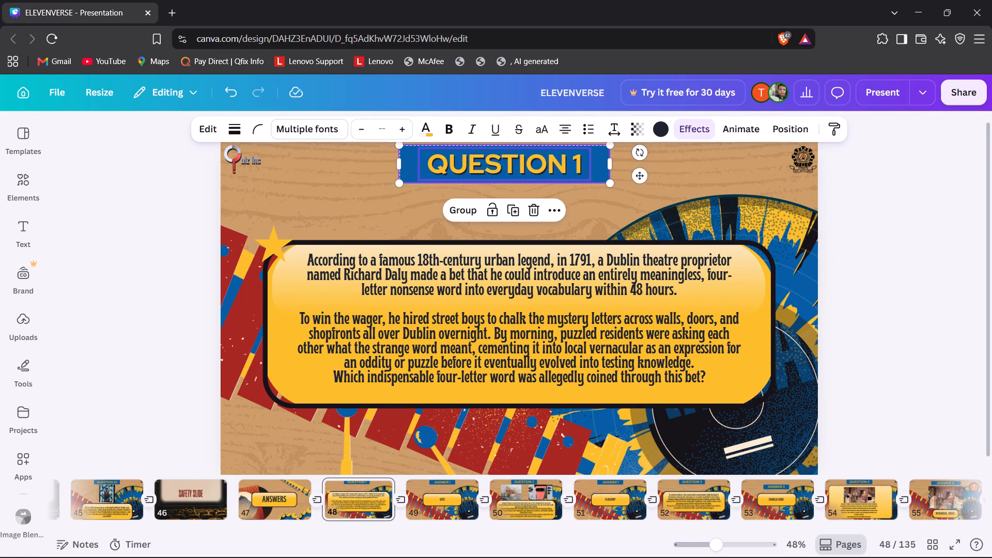
pyautogui.rightClick(451, 168)
pyautogui.click(450, 207)
pyautogui.click(450, 207)
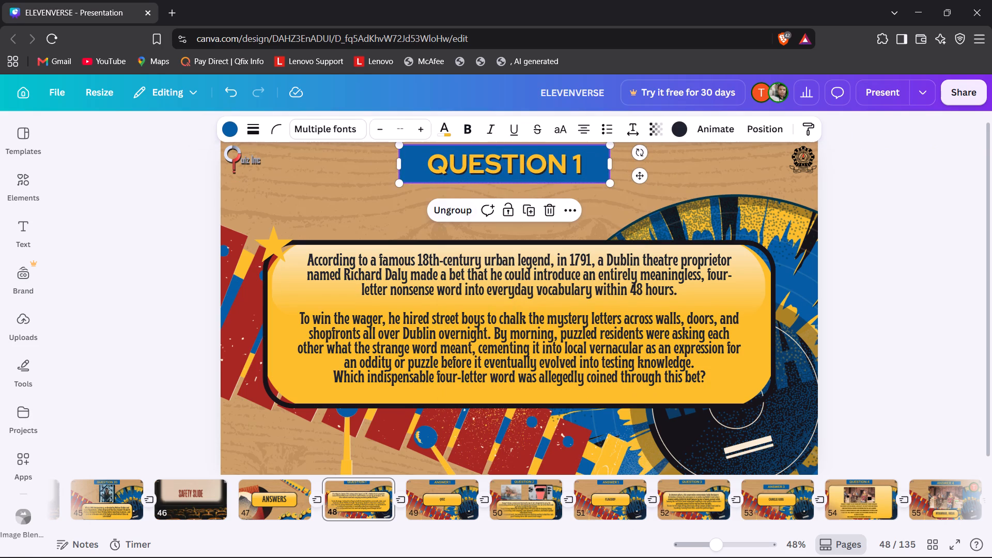
# Align the grouped QUESTION 1 header to the horizontal centre of the page.
pyautogui.rightClick(597, 154)
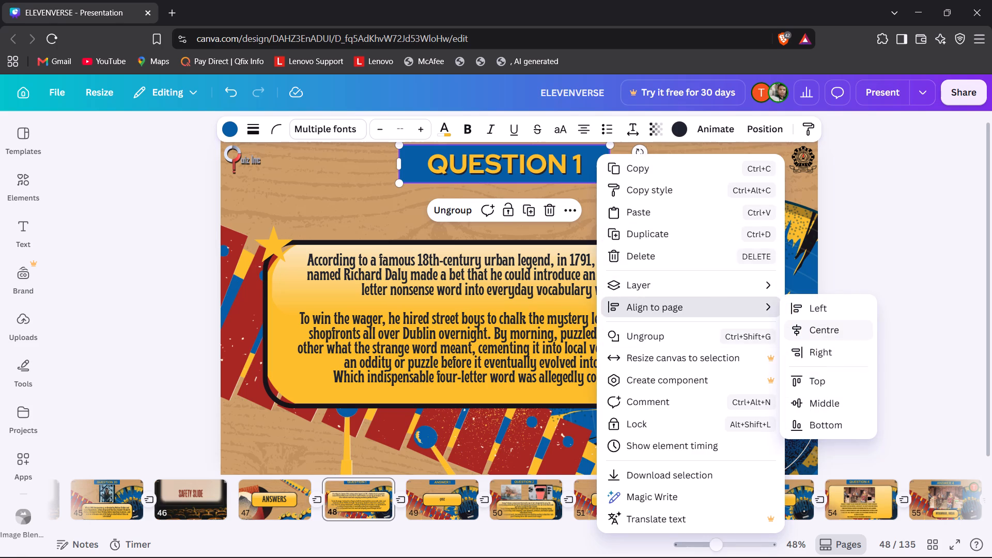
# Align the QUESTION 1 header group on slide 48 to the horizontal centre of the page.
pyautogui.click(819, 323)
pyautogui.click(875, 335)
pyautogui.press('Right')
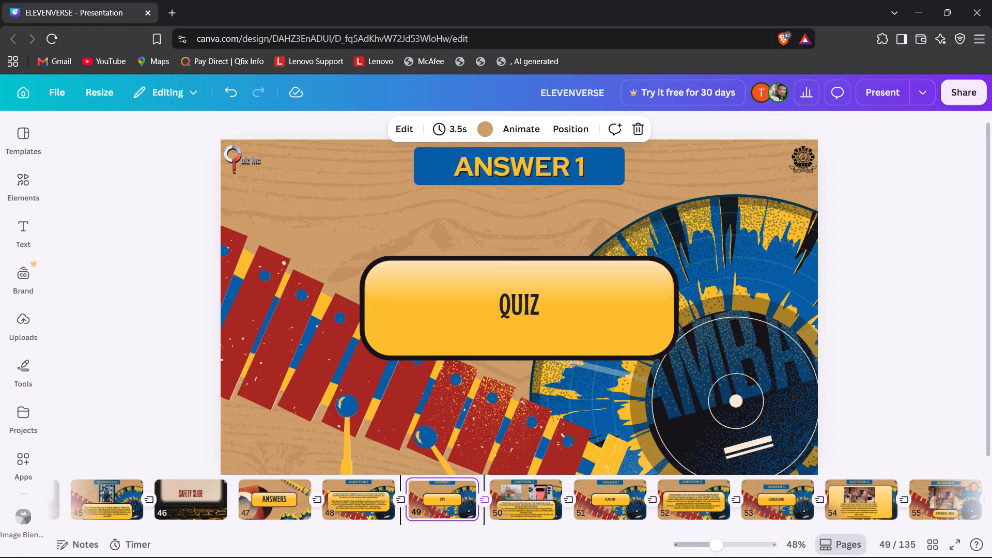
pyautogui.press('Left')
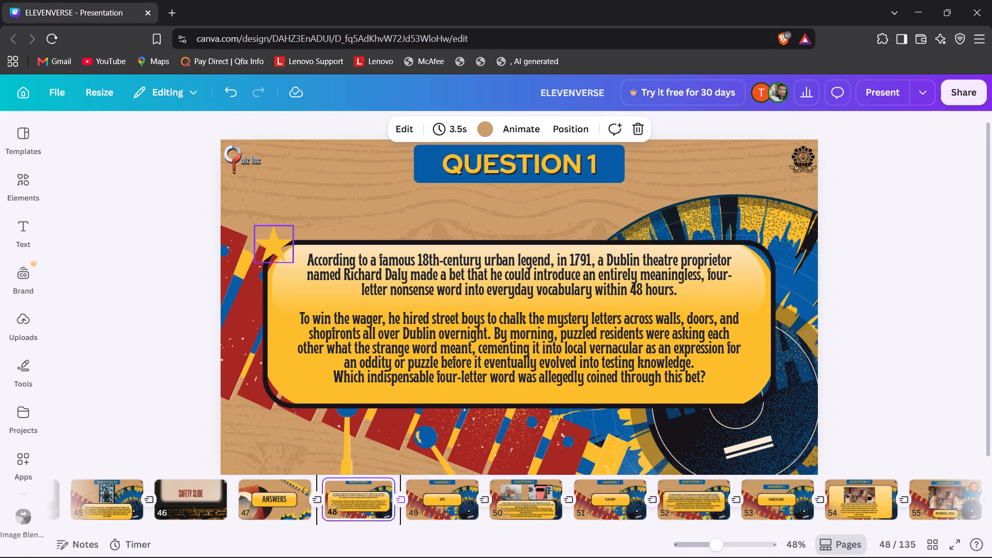
# Delete the star at the corner of the question box on slide 48.
pyautogui.click(277, 242)
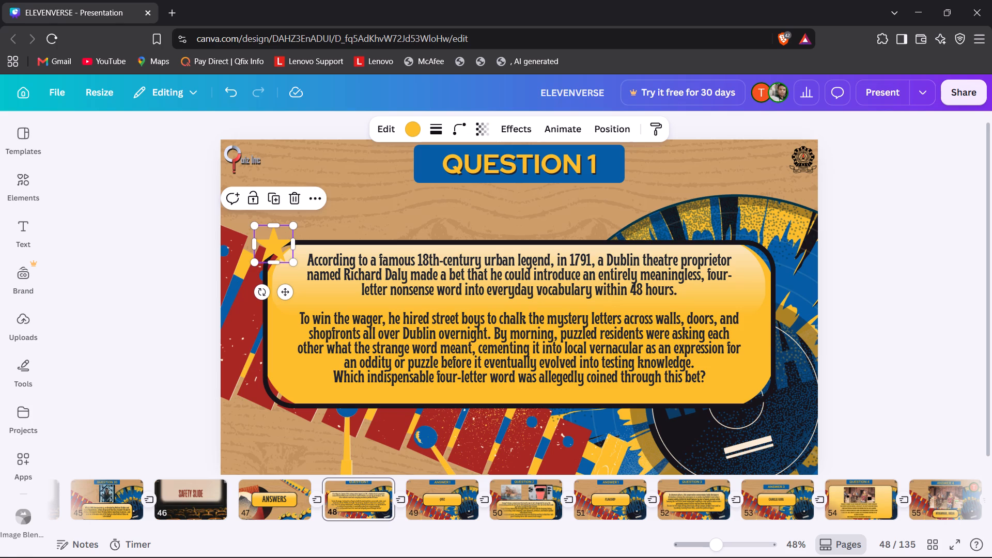
pyautogui.press('Delete')
# Delete the QUESTION 1 header group from slide 48.
pyautogui.click(615, 159)
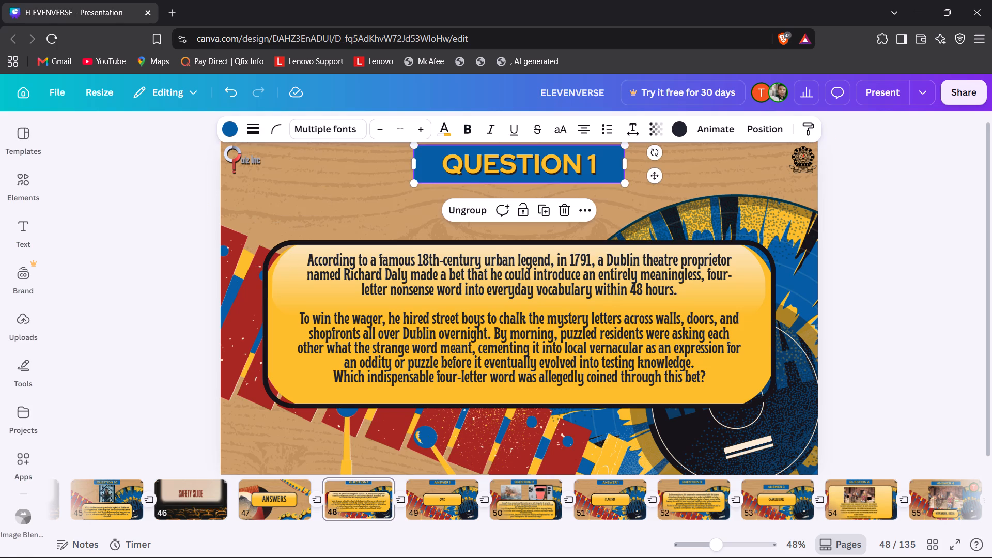
pyautogui.press('Home')
pyautogui.press('Delete')
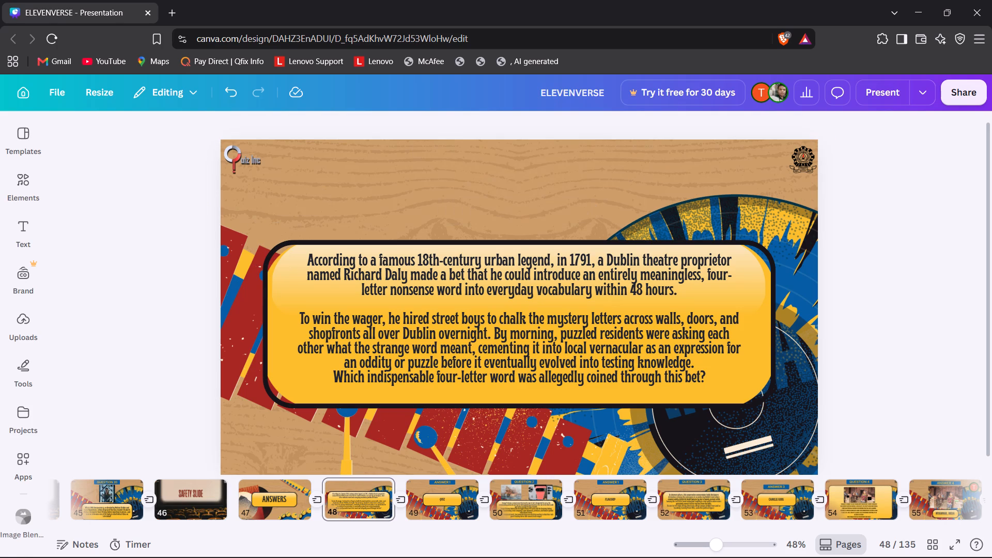
# Copy the starred QUESTION 1 header from slide 5 and paste it onto slide 48.
pyautogui.press('Home')
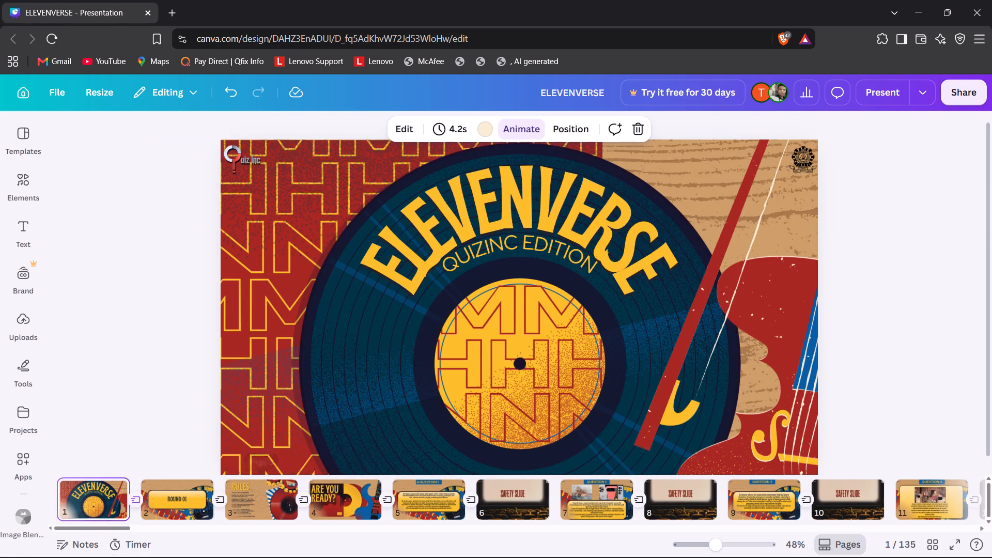
pyautogui.click(200, 509)
pyautogui.click(271, 504)
pyautogui.click(359, 501)
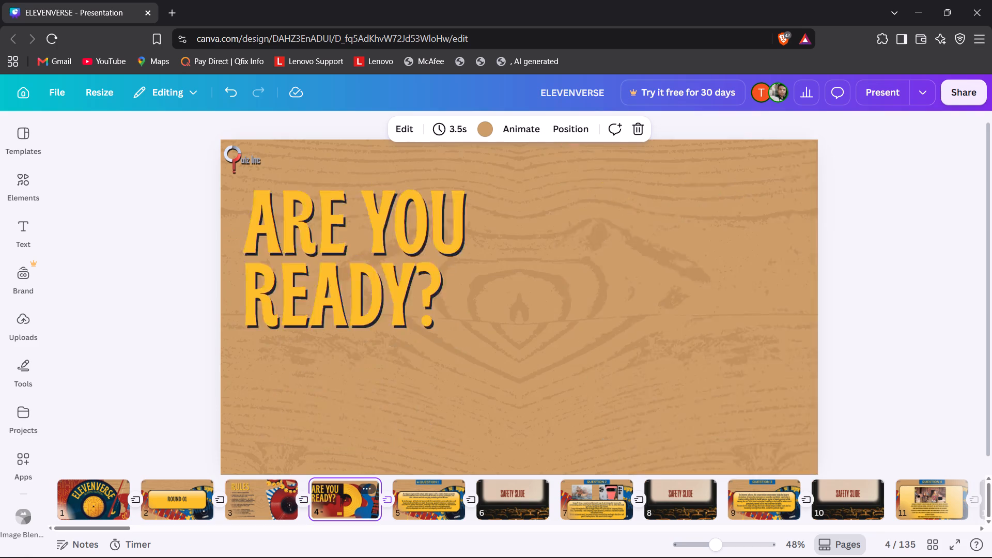
pyautogui.click(430, 498)
pyautogui.click(548, 168)
pyautogui.hotkey('ctrl', 'c')
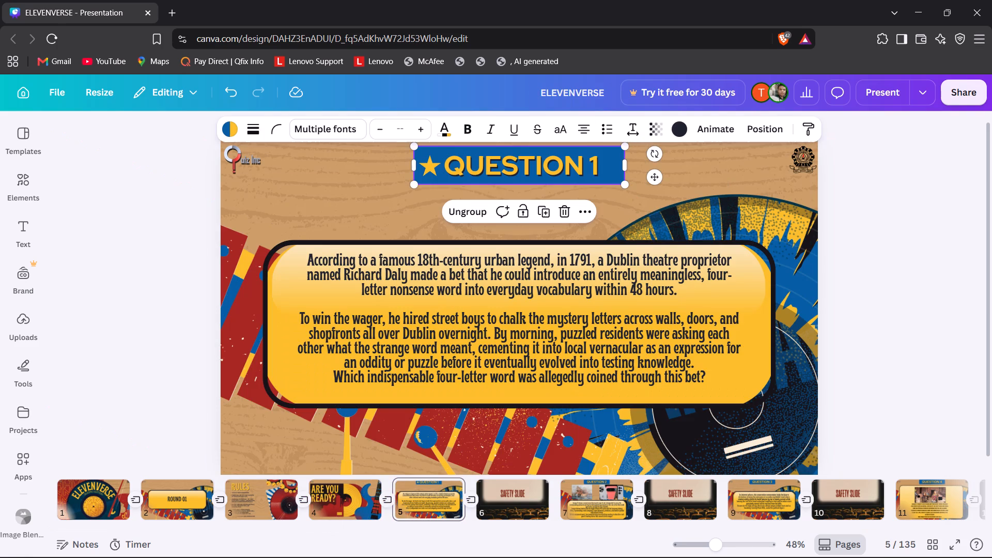
pyautogui.hscroll(-9, 695, 515)
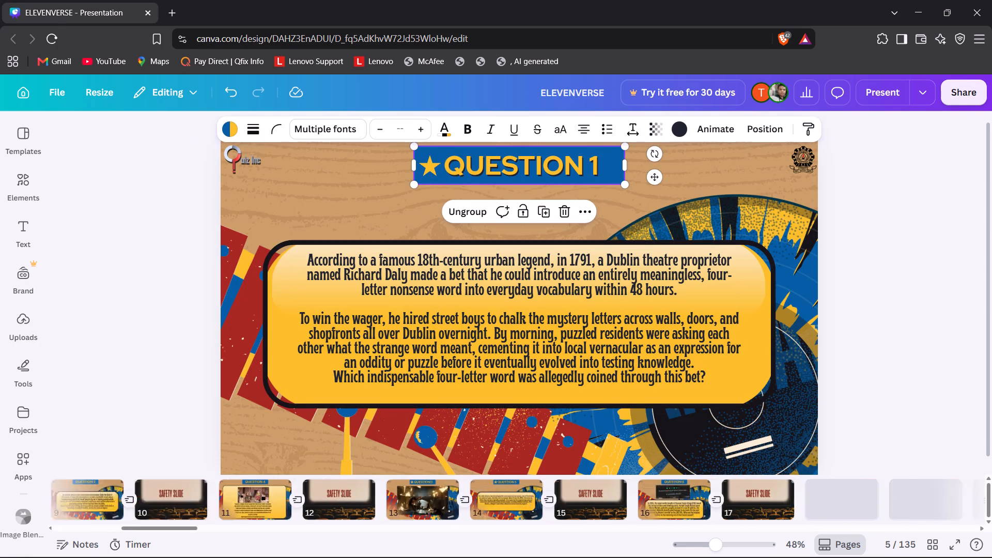
pyautogui.hscroll(-3, 695, 515)
pyautogui.hscroll(-3, 760, 507)
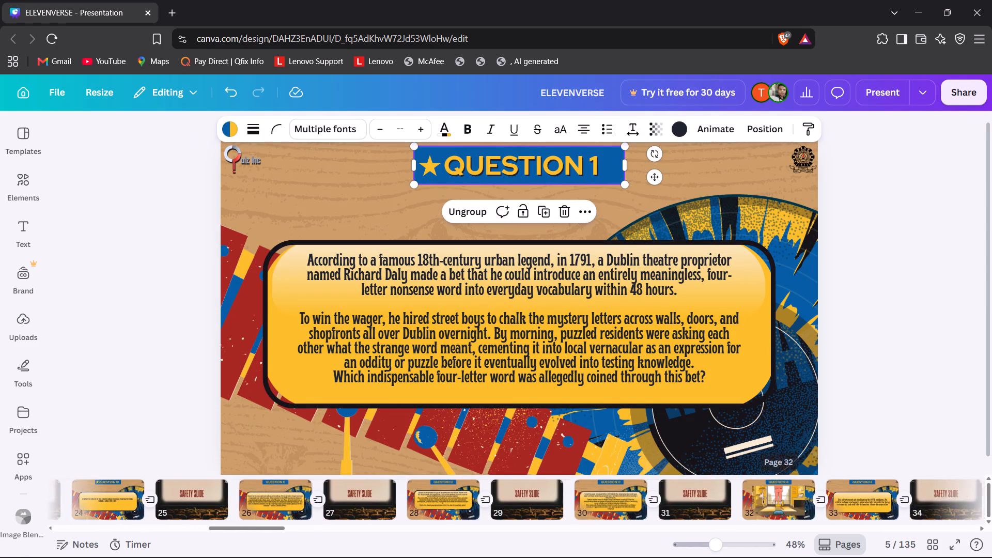
pyautogui.hscroll(-6, 760, 507)
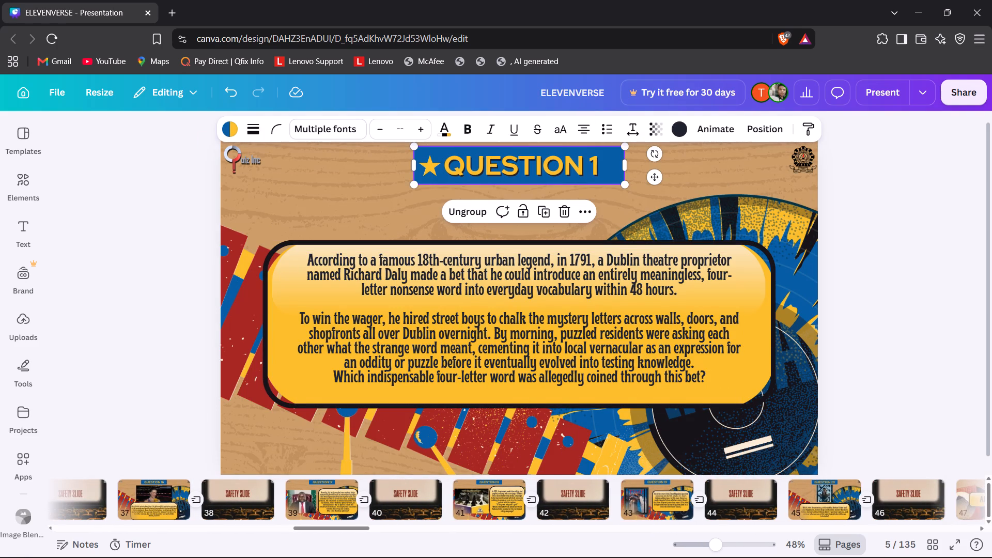
pyautogui.click(798, 507)
pyautogui.press('Right')
pyautogui.press('Right')
pyautogui.press('Right')
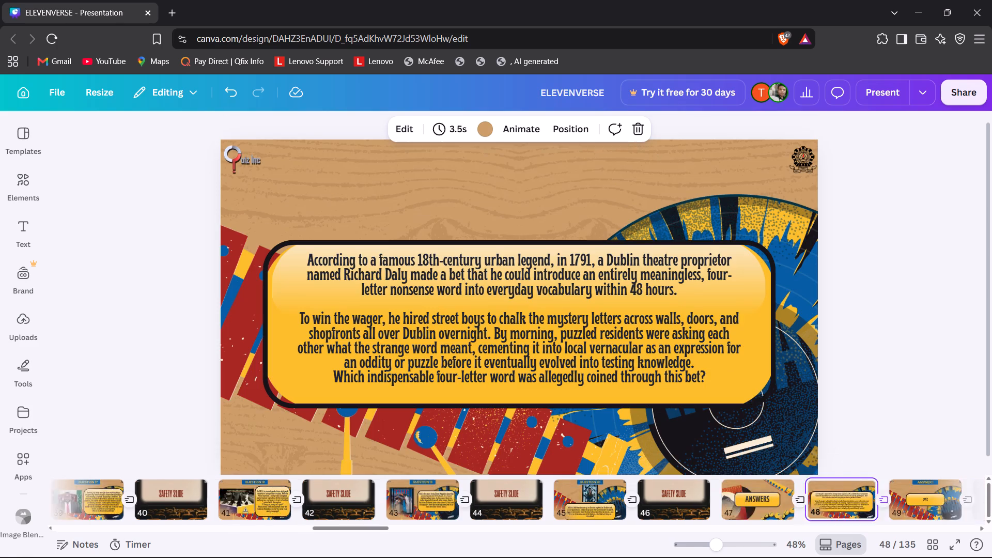
pyautogui.hotkey('ctrl', 'v')
pyautogui.click(856, 381)
# Check the pasted QUESTION 1 header on slide 48 against the ANSWER 1 header on slide 49.
pyautogui.press('Right')
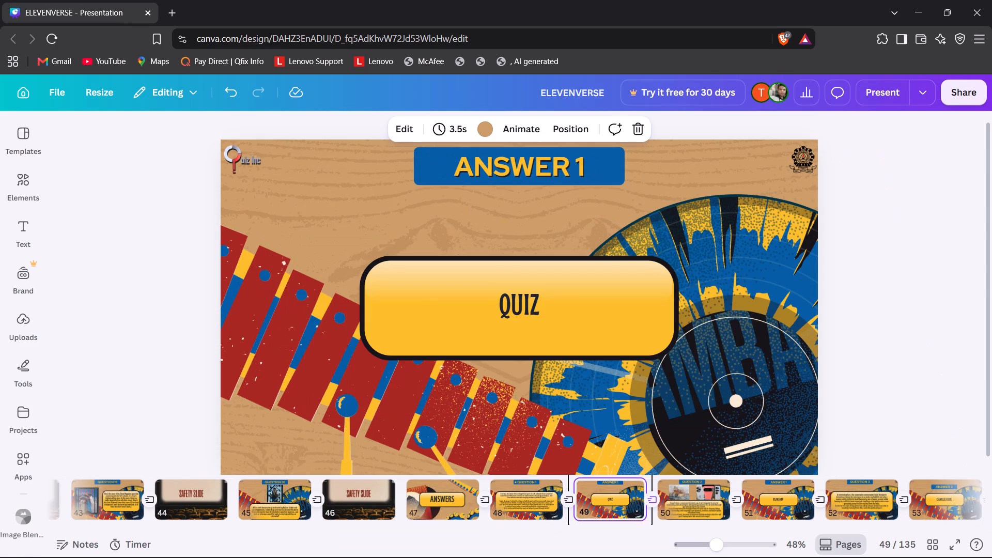
pyautogui.press('Left')
pyautogui.doubleClick(564, 169)
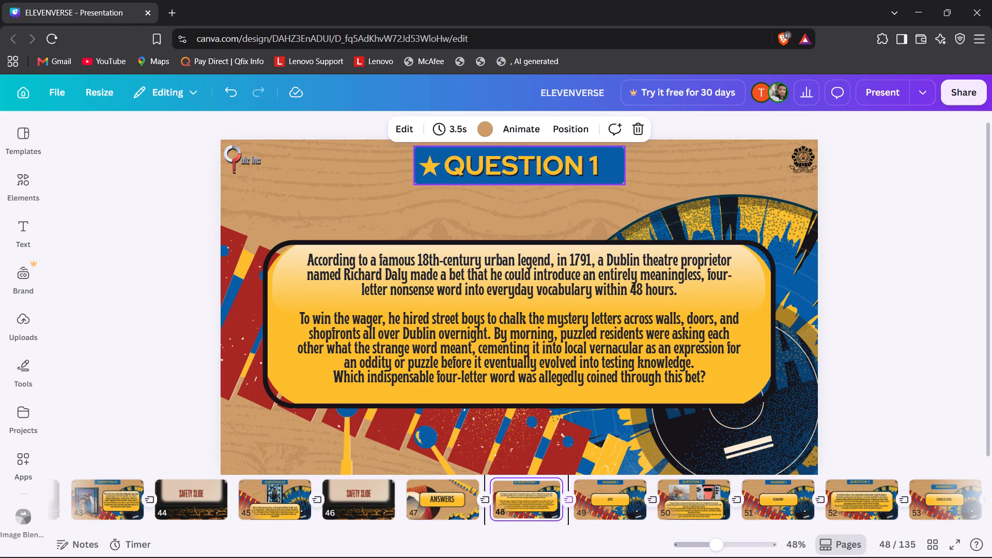
pyautogui.press('Right')
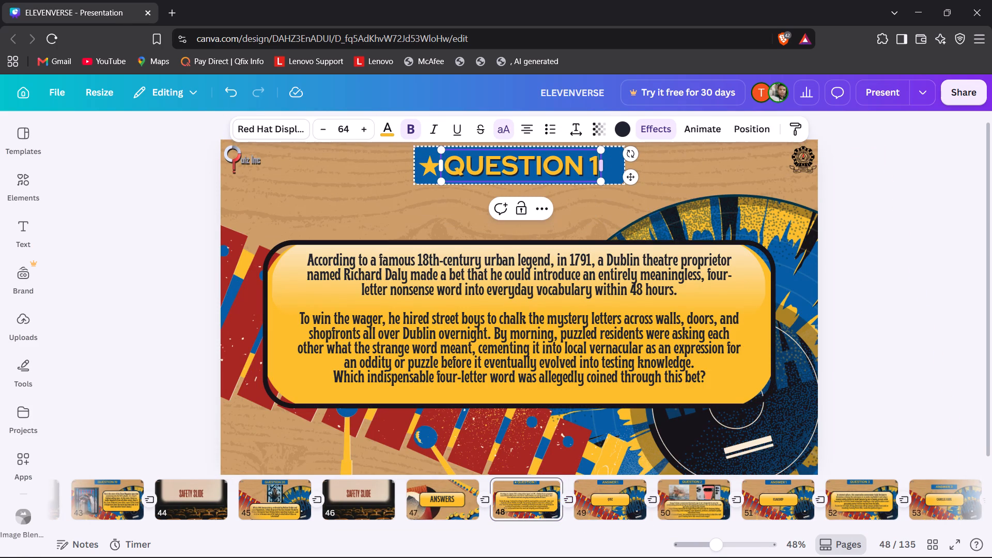
pyautogui.click(545, 167)
pyautogui.click(875, 263)
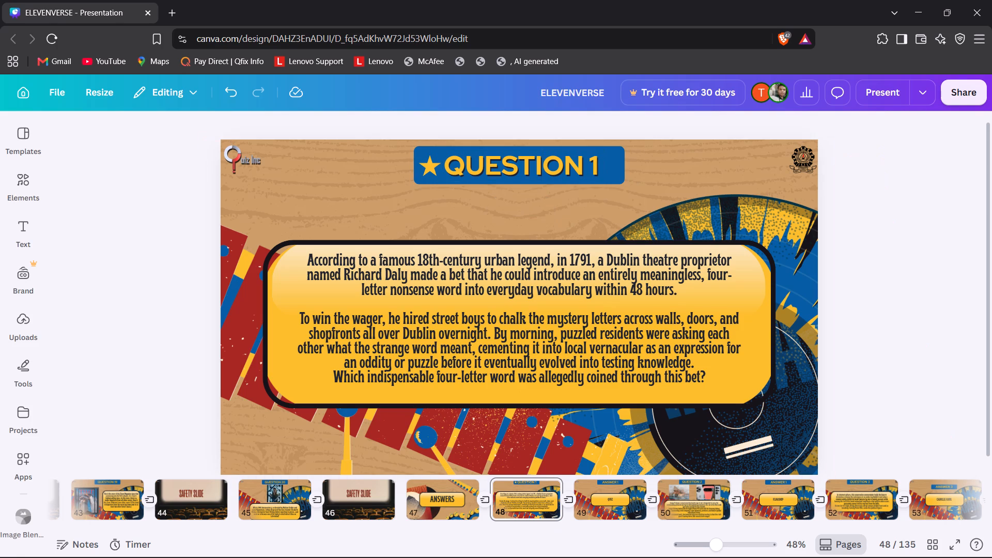
# Replace the QUESTION 2 text and banner on slide 50 with a copy of the starred QUESTION 1 header.
pyautogui.press('Right')
pyautogui.press('Right')
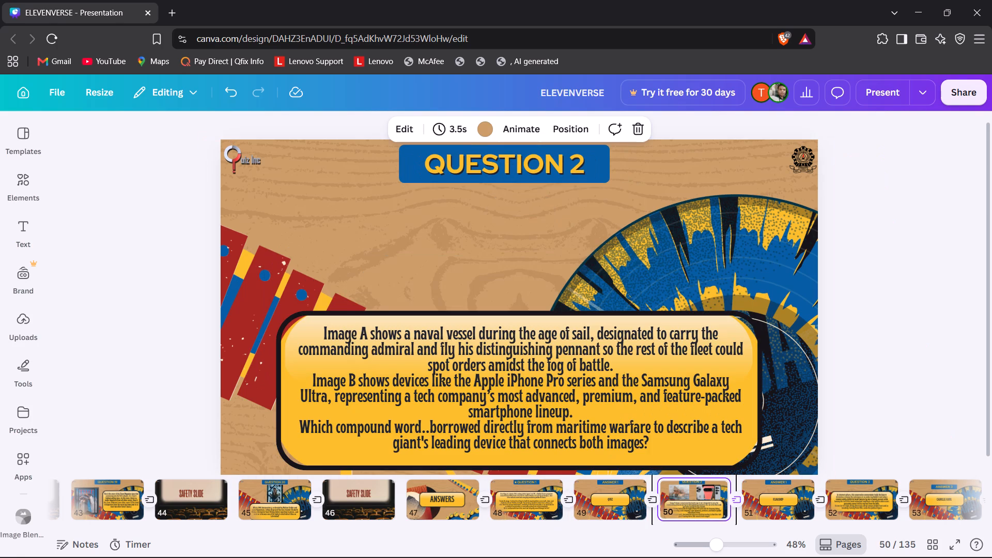
pyautogui.click(593, 165)
pyautogui.press('Delete')
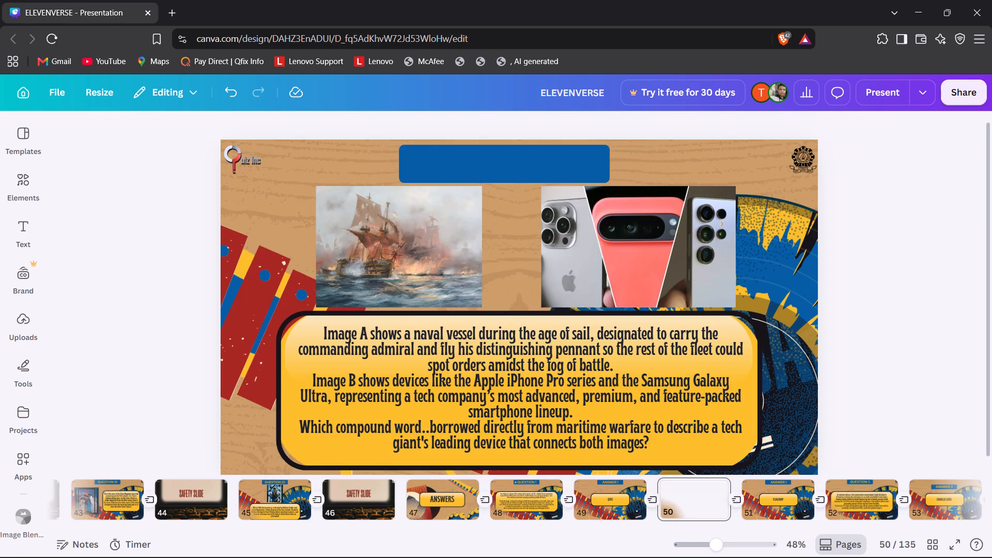
pyautogui.click(549, 146)
pyautogui.press('Home')
pyautogui.press('Delete')
pyautogui.hotkey('ctrl', 'v')
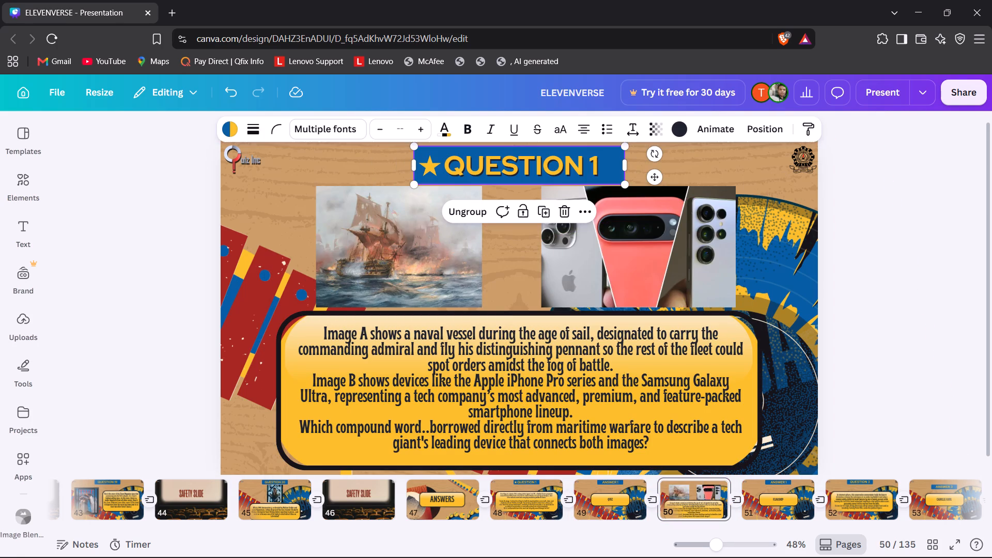
# Delete the star from the pasted header on slide 50.
pyautogui.click(426, 169)
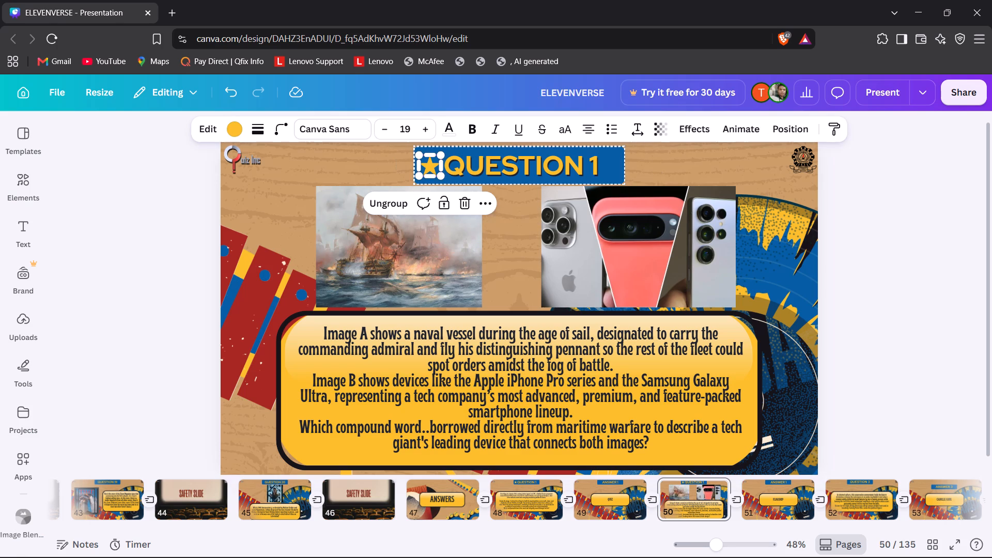
pyautogui.press('Delete')
pyautogui.click(164, 320)
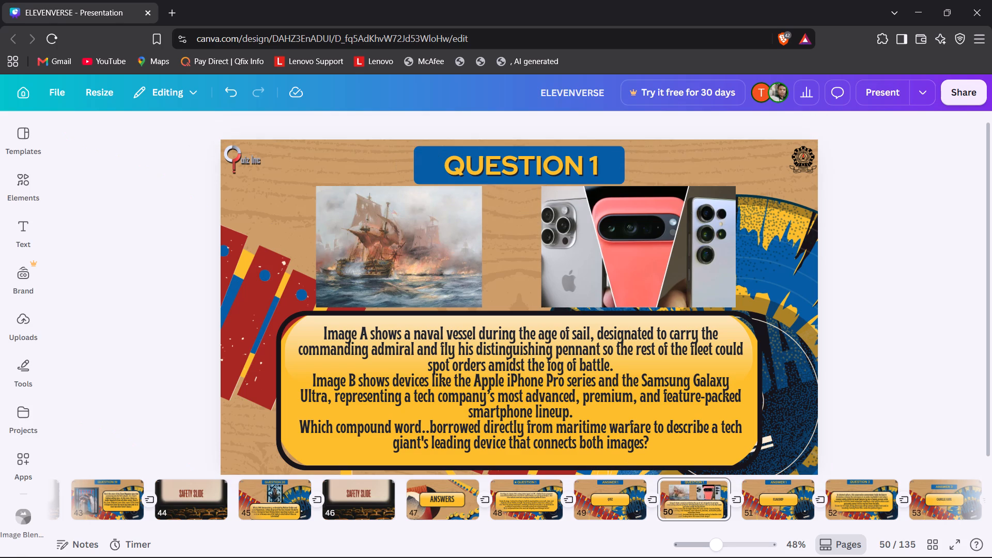
# Copy the grouped ANSWER 1 header from slide 49 and return to slide 51.
pyautogui.press('Right')
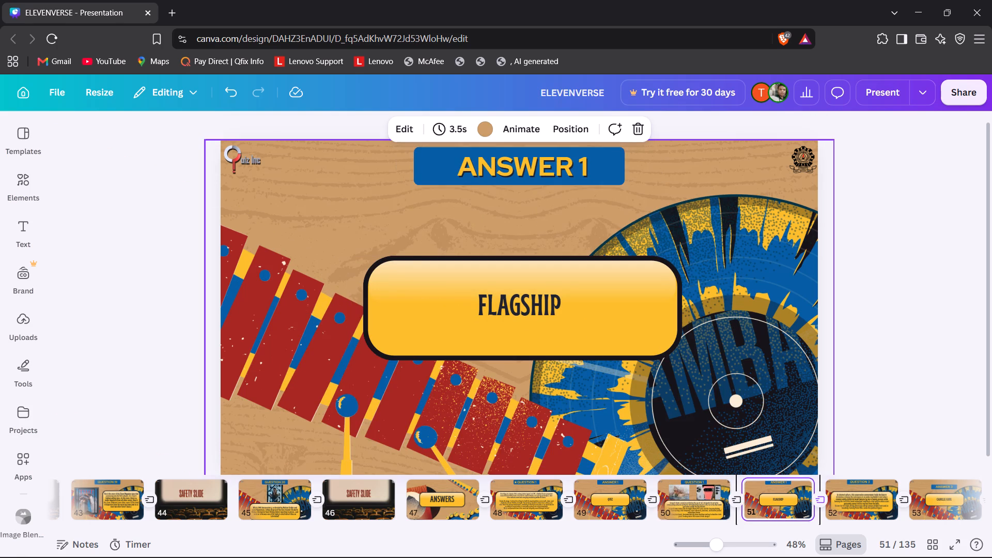
pyautogui.press('Left')
pyautogui.press('Left')
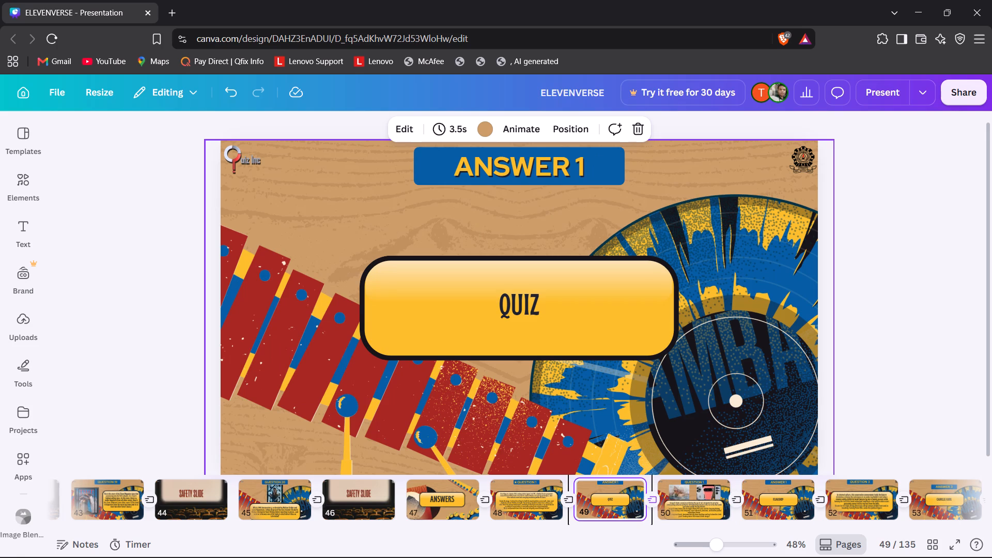
pyautogui.click(535, 158)
pyautogui.hotkey('ctrl', 'c')
pyautogui.press('Right')
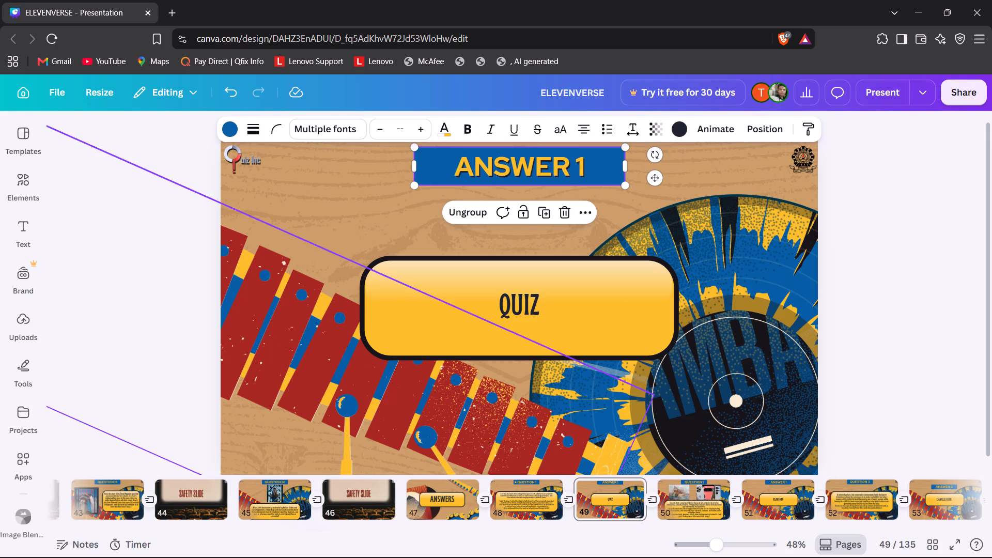
pyautogui.click(138, 319)
pyautogui.press('Right')
pyautogui.press('Right')
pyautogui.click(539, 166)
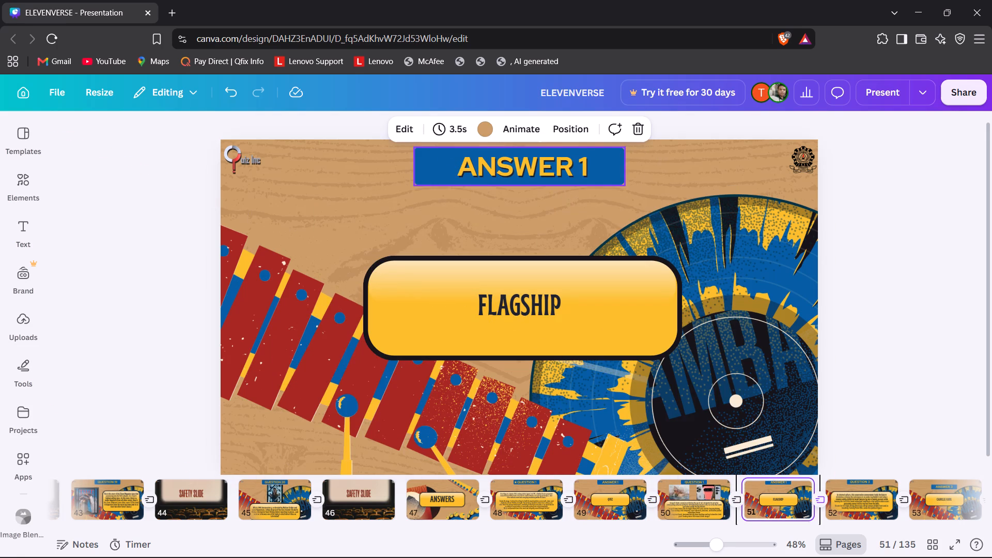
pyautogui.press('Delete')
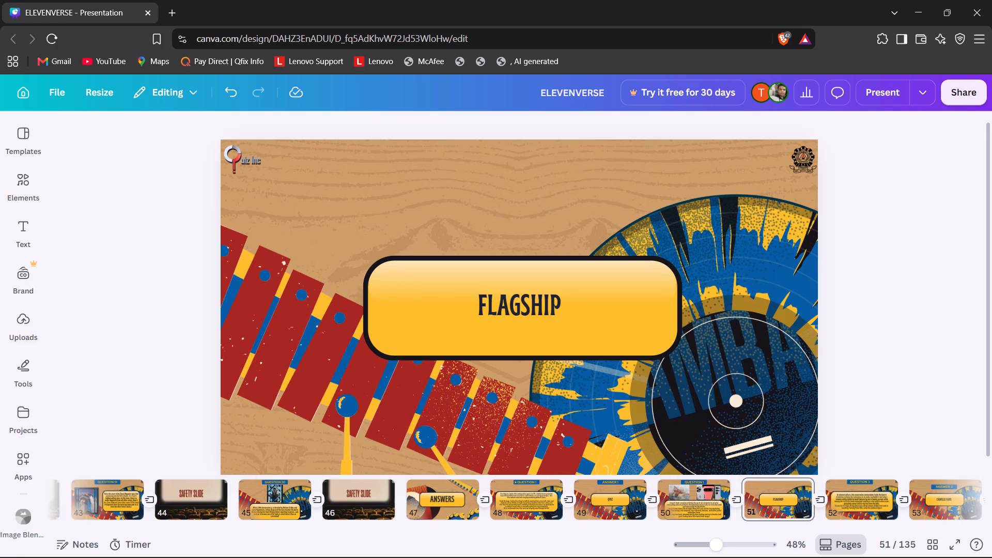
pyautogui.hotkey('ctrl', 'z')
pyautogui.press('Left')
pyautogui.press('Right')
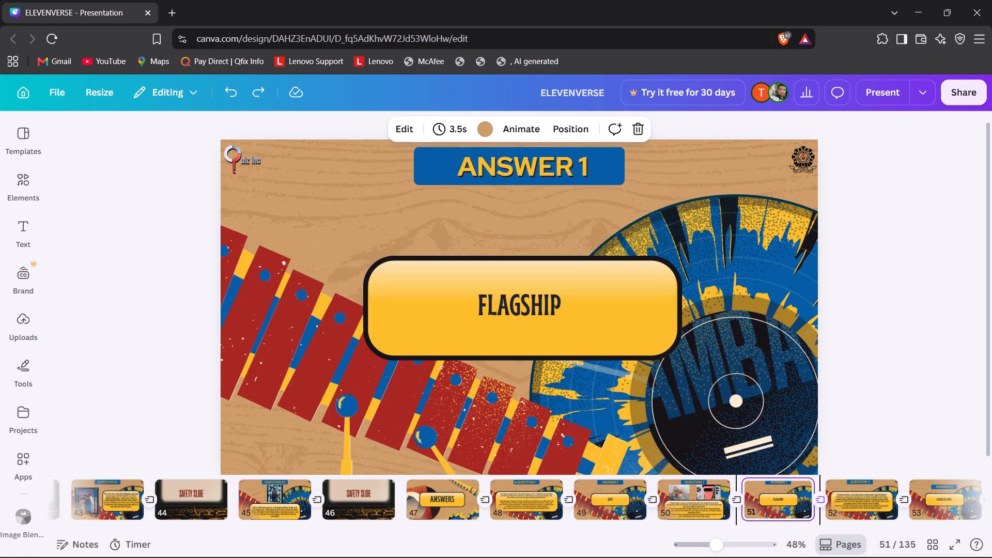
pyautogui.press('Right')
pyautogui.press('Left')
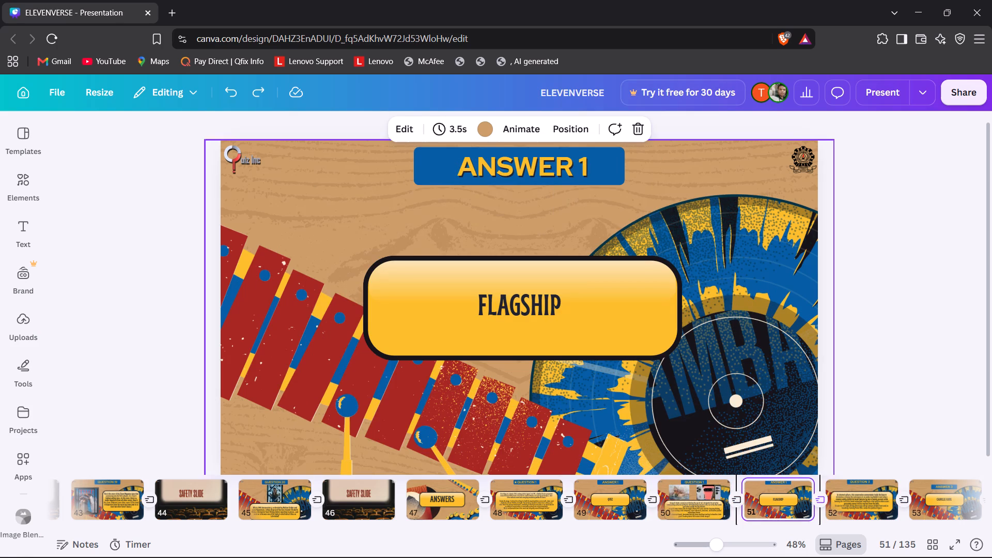
# Replace the ANSWER 1 header on the FLAGSHIP slide with the copied header from slide 49.
pyautogui.click(608, 161)
pyautogui.press('Delete')
pyautogui.hotkey('ctrl', 'v')
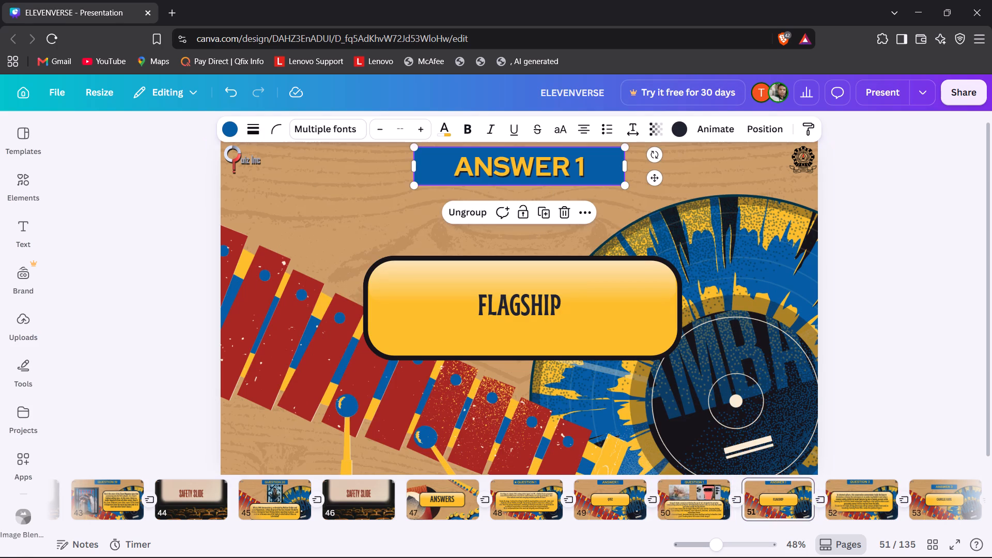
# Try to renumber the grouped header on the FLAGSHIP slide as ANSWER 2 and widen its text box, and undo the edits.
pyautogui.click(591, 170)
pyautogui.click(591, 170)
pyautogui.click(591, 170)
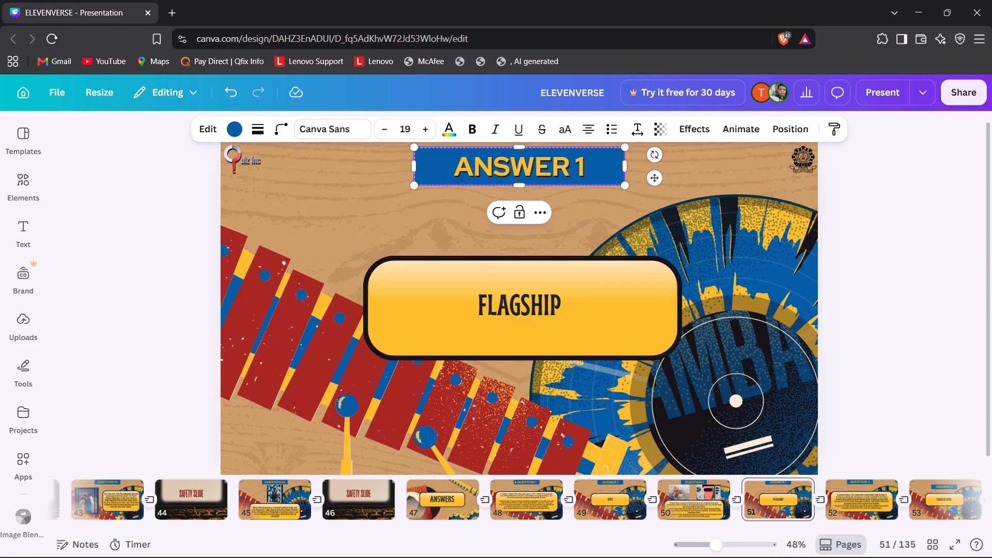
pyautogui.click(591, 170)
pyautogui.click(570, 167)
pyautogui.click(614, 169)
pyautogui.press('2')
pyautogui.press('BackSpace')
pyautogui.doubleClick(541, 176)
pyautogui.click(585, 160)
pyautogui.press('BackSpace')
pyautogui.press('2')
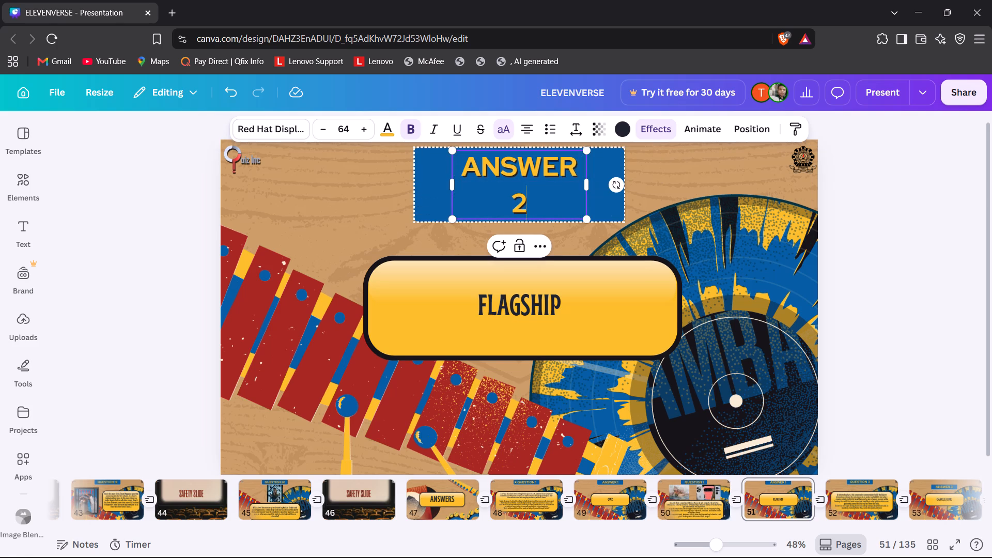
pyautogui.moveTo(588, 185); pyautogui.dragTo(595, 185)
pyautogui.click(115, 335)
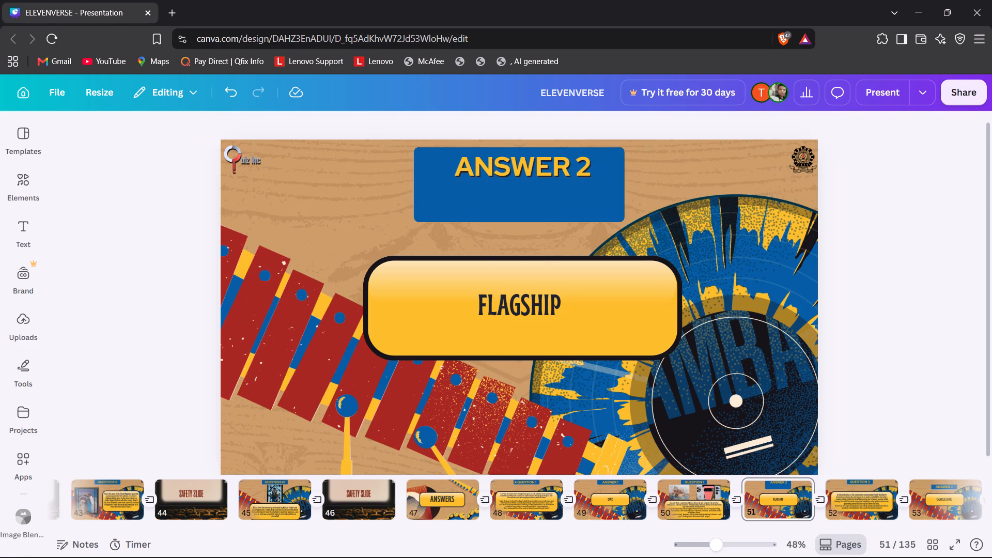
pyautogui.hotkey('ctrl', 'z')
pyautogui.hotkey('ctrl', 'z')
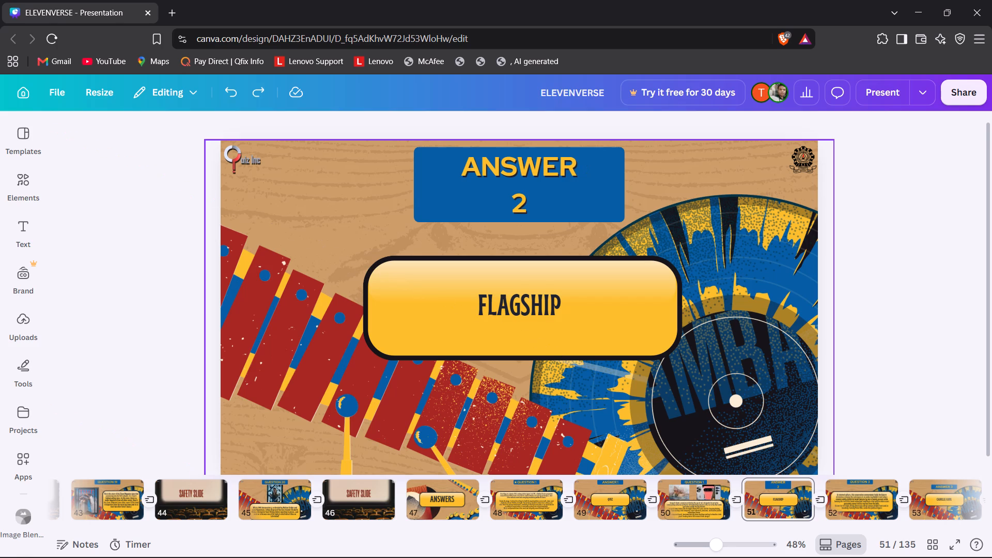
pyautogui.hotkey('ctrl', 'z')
# Ungroup the pasted ANSWER 1 header on the FLAGSHIP slide into separate text and banner.
pyautogui.click(545, 161)
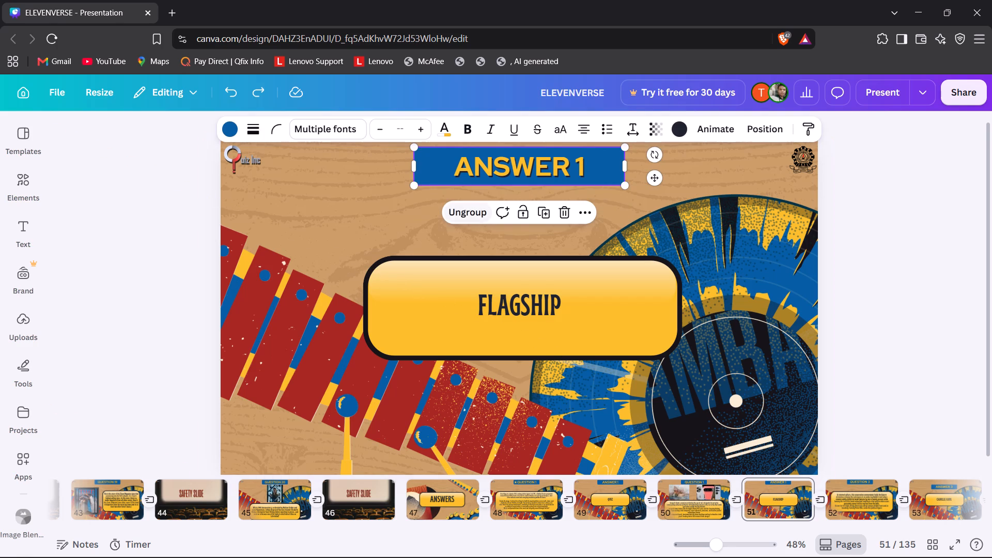
pyautogui.click(465, 213)
pyautogui.doubleClick(576, 165)
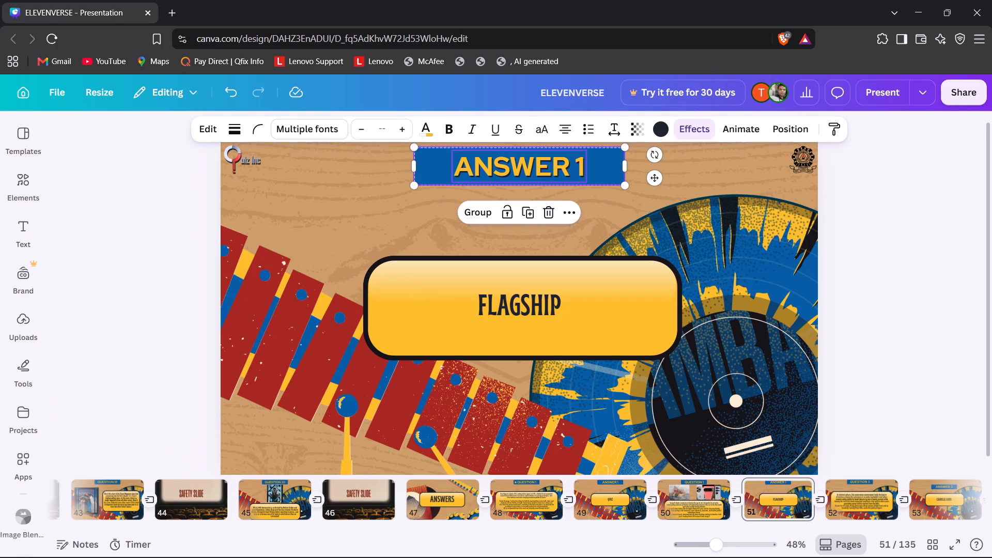
pyautogui.click(580, 166)
pyautogui.click(544, 171)
pyautogui.click(136, 336)
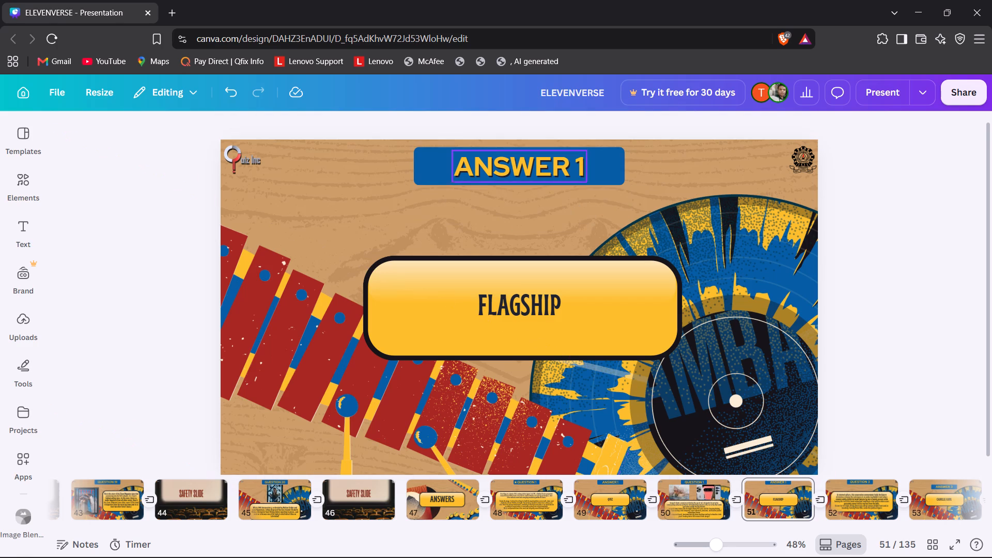
# Change the header text on the FLAGSHIP slide to ANSWER 2 and widen its text box to fit one line.
pyautogui.click(500, 153)
pyautogui.click(515, 161)
pyautogui.click(548, 168)
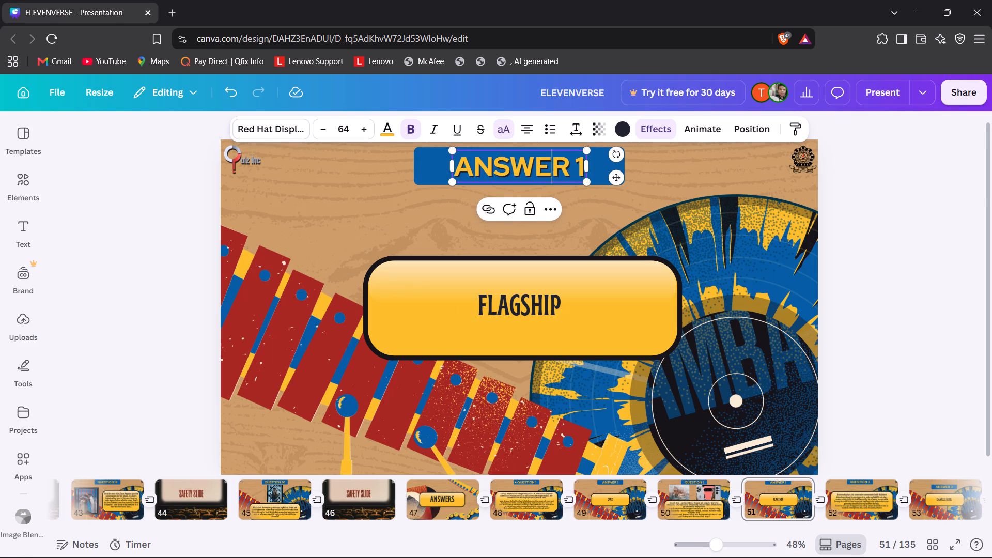
pyautogui.click(583, 167)
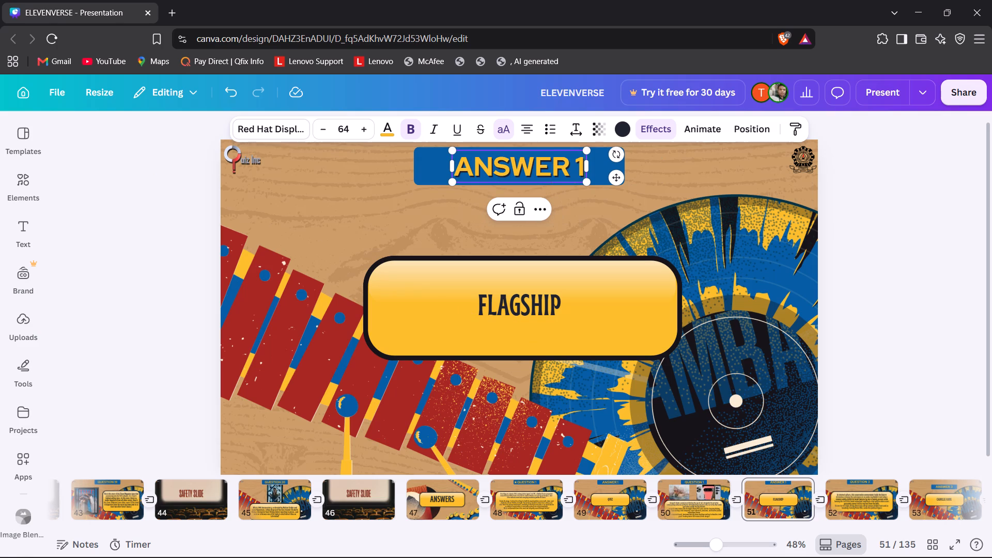
pyautogui.press('Left')
pyautogui.press('Right')
pyautogui.press('BackSpace')
pyautogui.press('2')
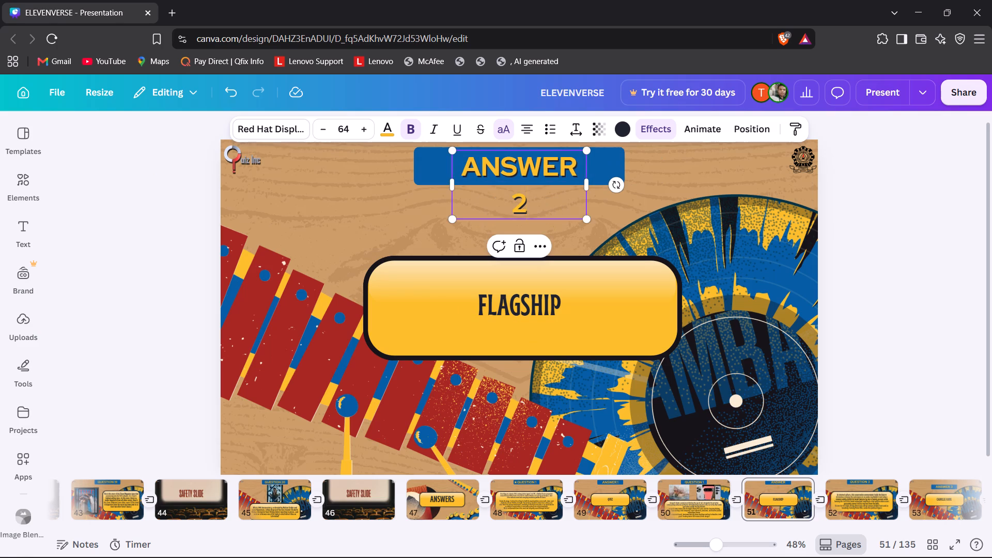
pyautogui.click(586, 187)
pyautogui.moveTo(588, 187); pyautogui.dragTo(592, 187)
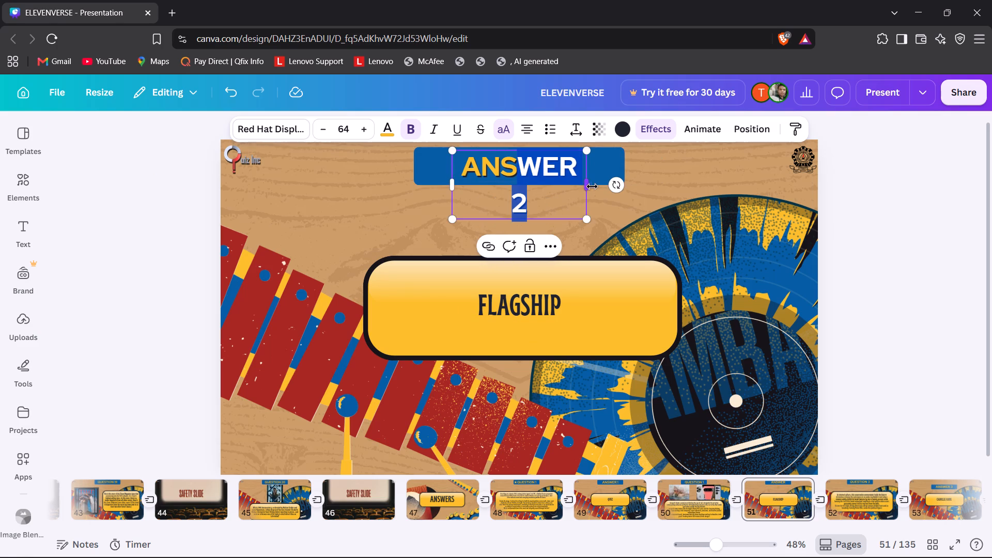
pyautogui.moveTo(592, 187); pyautogui.dragTo(605, 188)
pyautogui.click(867, 318)
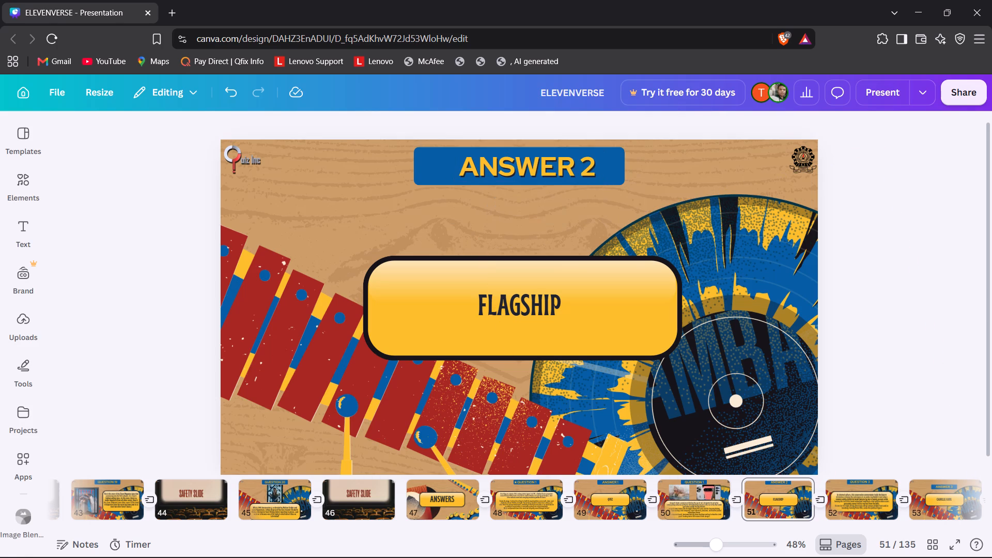
# Centre the ANSWER 2 text on its blue banner on the FLAGSHIP slide.
pyautogui.moveTo(565, 150); pyautogui.dragTo(551, 151)
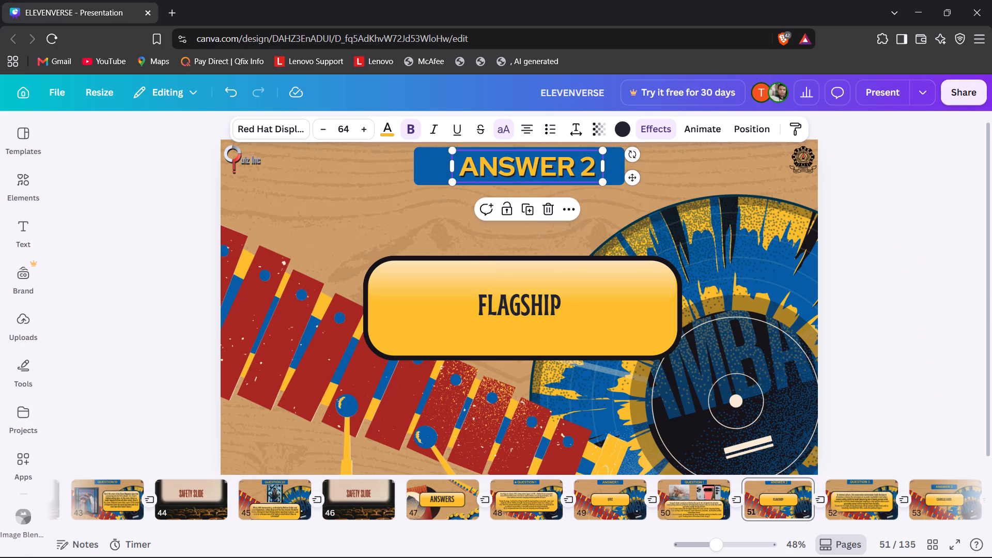
pyautogui.moveTo(551, 151); pyautogui.dragTo(542, 161)
pyautogui.click(542, 161)
pyautogui.moveTo(542, 161); pyautogui.dragTo(530, 161)
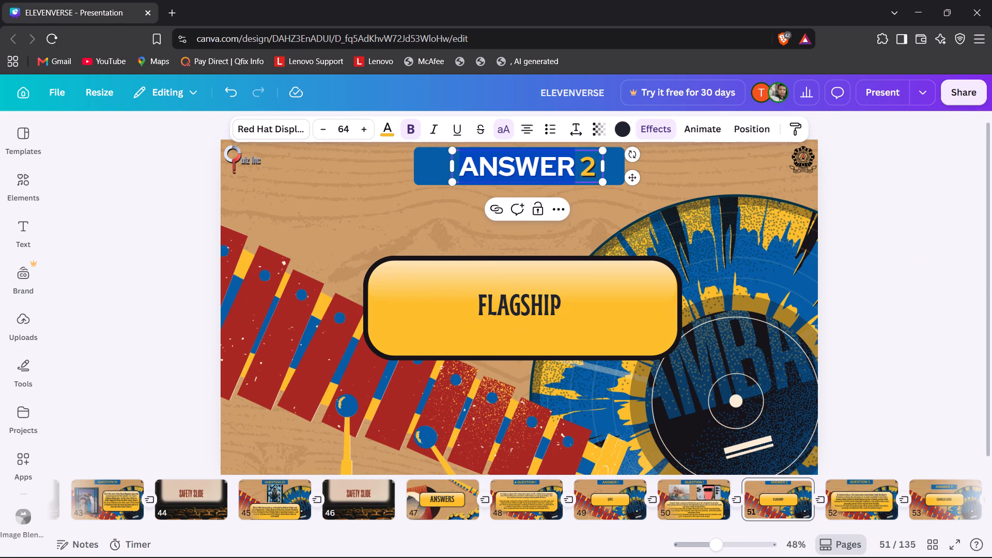
pyautogui.click(196, 254)
pyautogui.moveTo(492, 174); pyautogui.dragTo(487, 174)
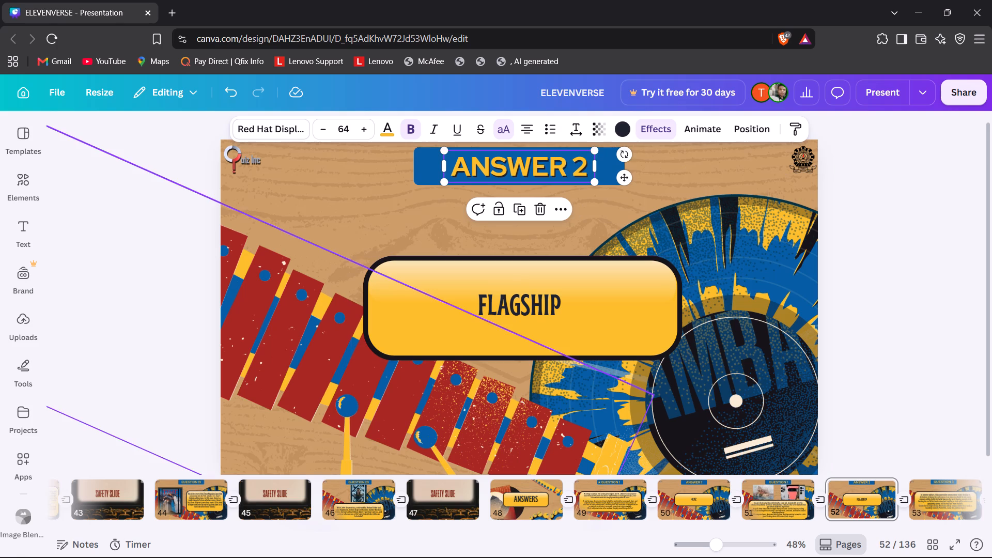
pyautogui.click(230, 356)
# Examine the ANSWER 2, QUESTION 3 and ANSWER 3 slides, comparing their headers and question wording.
pyautogui.press('Right')
pyautogui.press('Right')
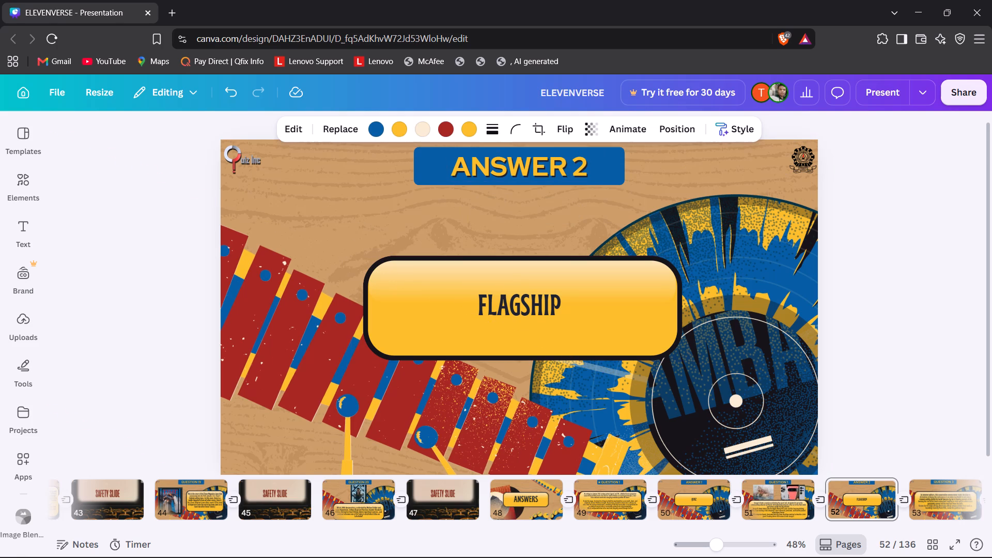
pyautogui.click(187, 170)
pyautogui.press('Right')
pyautogui.press('Right')
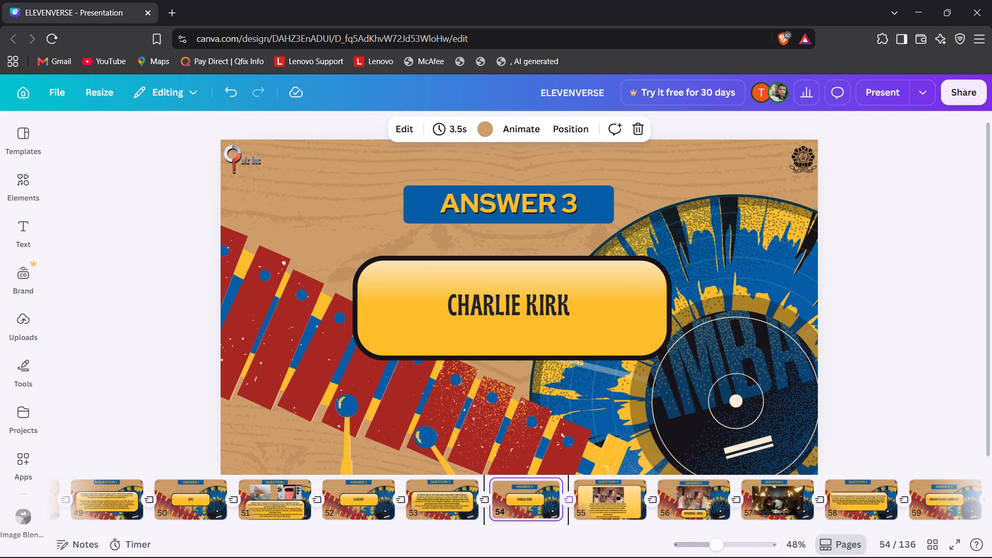
pyautogui.press('Left')
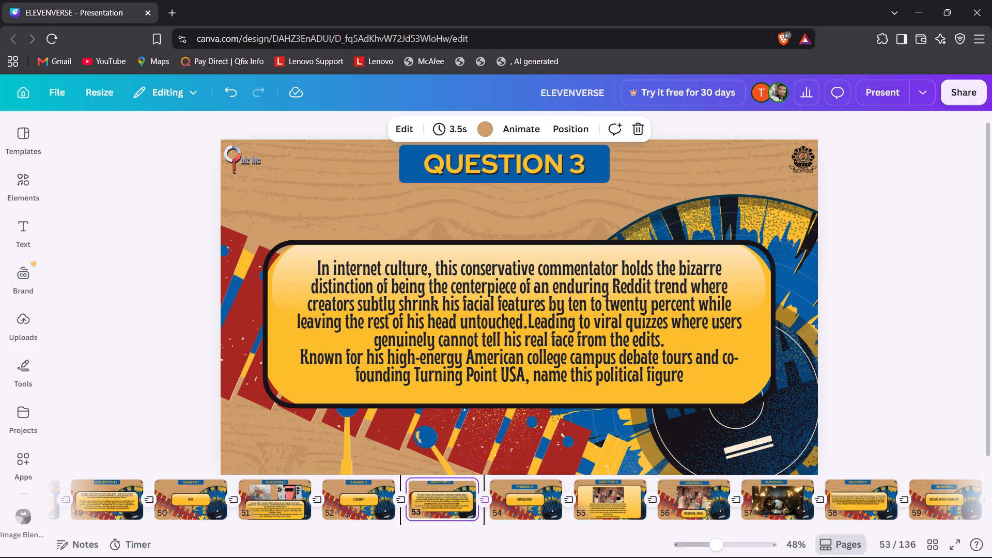
pyautogui.press('Left')
pyautogui.press('Right')
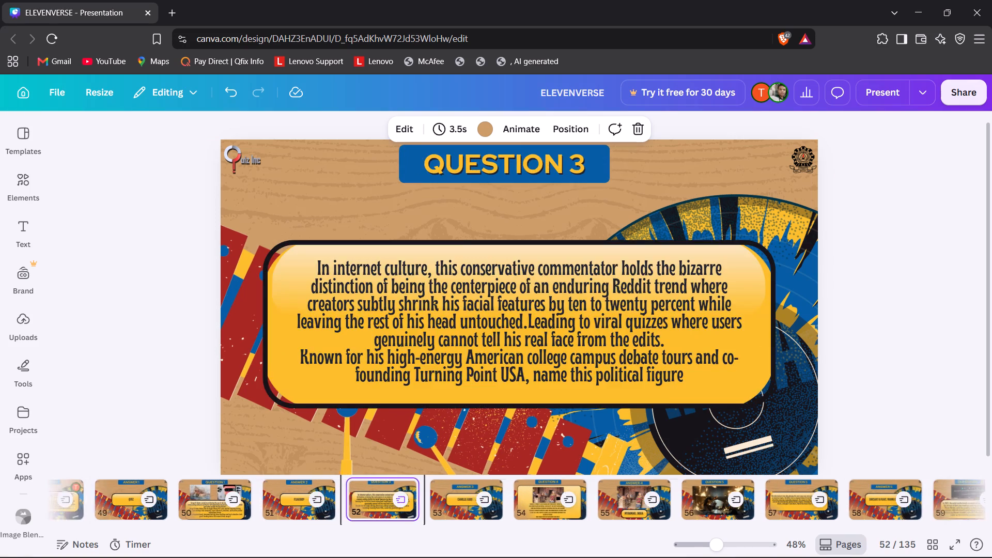
pyautogui.press('Left')
pyautogui.press('Left')
pyautogui.press('Right')
pyautogui.press('Right')
pyautogui.press('Right')
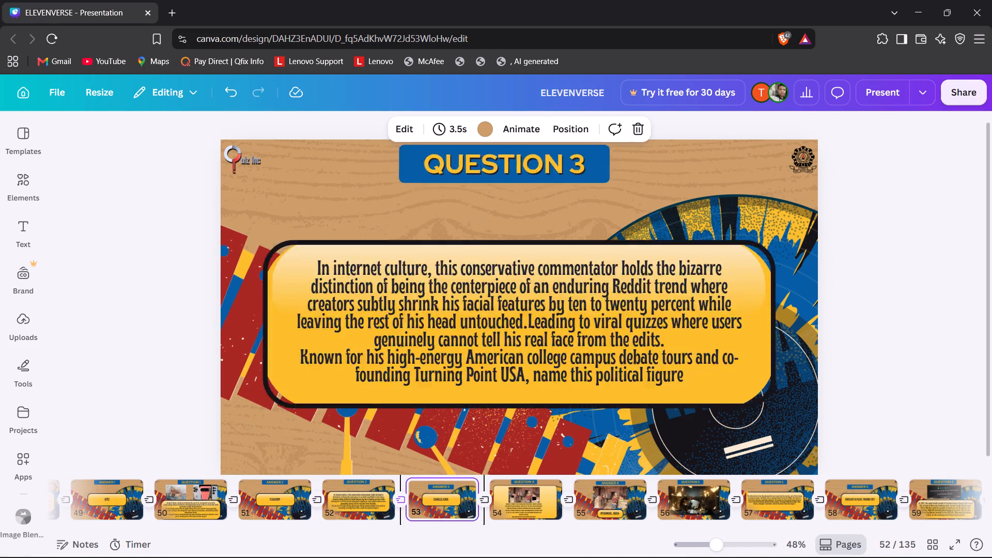
pyautogui.press('Left')
pyautogui.press('Left')
pyautogui.press('Left')
pyautogui.press('Right')
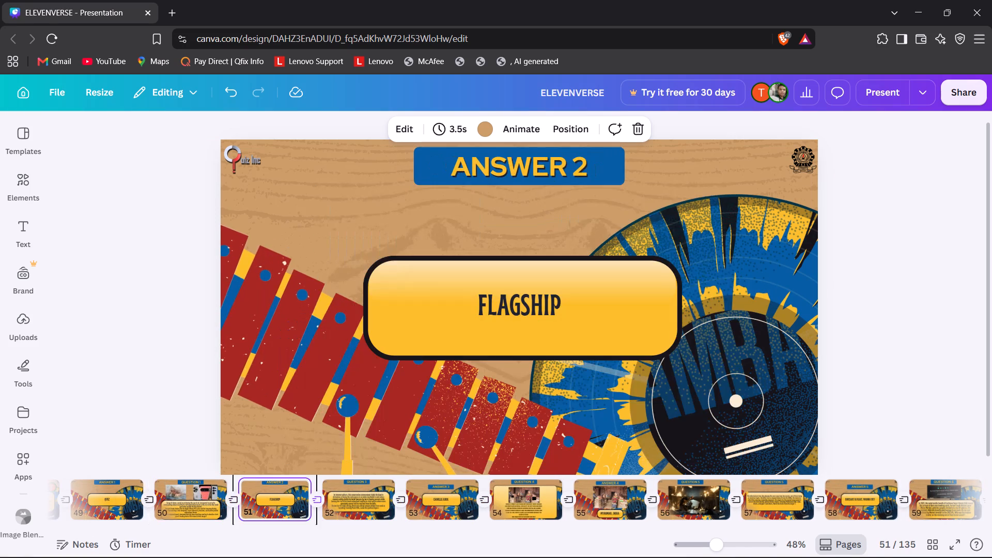
pyautogui.press('Left')
pyautogui.press('Right')
pyautogui.press('Right')
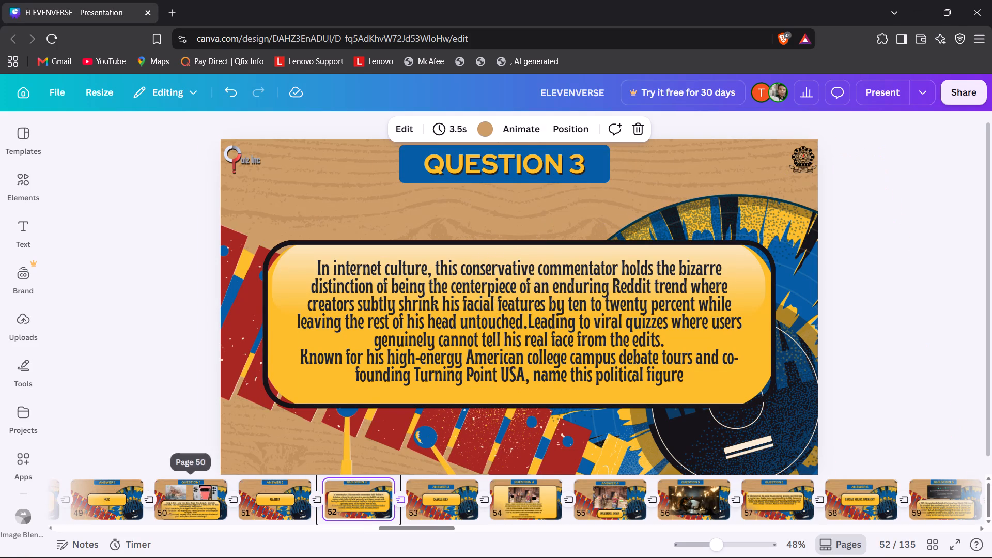
# Copy the whole question page at slide 10.
pyautogui.hscroll(11, 212, 484)
pyautogui.hscroll(17, 212, 484)
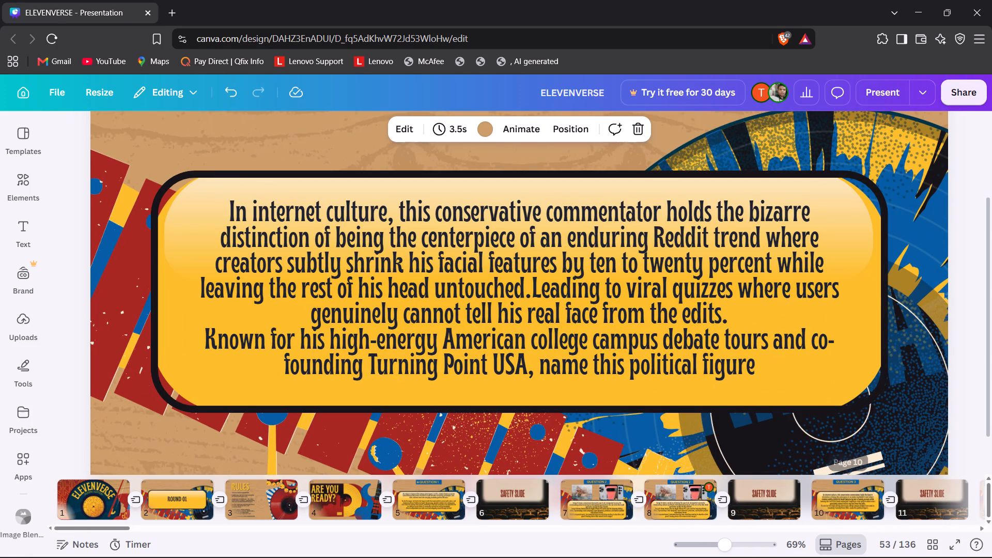
pyautogui.rightClick(848, 494)
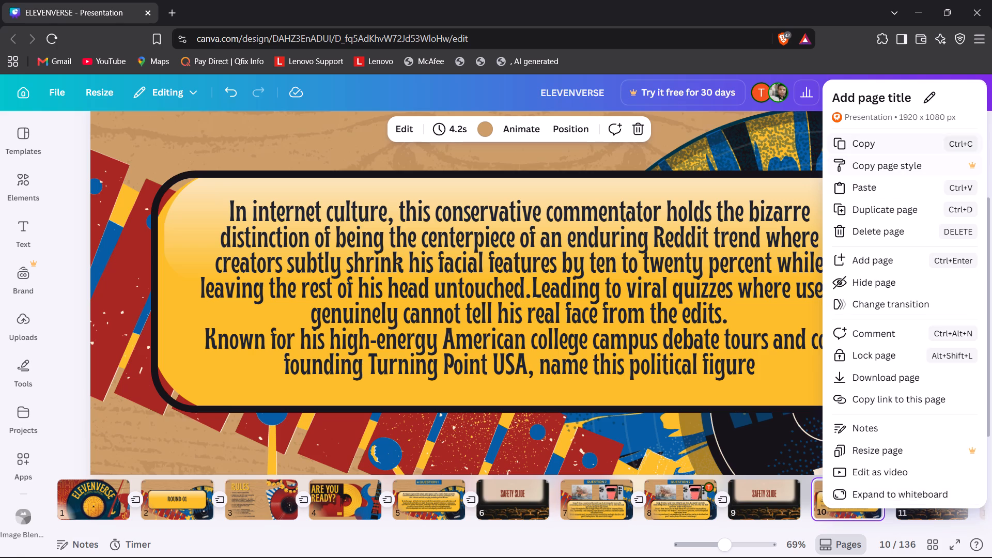
pyautogui.click(861, 143)
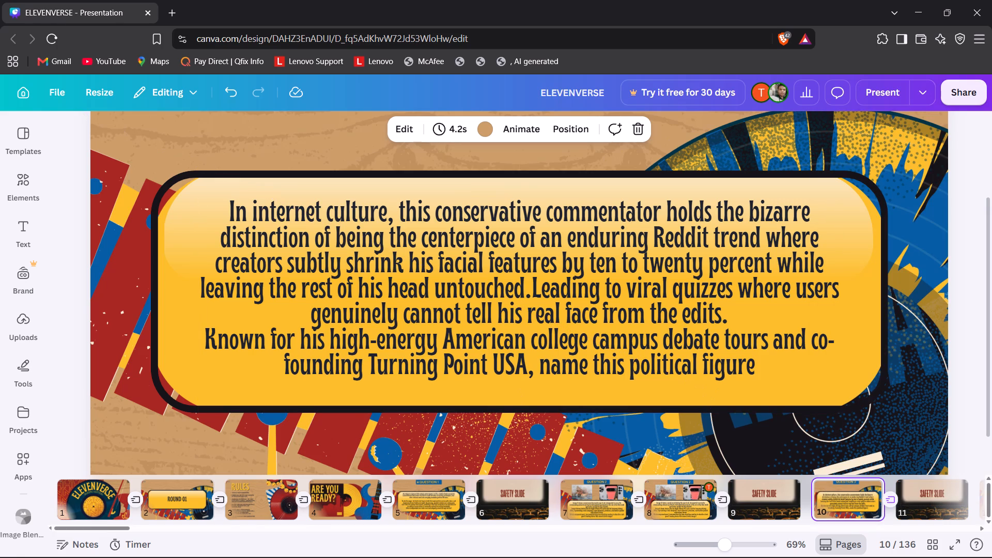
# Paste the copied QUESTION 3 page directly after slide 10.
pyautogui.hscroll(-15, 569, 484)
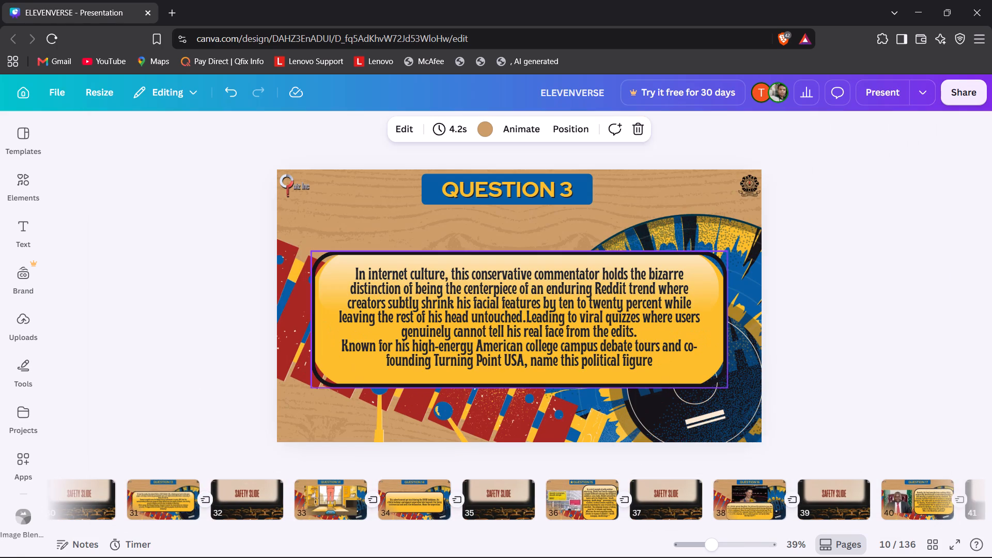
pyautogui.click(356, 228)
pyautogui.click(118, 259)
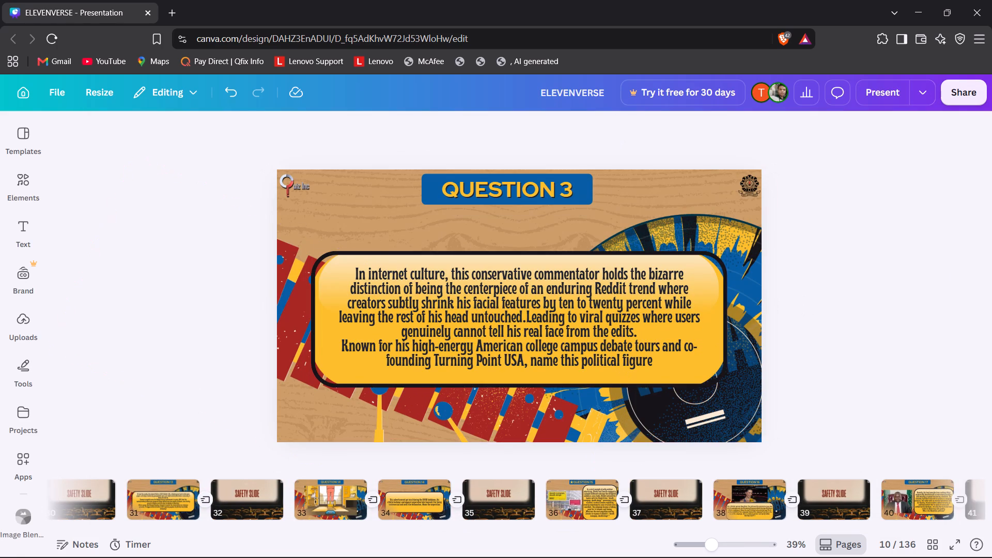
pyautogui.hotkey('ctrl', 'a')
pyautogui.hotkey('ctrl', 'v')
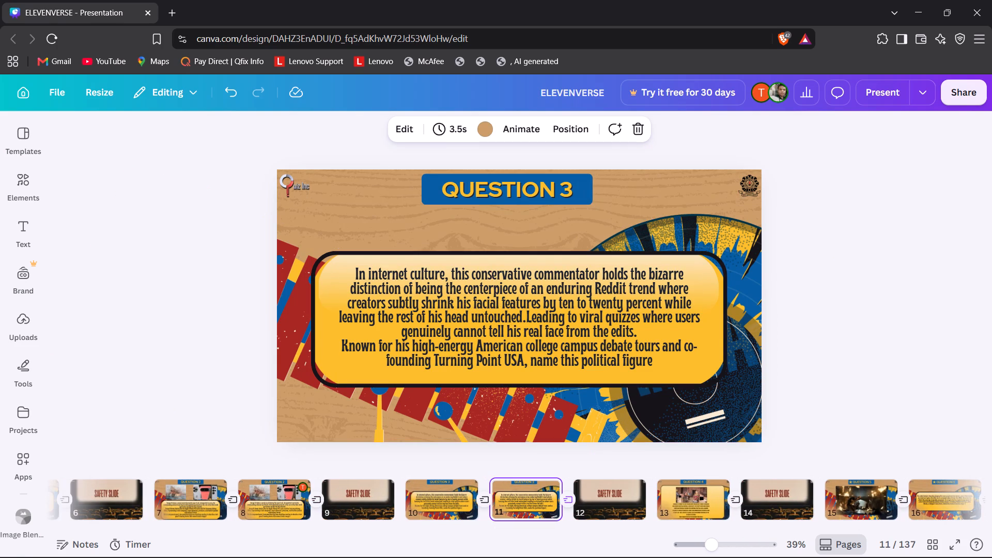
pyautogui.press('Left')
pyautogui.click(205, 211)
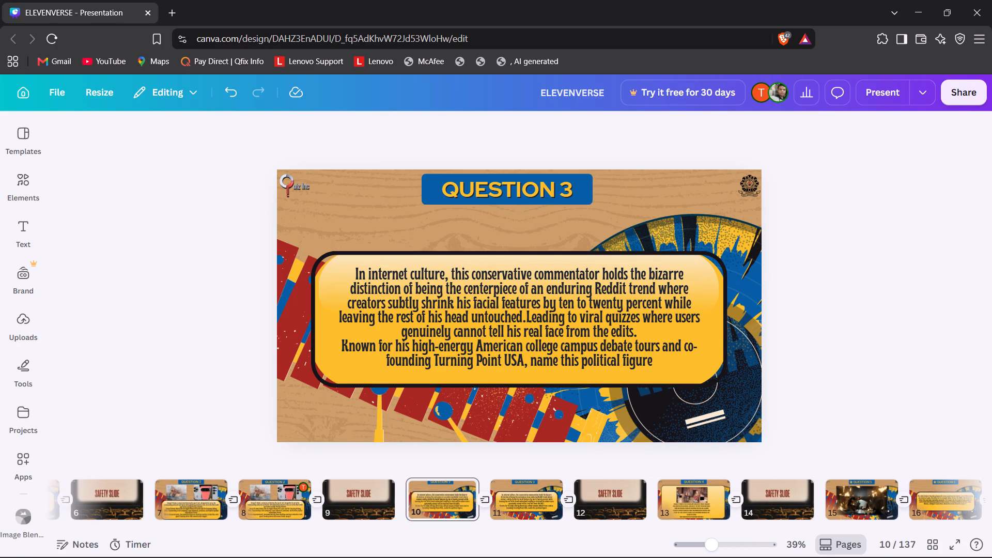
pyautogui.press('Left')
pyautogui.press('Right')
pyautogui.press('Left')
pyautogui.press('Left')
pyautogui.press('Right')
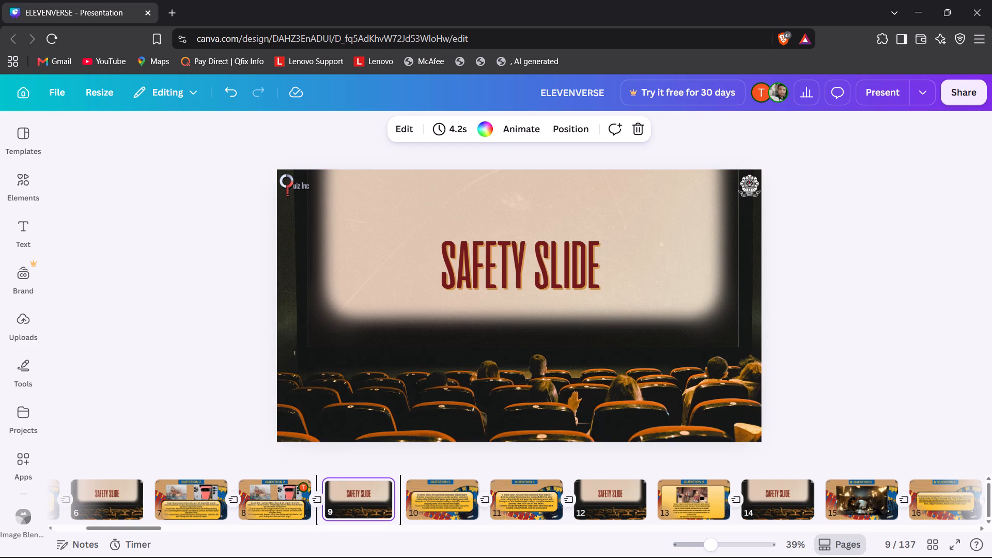
# Examine slides 49 to 53 at the start of the answers section, comparing their headers and question content.
pyautogui.hscroll(-14, 307, 496)
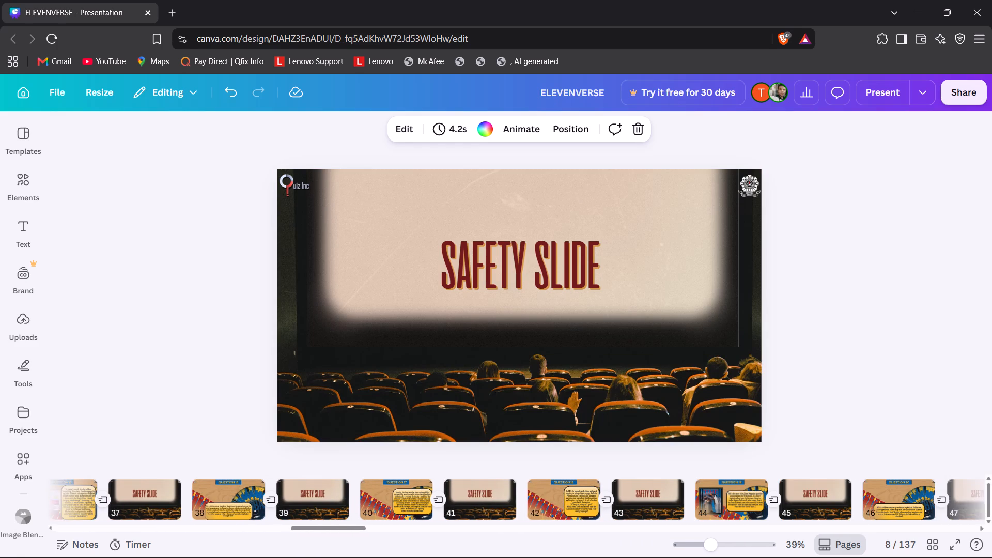
pyautogui.click(648, 501)
pyautogui.click(813, 504)
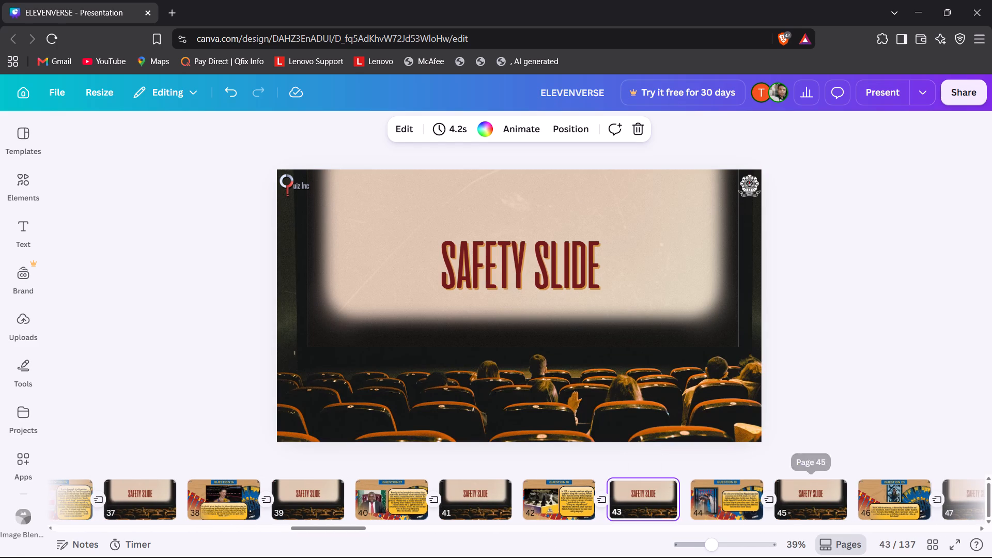
pyautogui.press('Right')
pyautogui.press('Right')
pyautogui.press('Right')
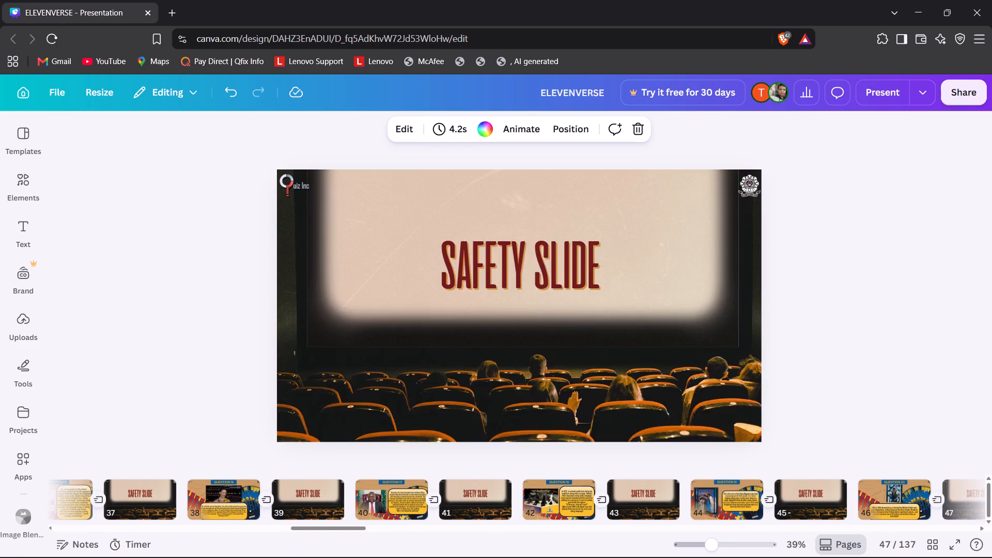
pyautogui.press('Right')
pyautogui.press('Right')
pyautogui.press('Right')
pyautogui.press('Right')
pyautogui.press('Right')
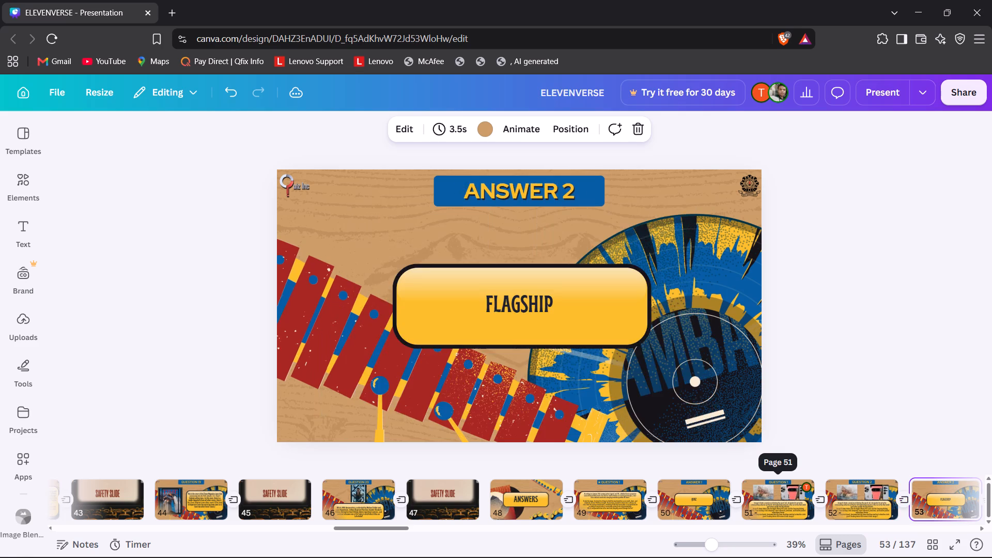
pyautogui.press('Left')
pyautogui.press('Left')
pyautogui.press('Right')
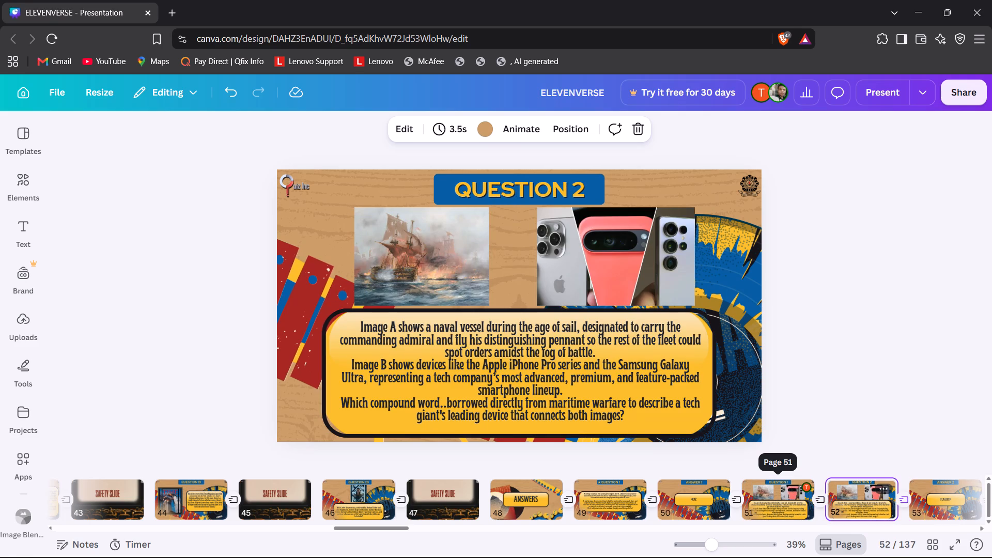
pyautogui.press('Left')
pyautogui.press('Left')
pyautogui.press('Right')
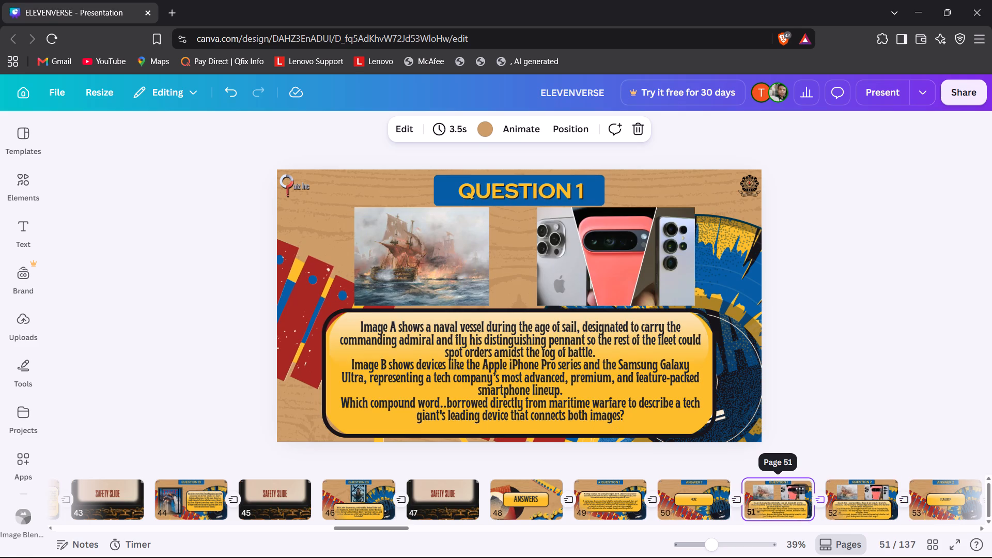
pyautogui.press('Left')
pyautogui.press('Left')
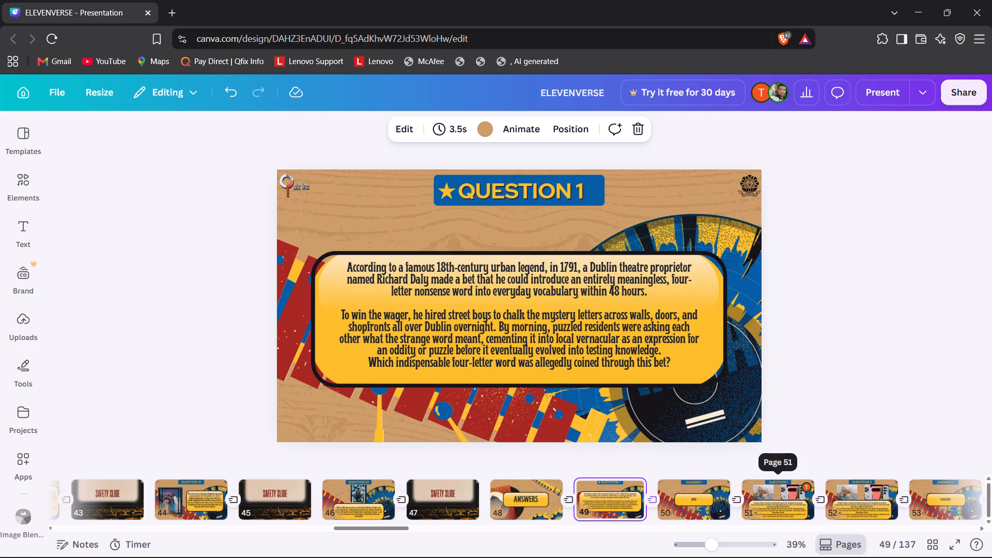
pyautogui.press('Right')
pyautogui.press('Right')
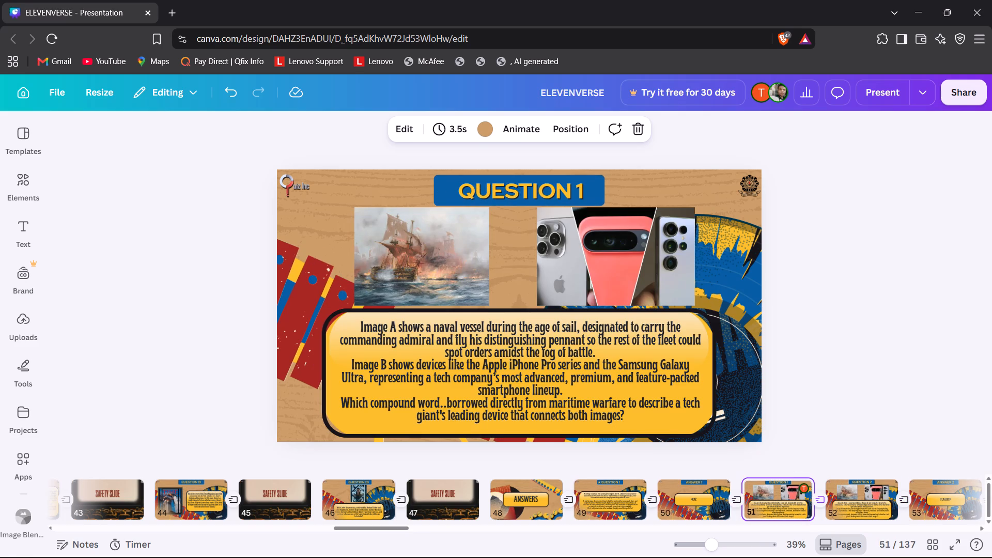
# Delete slide 51, the ship-and-phones question page headed QUESTION 1.
pyautogui.click(802, 486)
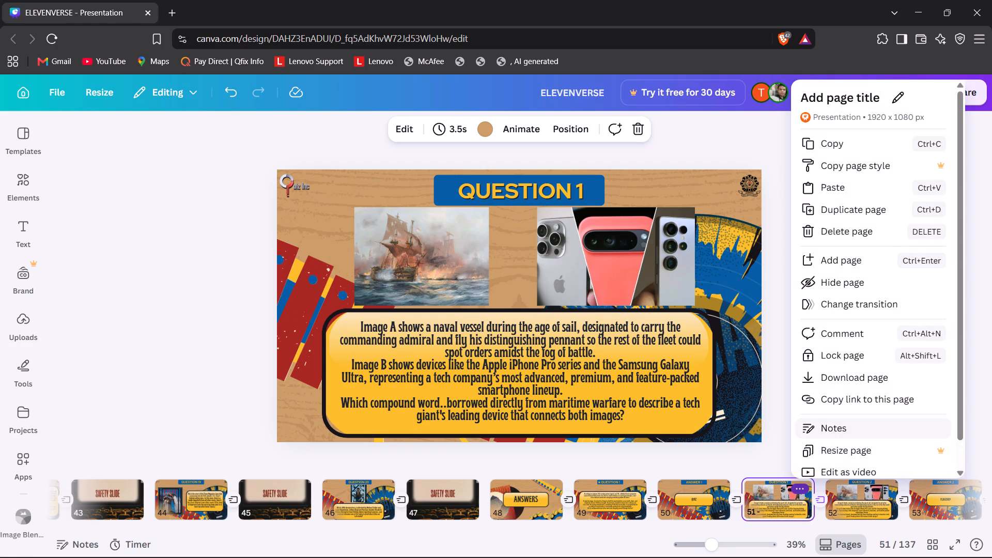
pyautogui.hscroll(-1, 715, 485)
pyautogui.scroll(-1, 884, 379)
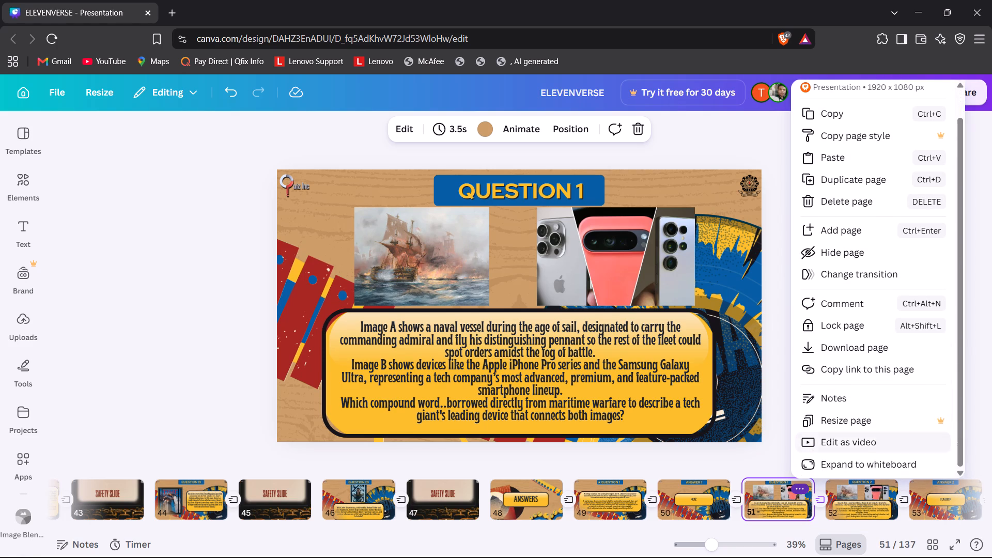
pyautogui.click(851, 204)
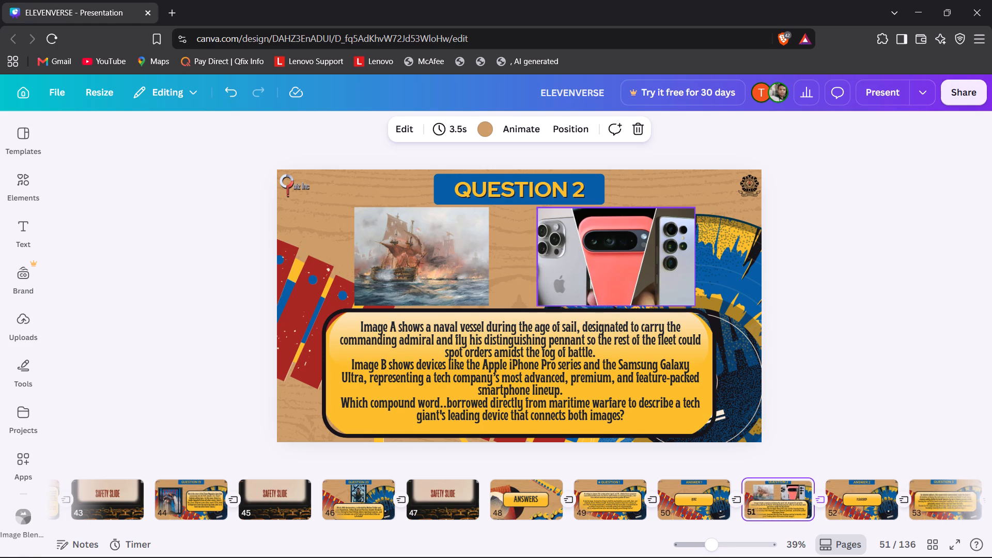
pyautogui.click(876, 378)
# Examine slides 48 to 56 in the answers section, checking header numbering and the order of questions and answers.
pyautogui.press('Right')
pyautogui.press('Right')
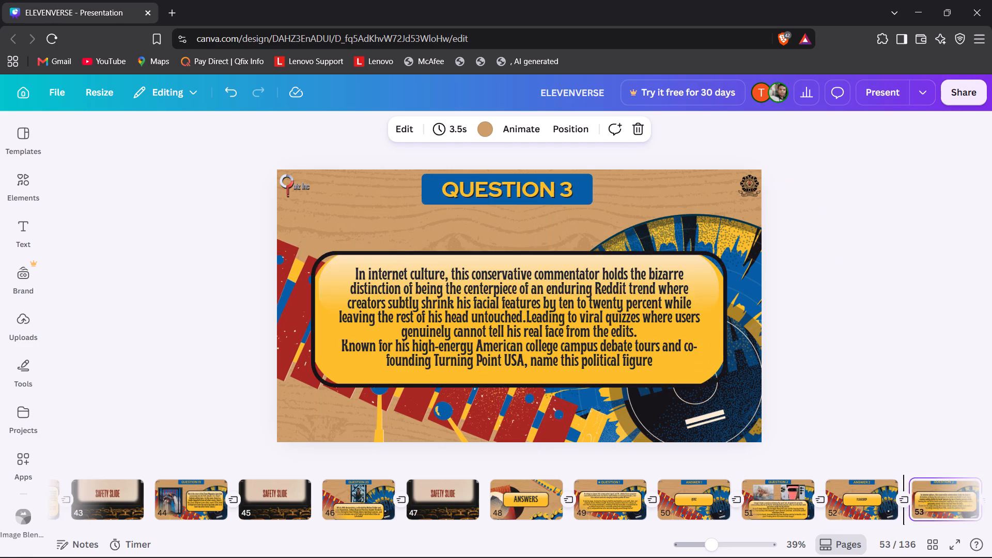
pyautogui.press('Right')
pyautogui.press('Right')
pyautogui.press('Left')
pyautogui.press('Left')
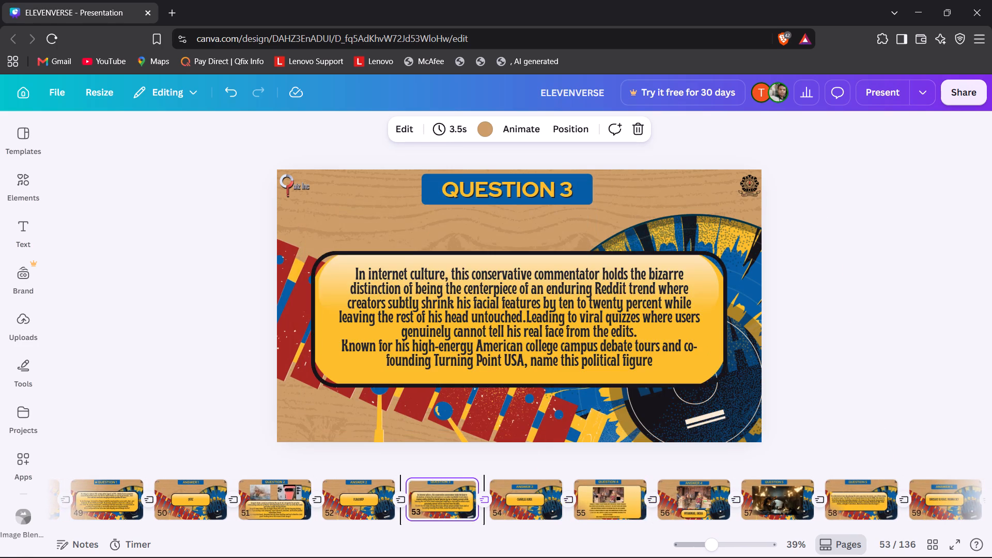
pyautogui.press('Left')
pyautogui.press('Left')
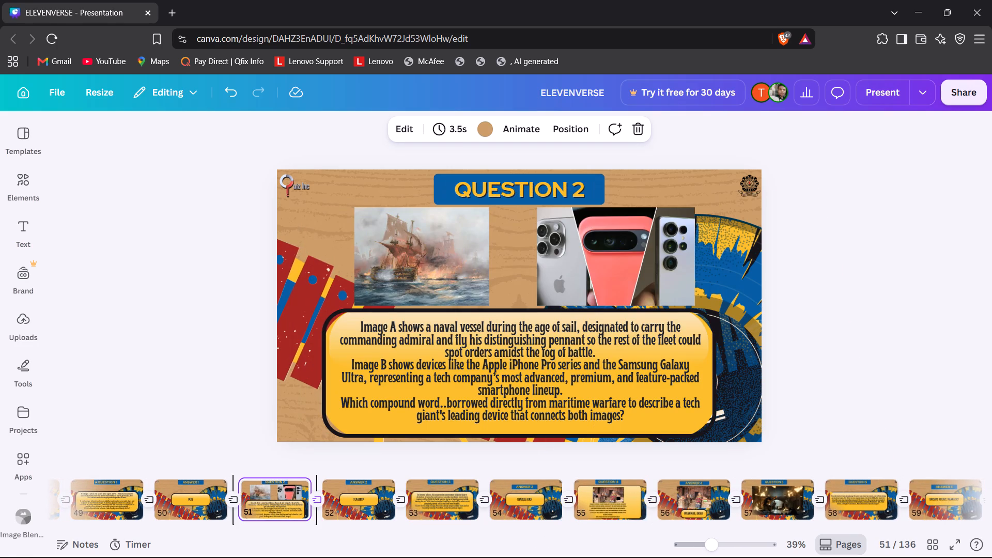
pyautogui.press('Left')
pyautogui.press('Left')
pyautogui.press('Left')
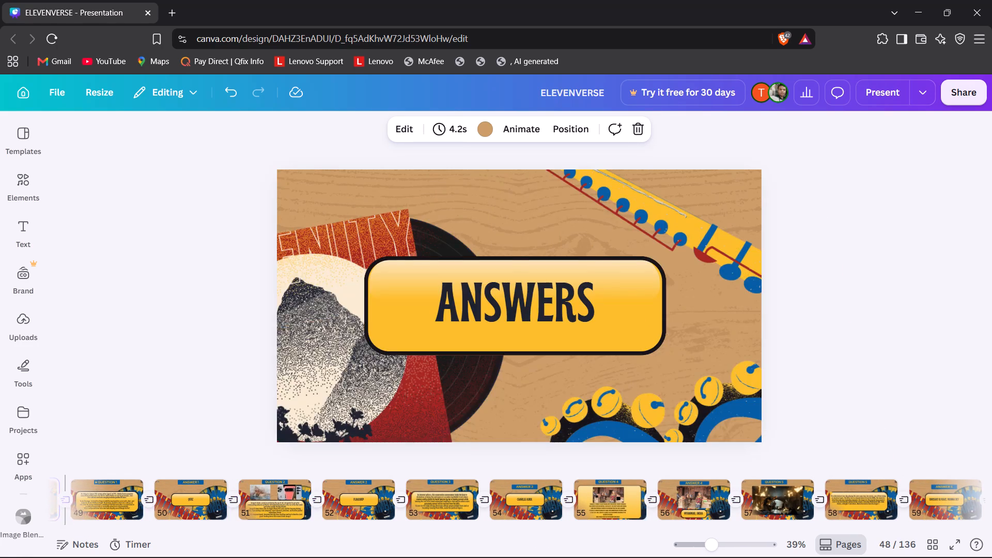
pyautogui.press('Right')
pyautogui.press('Right')
pyautogui.press('Right')
pyautogui.press('Right')
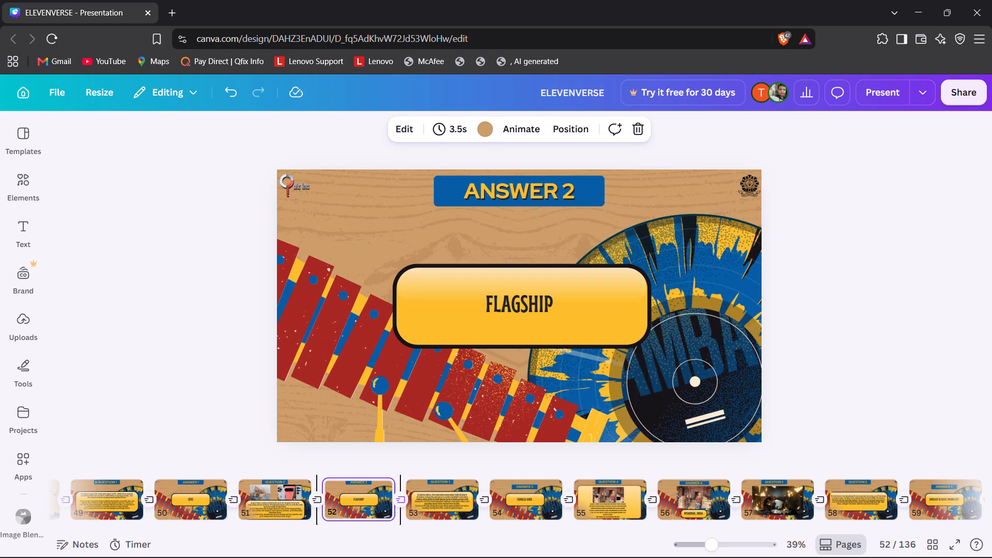
pyautogui.press('Right')
pyautogui.click(498, 185)
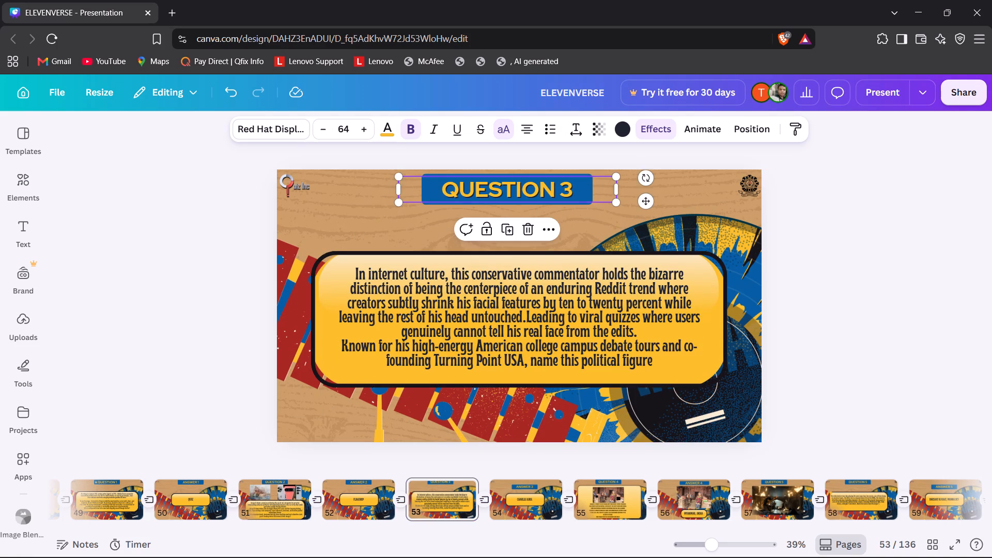
pyautogui.click(925, 373)
pyautogui.press('Left')
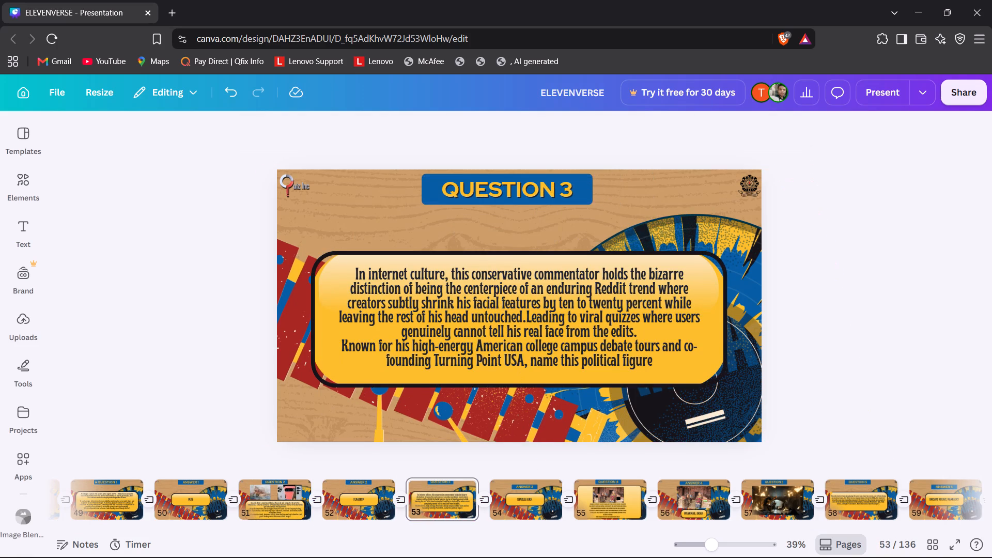
pyautogui.press('Right')
pyautogui.press('Right')
pyautogui.press('Right')
pyautogui.press('Right')
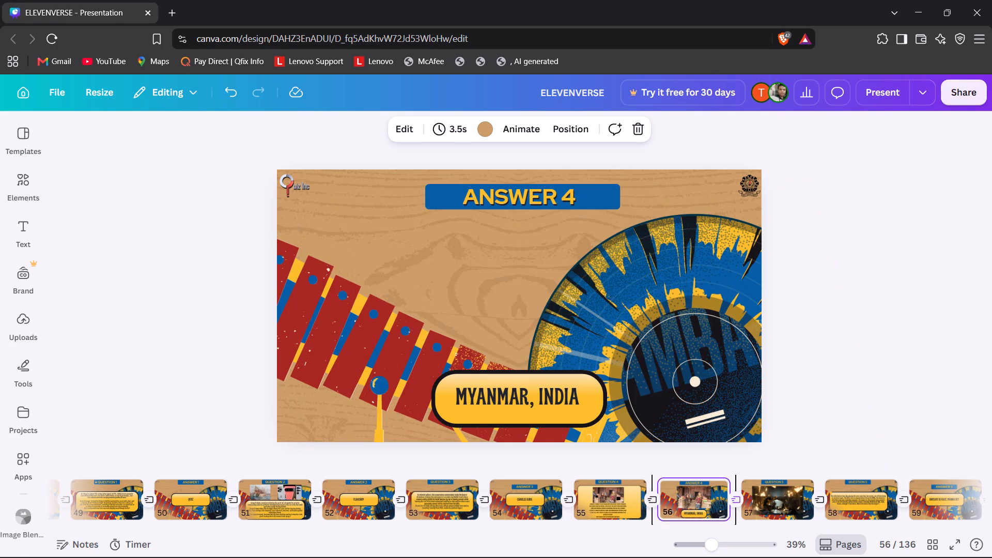
pyautogui.press('Left')
pyautogui.press('Left')
pyautogui.press('Left')
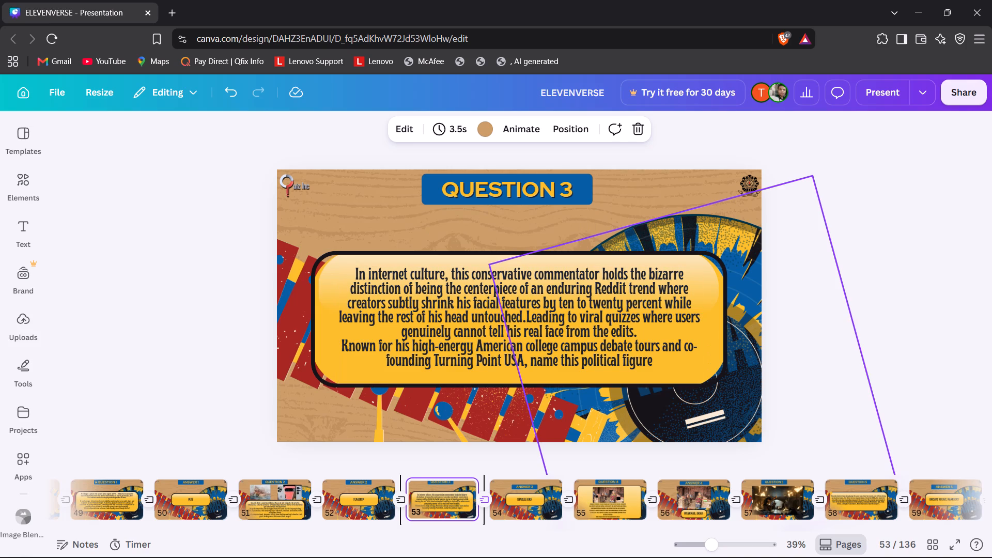
# Clear all content from the QUESTION 3 page at slide 53 and paste the copied original question page after it.
pyautogui.click(616, 208)
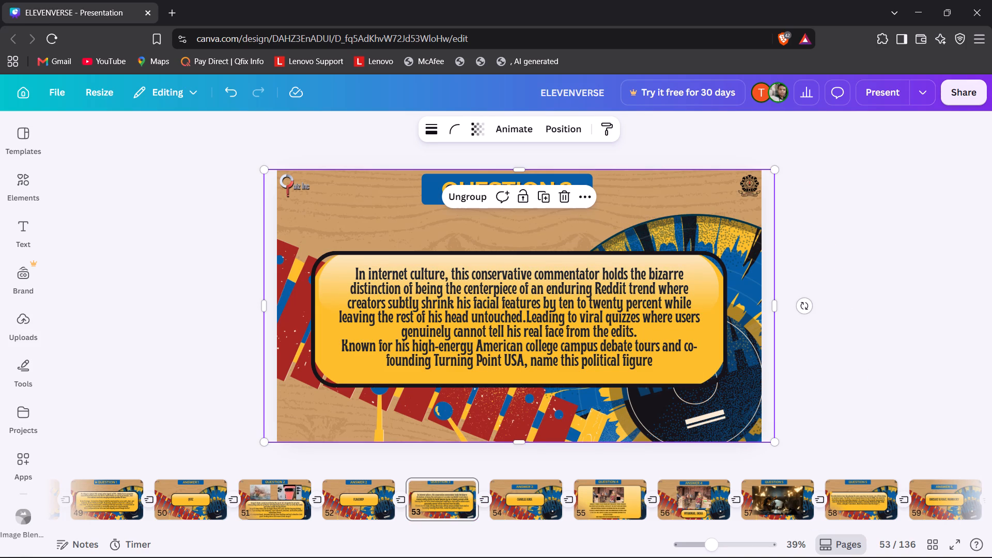
pyautogui.hotkey('ctrl', 'a')
pyautogui.press('Delete')
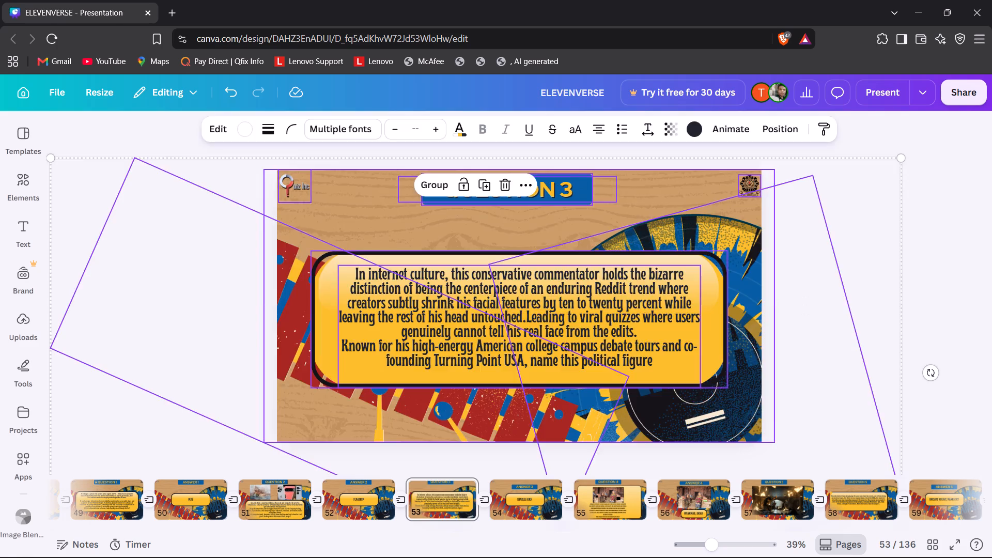
pyautogui.hotkey('ctrl', 'v')
pyautogui.click(616, 208)
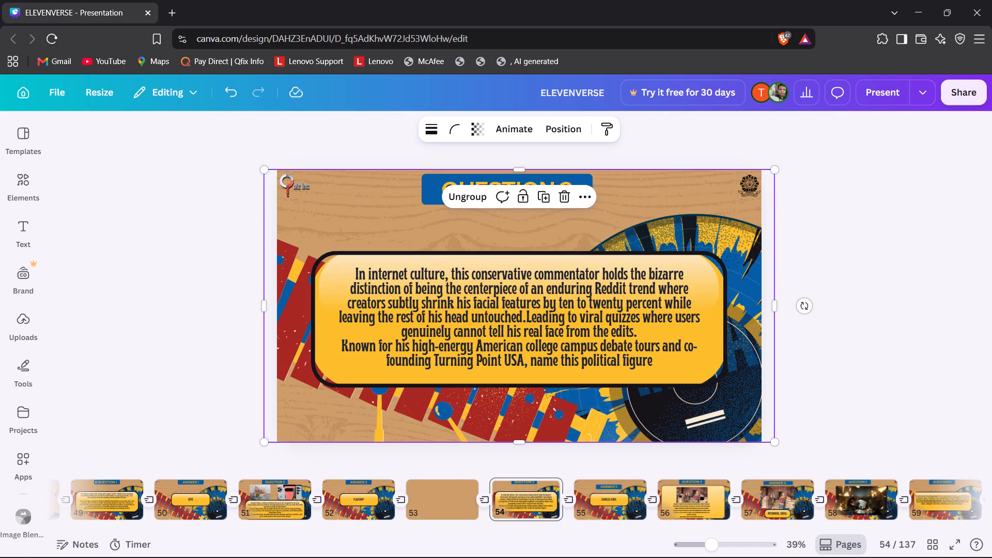
pyautogui.click(143, 375)
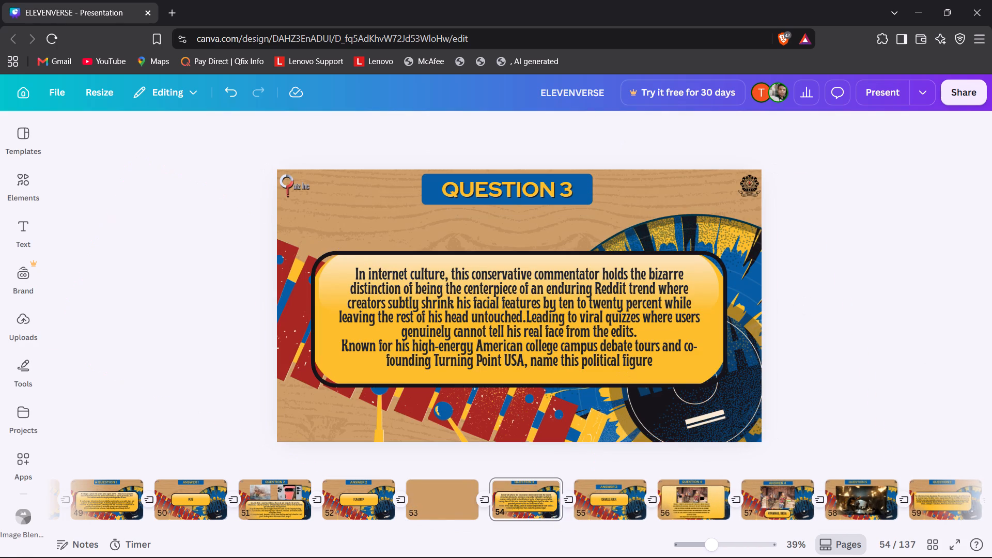
# Delete the emptied page at slide 53.
pyautogui.click(449, 506)
pyautogui.click(461, 489)
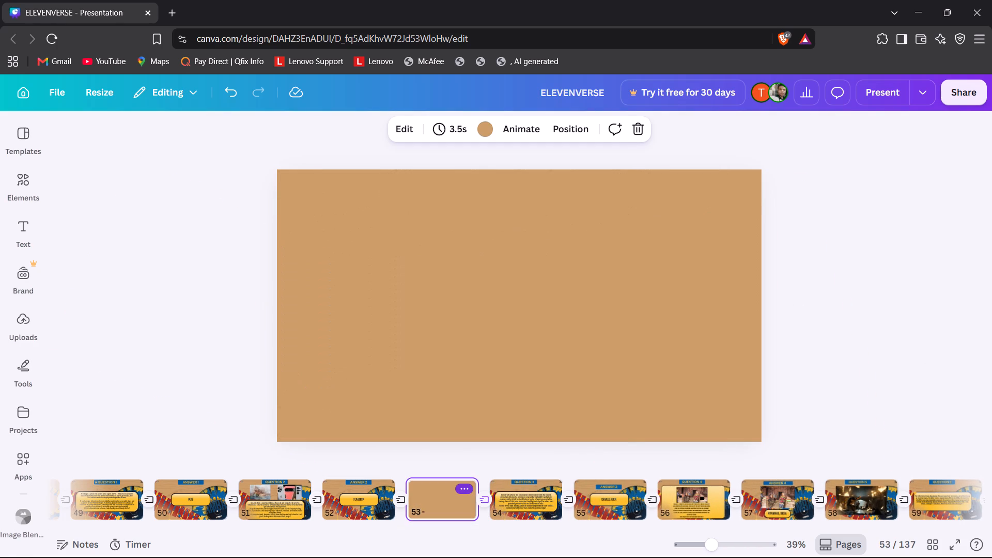
pyautogui.click(448, 238)
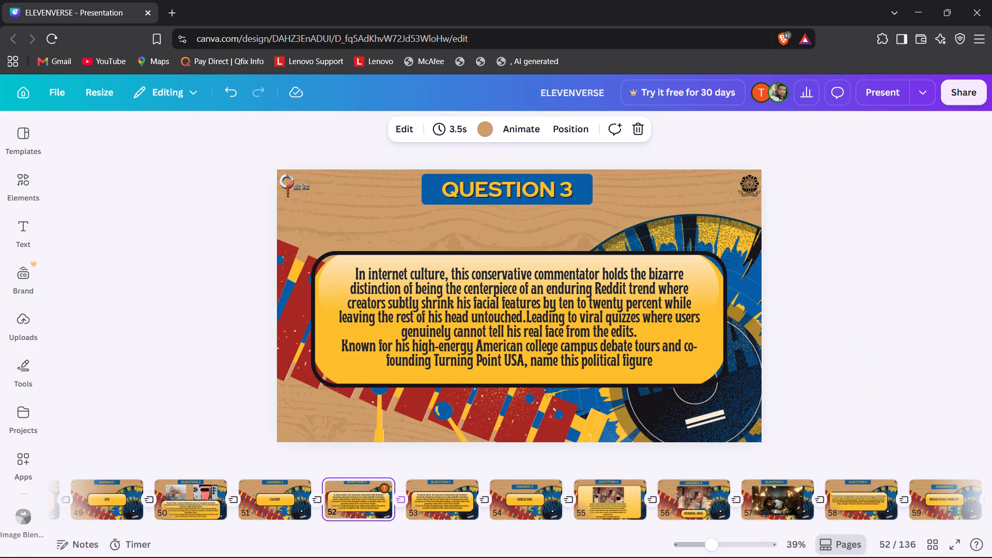
# Examine the QUESTION 3 pages and the ANSWER 3 page that follows in the answers section.
pyautogui.click(901, 331)
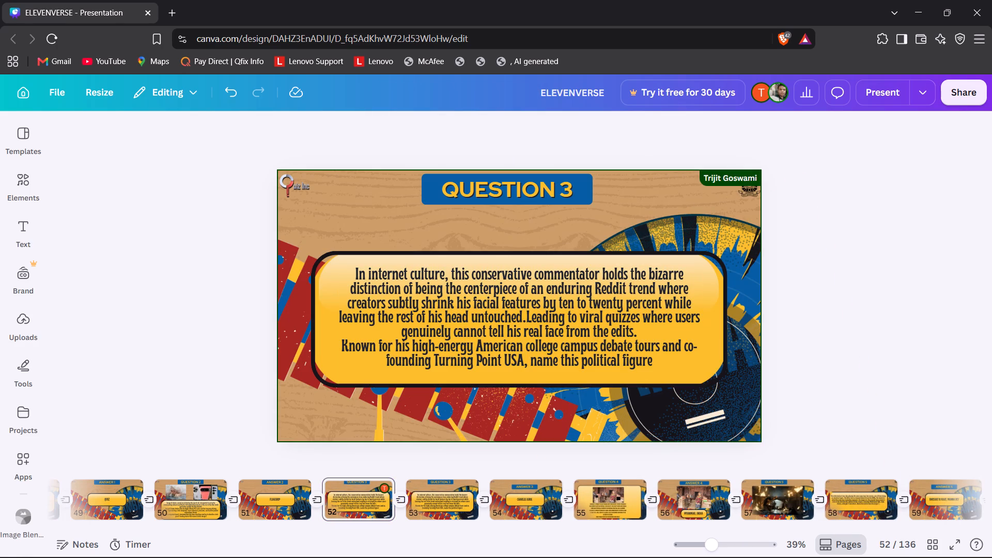
pyautogui.press('Right')
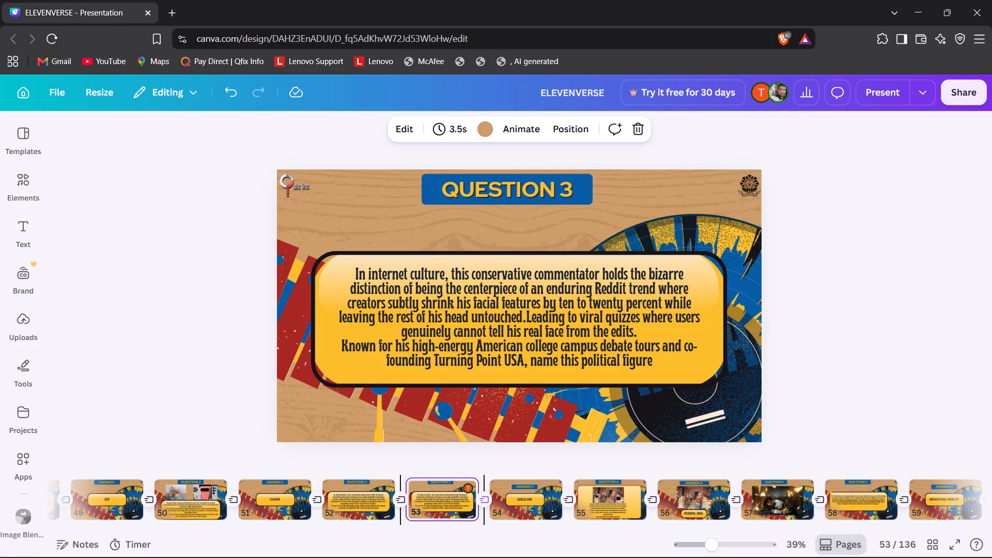
pyautogui.click(900, 333)
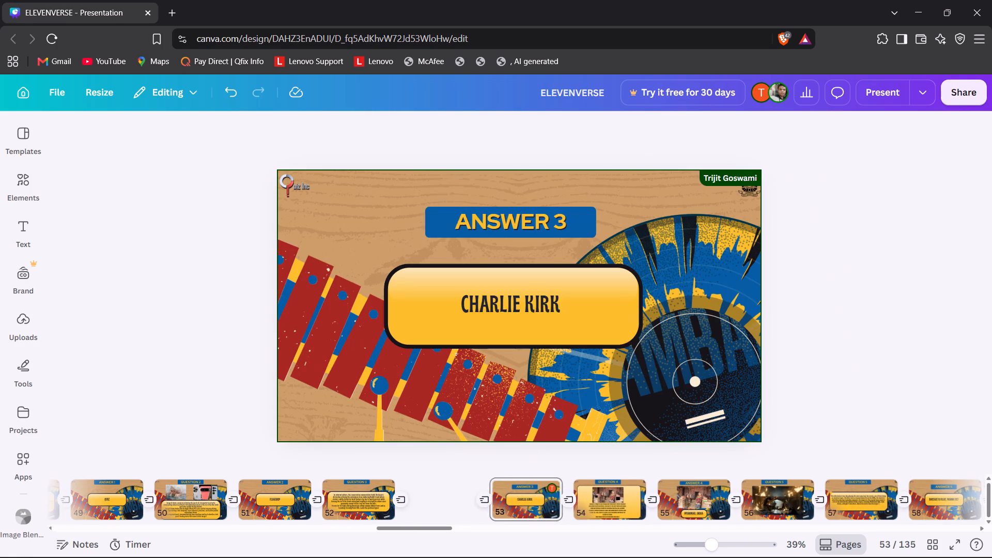
pyautogui.click(287, 498)
pyautogui.click(336, 499)
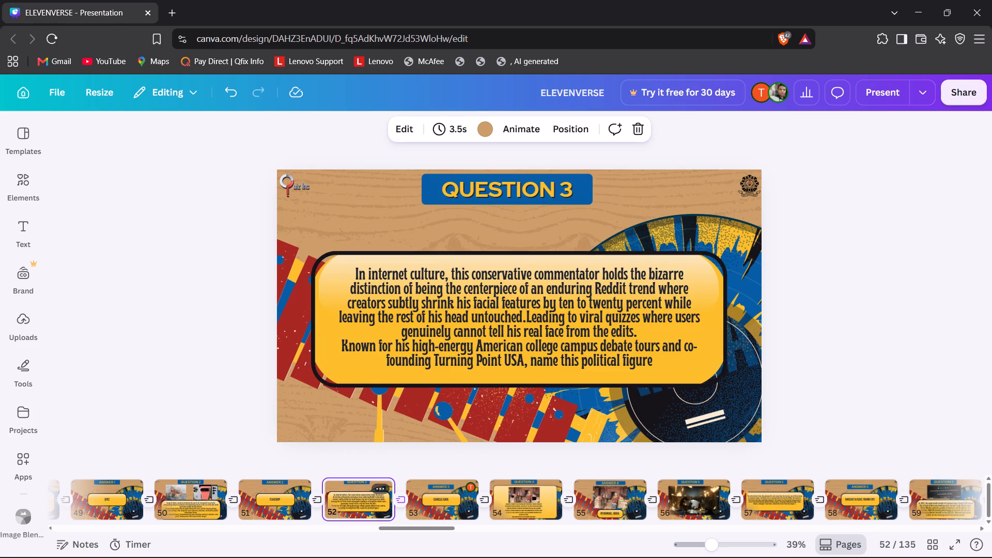
# Set the question text on the QUESTION 4 page at slide 54 to size 31.6 and turn off its all-capitals formatting.
pyautogui.press('Right')
pyautogui.press('Right')
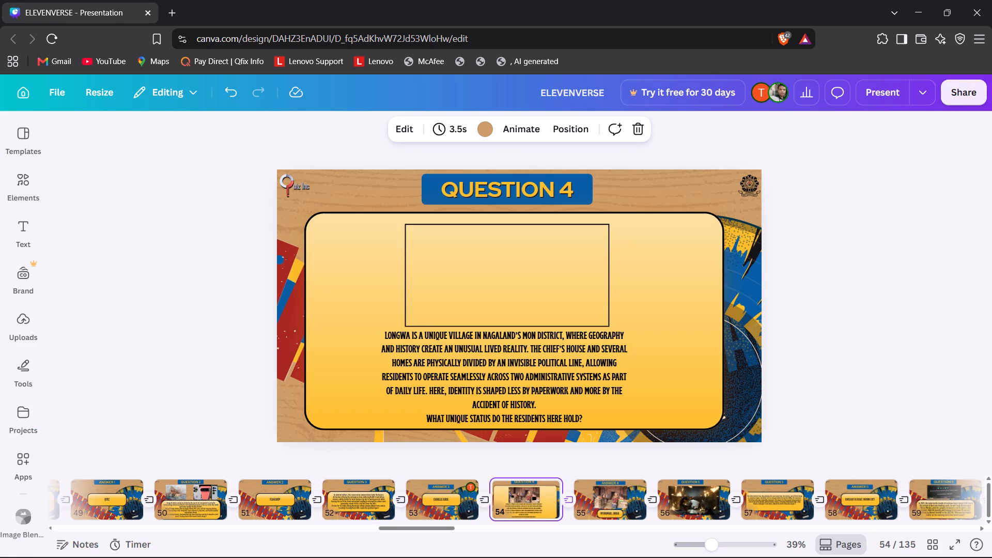
pyautogui.click(587, 396)
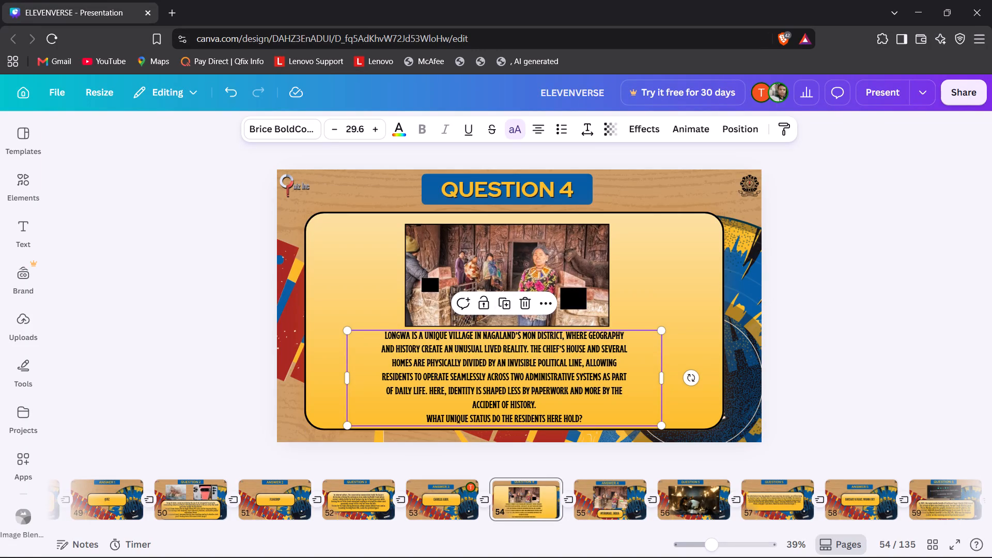
pyautogui.click(516, 350)
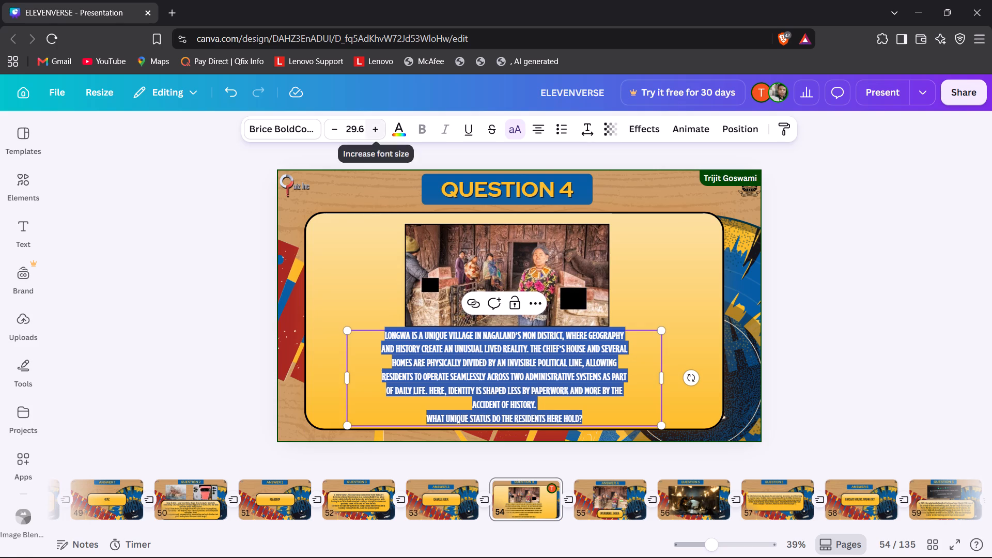
pyautogui.click(373, 135)
pyautogui.click(373, 135)
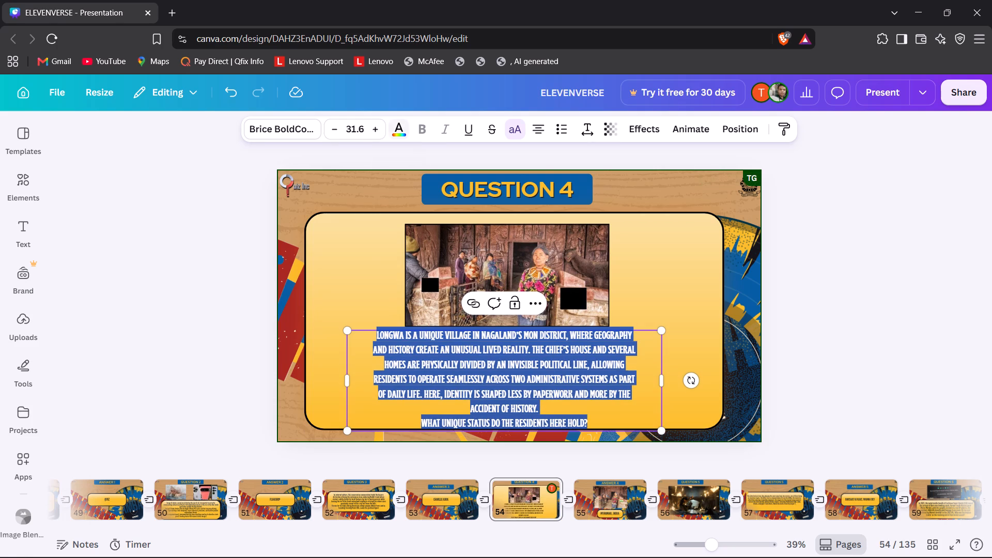
pyautogui.click(509, 127)
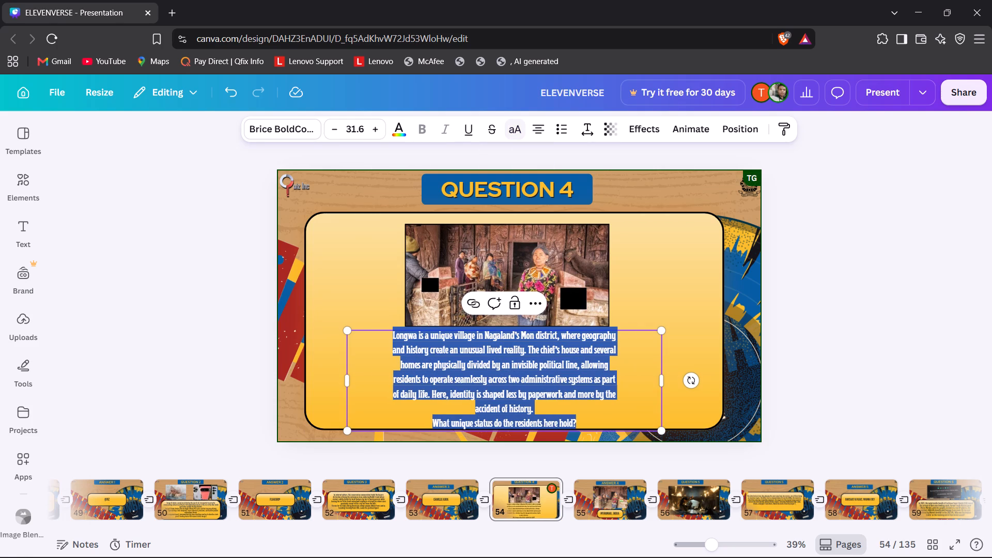
pyautogui.click(222, 295)
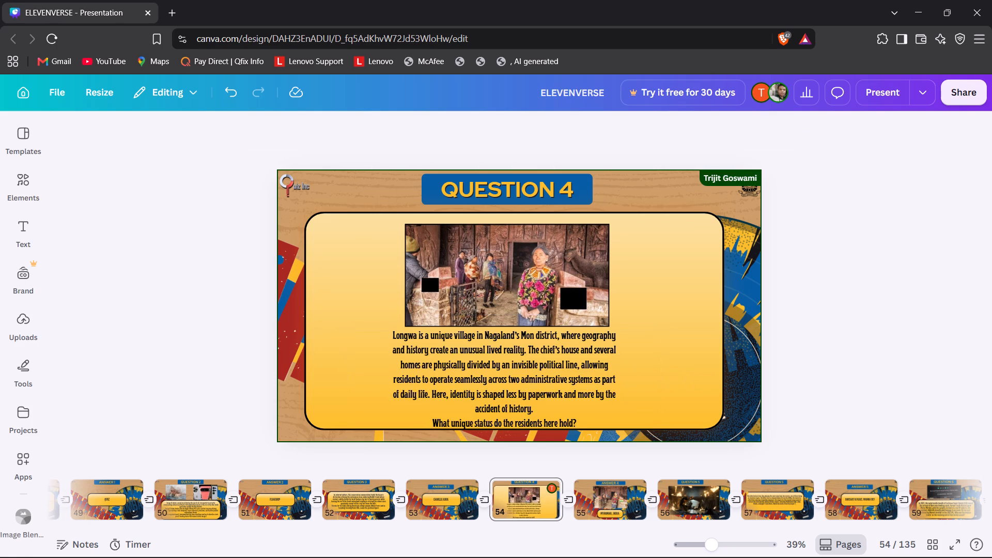
pyautogui.click(499, 291)
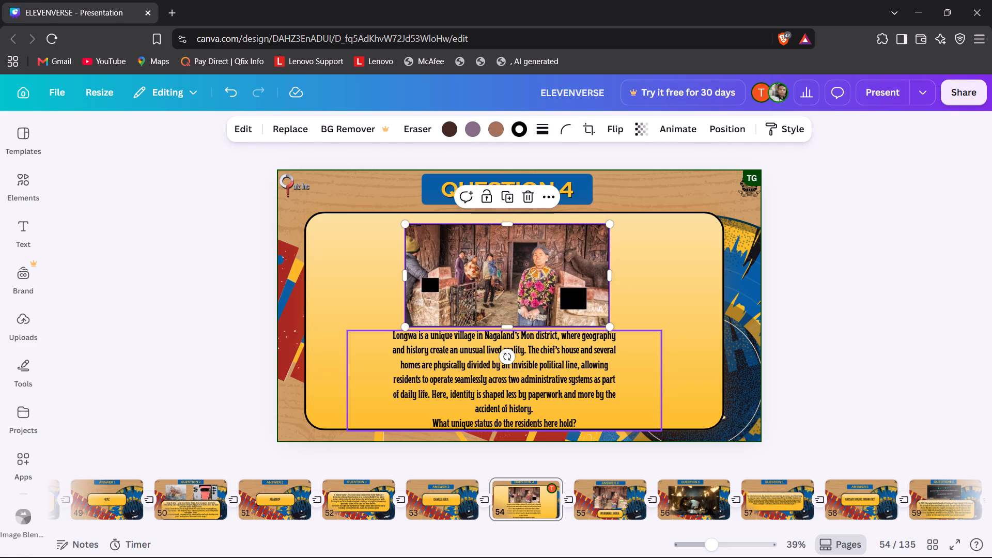
pyautogui.click(908, 405)
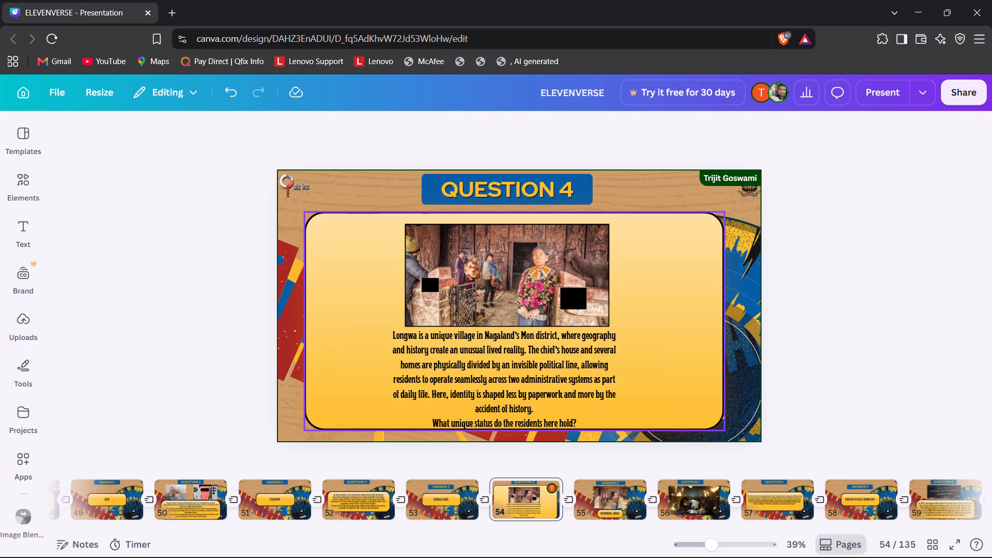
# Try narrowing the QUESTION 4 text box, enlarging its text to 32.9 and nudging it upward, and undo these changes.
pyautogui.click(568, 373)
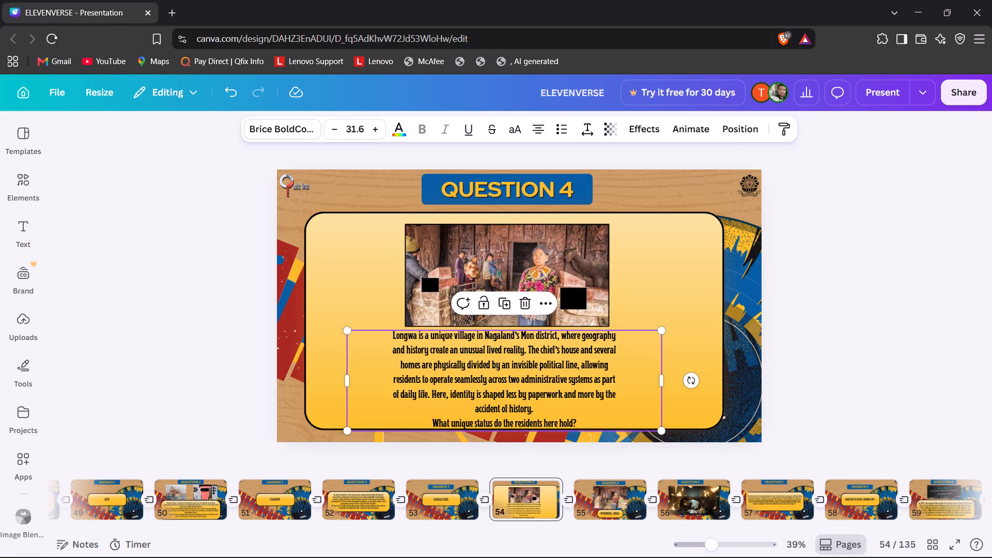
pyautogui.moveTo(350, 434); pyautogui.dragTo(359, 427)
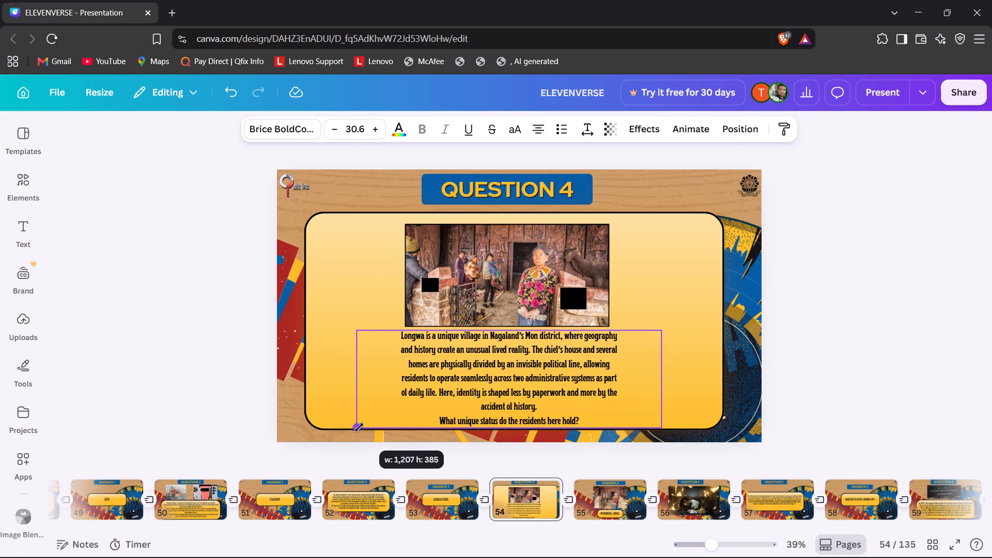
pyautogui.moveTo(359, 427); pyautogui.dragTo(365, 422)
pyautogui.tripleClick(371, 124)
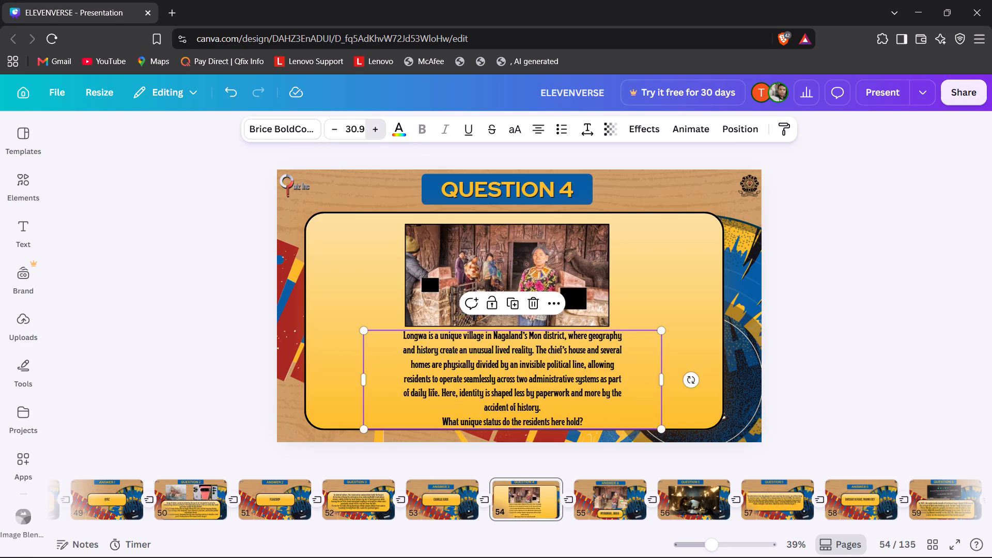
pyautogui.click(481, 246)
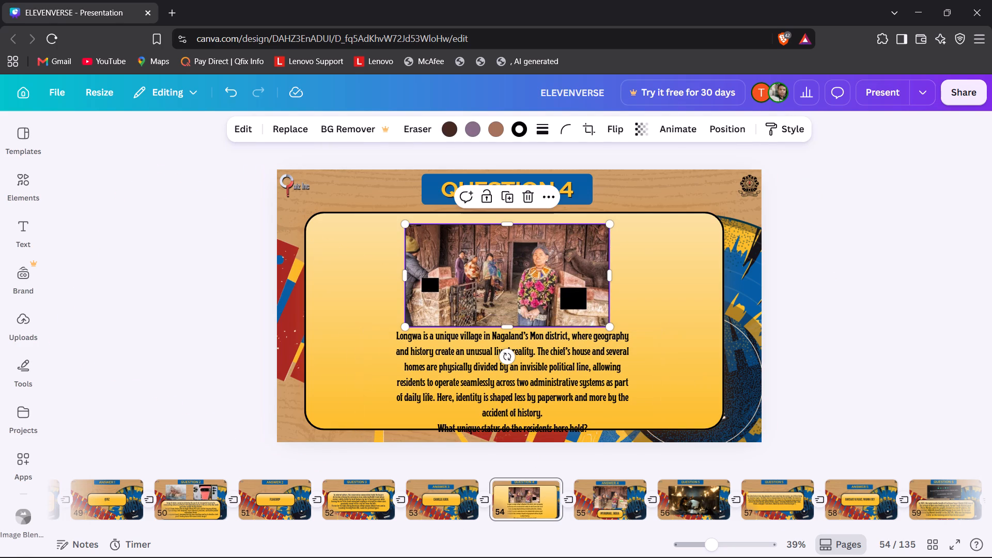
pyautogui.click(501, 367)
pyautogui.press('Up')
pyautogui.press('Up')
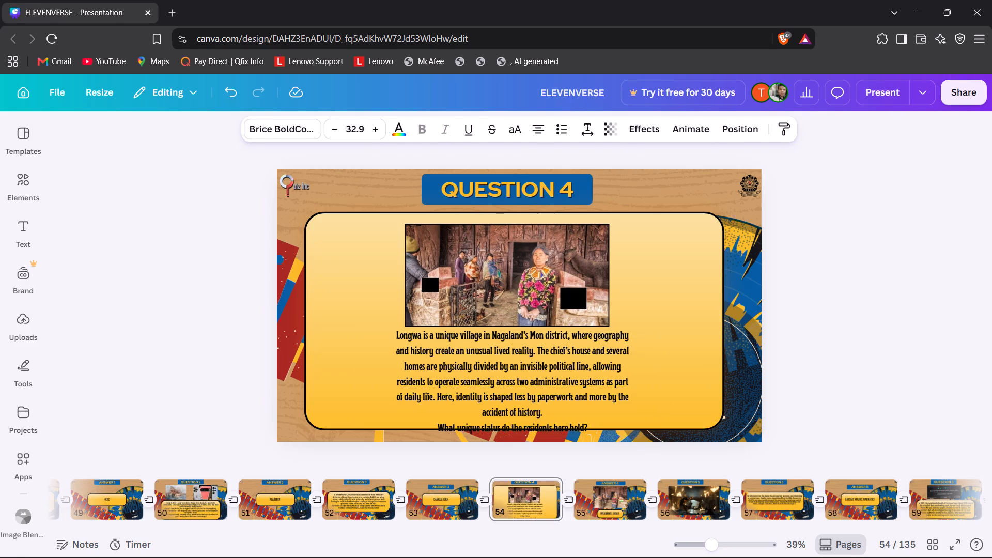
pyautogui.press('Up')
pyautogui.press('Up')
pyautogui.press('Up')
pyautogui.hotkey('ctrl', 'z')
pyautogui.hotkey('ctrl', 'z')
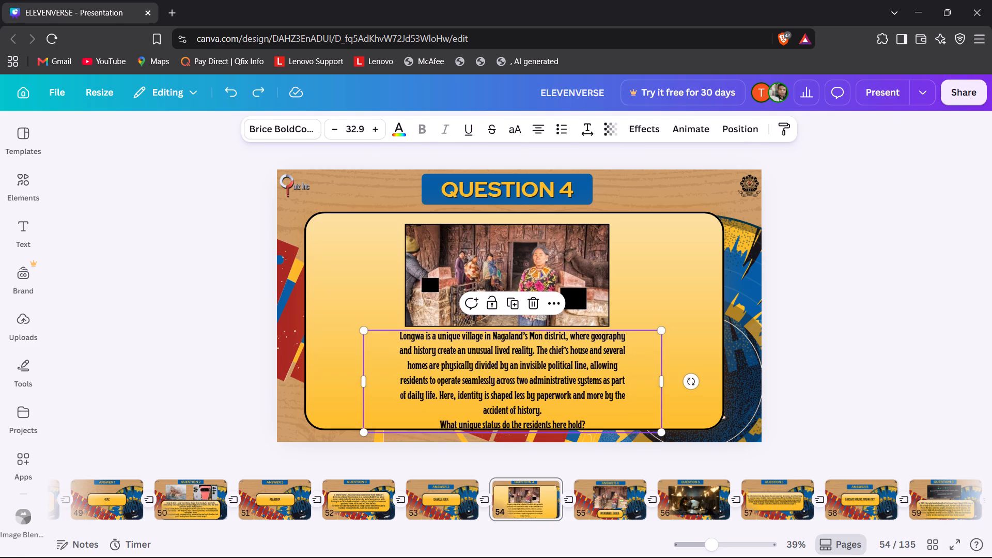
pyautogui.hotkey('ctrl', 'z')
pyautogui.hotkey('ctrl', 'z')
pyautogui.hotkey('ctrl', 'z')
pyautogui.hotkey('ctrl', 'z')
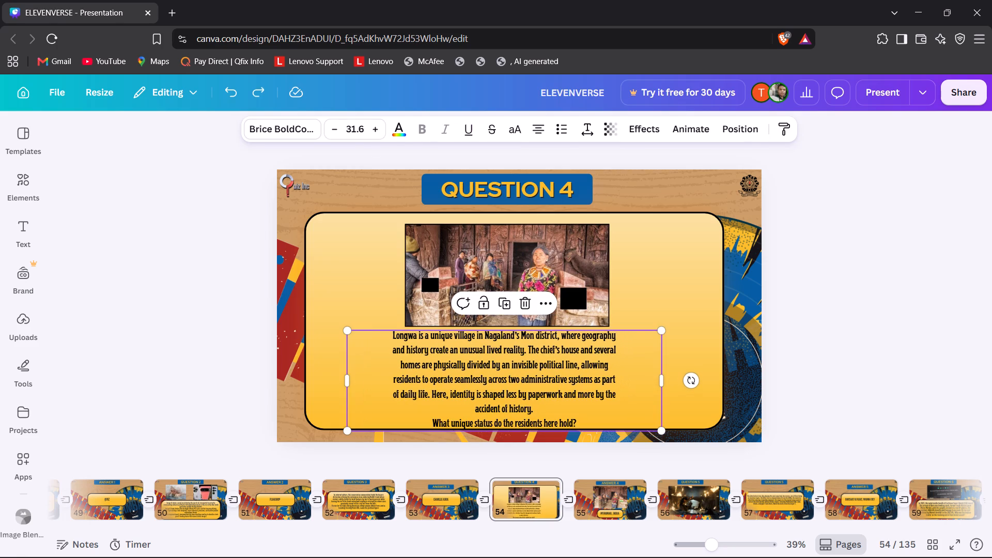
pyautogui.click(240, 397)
# Compare the QUESTION 4 page with the ANSWER 4 page that follows it.
pyautogui.press('Right')
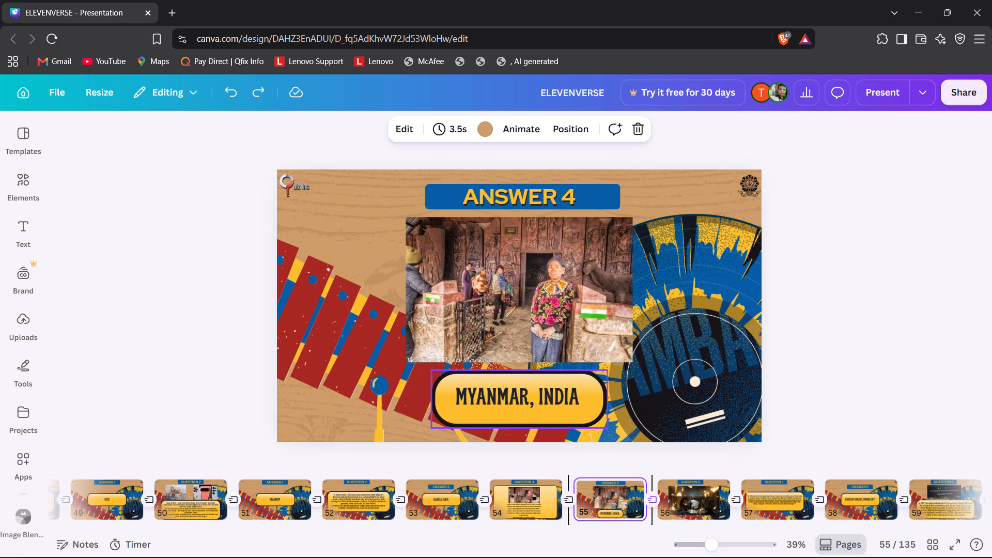
pyautogui.press('Left')
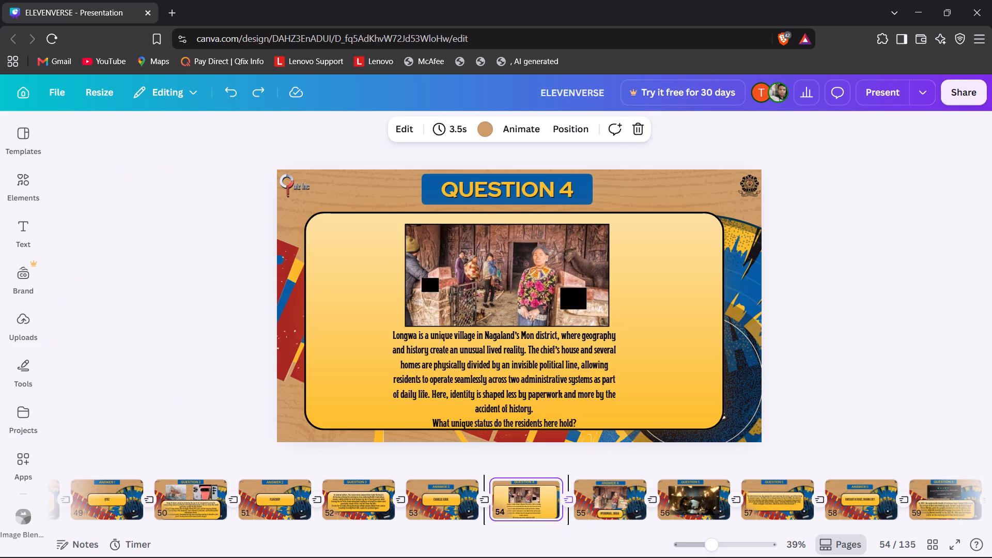
pyautogui.press('Right')
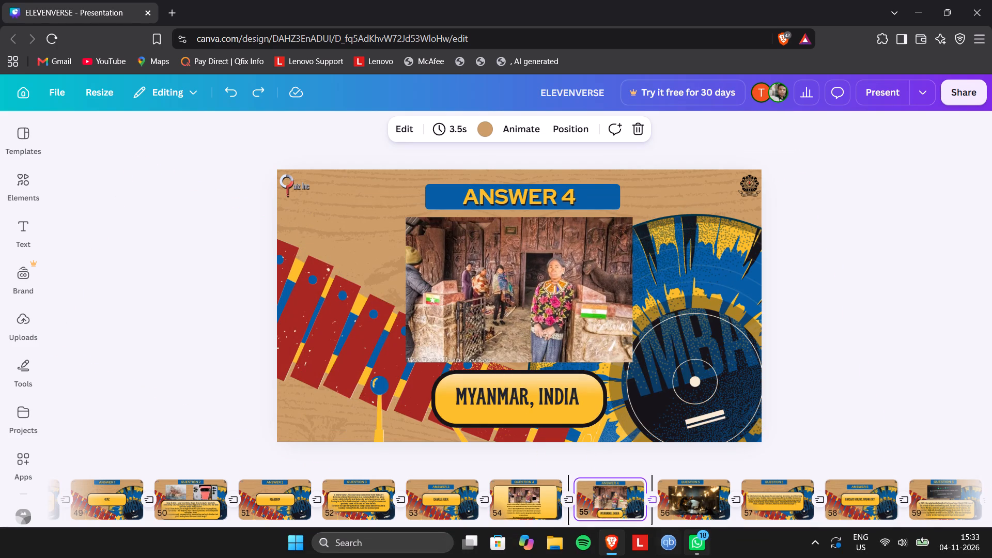
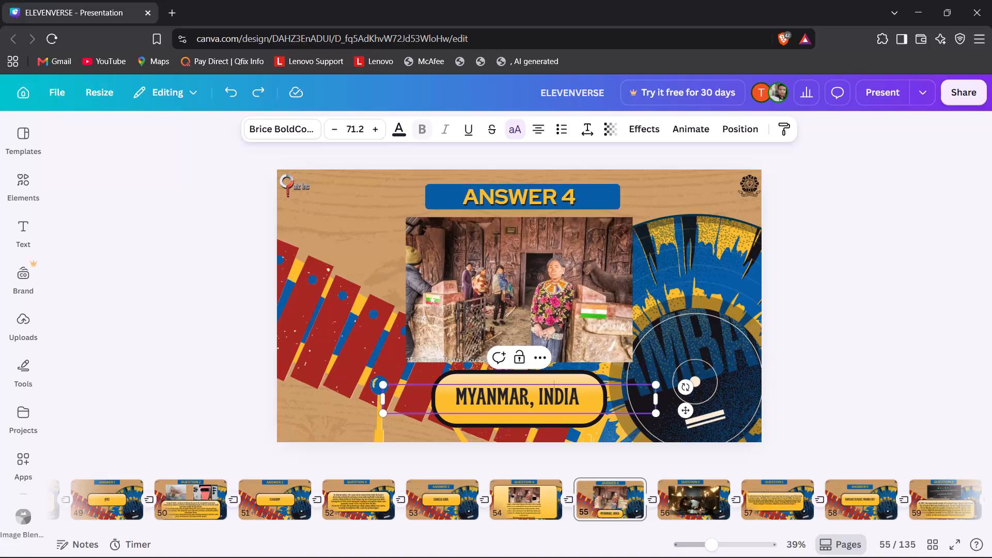
# Replace the answer text on the Answer 4 slide with the copied text "Dual Citizenship – India and Myanmar".
pyautogui.doubleClick(474, 398)
pyautogui.press('Delete')
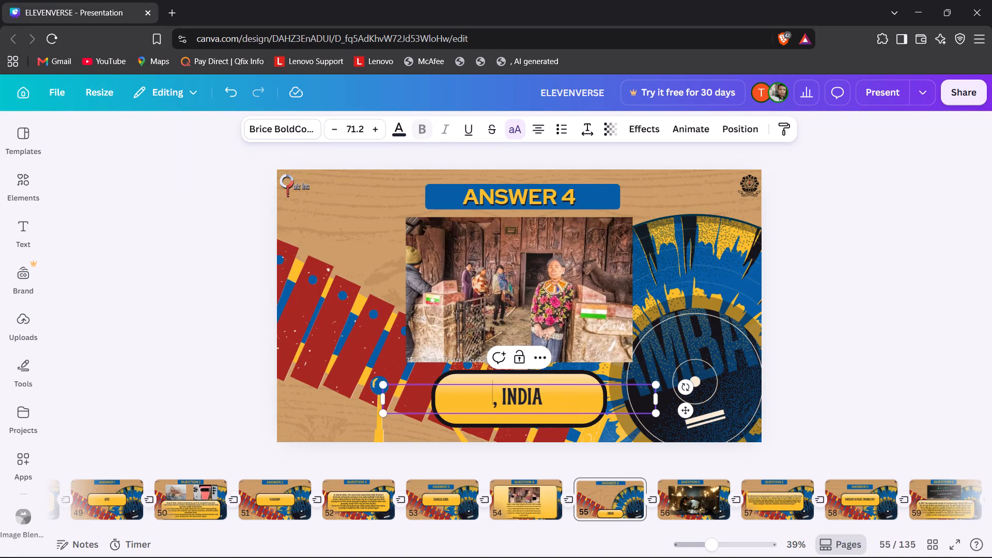
pyautogui.press('Delete')
pyautogui.press('Delete')
pyautogui.press('Delete')
pyautogui.press('Delete')
pyautogui.press('Delete')
pyautogui.click(474, 398)
pyautogui.press('Delete')
pyautogui.press('Delete')
pyautogui.press('Delete')
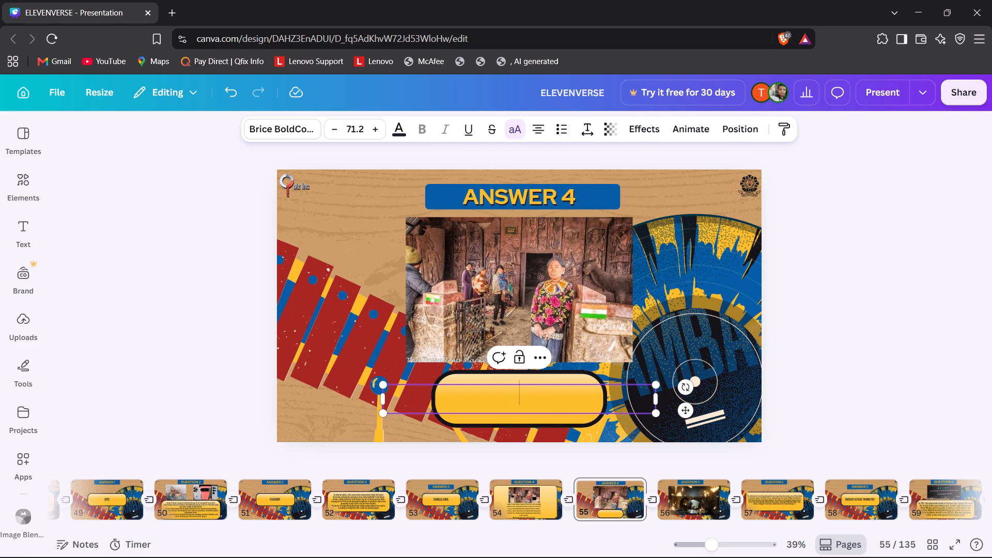
pyautogui.hotkey('ctrl', 'v')
pyautogui.click(463, 380)
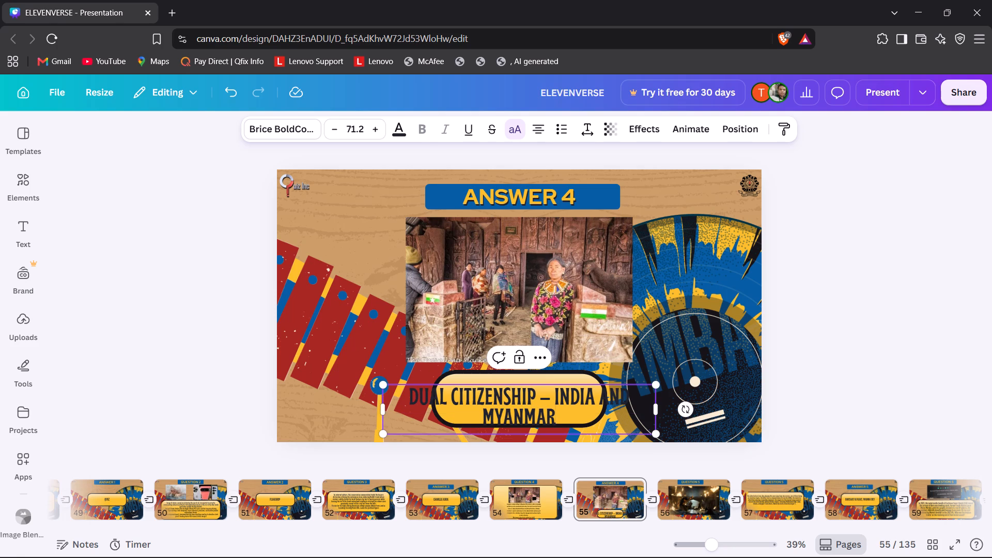
pyautogui.click(136, 389)
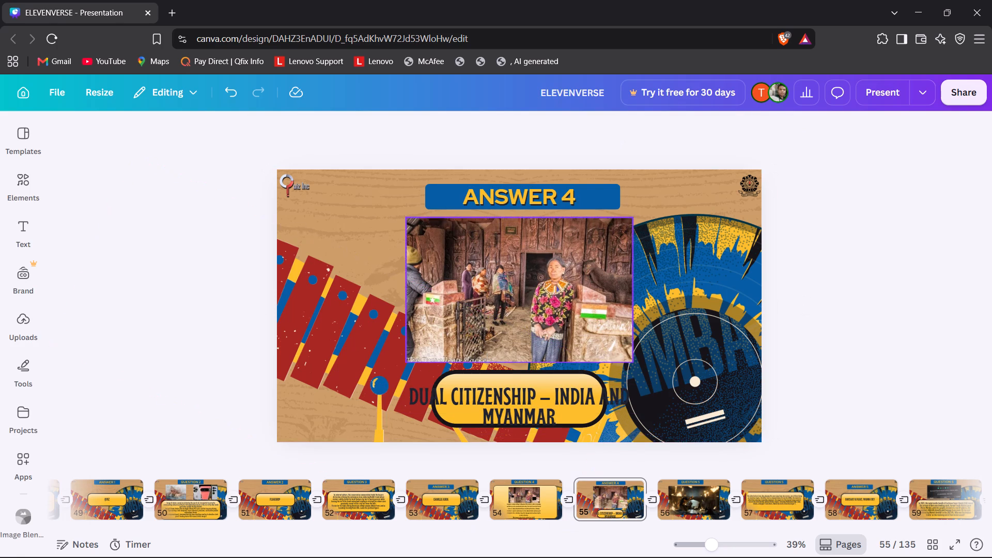
# Narrow the answer text box so it wraps after "India", and shift it over the yellow answer box.
pyautogui.click(485, 379)
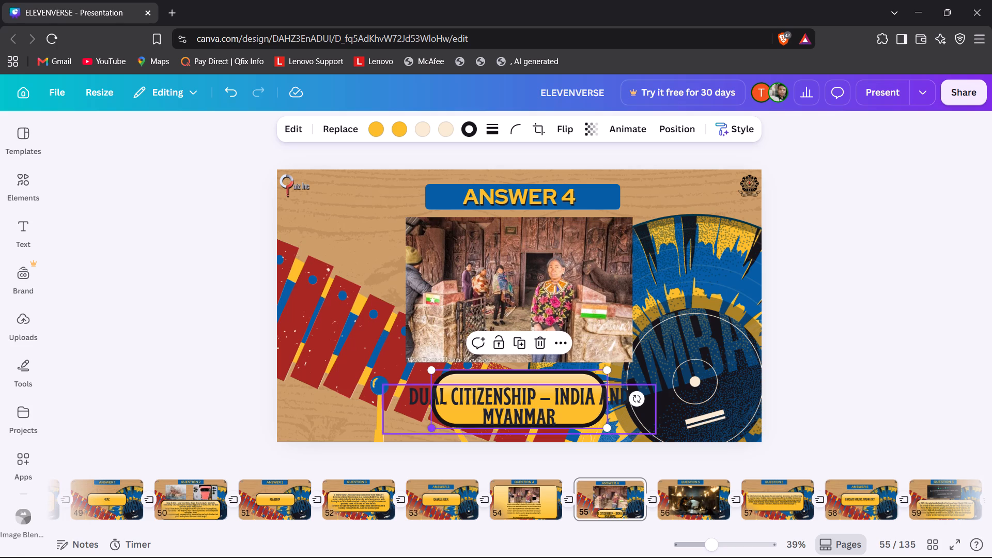
pyautogui.click(606, 421)
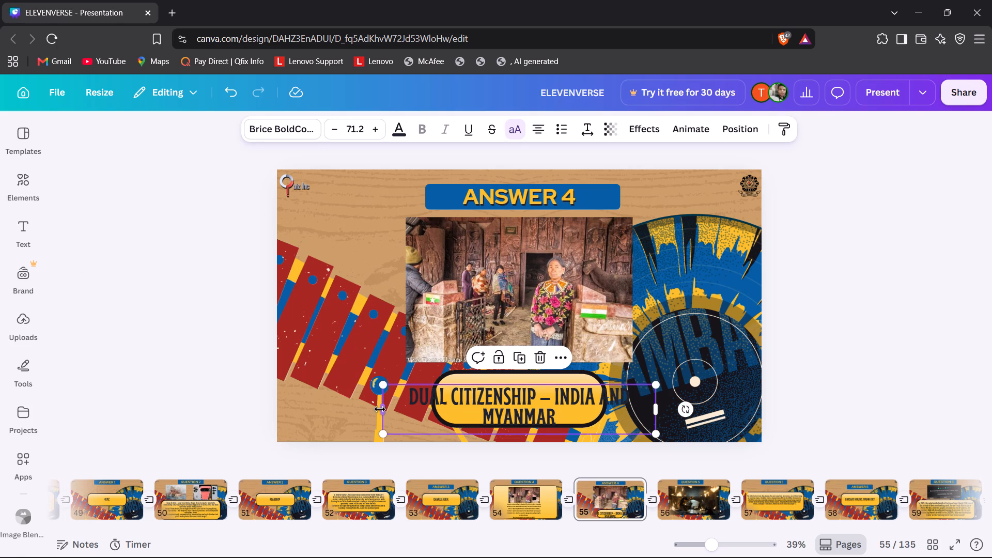
pyautogui.moveTo(380, 409); pyautogui.dragTo(456, 405)
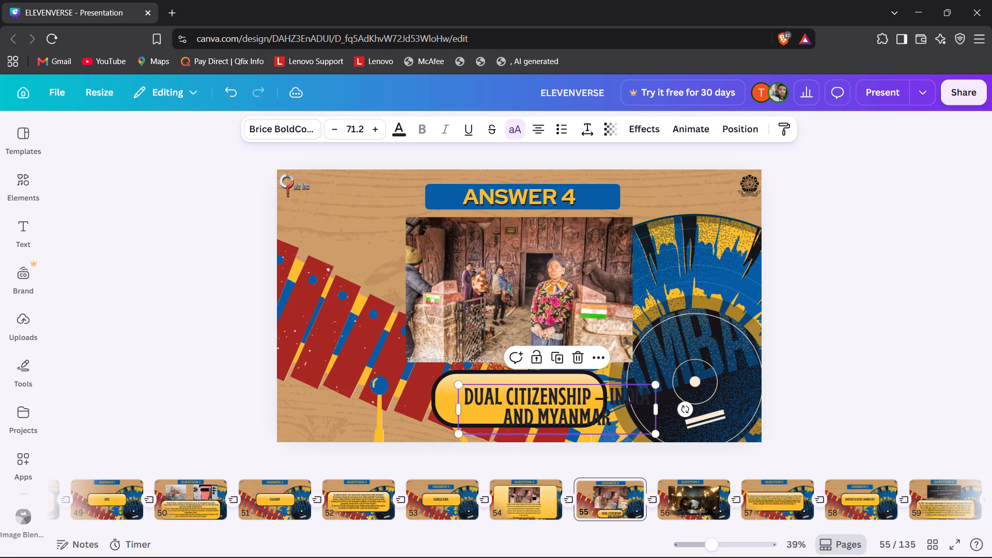
pyautogui.moveTo(560, 404); pyautogui.dragTo(536, 398)
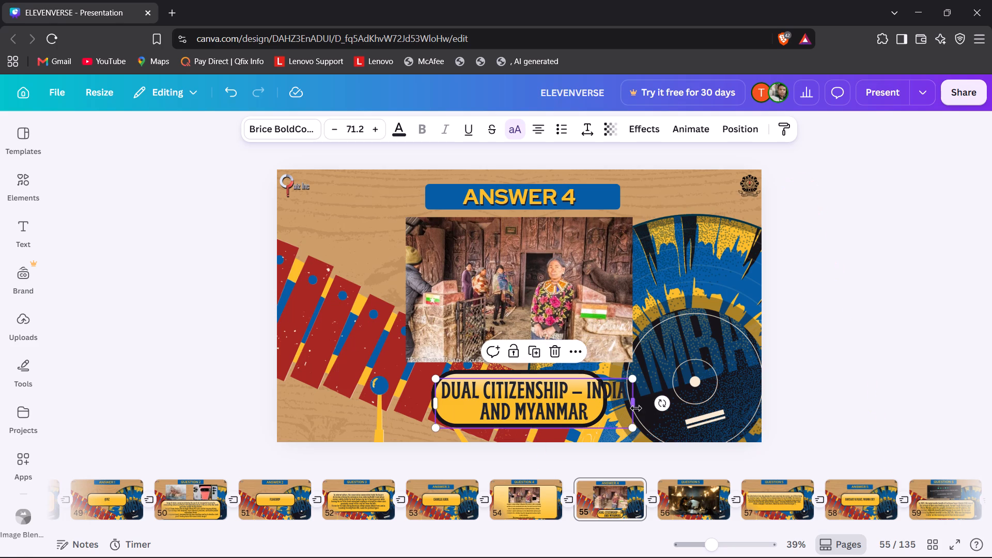
# Enlarge the yellow rounded answer box so it is wide enough for the two-line answer.
pyautogui.click(474, 369)
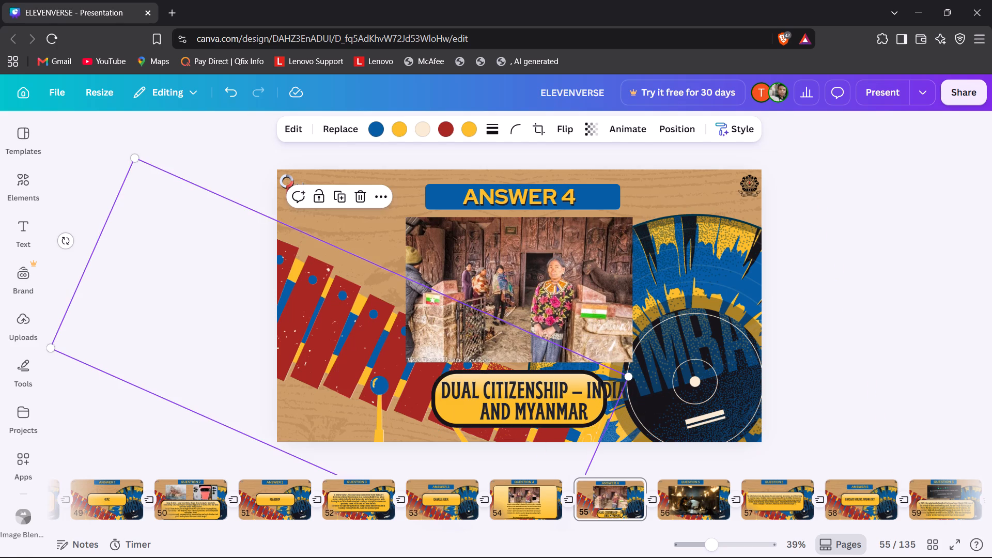
pyautogui.click(475, 375)
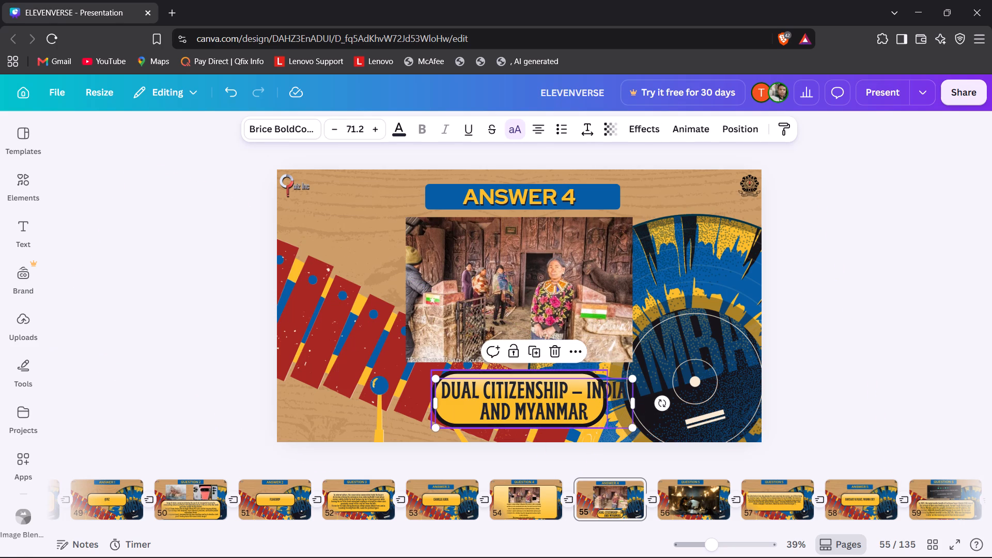
pyautogui.rightClick(474, 370)
pyautogui.click(427, 377)
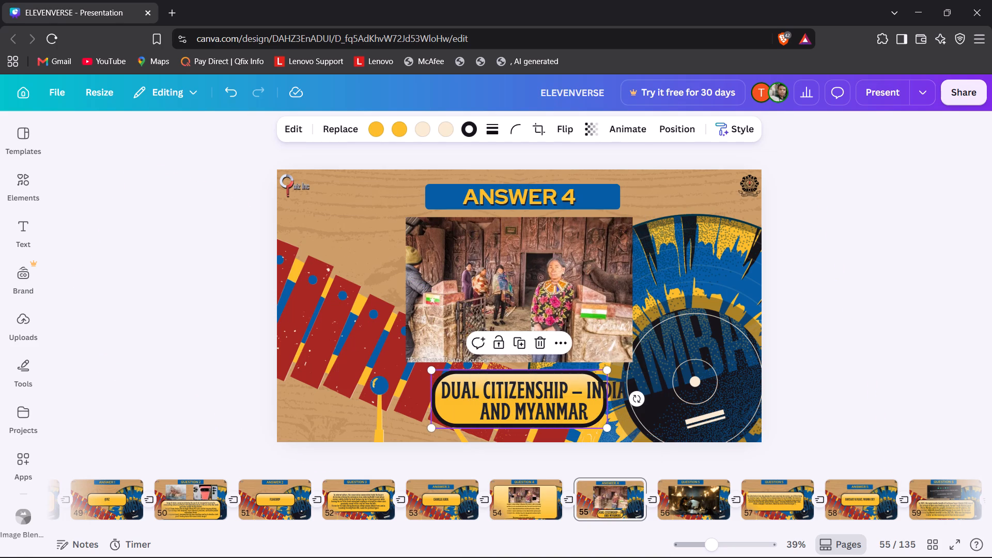
pyautogui.moveTo(434, 426); pyautogui.dragTo(394, 426)
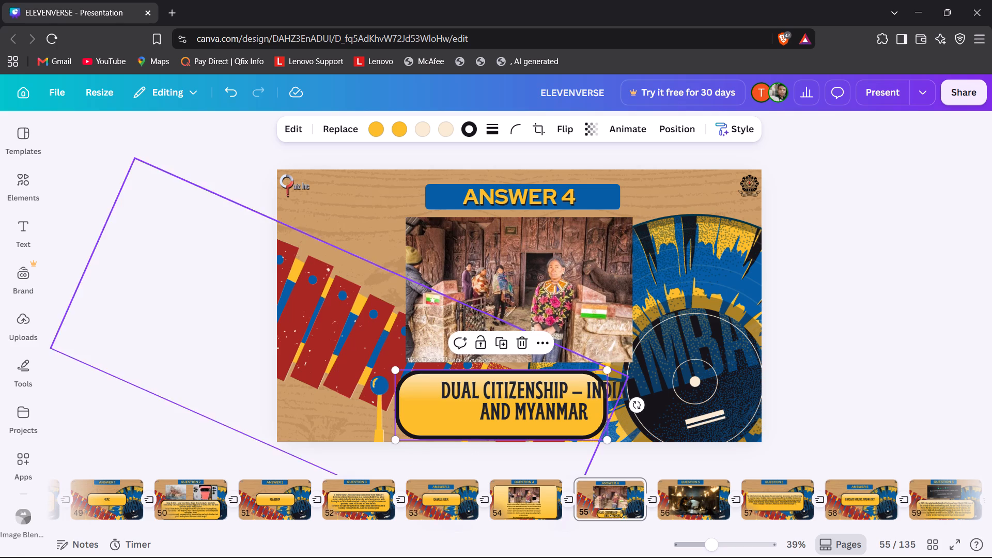
pyautogui.moveTo(507, 395); pyautogui.dragTo(494, 403)
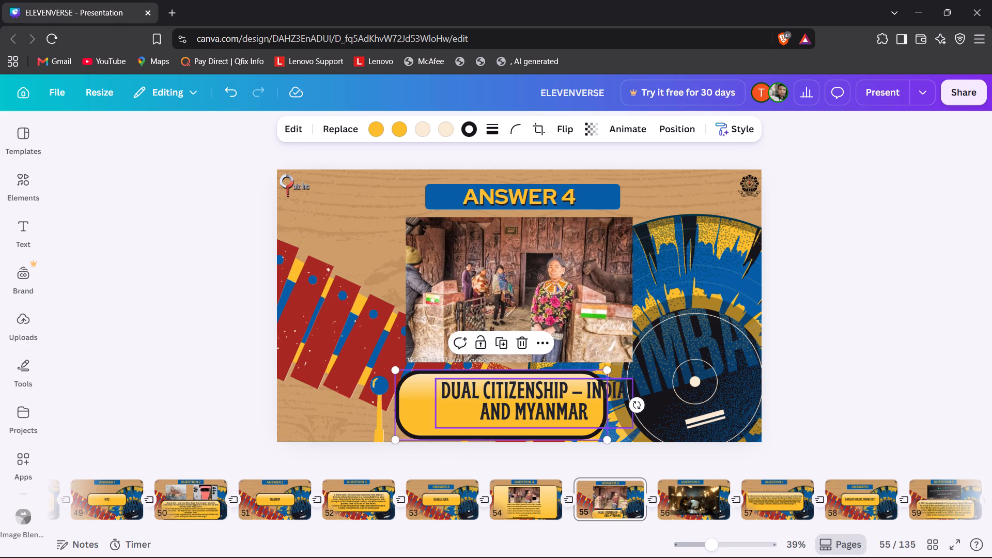
pyautogui.moveTo(494, 403); pyautogui.dragTo(479, 404)
# Move the photo to the left half of the Answer 4 slide.
pyautogui.moveTo(444, 306); pyautogui.dragTo(338, 324)
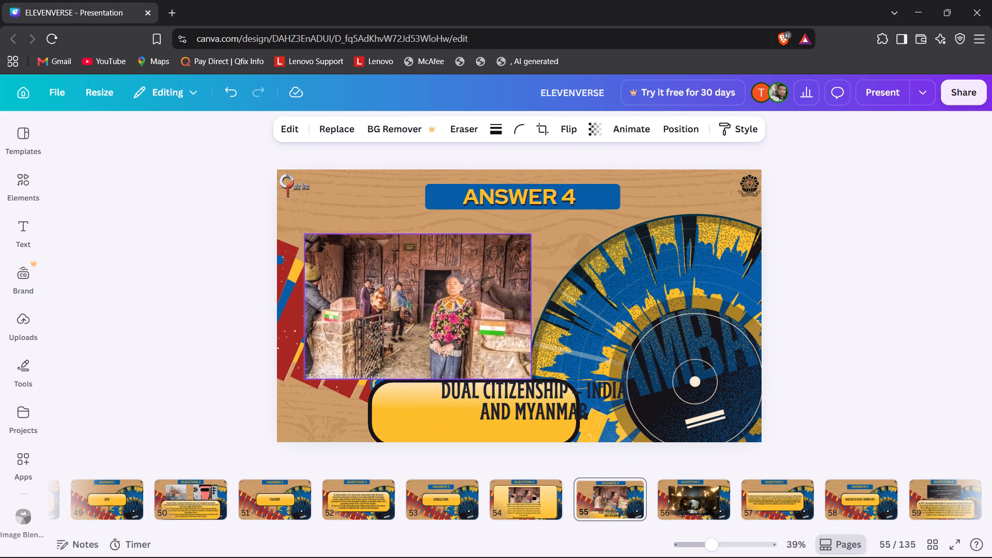
pyautogui.moveTo(338, 324); pyautogui.dragTo(330, 324)
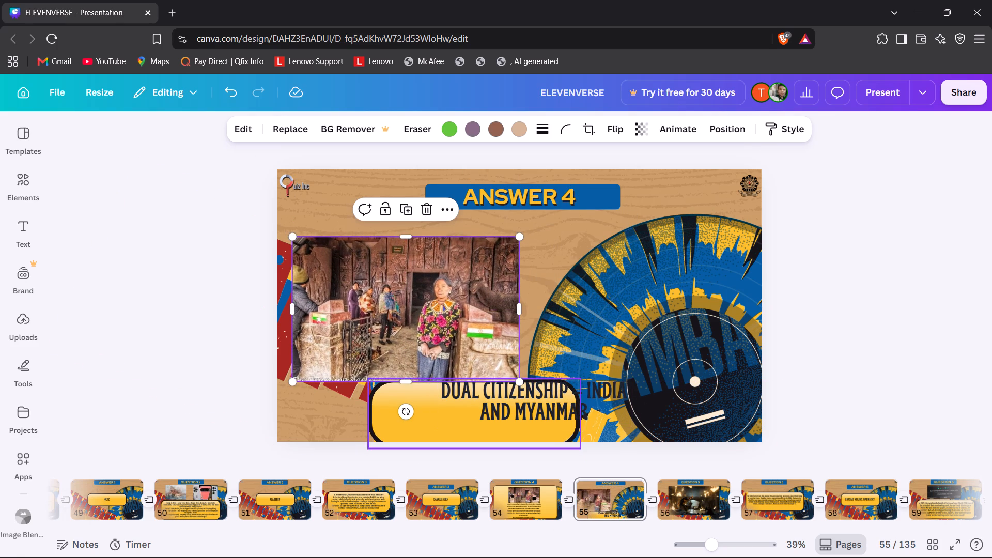
# Place the yellow answer box to the right of the photo and set the answer text on top of it.
pyautogui.moveTo(406, 436); pyautogui.dragTo(582, 322)
pyautogui.moveTo(520, 415); pyautogui.dragTo(567, 375)
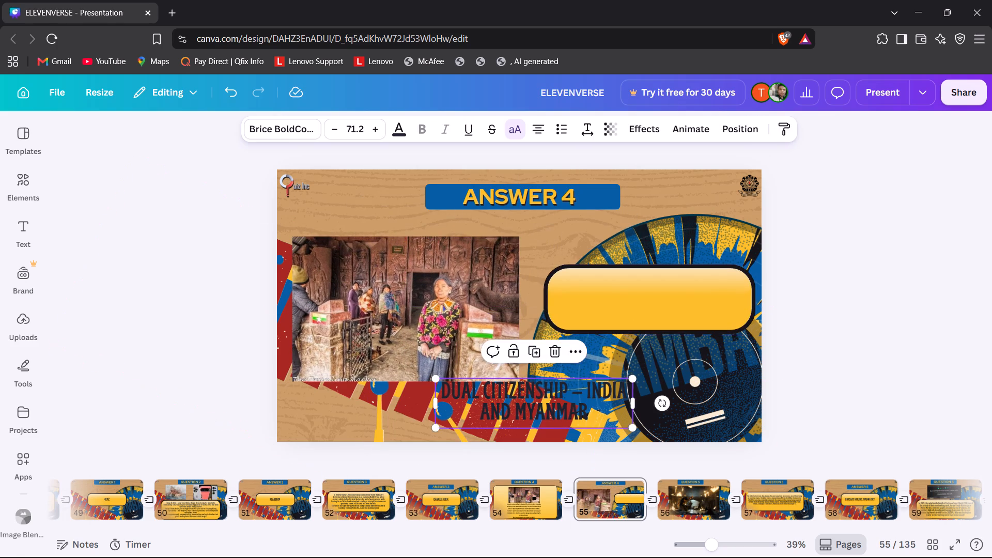
pyautogui.moveTo(567, 375); pyautogui.dragTo(637, 312)
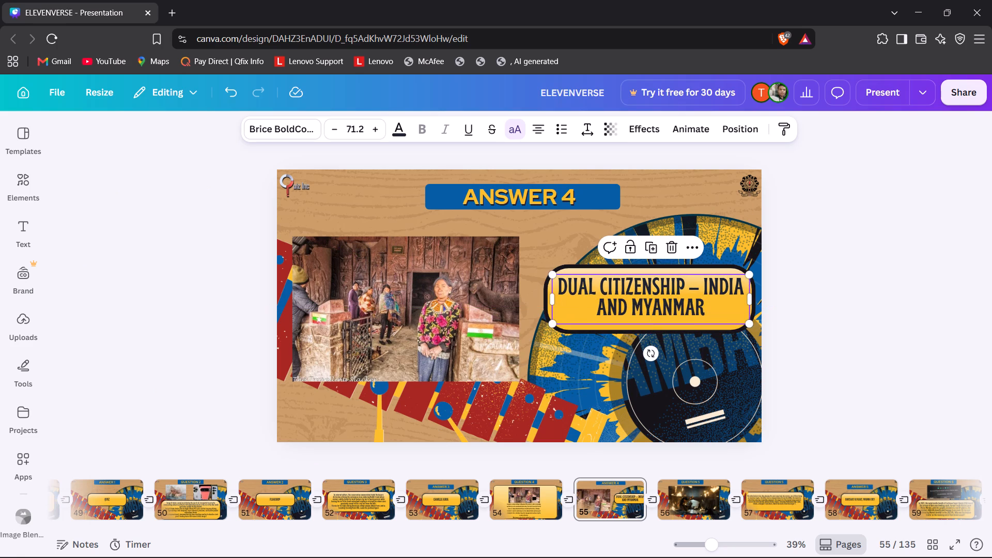
# Nudge the answer text down slightly to centre it vertically inside the yellow box.
pyautogui.press('Down')
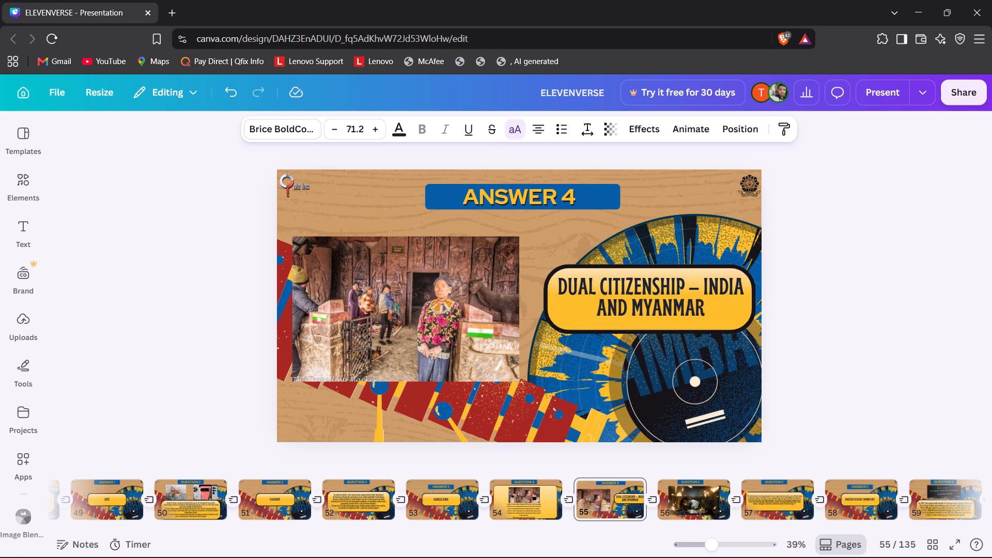
pyautogui.click(725, 311)
pyautogui.press('Down')
pyautogui.click(852, 316)
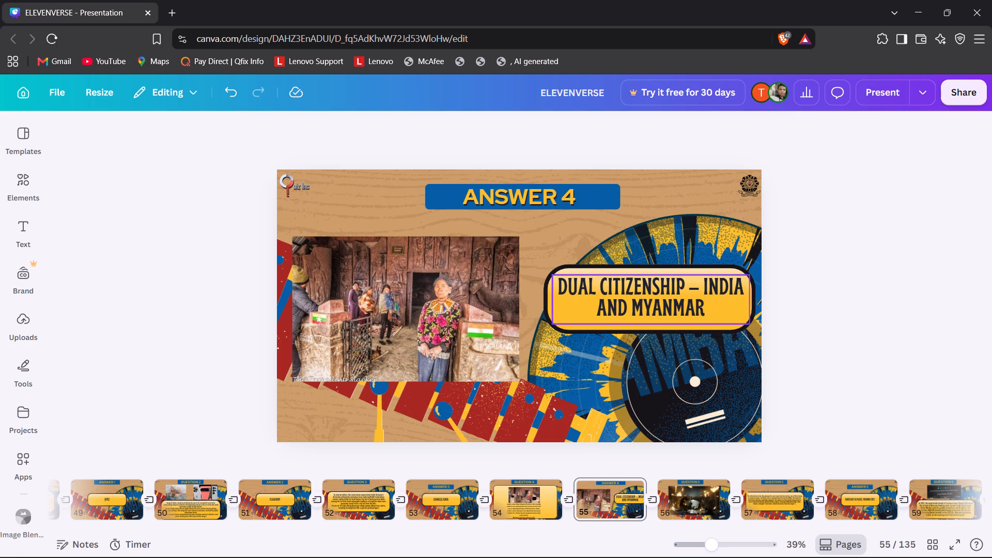
pyautogui.click(697, 304)
pyautogui.press('Down')
pyautogui.press('Down')
pyautogui.press('Down')
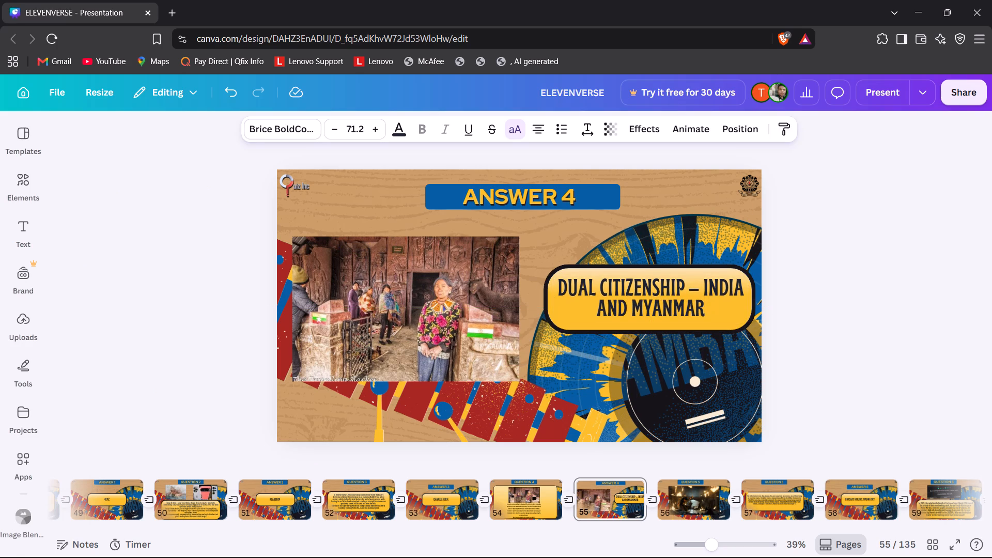
pyautogui.press('Down')
pyautogui.press('Down')
pyautogui.press('Down')
pyautogui.press('Down')
# Group the answer text with its yellow box.
pyautogui.click(706, 269)
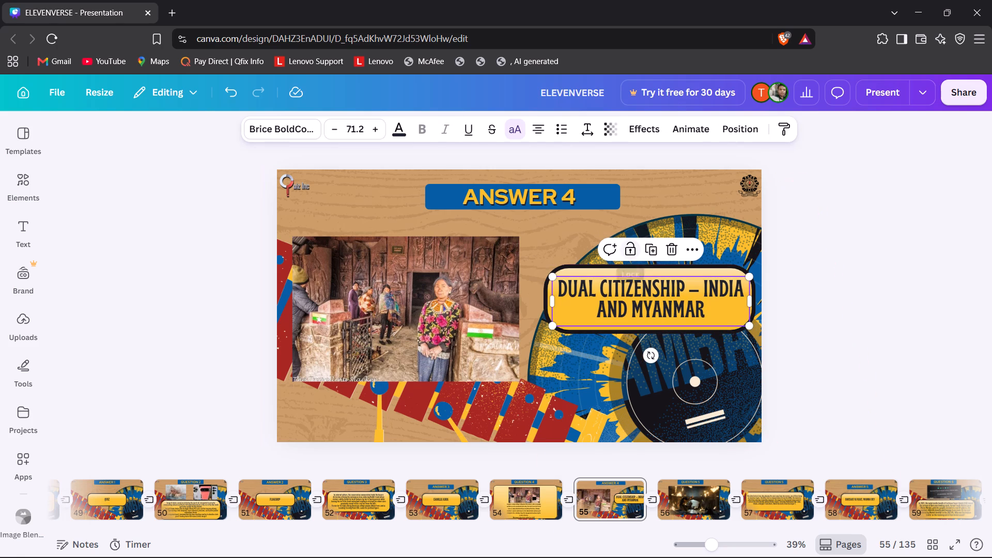
pyautogui.click(684, 271)
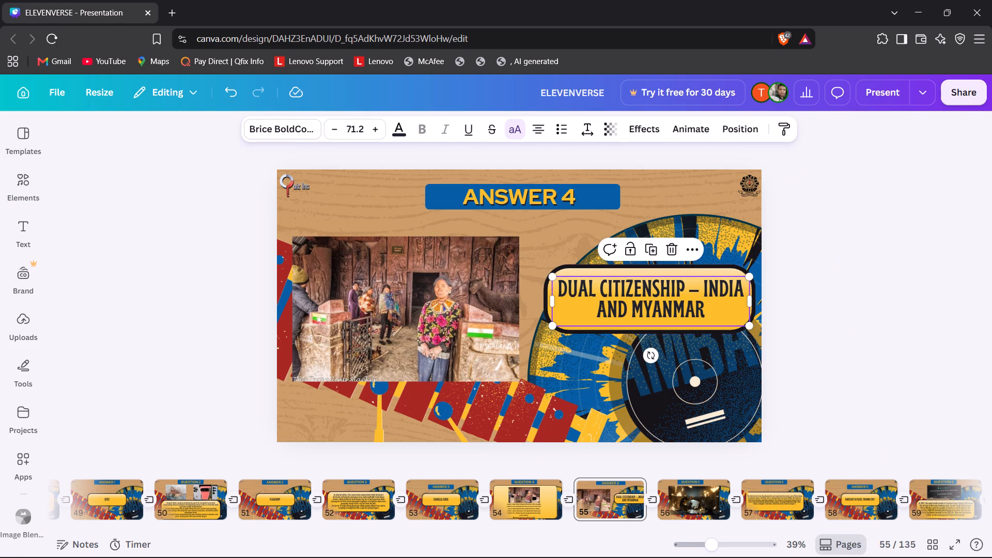
pyautogui.click(644, 267)
pyautogui.click(645, 285)
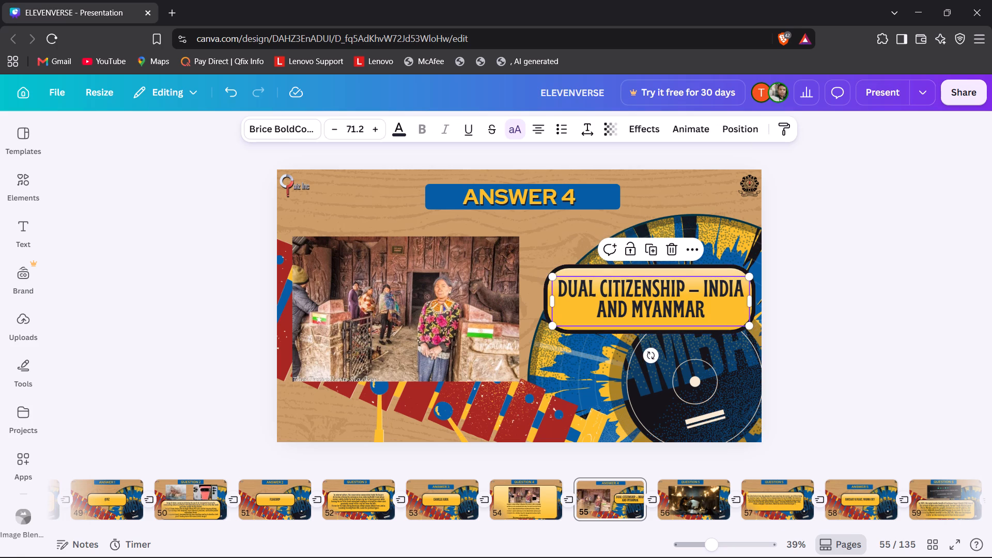
pyautogui.keyDown('ctrl'); pyautogui.click(634, 268); pyautogui.keyUp('ctrl')
pyautogui.keyDown('shift'); pyautogui.click(637, 286); pyautogui.keyUp('shift')
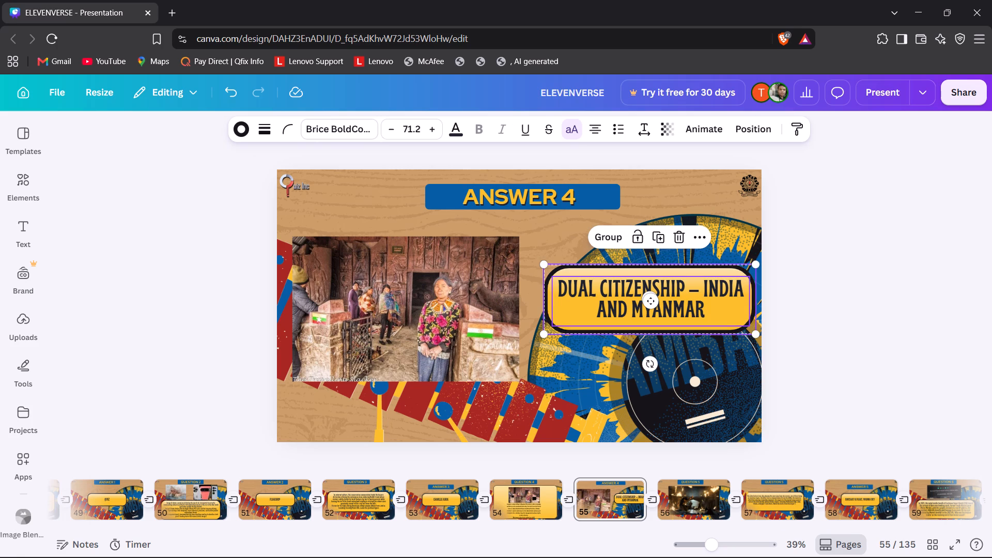
pyautogui.click(616, 236)
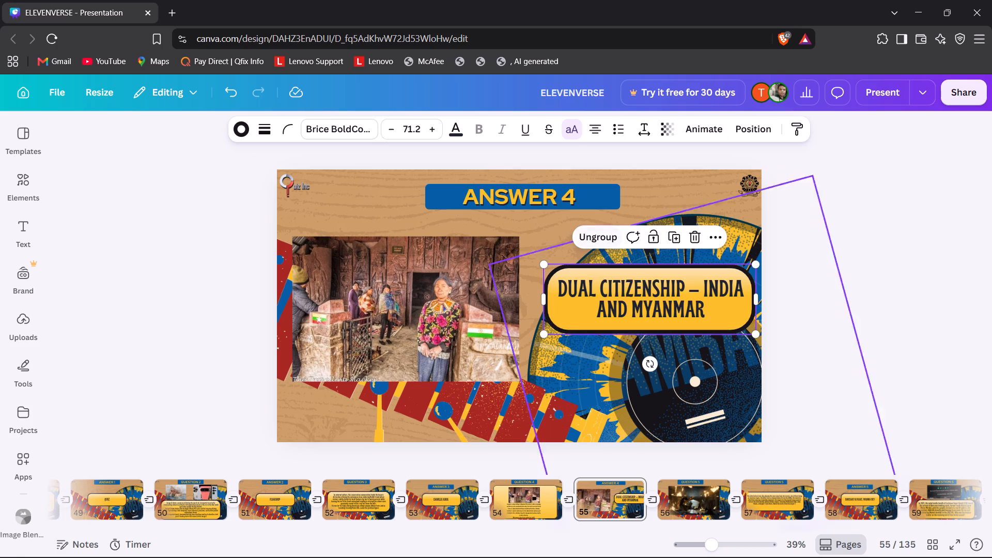
# Move the grouped answer slightly down and left so it lines up with the photo's vertical middle.
pyautogui.press('Down')
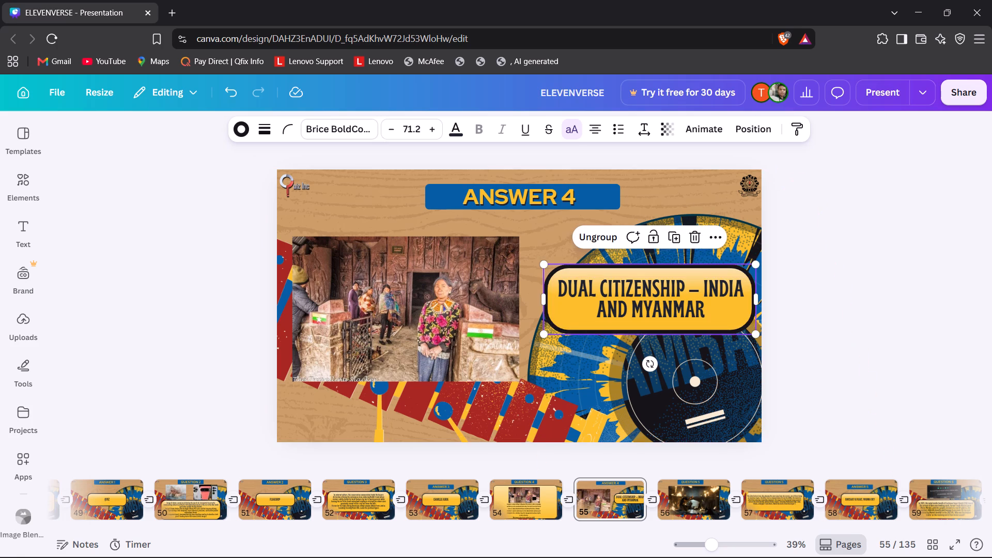
pyautogui.click(875, 317)
pyautogui.moveTo(731, 309); pyautogui.dragTo(726, 321)
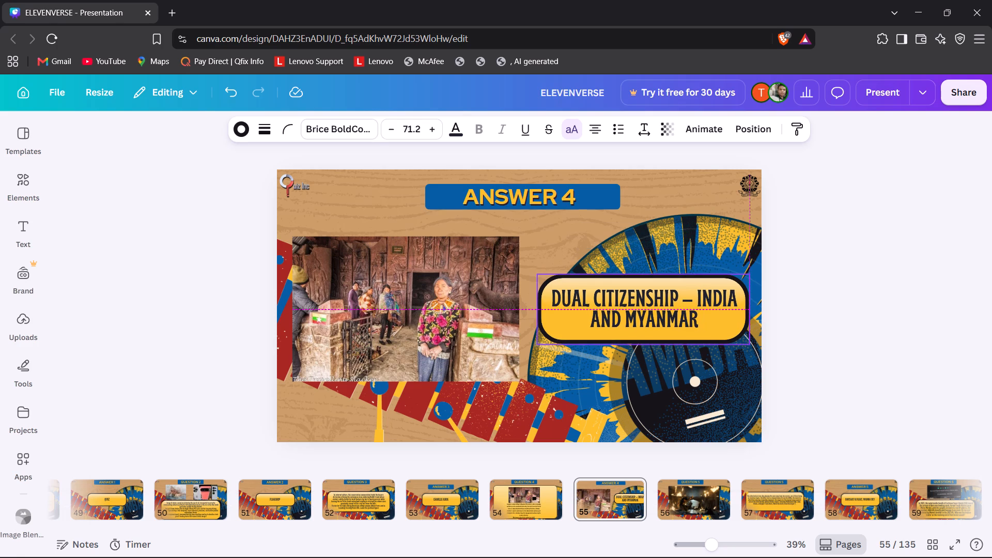
pyautogui.moveTo(726, 321); pyautogui.dragTo(725, 321)
pyautogui.click(855, 344)
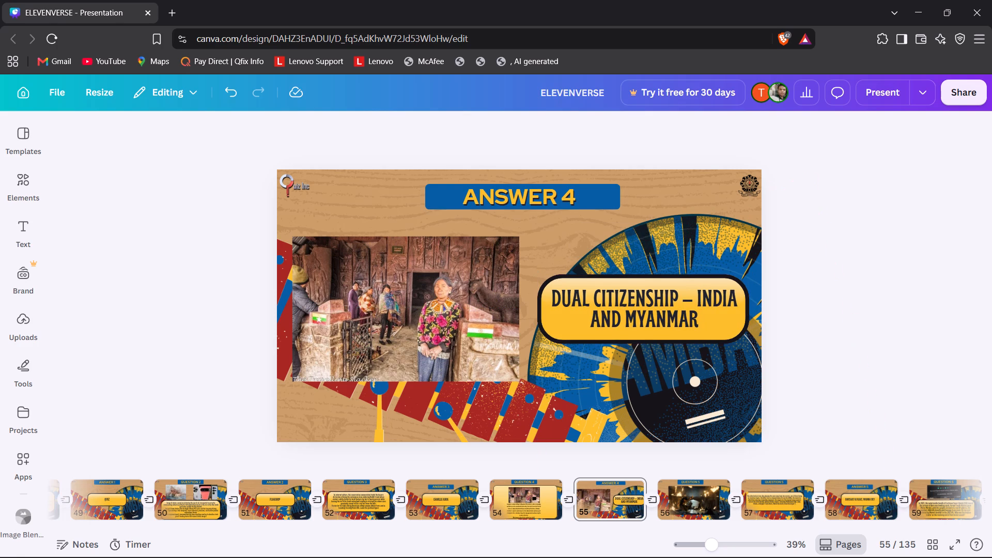
# Look through the Question 4 and Question 5 slides on pages 54 to 57, and open the Question 3 slide on page 9.
pyautogui.press('Right')
pyautogui.press('Right')
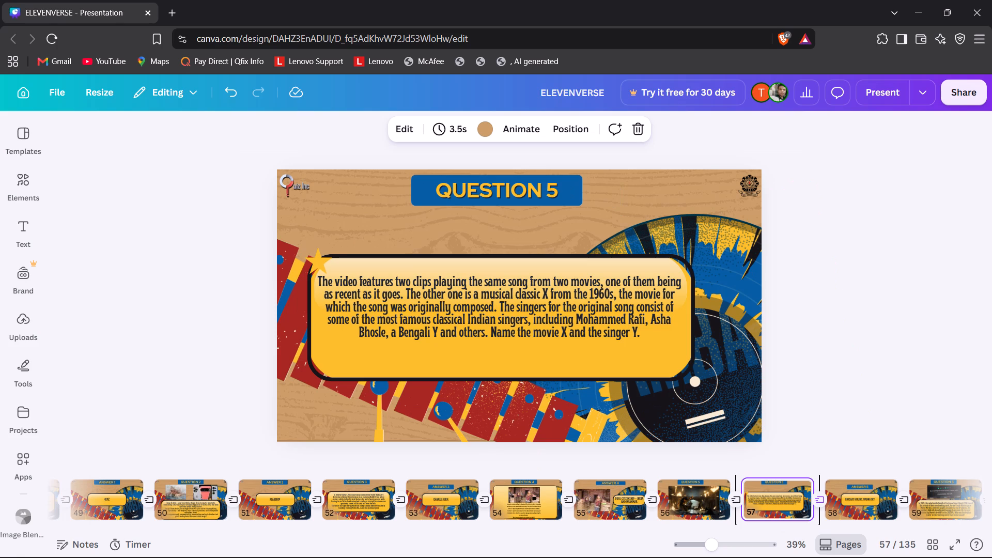
pyautogui.press('Left')
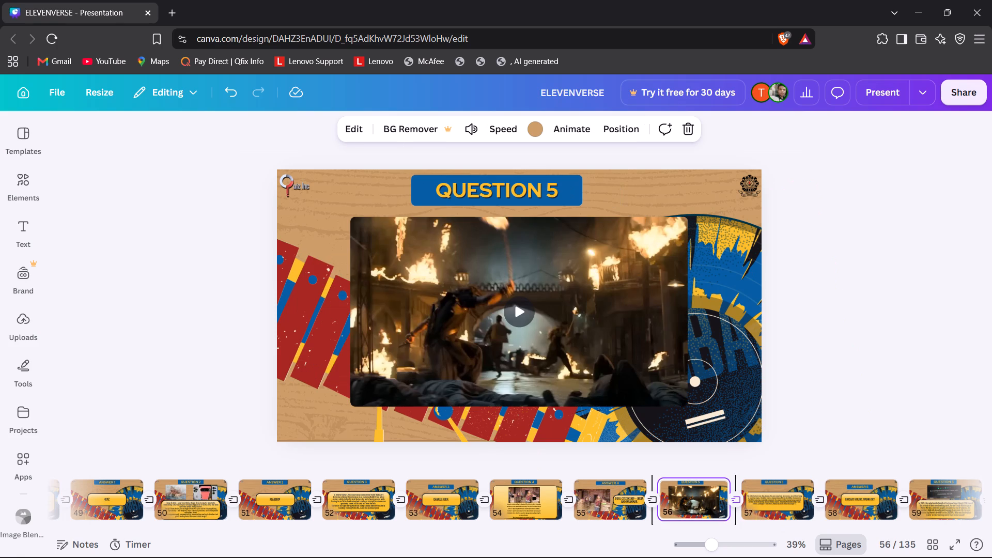
pyautogui.press('Left')
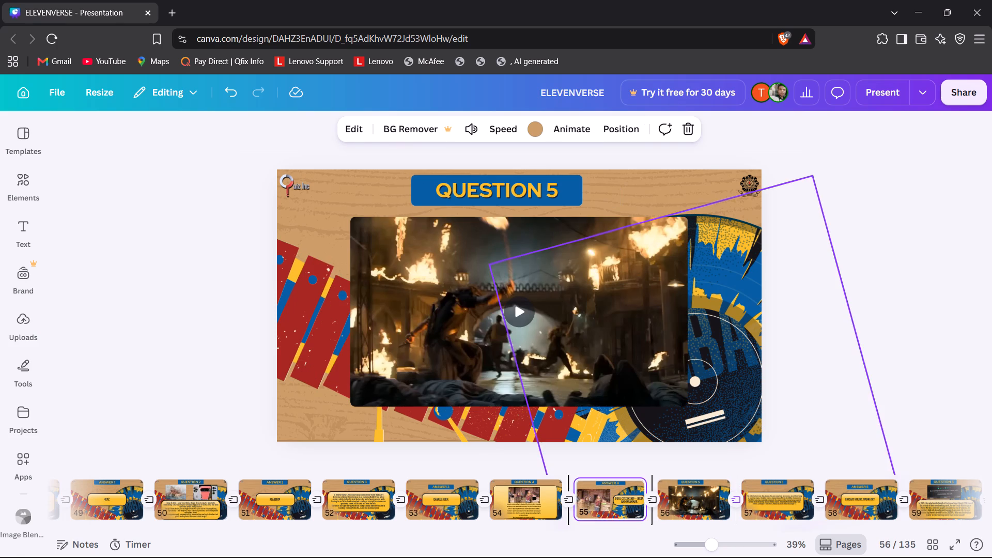
pyautogui.press('Left')
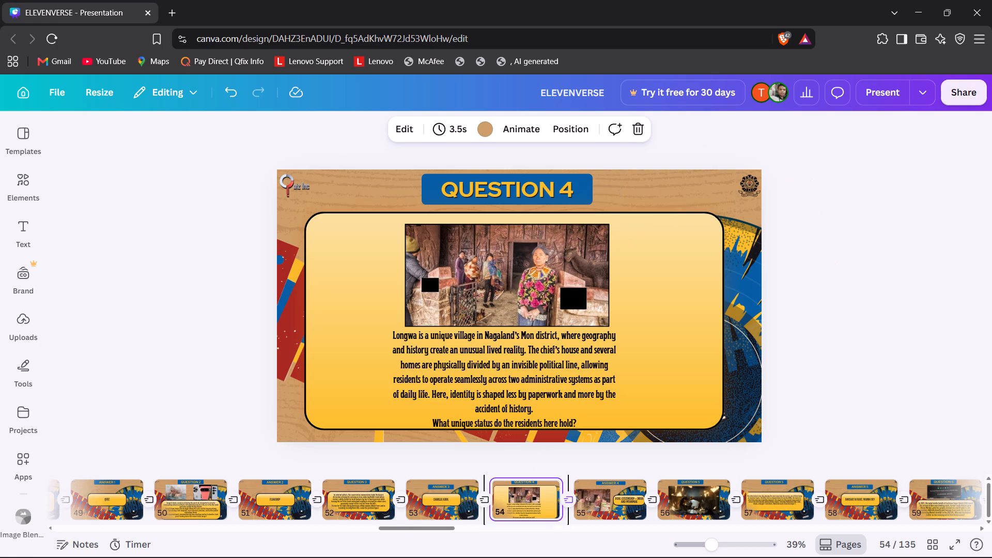
pyautogui.hscroll(16, 380, 504)
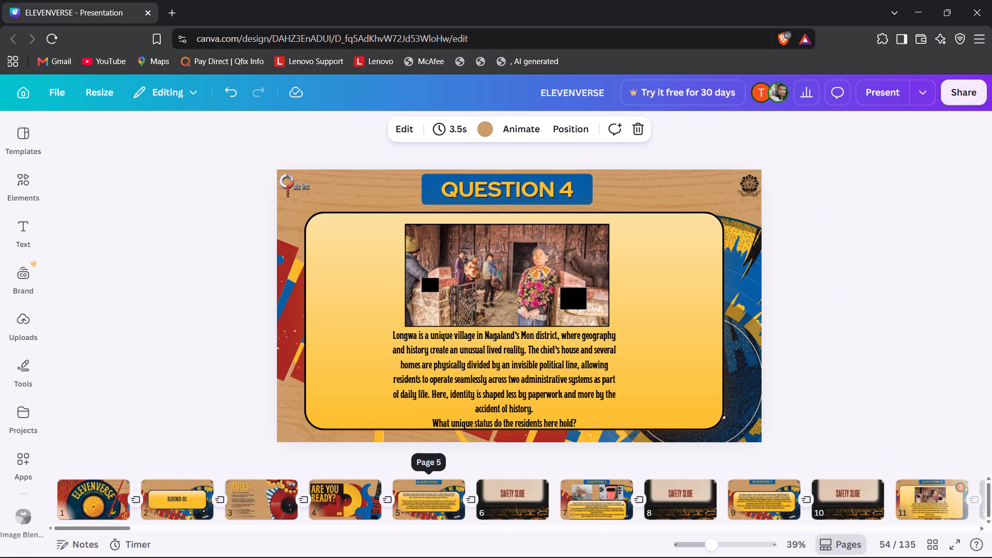
pyautogui.hscroll(-1, 668, 480)
pyautogui.click(683, 493)
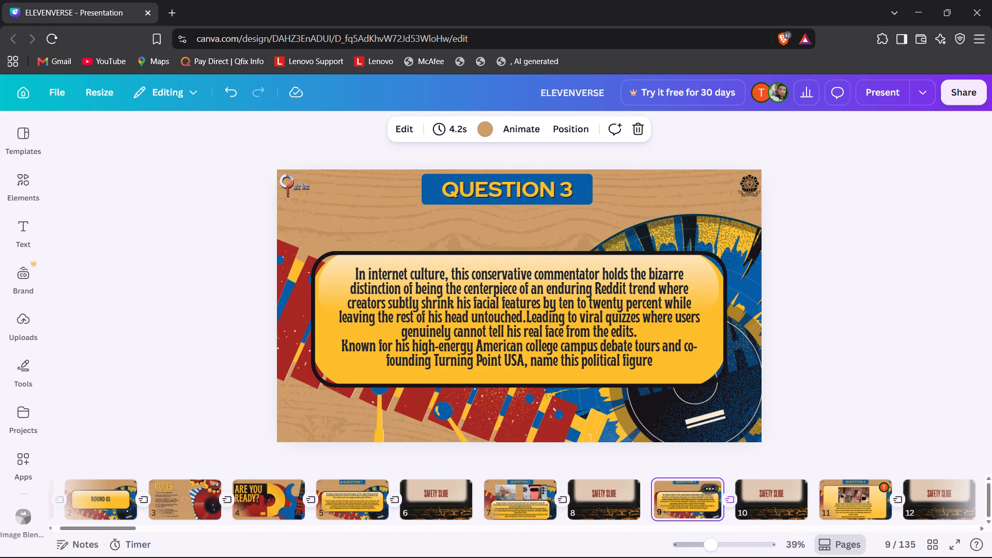
# Check the original Question 4 and Question 5 slides on pages 11 and 13, and the safety slide between them.
pyautogui.hscroll(-2, 683, 493)
pyautogui.click(698, 501)
pyautogui.hscroll(-1, 698, 501)
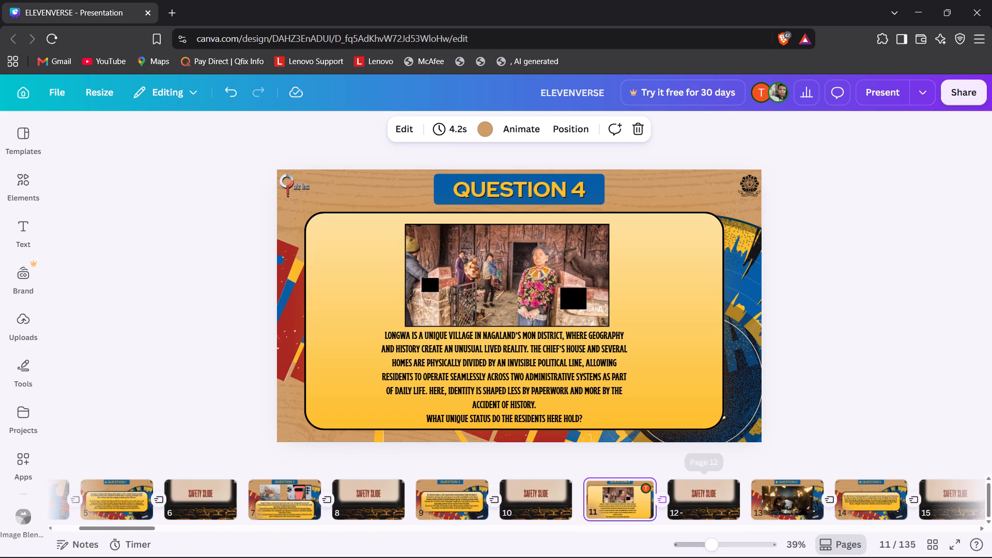
pyautogui.hscroll(-1, 698, 501)
pyautogui.click(784, 492)
pyautogui.hscroll(-1, 784, 492)
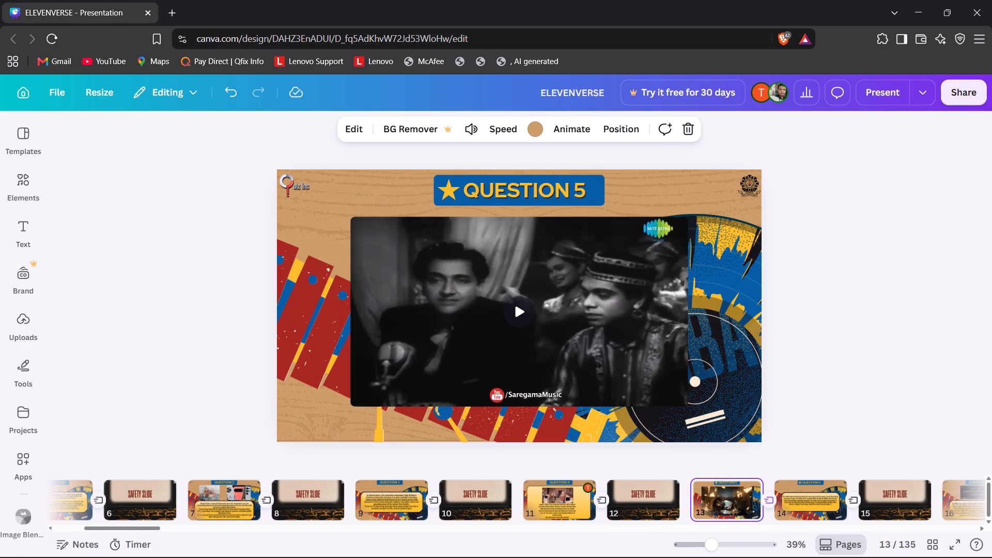
pyautogui.click(650, 495)
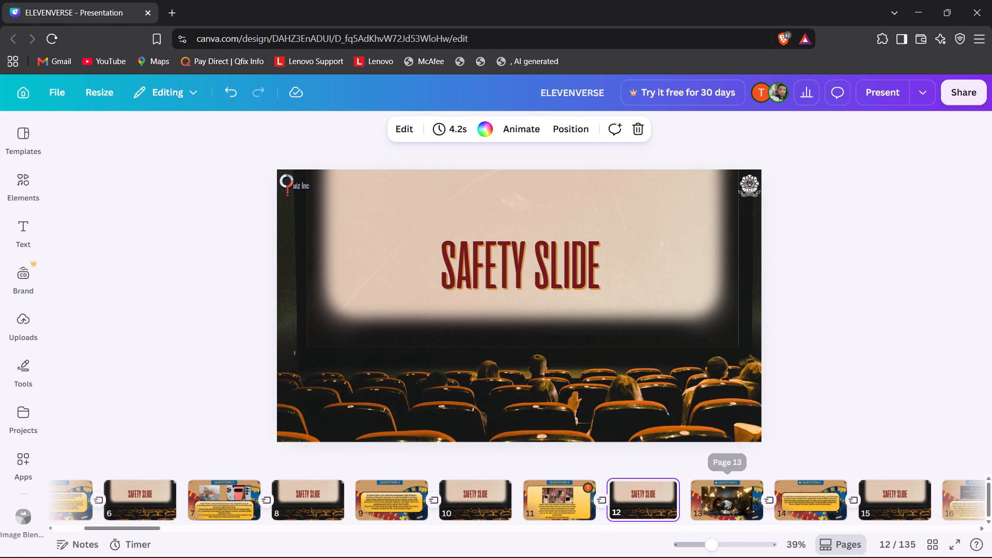
# Review the question and answer slides 1 to 3 in the Answers section, pages 48 to 53.
pyautogui.hscroll(-13, 718, 502)
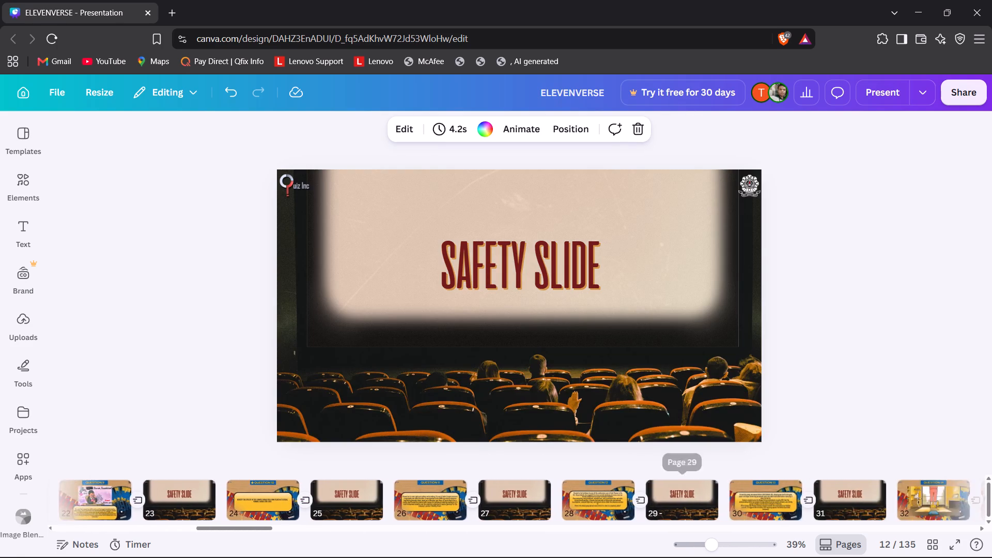
pyautogui.hscroll(-5, 718, 502)
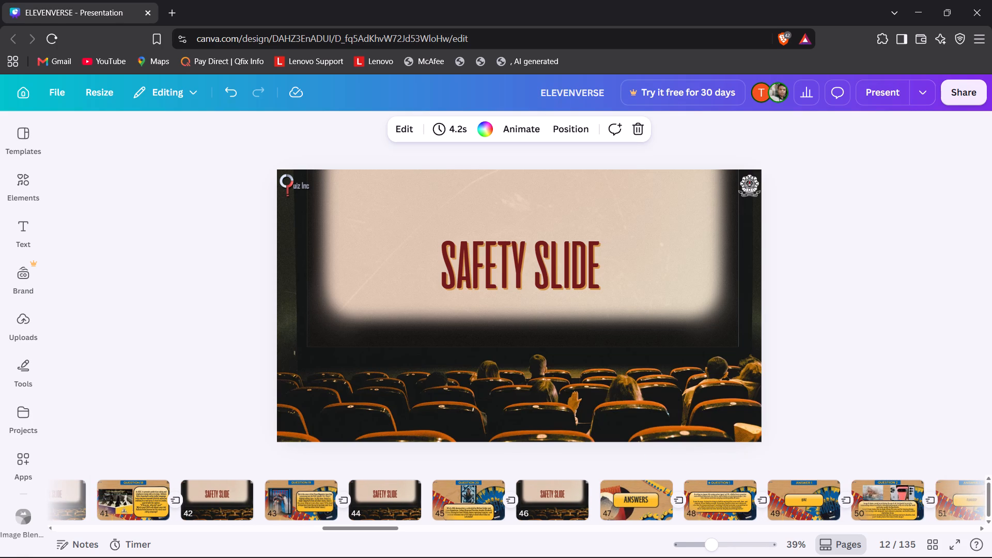
pyautogui.click(757, 501)
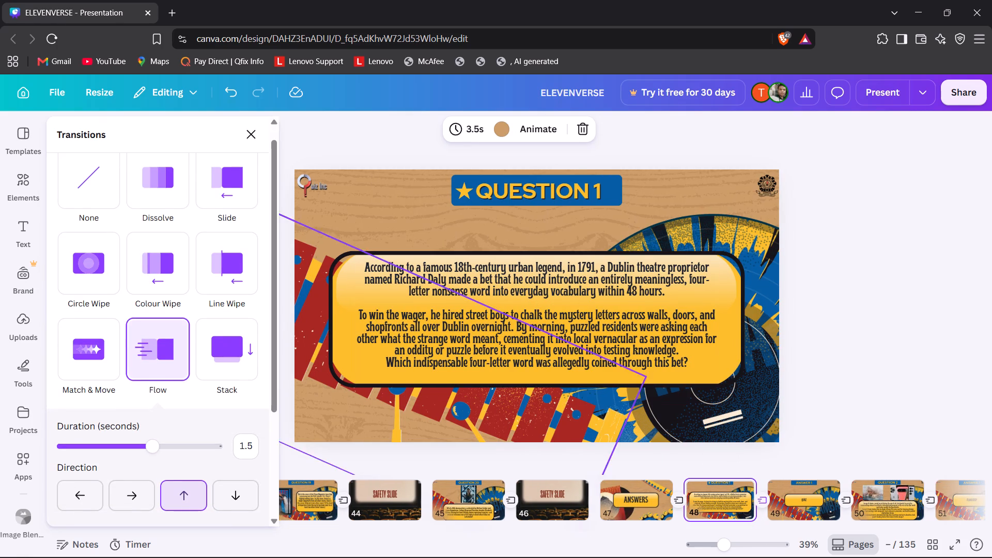
pyautogui.click(239, 132)
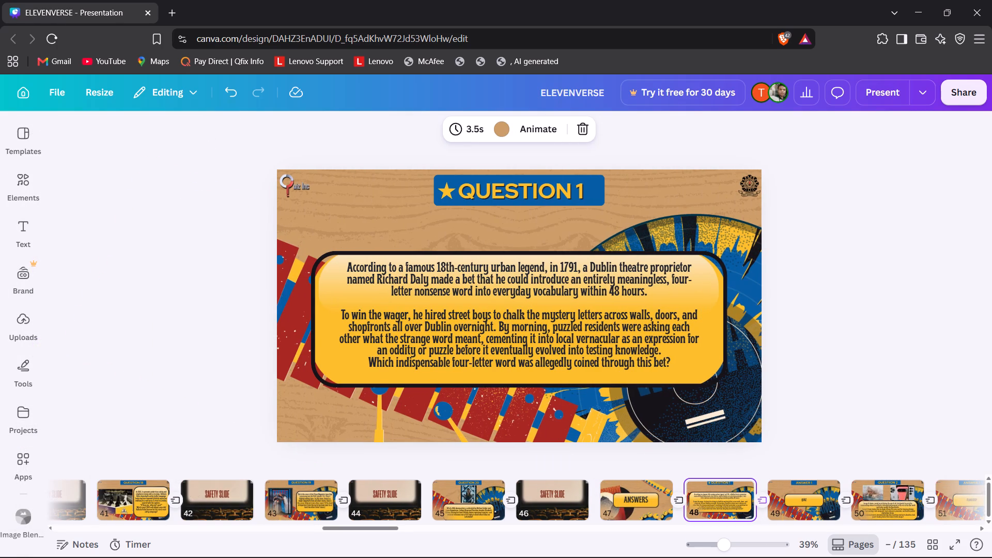
pyautogui.hscroll(-1, 783, 523)
pyautogui.click(768, 506)
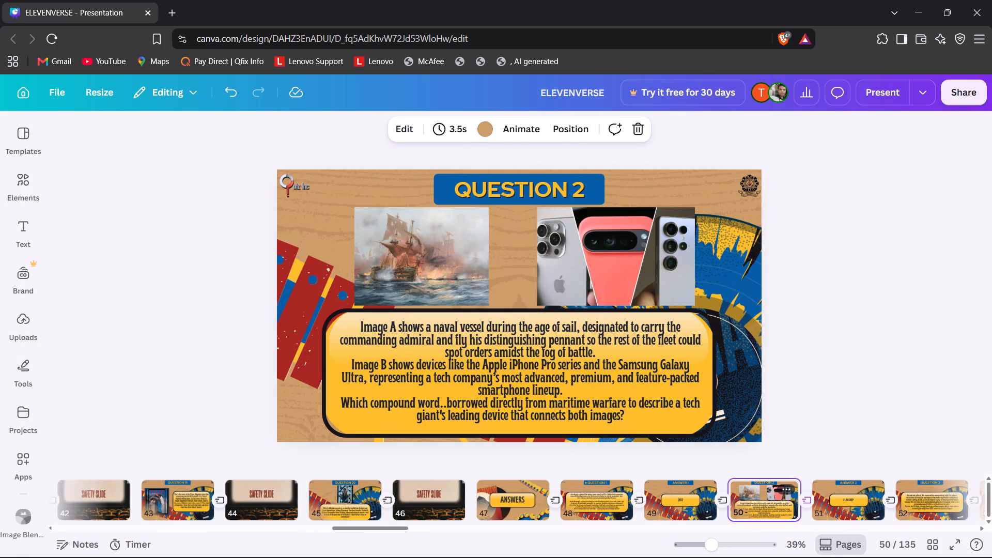
pyautogui.click(817, 503)
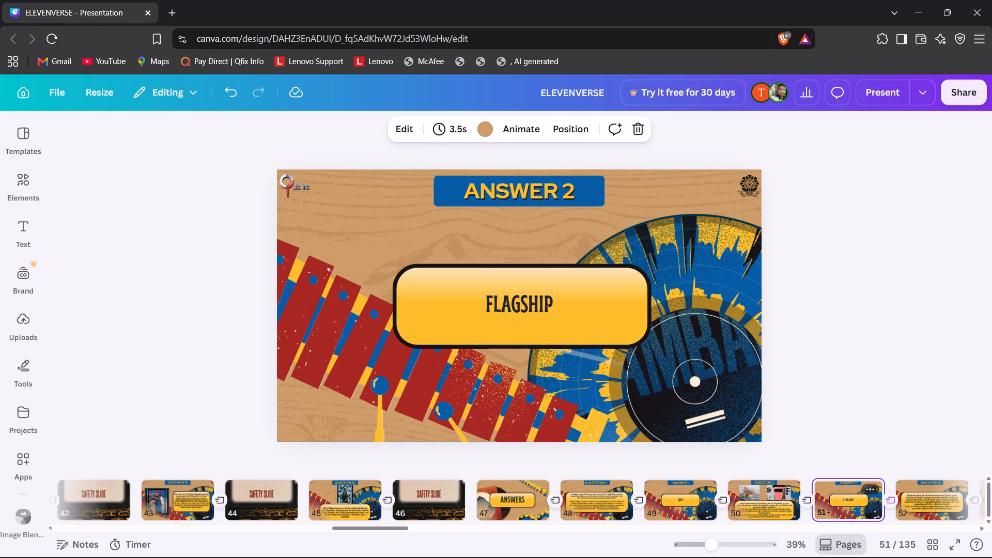
pyautogui.click(934, 494)
pyautogui.hscroll(-1, 934, 494)
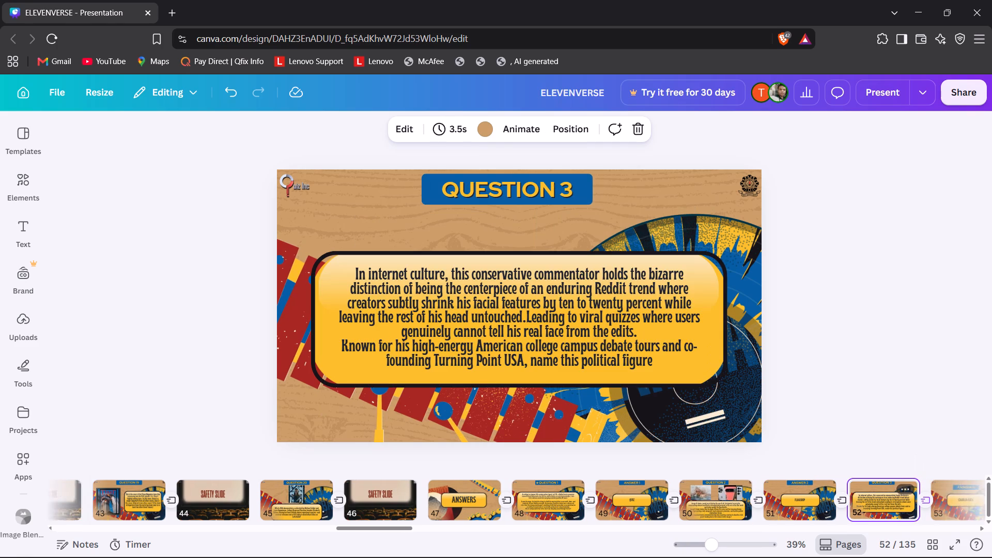
pyautogui.hscroll(-1, 934, 494)
pyautogui.click(916, 497)
pyautogui.hscroll(-2, 916, 497)
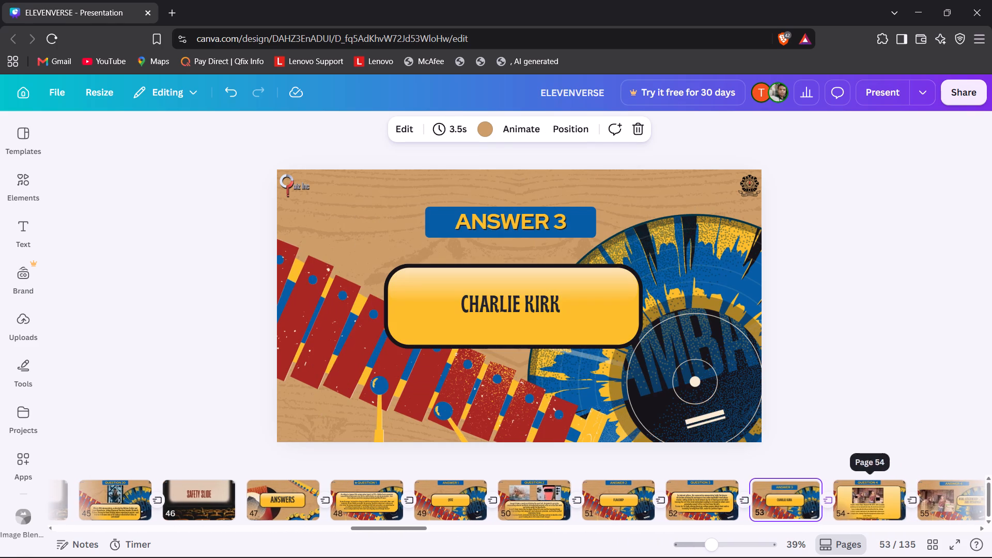
# Examine the Question 4, Answer 4 and Question 5 slides on pages 54 to 57, ending on the Question 5 video slide.
pyautogui.click(877, 503)
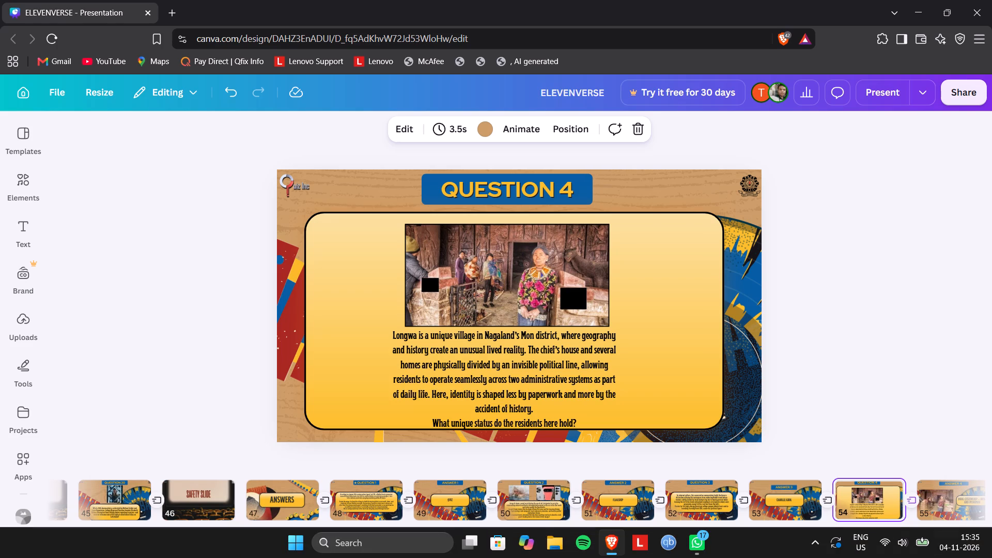
pyautogui.press('Right')
pyautogui.press('Right')
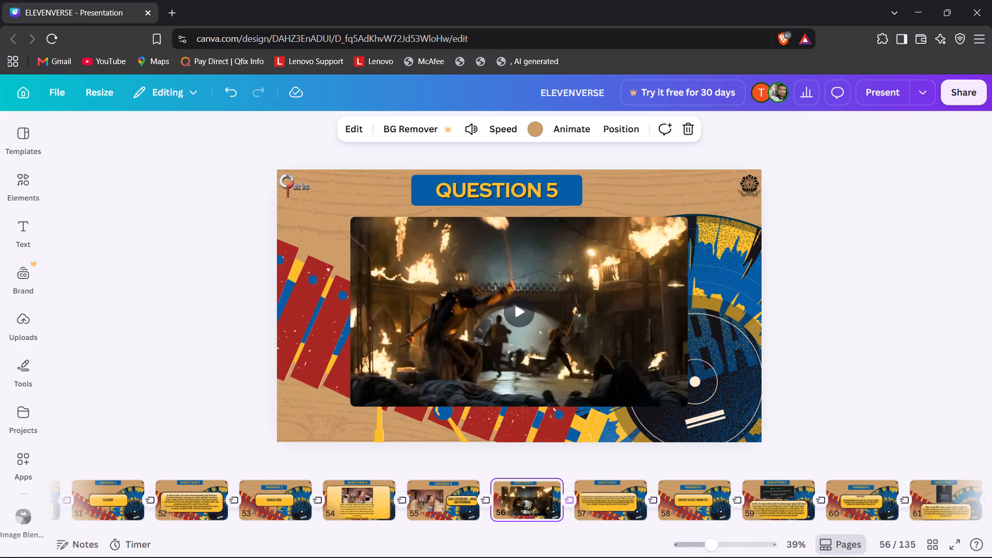
pyautogui.press('Right')
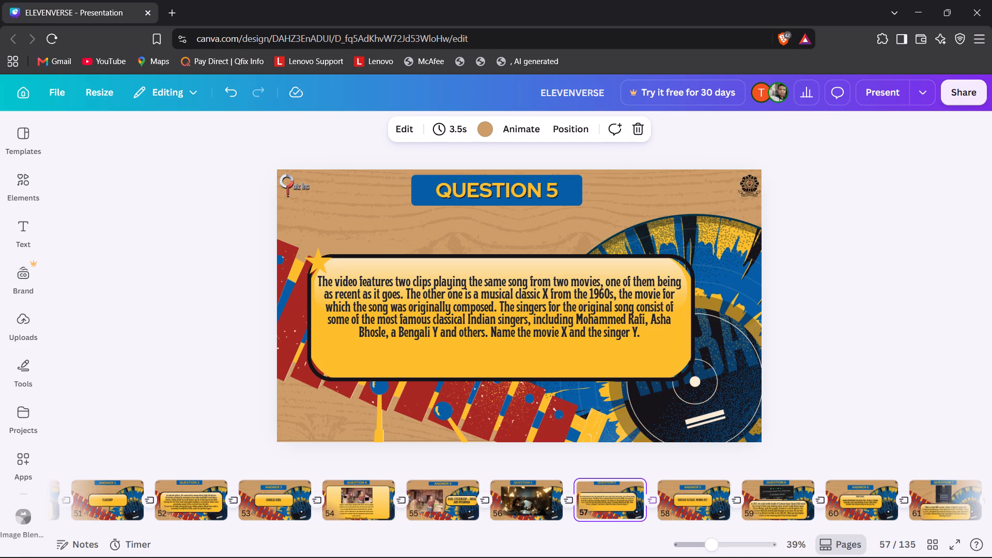
pyautogui.press('Left')
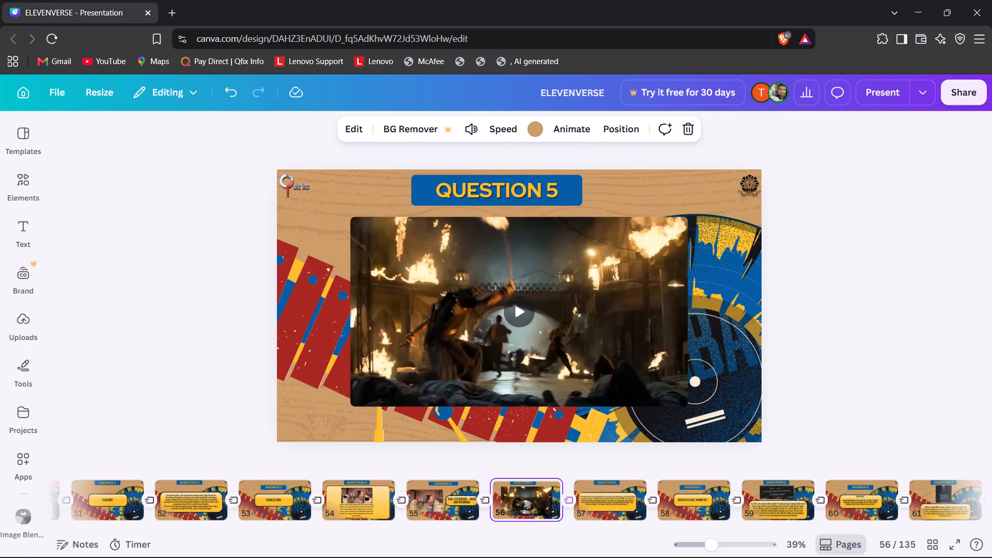
pyautogui.press('Left')
pyautogui.press('Left')
pyautogui.press('Right')
pyautogui.press('Right')
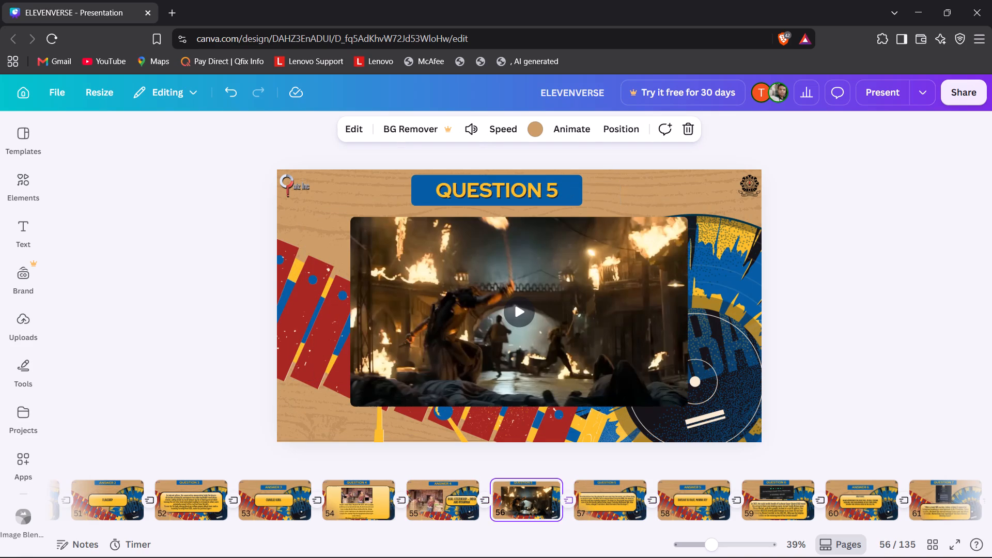
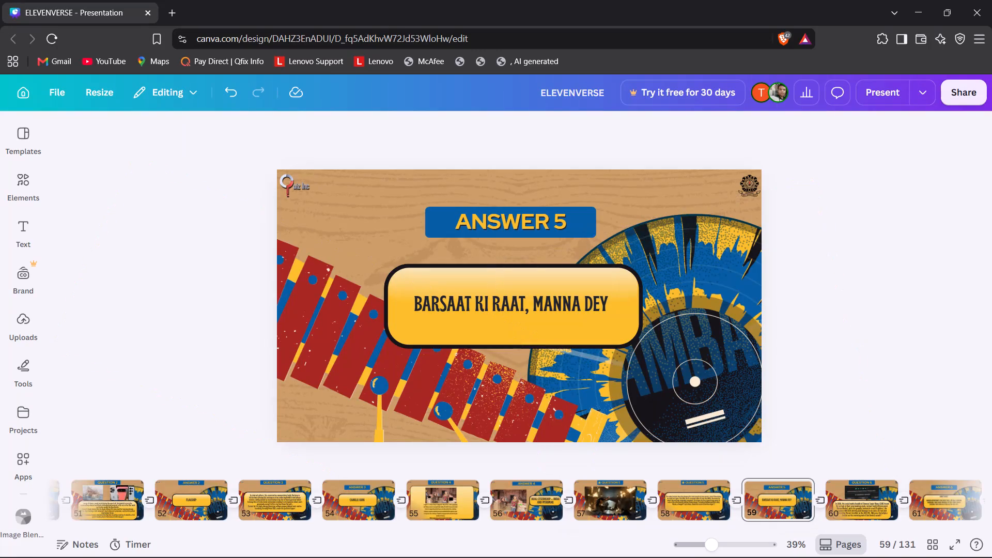
# Open the original Question 1 slide on page 5.
pyautogui.hscroll(10, 344, 490)
pyautogui.hscroll(11, 344, 490)
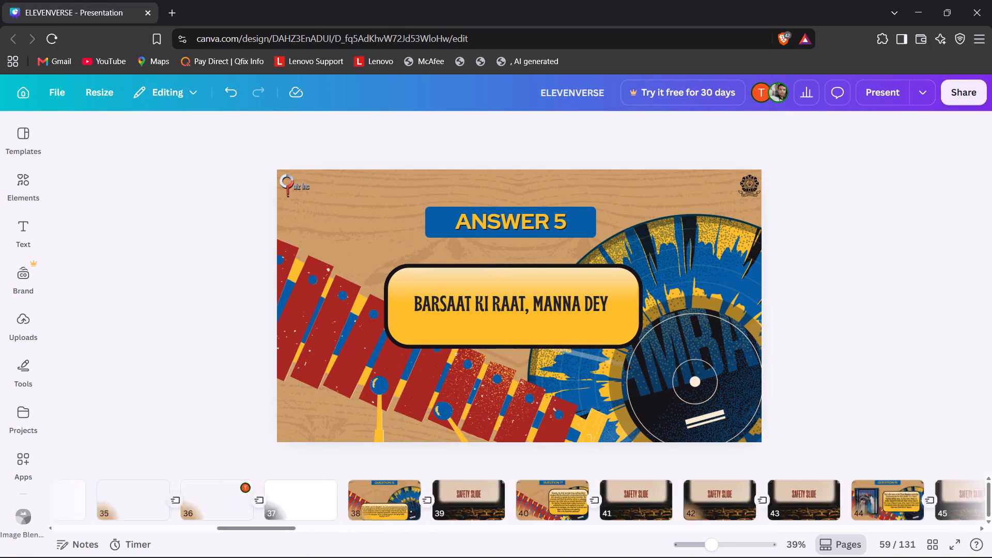
pyautogui.hscroll(7, 344, 490)
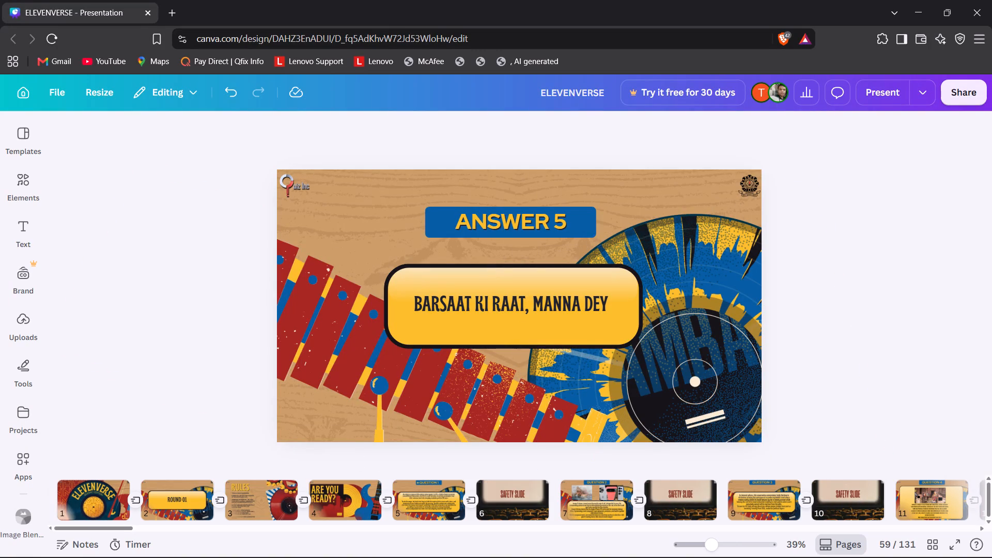
pyautogui.click(433, 507)
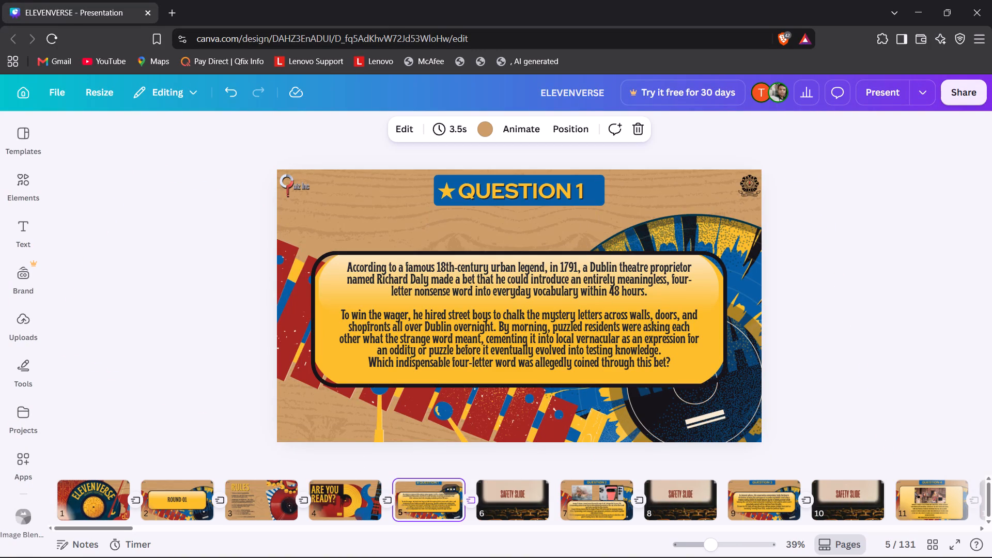
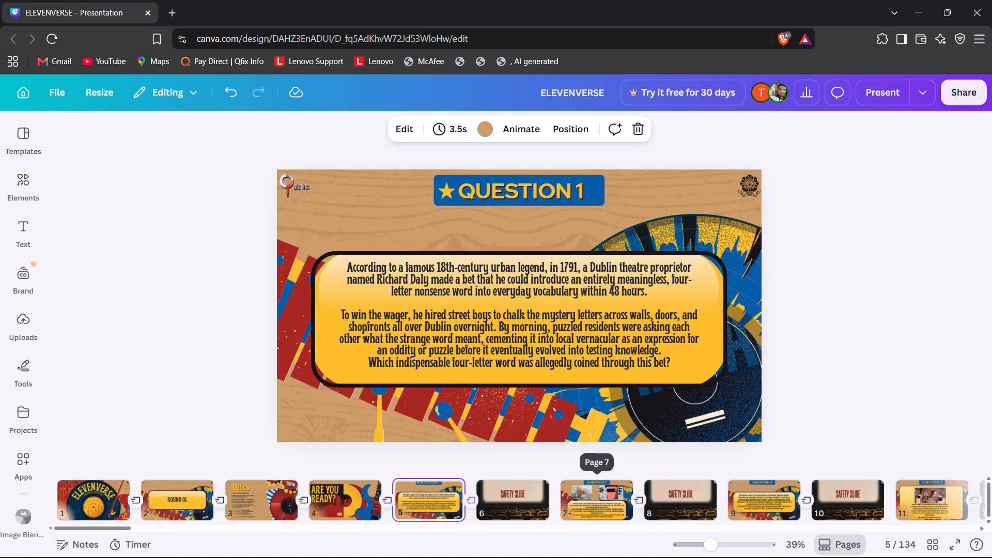
# Review the original question slides from Question 12 on page 28 through Question 15 to Question 17 on page 39.
pyautogui.hscroll(-8, 613, 497)
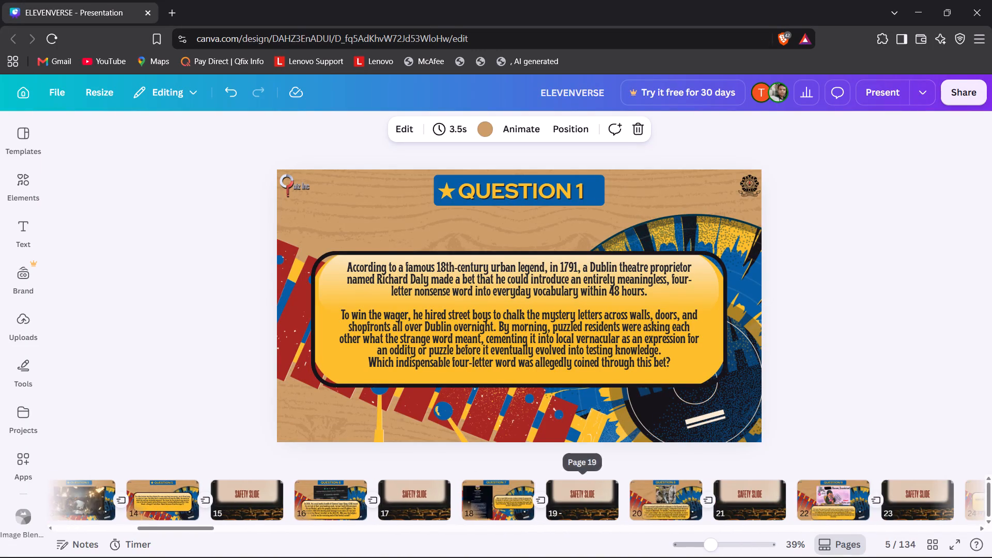
pyautogui.hscroll(-5, 613, 497)
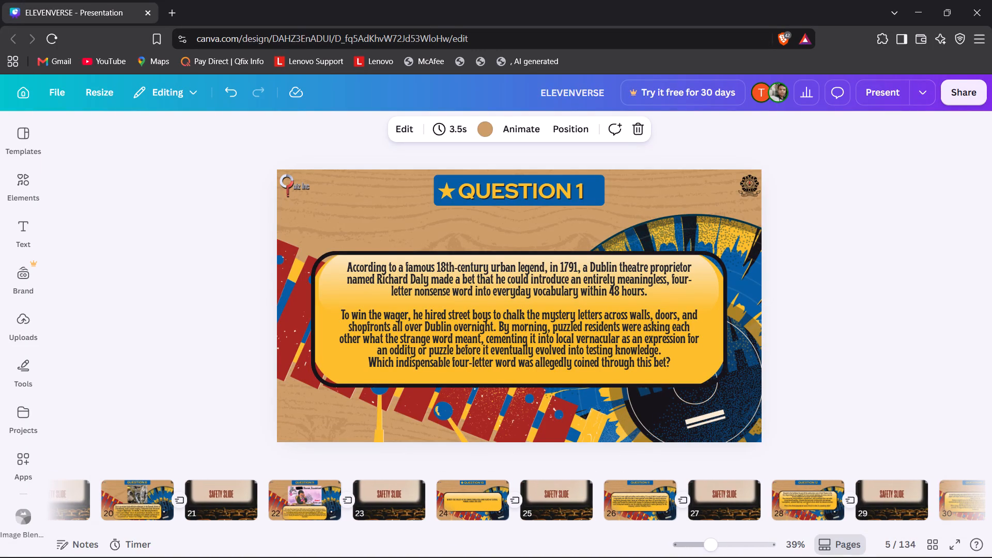
pyautogui.click(825, 489)
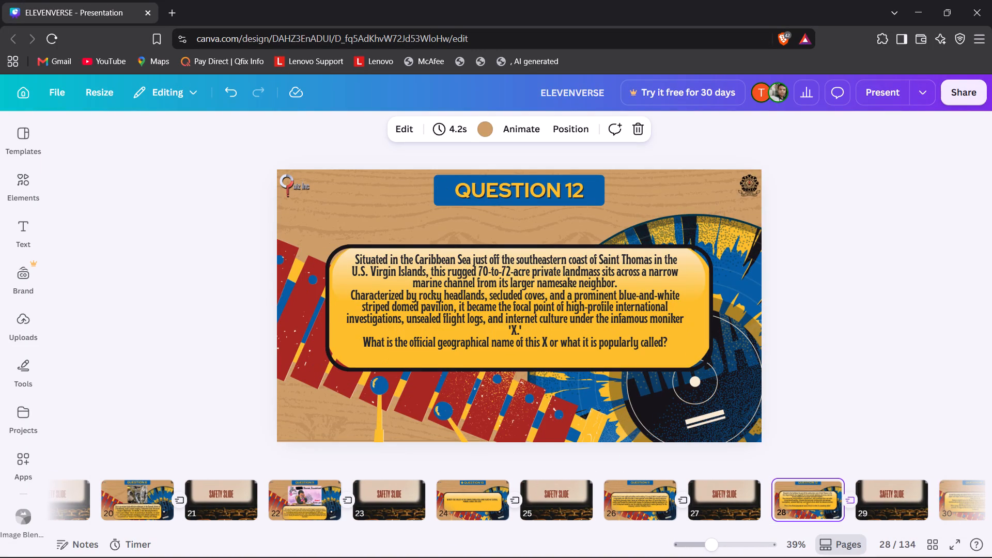
pyautogui.hscroll(-5, 650, 494)
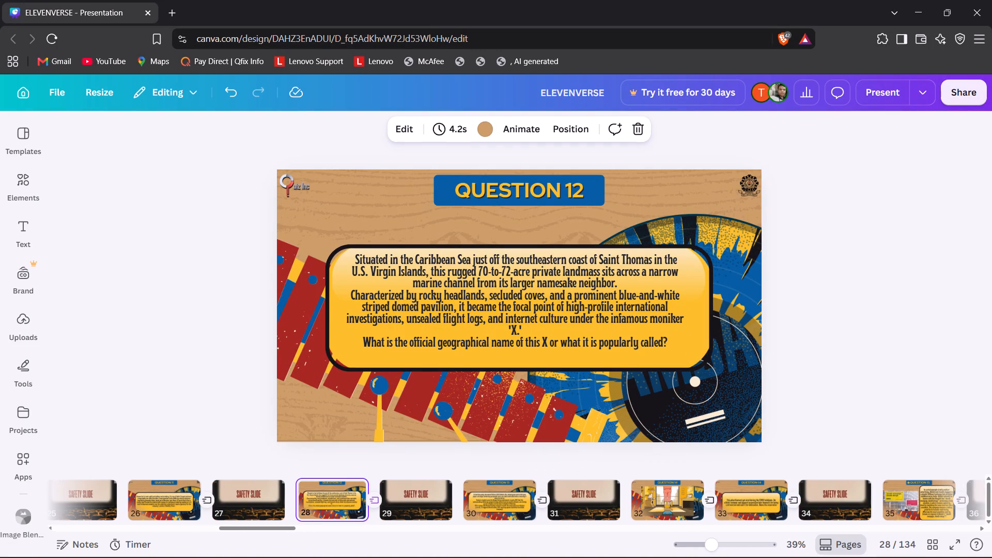
pyautogui.click(844, 508)
pyautogui.hscroll(-1, 844, 508)
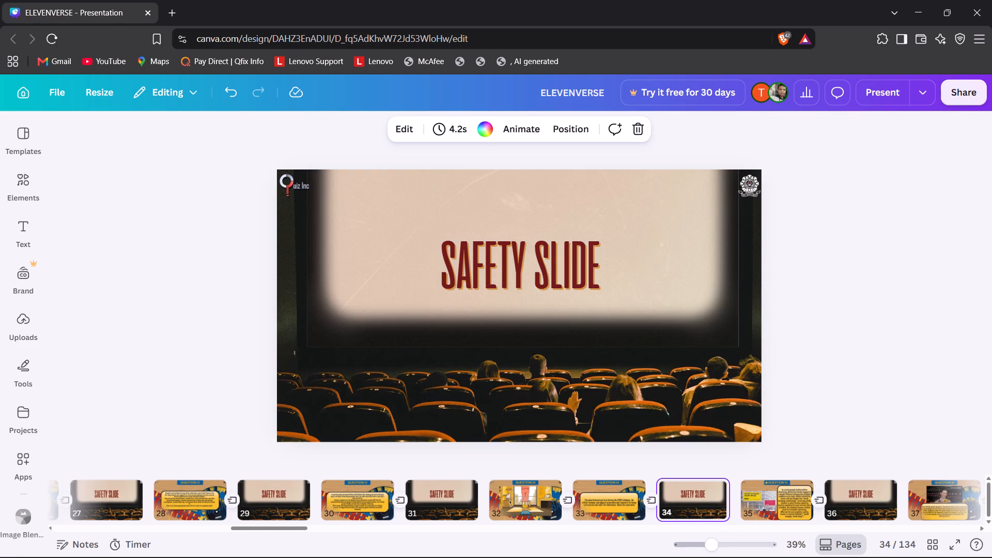
pyautogui.click(768, 509)
pyautogui.hscroll(-4, 768, 509)
pyautogui.click(823, 503)
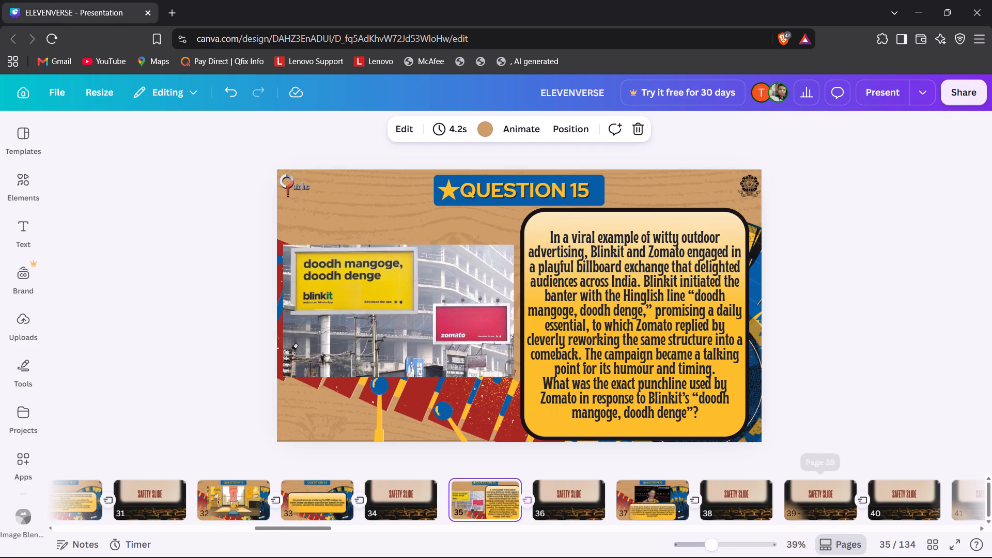
# Check the Question 19 slide on page 43, revisit Question 17 on page 39, and return to Question 19.
pyautogui.hscroll(-1, 666, 503)
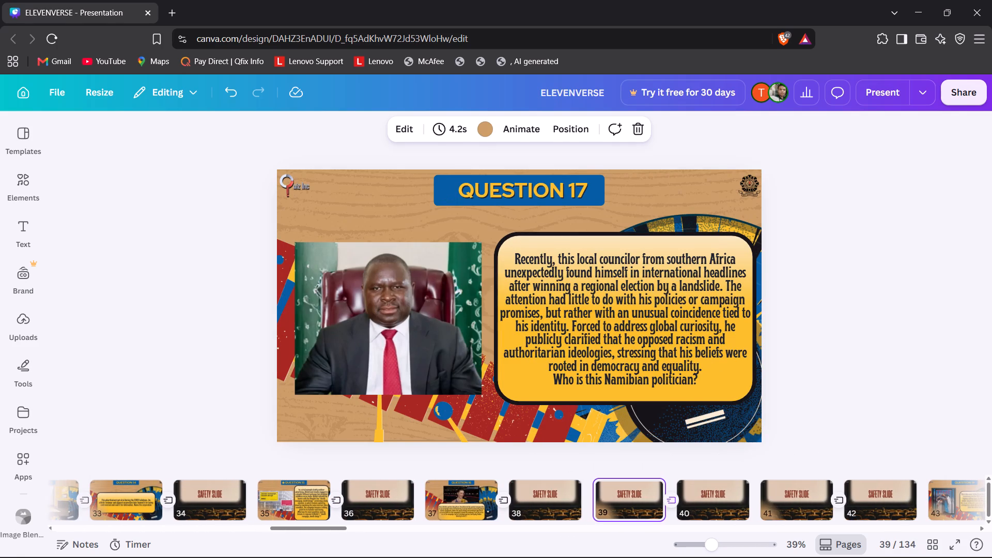
pyautogui.hscroll(-1, 666, 503)
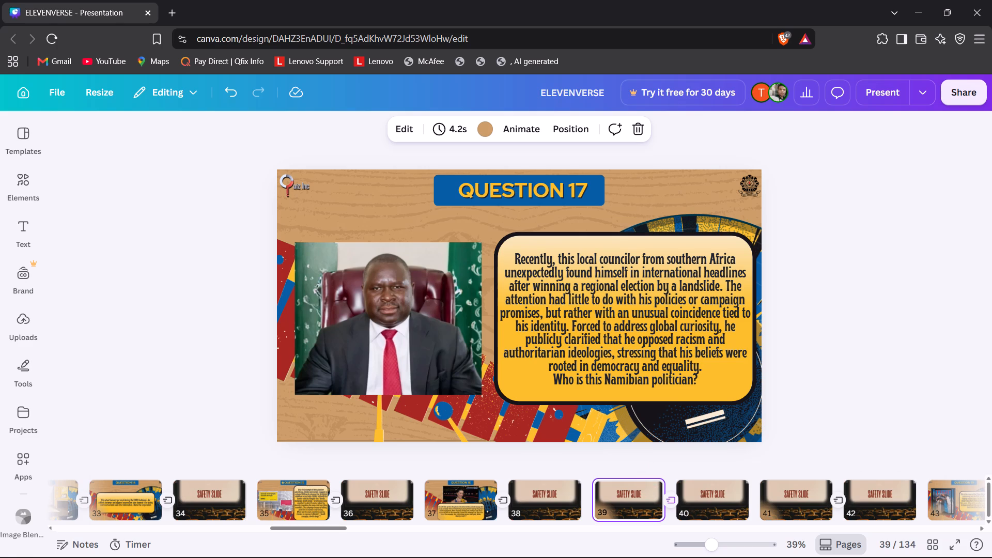
pyautogui.hscroll(-2, 583, 508)
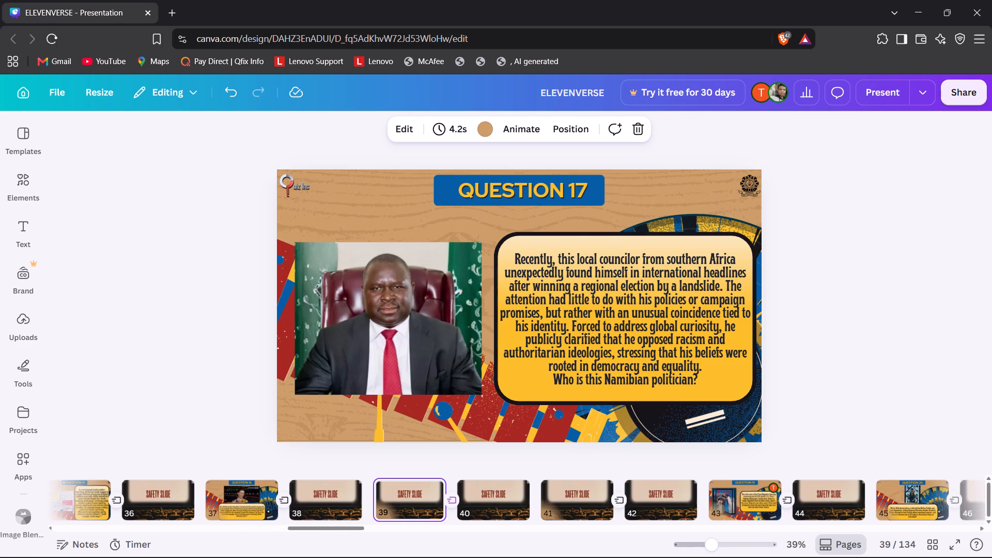
pyautogui.hscroll(-1, 583, 508)
pyautogui.click(740, 494)
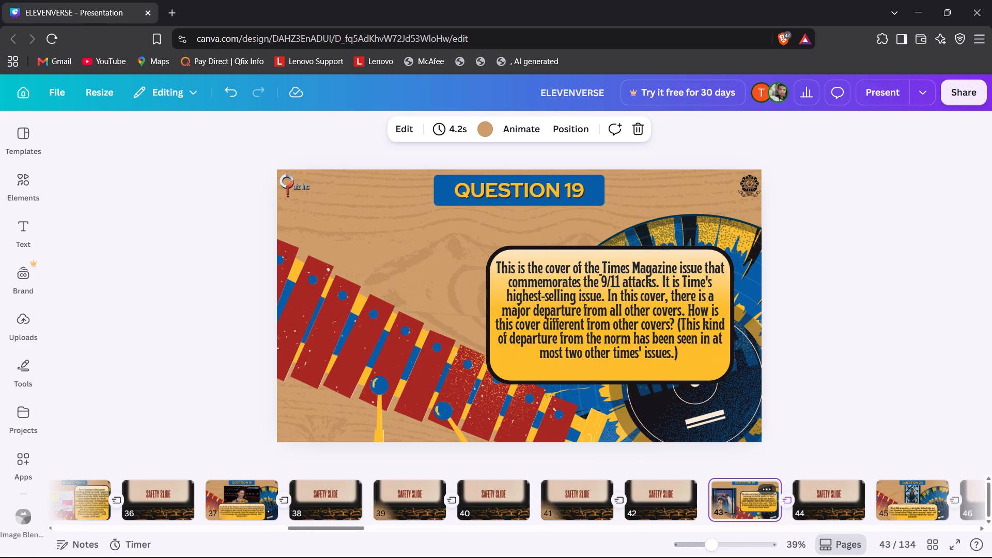
pyautogui.click(430, 489)
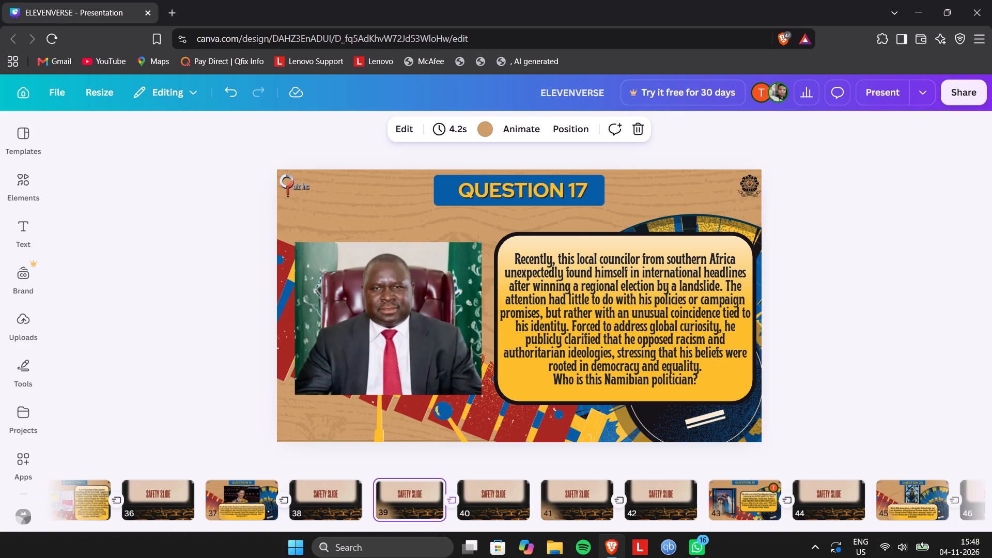
pyautogui.click(732, 509)
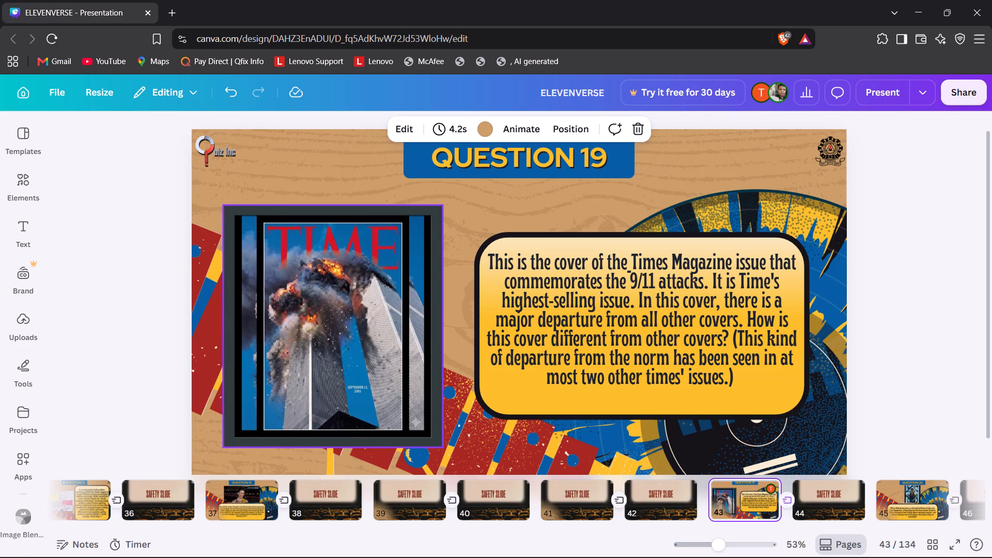
# Reload the presentation page in the browser.
pyautogui.hotkey('ctrl', 'r')
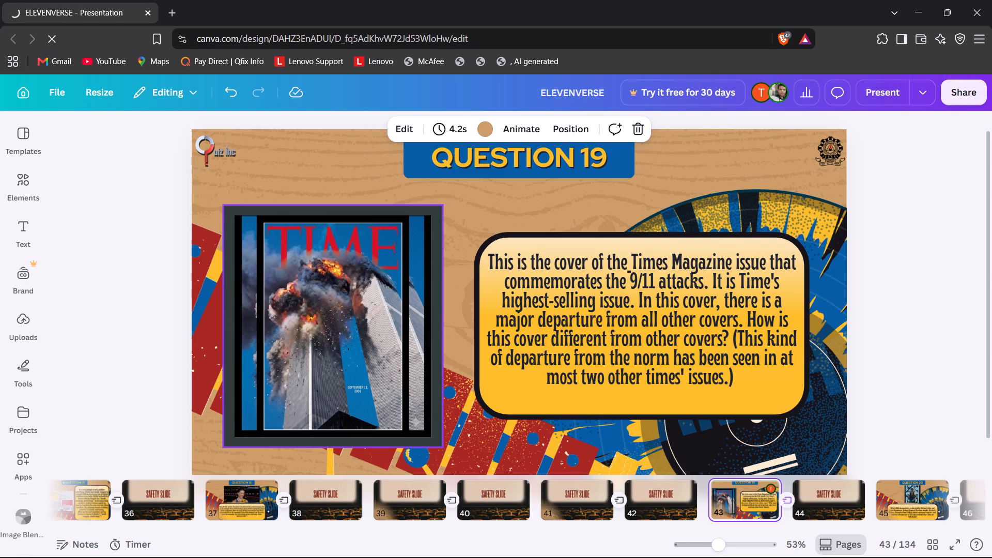
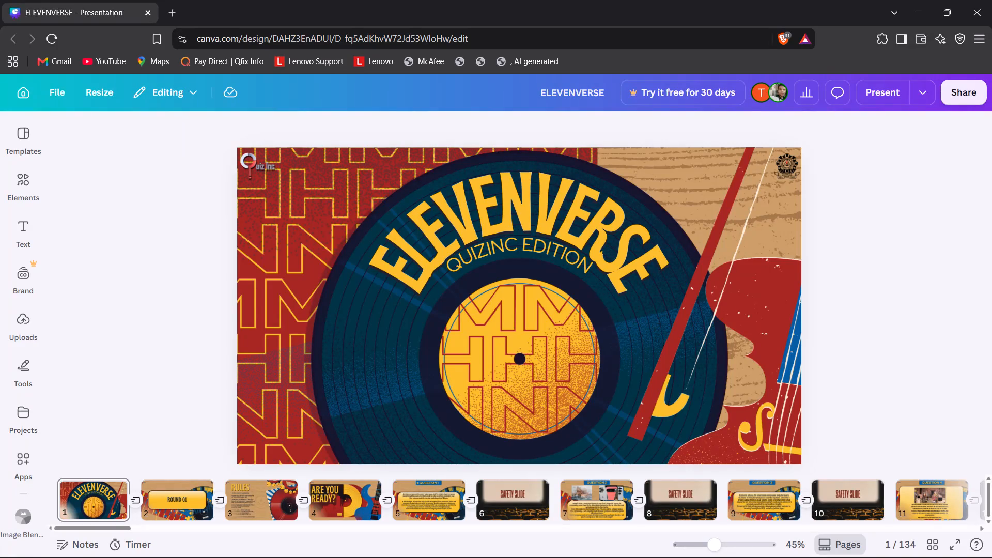
# Open the Rules slide on page 3.
pyautogui.hscroll(1, 236, 498)
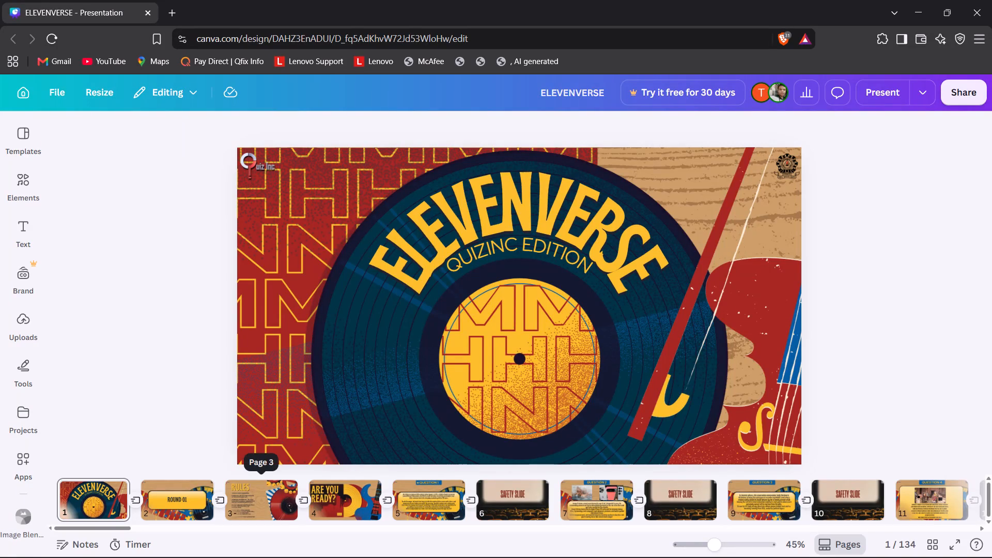
pyautogui.click(232, 502)
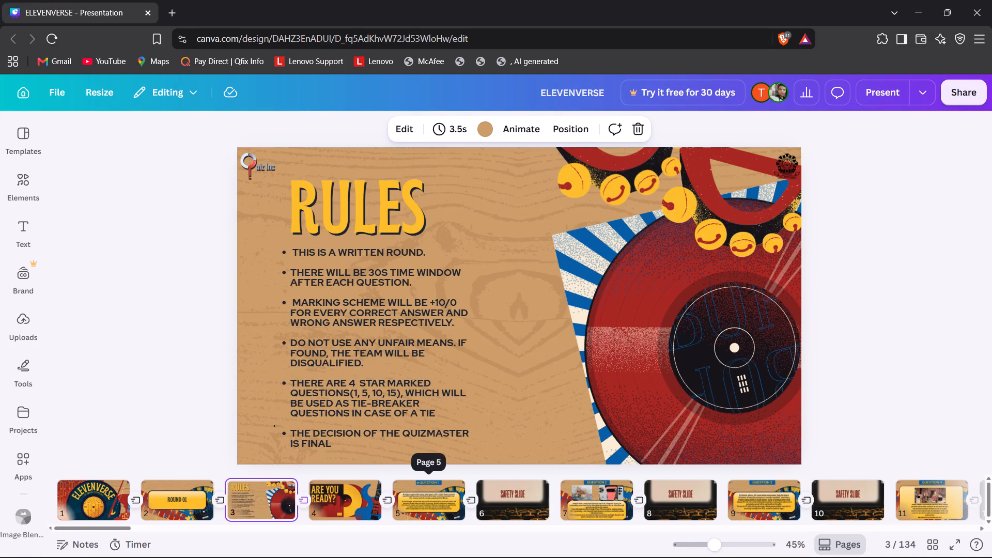
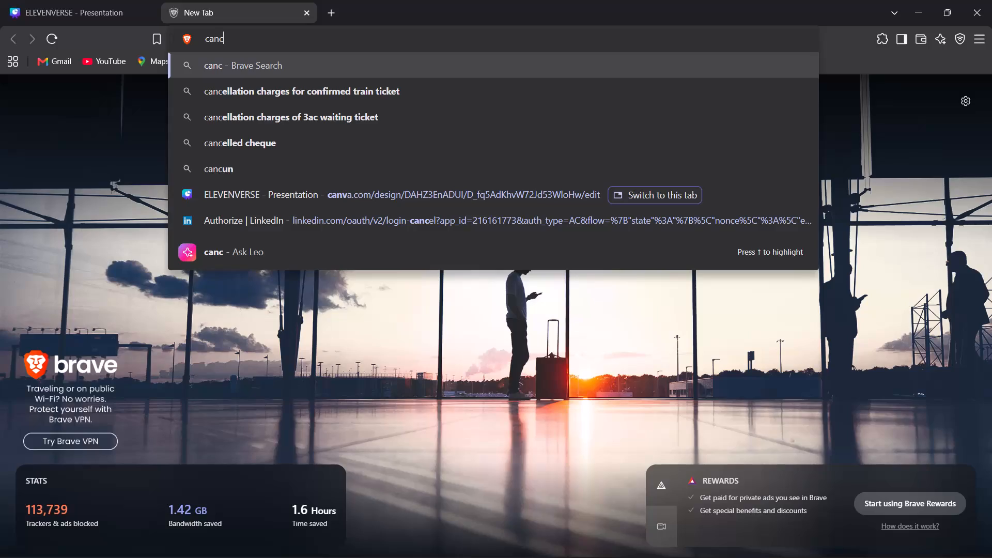
# Open the ELEVENVERSE presentation in the new browser tab as a second copy of the Canva editor.
pyautogui.press('BackSpace')
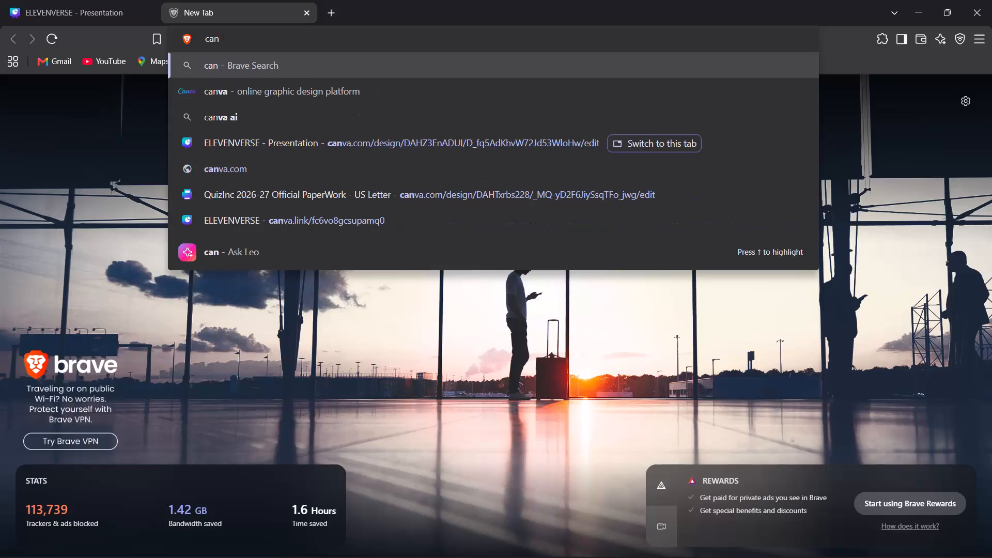
pyautogui.click(229, 137)
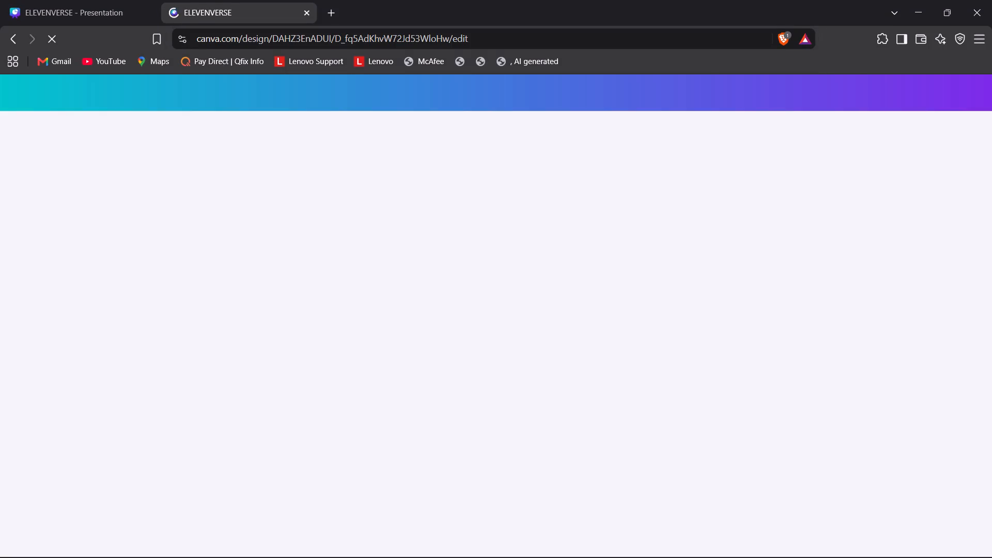
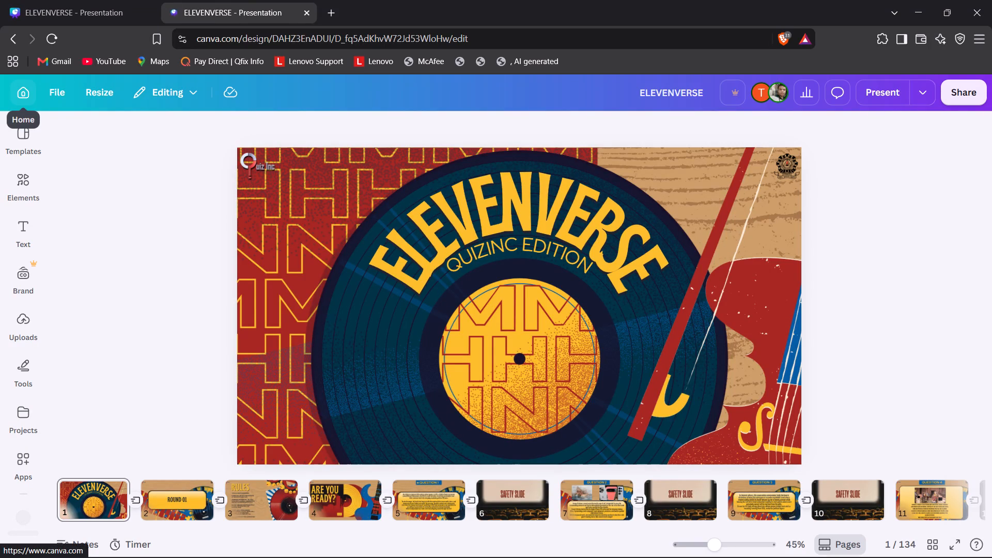
# Open the FIFA Worldcup QUIZ 2026 presentation from the Canva home page and close the home page tab.
pyautogui.click(27, 94)
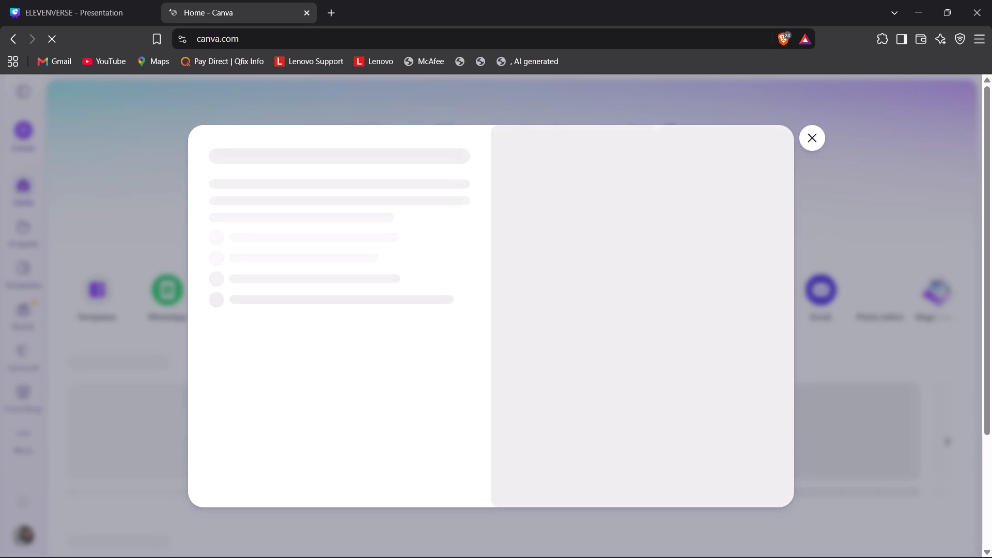
pyautogui.click(811, 146)
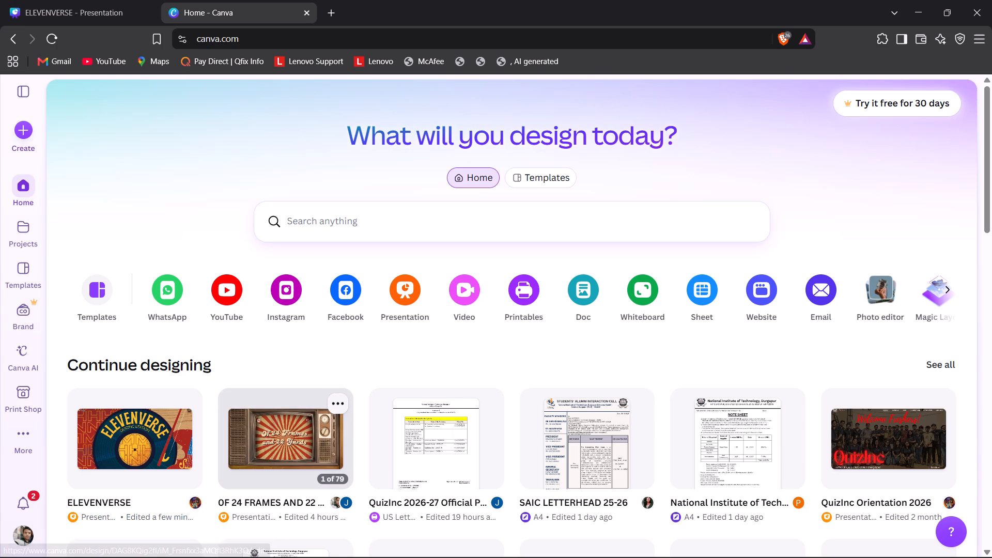
pyautogui.moveTo(214, 362); pyautogui.dragTo(85, 397)
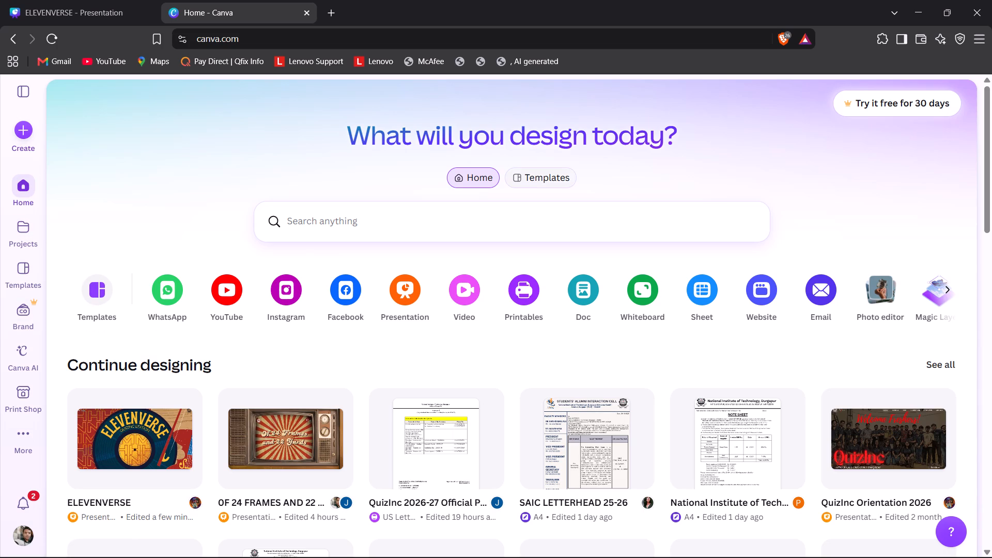
pyautogui.scroll(-3, 661, 467)
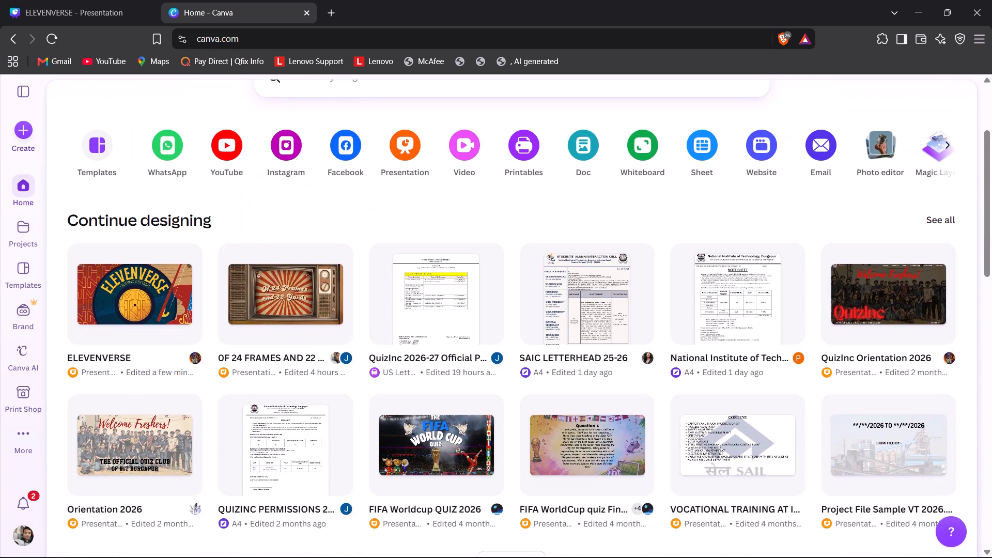
pyautogui.hotkey('alt', 'Tab')
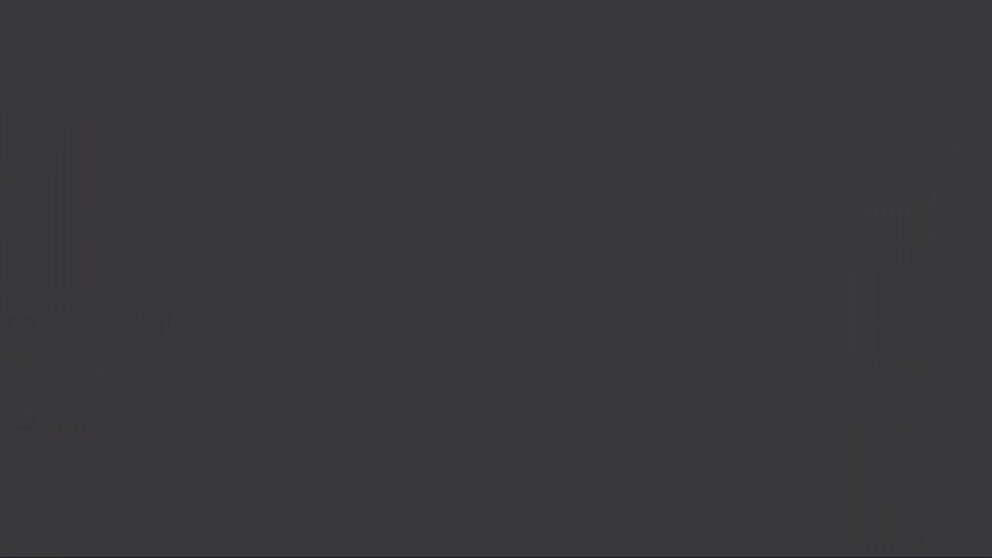
pyautogui.scroll(1, 135, 300)
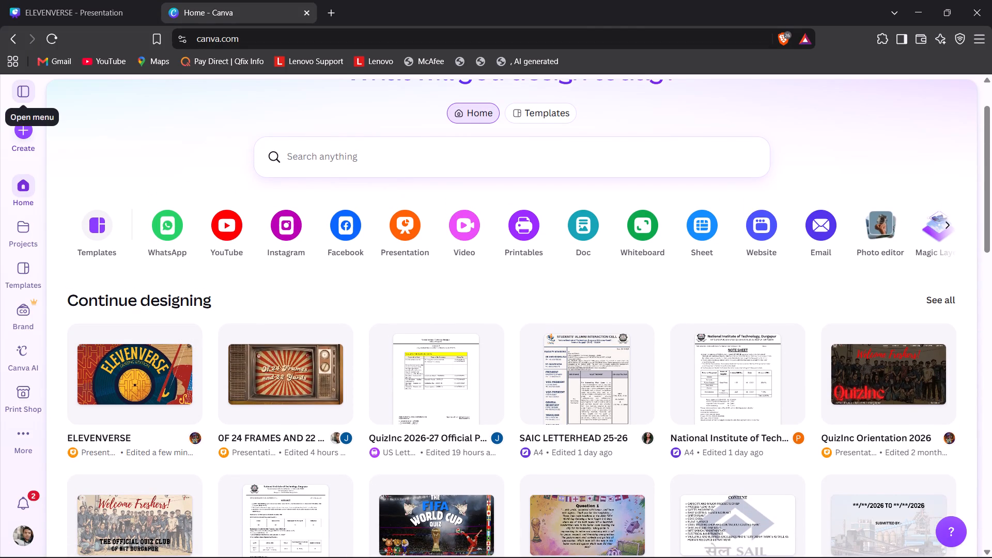
pyautogui.scroll(1, 121, 312)
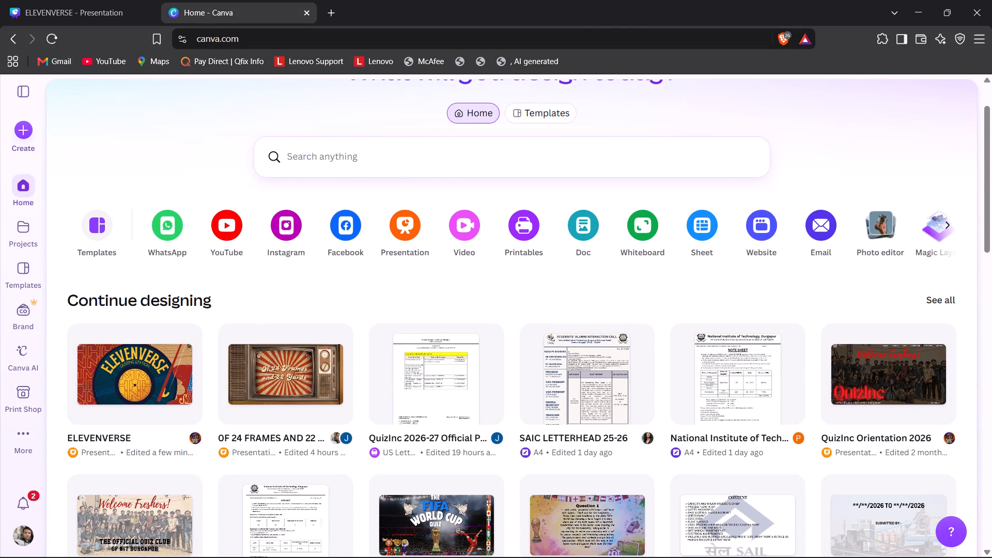
pyautogui.scroll(1, 136, 331)
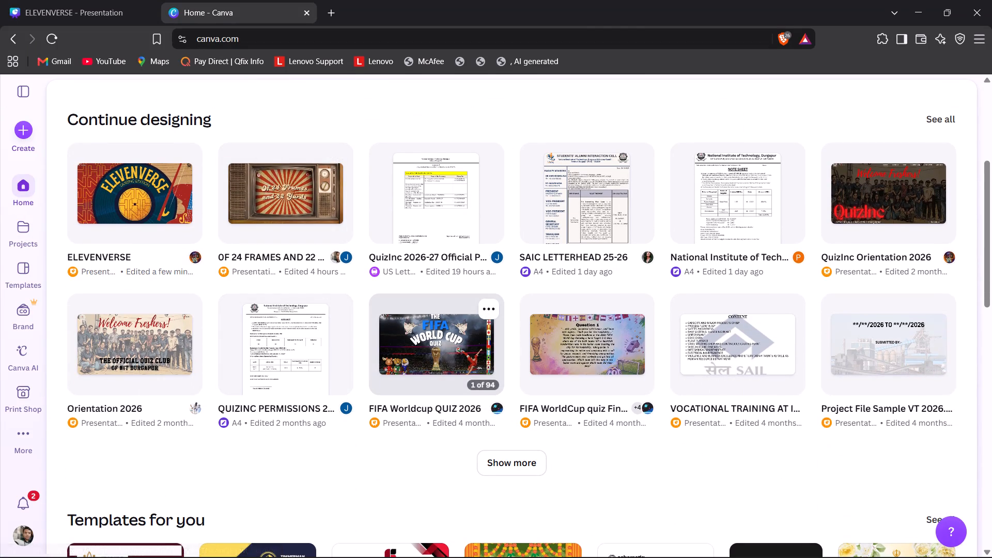
pyautogui.click(425, 339)
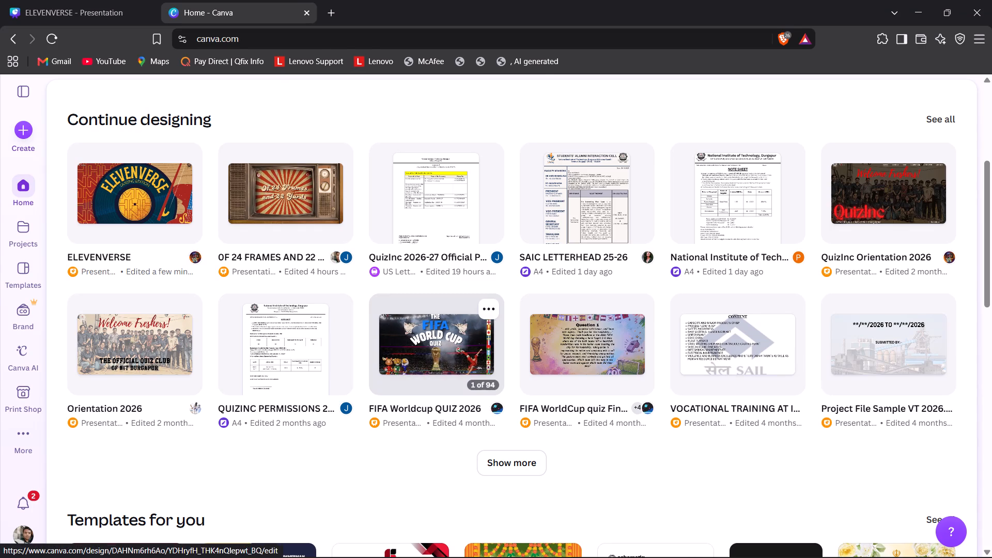
pyautogui.hotkey('ctrl', '2')
pyautogui.hotkey('ctrl', 'w')
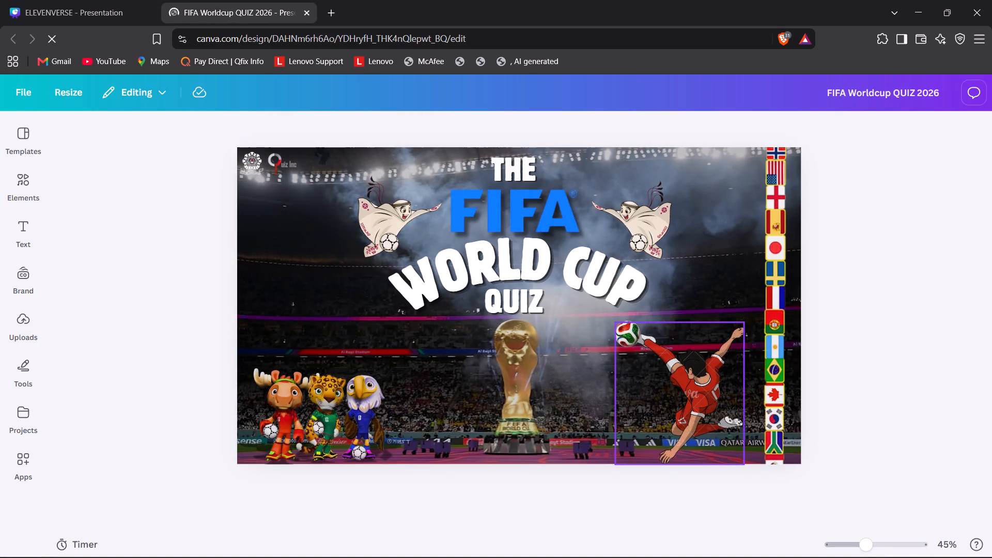
# Look through the FIFA quiz slides from the title slide to Question 5 for a question to reuse.
pyautogui.press('Right')
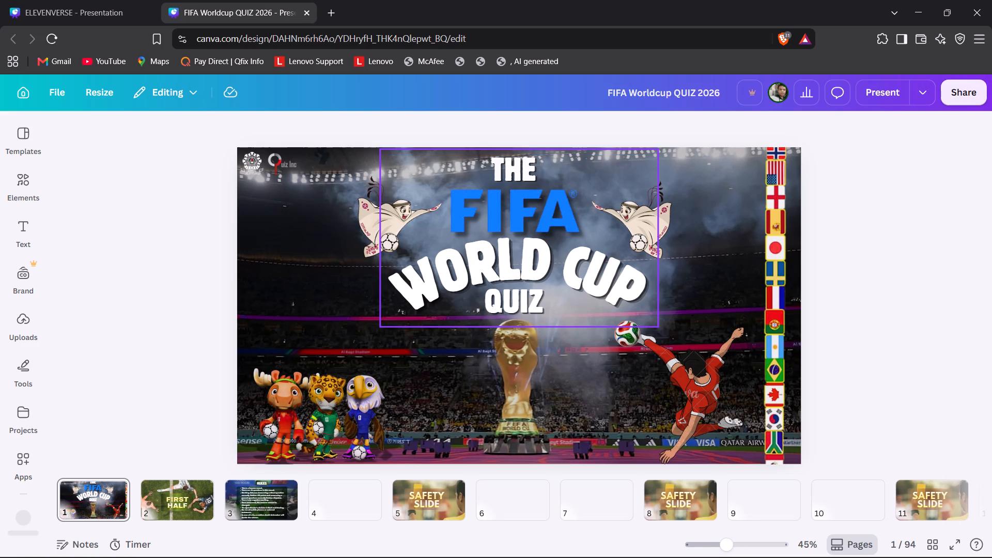
pyautogui.press('Right')
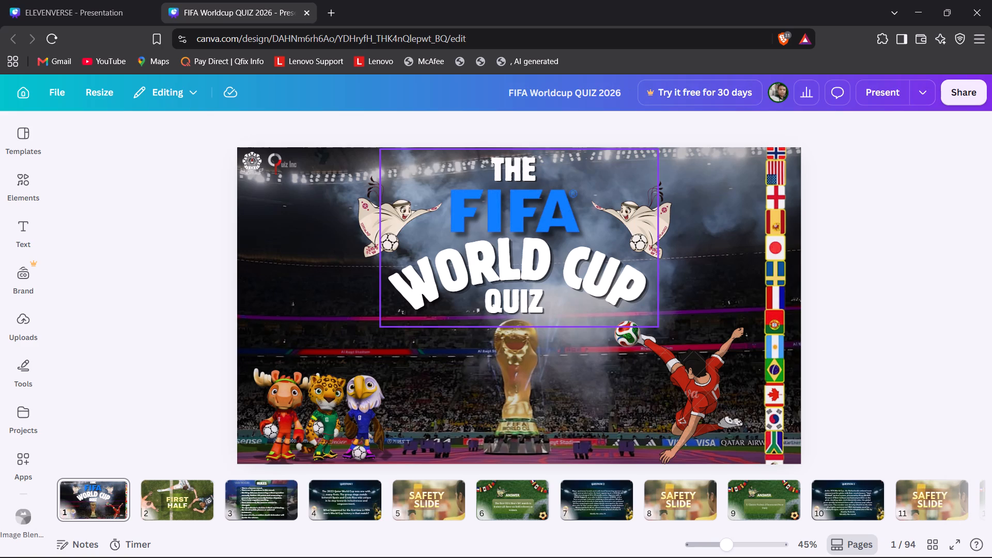
pyautogui.click(853, 301)
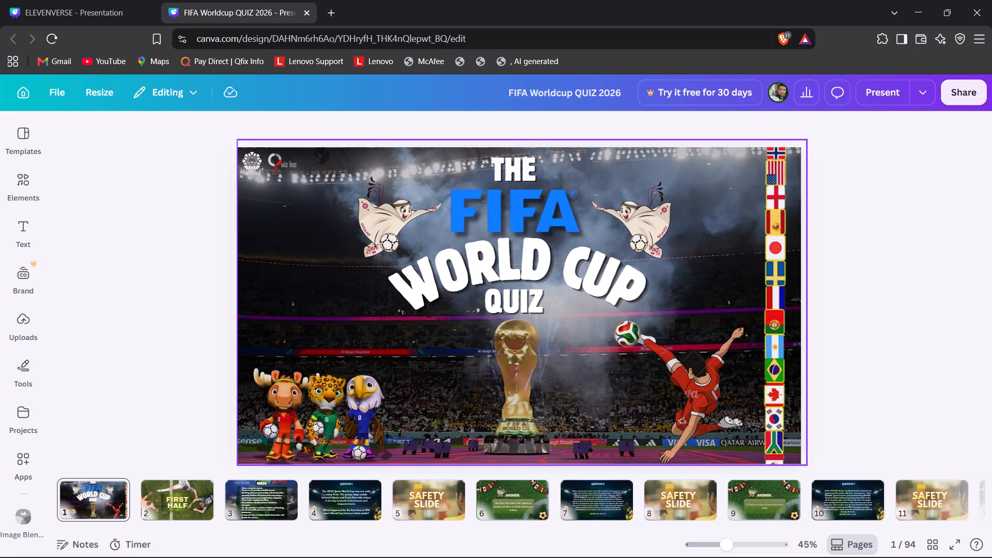
pyautogui.press('Right')
pyautogui.press('Right')
pyautogui.press('Right')
pyautogui.press('Right')
pyautogui.press('Right')
pyautogui.press('Right')
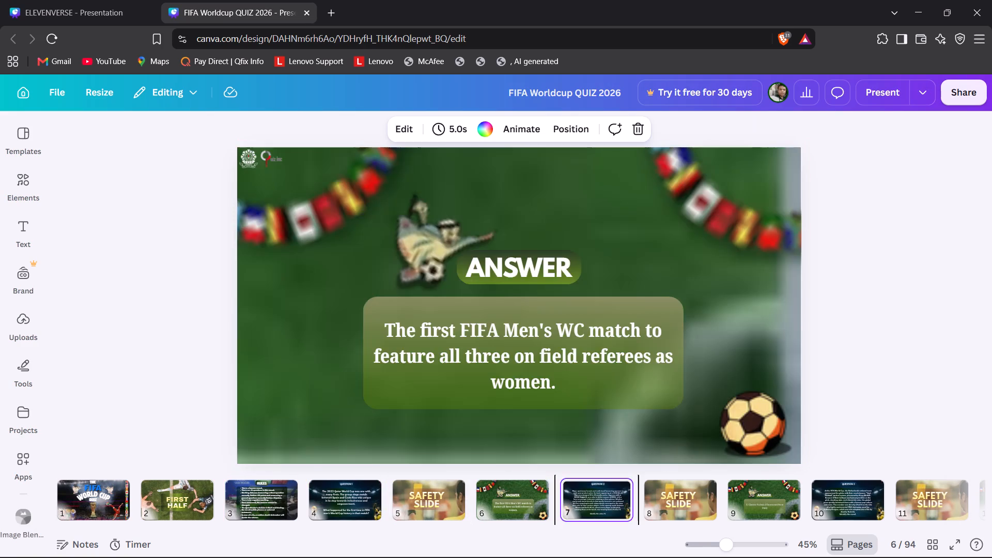
pyautogui.press('Right')
pyautogui.press('Left')
pyautogui.press('Right')
pyautogui.press('Right')
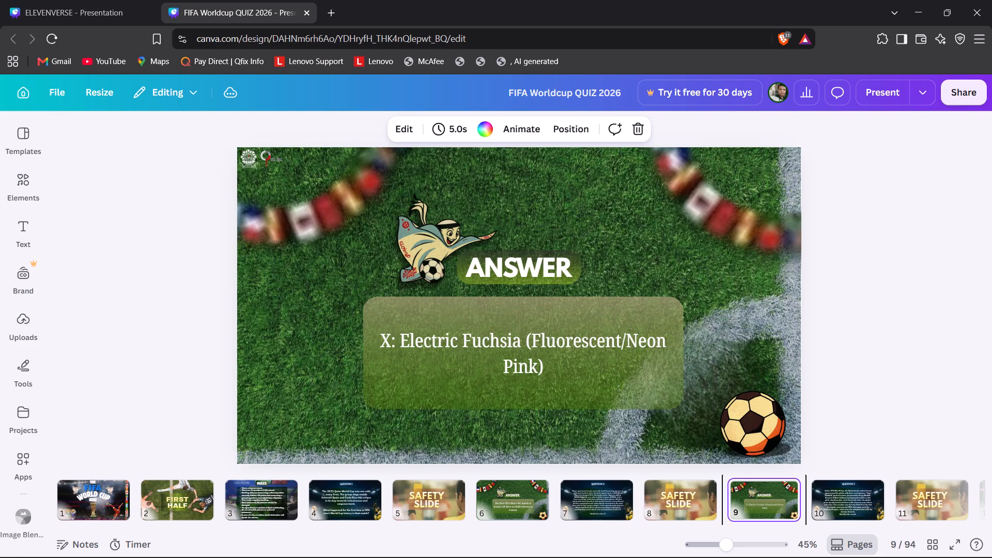
pyautogui.press('Right')
pyautogui.press('Right')
pyautogui.press('Left')
pyautogui.press('Right')
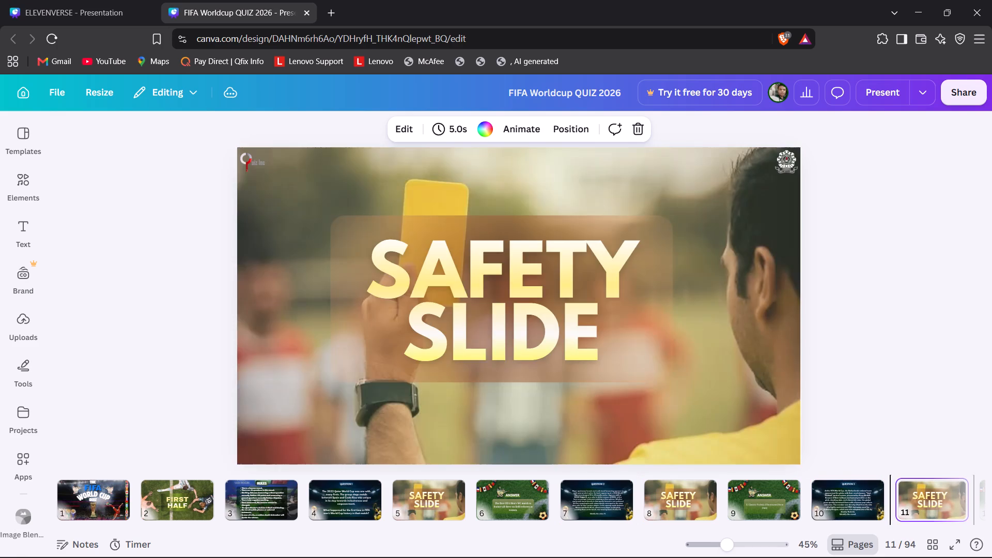
pyautogui.press('Right')
pyautogui.press('Right')
pyautogui.press('Right')
pyautogui.press('Right')
pyautogui.press('Right')
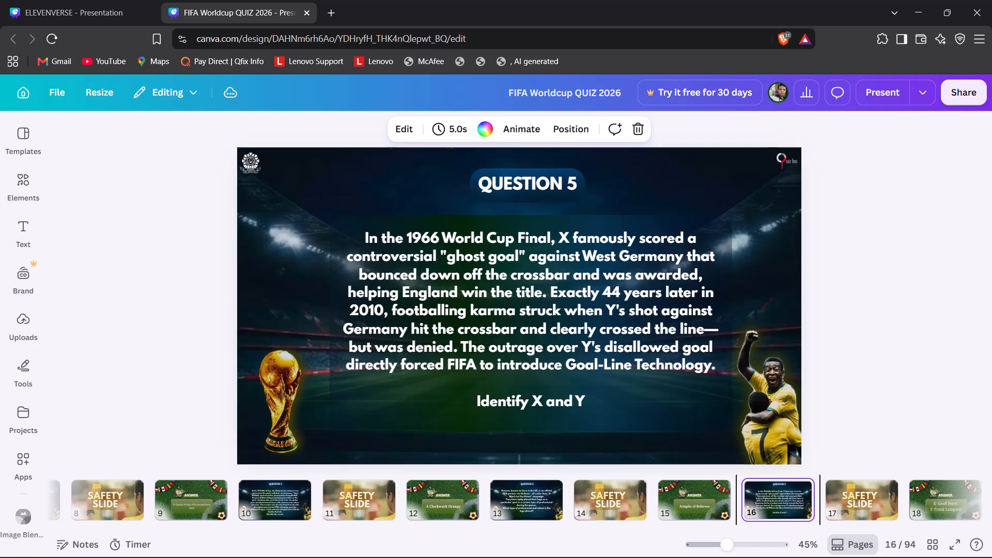
# Examine Questions 6 and 7 of the FIFA quiz, including the answer slides around them.
pyautogui.press('Right')
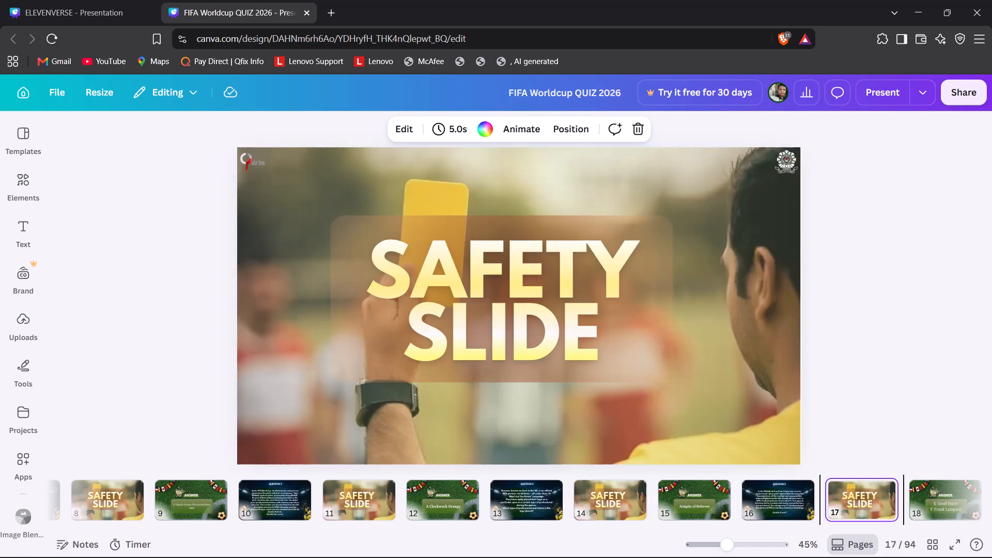
pyautogui.press('Right')
pyautogui.press('Right')
pyautogui.press('Left')
pyautogui.press('Right')
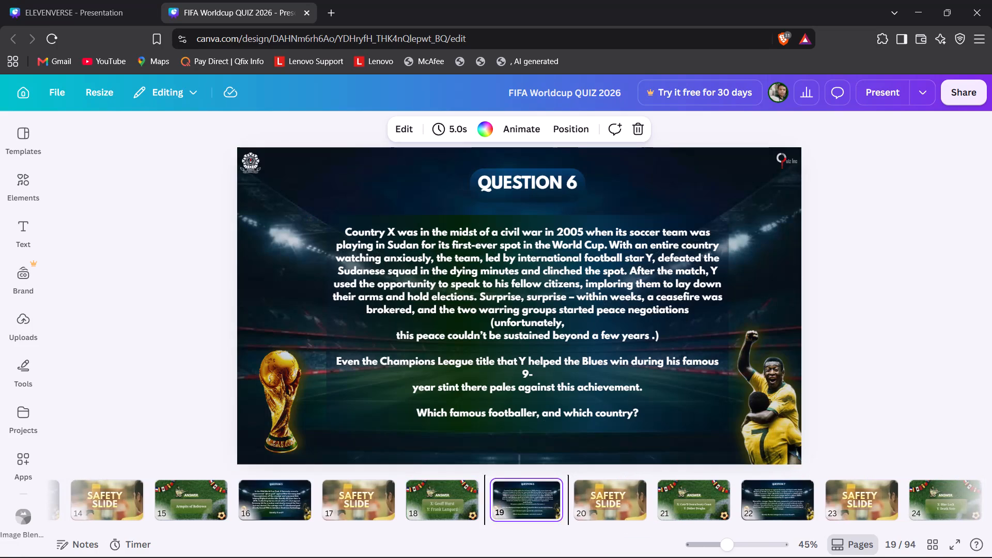
pyautogui.press('Right')
pyautogui.press('Right')
pyautogui.press('Left')
pyautogui.press('Left')
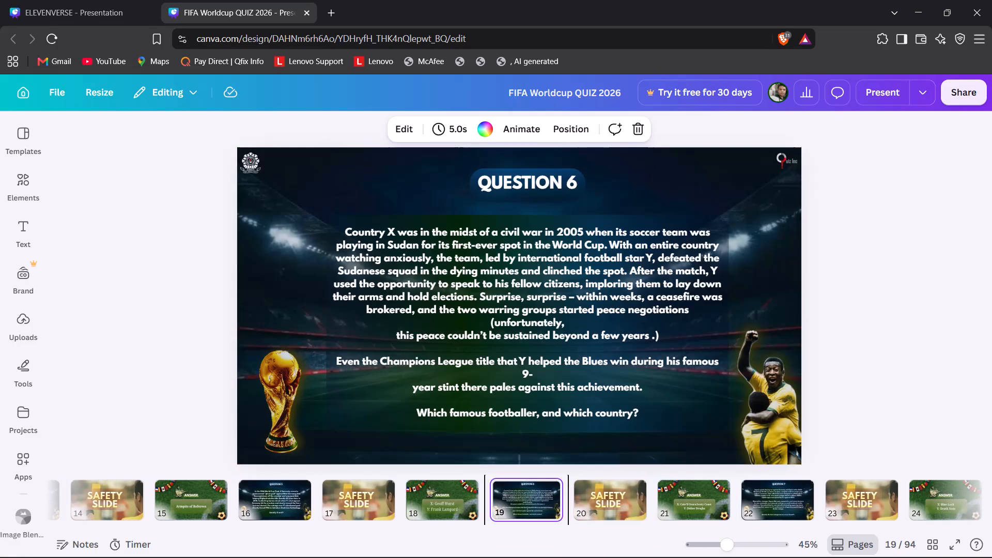
pyautogui.press('Right')
pyautogui.press('Right')
pyautogui.press('Right')
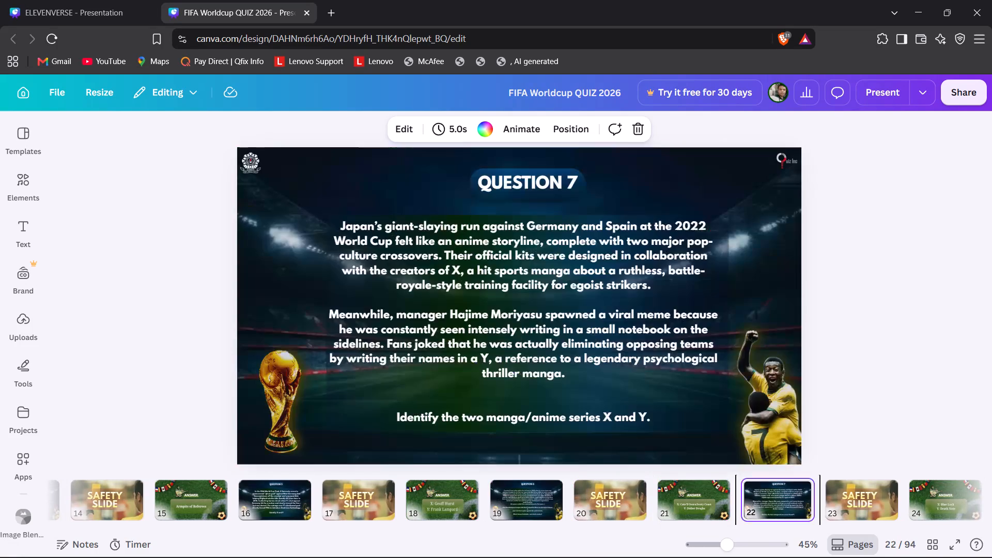
pyautogui.press('Left')
pyautogui.press('Left')
pyautogui.press('Right')
pyautogui.press('Right')
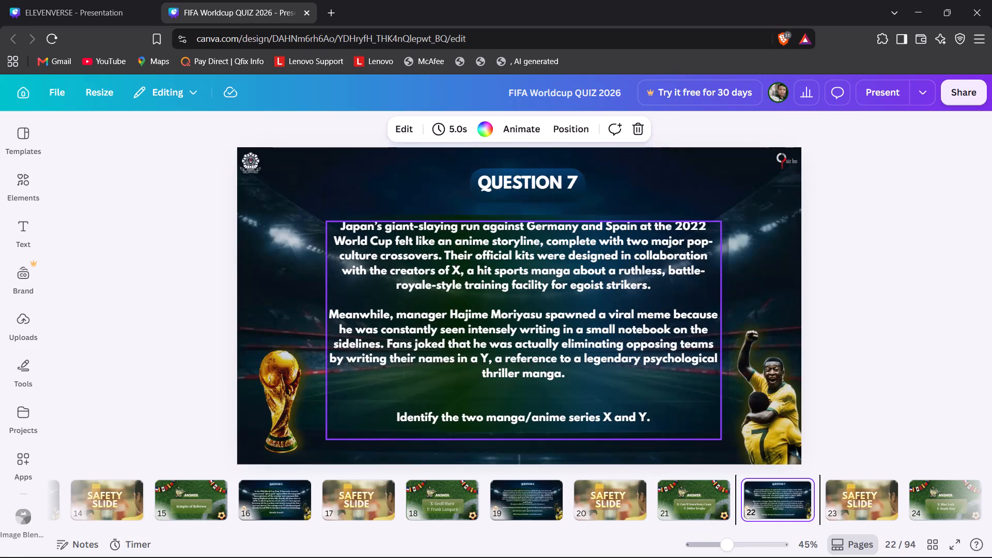
# Copy the full question text of Question 7, on Japan's 2022 World Cup run, from the FIFA quiz.
pyautogui.click(543, 307)
pyautogui.doubleClick(543, 307)
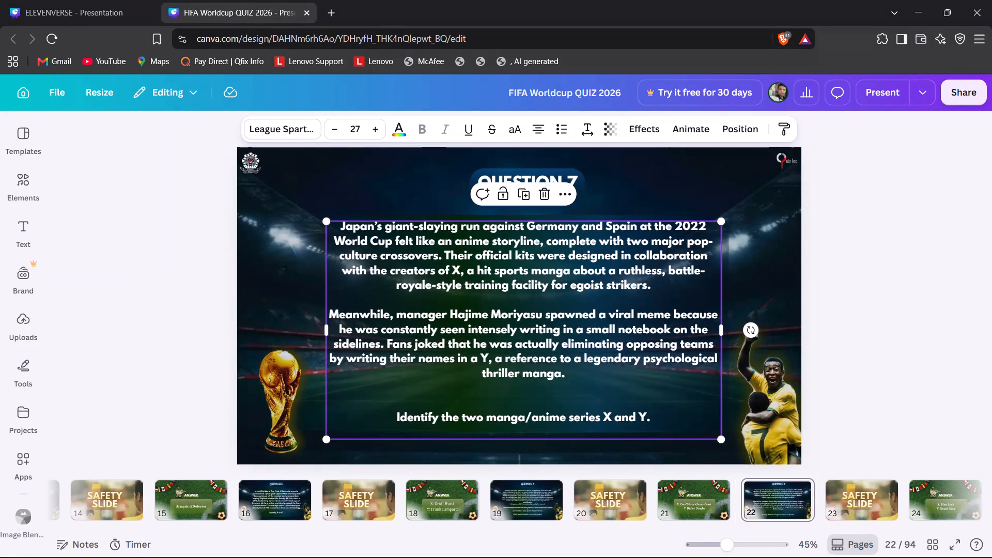
pyautogui.hotkey('ctrl', 'a')
pyautogui.hotkey('ctrl', 'c')
# Switch to the ELEVENVERSE presentation and look through its Round 01 question slides up to Question 11.
pyautogui.hotkey('ctrl', '1')
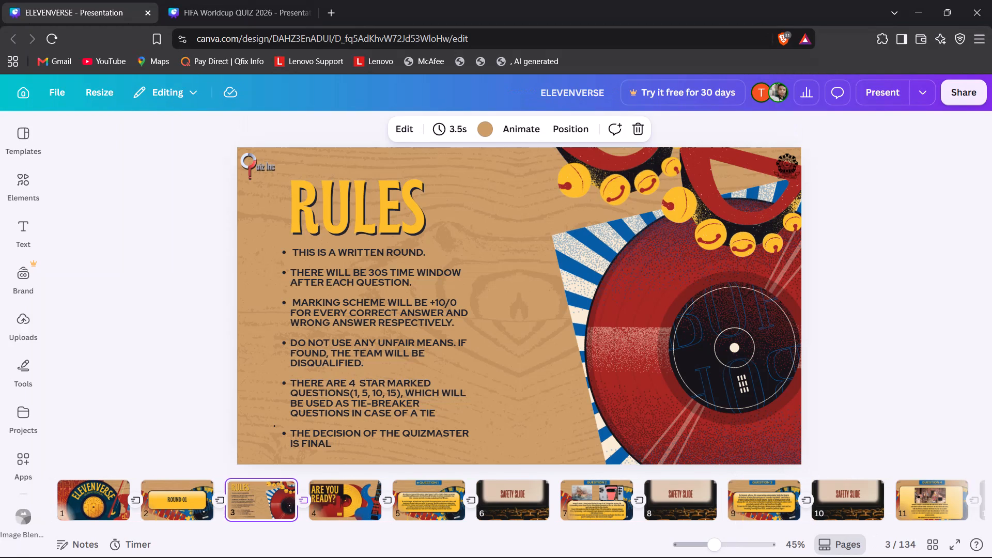
pyautogui.click(433, 498)
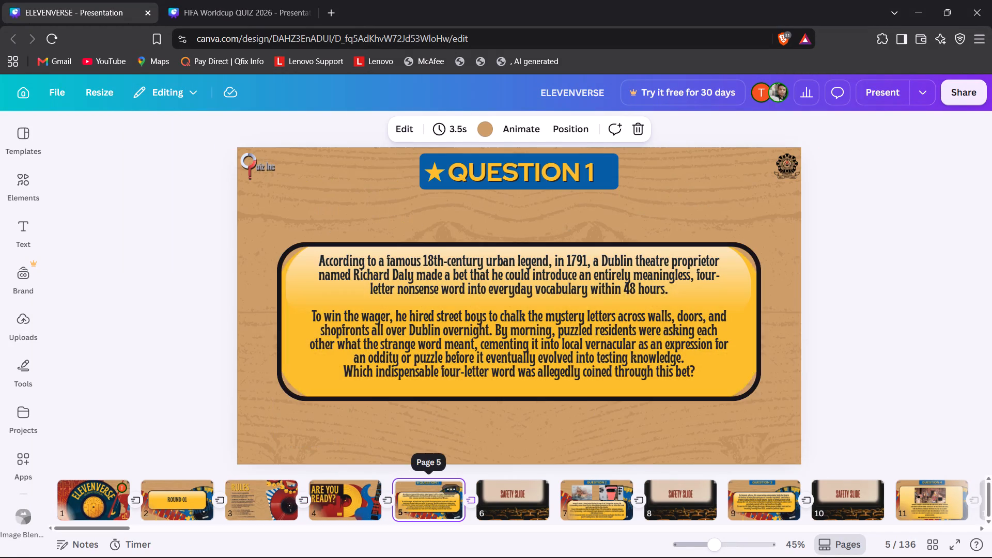
pyautogui.click(528, 499)
pyautogui.hotkey('ctrl', '2')
pyautogui.hotkey('ctrl', '1')
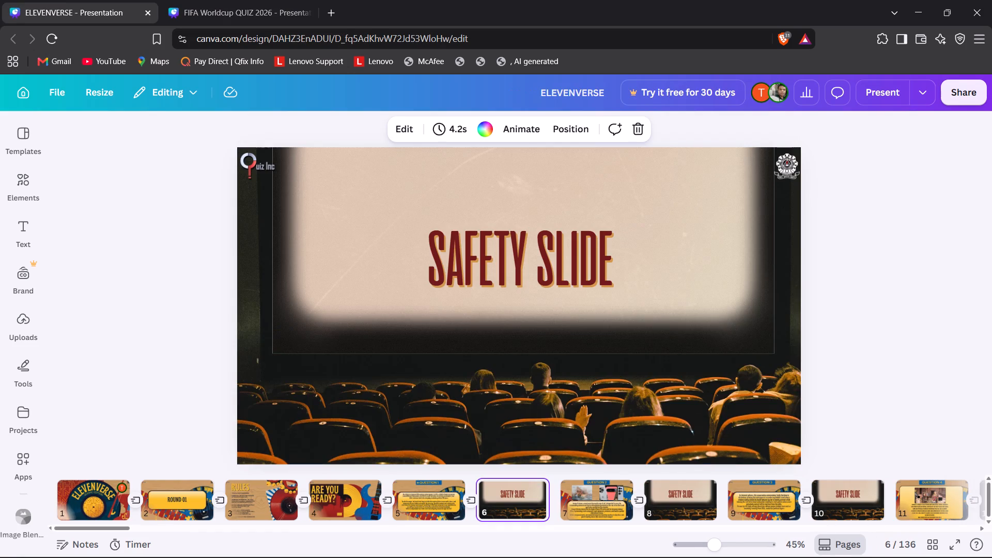
pyautogui.click(671, 505)
pyautogui.click(776, 501)
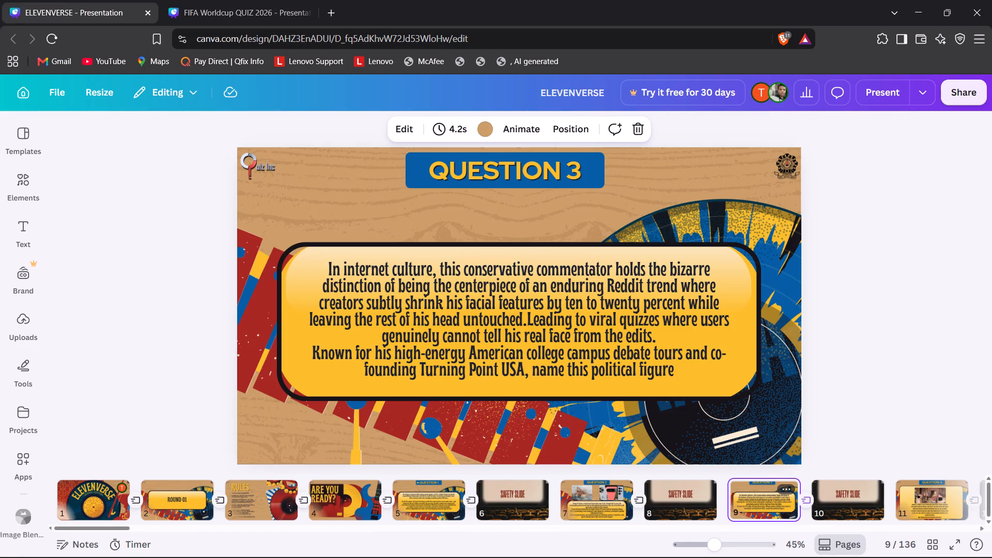
pyautogui.hscroll(-3, 776, 501)
pyautogui.click(712, 507)
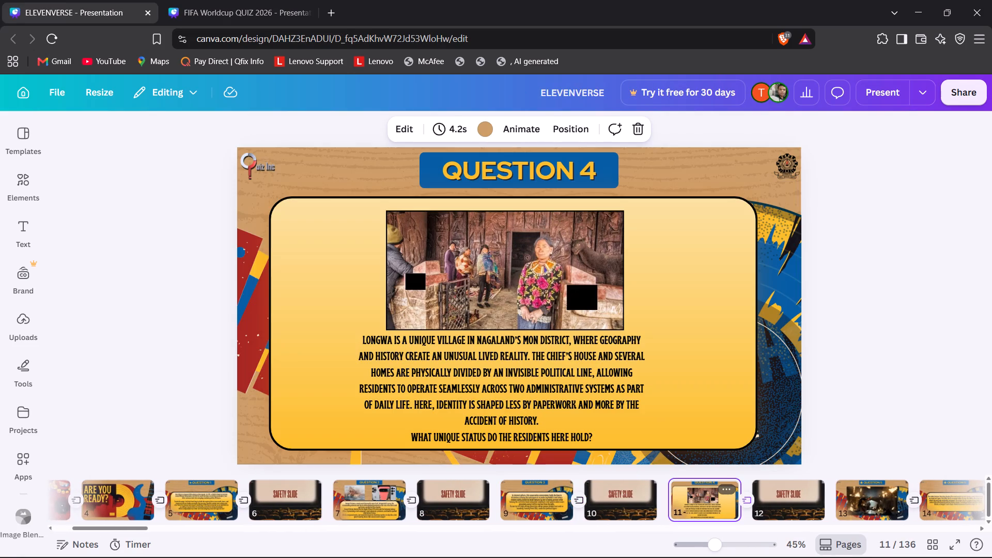
pyautogui.hscroll(-4, 806, 501)
pyautogui.click(689, 507)
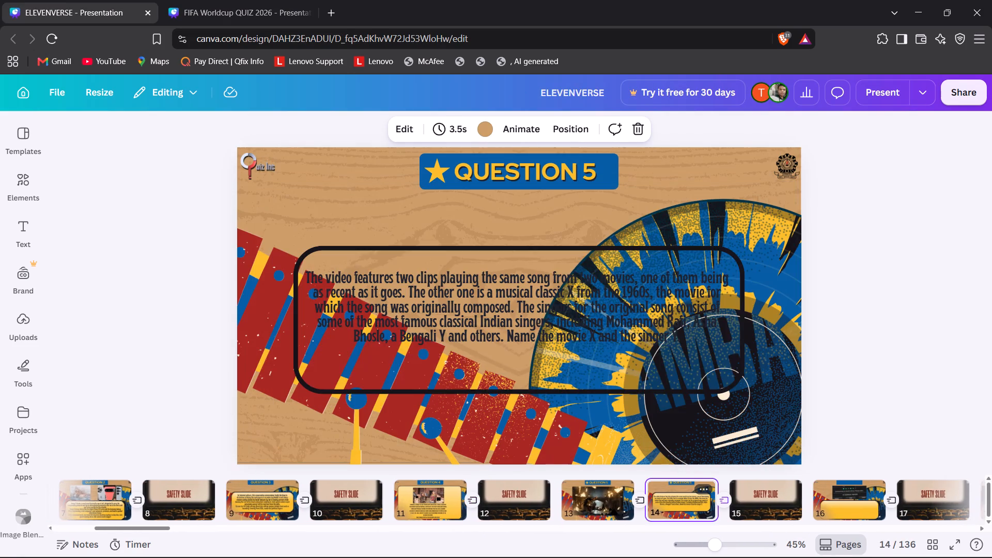
pyautogui.hscroll(-5, 689, 507)
pyautogui.click(675, 508)
pyautogui.hscroll(-2, 675, 508)
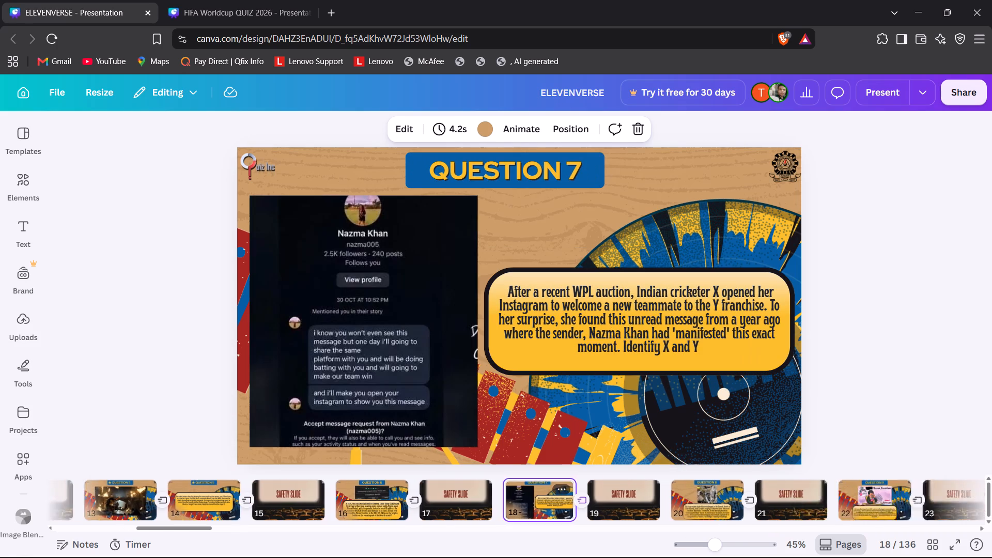
pyautogui.hscroll(-3, 675, 508)
pyautogui.click(572, 506)
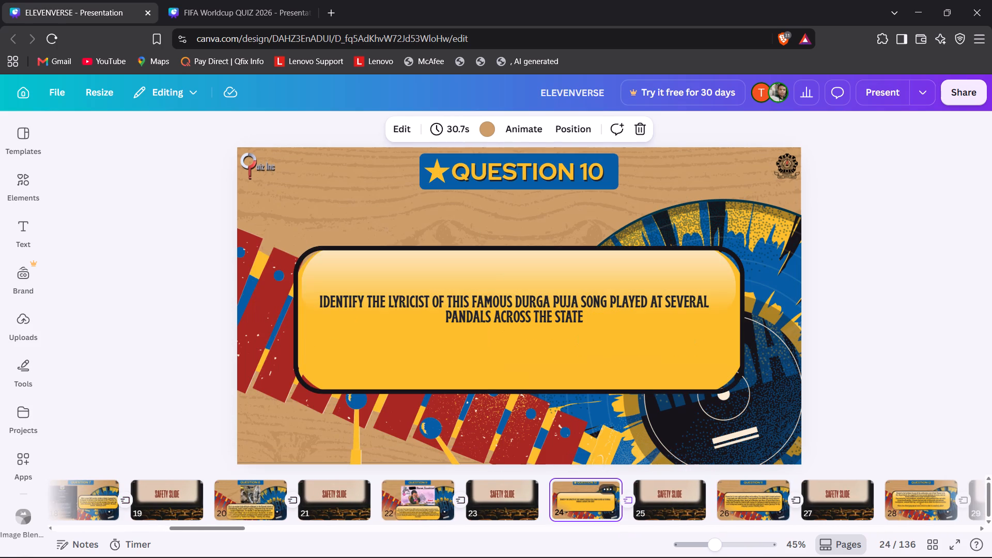
pyautogui.hscroll(-1, 666, 490)
pyautogui.click(645, 493)
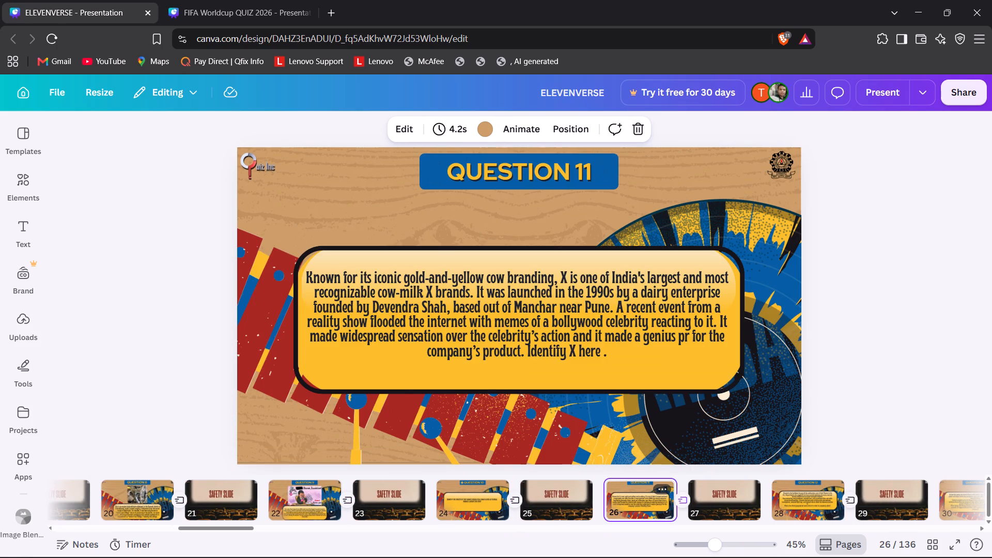
# Replace the Question 13 text on page 30 with the copied question about Japan and manga series X and Y.
pyautogui.press('Right')
pyautogui.press('Right')
pyautogui.press('Right')
pyautogui.press('Right')
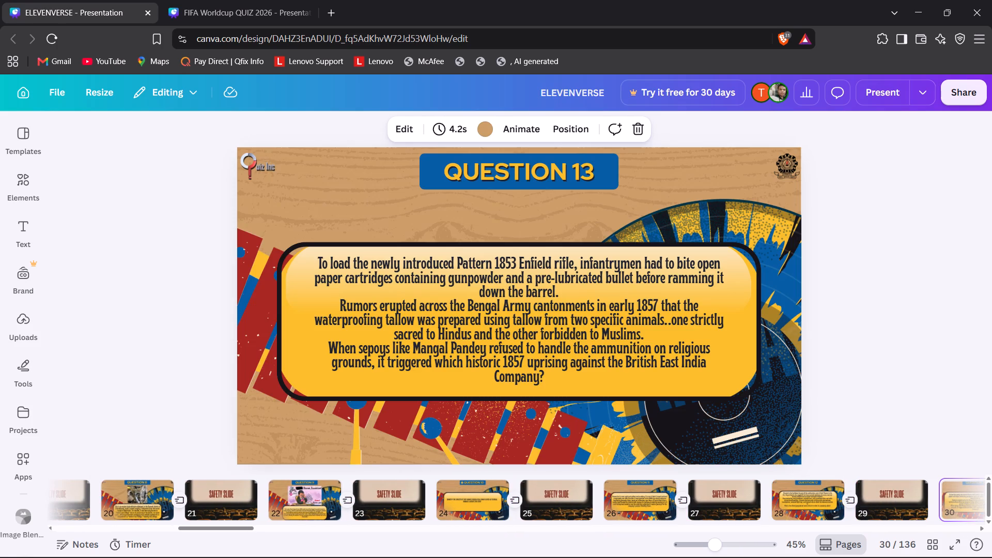
pyautogui.doubleClick(402, 302)
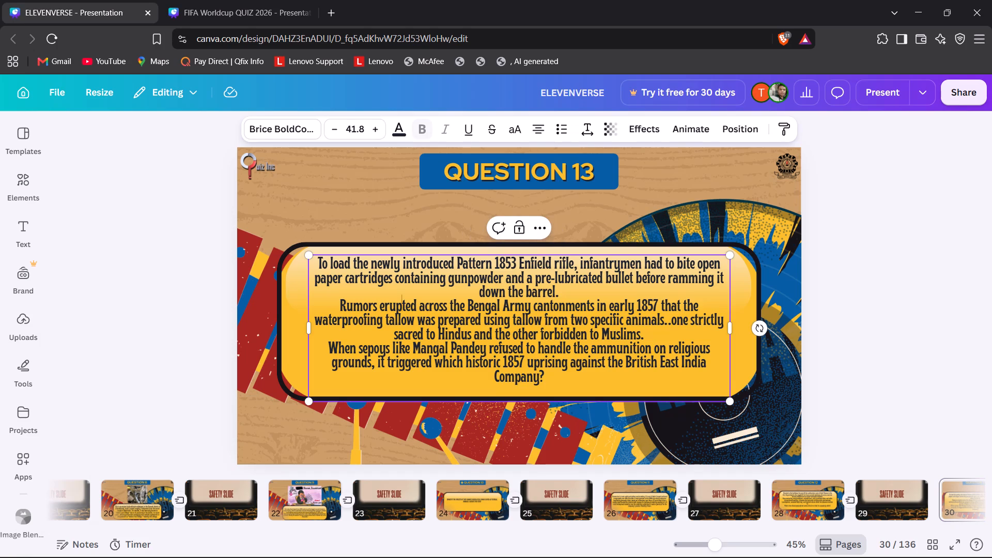
pyautogui.hotkey('ctrl', 'a')
pyautogui.hotkey('ctrl', 'v')
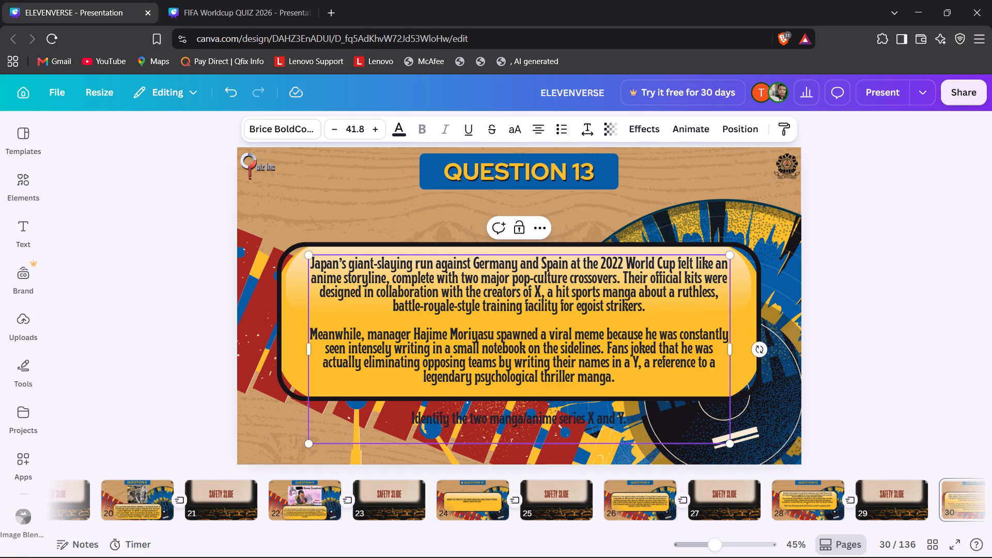
# Enlarge the yellow panel behind the Question 13 text slightly, keeping it level and undoing any accidental displacement.
pyautogui.click(301, 281)
pyautogui.click(295, 293)
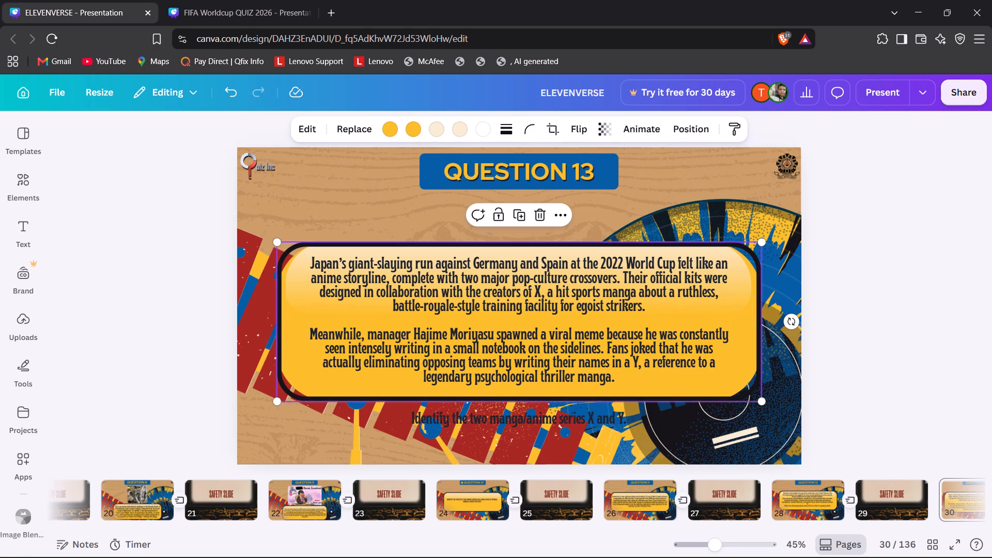
pyautogui.moveTo(277, 401); pyautogui.dragTo(286, 445)
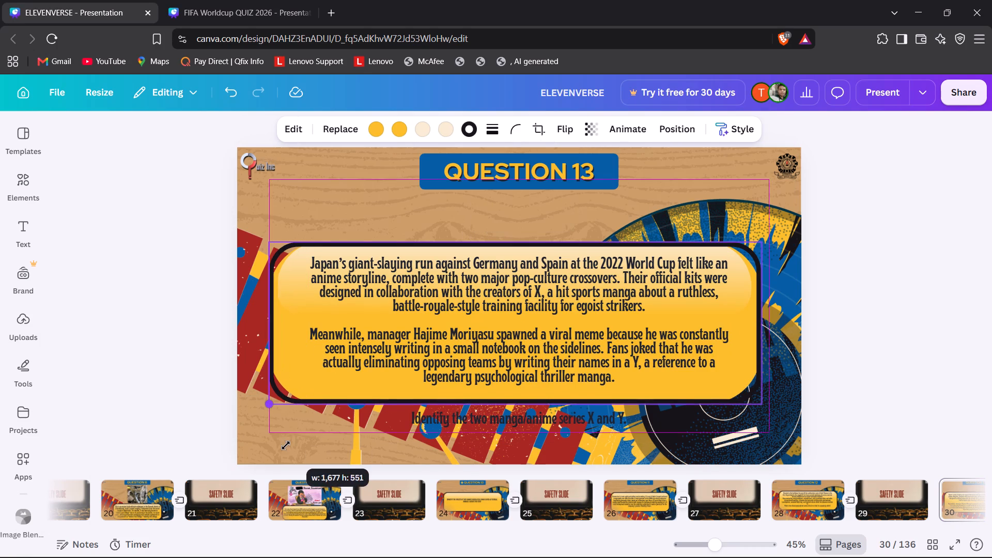
pyautogui.moveTo(286, 445); pyautogui.dragTo(280, 450)
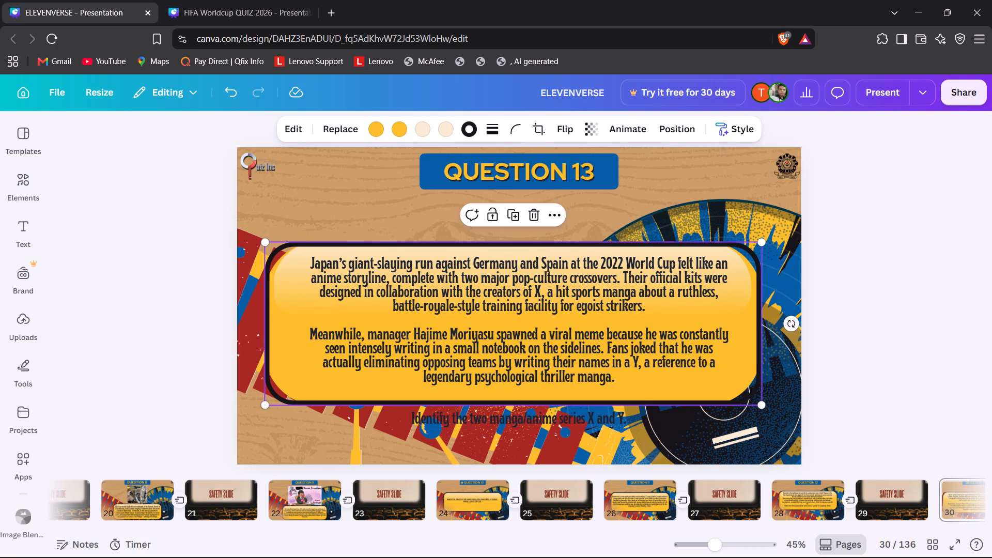
pyautogui.moveTo(746, 319); pyautogui.dragTo(755, 351)
pyautogui.hotkey('ctrl', 'z')
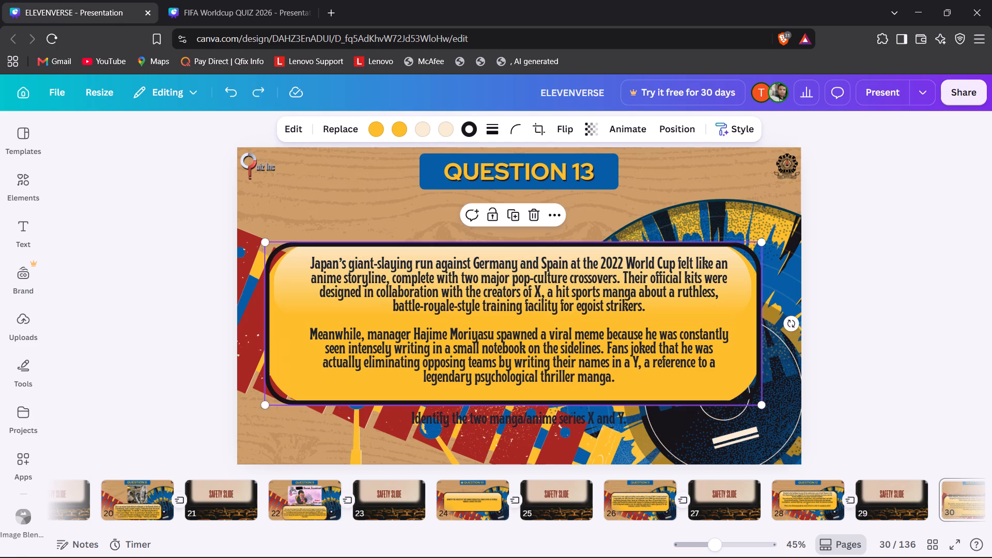
# Scale the Question 13 text down to size 33.3 and shift it so it sits inside the yellow panel.
pyautogui.click(685, 343)
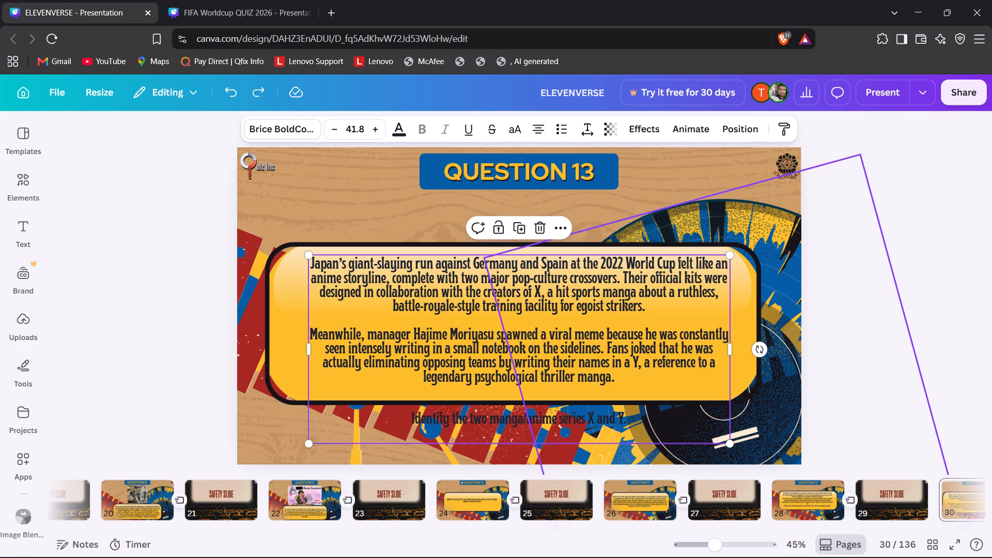
pyautogui.moveTo(733, 442); pyautogui.dragTo(659, 370)
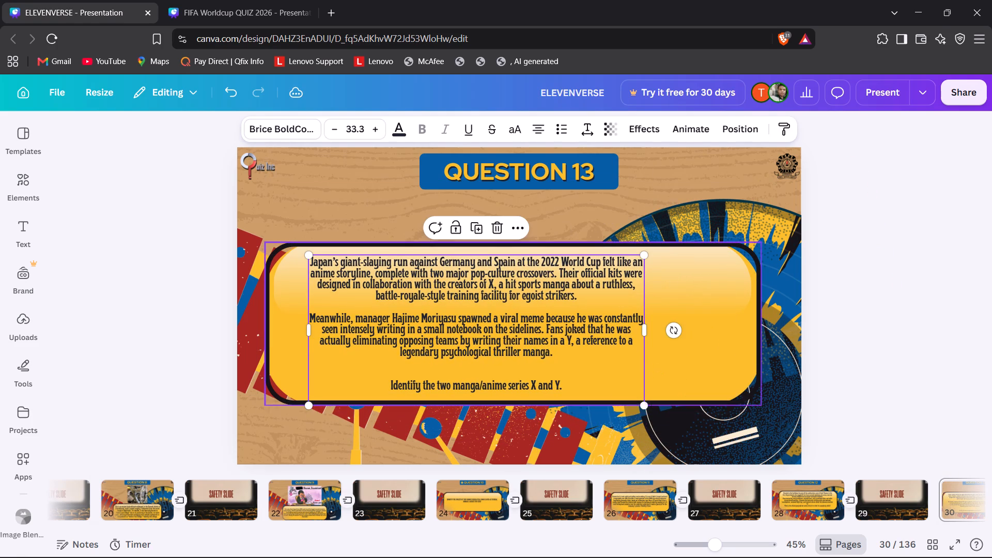
pyautogui.moveTo(591, 357); pyautogui.dragTo(621, 354)
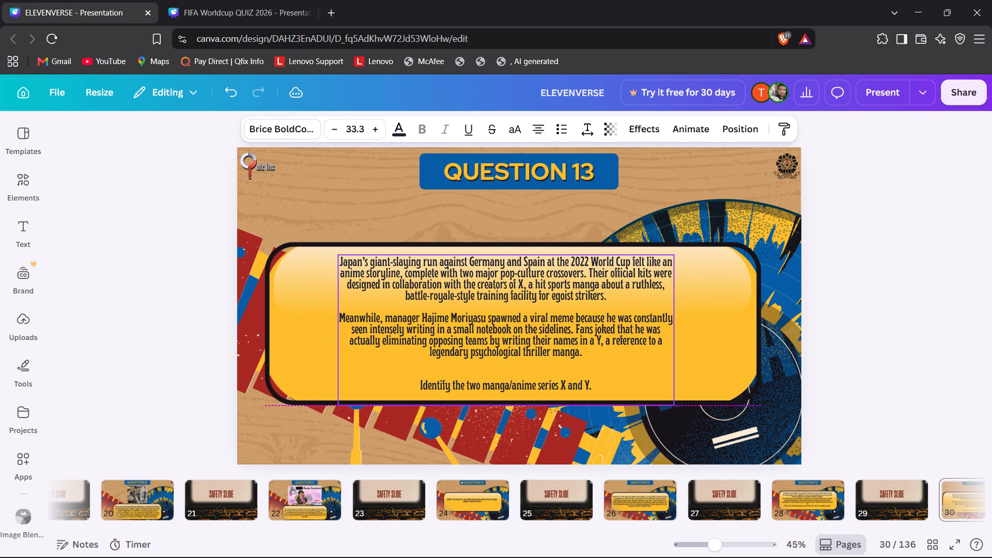
pyautogui.moveTo(621, 354); pyautogui.dragTo(622, 353)
# Reduce the gap above "Identify the two manga/anime series X and Y." to a single blank line.
pyautogui.doubleClick(566, 368)
pyautogui.click(566, 368)
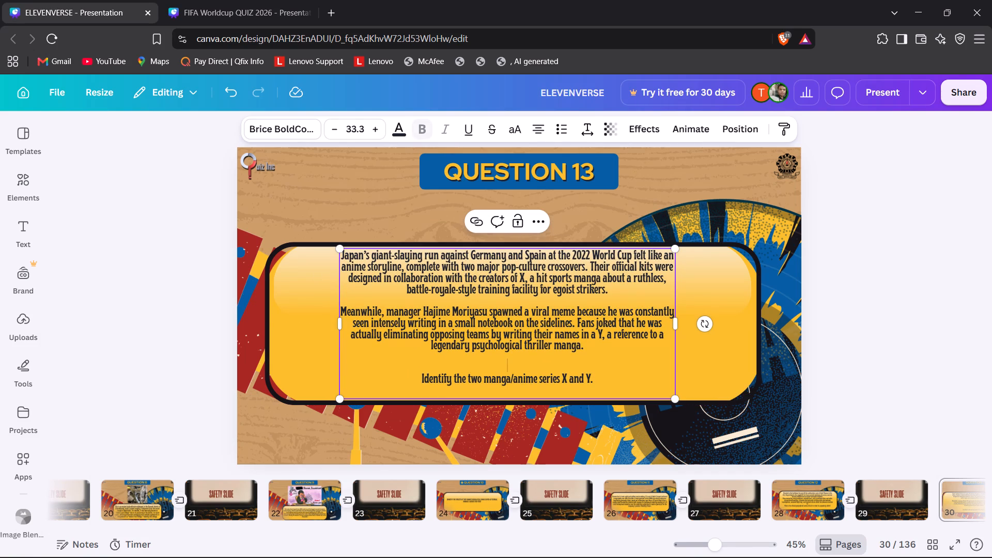
pyautogui.press('BackSpace')
pyautogui.press('BackSpace')
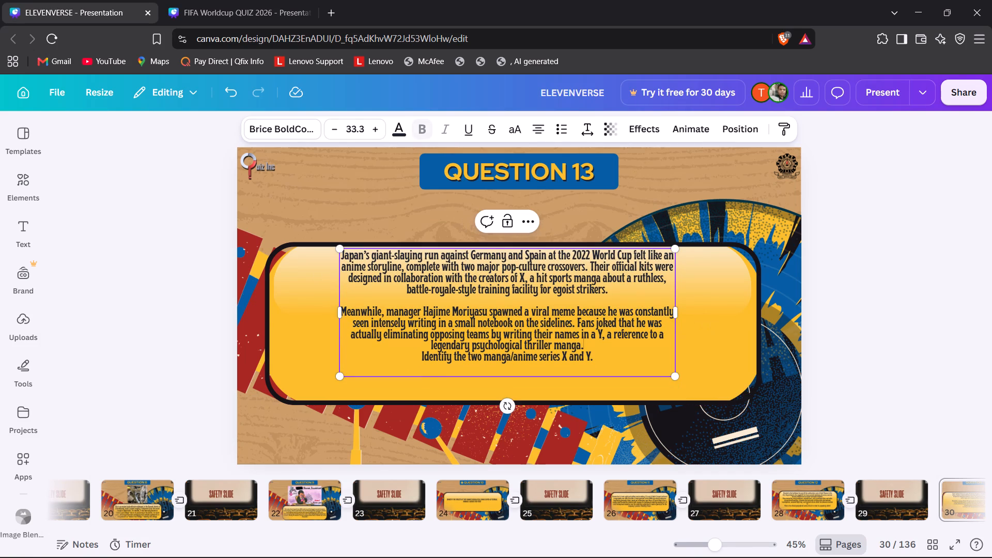
pyautogui.press('Return')
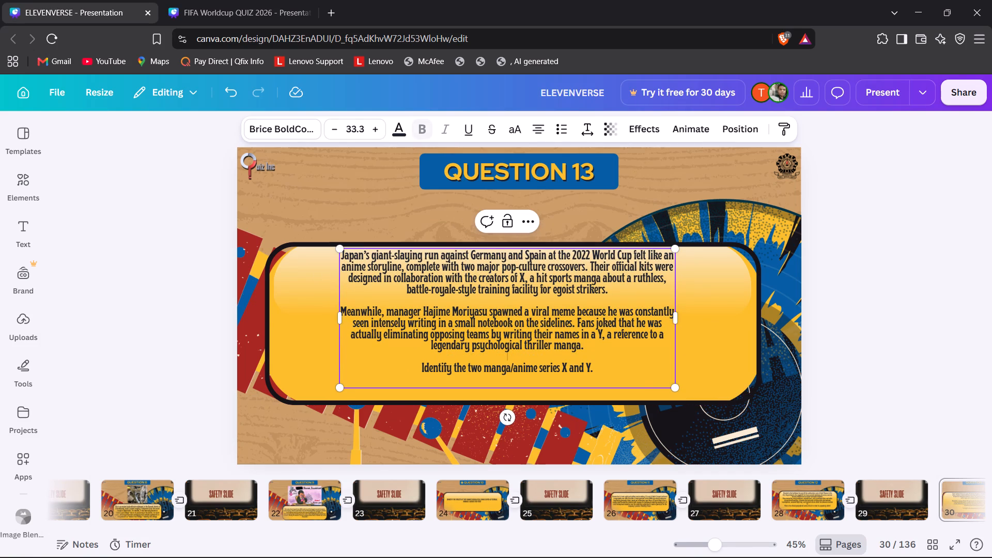
pyautogui.click(106, 438)
# Centre the question text vertically in the yellow panel and group the text with the panel.
pyautogui.moveTo(567, 337); pyautogui.dragTo(568, 347)
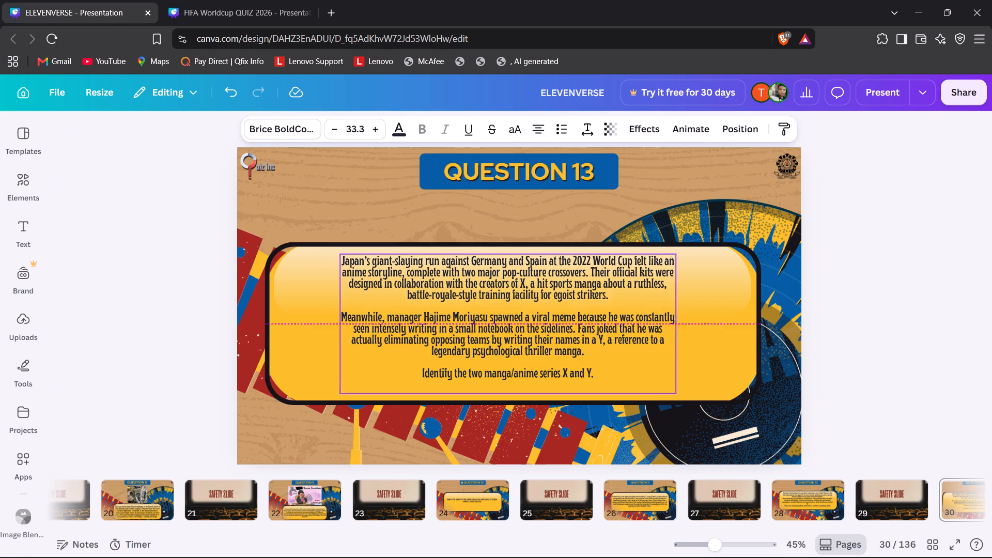
pyautogui.moveTo(568, 347); pyautogui.dragTo(568, 347)
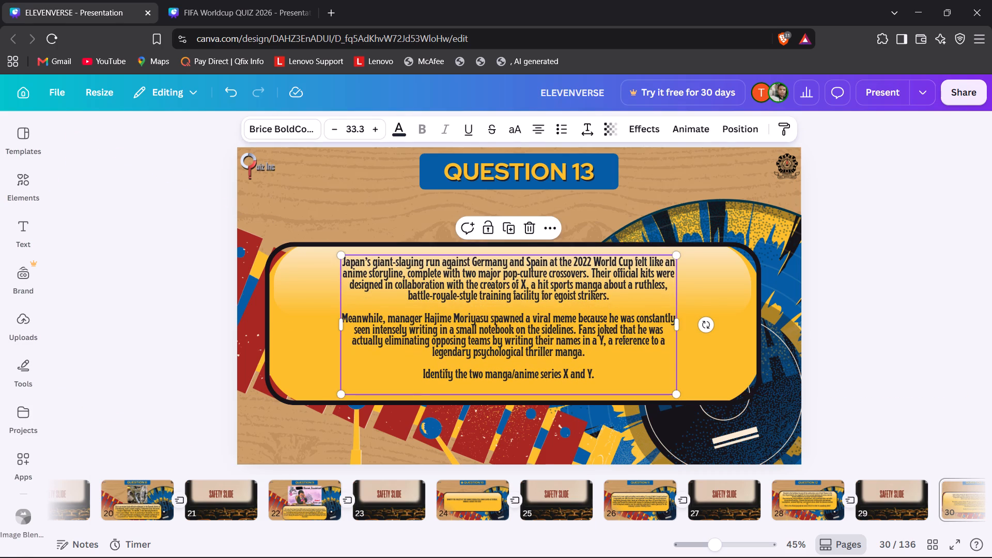
pyautogui.click(726, 330)
pyautogui.keyDown('shift'); pyautogui.click(560, 356); pyautogui.keyUp('shift')
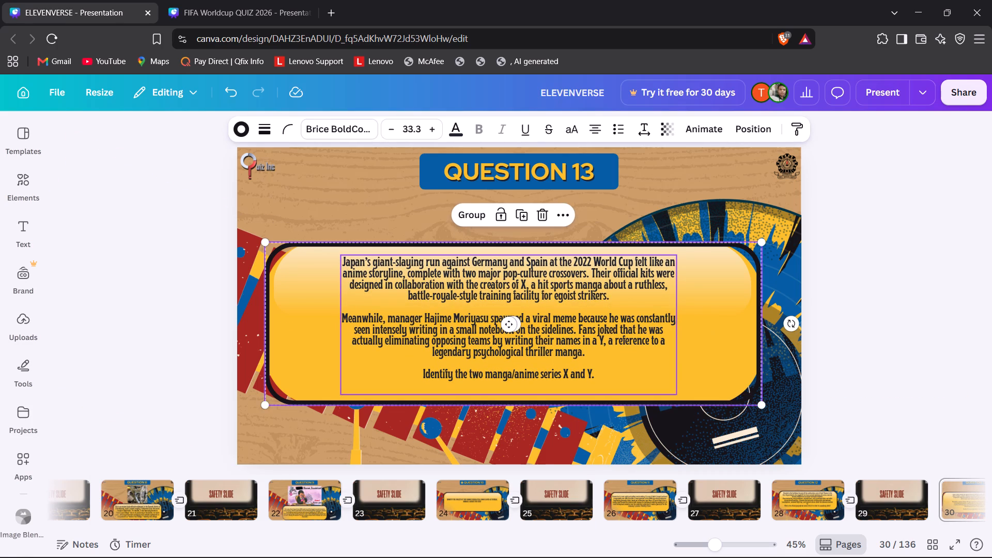
pyautogui.click(474, 222)
# Make the grouped question panel narrower and taller so the text reflows within it.
pyautogui.moveTo(758, 326); pyautogui.dragTo(596, 400)
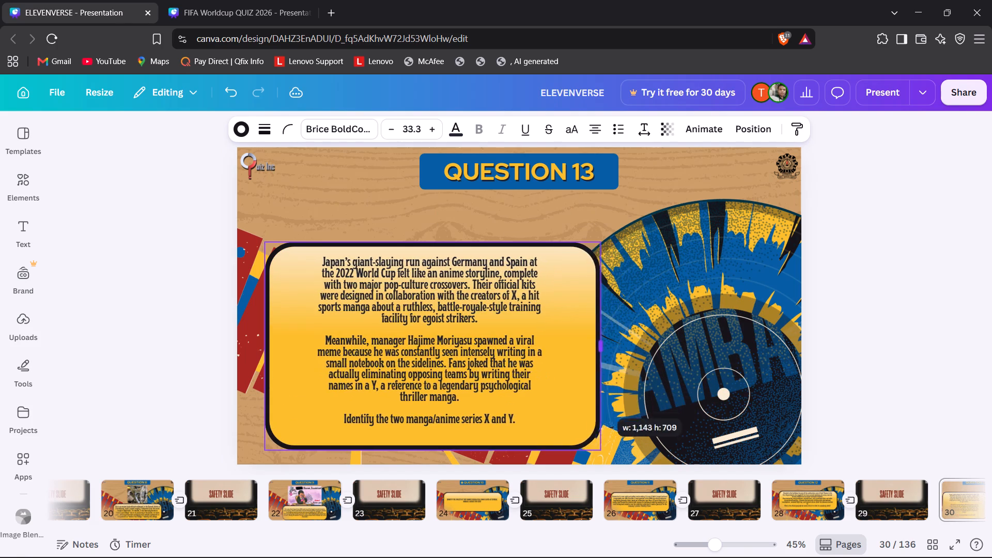
pyautogui.moveTo(596, 400); pyautogui.dragTo(660, 508)
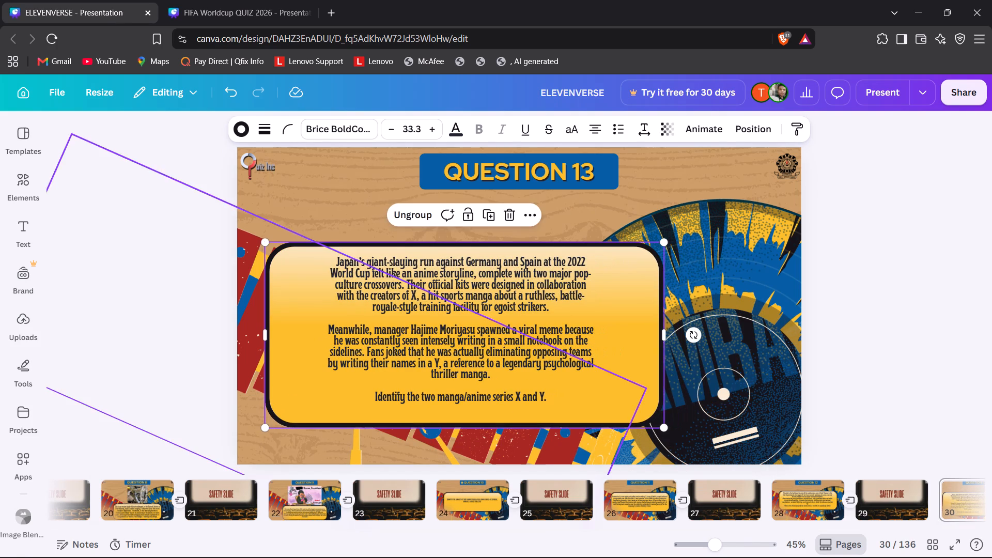
# Widen the question text box inside the grouped panel and enlarge its text to size 38.2.
pyautogui.click(407, 344)
pyautogui.click(407, 344)
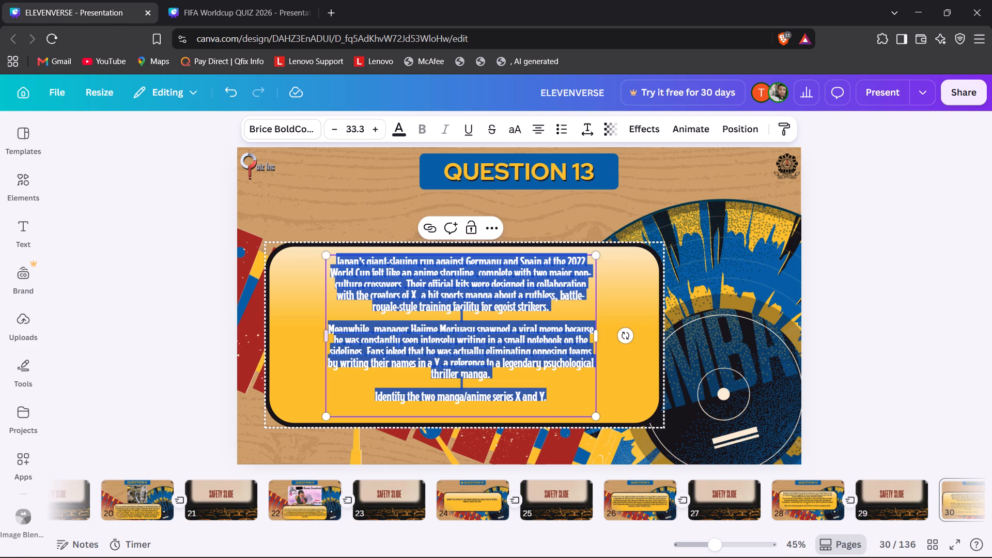
pyautogui.click(133, 359)
pyautogui.click(392, 353)
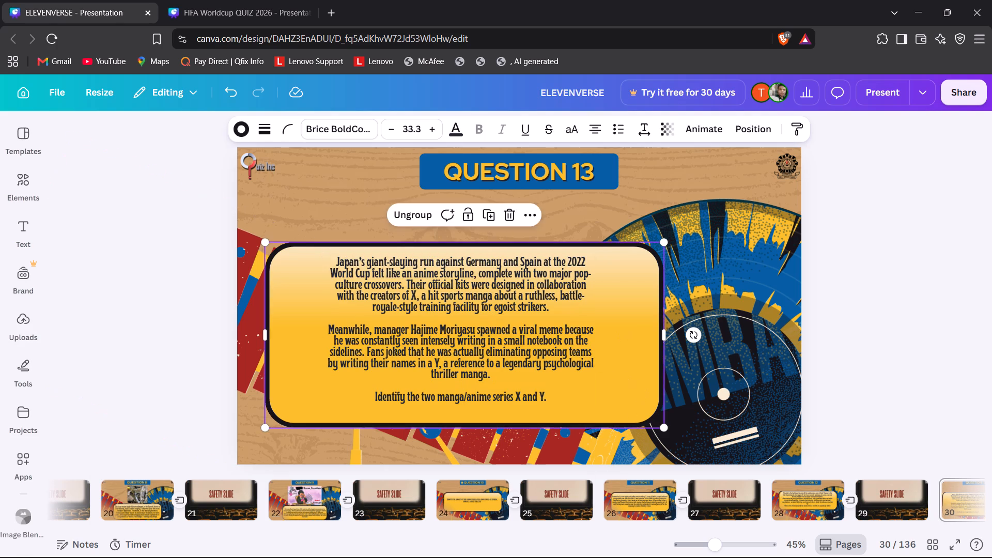
pyautogui.click(376, 351)
pyautogui.click(327, 337)
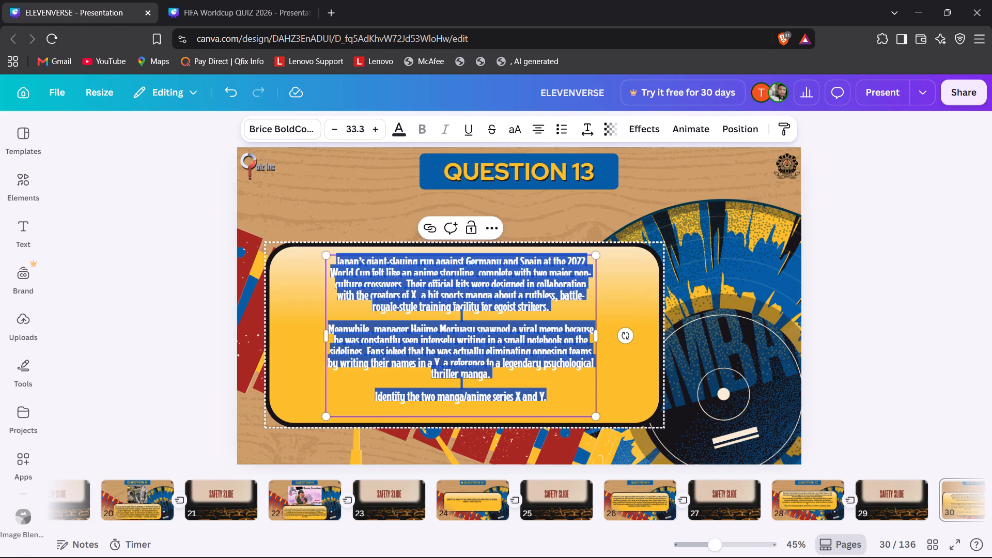
pyautogui.moveTo(326, 338); pyautogui.dragTo(320, 338)
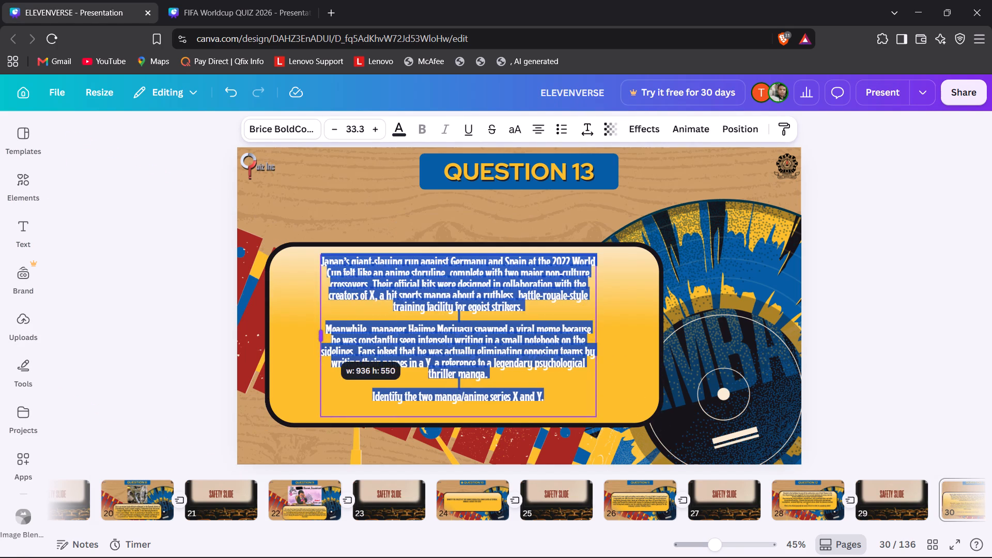
pyautogui.moveTo(320, 338); pyautogui.dragTo(305, 342)
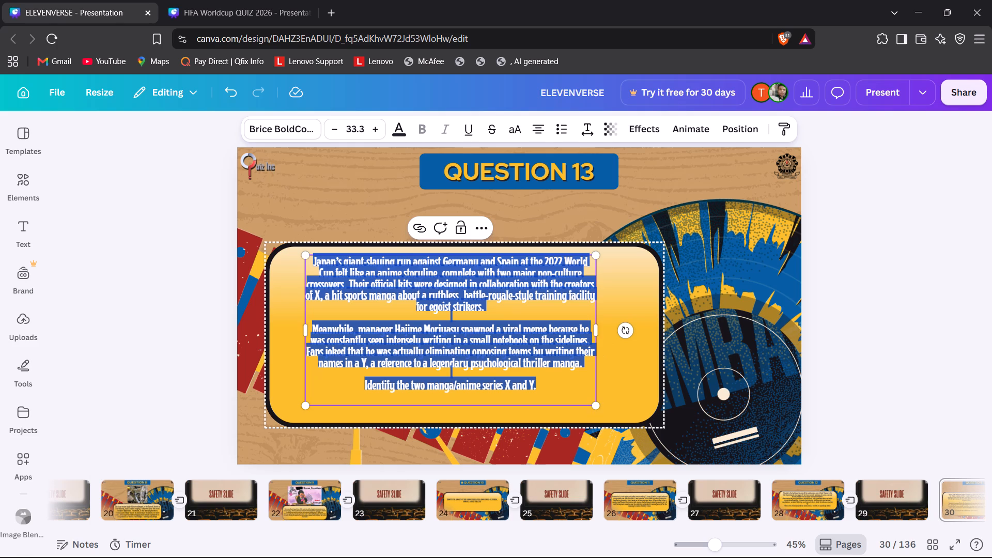
pyautogui.moveTo(599, 406); pyautogui.dragTo(630, 429)
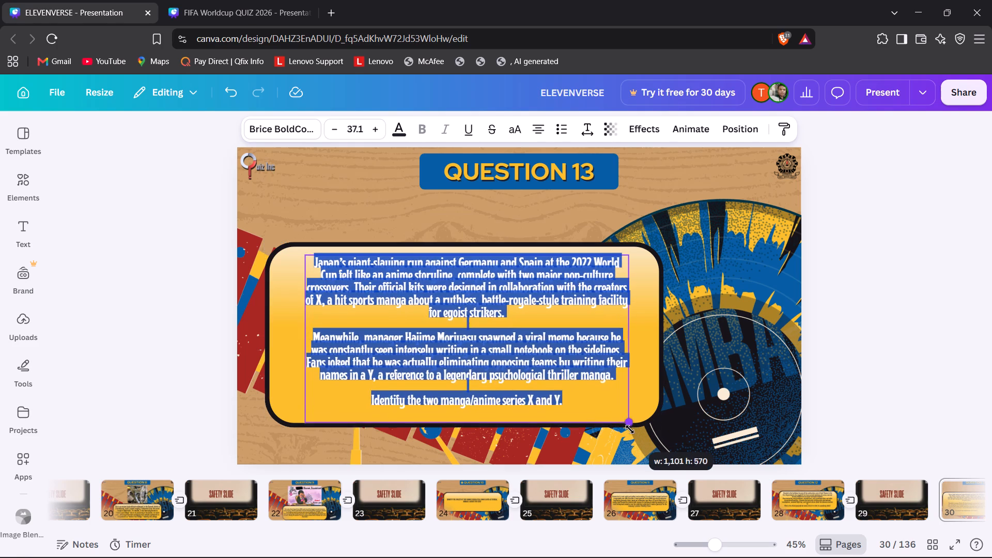
pyautogui.moveTo(630, 429); pyautogui.dragTo(613, 476)
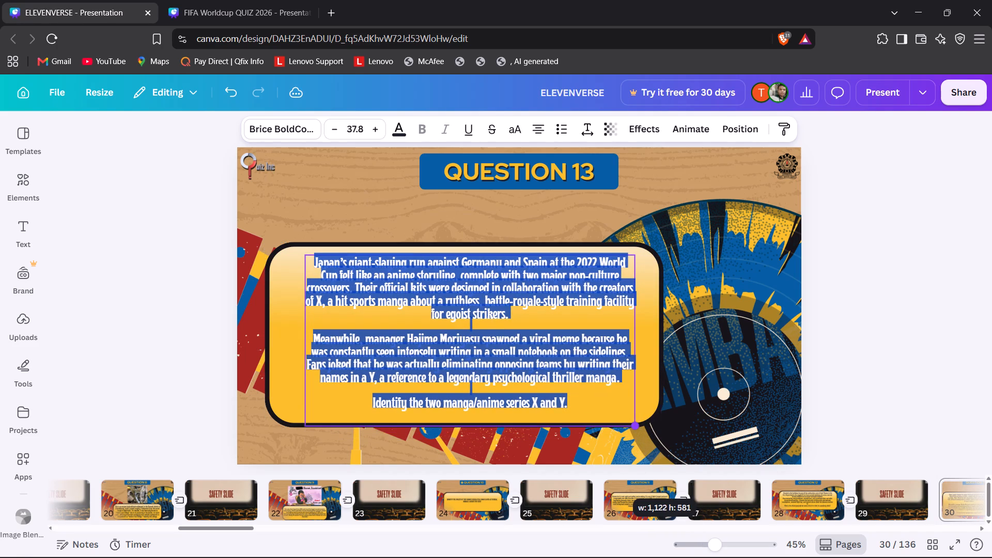
pyautogui.moveTo(613, 476); pyautogui.dragTo(615, 476)
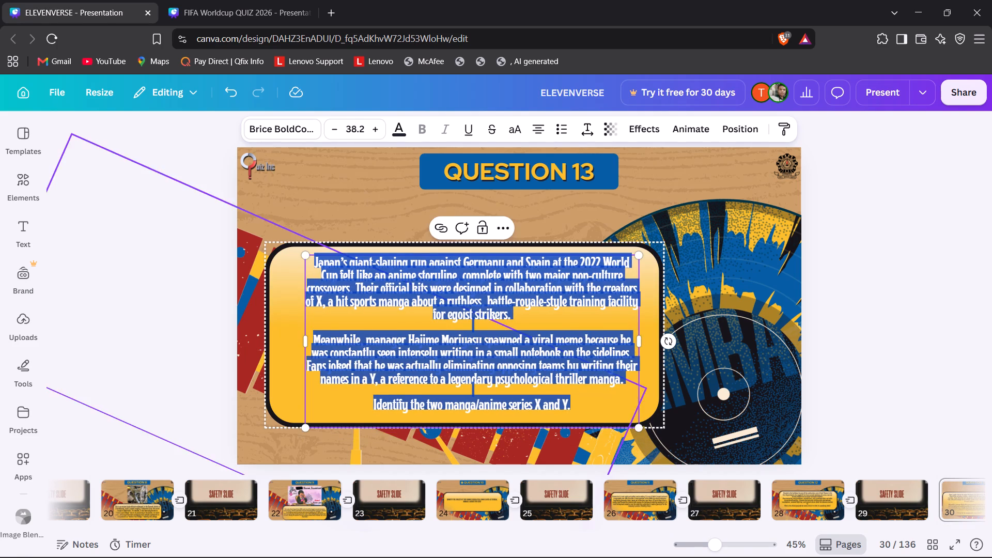
pyautogui.click(168, 408)
# Centre the question text horizontally within the grouped yellow panel and fine-tune its vertical position.
pyautogui.click(432, 380)
pyautogui.click(432, 380)
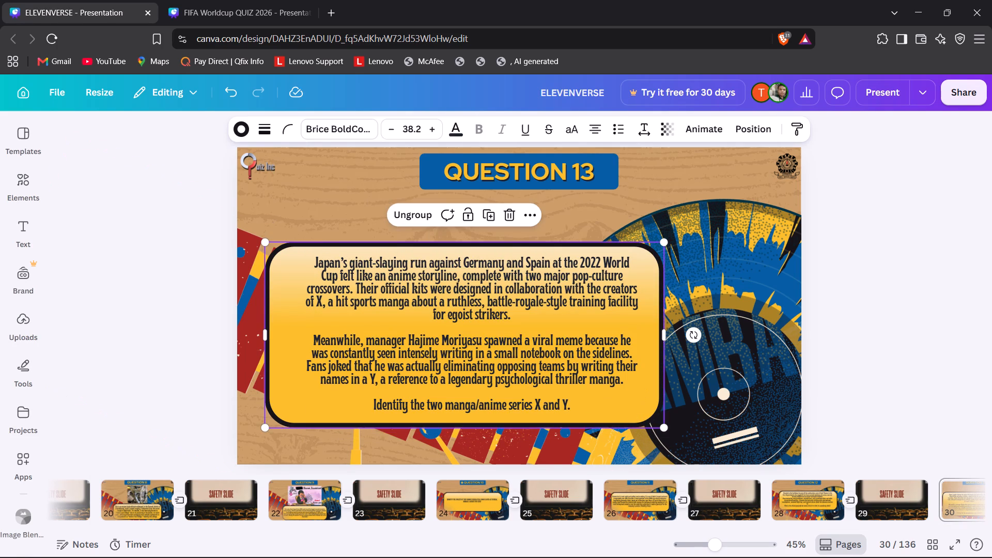
pyautogui.moveTo(448, 360); pyautogui.dragTo(434, 355)
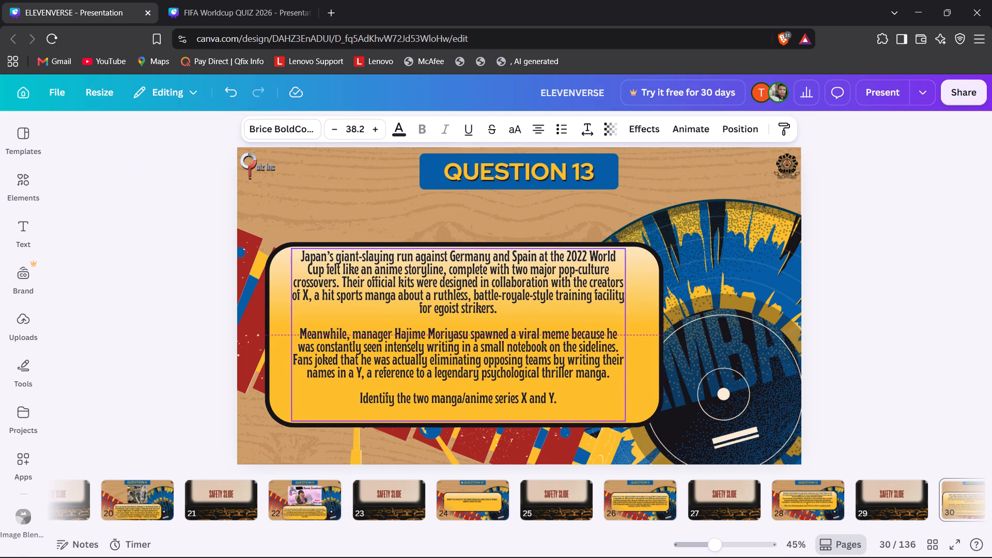
pyautogui.moveTo(434, 355); pyautogui.dragTo(438, 357)
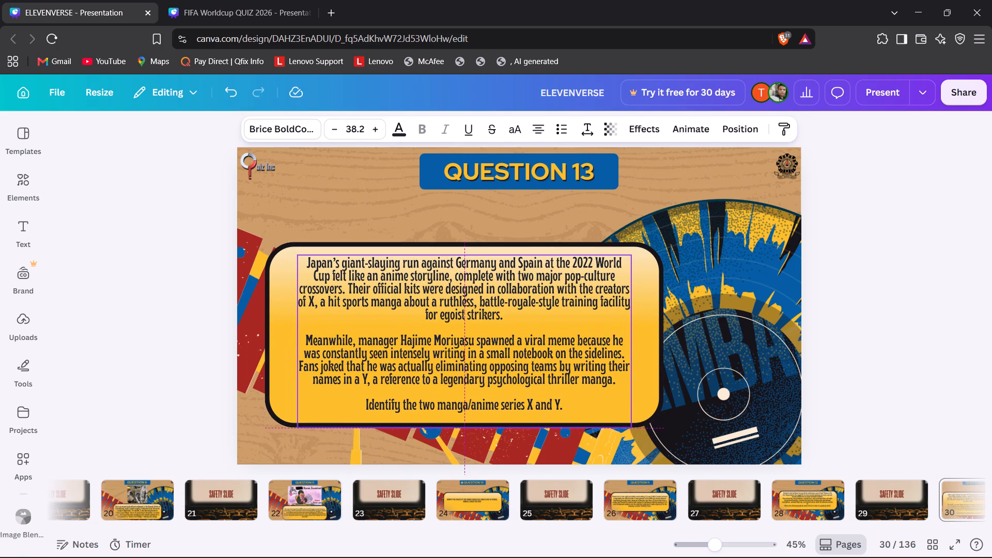
pyautogui.moveTo(438, 357); pyautogui.dragTo(438, 357)
pyautogui.press('Up')
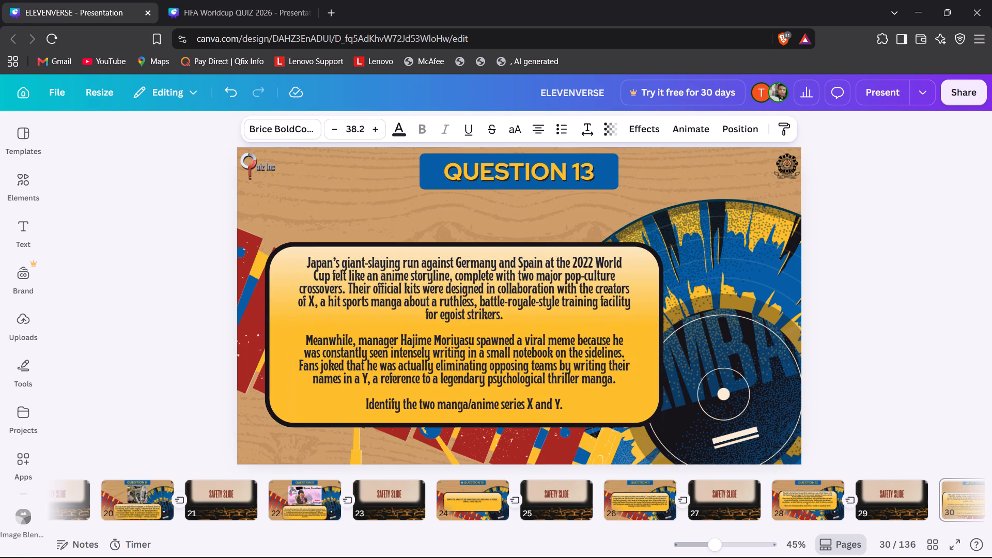
pyautogui.press('Up')
pyautogui.press('Up')
pyautogui.press('Up')
pyautogui.press('Down')
pyautogui.press('Down')
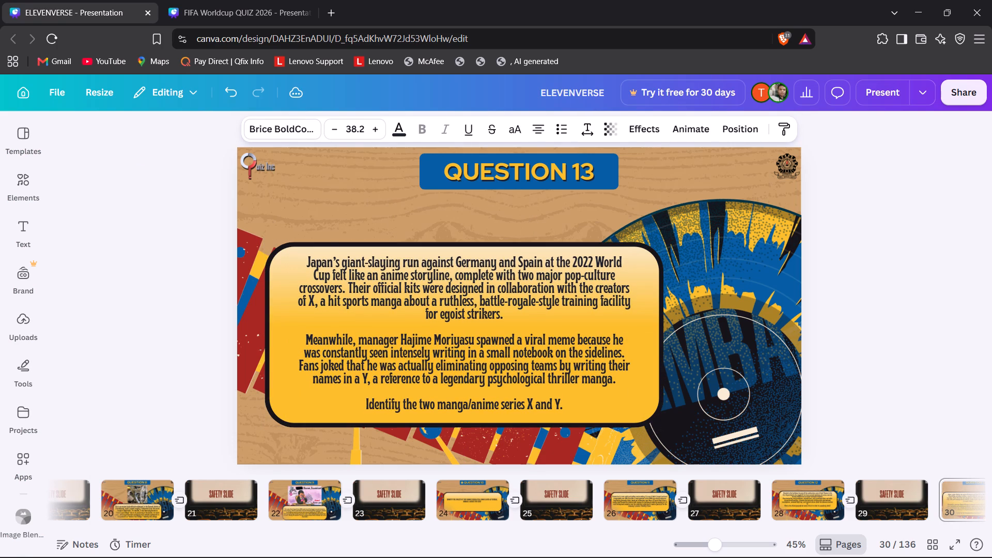
pyautogui.click(146, 415)
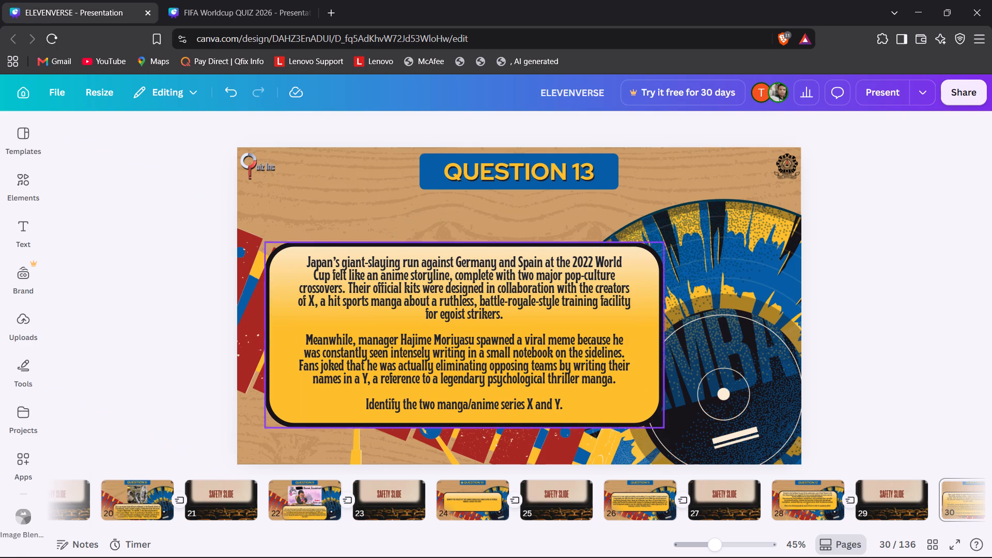
# Enlarge the grouped question panel until its text is size 44.4 and centre it horizontally below the Question 13 heading.
pyautogui.moveTo(653, 346); pyautogui.dragTo(706, 347)
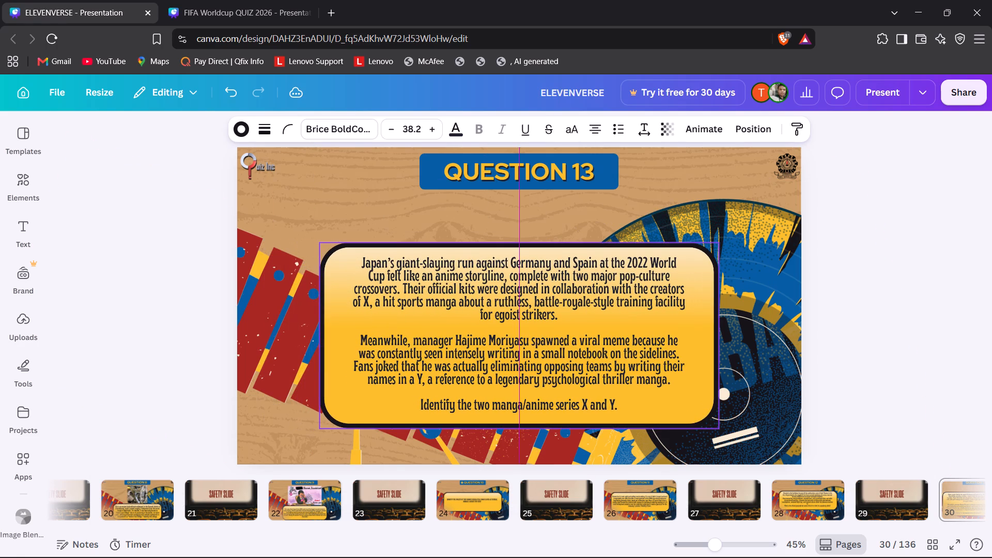
pyautogui.moveTo(706, 347); pyautogui.dragTo(705, 334)
pyautogui.moveTo(718, 420); pyautogui.dragTo(732, 429)
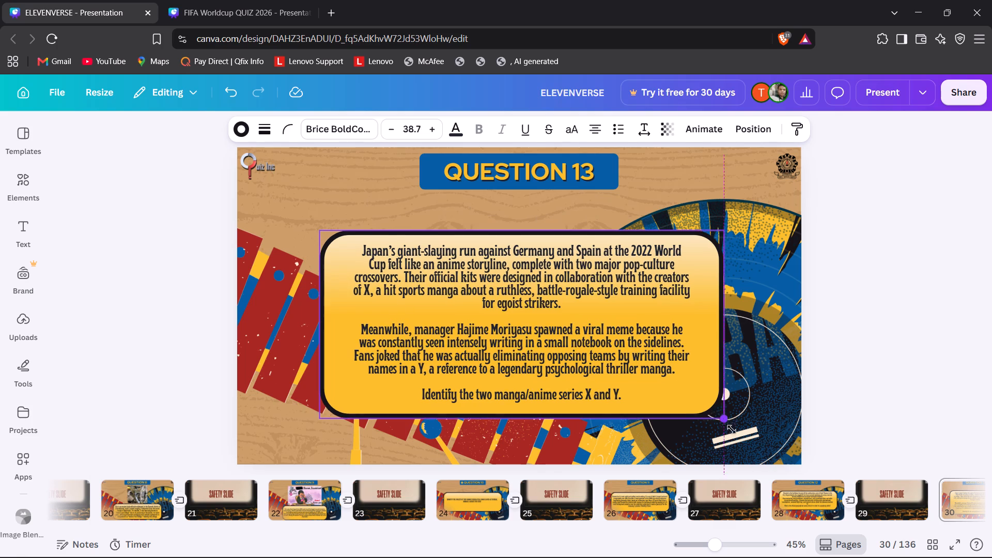
pyautogui.moveTo(732, 429); pyautogui.dragTo(778, 460)
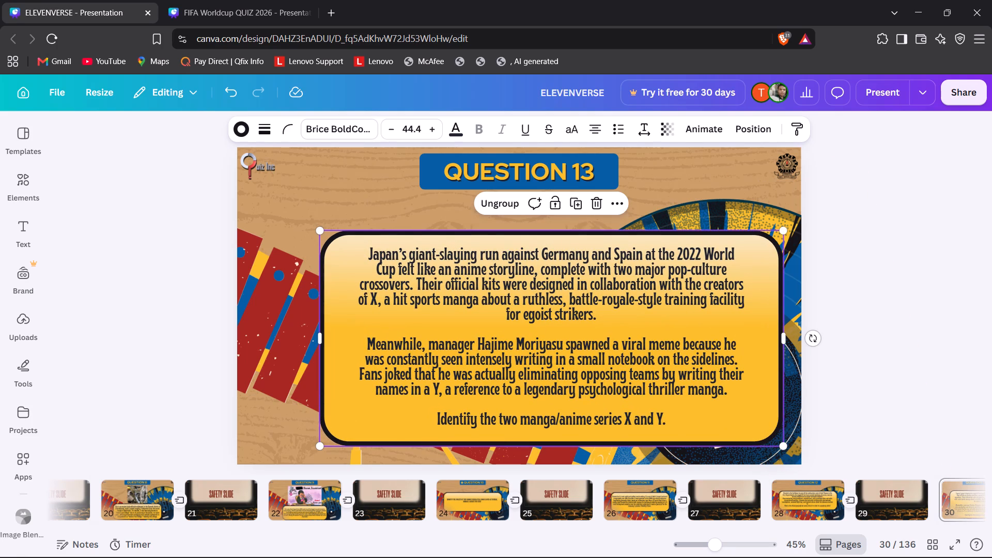
pyautogui.moveTo(360, 401); pyautogui.dragTo(327, 396)
pyautogui.click(120, 405)
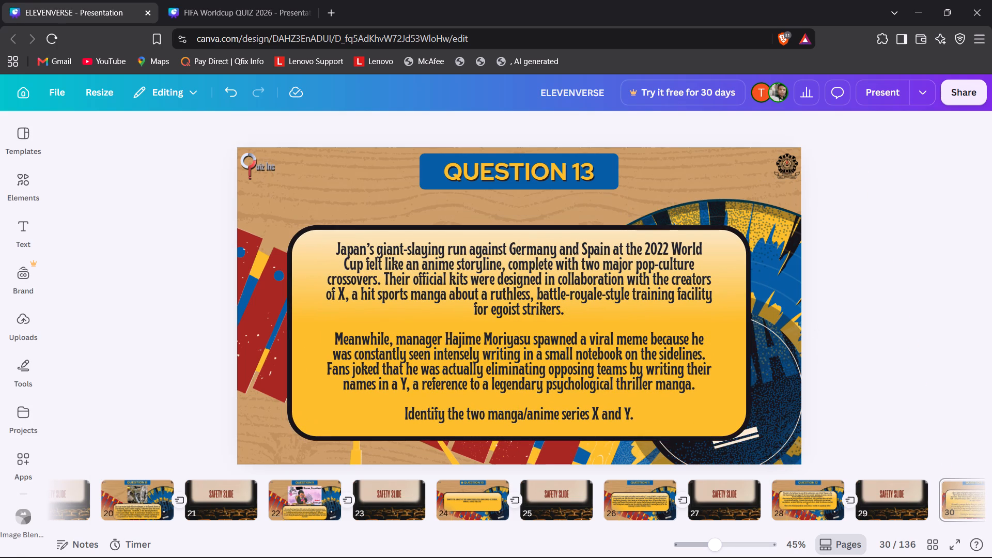
pyautogui.click(314, 392)
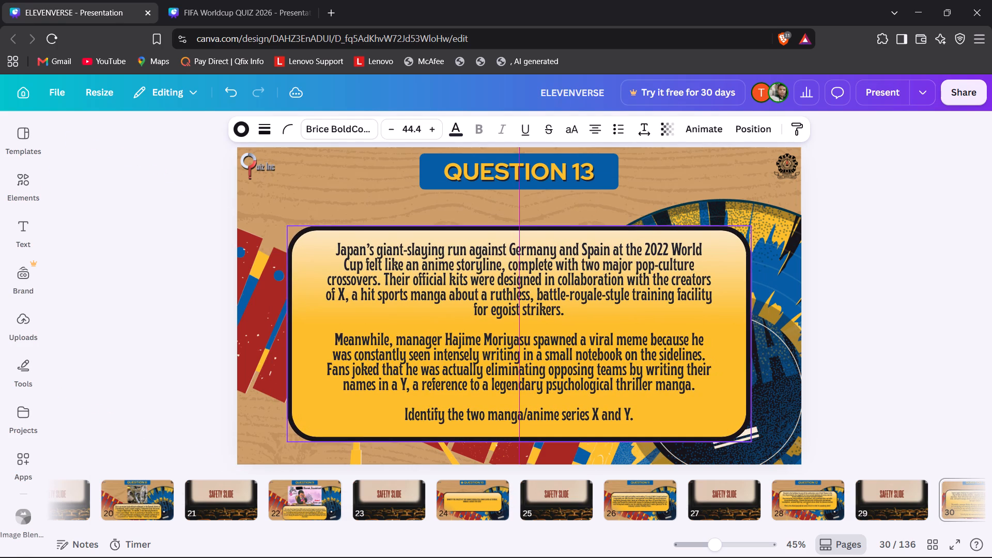
pyautogui.click(126, 409)
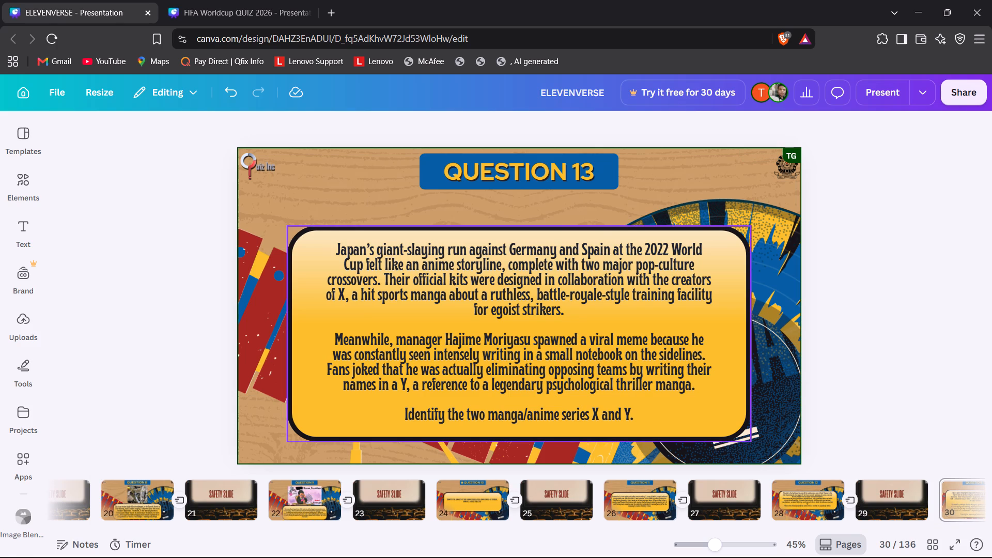
# Browse ahead to the answers section, open Answer 4 on page 55, and look further along the answer slides.
pyautogui.hscroll(-10, 727, 489)
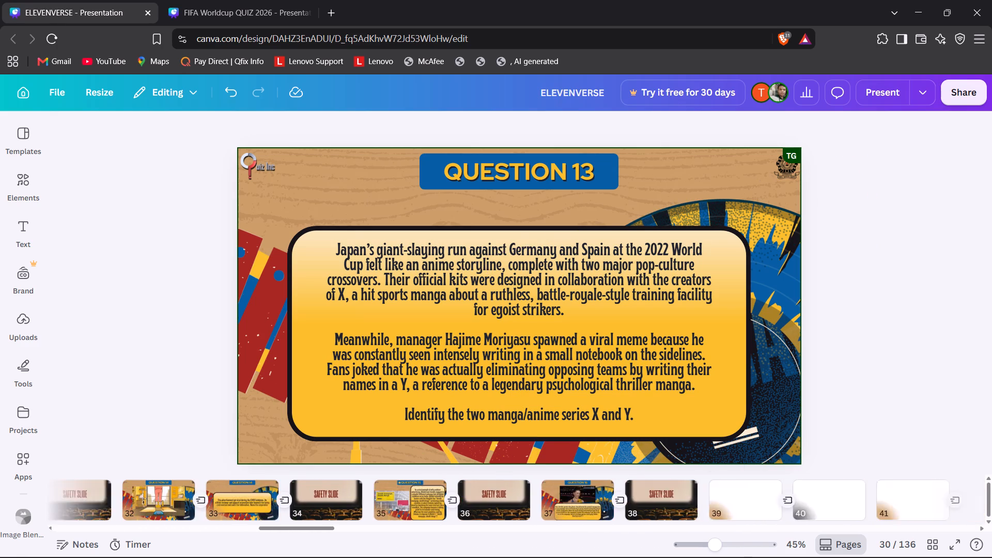
pyautogui.hscroll(-4, 727, 489)
pyautogui.click(655, 519)
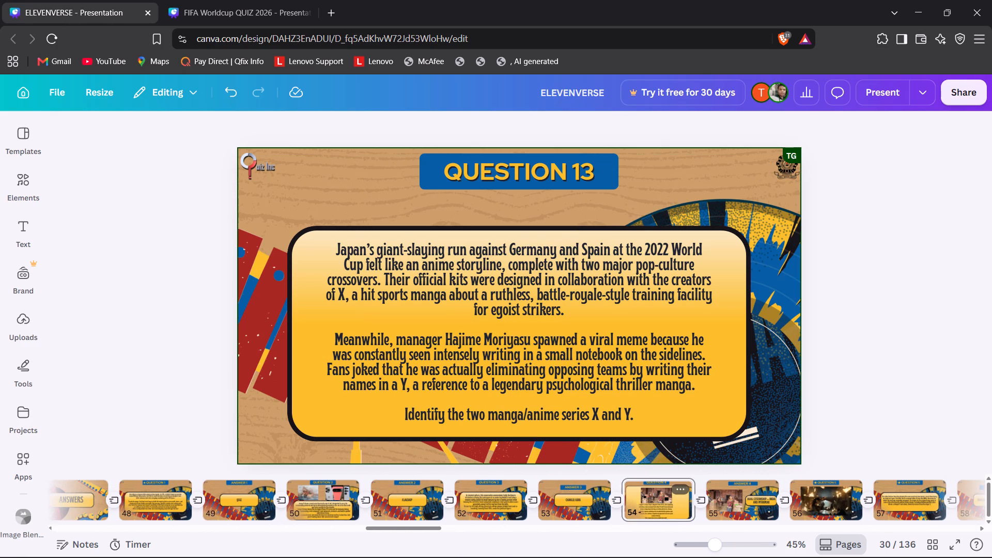
pyautogui.click(727, 508)
pyautogui.hscroll(-1, 789, 512)
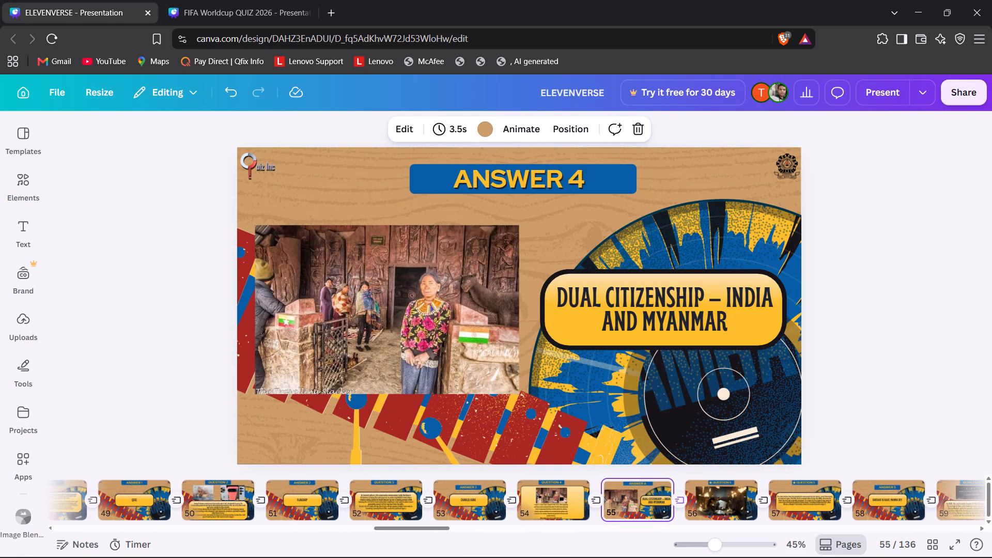
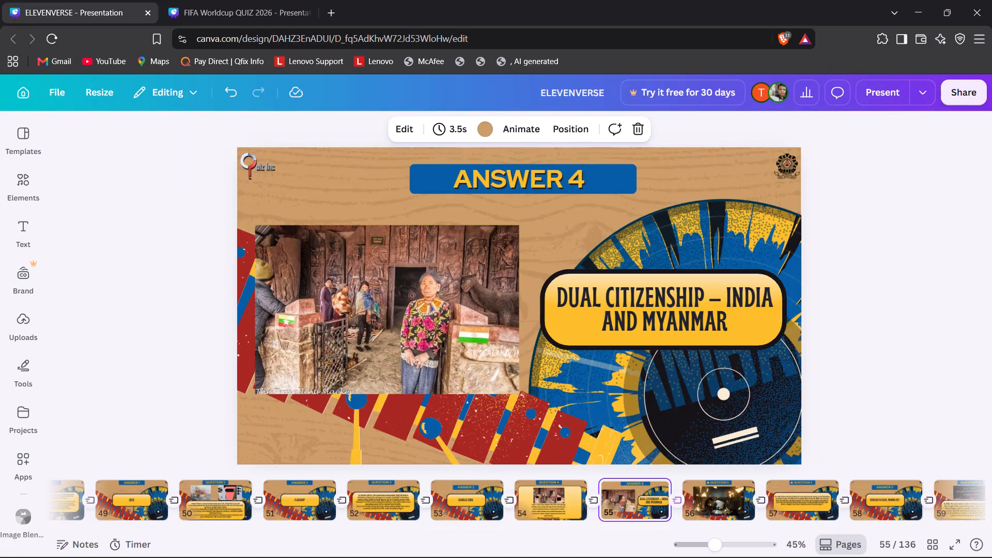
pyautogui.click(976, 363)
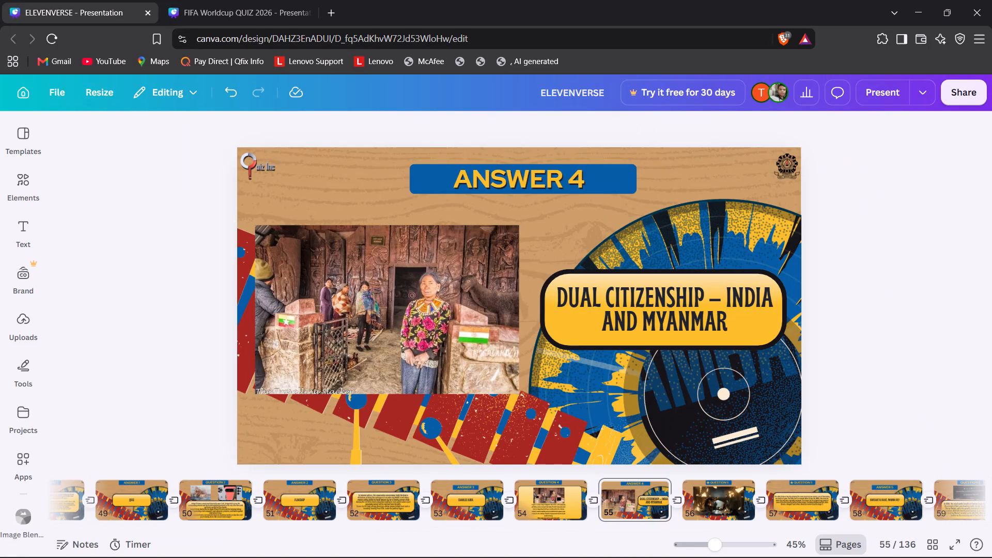
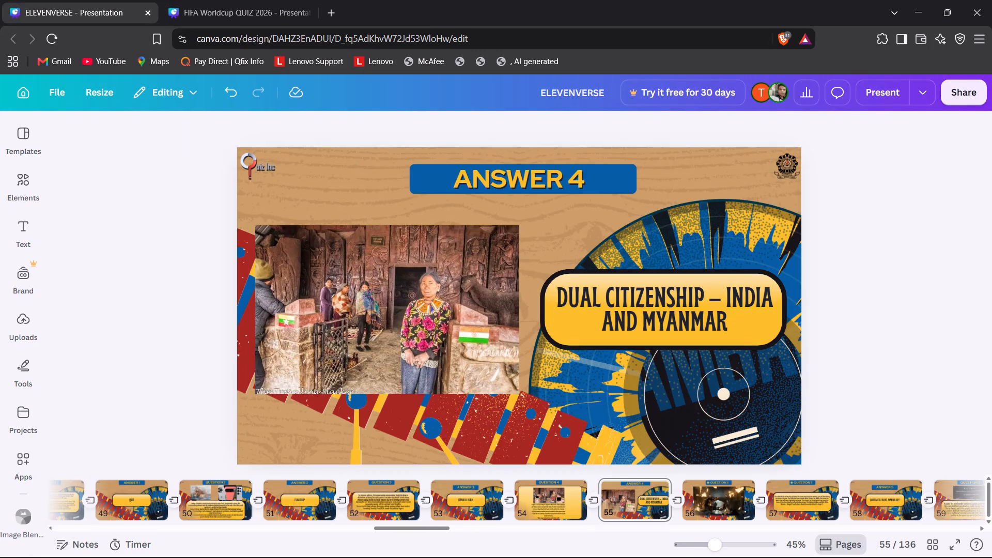
# On the Answer 13 slide, replace the Sepoy Mutiny answer text with "X- ".
pyautogui.hscroll(-4, 791, 519)
pyautogui.click(820, 515)
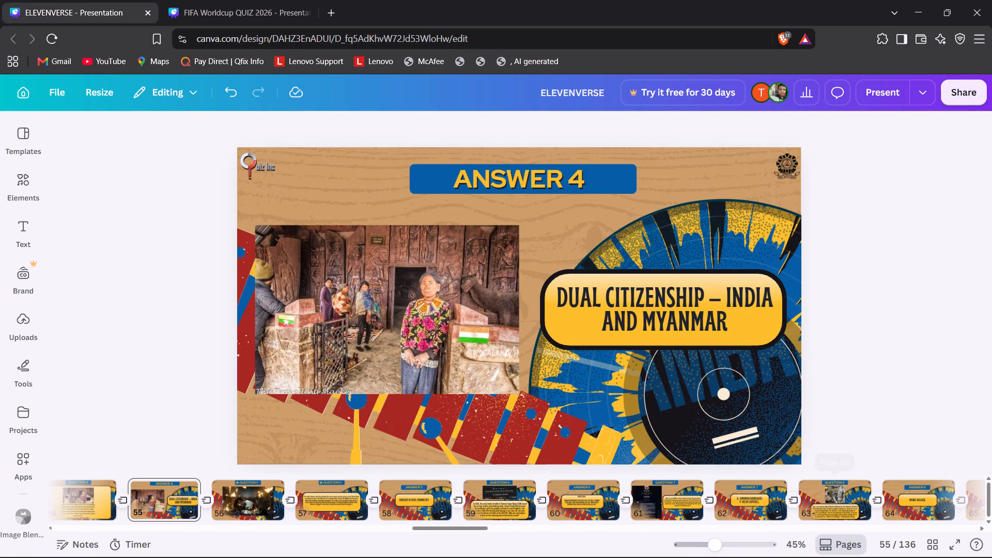
pyautogui.hscroll(-2, 803, 507)
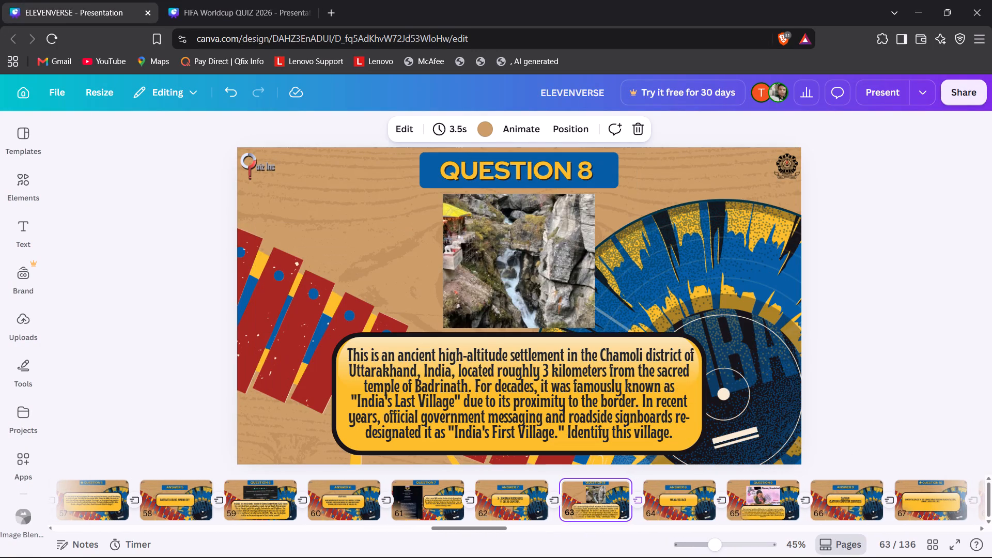
pyautogui.hscroll(-3, 803, 507)
pyautogui.click(826, 508)
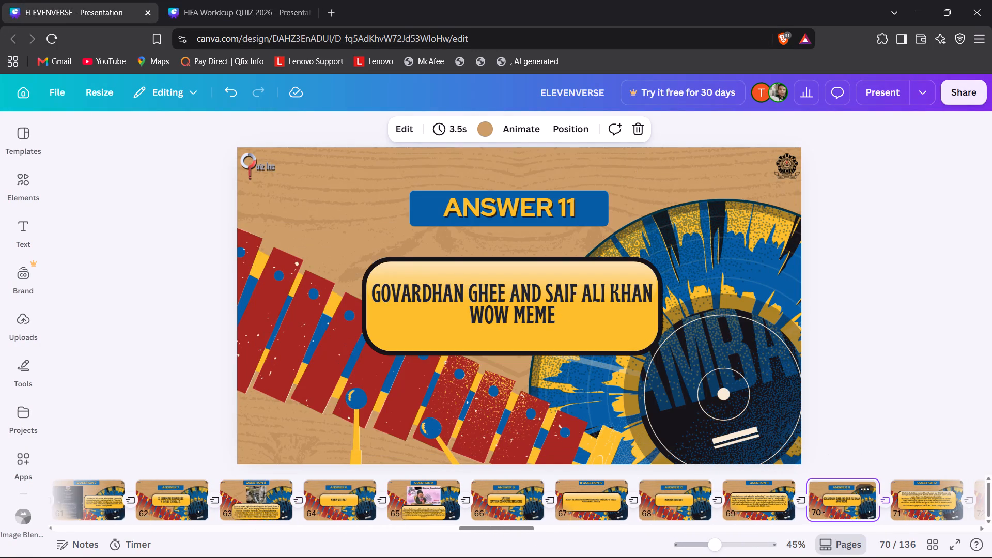
pyautogui.hscroll(-4, 826, 508)
pyautogui.click(845, 501)
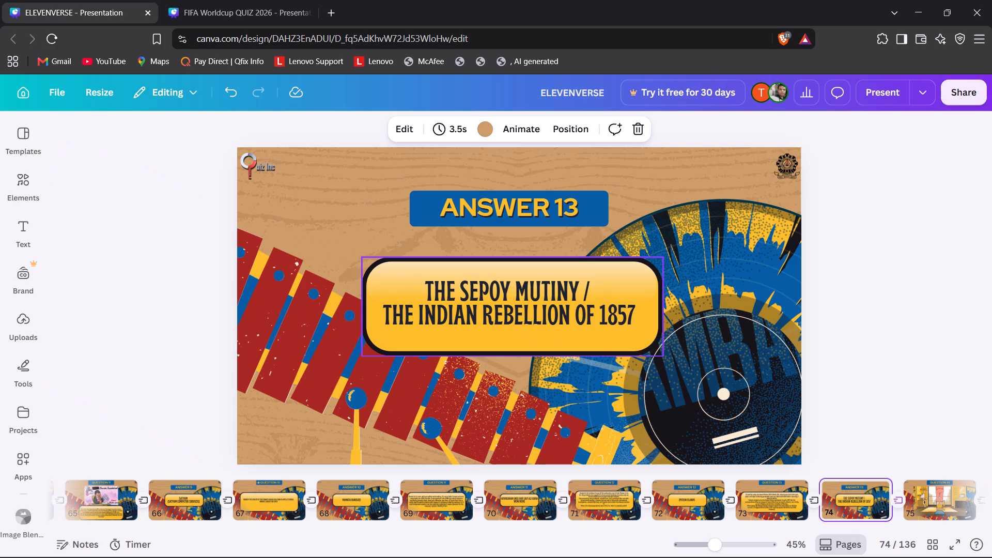
pyautogui.doubleClick(539, 284)
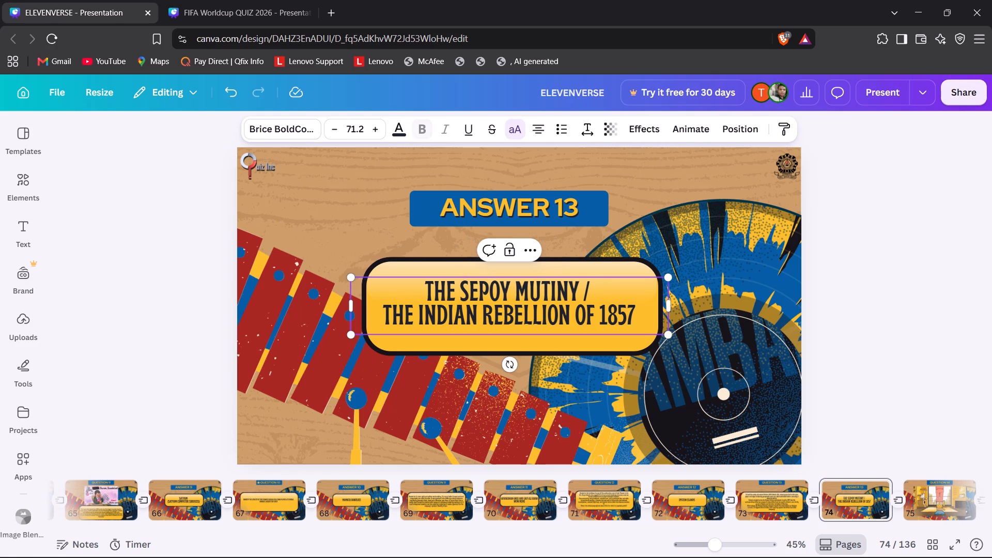
pyautogui.hotkey('ctrl', 'a')
pyautogui.press('BackSpace')
pyautogui.press('\\')
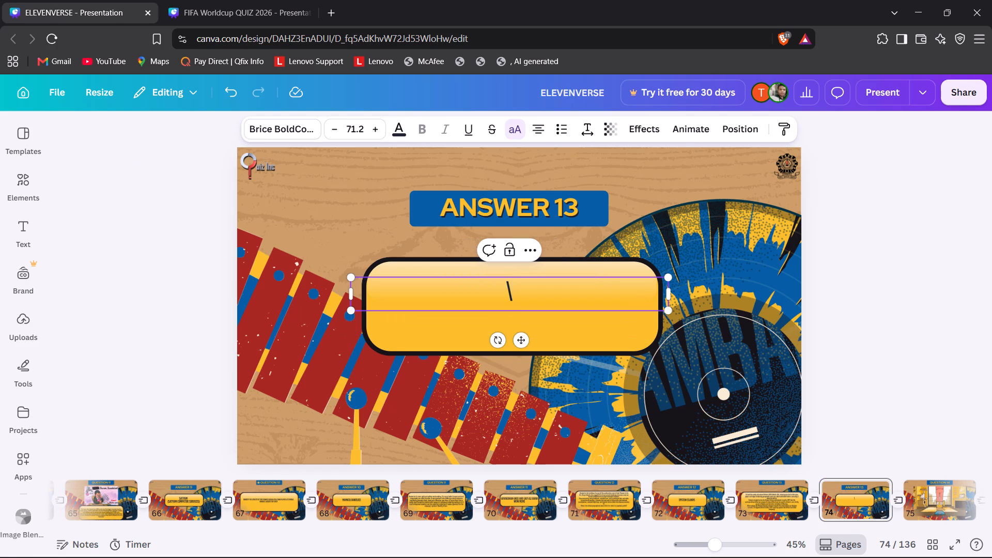
pyautogui.press('BackSpace')
pyautogui.write('X-')
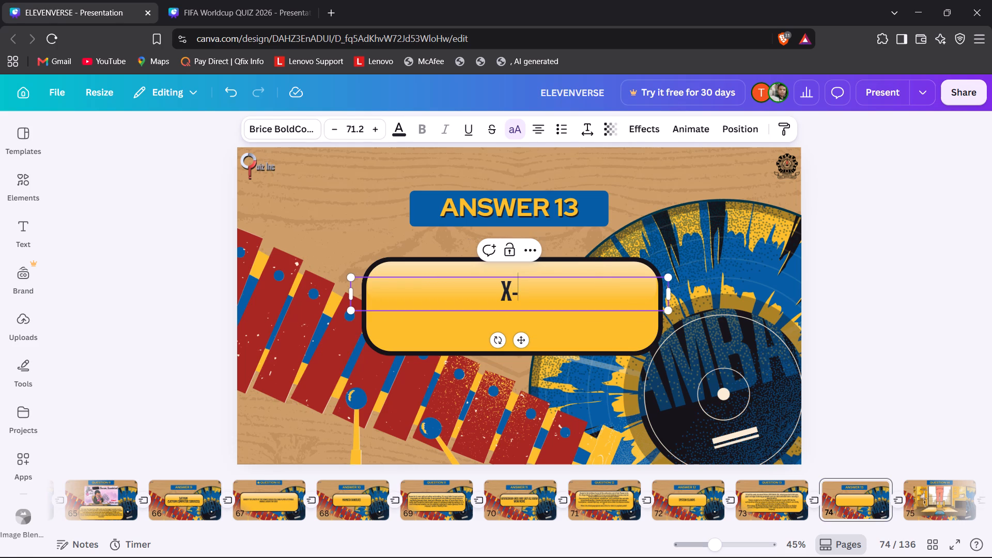
pyautogui.press('space')
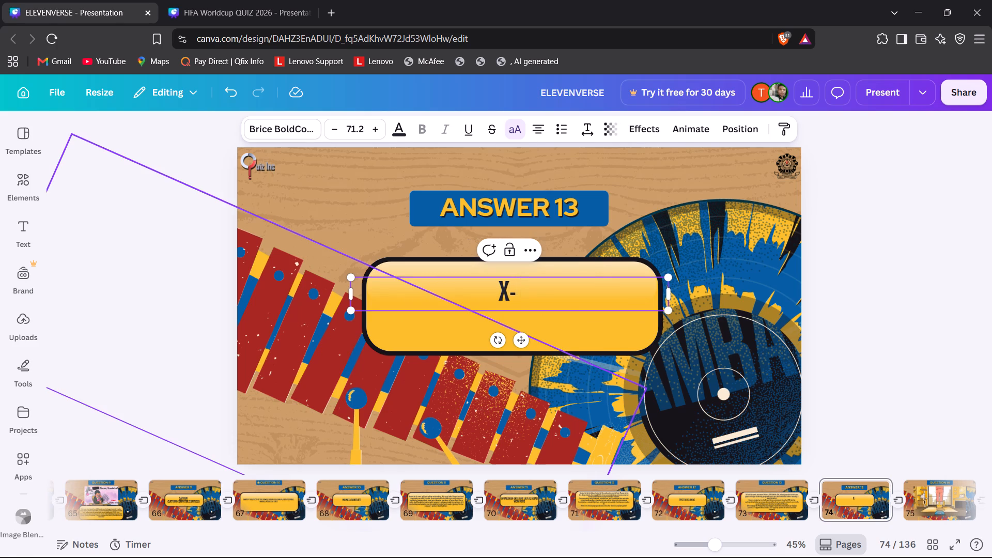
# Check the Japan manga question's answer in the FIFA Worldcup QUIZ 2026 deck and complete ELEVENVERSE's Answer 13 as "X- Blue Lock, Y- Death Note".
pyautogui.click(180, 0)
pyautogui.click(122, 270)
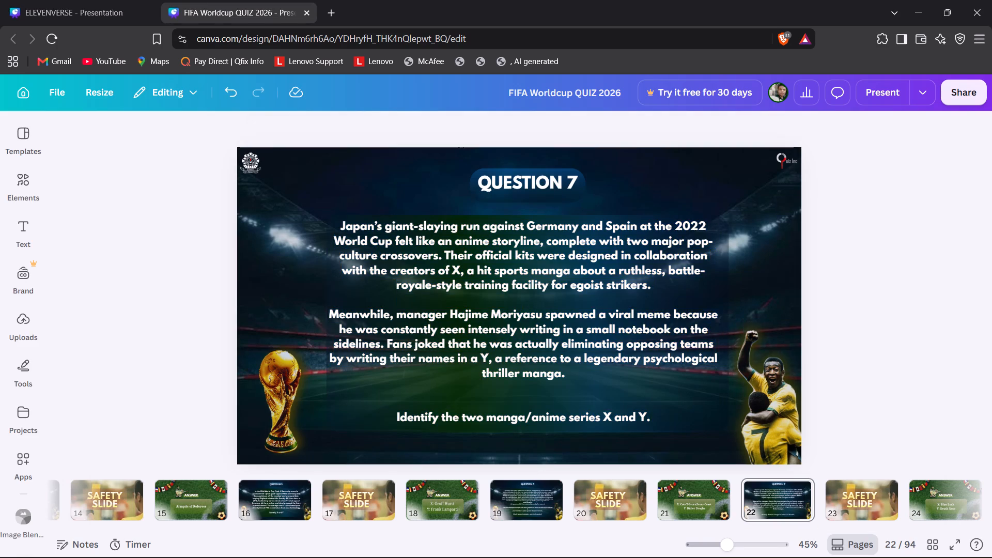
pyautogui.press('Right')
pyautogui.press('Right')
pyautogui.hotkey('ctrl', '1')
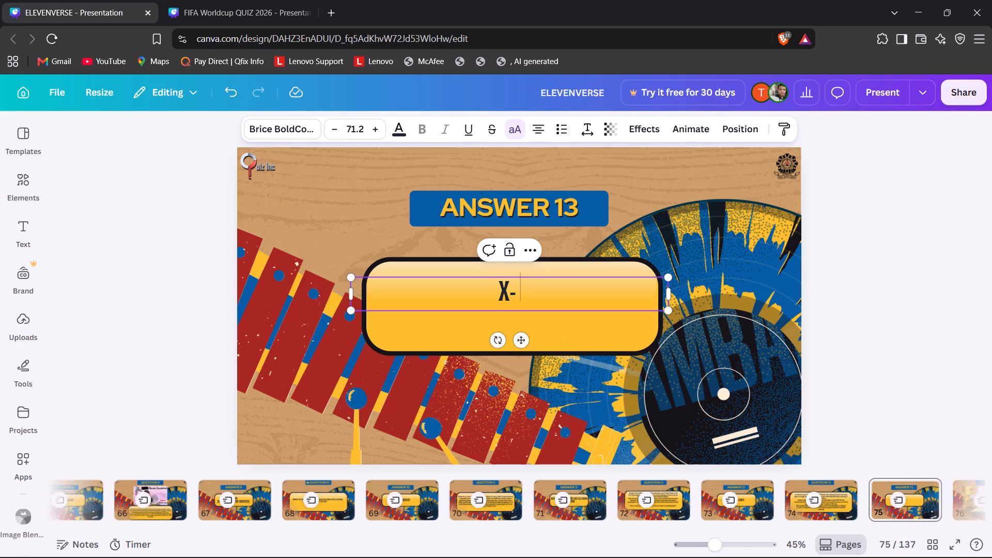
pyautogui.write('Blue Lock')
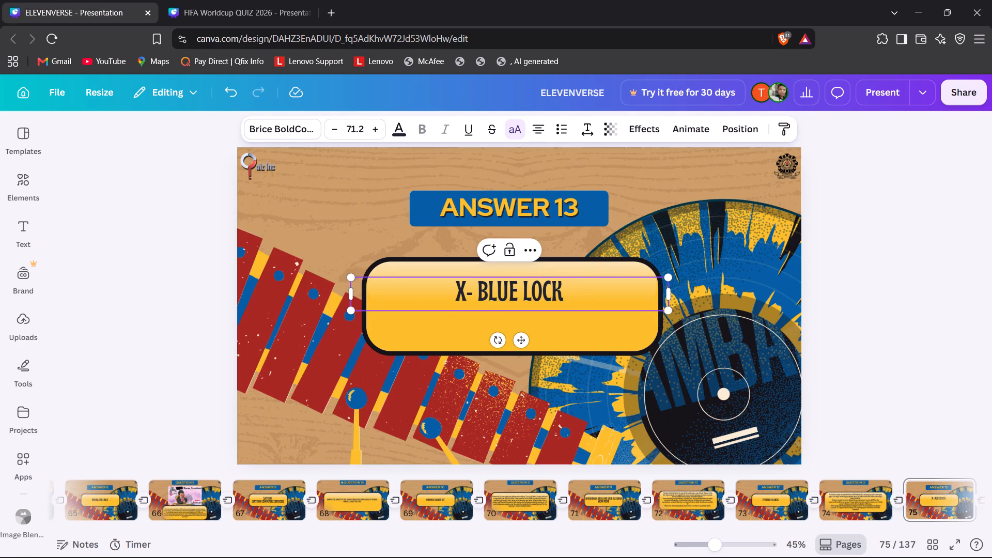
pyautogui.write(', Y- Death Note')
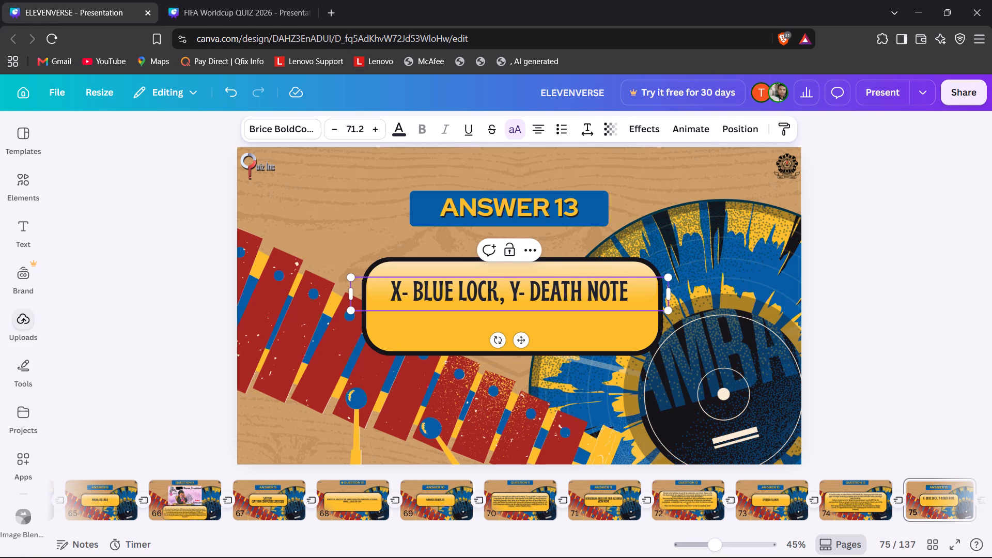
# Move the Answer 13 text slightly down so it sits centred inside the yellow answer box.
pyautogui.click(105, 337)
pyautogui.moveTo(452, 281); pyautogui.dragTo(454, 288)
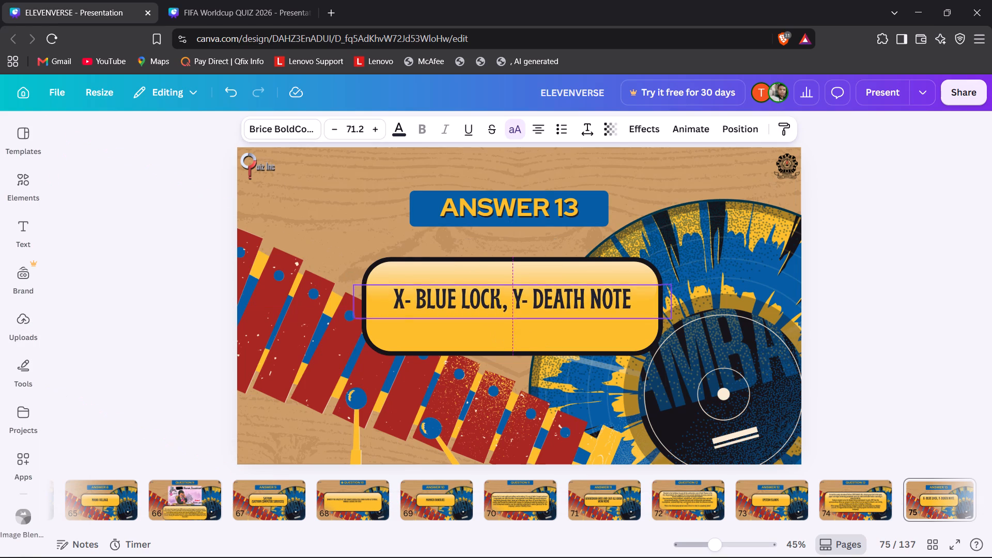
pyautogui.moveTo(454, 288); pyautogui.dragTo(454, 290)
pyautogui.click(131, 313)
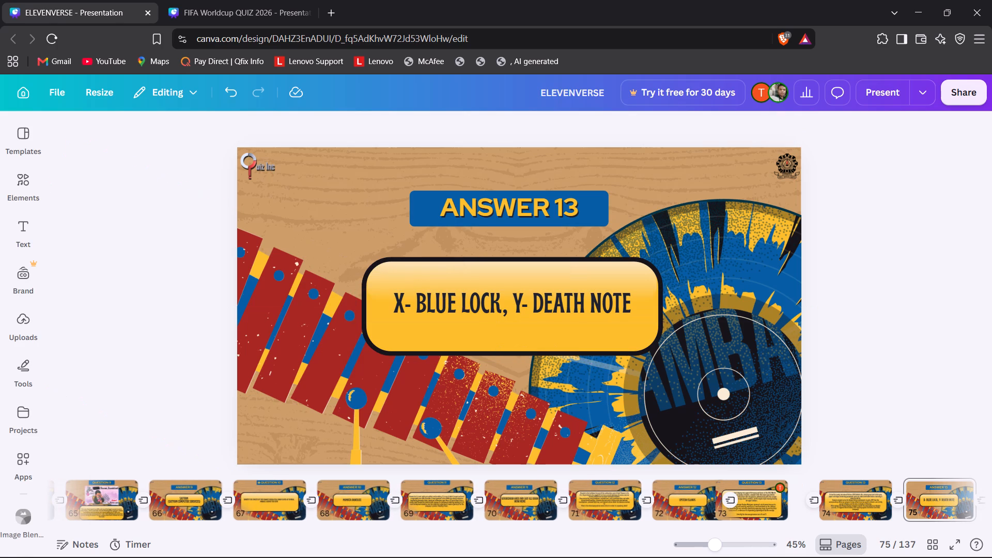
# Switch to the FIFA Worldcup QUIZ 2026 deck and examine the remaining first-half question and answer slides after Question 7.
pyautogui.click(197, 0)
pyautogui.press('Right')
pyautogui.press('Right')
pyautogui.press('Right')
pyautogui.press('Right')
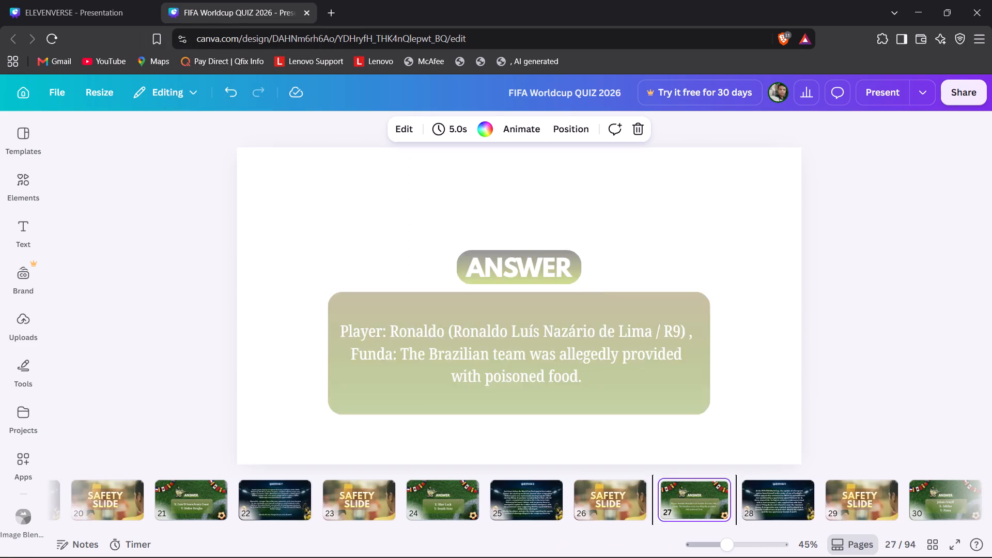
pyautogui.press('Right')
pyautogui.press('Right')
pyautogui.press('Right')
pyautogui.press('Right')
pyautogui.press('Right')
pyautogui.press('Right')
pyautogui.press('Right')
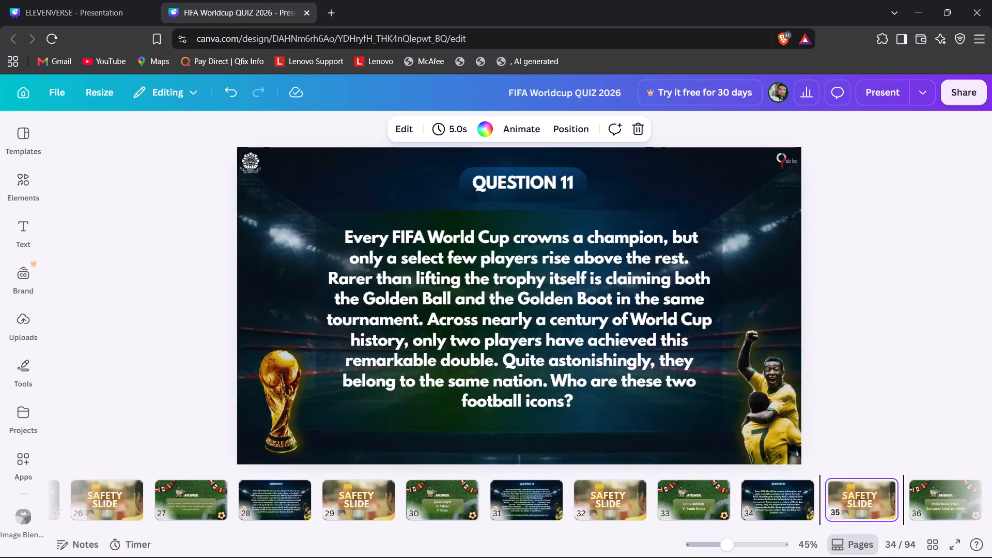
pyautogui.press('Right')
pyautogui.press('Right')
pyautogui.press('Right')
pyautogui.press('Right')
pyautogui.press('Right')
pyautogui.press('Right')
pyautogui.press('Right')
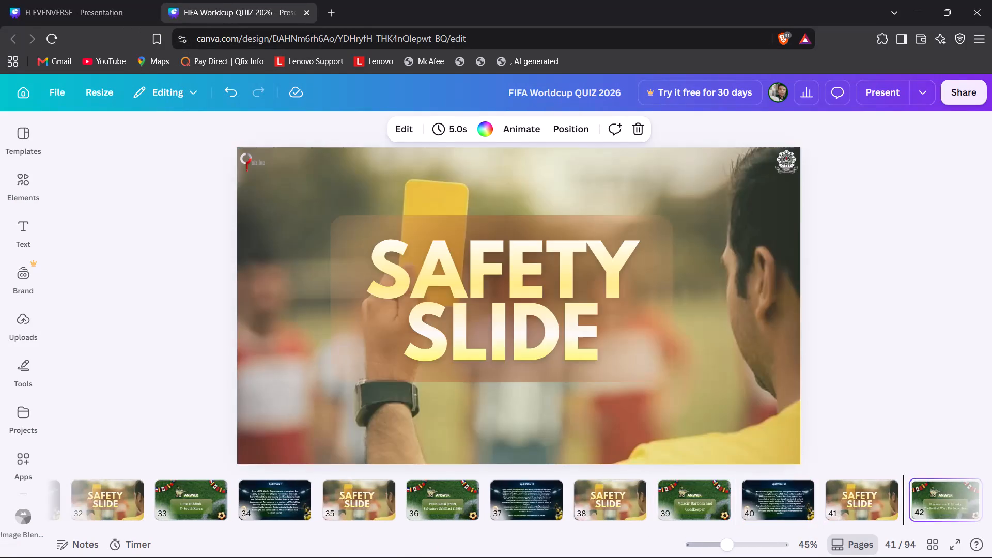
pyautogui.press('Right')
pyautogui.press('Right')
pyautogui.press('Left')
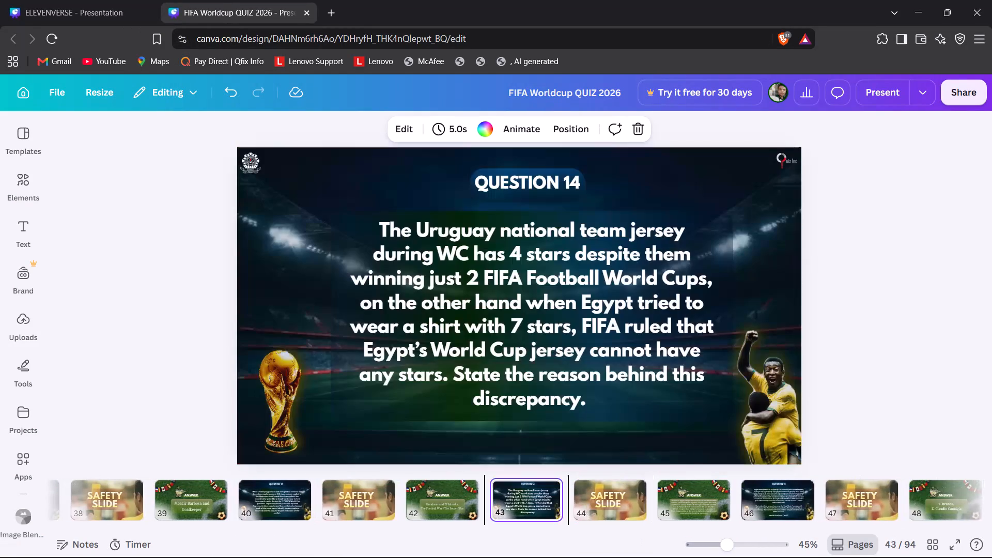
pyautogui.press('Right')
pyautogui.press('Right')
pyautogui.press('Right')
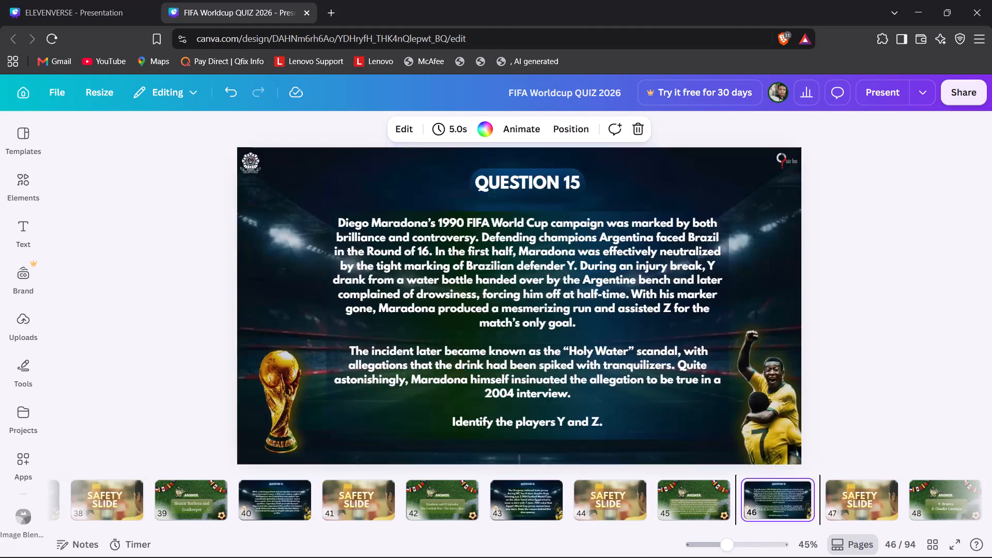
pyautogui.press('Right')
pyautogui.press('Left')
pyautogui.press('Right')
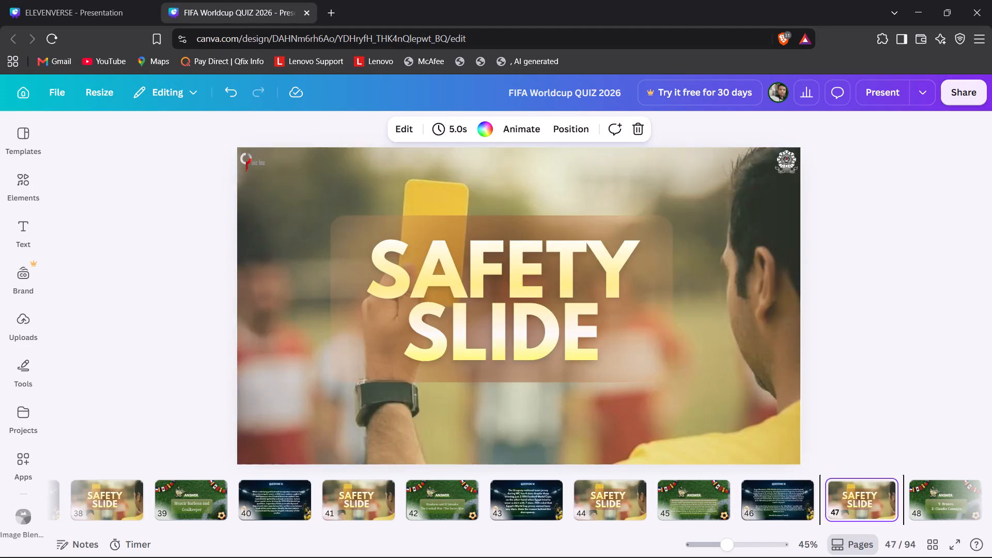
pyautogui.press('Right')
pyautogui.press('Right')
pyautogui.press('Right')
pyautogui.press('Right')
# Examine the FIFA quiz's second-half slides from the Second Half title through Question 4 on the £20 note.
pyautogui.press('Right')
pyautogui.press('Right')
pyautogui.press('Right')
pyautogui.press('Right')
pyautogui.press('Right')
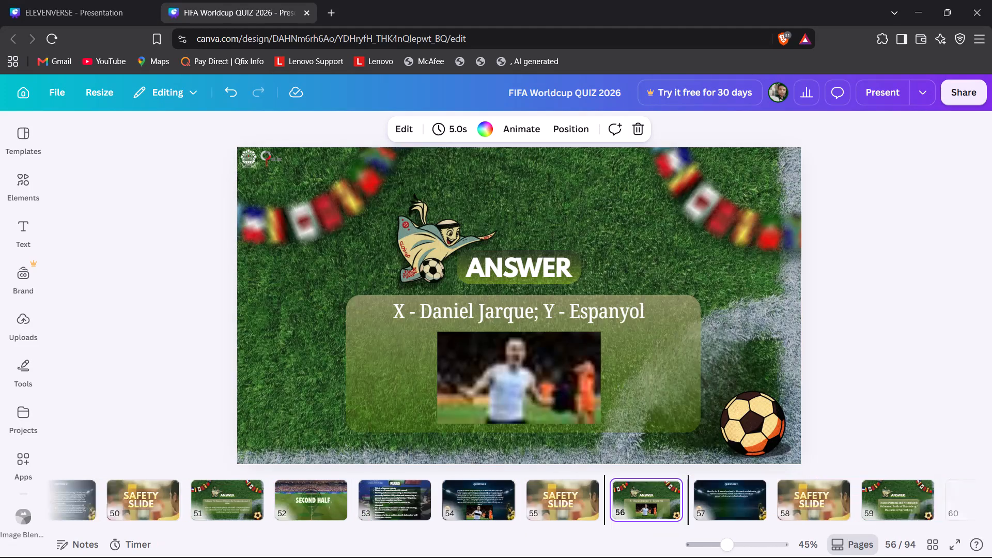
pyautogui.press('Right')
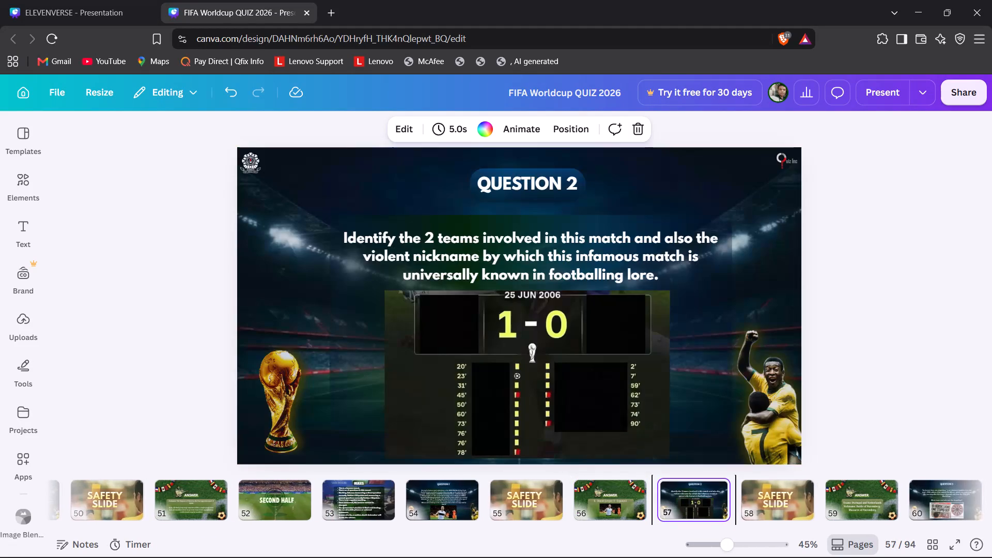
pyautogui.press('Right')
pyautogui.press('Right')
pyautogui.press('Right')
pyautogui.press('Right')
pyautogui.press('Left')
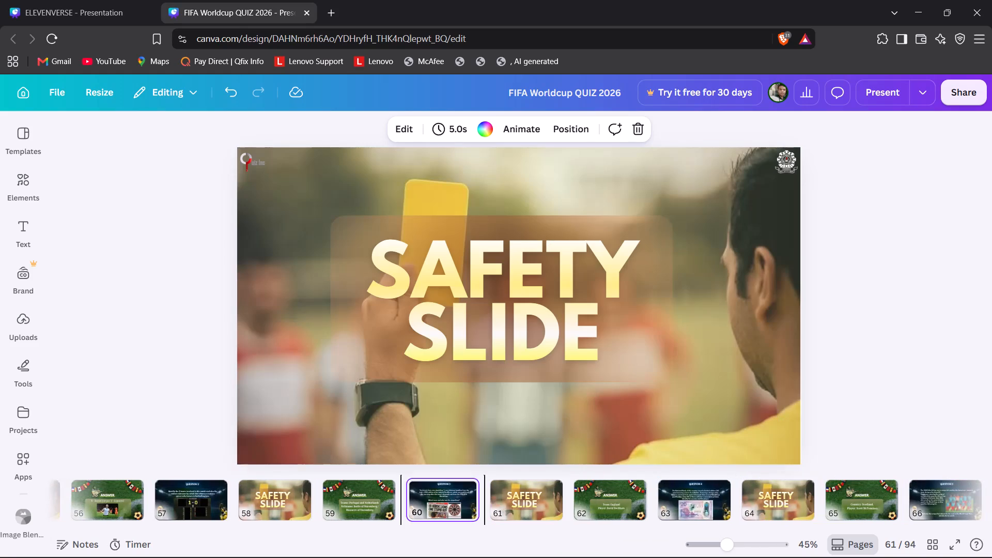
pyautogui.press('Left')
pyautogui.press('Right')
pyautogui.press('Right')
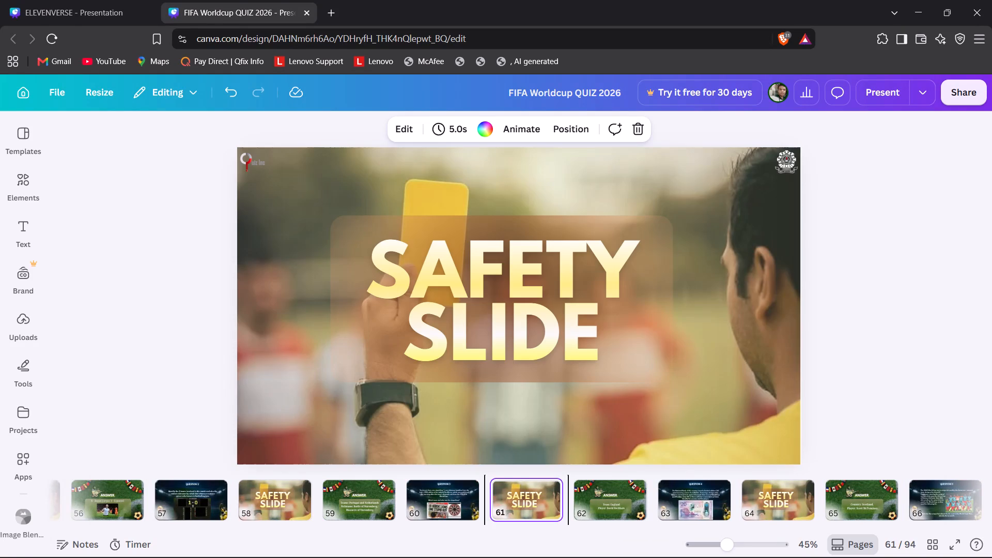
pyautogui.press('Right')
pyautogui.press('Left')
pyautogui.press('Left')
pyautogui.press('Right')
pyautogui.press('Right')
pyautogui.press('Right')
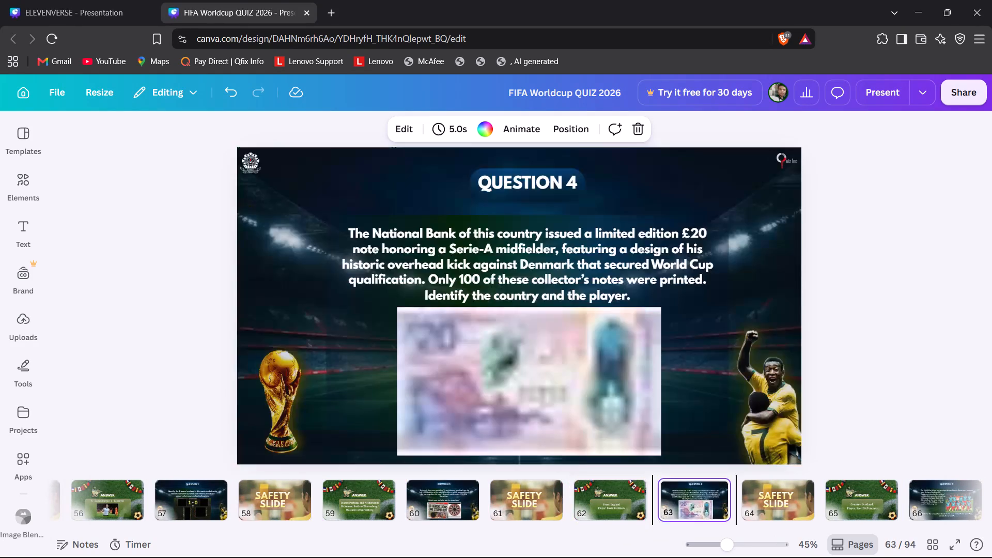
pyautogui.press('Right')
pyautogui.press('Left')
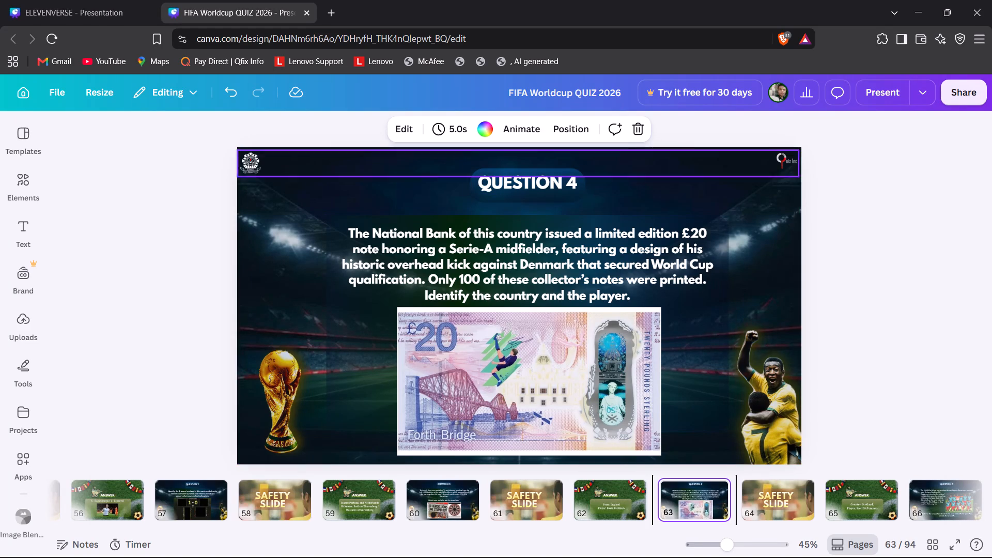
# Return to the ELEVENVERSE deck and review its question and answer slides backwards from Answer 10 to Question 6.
pyautogui.click(0, 0)
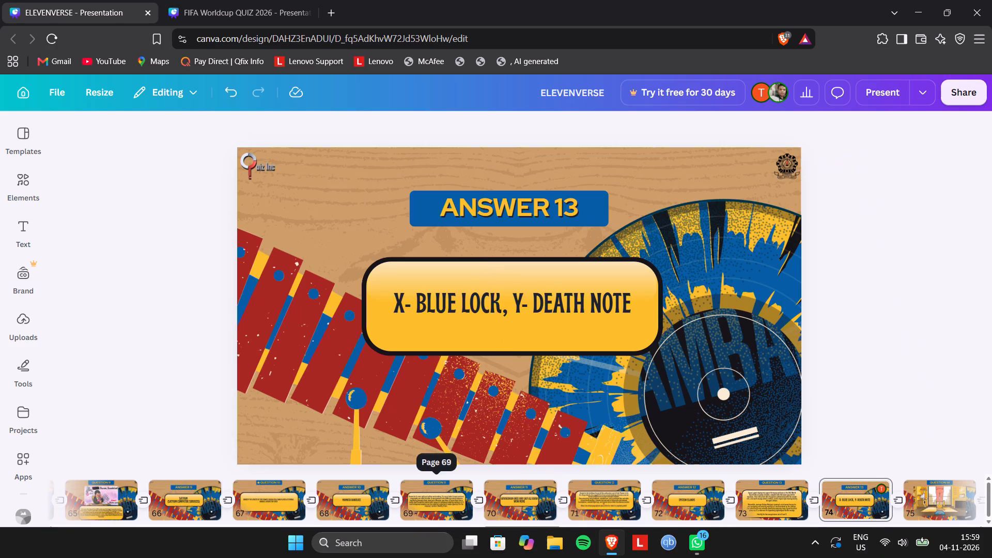
pyautogui.click(345, 503)
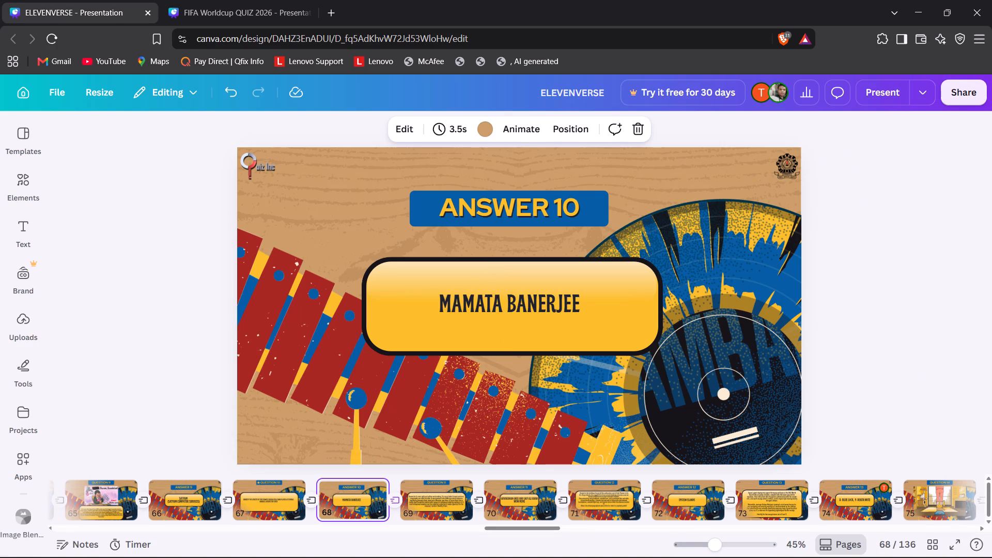
pyautogui.click(272, 500)
pyautogui.hscroll(2, 272, 500)
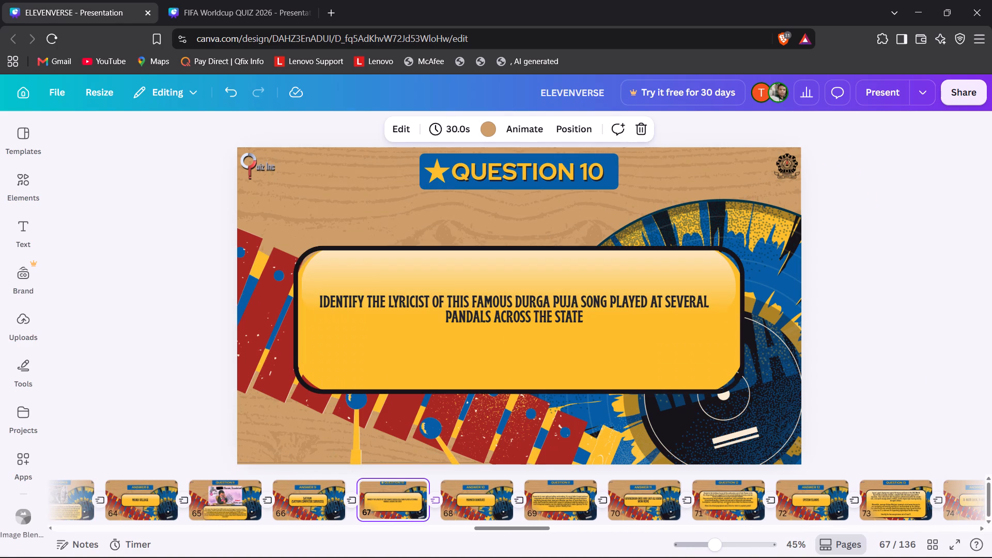
pyautogui.hscroll(4, 452, 478)
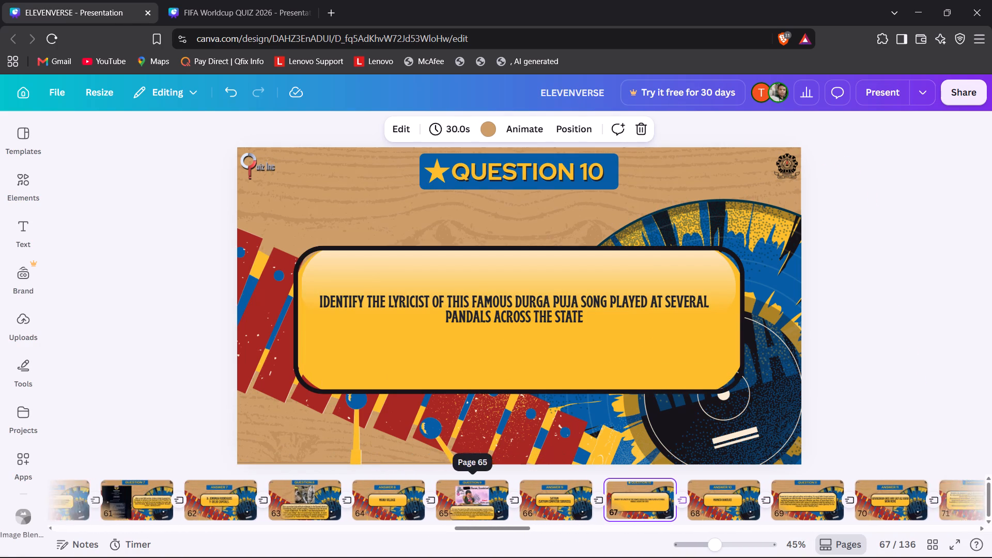
pyautogui.hscroll(2, 452, 478)
pyautogui.click(452, 496)
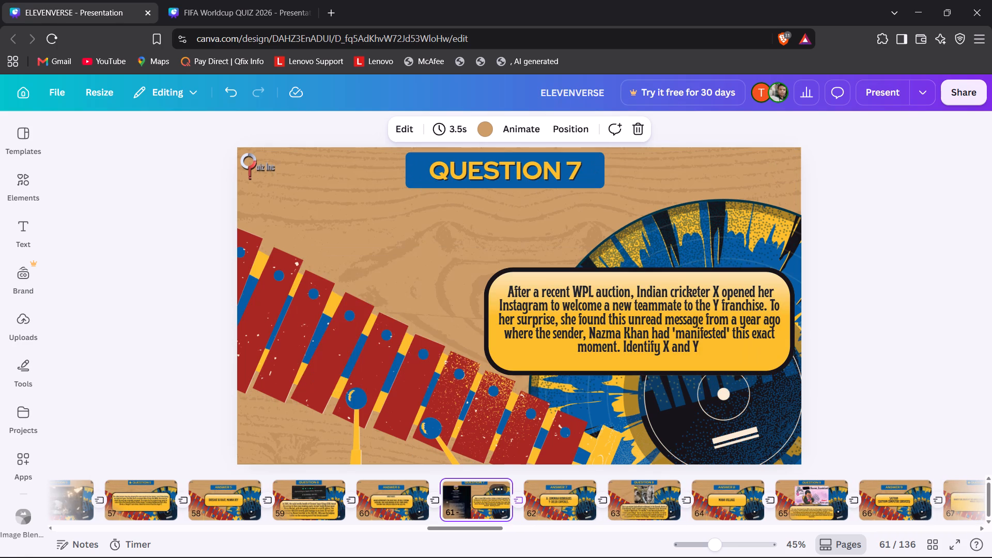
pyautogui.click(384, 510)
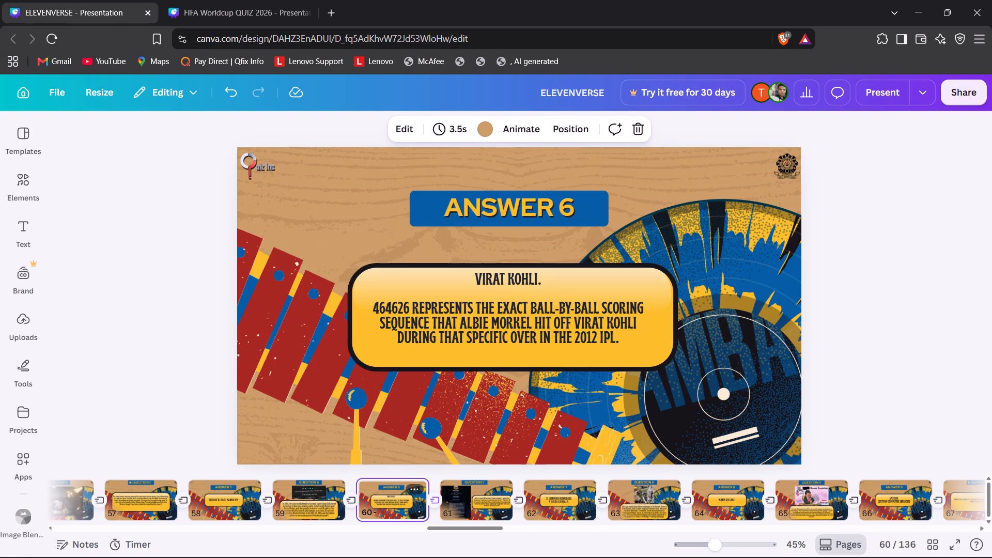
pyautogui.click(304, 508)
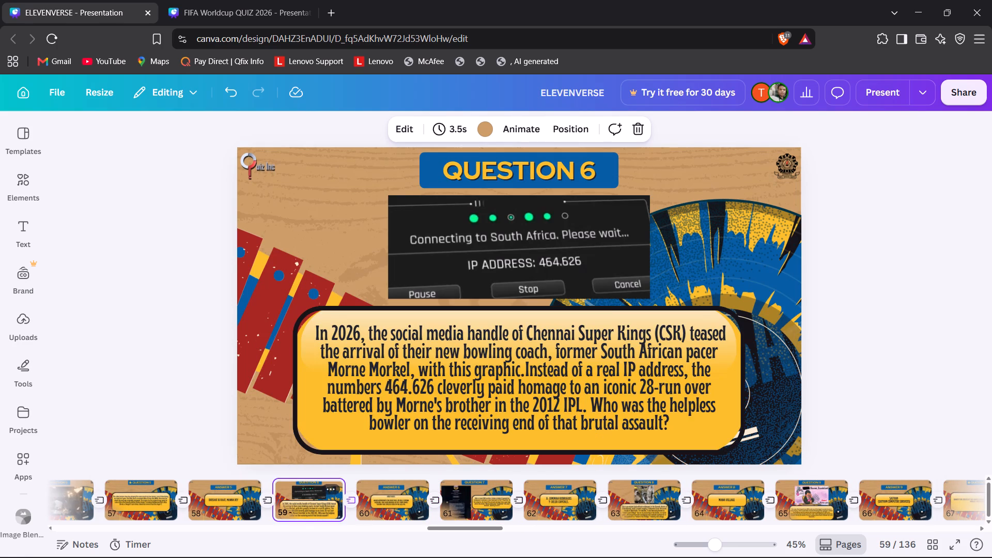
# Continue reviewing the question and answer slides backwards from Question 6 to Question 1.
pyautogui.hscroll(1, 304, 508)
pyautogui.click(304, 508)
pyautogui.click(281, 516)
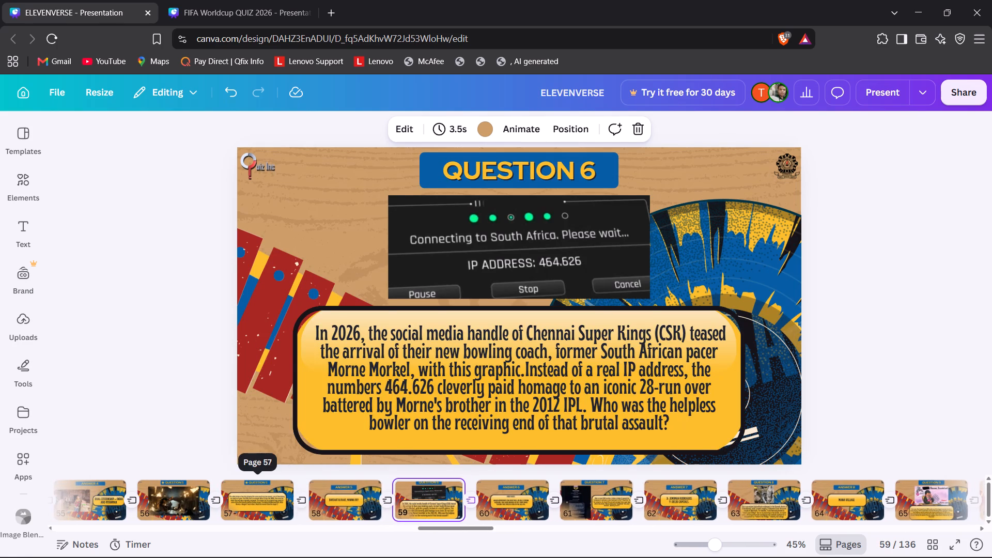
pyautogui.hscroll(4, 281, 516)
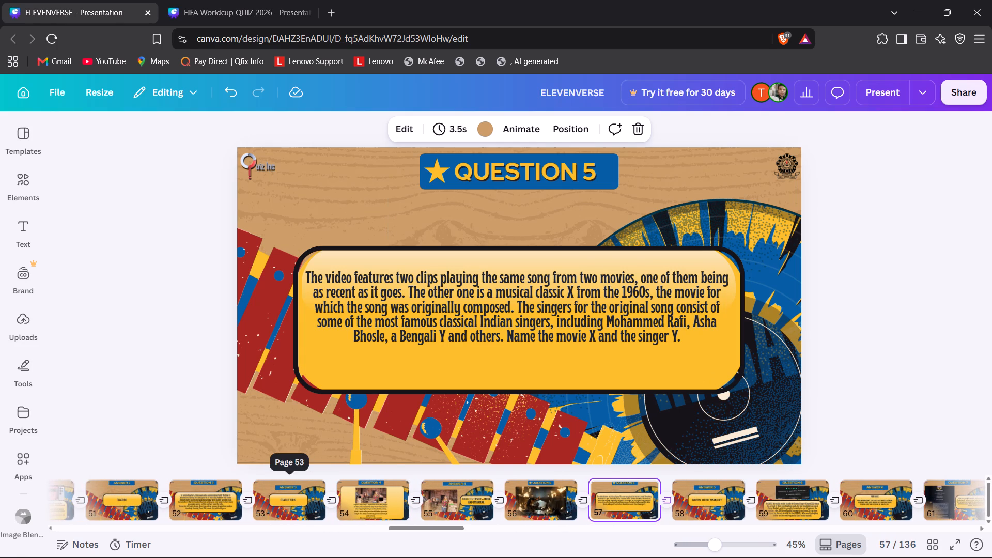
pyautogui.click(306, 508)
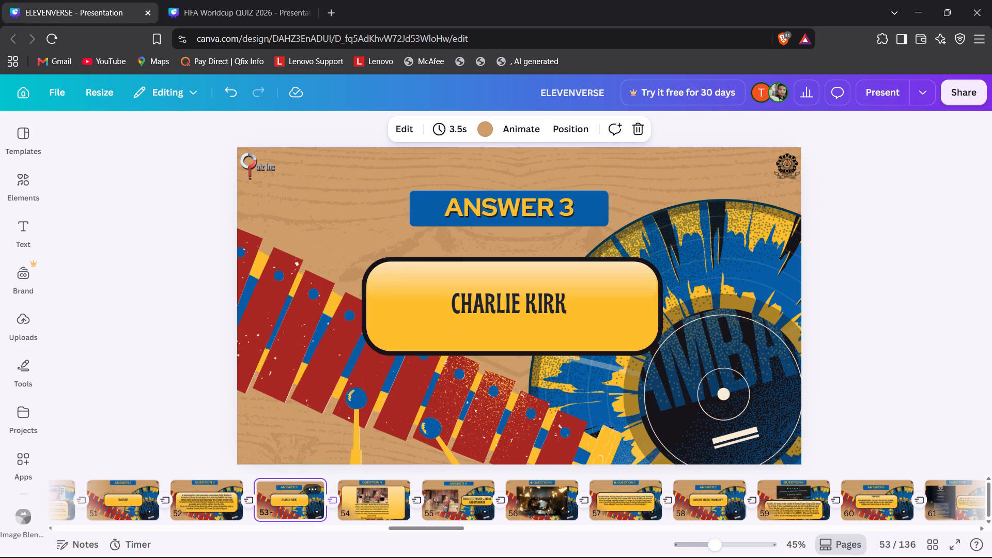
pyautogui.hscroll(3, 199, 507)
pyautogui.click(187, 513)
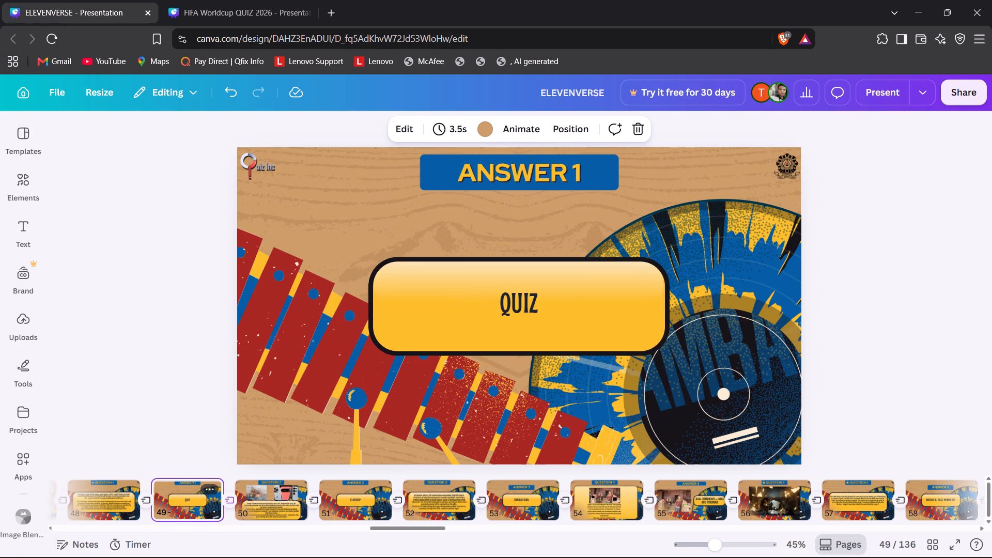
pyautogui.hscroll(1, 187, 513)
pyautogui.click(181, 512)
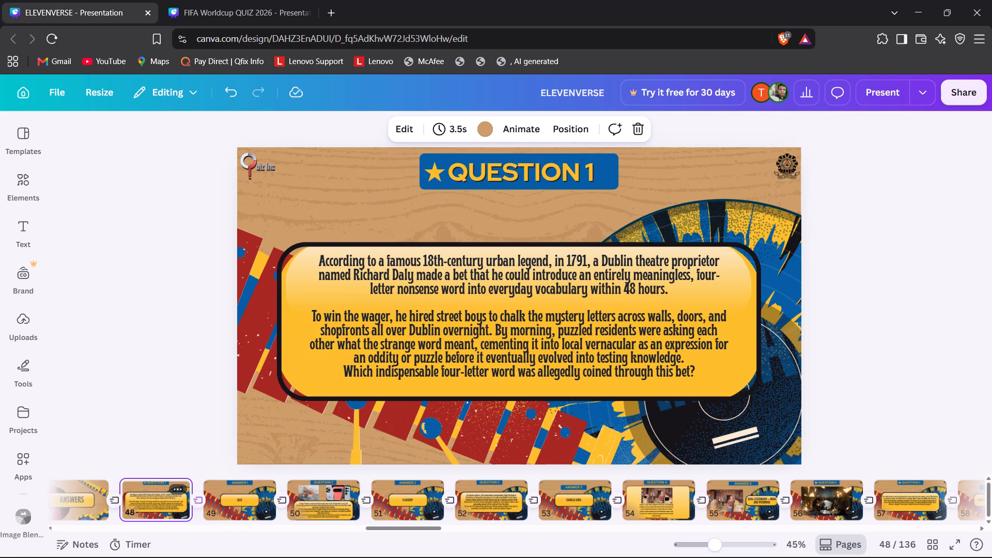
# Examine the slides forward from Question 1 to Question 3, comparing the Question 2 and Answer 2 slides.
pyautogui.press('Right')
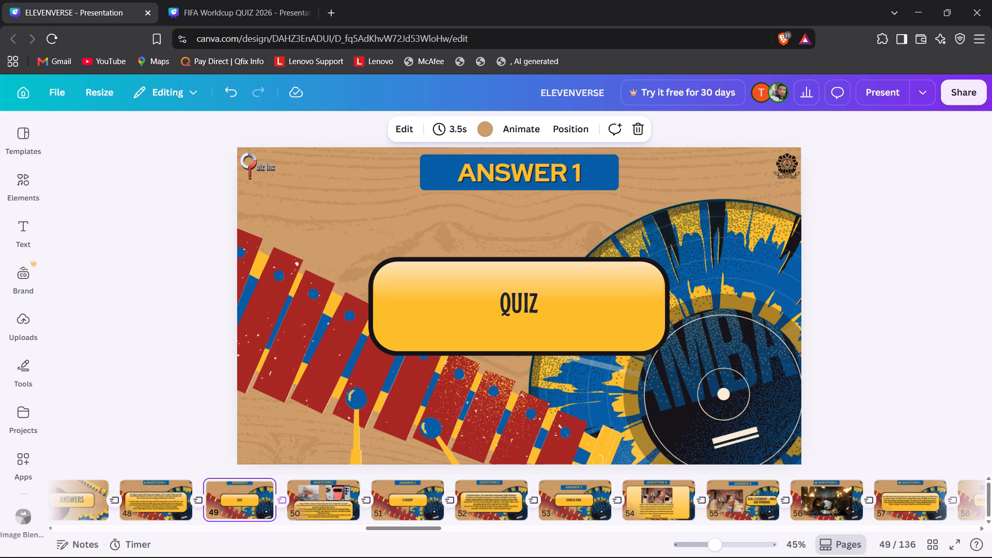
pyautogui.press('Right')
pyautogui.press('Right')
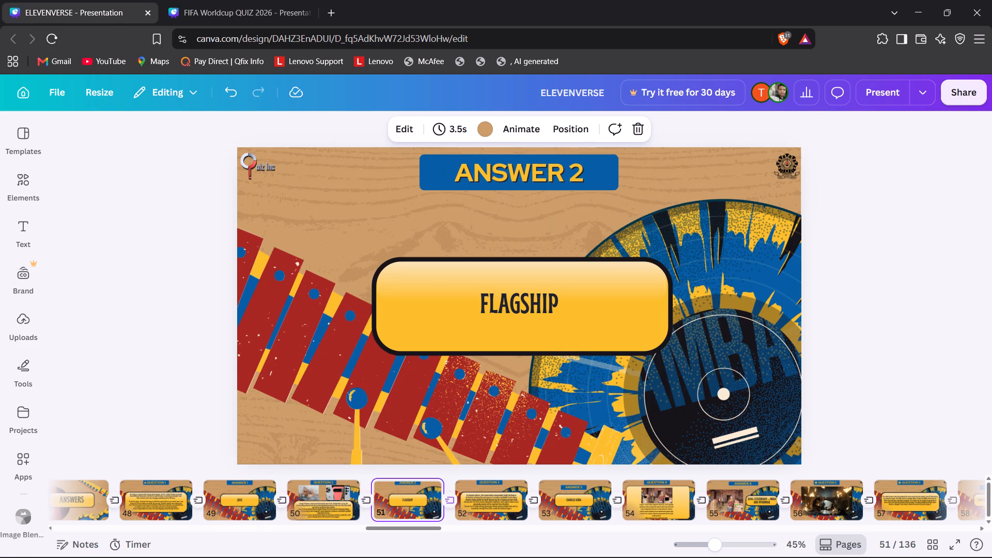
pyautogui.press('Left')
pyautogui.press('Left')
pyautogui.press('Right')
pyautogui.press('Right')
pyautogui.press('Right')
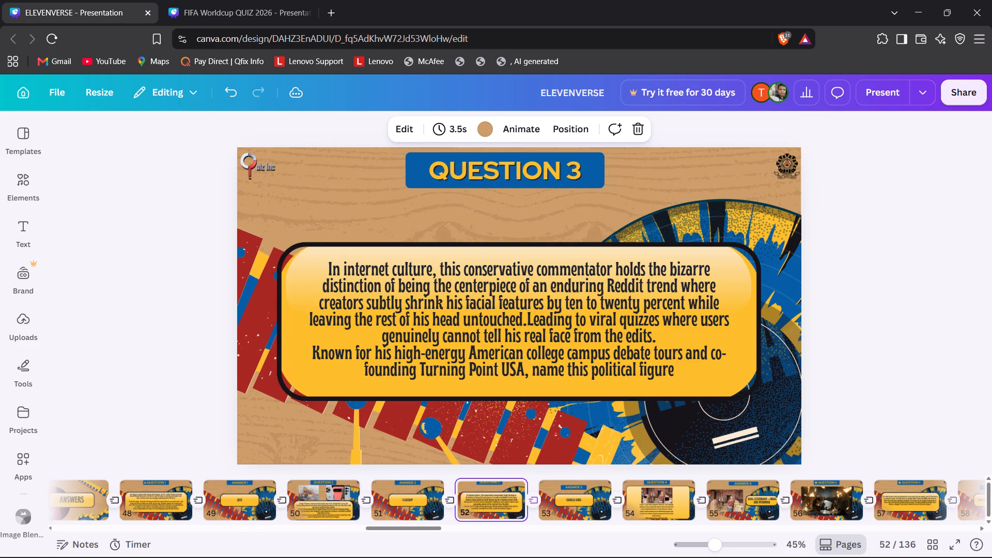
pyautogui.press('Left')
pyautogui.press('Left')
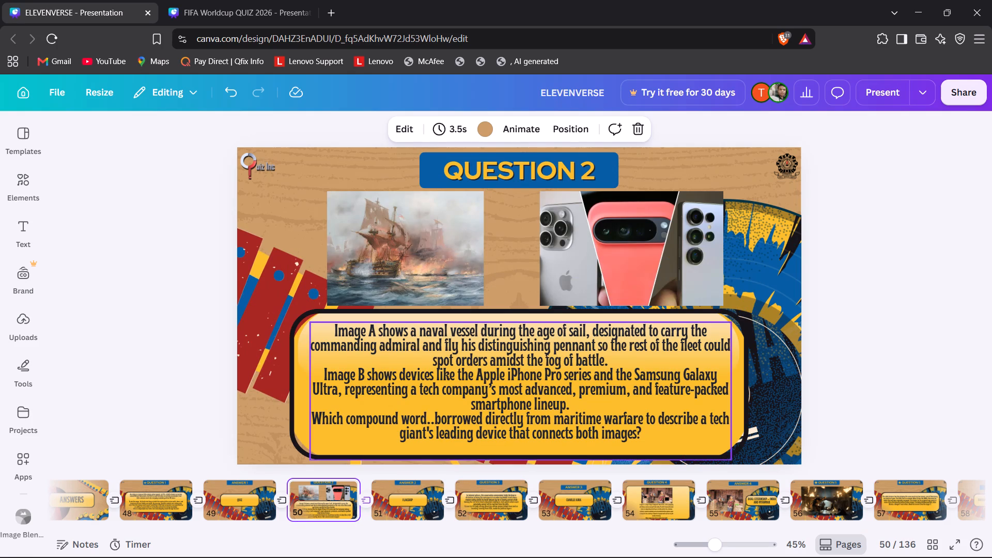
pyautogui.press('Right')
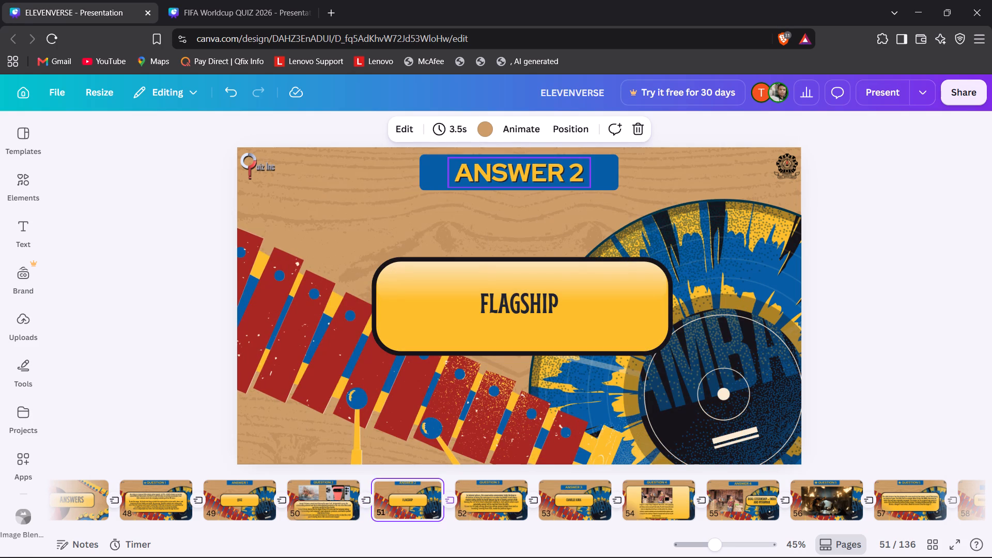
# Replace the Answer 3 slide's heading text and blue box with a copy of the Answer 2 slide's blue heading box.
pyautogui.click(425, 178)
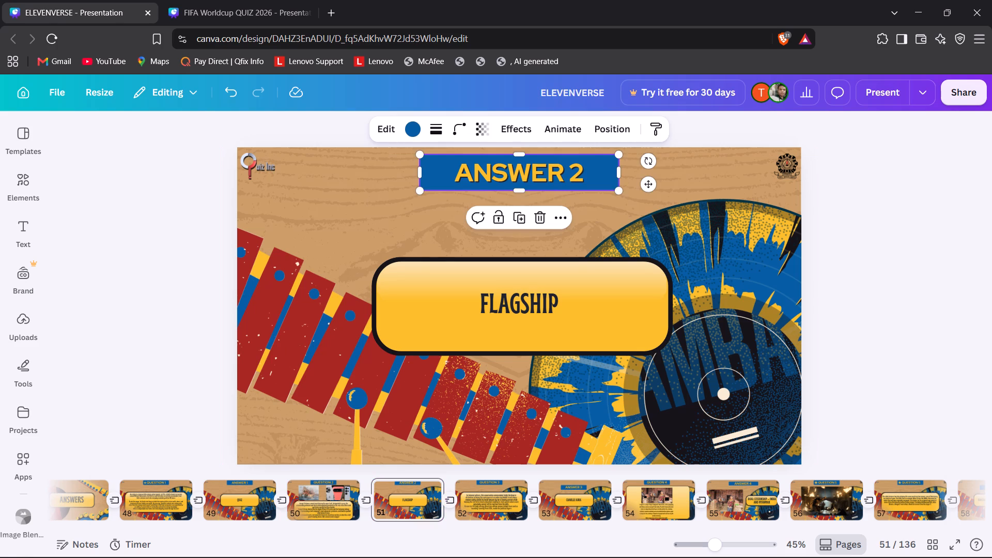
pyautogui.keyDown('ctrl'); pyautogui.click(514, 178); pyautogui.keyUp('ctrl')
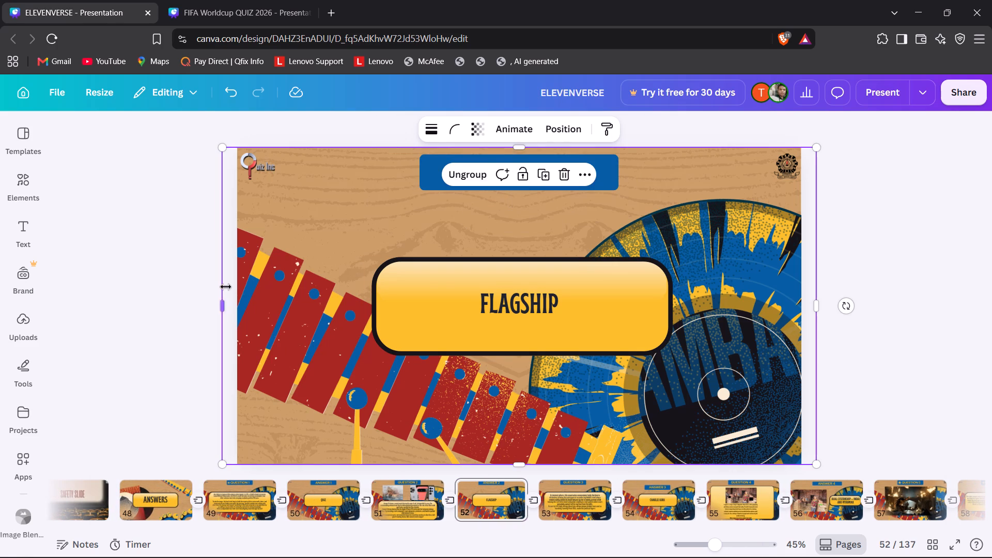
pyautogui.click(85, 295)
pyautogui.click(429, 178)
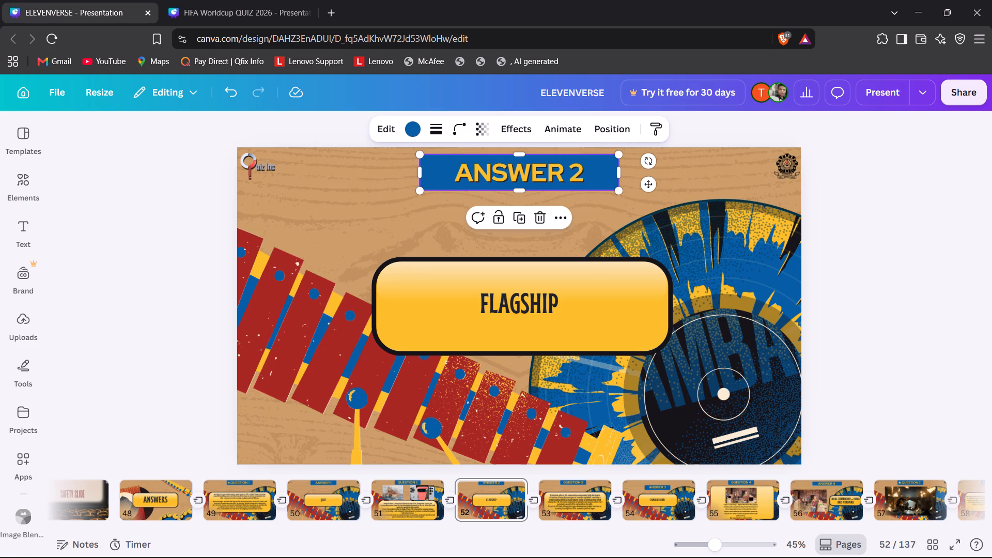
pyautogui.hotkey('ctrl', 'c')
pyautogui.click(665, 507)
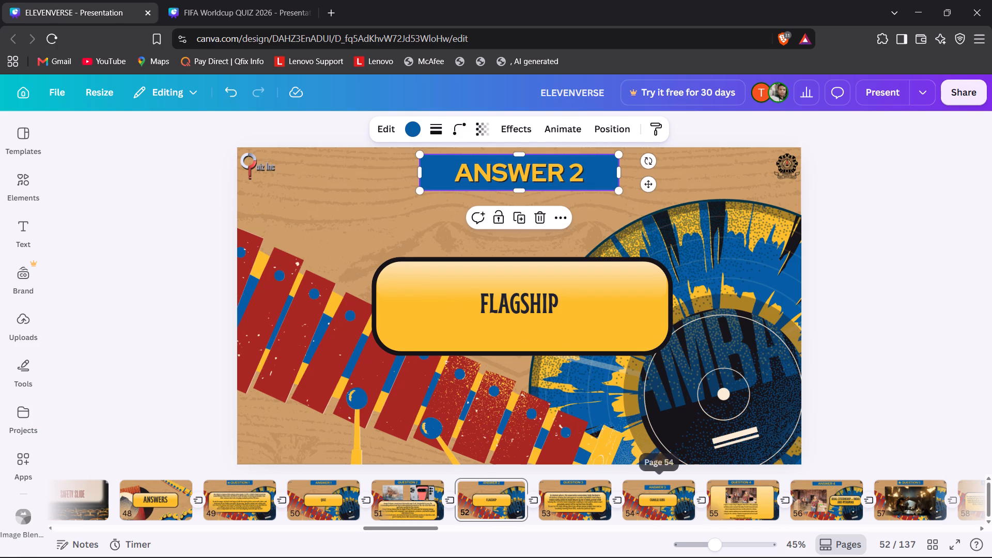
pyautogui.click(541, 195)
pyautogui.press('Delete')
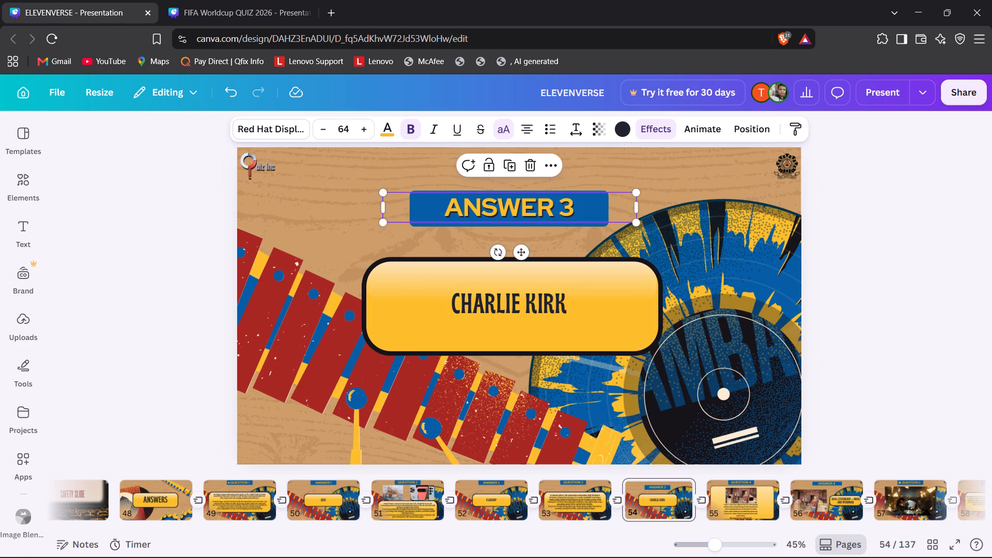
pyautogui.click(533, 213)
pyautogui.press('Delete')
pyautogui.press('BackSpace')
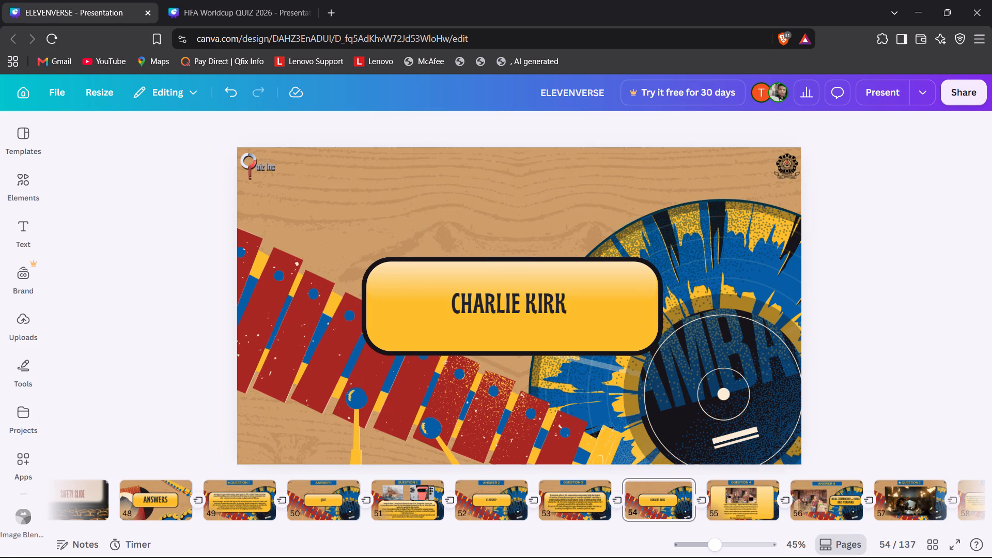
pyautogui.hotkey('ctrl', 'v')
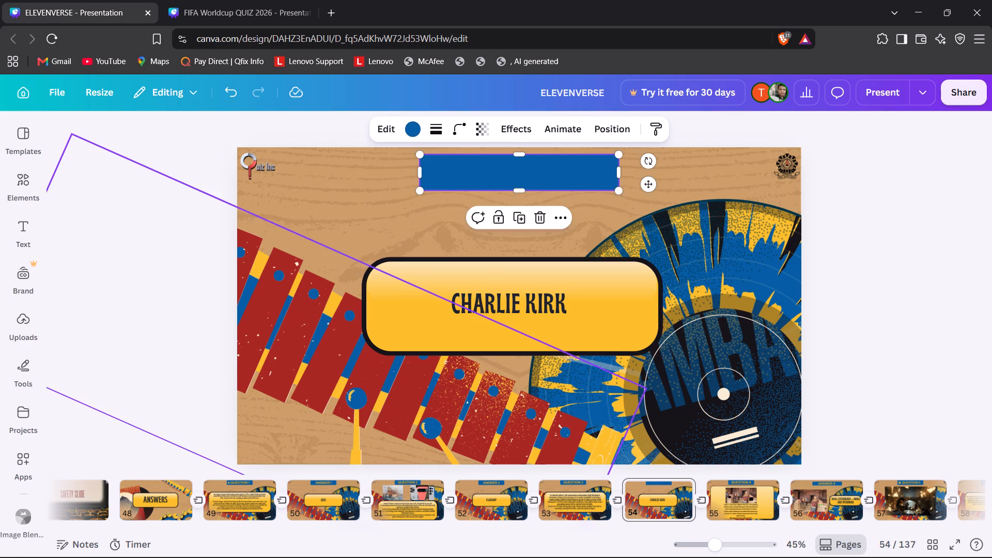
# Copy the Answer 2 heading text onto the Charlie Kirk answer slide and change it to ANSWER 3.
pyautogui.click(484, 507)
pyautogui.click(483, 184)
pyautogui.hotkey('ctrl', 'c')
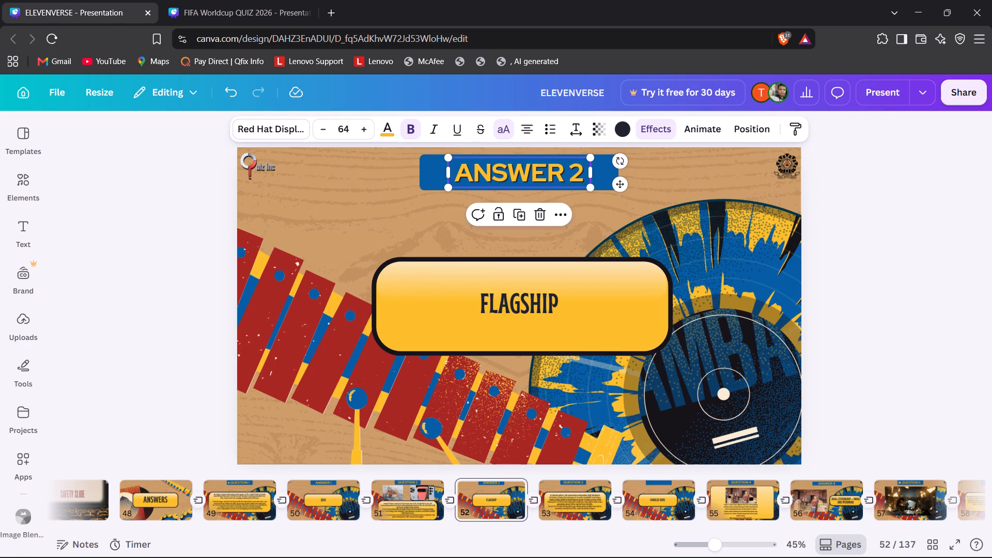
pyautogui.click(645, 495)
pyautogui.hotkey('ctrl', 'v')
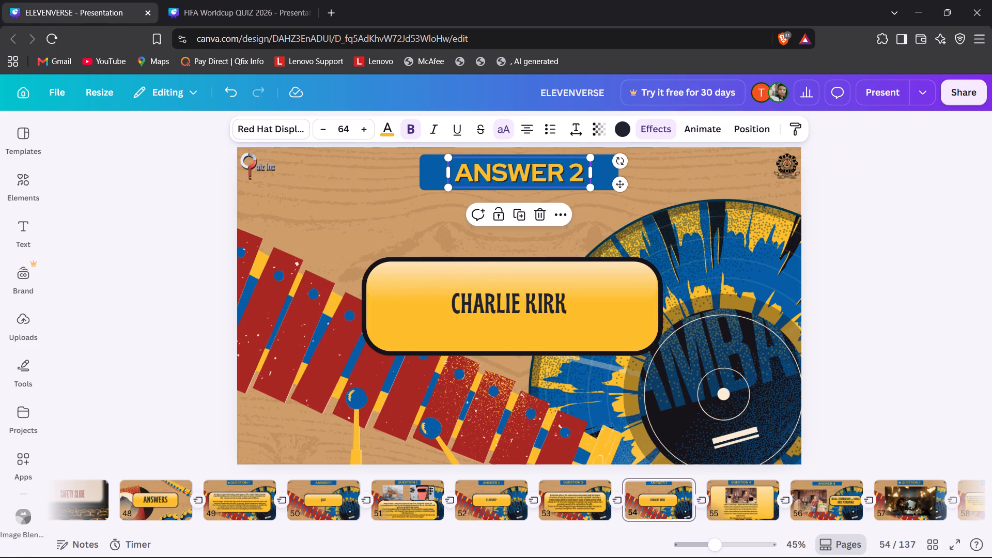
pyautogui.doubleClick(578, 171)
pyautogui.click(583, 177)
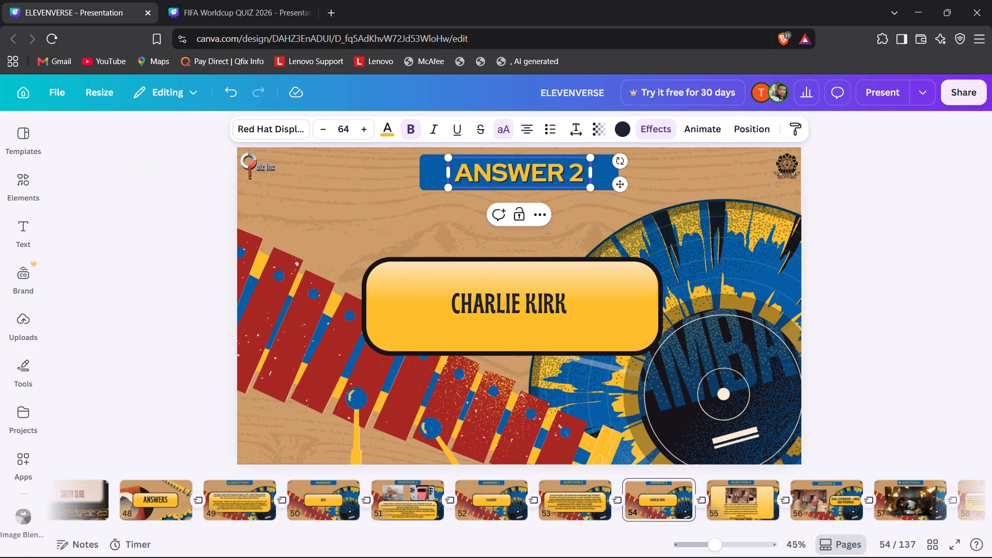
pyautogui.press('BackSpace')
pyautogui.press('3')
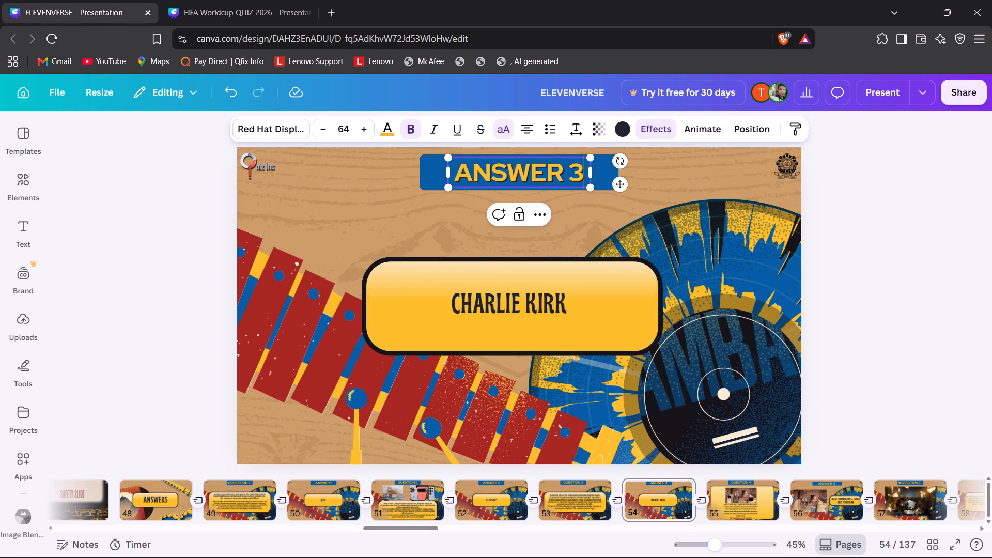
# Group the CHARLIE KIRK text with its yellow box on the Answer 3 slide and align the group to the page's horizontal centre.
pyautogui.click(476, 517)
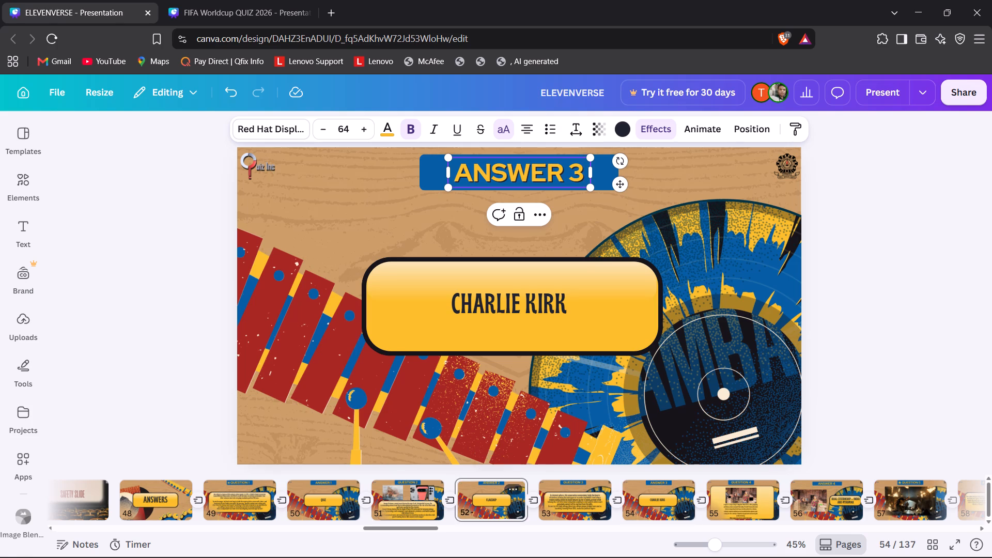
pyautogui.click(565, 506)
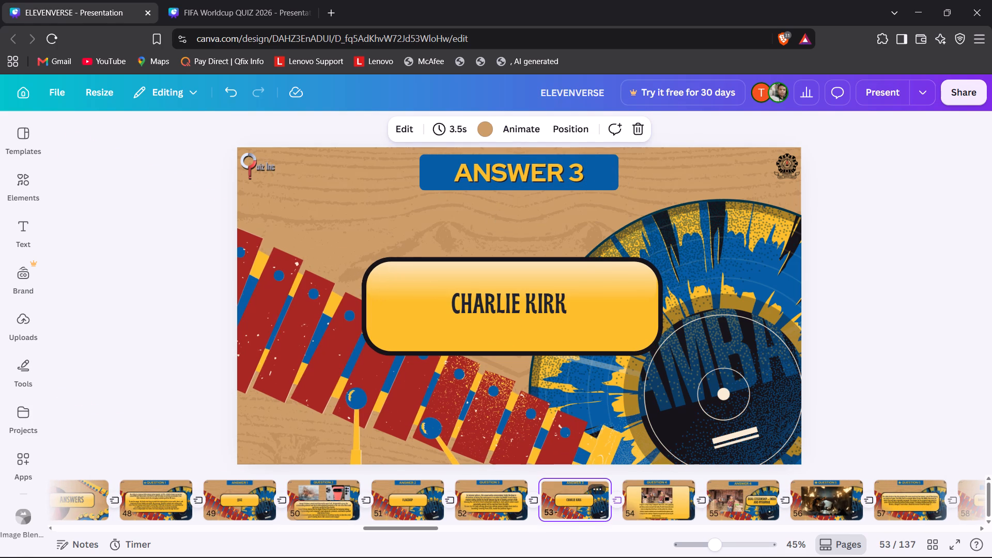
pyautogui.click(601, 304)
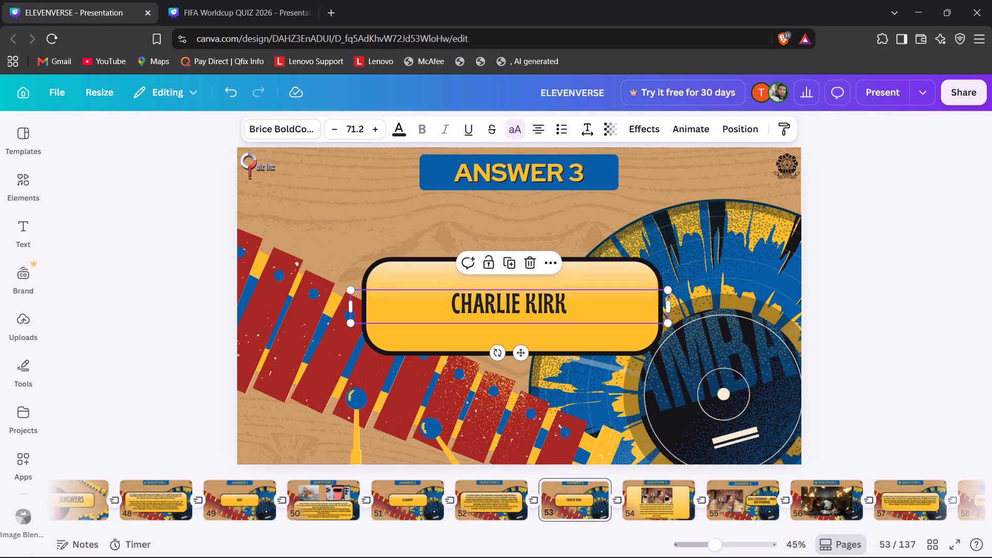
pyautogui.click(609, 281)
pyautogui.rightClick(609, 281)
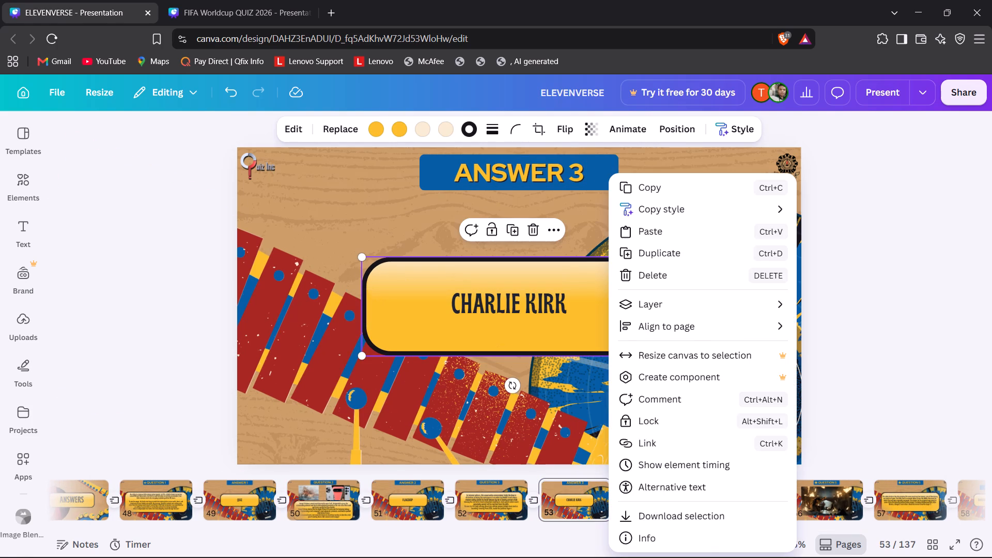
pyautogui.click(555, 274)
pyautogui.keyDown('shift'); pyautogui.click(549, 298); pyautogui.keyUp('shift')
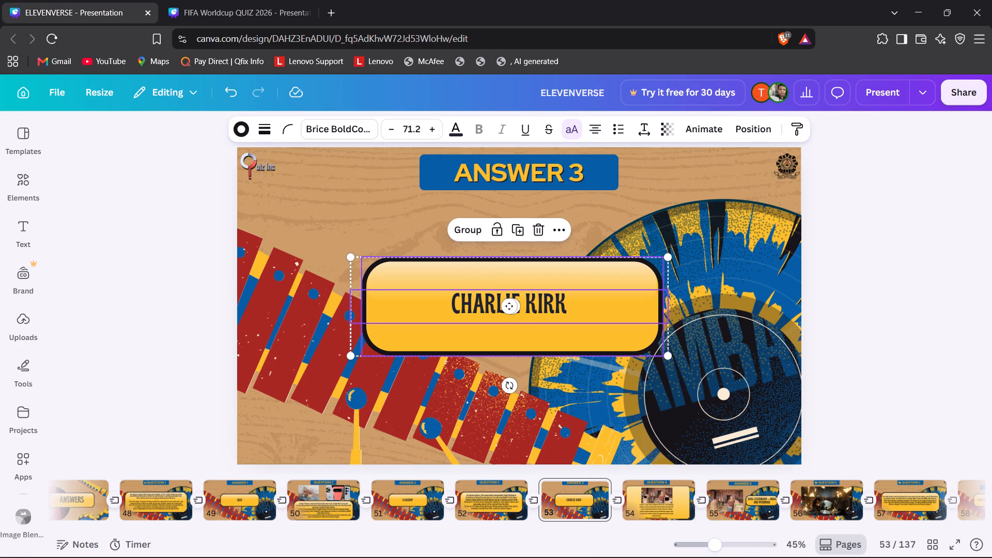
pyautogui.rightClick(555, 266)
pyautogui.click(469, 231)
pyautogui.click(469, 231)
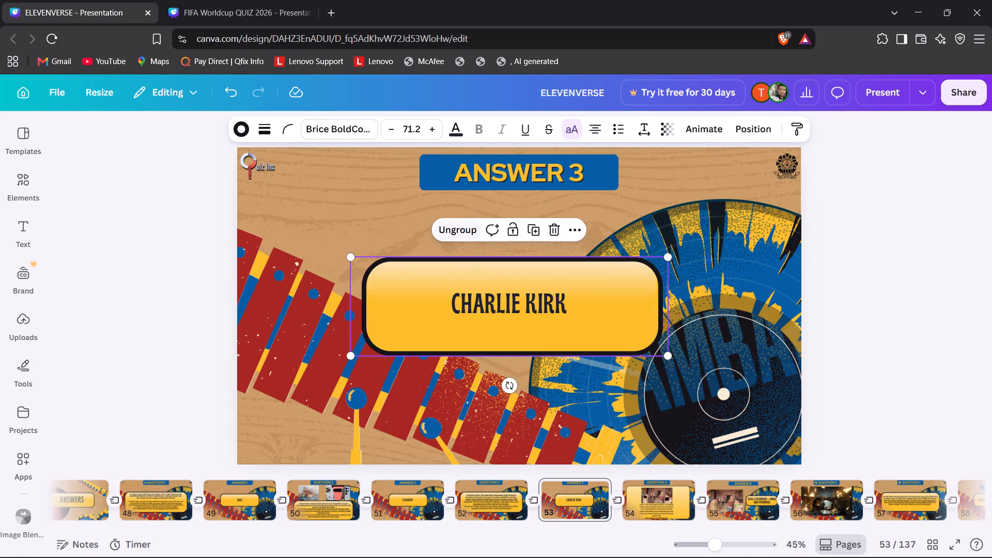
pyautogui.rightClick(513, 286)
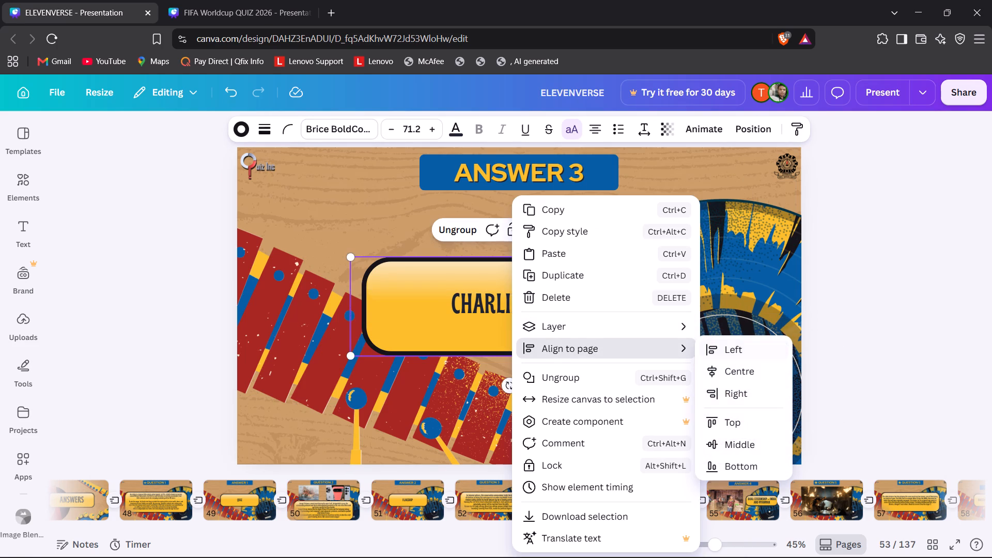
pyautogui.click(768, 374)
pyautogui.click(896, 376)
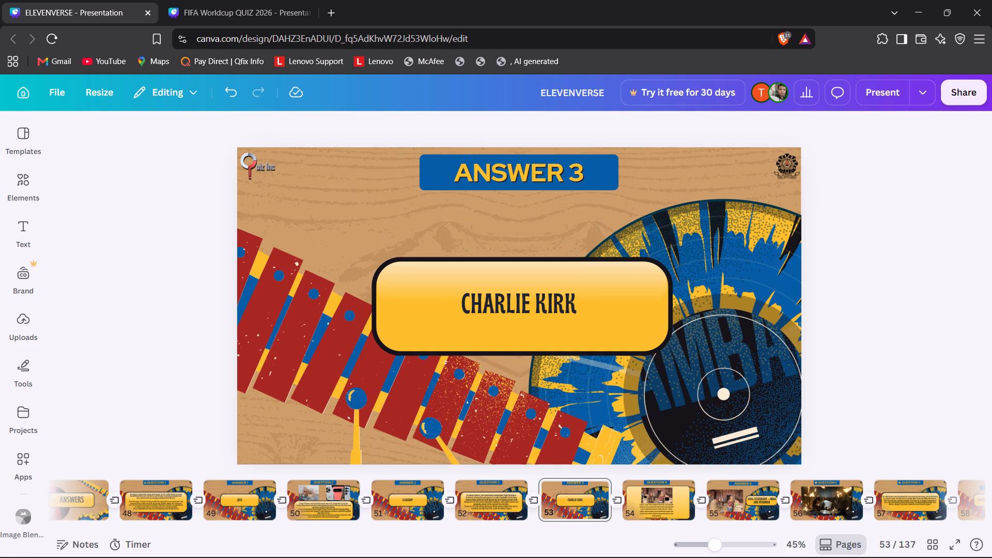
# Group the Answer 3 slide's heading text with its blue box and copy the group.
pyautogui.press('Right')
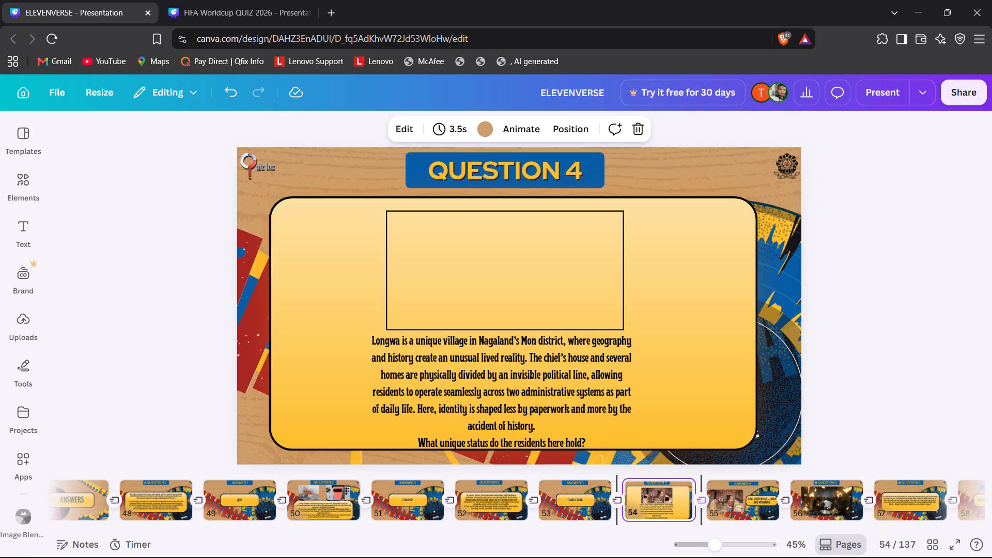
pyautogui.press('Right')
pyautogui.press('Left')
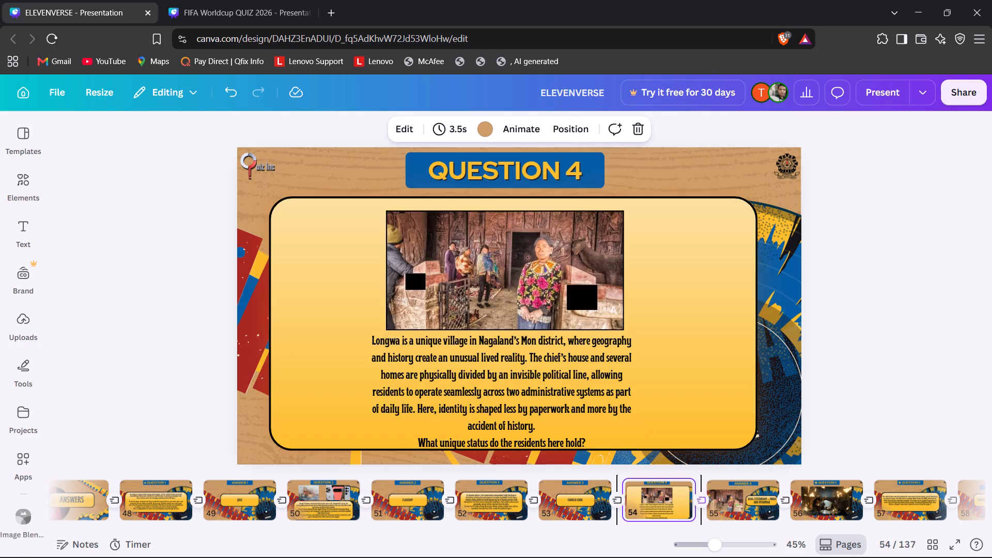
pyautogui.press('Left')
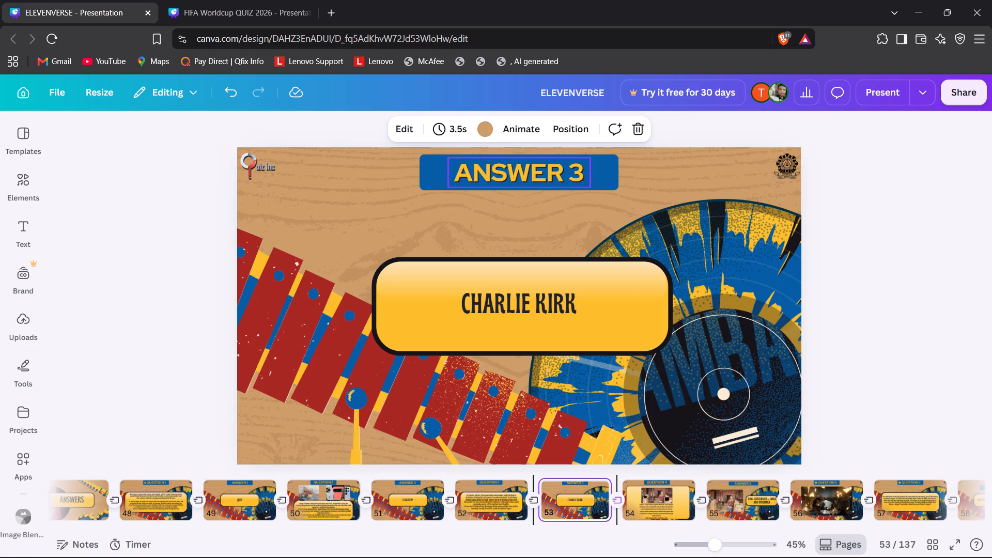
pyautogui.keyDown('shift'); pyautogui.click(612, 178); pyautogui.keyUp('shift')
pyautogui.keyDown('shift'); pyautogui.click(565, 176); pyautogui.keyUp('shift')
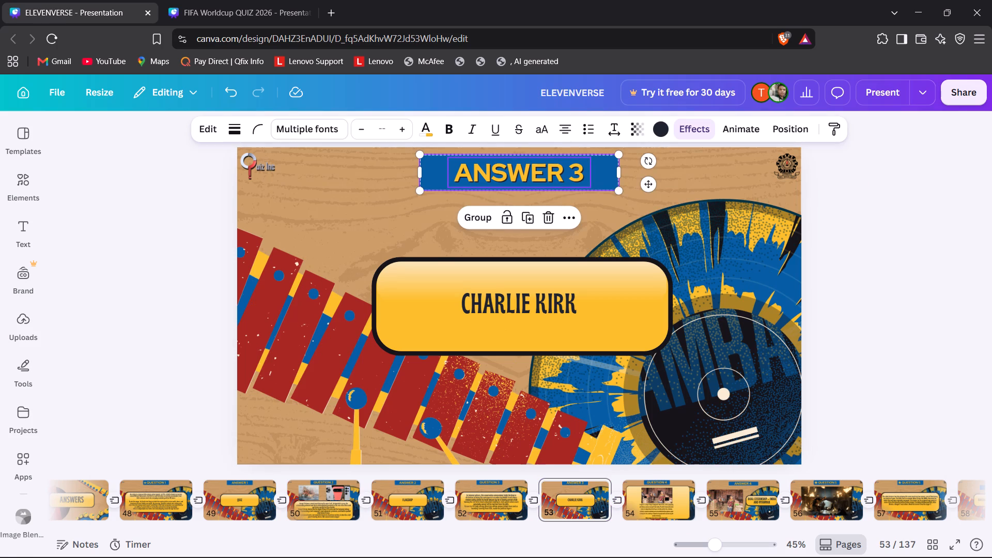
pyautogui.click(477, 216)
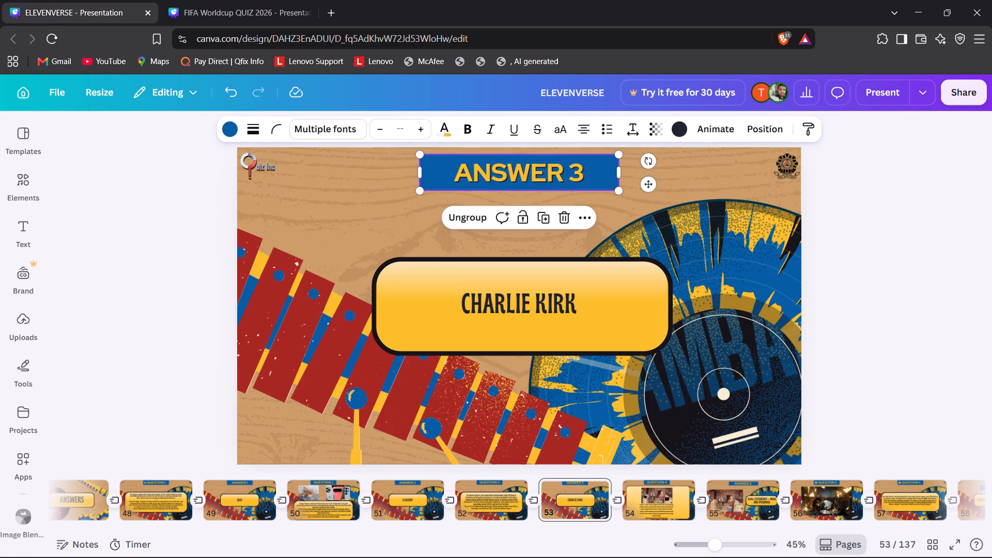
pyautogui.hotkey('ctrl', 'c')
pyautogui.click(935, 345)
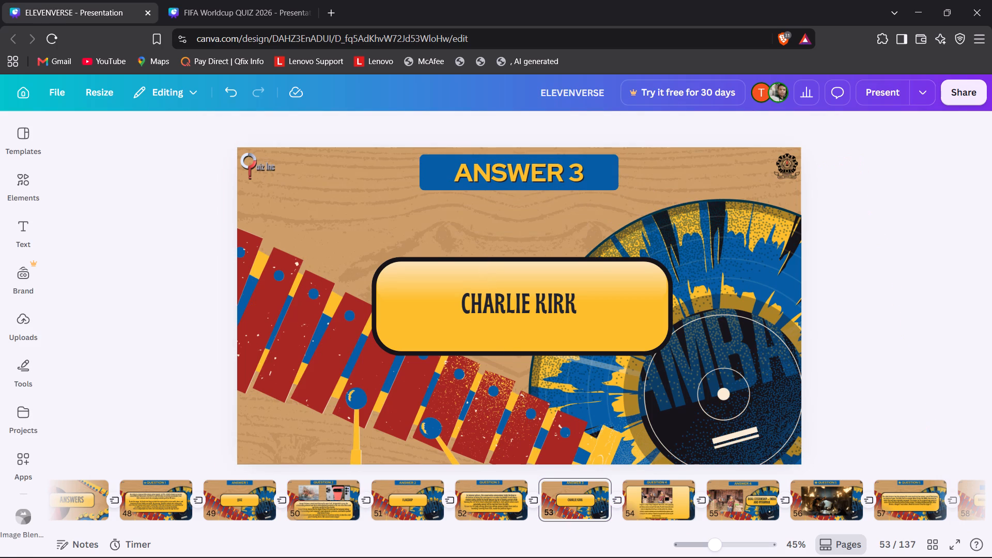
# Compare the heading placement on the slides from Question 2 through Question 4.
pyautogui.press('Right')
pyautogui.press('Right')
pyautogui.press('Left')
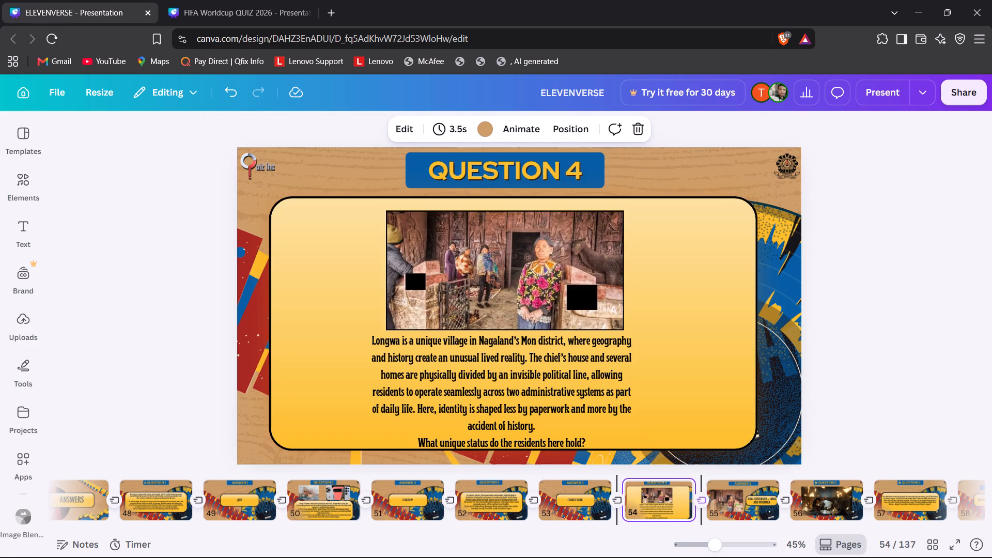
pyautogui.press('Left')
pyautogui.press('Left')
pyautogui.press('Right')
pyautogui.press('Left')
pyautogui.press('Left')
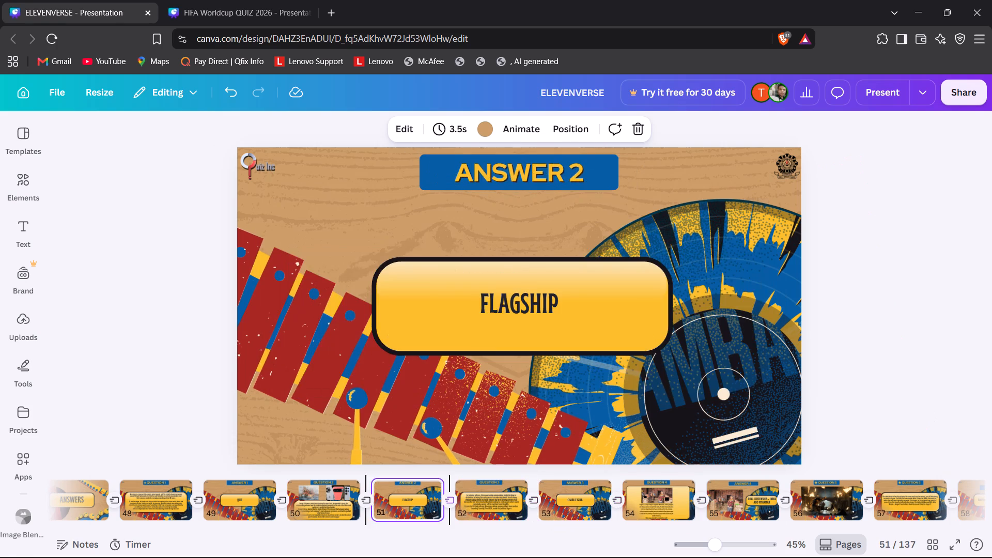
pyautogui.press('Right')
pyautogui.press('Left')
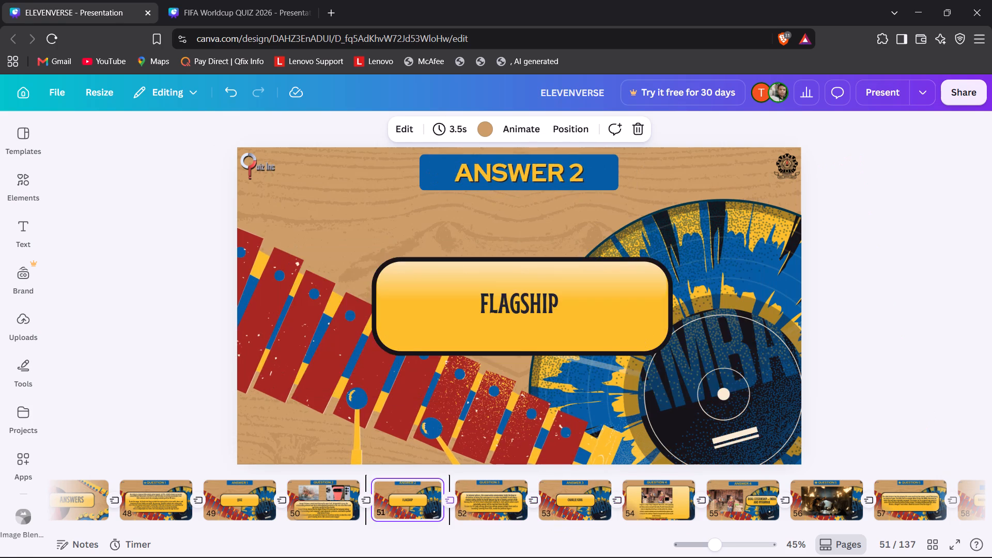
pyautogui.press('Left')
pyautogui.press('Left')
pyautogui.press('Right')
pyautogui.press('Right')
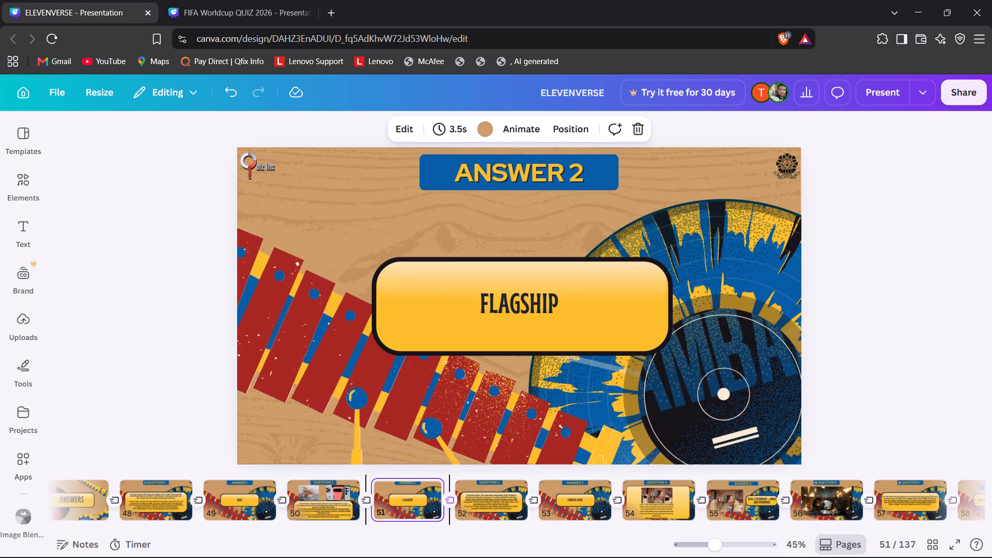
pyautogui.press('Right')
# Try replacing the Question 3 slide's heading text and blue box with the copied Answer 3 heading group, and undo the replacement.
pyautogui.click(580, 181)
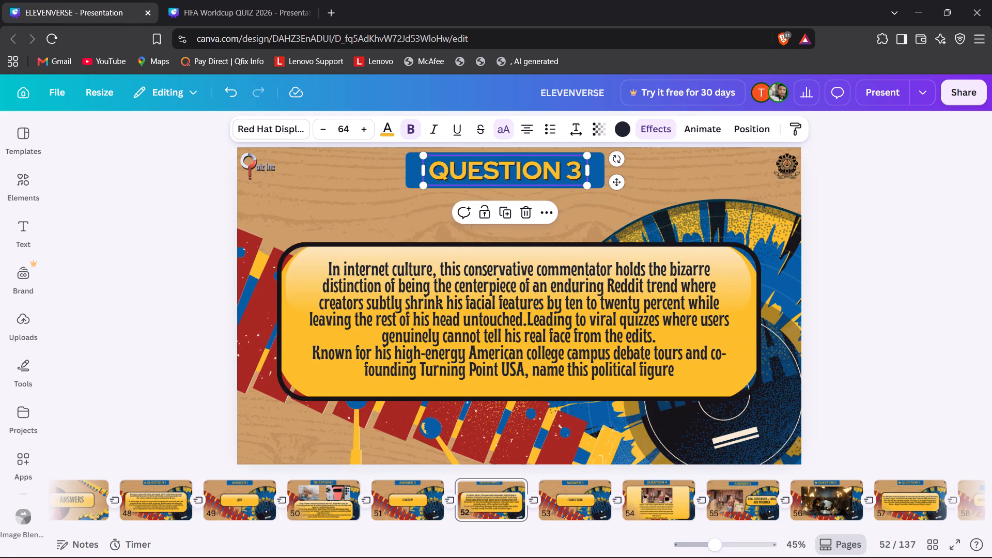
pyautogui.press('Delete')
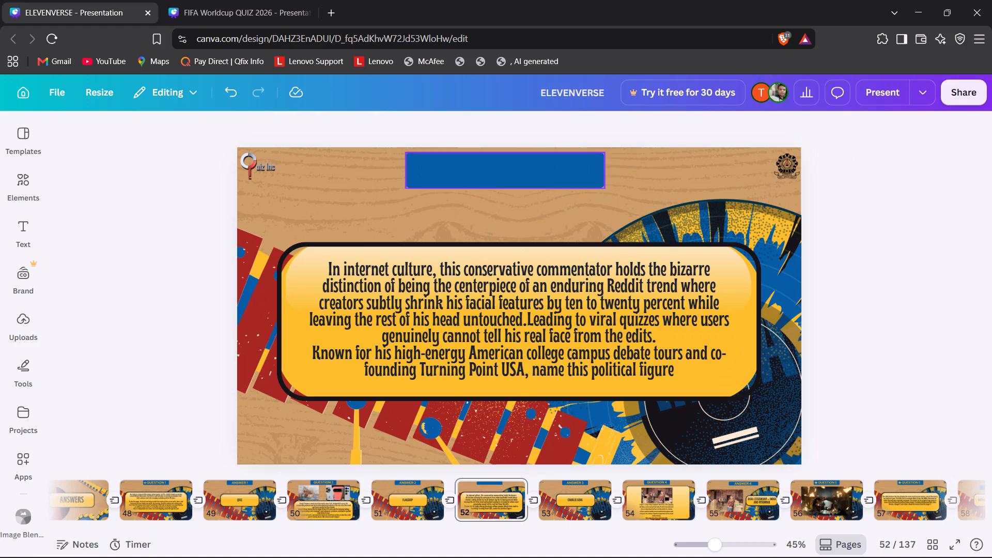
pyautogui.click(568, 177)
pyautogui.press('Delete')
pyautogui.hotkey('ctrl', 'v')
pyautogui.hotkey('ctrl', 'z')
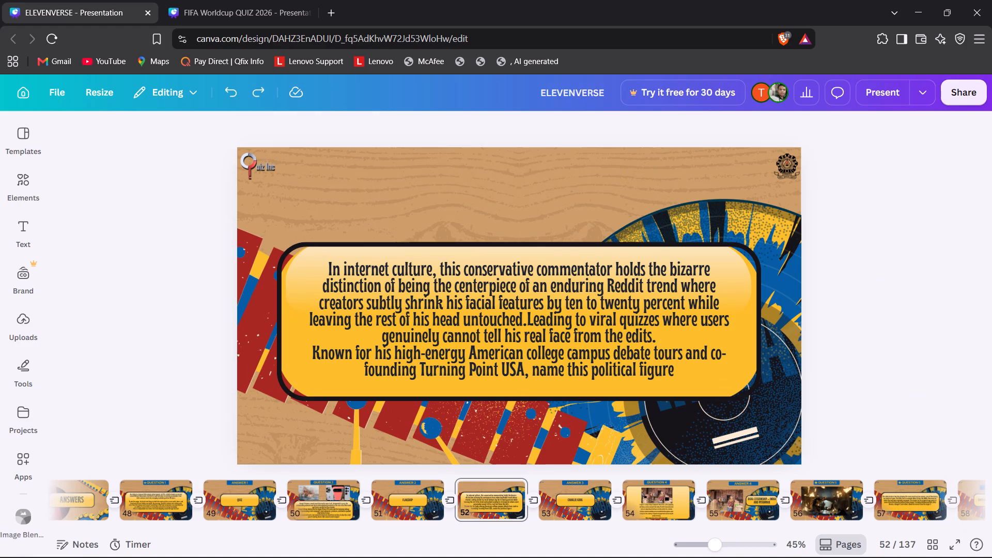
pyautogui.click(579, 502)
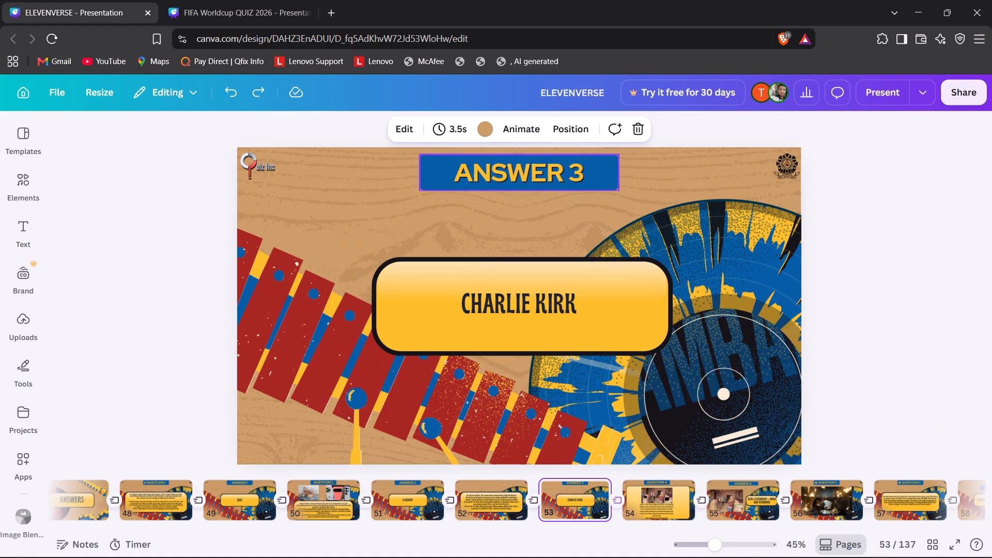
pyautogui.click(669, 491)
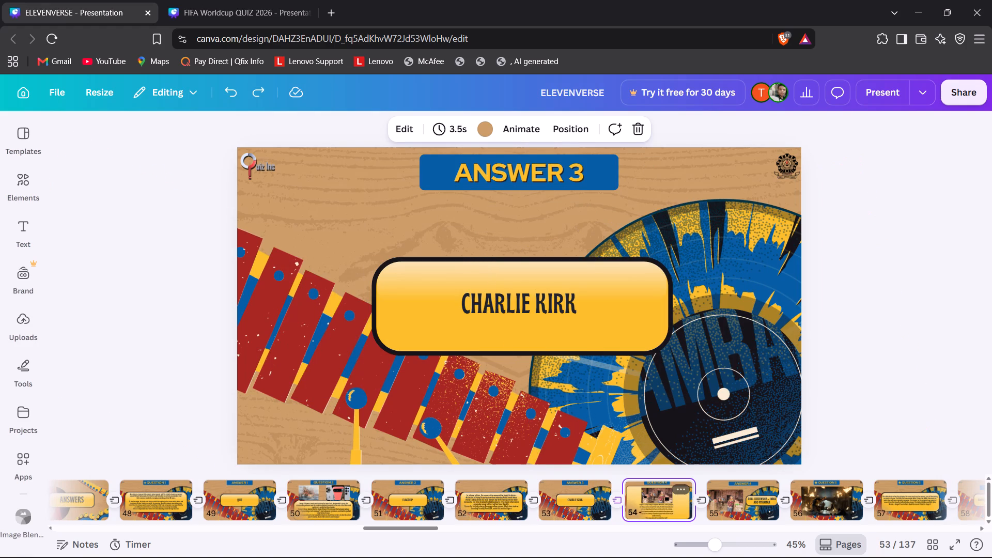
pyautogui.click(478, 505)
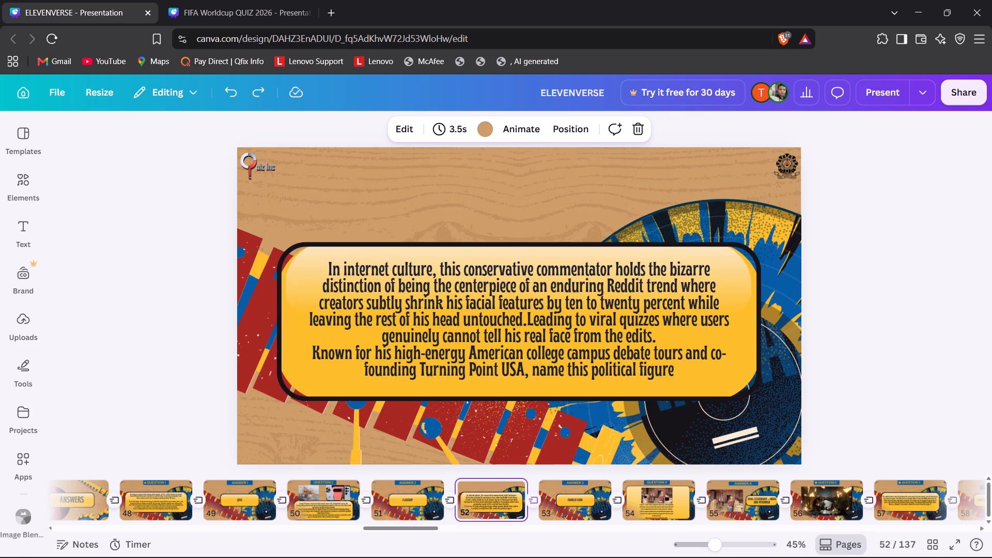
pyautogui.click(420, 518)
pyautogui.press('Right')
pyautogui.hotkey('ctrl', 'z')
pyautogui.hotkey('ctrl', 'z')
# Replace the heading text and blue box on the Dual Citizenship answer slide with the copied Answer 3 heading group.
pyautogui.click(584, 505)
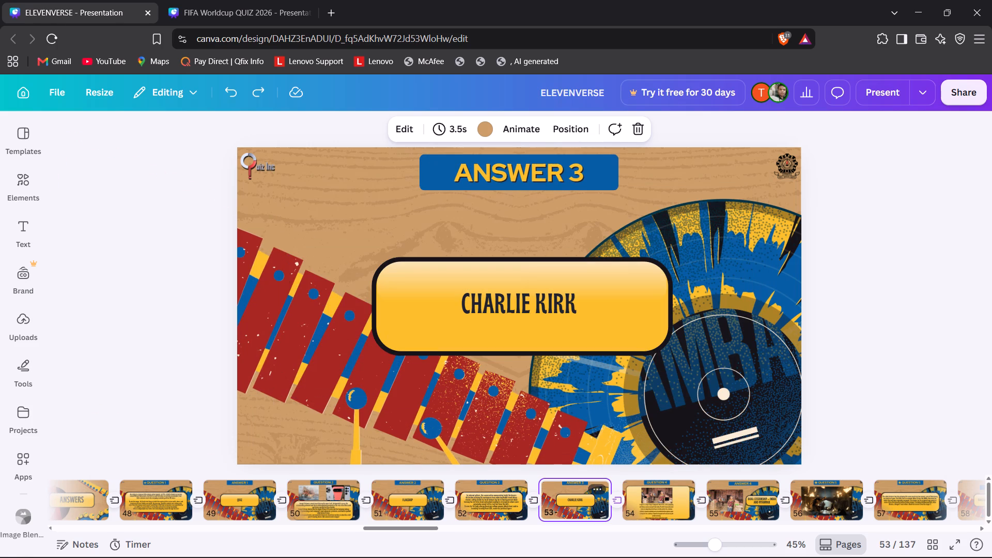
pyautogui.click(637, 509)
pyautogui.click(747, 503)
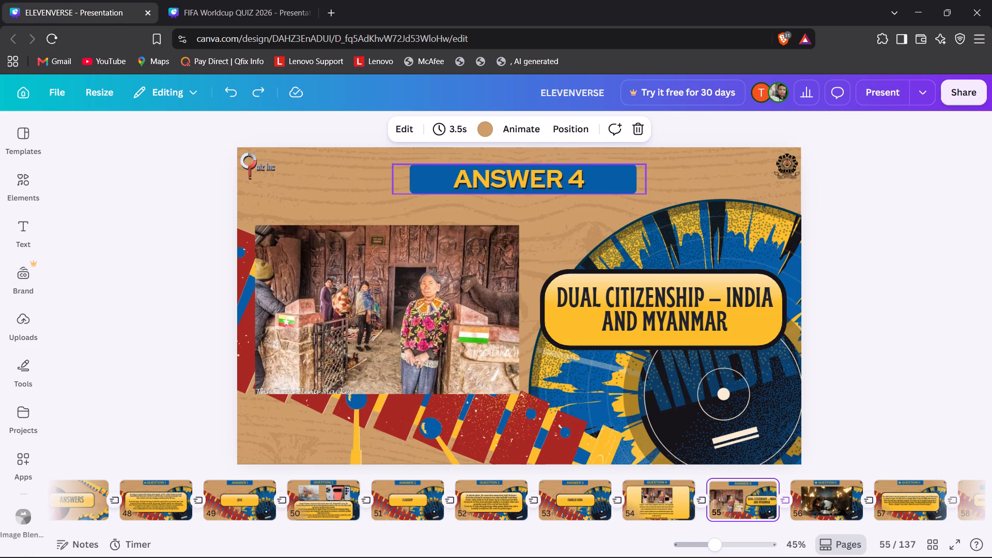
pyautogui.click(625, 190)
pyautogui.press('Delete')
pyautogui.hotkey('ctrl', 'v')
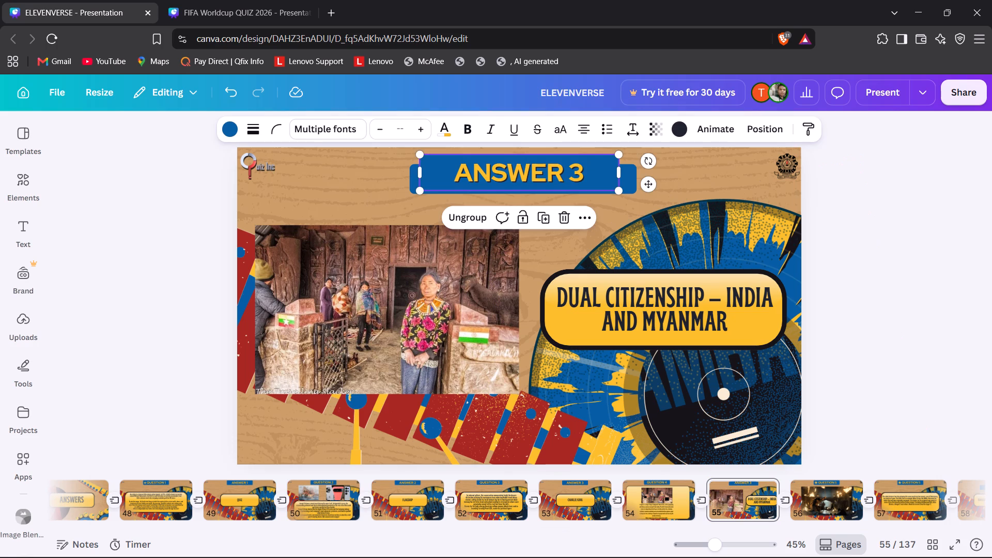
pyautogui.click(633, 182)
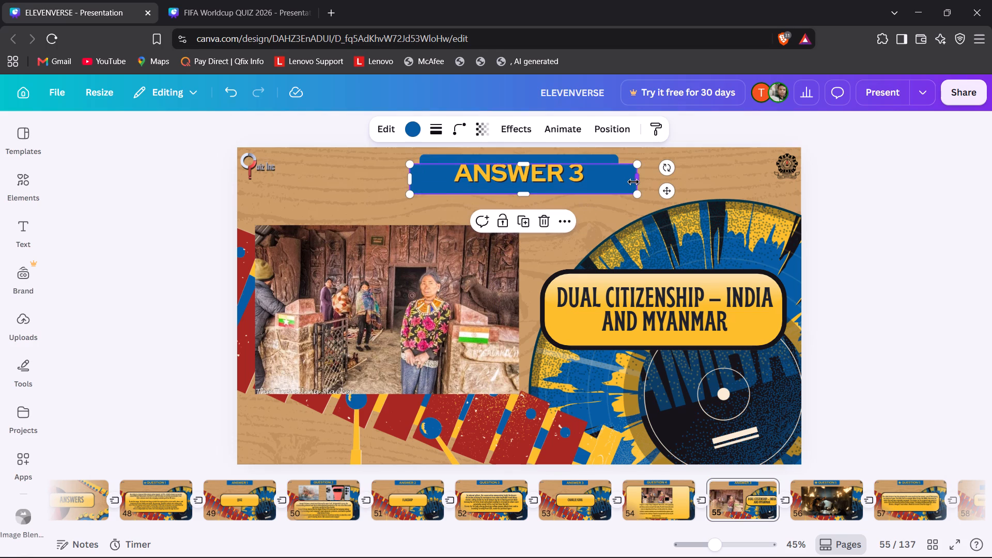
pyautogui.press('Delete')
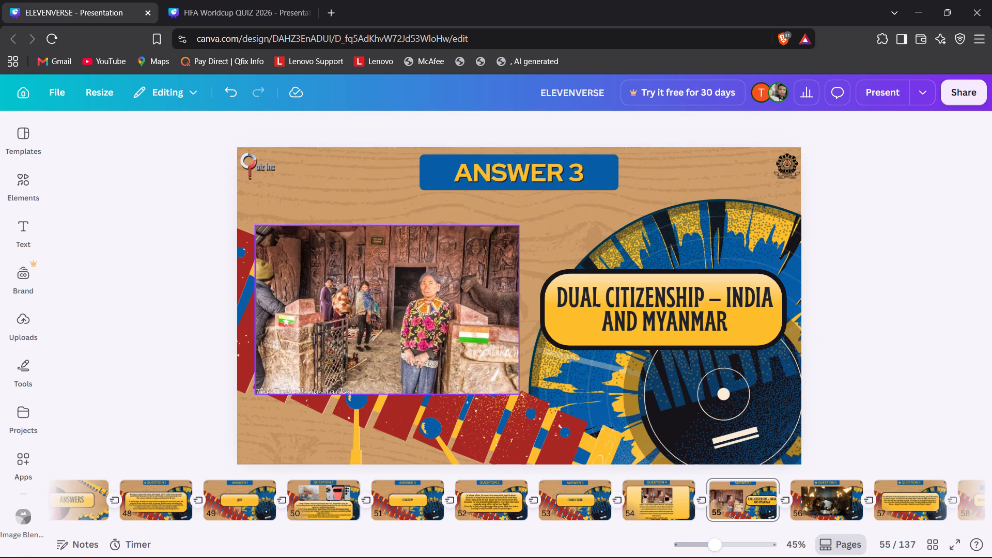
# Change the pasted heading on the Dual Citizenship answer slide to ANSWER 4.
pyautogui.doubleClick(592, 174)
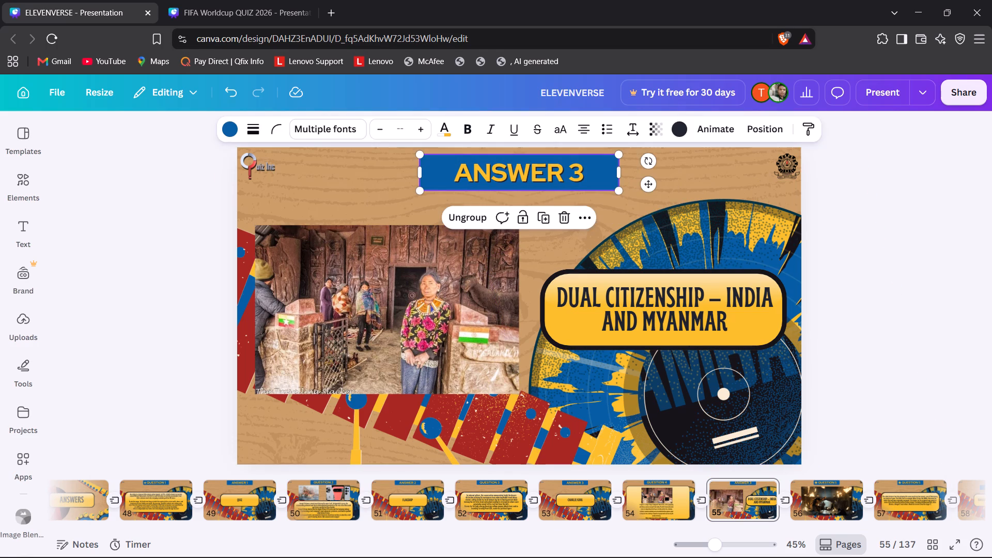
pyautogui.click(586, 175)
pyautogui.click(578, 174)
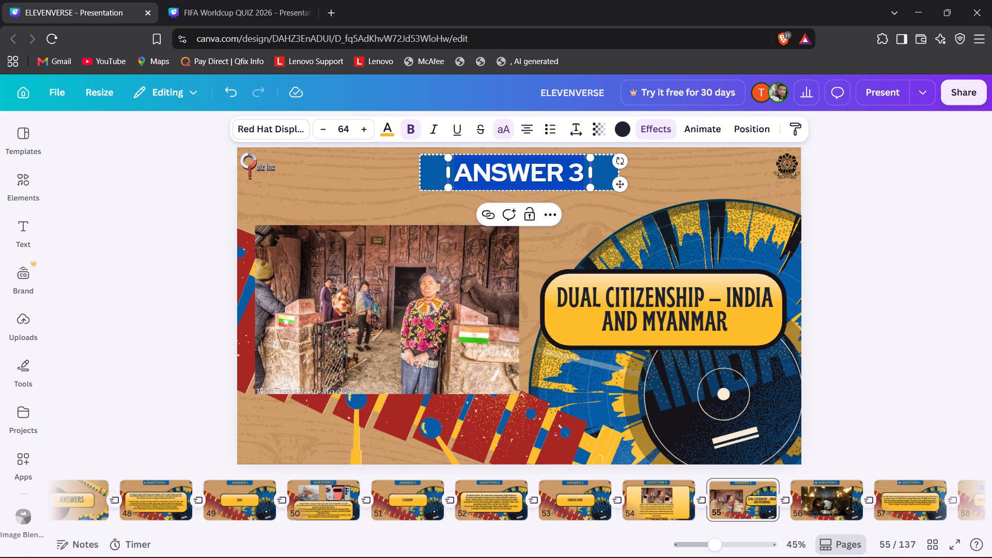
pyautogui.click(583, 175)
pyautogui.press('BackSpace')
pyautogui.press('4')
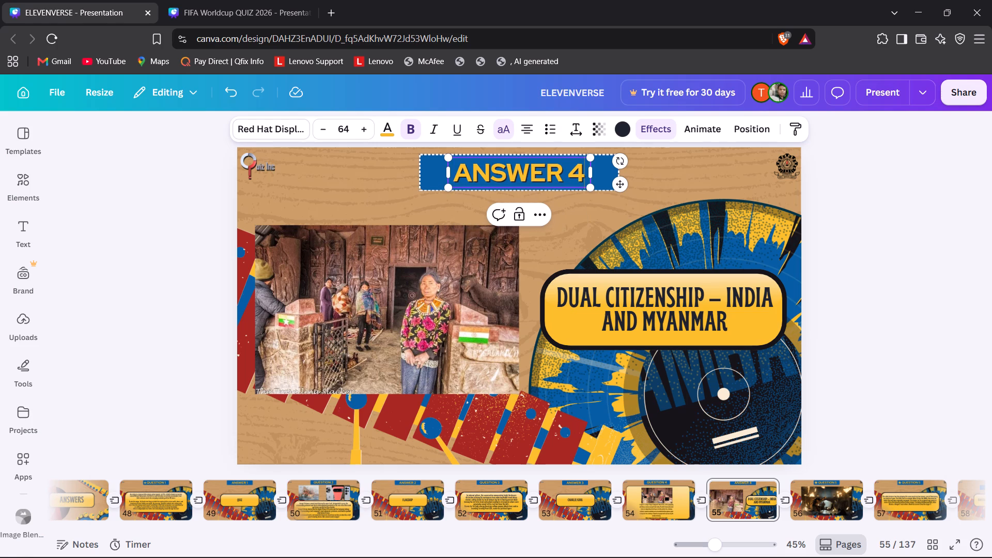
# Delete the Question 4 slide's heading text and blue box and try pasting a copy of the Question 3 box in their place.
pyautogui.click(500, 517)
pyautogui.click(595, 492)
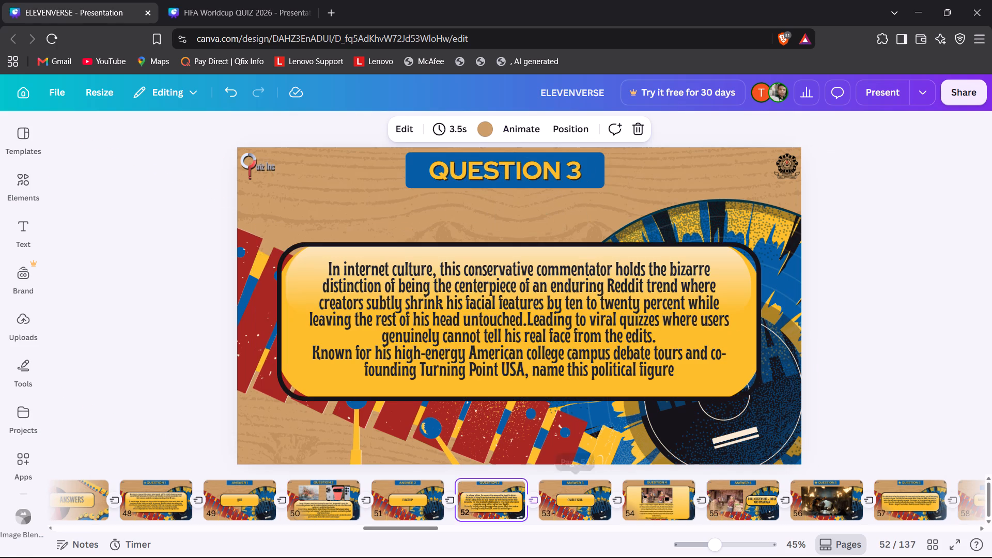
pyautogui.click(668, 498)
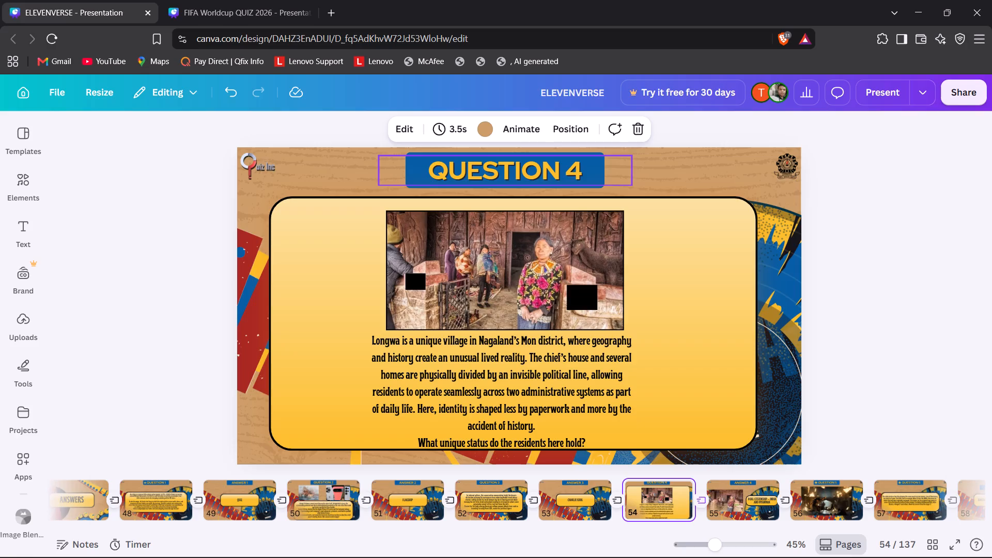
pyautogui.click(483, 512)
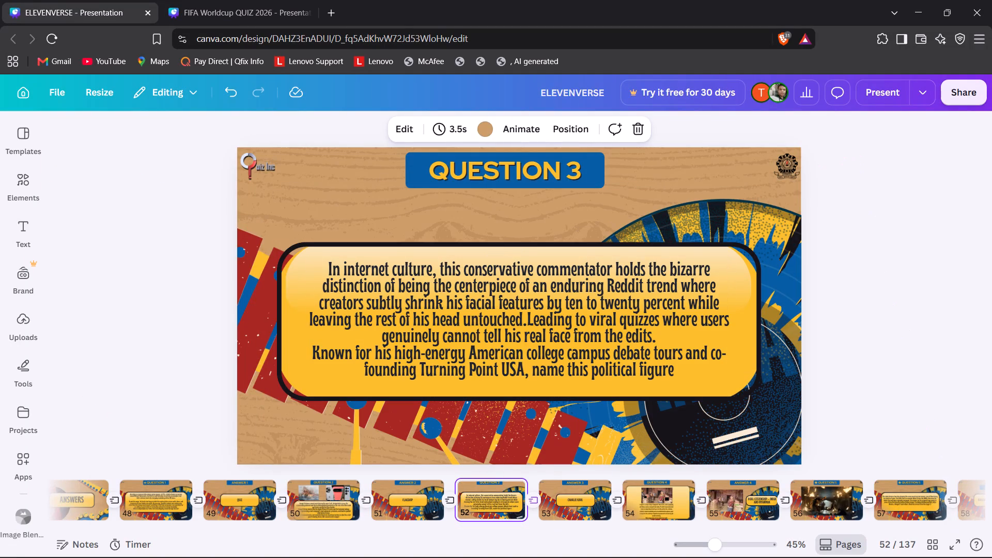
pyautogui.click(591, 173)
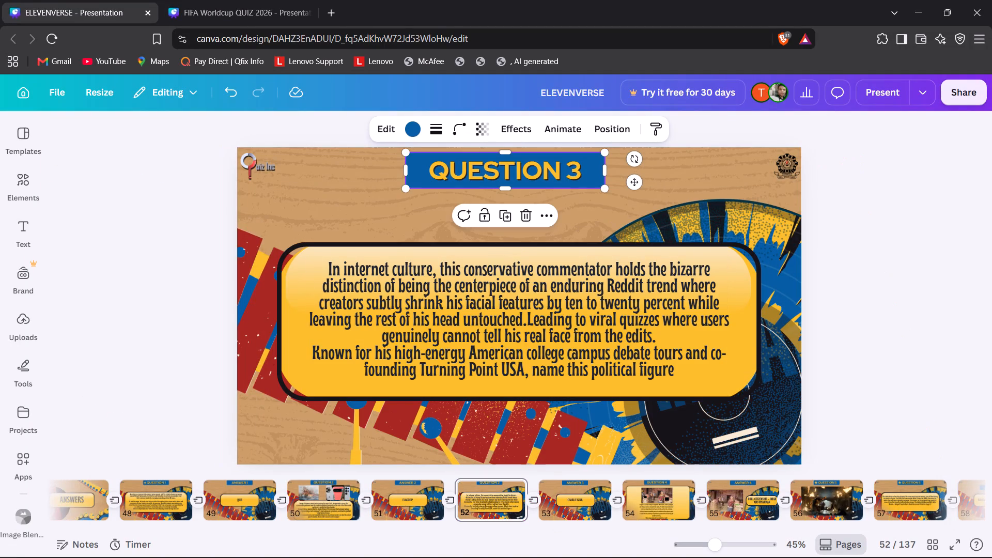
pyautogui.hotkey('ctrl', 'c')
pyautogui.click(676, 491)
pyautogui.click(591, 167)
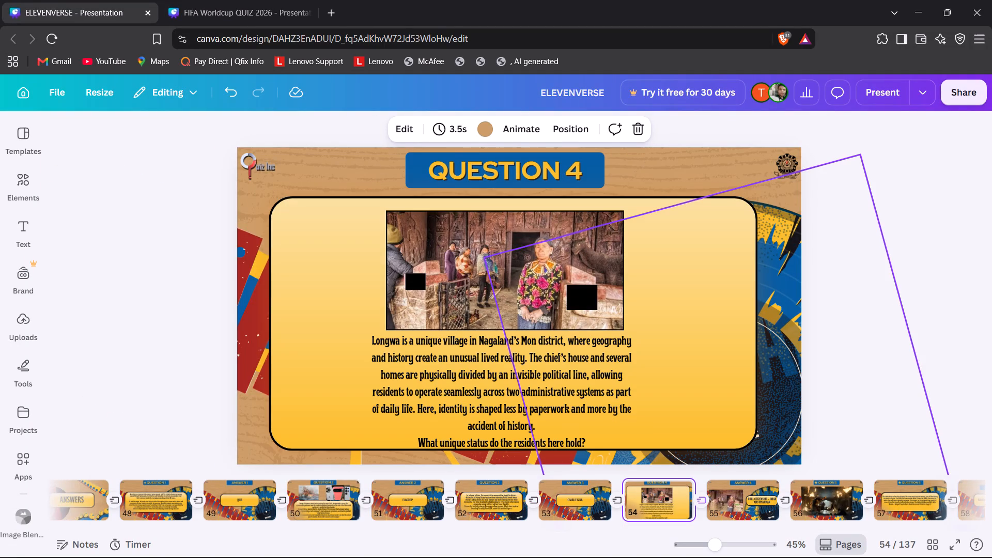
pyautogui.press('Delete')
pyautogui.click(549, 162)
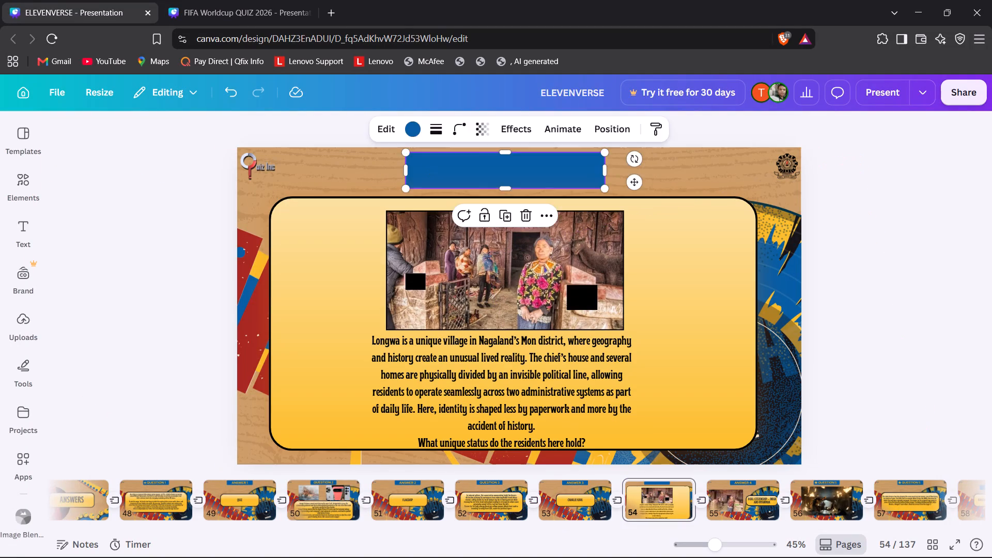
pyautogui.press('Delete')
pyautogui.hotkey('ctrl', 'v')
pyautogui.hotkey('ctrl', 'z')
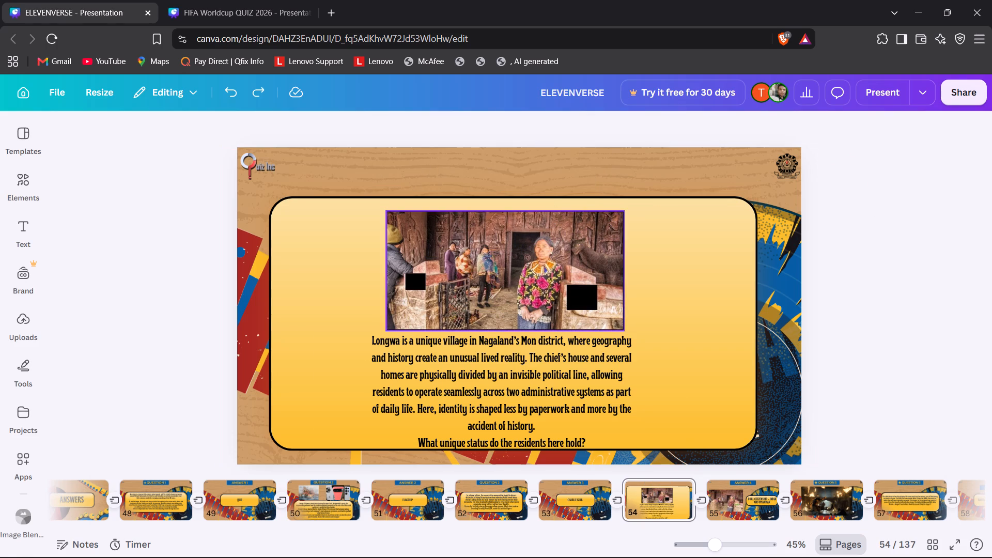
# Group the Question 3 slide's heading text with its blue box and copy the group.
pyautogui.click(505, 498)
pyautogui.click(540, 160)
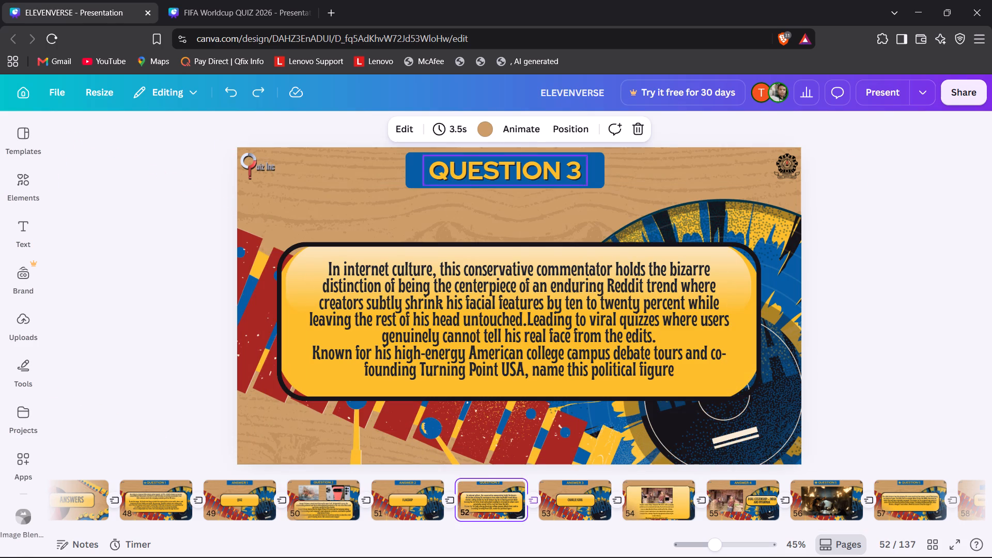
pyautogui.keyDown('shift'); pyautogui.click(604, 177); pyautogui.keyUp('shift')
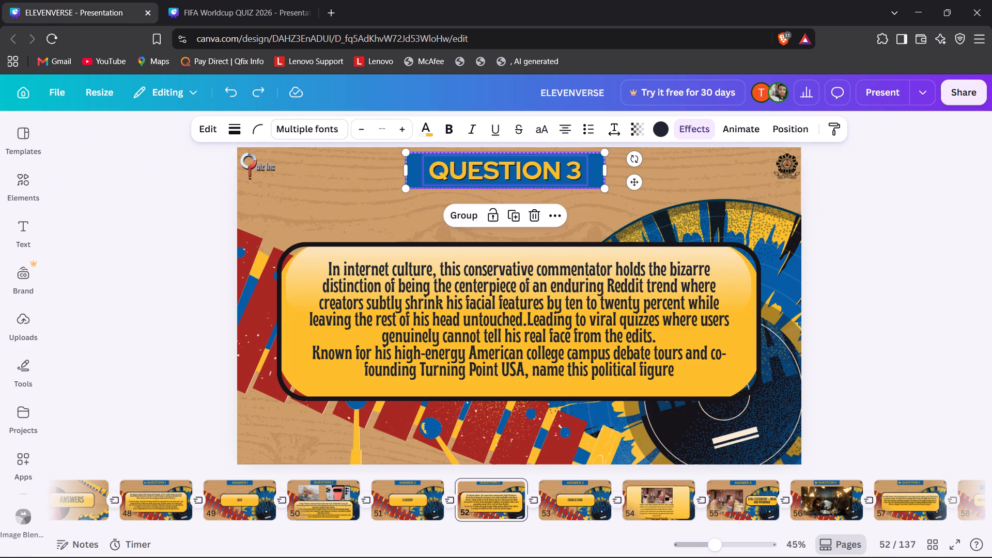
pyautogui.click(470, 219)
pyautogui.rightClick(475, 175)
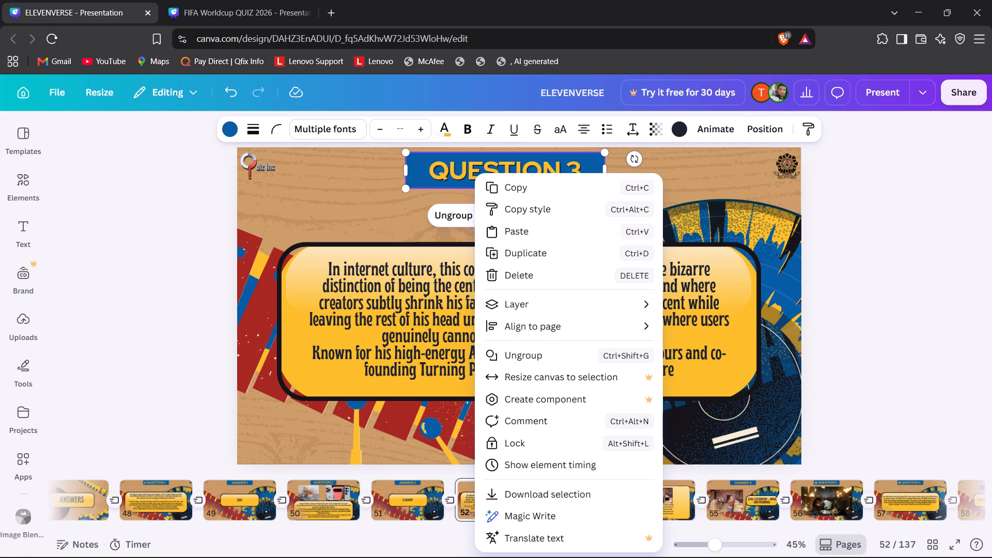
pyautogui.click(438, 180)
pyautogui.hotkey('ctrl', 'c')
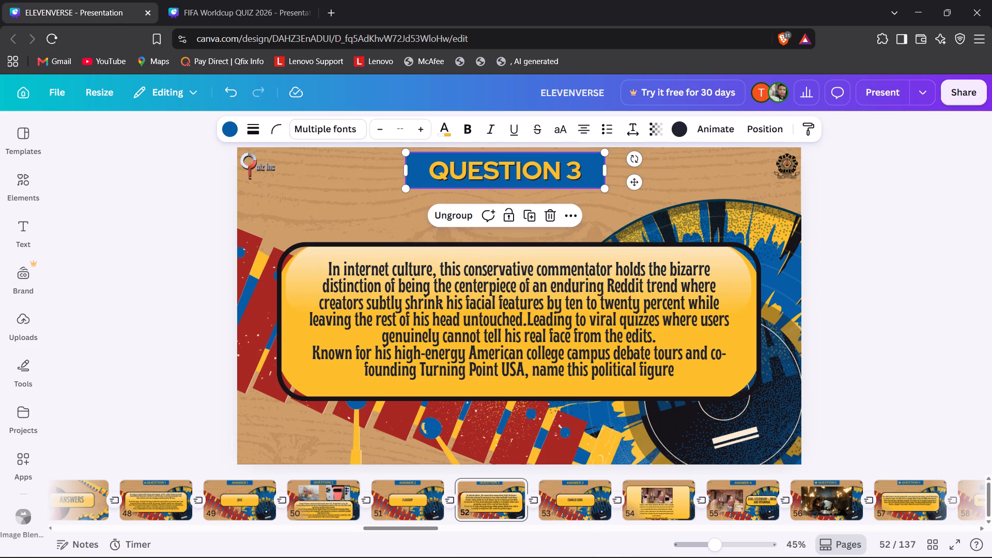
# Paste the Question 3 heading group onto the Longwa village question slide and change it to QUESTION 4.
pyautogui.click(653, 499)
pyautogui.hotkey('ctrl', 'v')
pyautogui.click(956, 359)
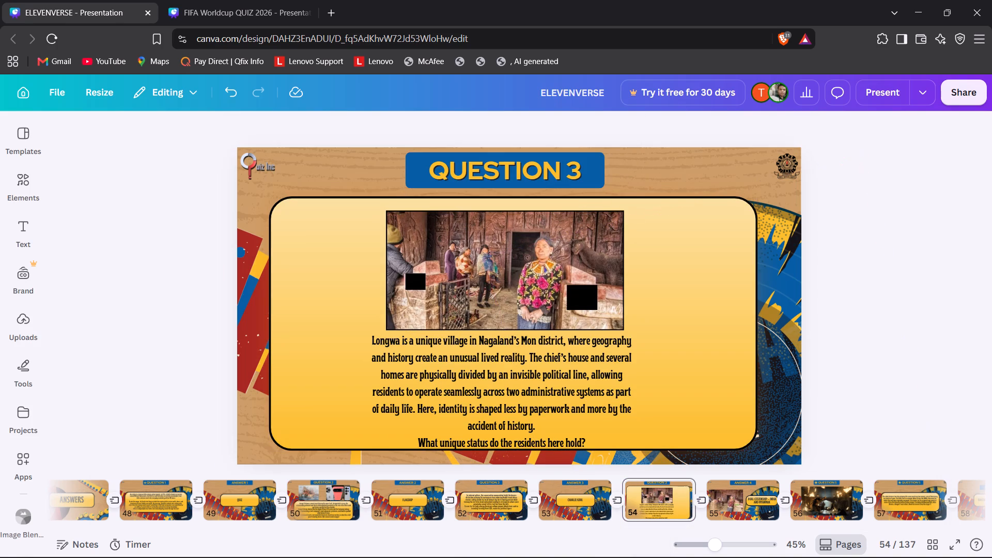
pyautogui.doubleClick(583, 168)
pyautogui.click(583, 168)
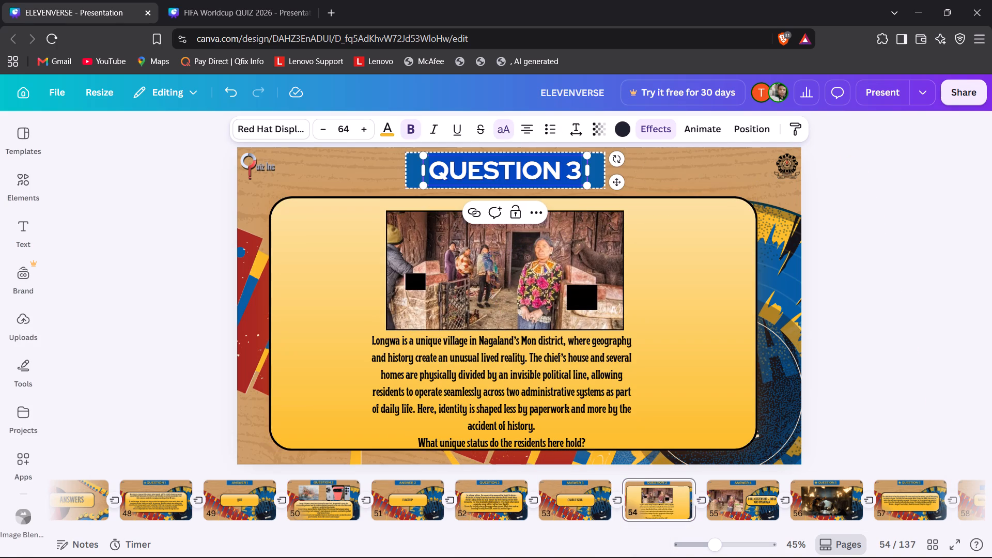
pyautogui.click(583, 168)
pyautogui.press('BackSpace')
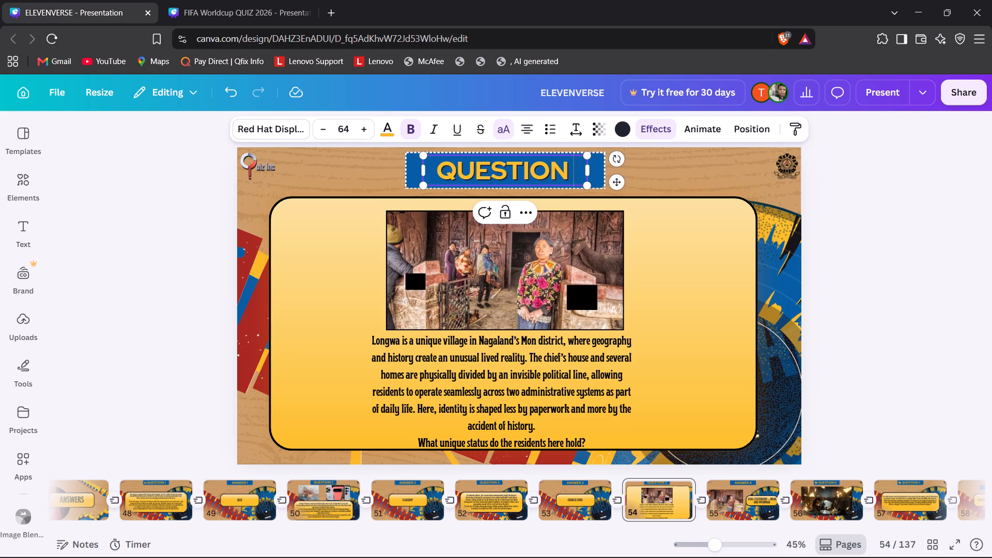
pyautogui.press('4')
pyautogui.click(856, 289)
# Delete the ANSWER 5 heading text and its blue box from the Barsaat Ki Raat answer slide.
pyautogui.press('Right')
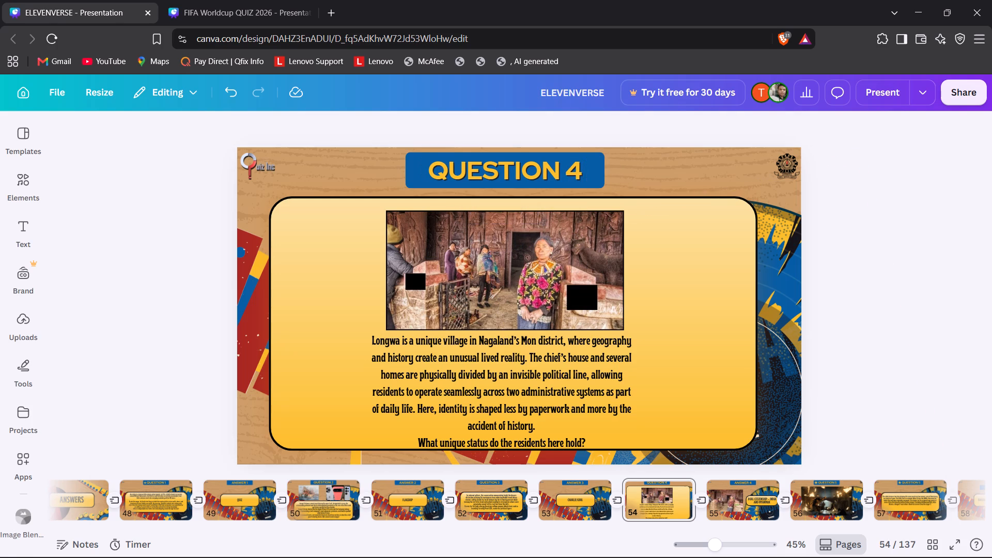
pyautogui.press('Right')
pyautogui.press('w')
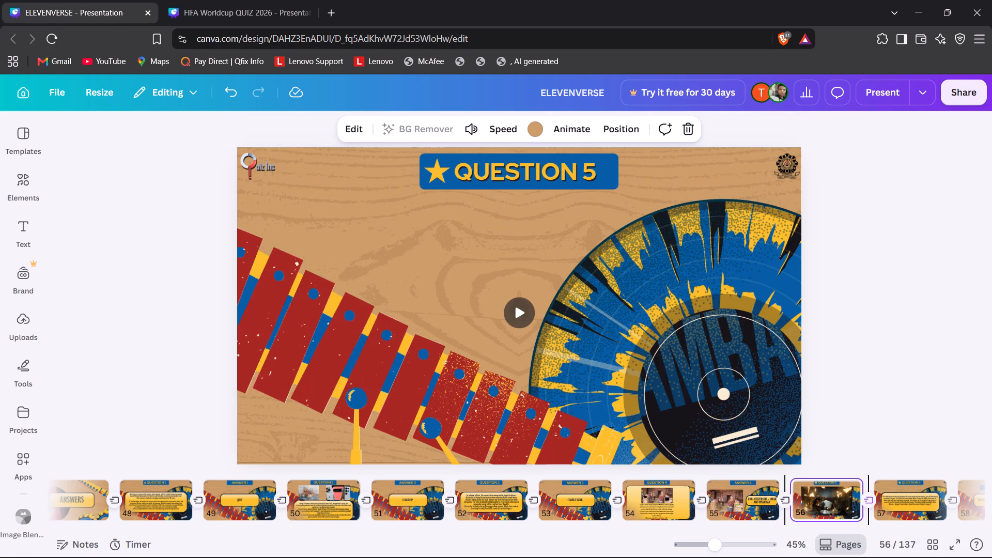
pyautogui.press('Right')
pyautogui.press('Right')
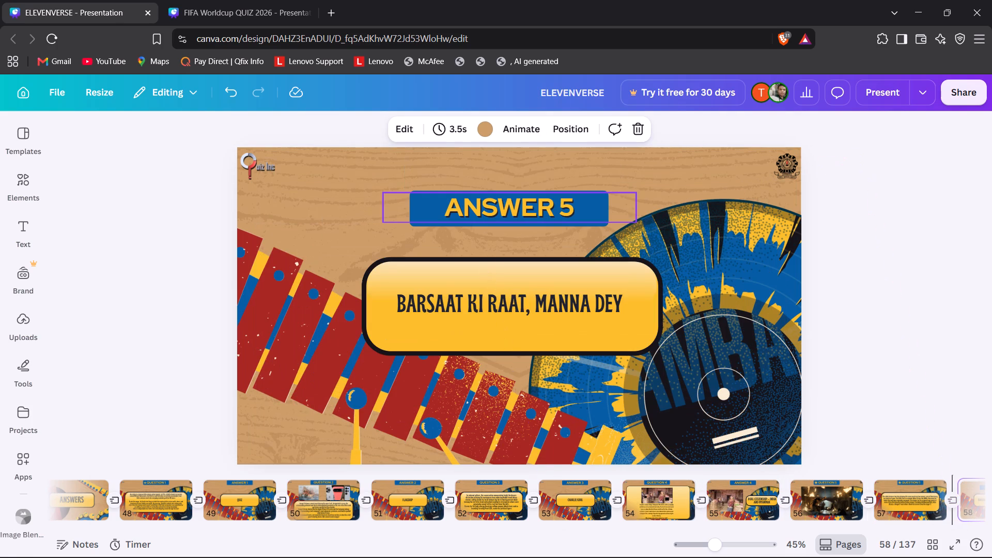
pyautogui.click(571, 209)
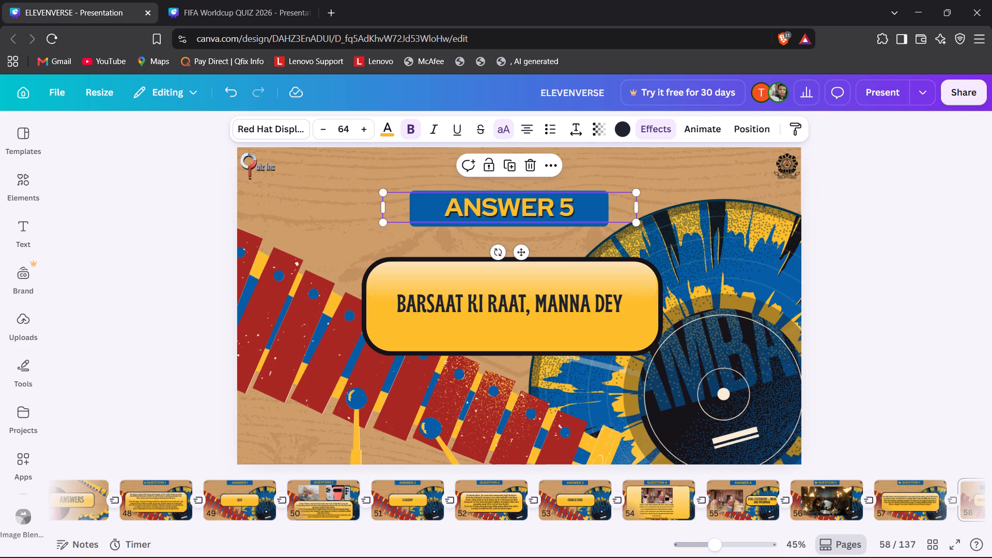
pyautogui.press('Delete')
pyautogui.click(567, 210)
pyautogui.press('Delete')
# Group the ANSWER 2 heading text with its blue box on the Flagship slide and copy the group.
pyautogui.click(432, 508)
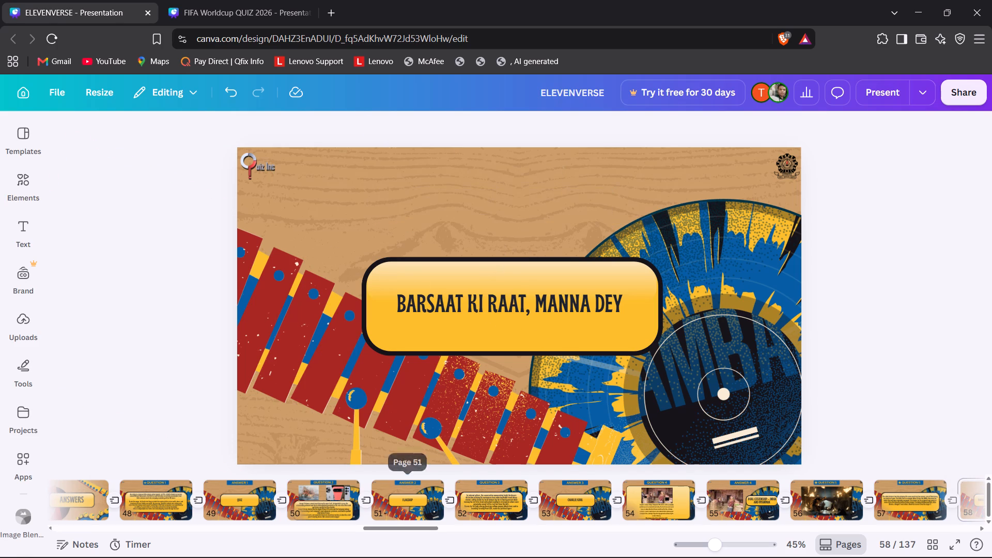
pyautogui.click(600, 184)
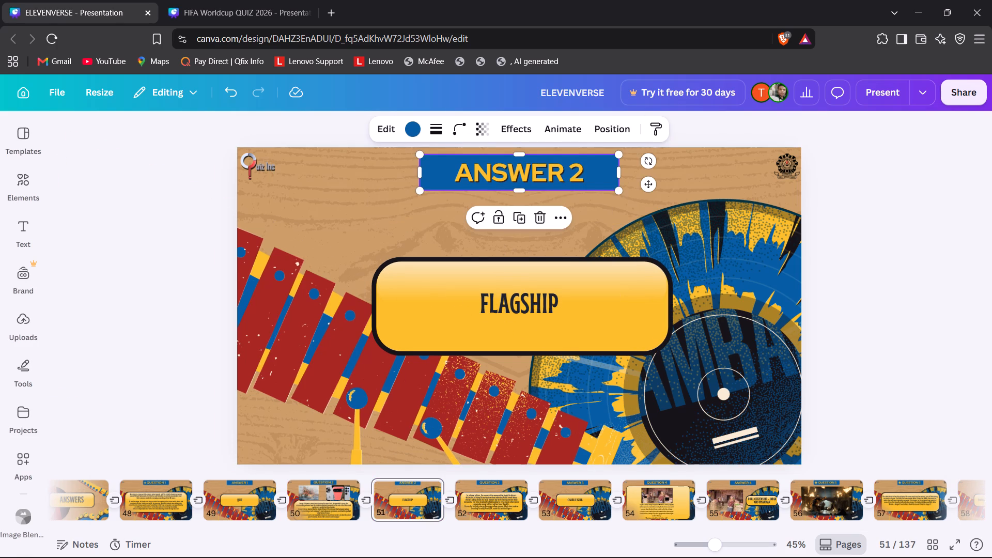
pyautogui.keyDown('shift'); pyautogui.click(570, 177); pyautogui.keyUp('shift')
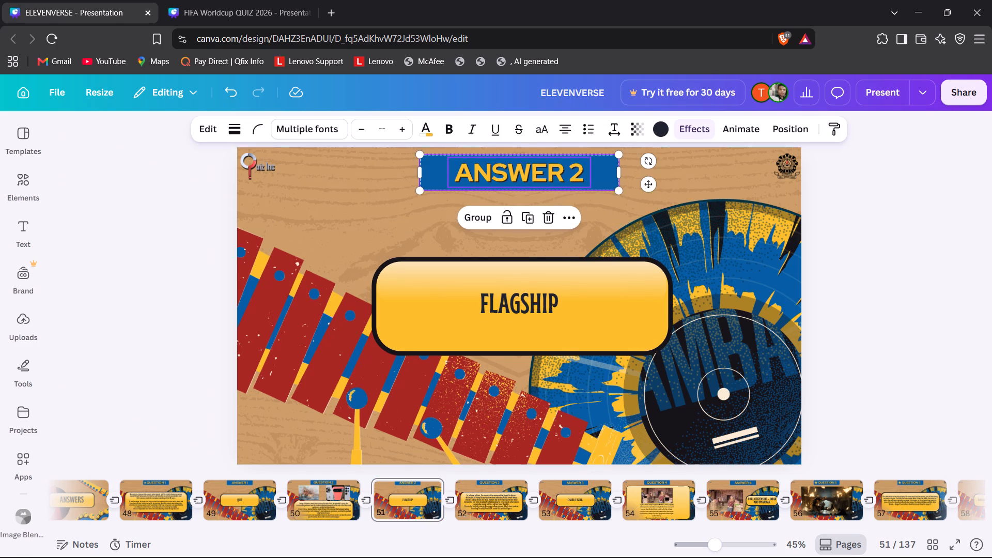
pyautogui.click(472, 219)
pyautogui.hotkey('ctrl', 'c')
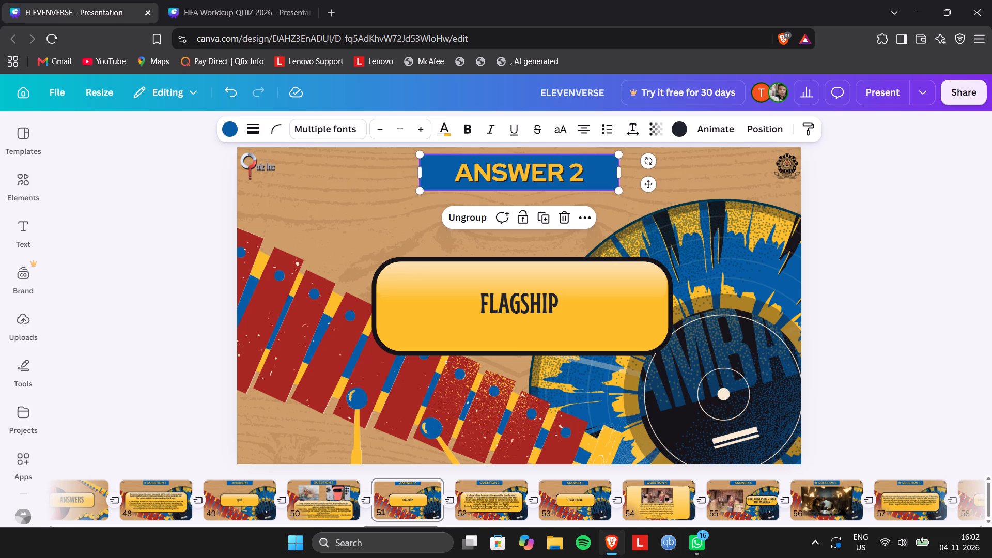
# Paste the copied heading group onto the Barsaat Ki Raat answer slide and change its text to ANSWER 5.
pyautogui.click(651, 489)
pyautogui.click(746, 498)
pyautogui.click(893, 494)
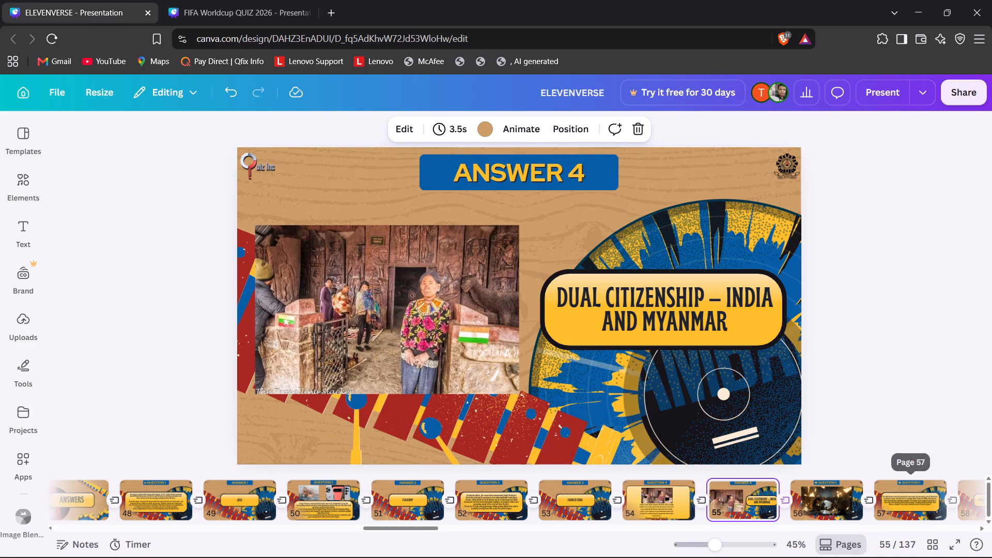
pyautogui.click(968, 490)
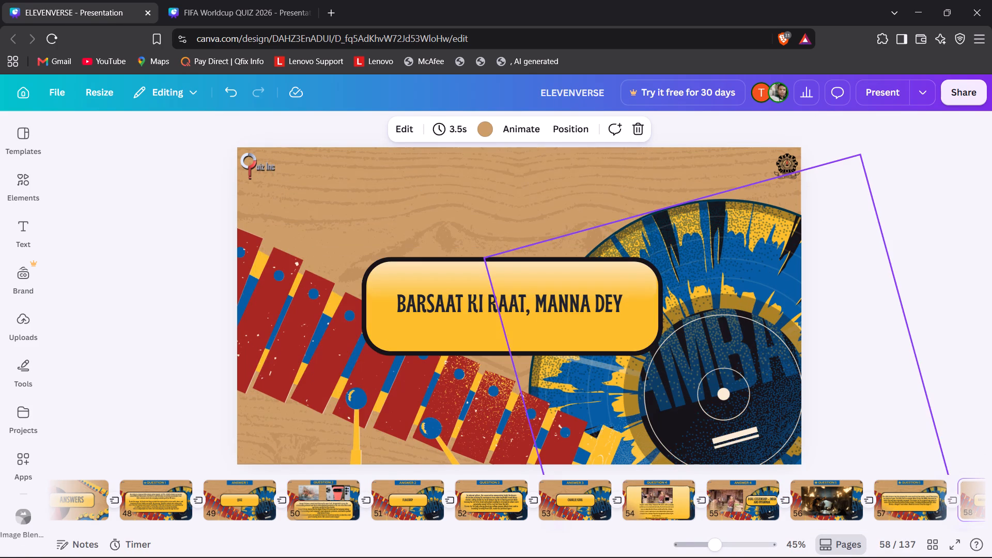
pyautogui.hotkey('ctrl', 'v')
pyautogui.doubleClick(580, 179)
pyautogui.click(580, 179)
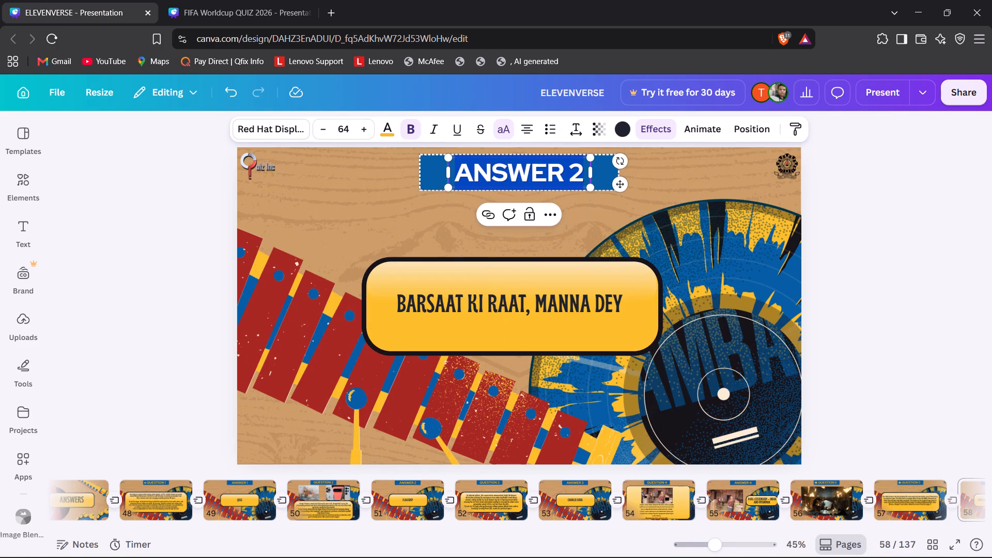
pyautogui.press('BackSpace')
pyautogui.press('5')
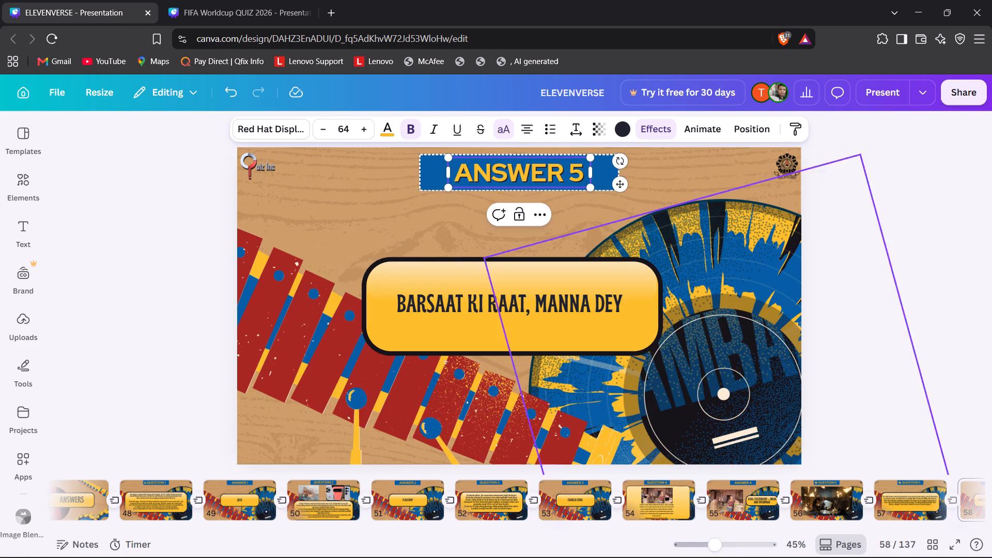
pyautogui.click(927, 274)
# Check the heading placement on the Question 6 slide and the Virat Kohli answer slide.
pyautogui.hscroll(-3, 805, 498)
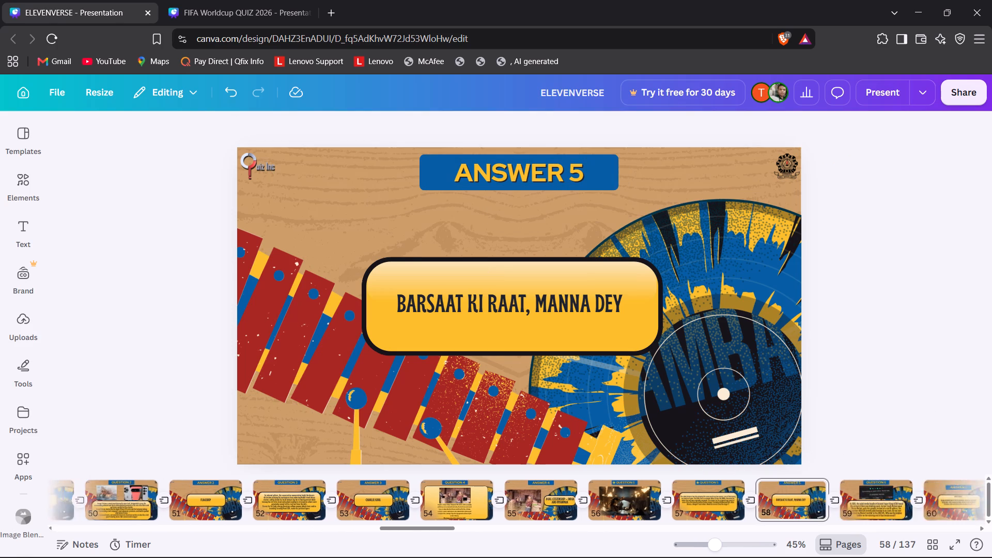
pyautogui.hscroll(-2, 805, 498)
pyautogui.click(979, 417)
pyautogui.press('Right')
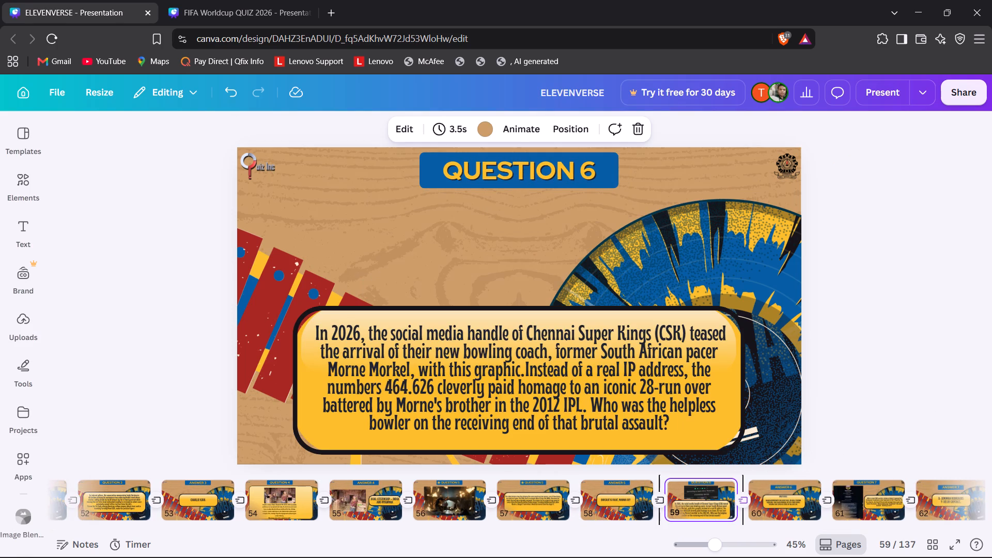
pyautogui.press('Right')
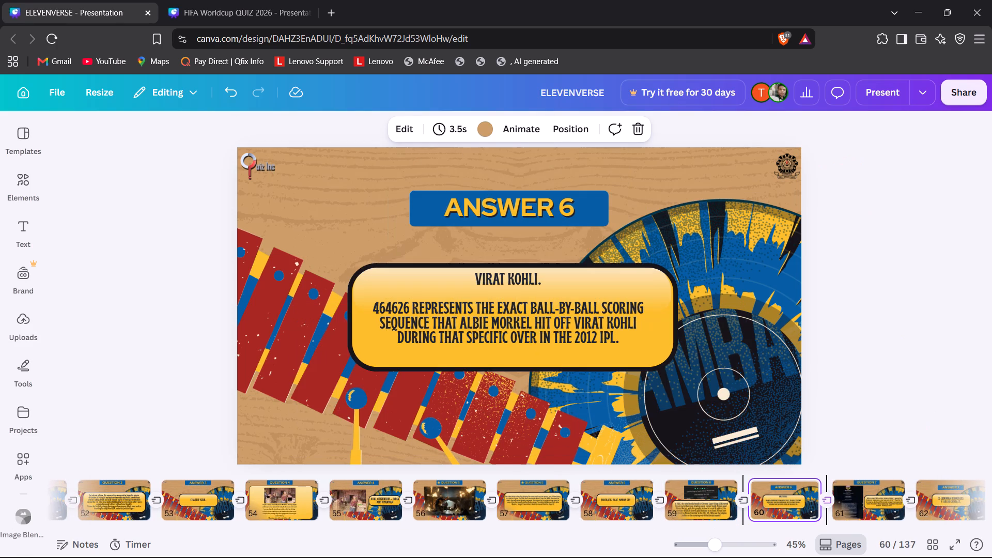
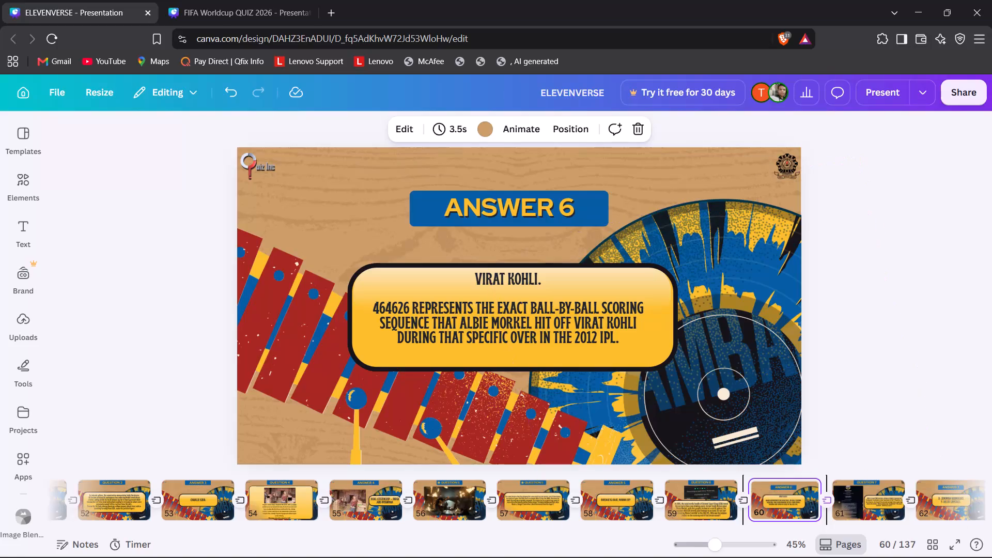
# Replace the heading text and blue box on the Virat Kohli answer slide with a copy of the Barsaat Ki Raat slide's heading group.
pyautogui.click(625, 489)
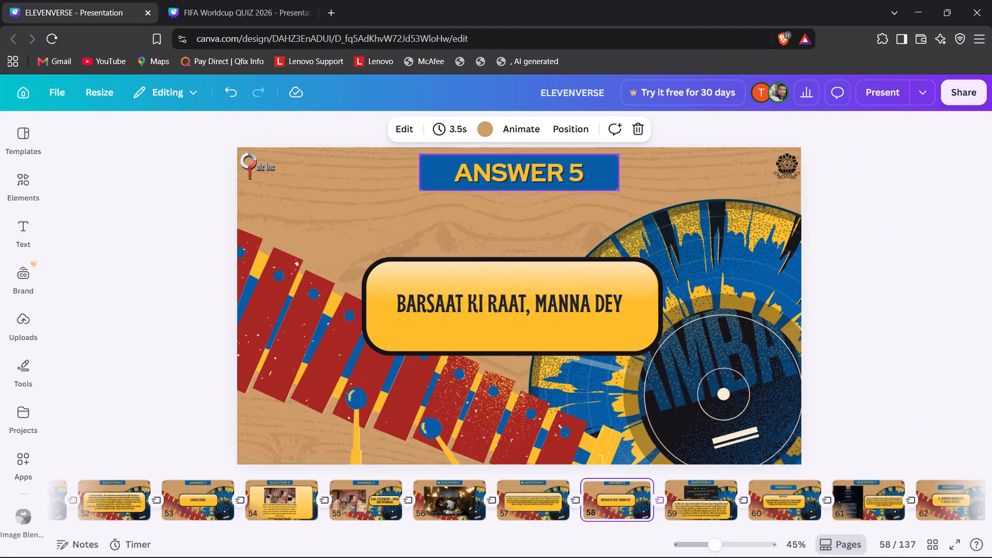
pyautogui.click(612, 179)
pyautogui.hotkey('ctrl', 'c')
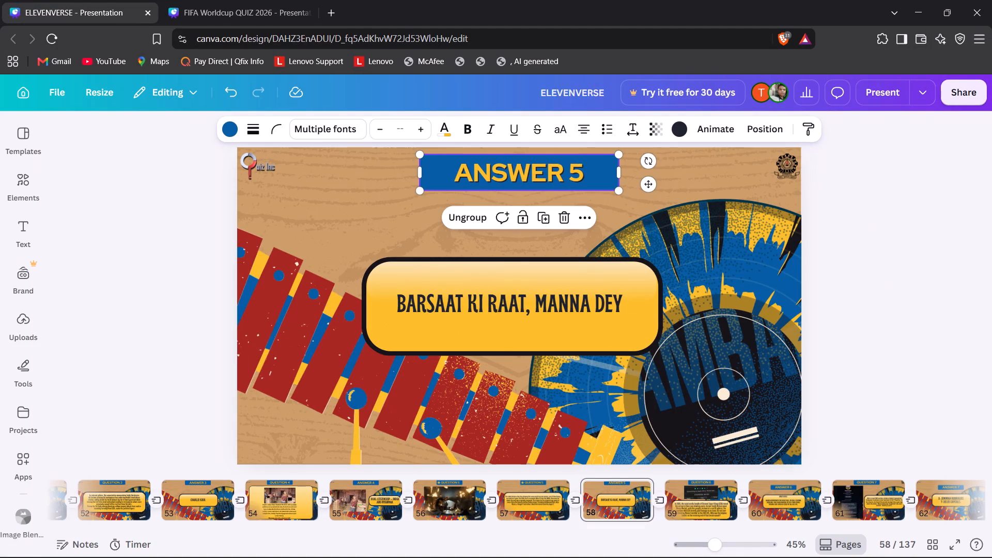
pyautogui.click(784, 510)
pyautogui.click(566, 208)
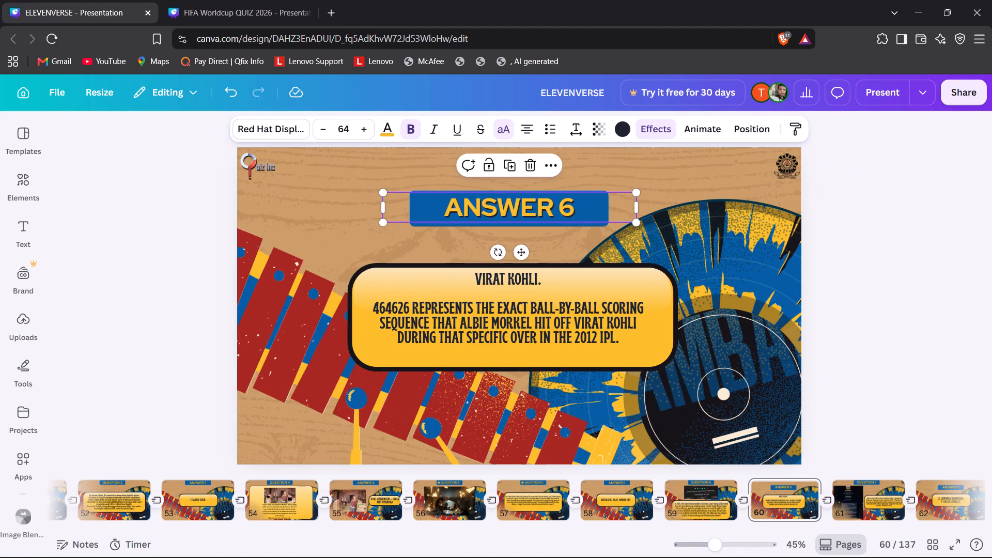
pyautogui.press('Delete')
pyautogui.click(543, 205)
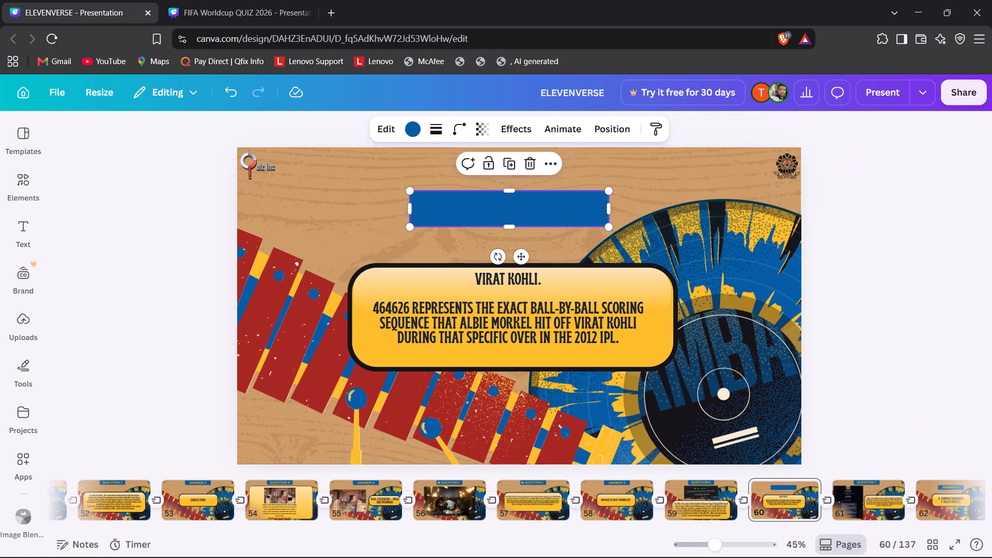
pyautogui.press('Delete')
pyautogui.hotkey('ctrl', 'v')
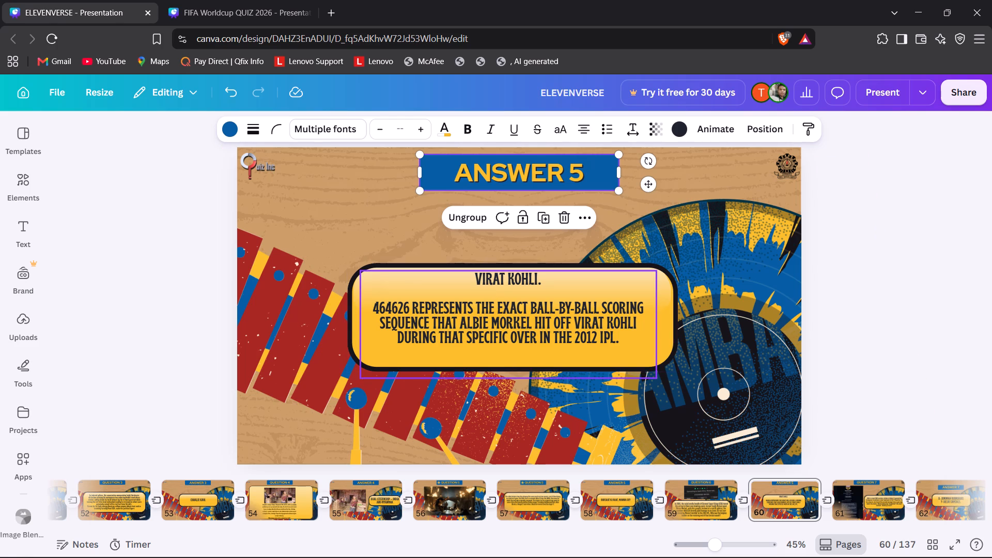
# Group the Virat Kohli answer text with its yellow box and centre the group horizontally on the page.
pyautogui.click(532, 323)
pyautogui.keyDown('shift'); pyautogui.click(670, 323); pyautogui.keyUp('shift')
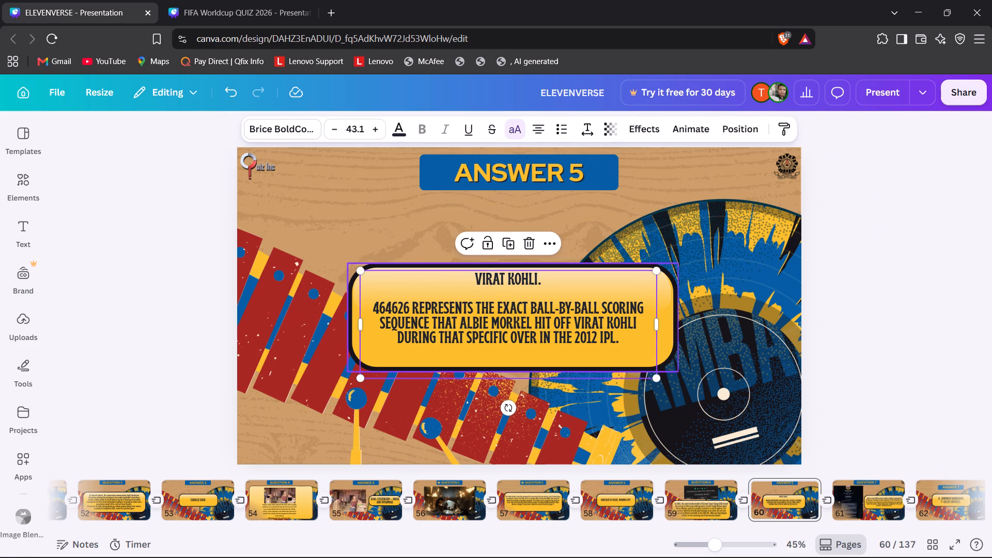
pyautogui.click(477, 242)
pyautogui.rightClick(513, 308)
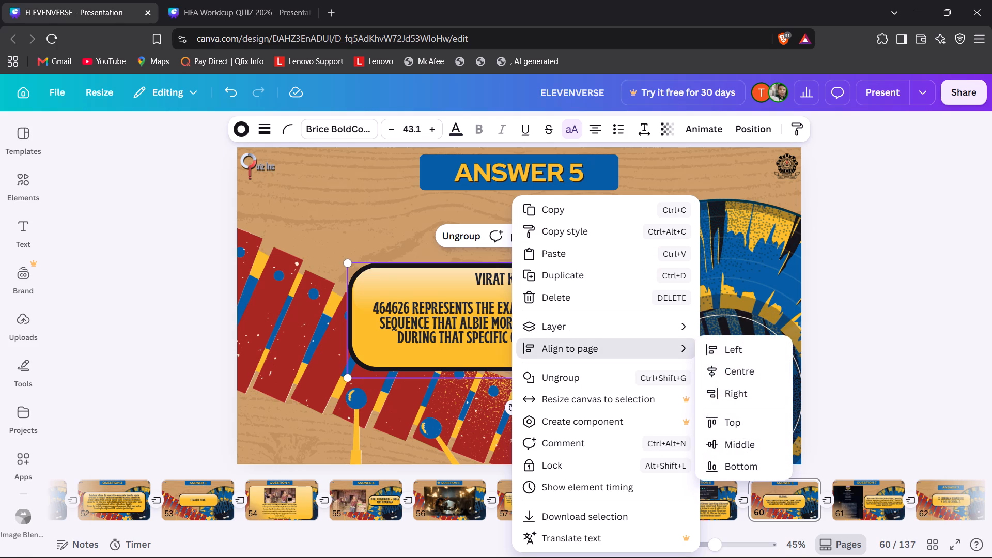
pyautogui.click(726, 366)
pyautogui.click(946, 334)
# Replace the heading and blue box on the Jemimah Rodrigues answer slide with the copied heading group, changing its text to ANSWER 7.
pyautogui.press('Right')
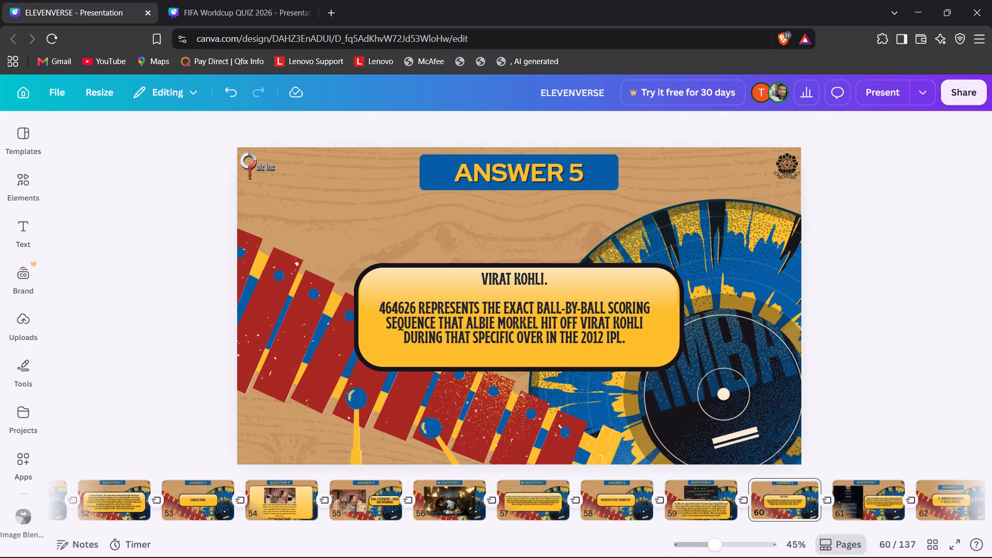
pyautogui.press('Right')
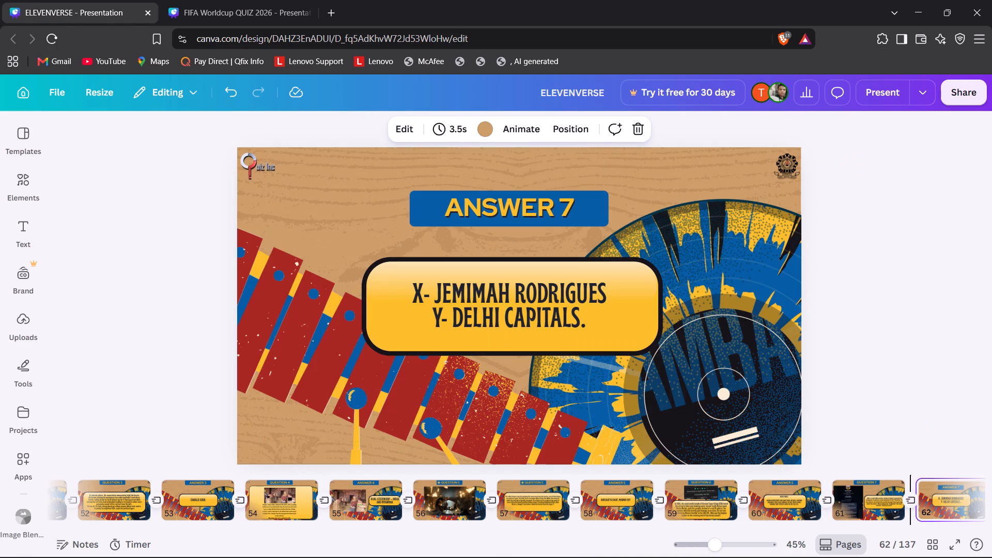
pyautogui.click(575, 205)
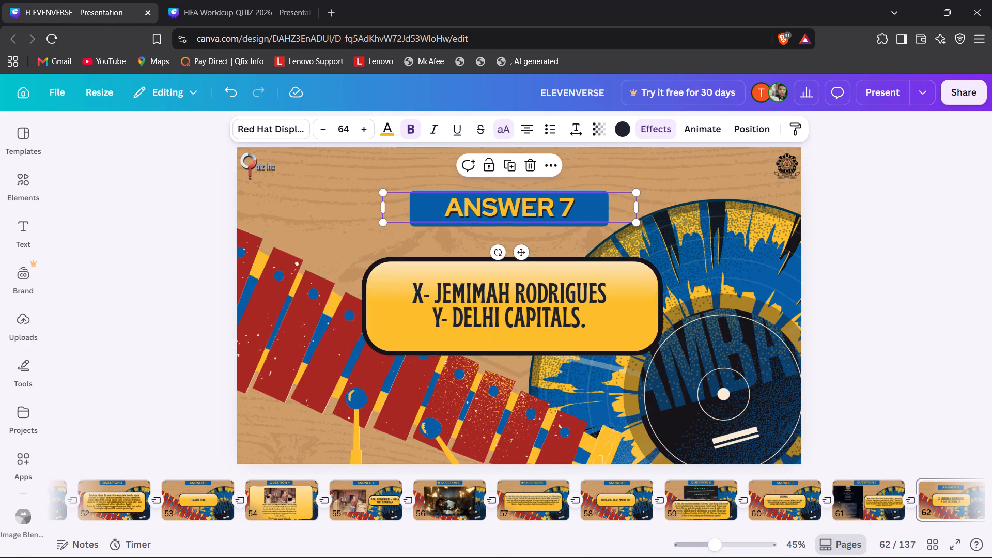
pyautogui.press('Delete')
pyautogui.click(536, 197)
pyautogui.press('Delete')
pyautogui.hotkey('ctrl', 'v')
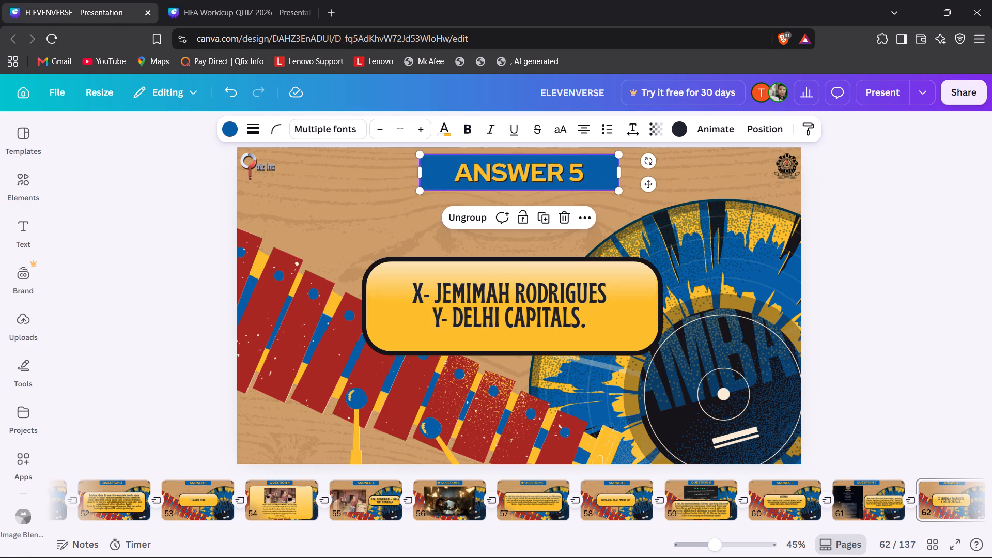
pyautogui.doubleClick(579, 175)
pyautogui.click(579, 175)
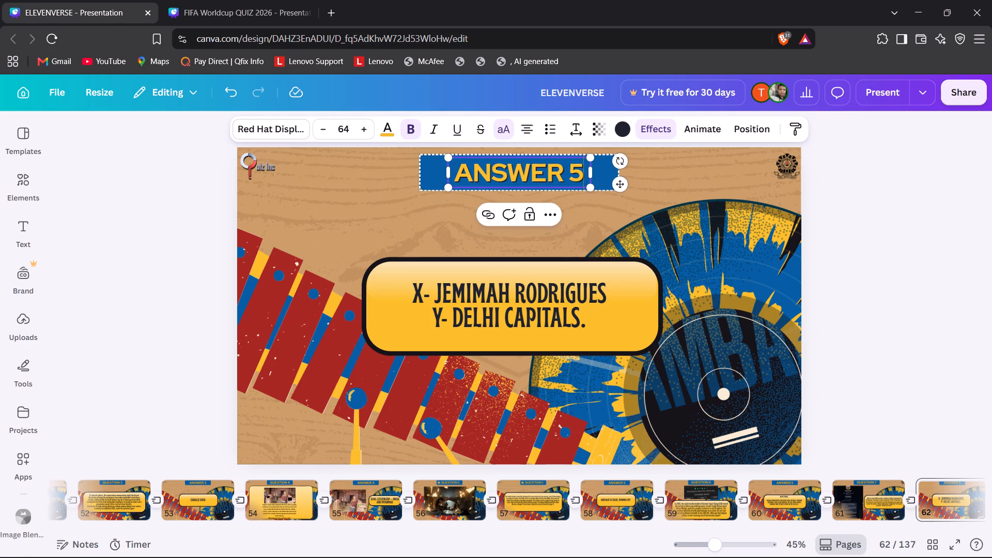
pyautogui.press('BackSpace')
pyautogui.press('7')
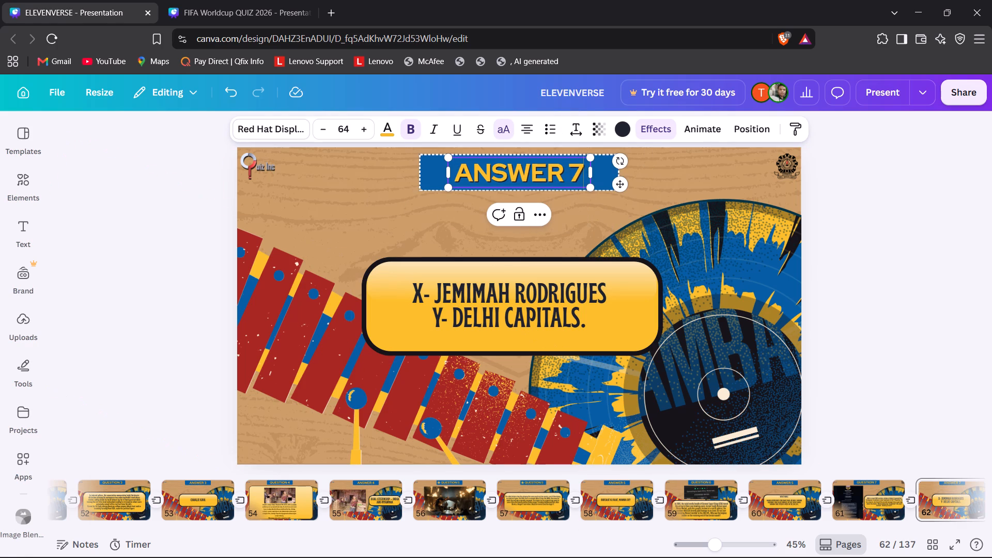
# Change the pasted heading on the Virat Kohli answer slide to ANSWER 6.
pyautogui.click(606, 493)
pyautogui.click(706, 490)
pyautogui.press('Right')
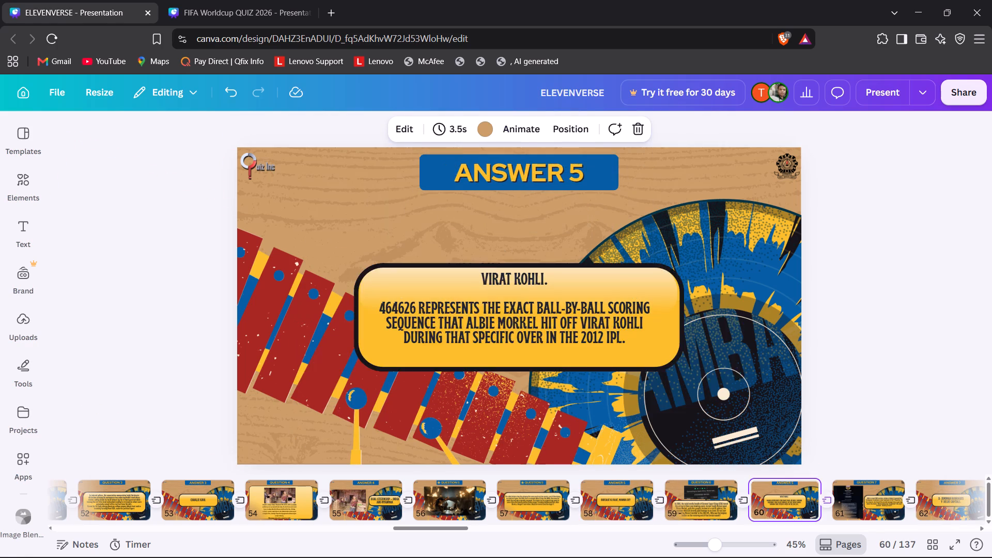
pyautogui.press('Right')
pyautogui.press('Left')
pyautogui.press('Left')
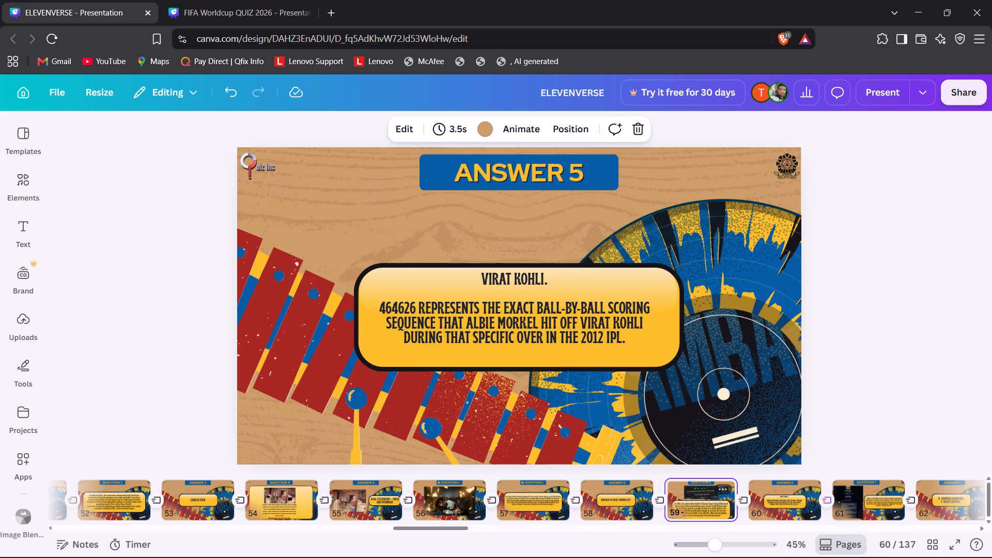
pyautogui.press('Left')
pyautogui.press('Right')
pyautogui.press('Right')
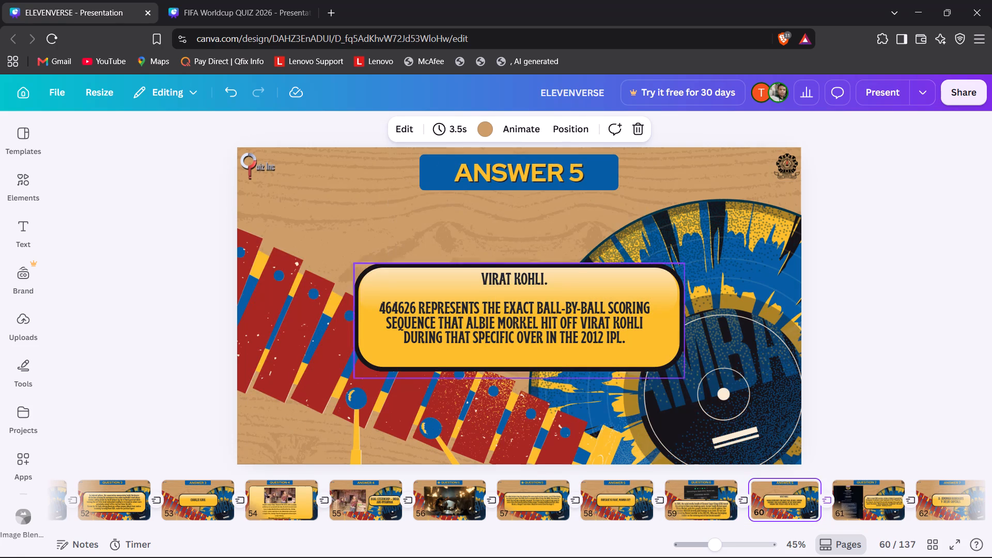
pyautogui.doubleClick(590, 173)
pyautogui.click(590, 173)
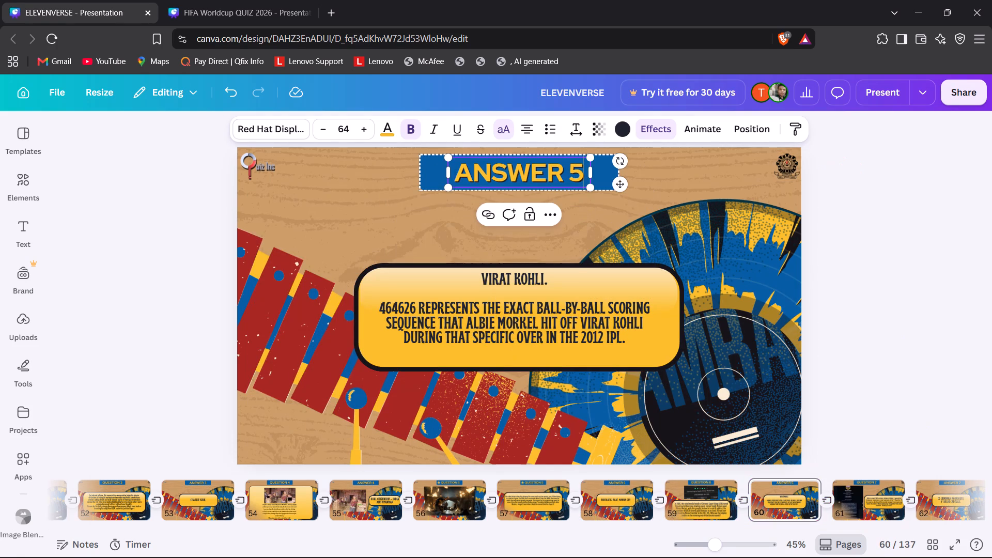
pyautogui.press('BackSpace')
pyautogui.press('6')
pyautogui.click(902, 298)
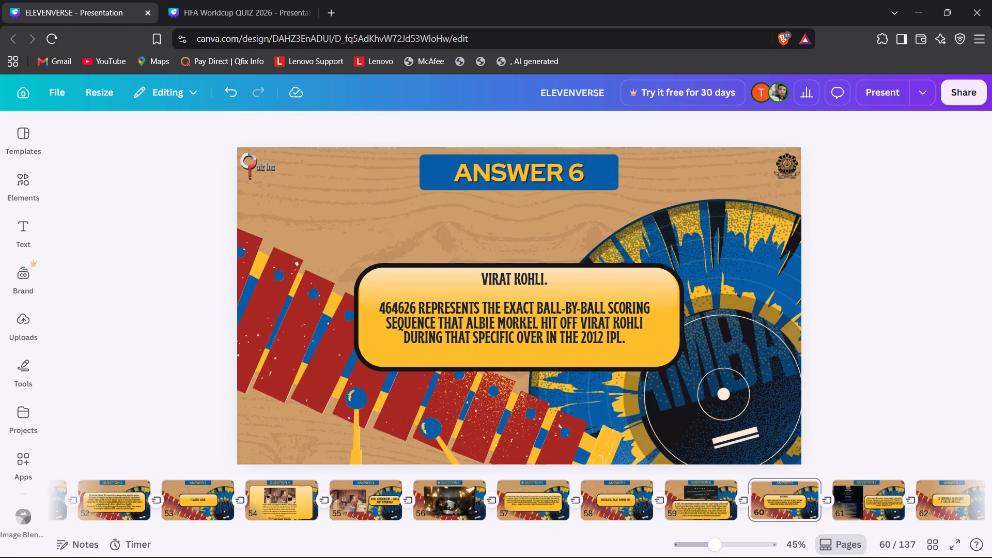
# Group the Jemimah Rodrigues and Delhi Capitals answer text with its yellow box and centre the group horizontally on the page.
pyautogui.press('Right')
pyautogui.press('Right')
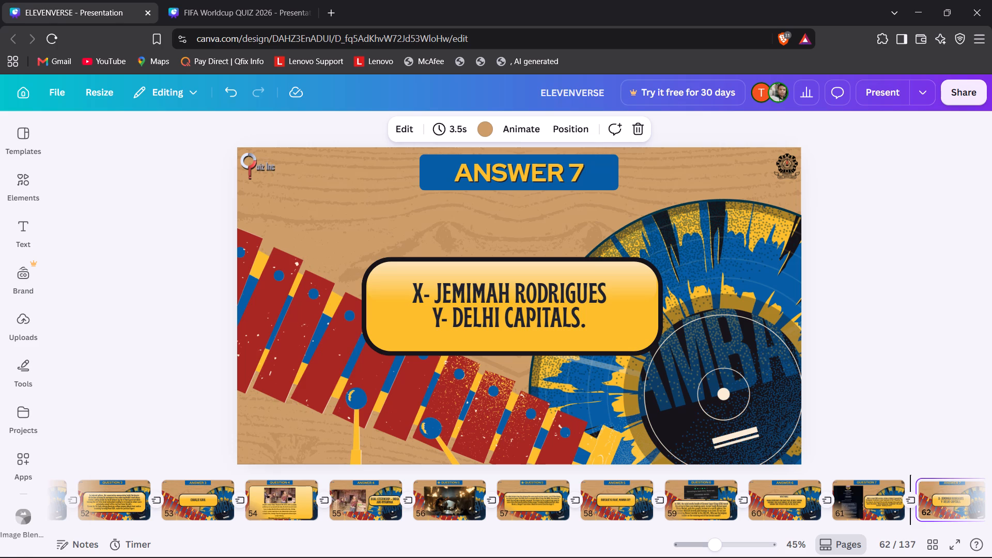
pyautogui.rightClick(665, 317)
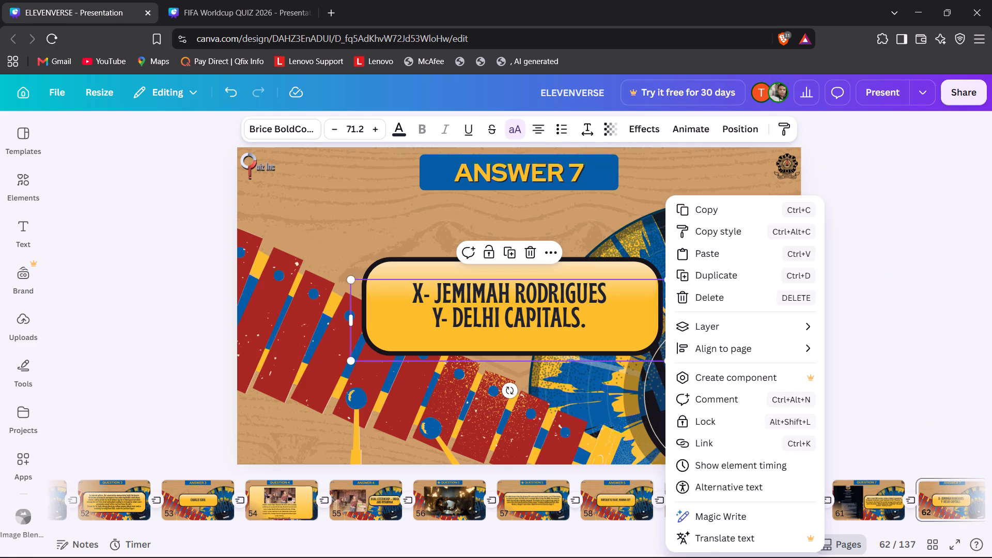
pyautogui.click(577, 303)
pyautogui.keyDown('shift'); pyautogui.click(590, 265); pyautogui.keyUp('shift')
pyautogui.rightClick(590, 265)
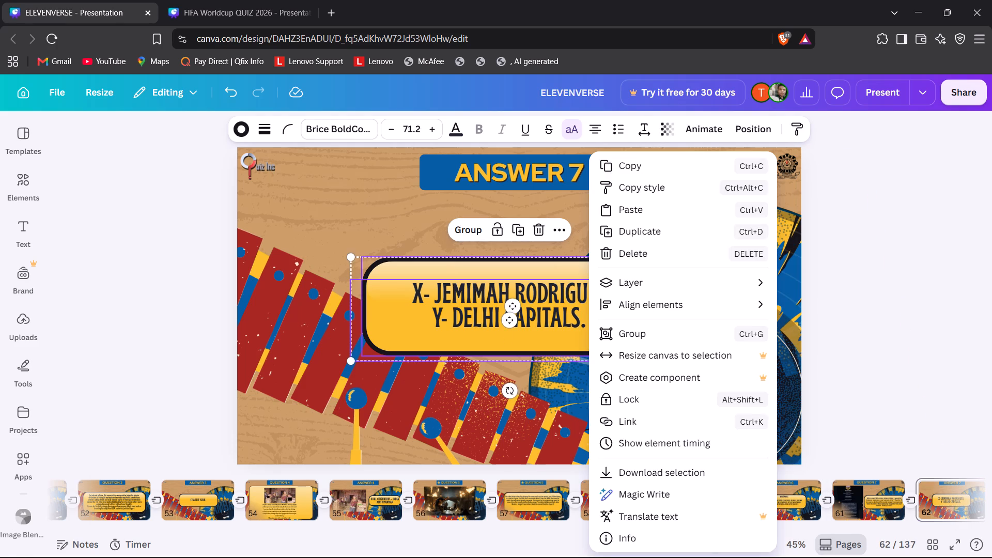
pyautogui.click(633, 335)
pyautogui.rightClick(595, 281)
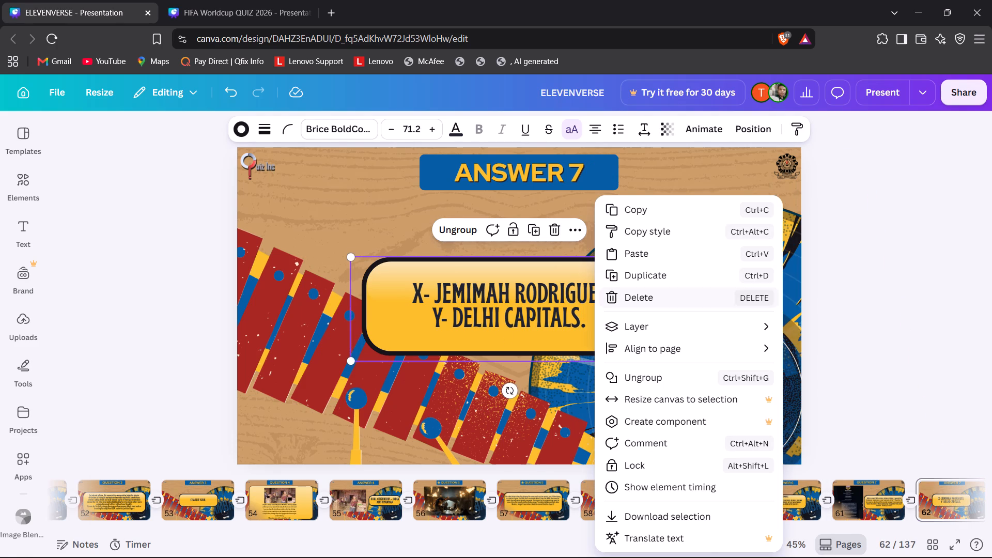
pyautogui.click(806, 365)
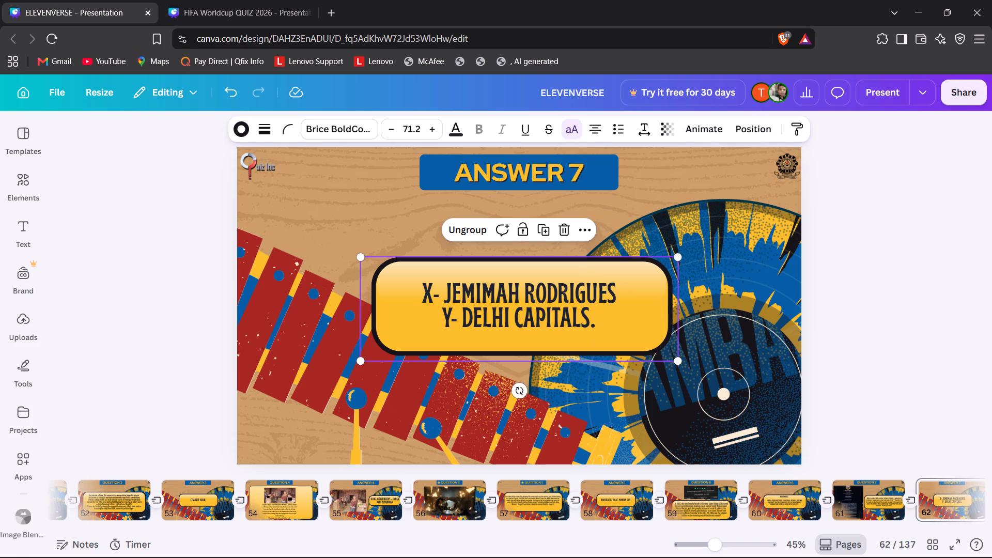
pyautogui.click(895, 373)
# Replace the heading and blue box on the Mana Village answer slide with the copied heading group, changing its text to ANSWER 8.
pyautogui.press('Right')
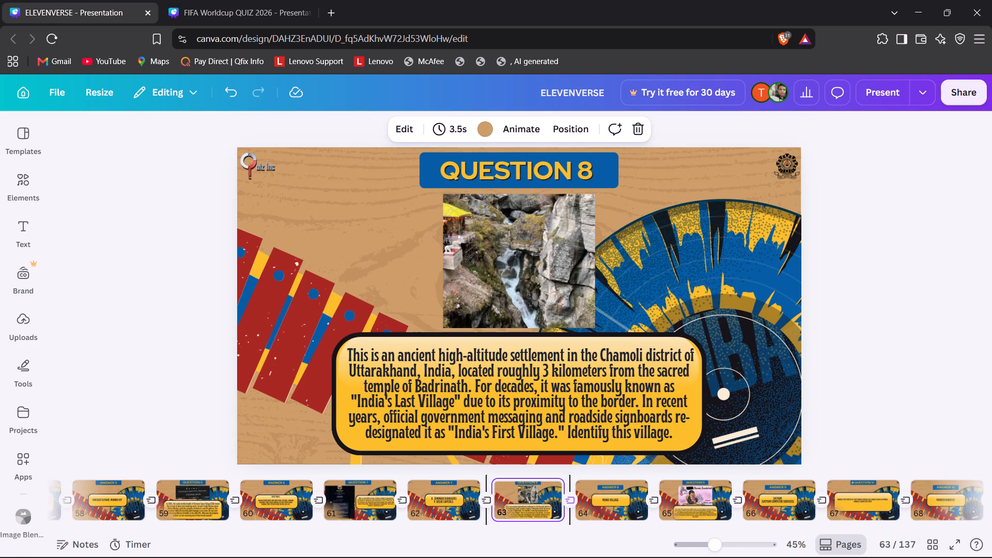
pyautogui.press('Right')
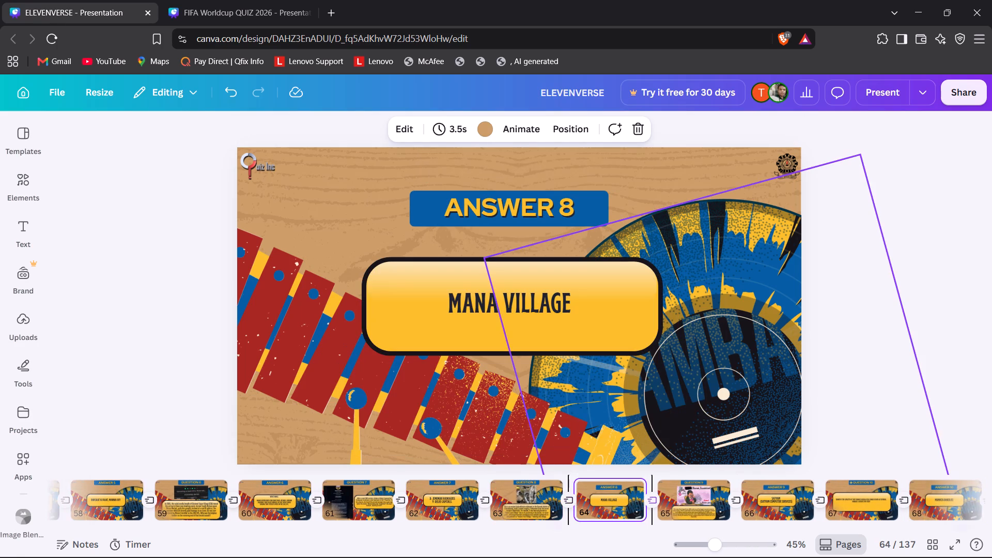
pyautogui.click(526, 217)
pyautogui.press('Delete')
pyautogui.click(504, 214)
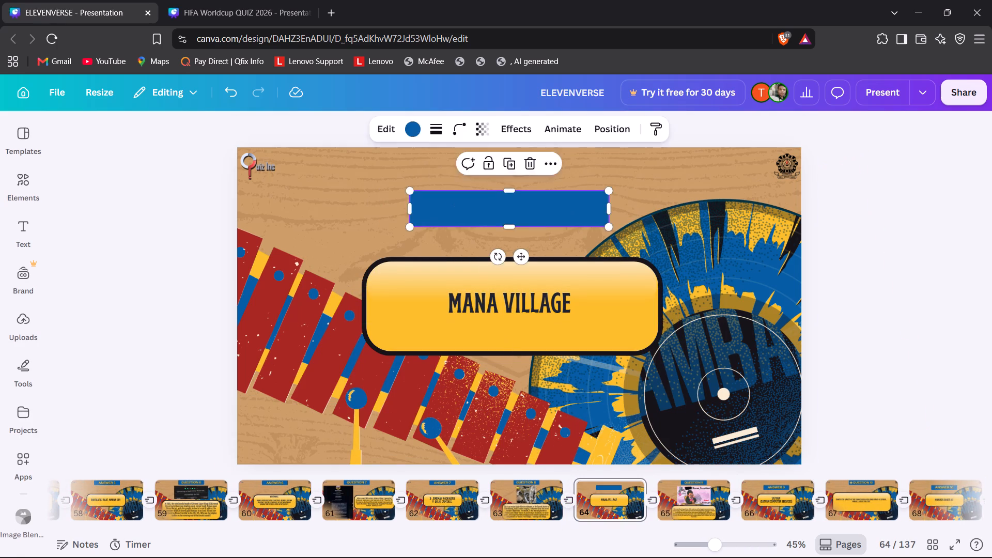
pyautogui.press('Delete')
pyautogui.hotkey('ctrl', 'v')
pyautogui.doubleClick(585, 173)
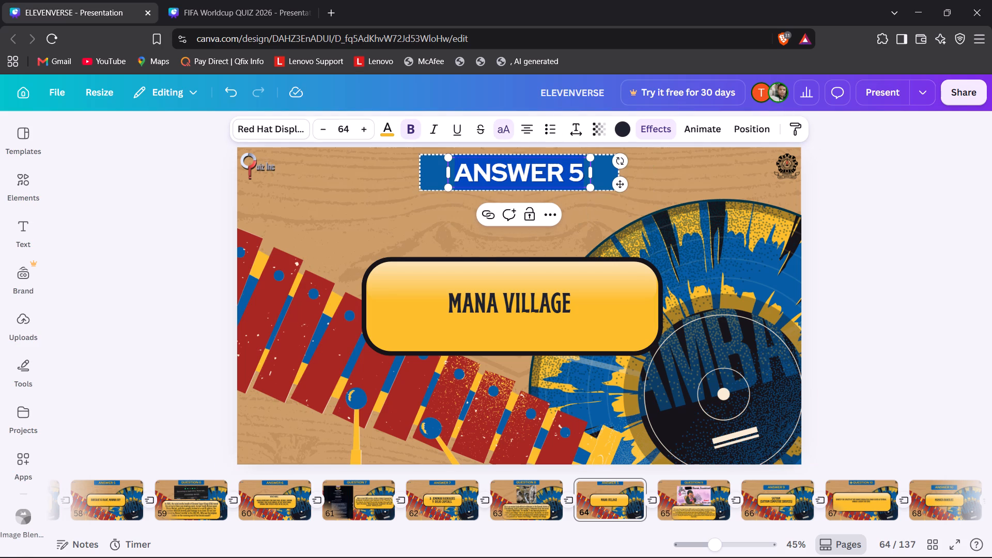
pyautogui.press('BackSpace')
pyautogui.press('8')
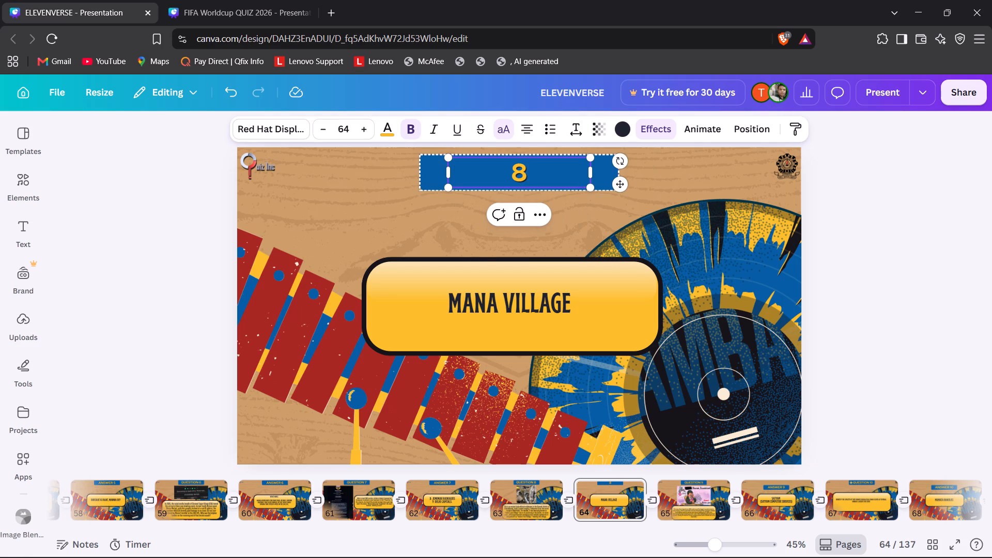
pyautogui.hotkey('ctrl', 'z')
pyautogui.press('BackSpace')
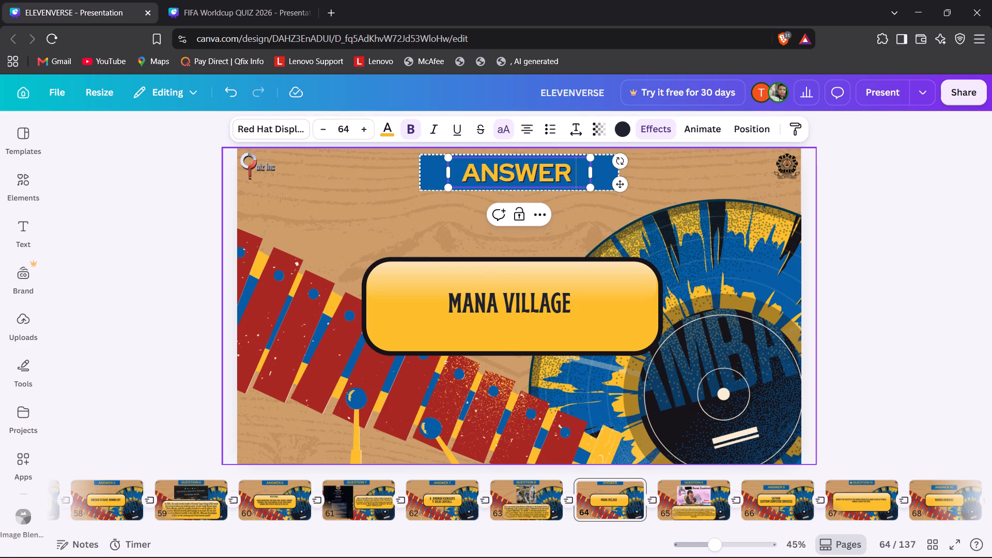
pyautogui.press('8')
pyautogui.click(910, 322)
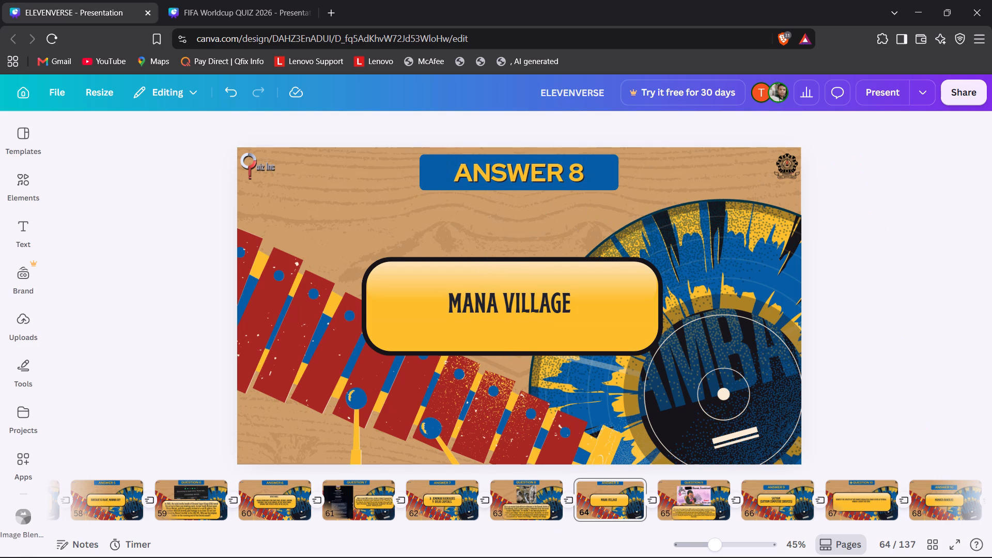
# Align the Mana Village answer text and its yellow box to each other by their horizontal centres.
pyautogui.click(532, 319)
pyautogui.keyDown('shift'); pyautogui.click(585, 277); pyautogui.keyUp('shift')
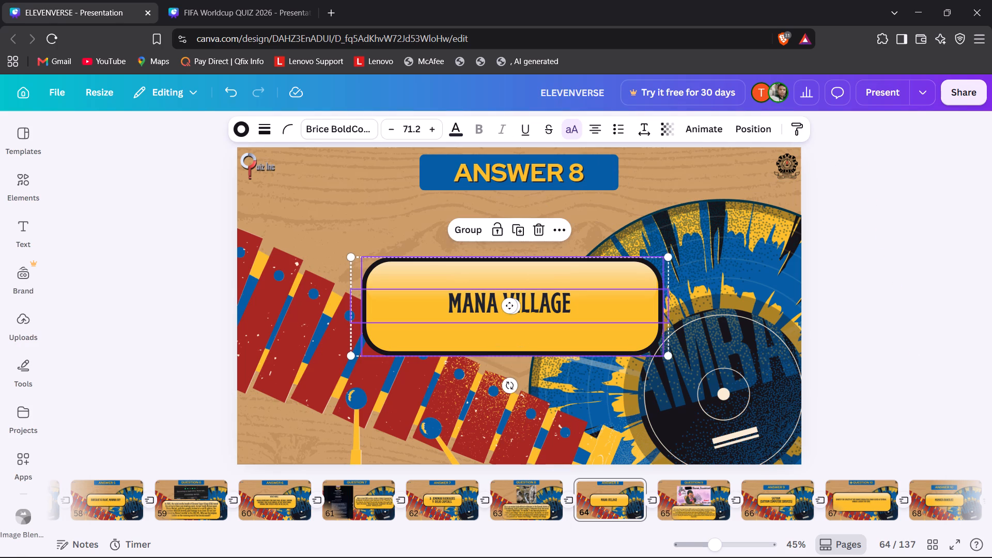
pyautogui.rightClick(585, 277)
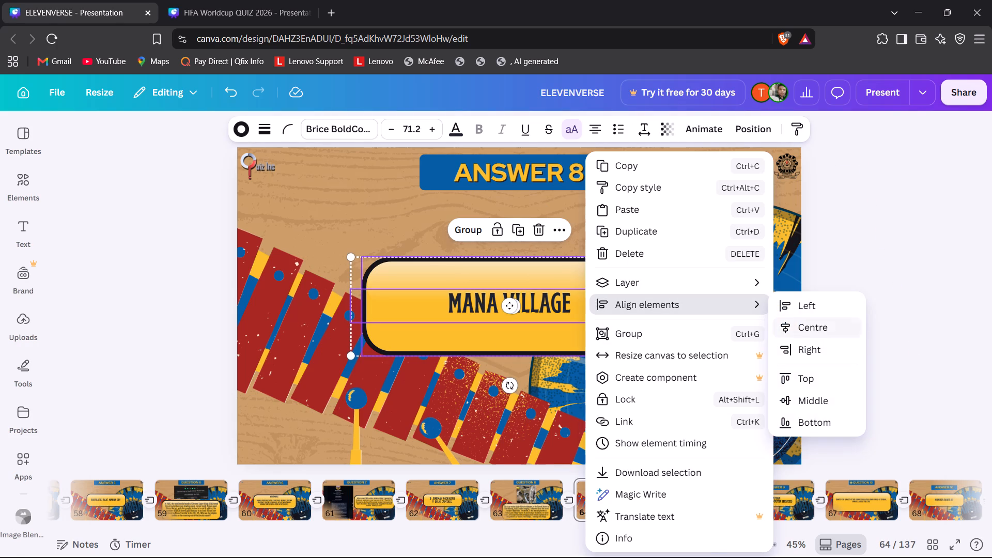
pyautogui.click(816, 328)
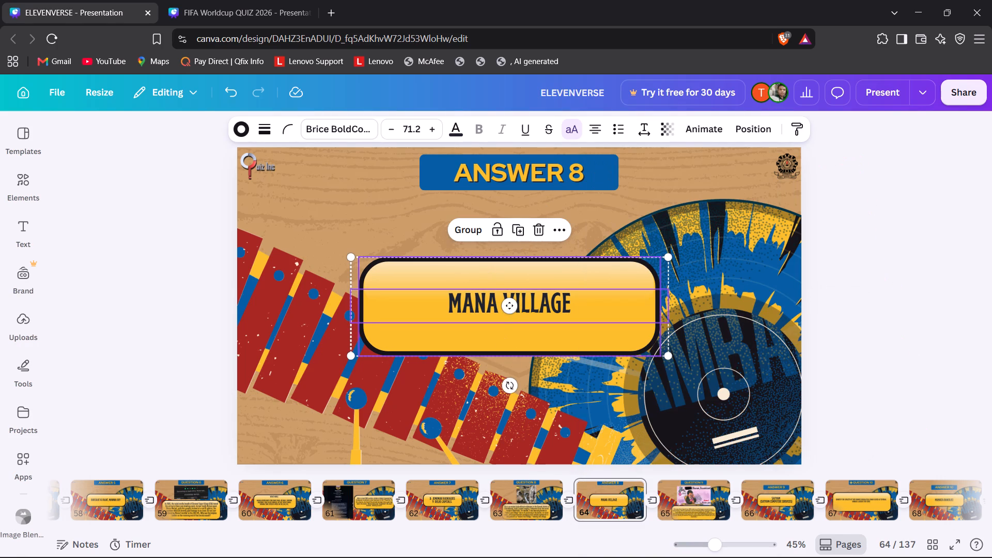
pyautogui.rightClick(646, 275)
pyautogui.click(968, 252)
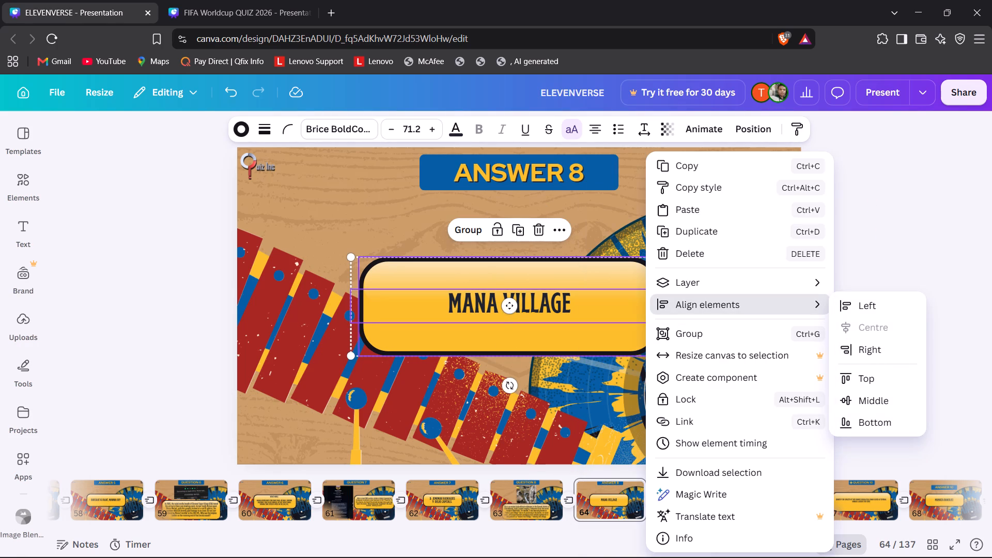
# Group the Mana Village text with its yellow box and centre the group horizontally on the page.
pyautogui.click(615, 283)
pyautogui.click(479, 272)
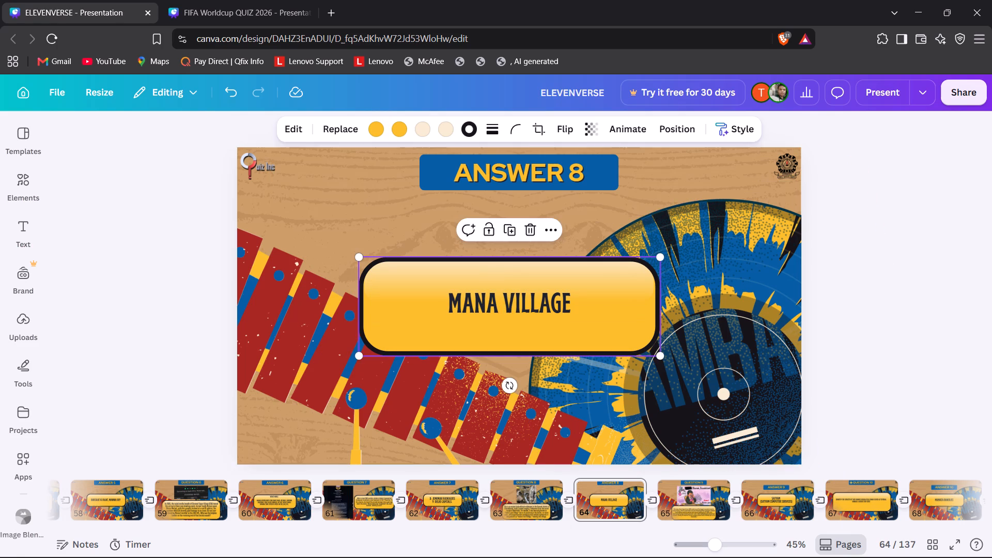
pyautogui.keyDown('shift'); pyautogui.click(492, 306); pyautogui.keyUp('shift')
pyautogui.click(469, 236)
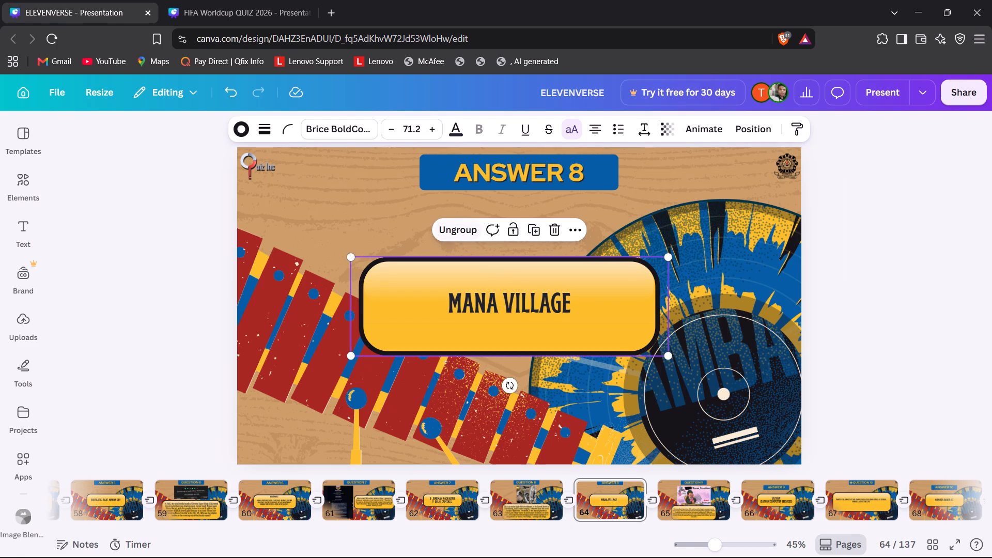
pyautogui.rightClick(500, 297)
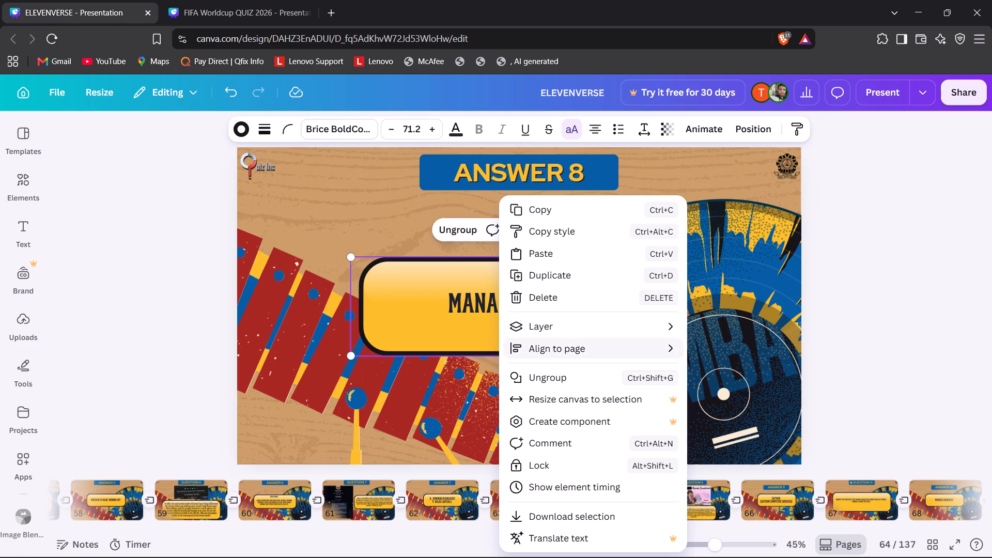
pyautogui.click(739, 376)
pyautogui.click(876, 377)
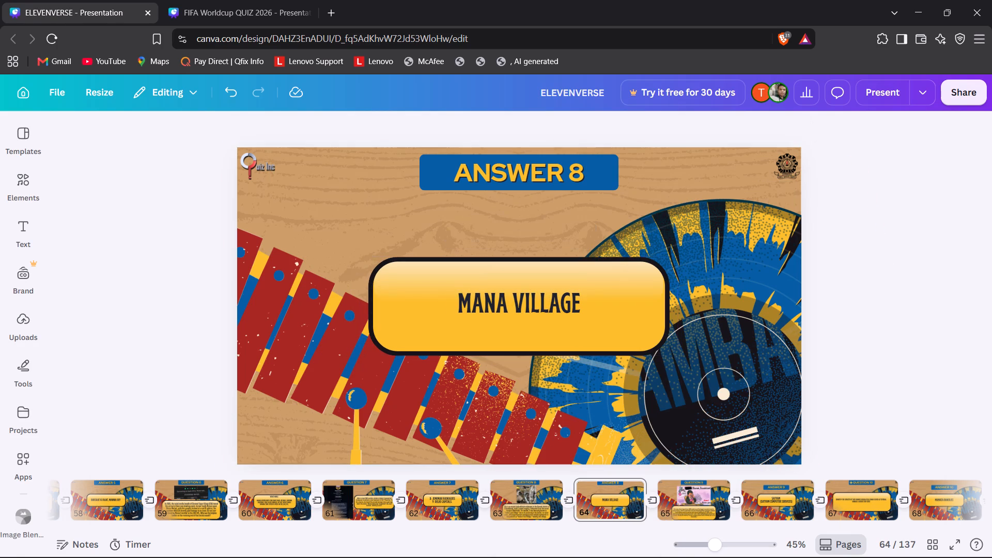
# Replace the heading and blue box on the Satyam answer slide with the copied heading group, changing its text to ANSWER 9.
pyautogui.press('Right')
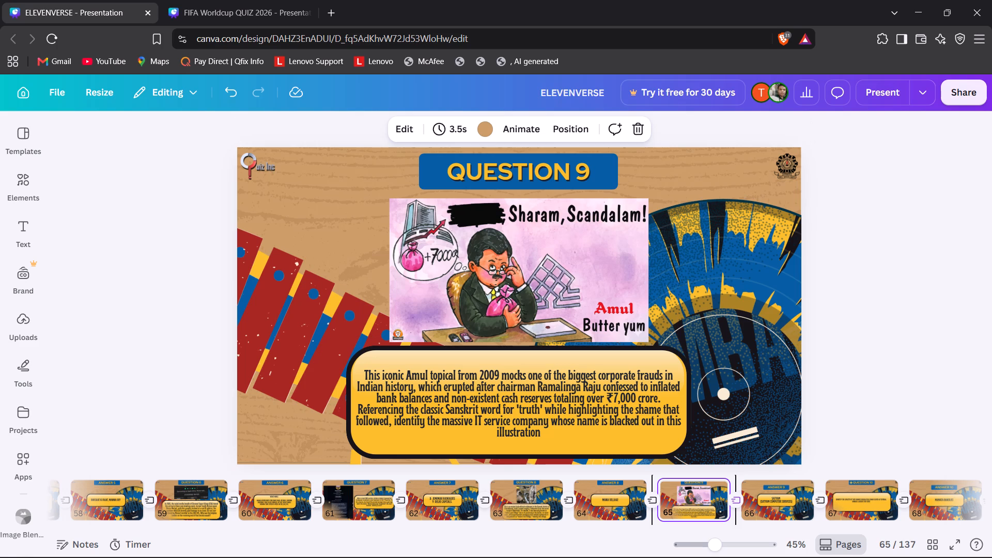
pyautogui.press('Right')
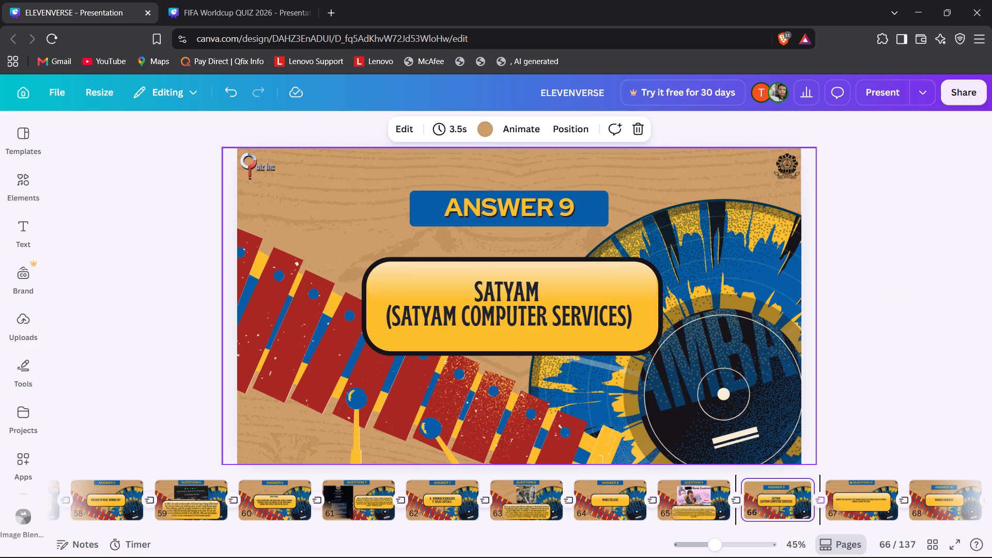
pyautogui.click(564, 203)
pyautogui.press('Delete')
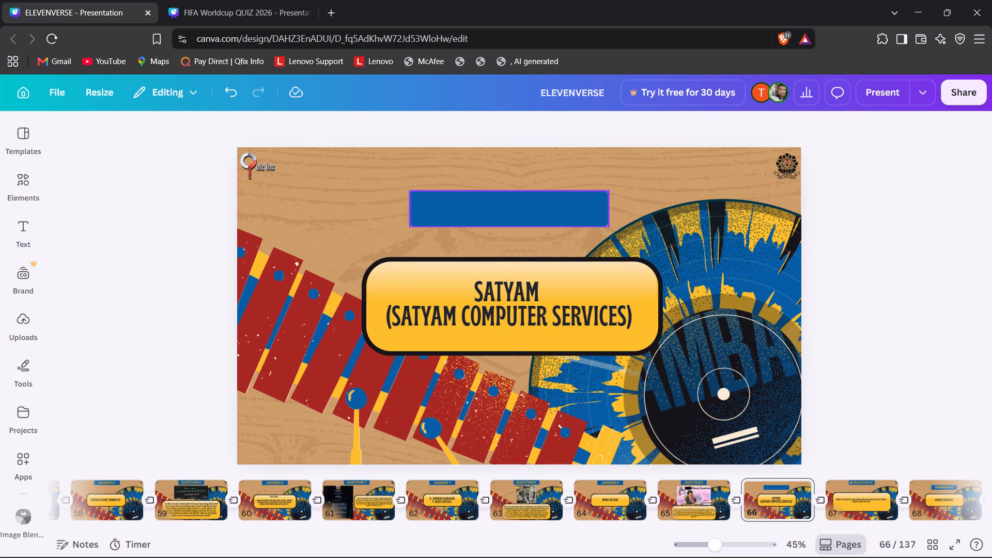
pyautogui.click(555, 201)
pyautogui.press('Delete')
pyautogui.hotkey('ctrl', 'v')
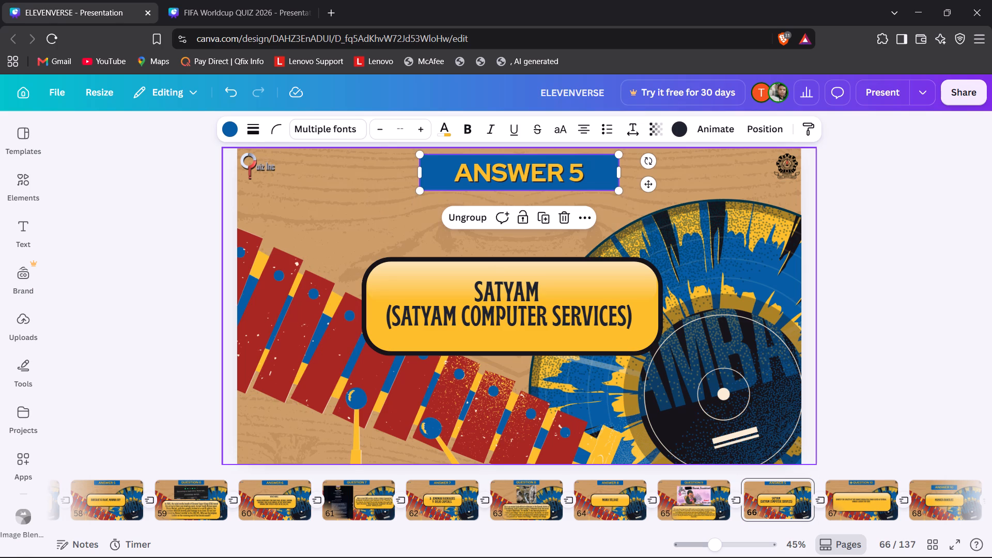
pyautogui.doubleClick(587, 169)
pyautogui.click(587, 169)
pyautogui.press('BackSpace')
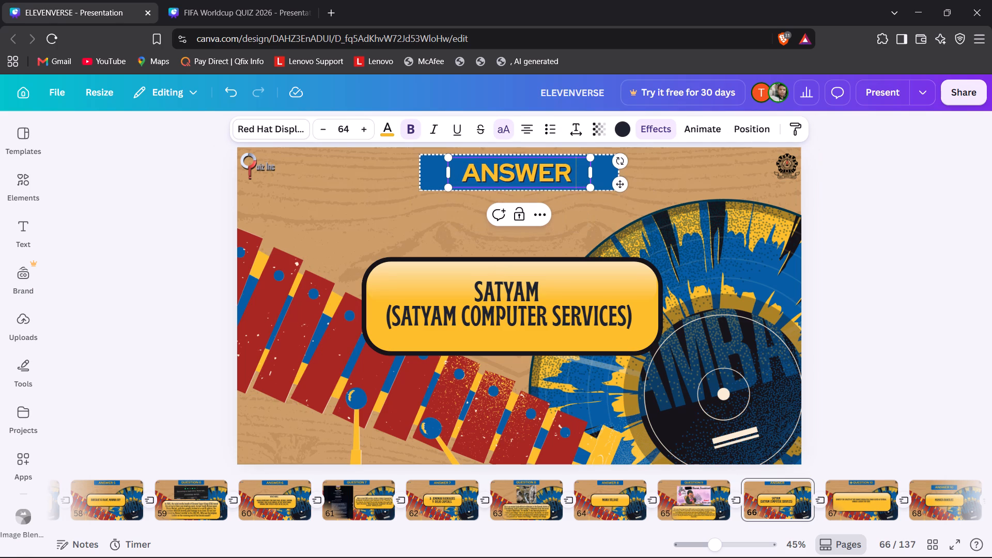
pyautogui.press('9')
pyautogui.click(186, 235)
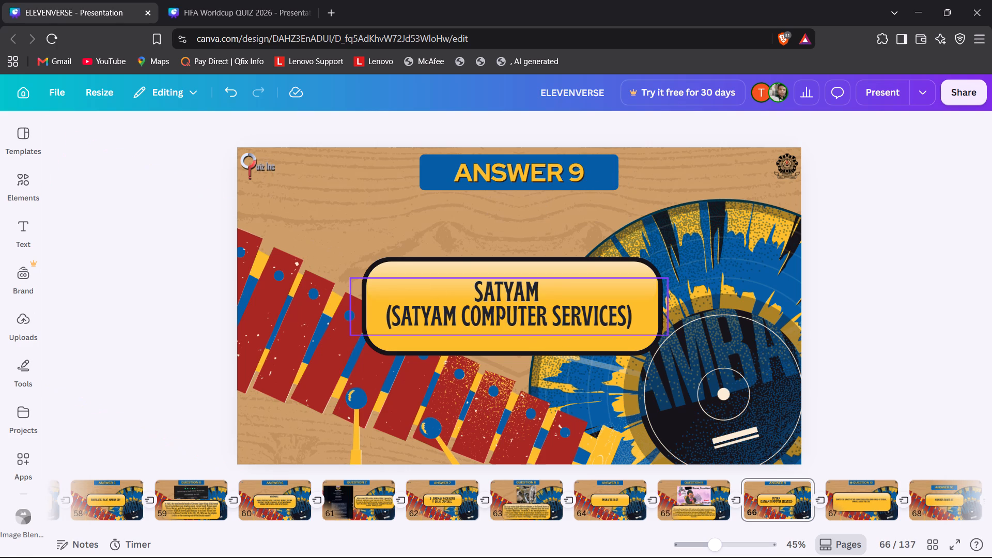
# Group the Satyam (Satyam Computer Services) text with its yellow box and centre the group horizontally on the page.
pyautogui.click(448, 285)
pyautogui.keyDown('shift'); pyautogui.click(460, 267); pyautogui.keyUp('shift')
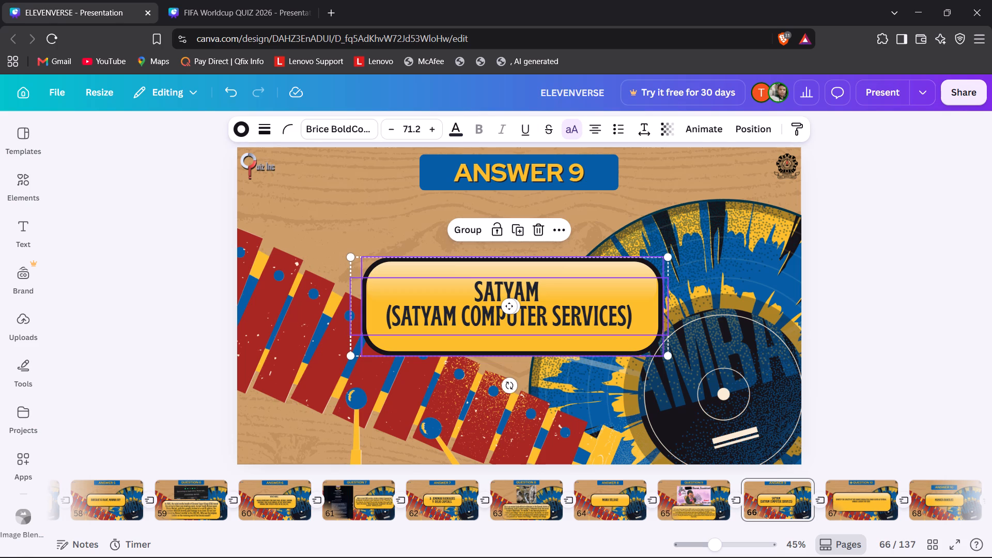
pyautogui.click(472, 235)
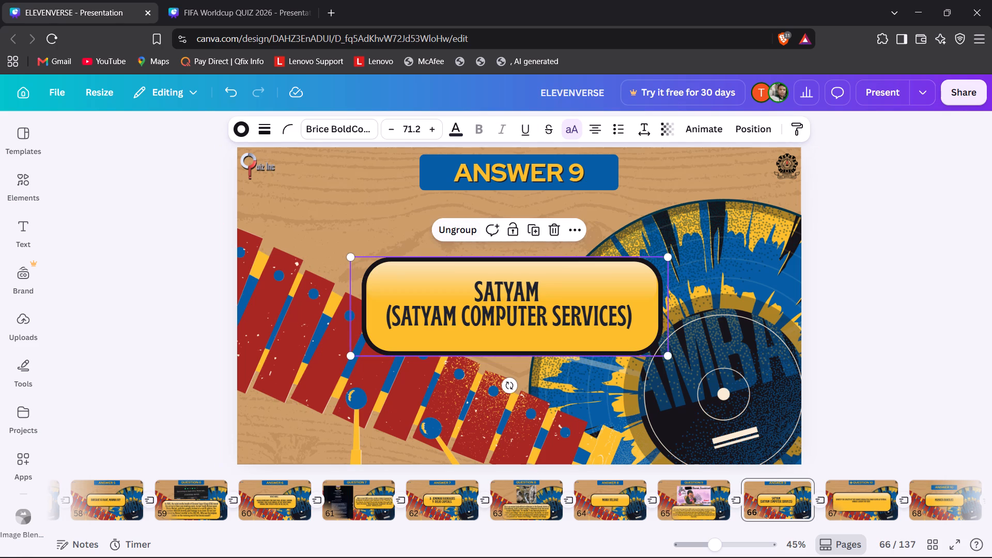
pyautogui.click(595, 326)
pyautogui.click(435, 269)
pyautogui.rightClick(435, 269)
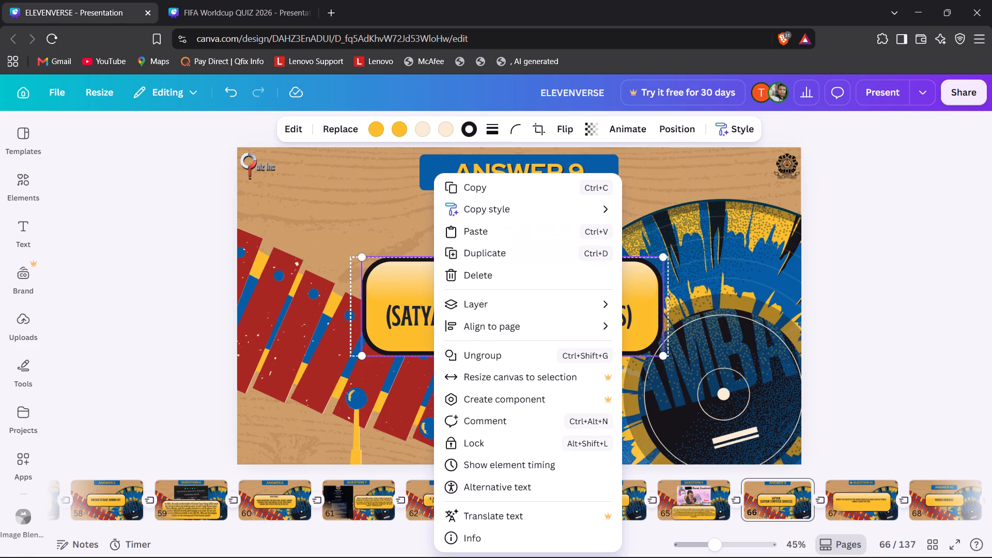
pyautogui.click(656, 343)
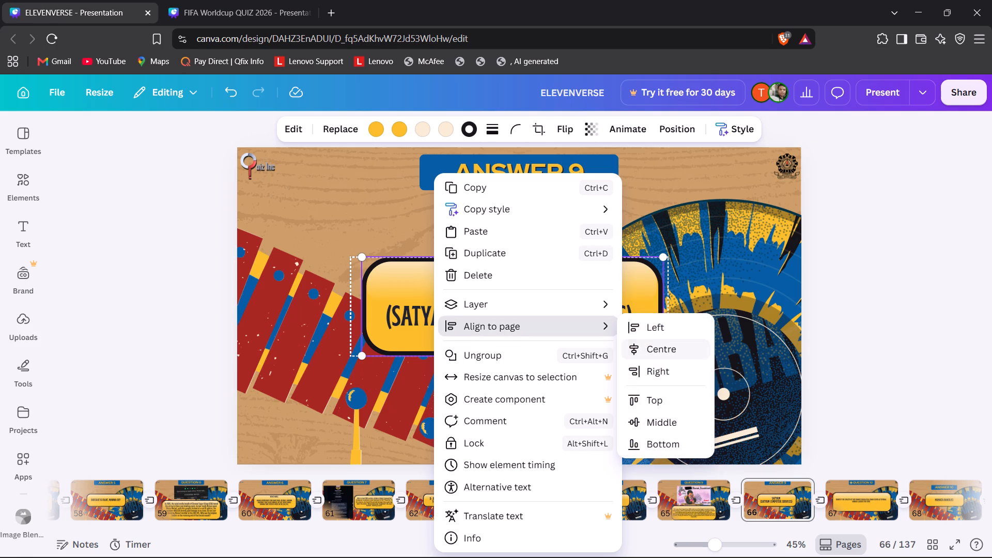
pyautogui.click(962, 335)
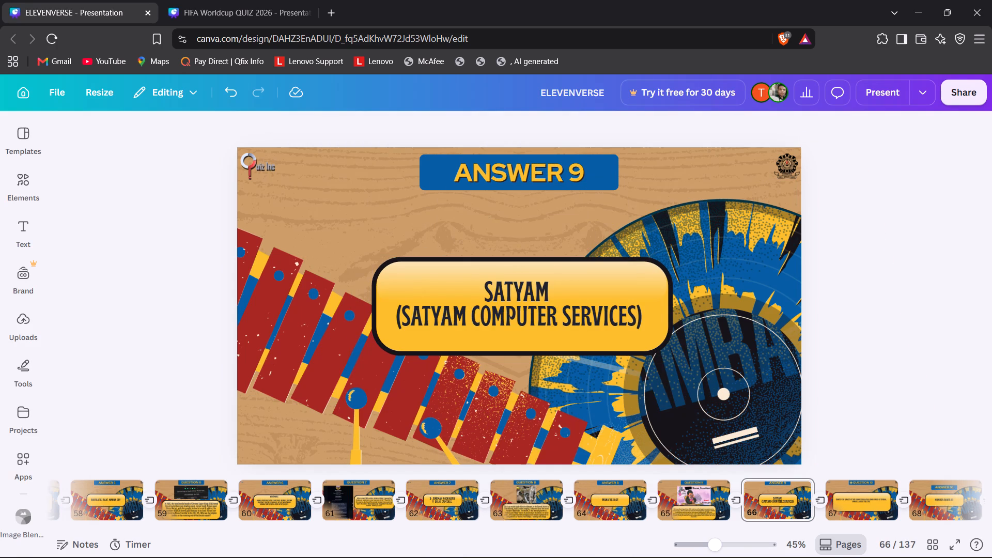
# Move the Durga Puja lyricist text on the Question 10 slide slightly down and onto the horizontal centre of its yellow box.
pyautogui.press('Right')
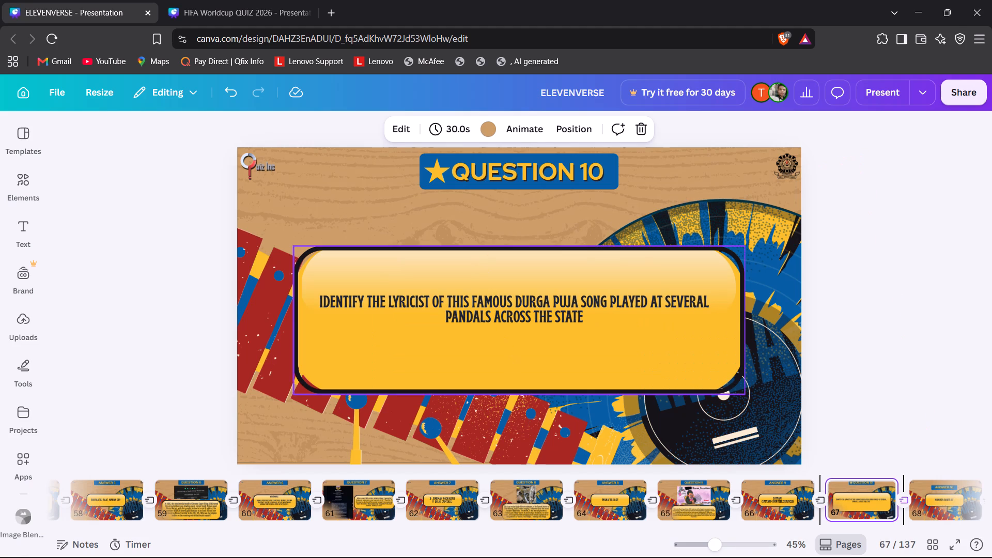
pyautogui.click(546, 315)
pyautogui.click(546, 315)
pyautogui.moveTo(546, 315); pyautogui.dragTo(548, 323)
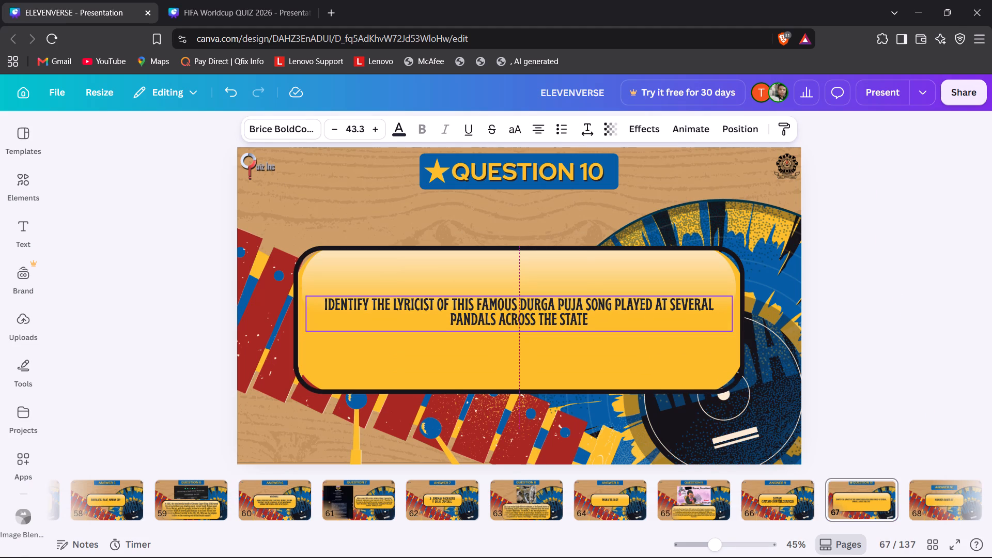
pyautogui.moveTo(548, 323); pyautogui.dragTo(551, 322)
pyautogui.click(74, 366)
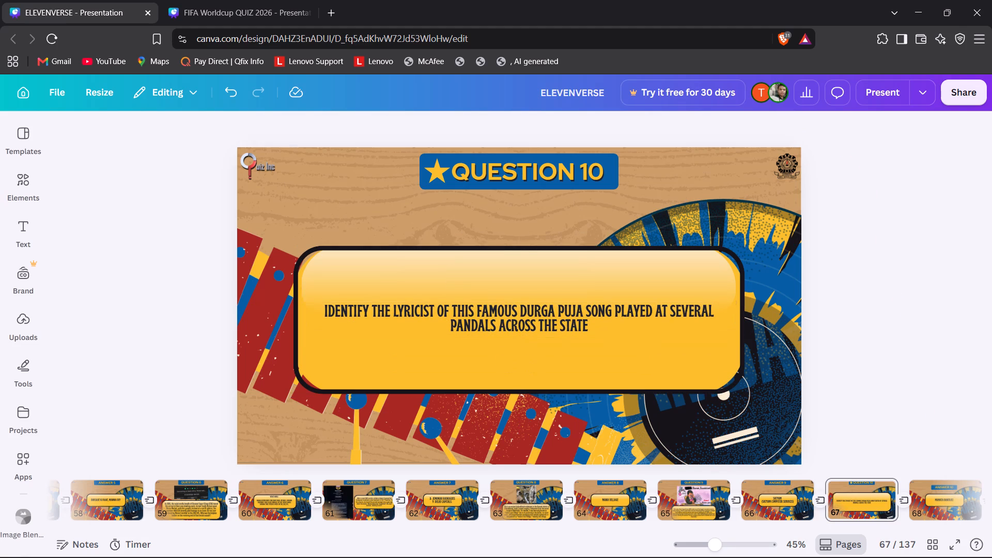
# Replace the heading and blue box on the Mamata Banerjee answer slide with the copied heading group.
pyautogui.press('Right')
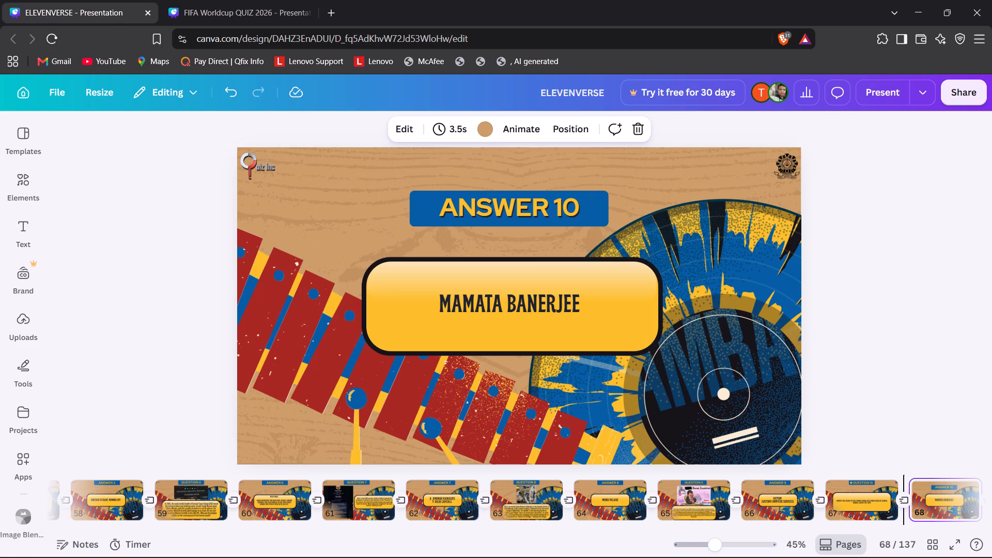
pyautogui.click(448, 211)
pyautogui.press('Delete')
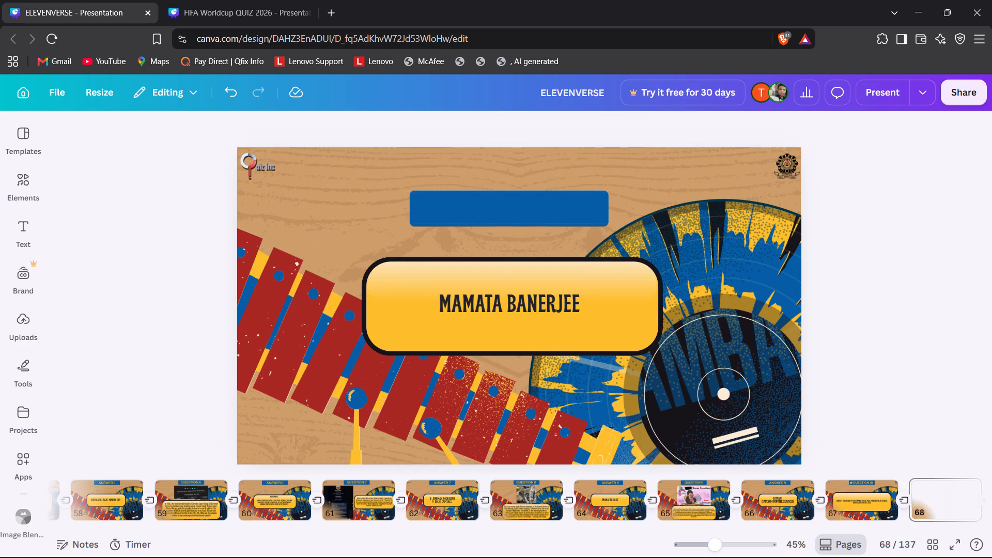
pyautogui.click(446, 211)
pyautogui.press('Delete')
pyautogui.hotkey('ctrl', 'v')
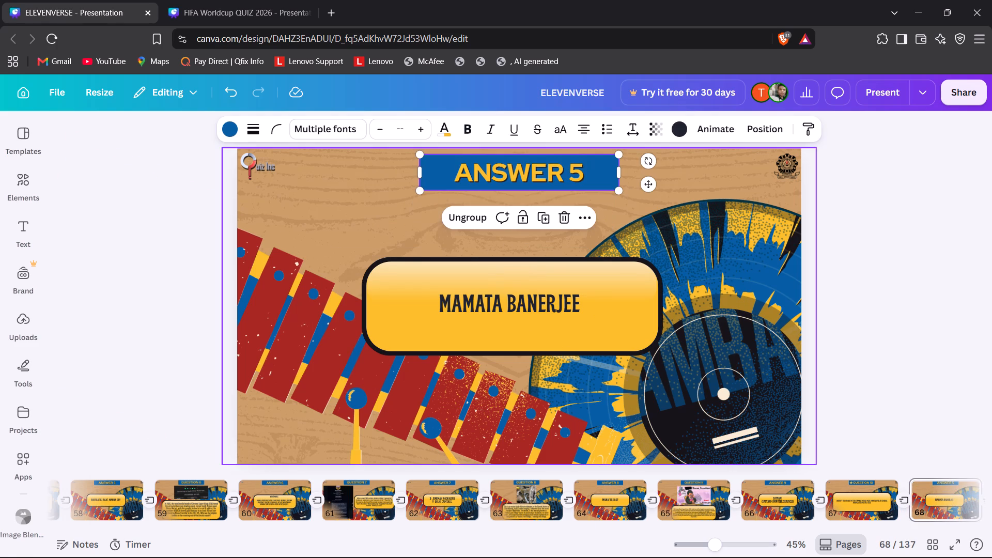
# Change the pasted heading on the Mamata Banerjee answer slide to ANSWER 10.
pyautogui.doubleClick(595, 169)
pyautogui.click(595, 169)
pyautogui.click(587, 174)
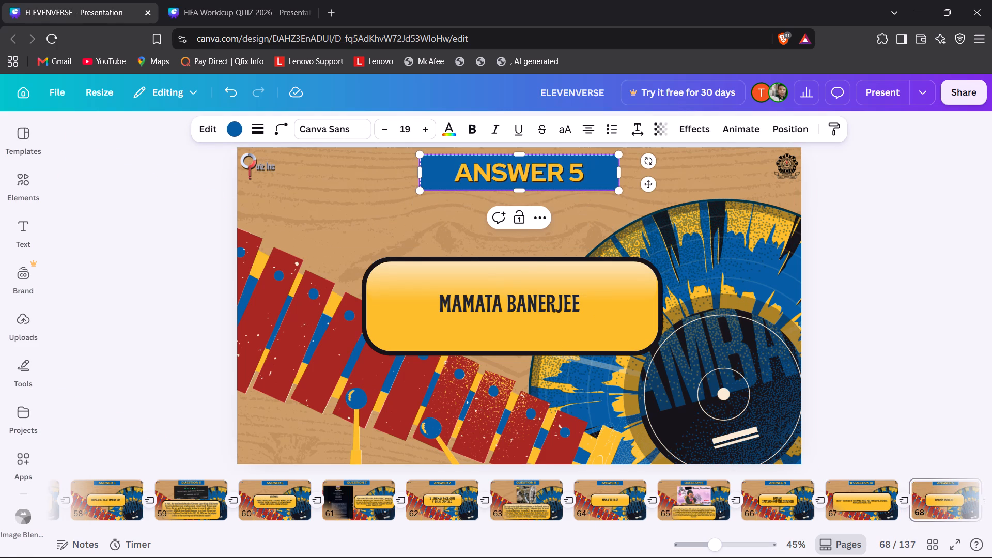
pyautogui.press('BackSpace')
pyautogui.press('1')
pyautogui.click(574, 193)
pyautogui.click(565, 178)
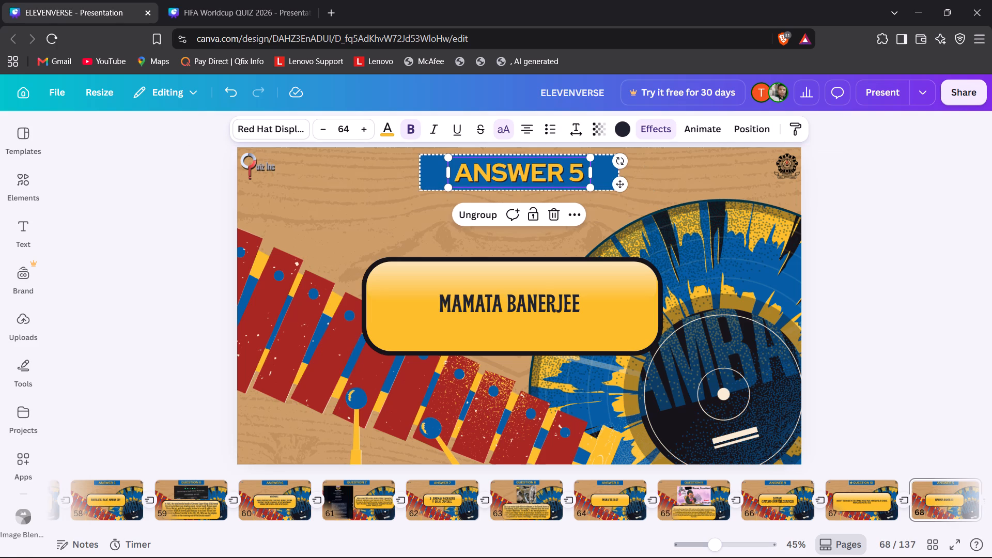
pyautogui.doubleClick(576, 175)
pyautogui.click(584, 175)
pyautogui.press('BackSpace')
pyautogui.write('10')
pyautogui.click(142, 307)
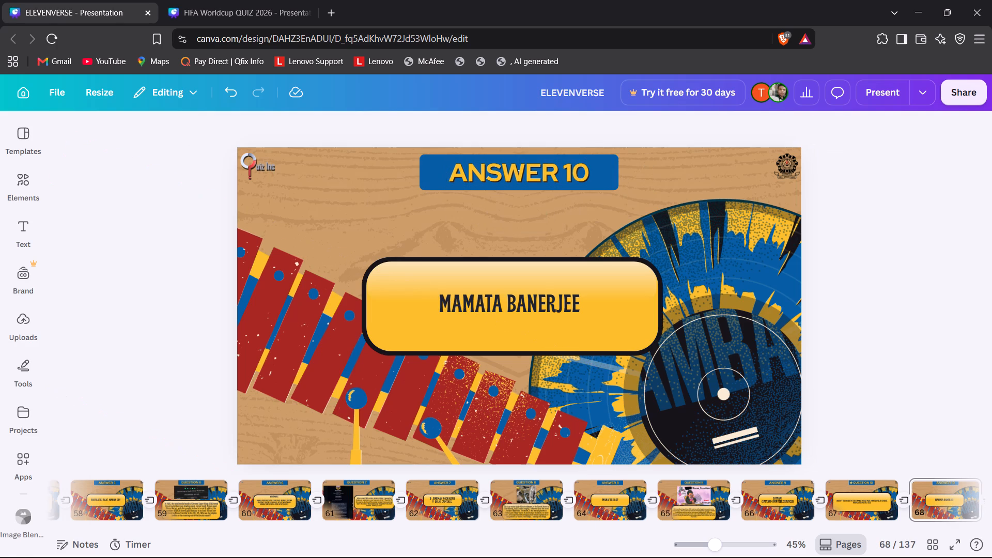
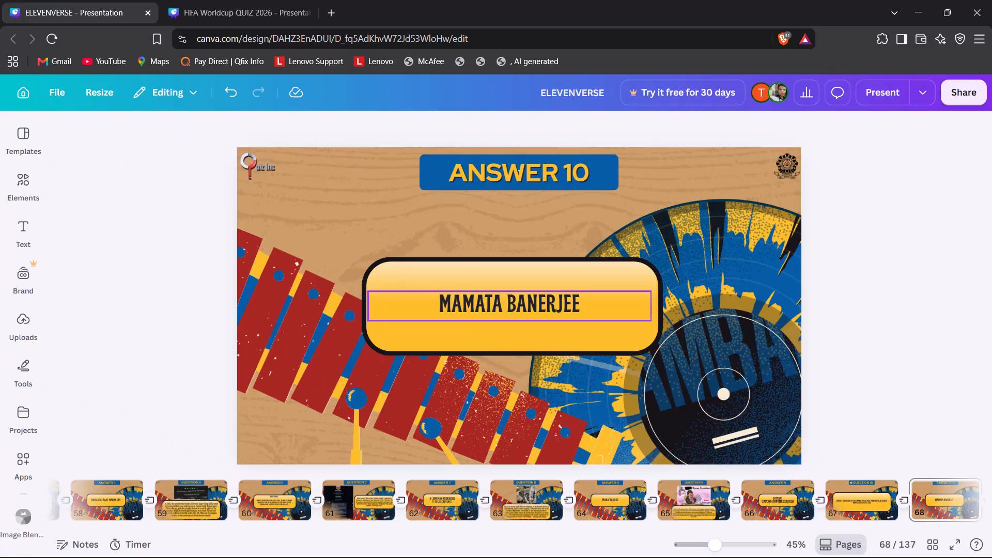
# Group the Mamata Banerjee text with its yellow box and centre the group horizontally on the page.
pyautogui.click(489, 298)
pyautogui.keyDown('shift'); pyautogui.click(581, 276); pyautogui.keyUp('shift')
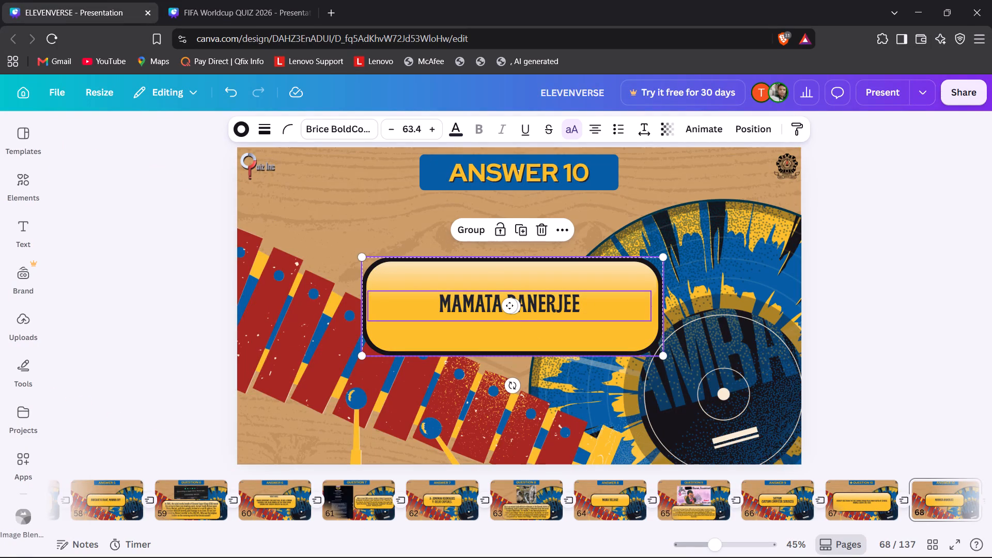
pyautogui.click(471, 228)
pyautogui.rightClick(492, 306)
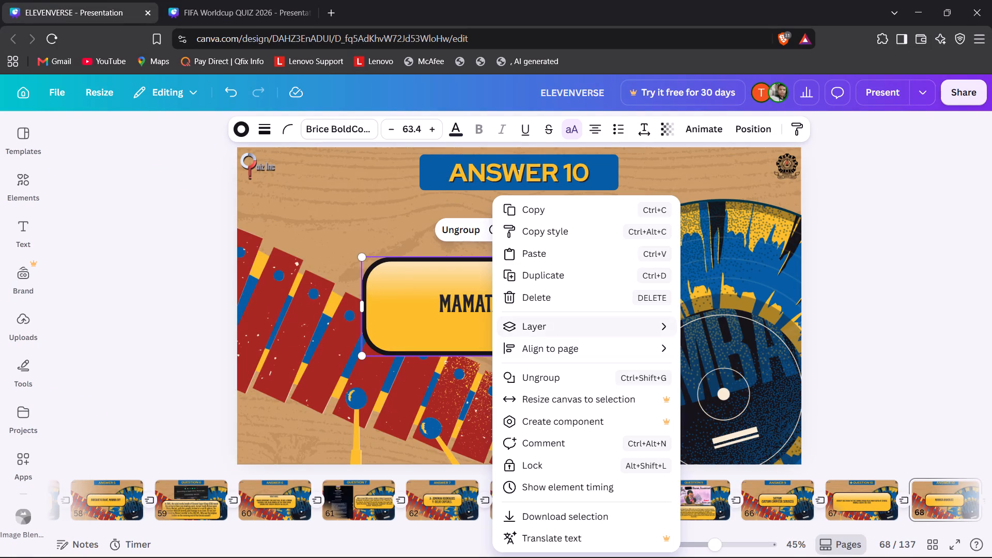
pyautogui.click(697, 367)
pyautogui.click(882, 389)
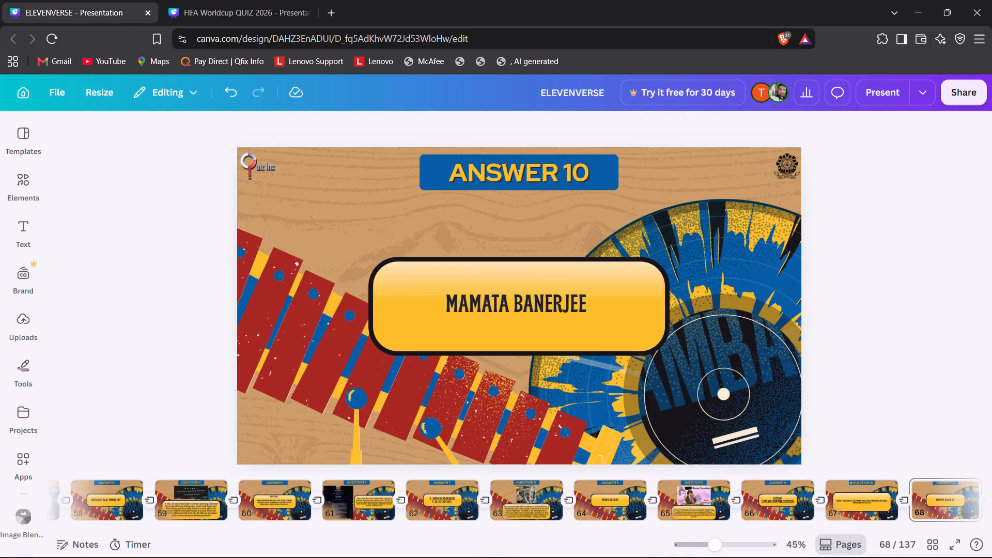
# Move the cow-milk brand text on the Question 11 slide slightly down and onto the horizontal centre of its yellow box.
pyautogui.press('Right')
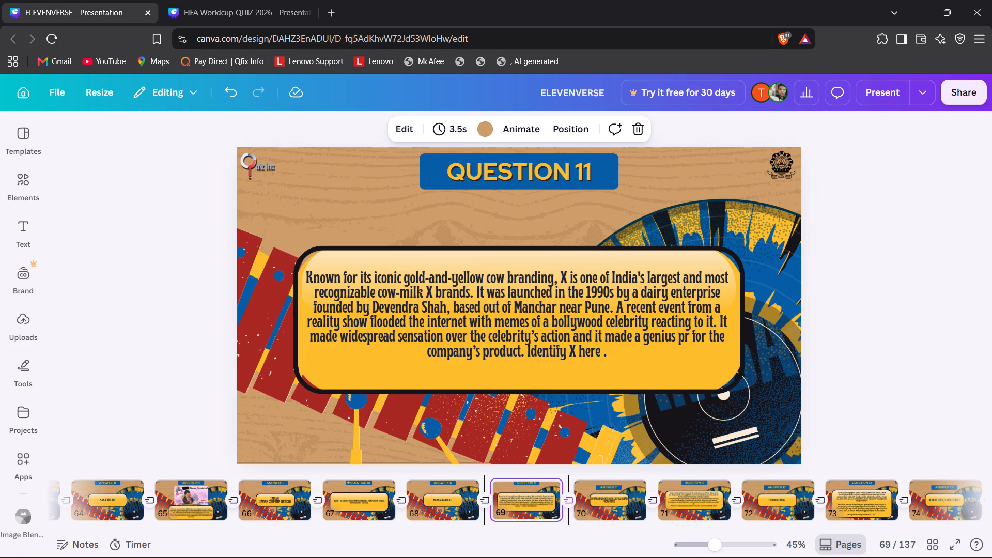
pyautogui.click(660, 343)
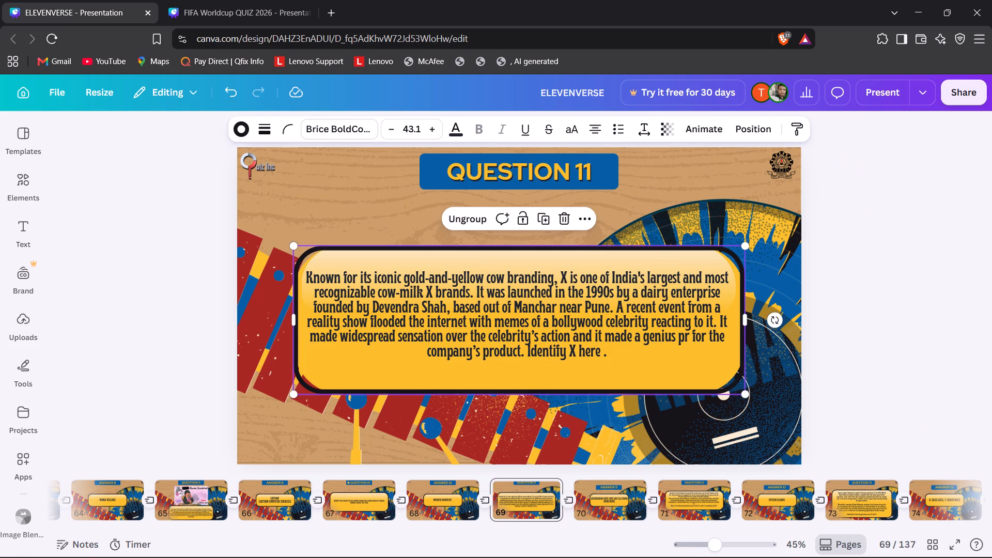
pyautogui.click(599, 311)
pyautogui.moveTo(599, 311); pyautogui.dragTo(599, 321)
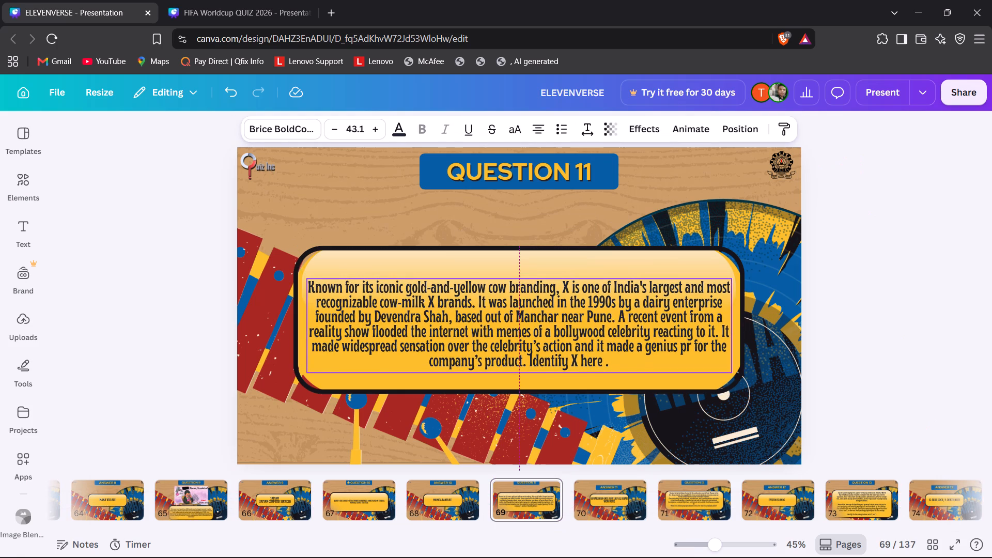
pyautogui.moveTo(599, 321); pyautogui.dragTo(599, 318)
pyautogui.click(94, 284)
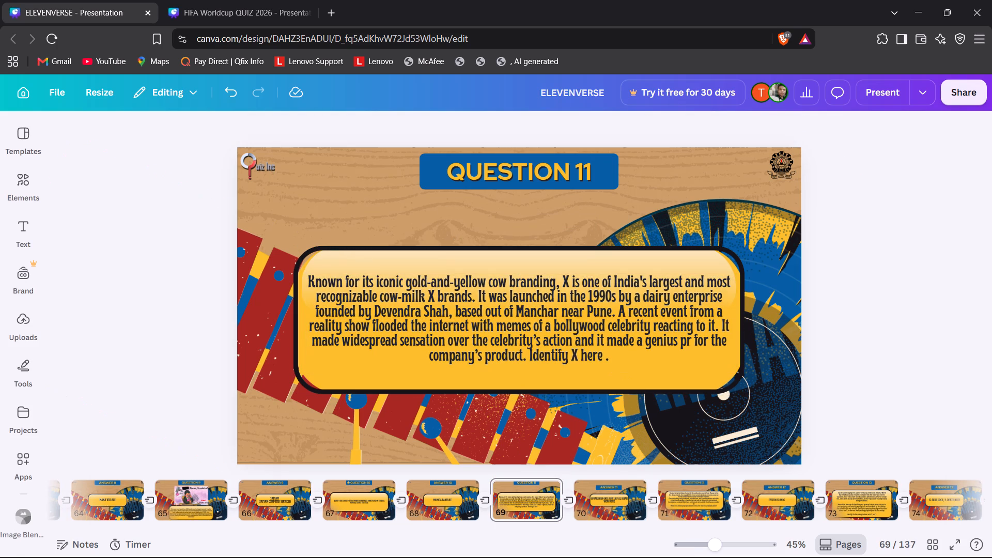
# Replace the heading and blue box on the Govardhan Ghee answer slide with the copied heading group.
pyautogui.press('Right')
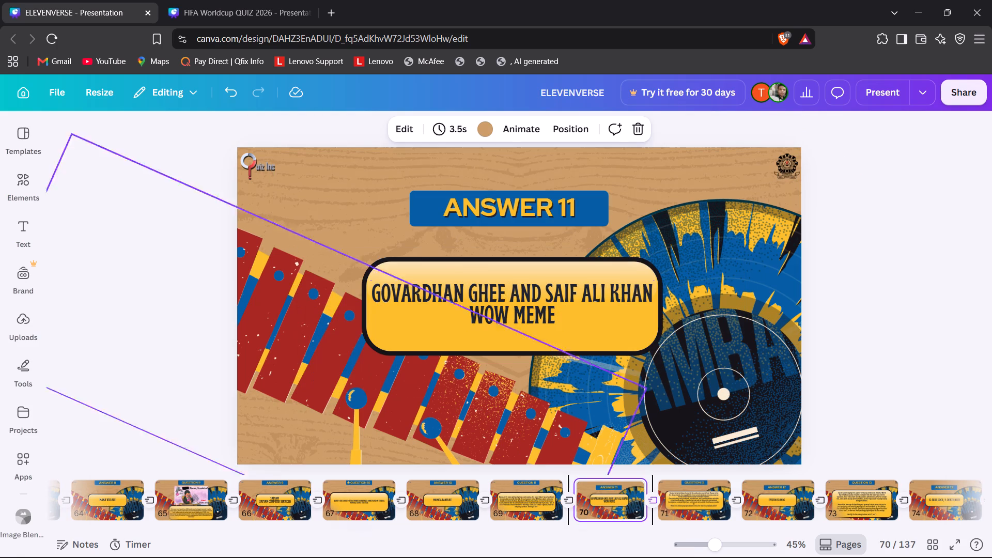
pyautogui.click(548, 204)
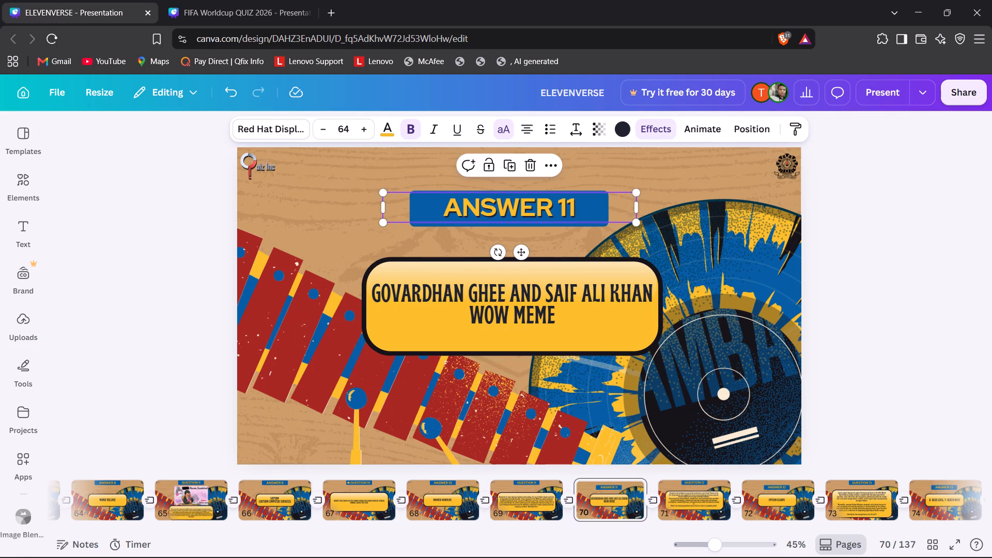
pyautogui.press('Delete')
pyautogui.click(532, 217)
pyautogui.press('Delete')
pyautogui.hotkey('ctrl', 'v')
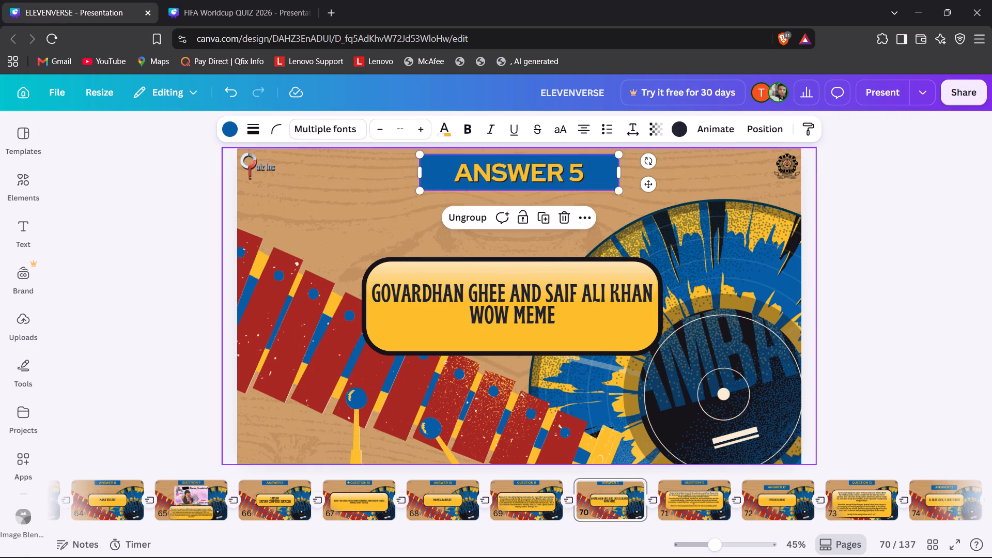
# Change the pasted heading on the Govardhan Ghee answer slide to ANSWER 11.
pyautogui.doubleClick(576, 174)
pyautogui.click(583, 169)
pyautogui.press('BackSpace')
pyautogui.write('11')
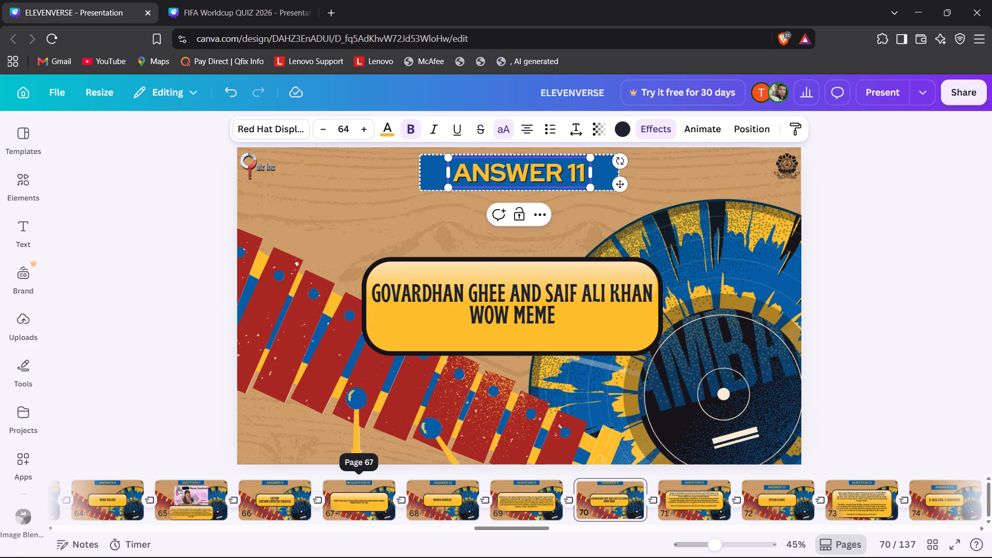
pyautogui.click(872, 311)
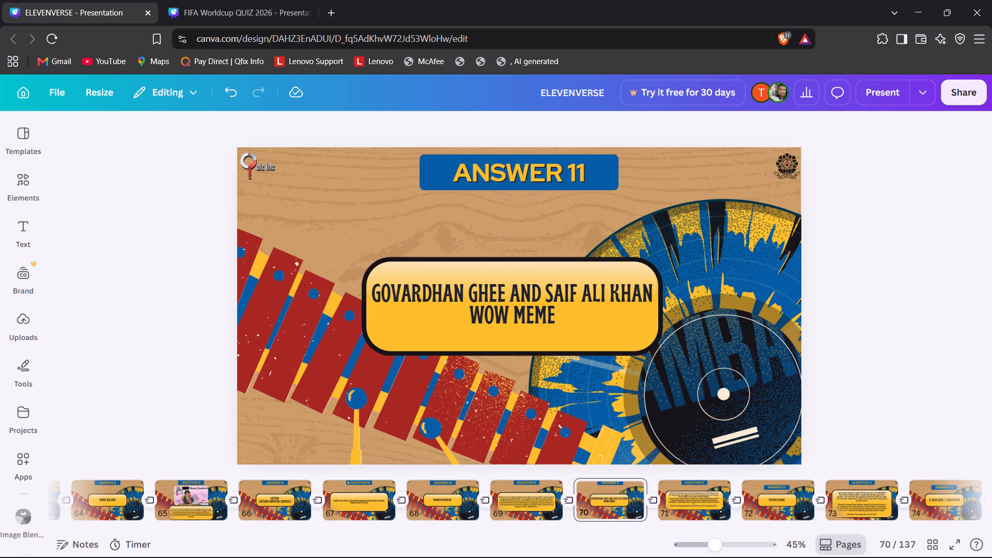
# Nudge the Govardhan Ghee and Saif Ali Khan answer text slightly down within its yellow box.
pyautogui.press('Right')
pyautogui.press('Left')
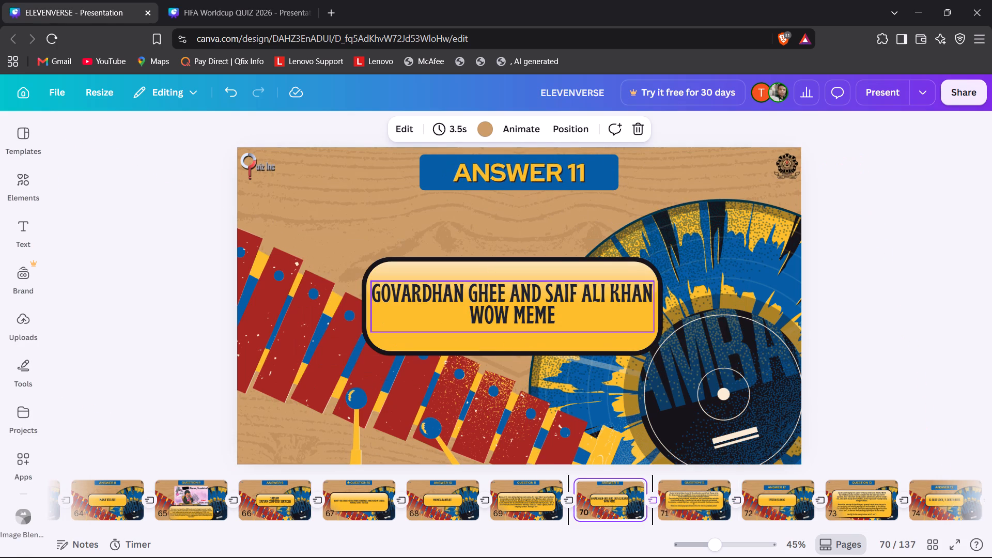
pyautogui.click(605, 304)
pyautogui.press('Down')
pyautogui.press('Down')
pyautogui.press('Down')
pyautogui.press('Down')
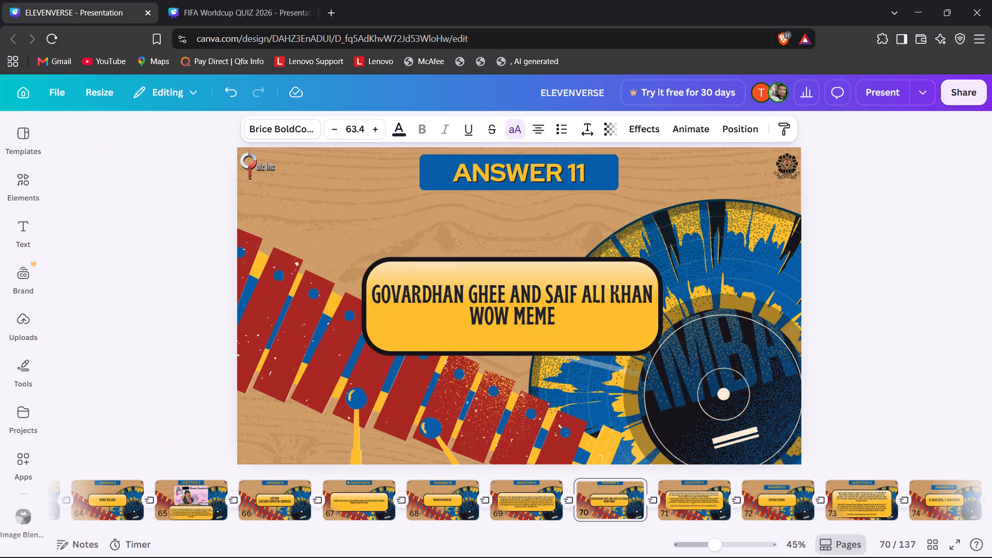
pyautogui.click(129, 352)
# Replace the heading and blue box on the Epstein Islands answer slide with the copied heading group.
pyautogui.press('Right')
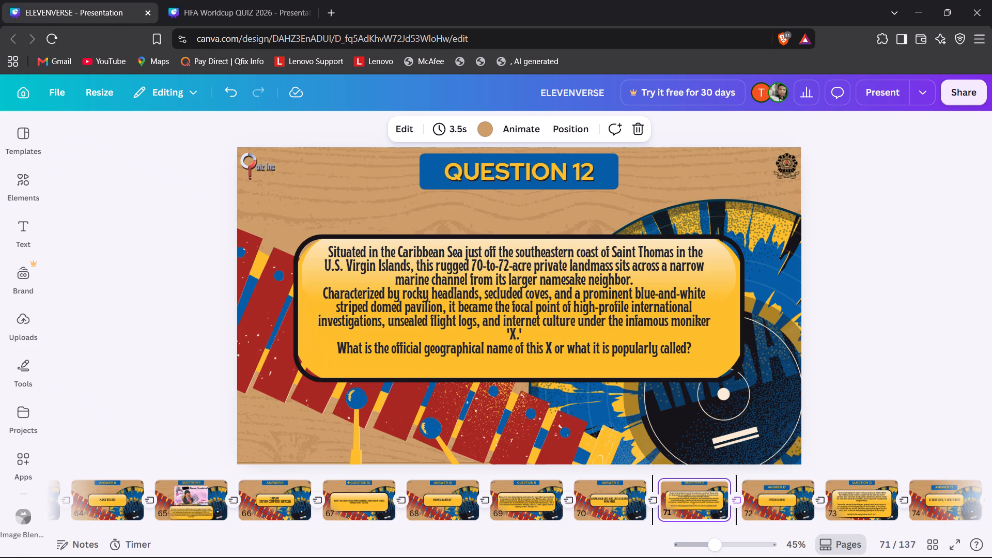
pyautogui.press('Right')
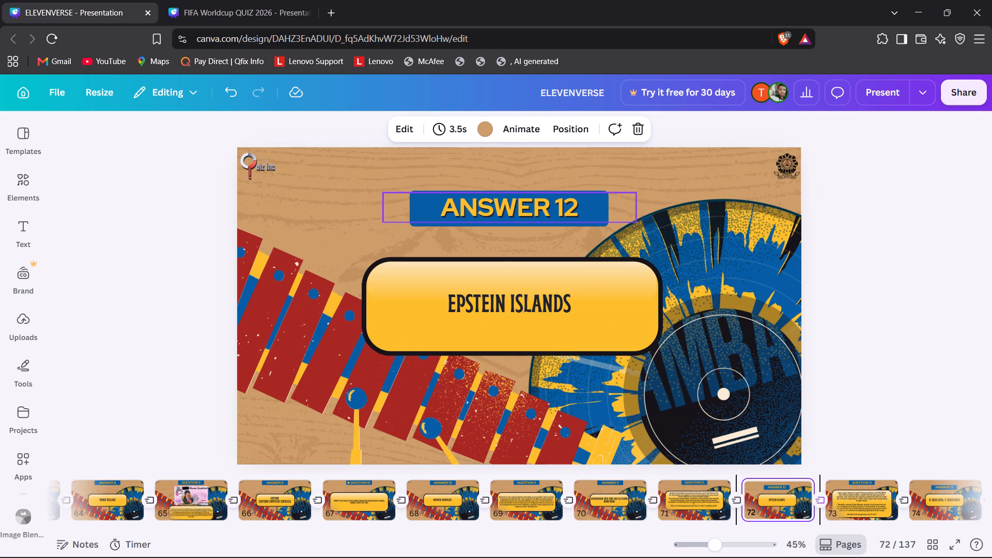
pyautogui.click(555, 196)
pyautogui.press('Delete')
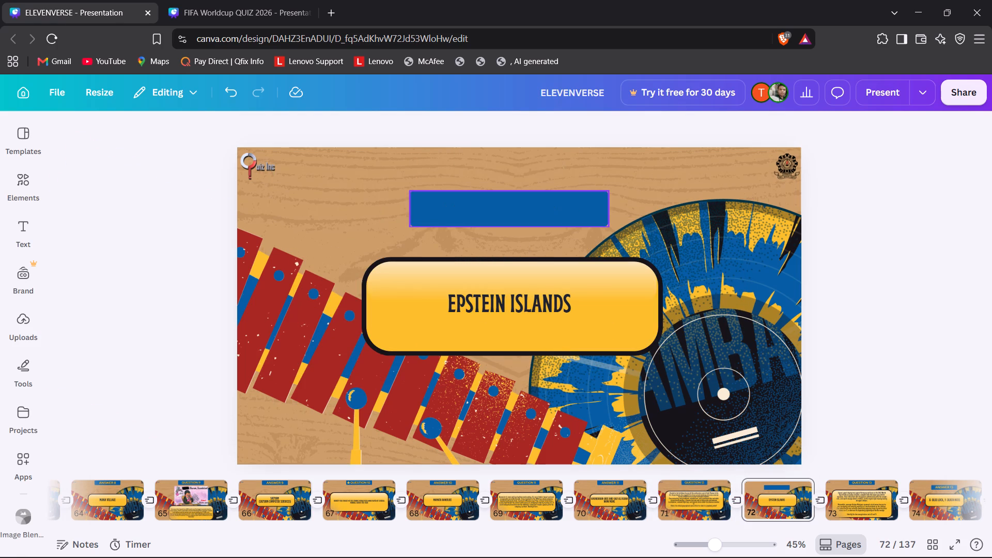
pyautogui.click(551, 207)
pyautogui.press('Delete')
pyautogui.hotkey('ctrl', 'v')
# Change the pasted heading on the Epstein Islands answer slide to ANSWER 12.
pyautogui.doubleClick(578, 173)
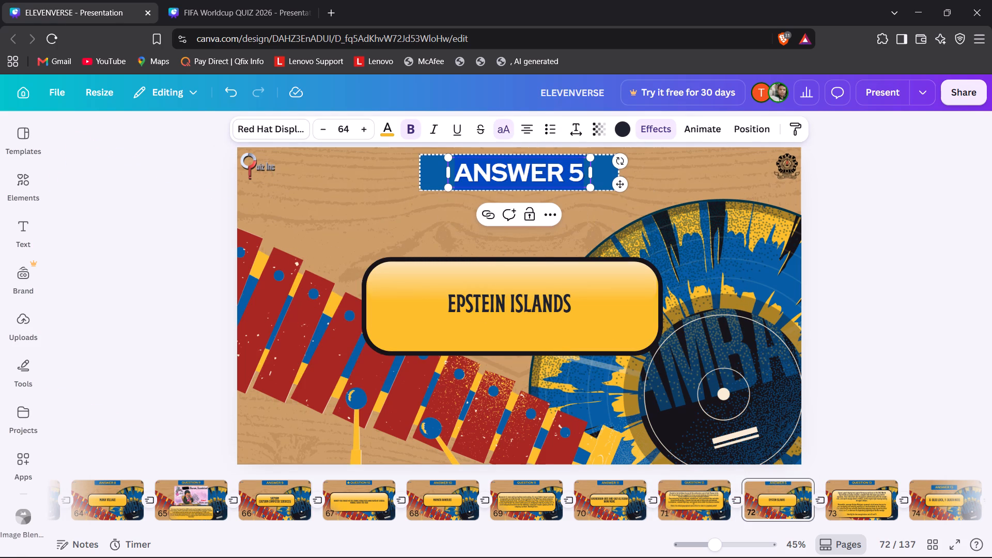
pyautogui.click(579, 172)
pyautogui.press('BackSpace')
pyautogui.write('12')
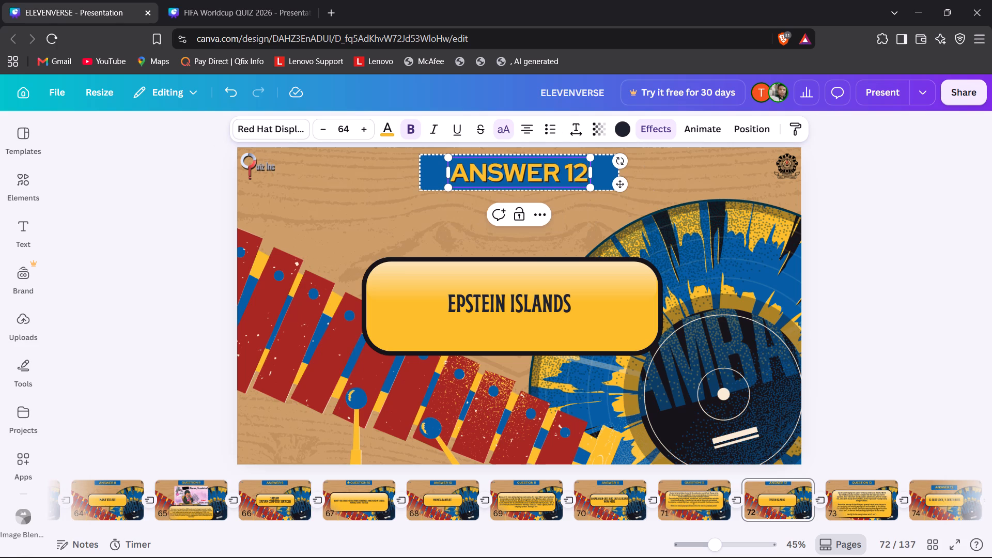
# Group the Epstein Islands text with its yellow box and centre the group horizontally on the page.
pyautogui.click(563, 312)
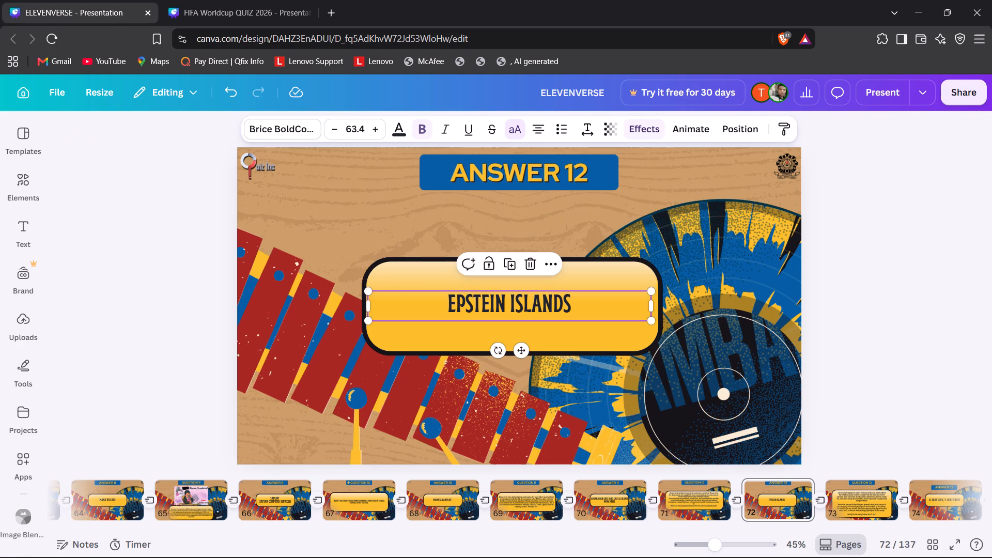
pyautogui.keyDown('shift'); pyautogui.click(618, 278); pyautogui.keyUp('shift')
pyautogui.rightClick(618, 278)
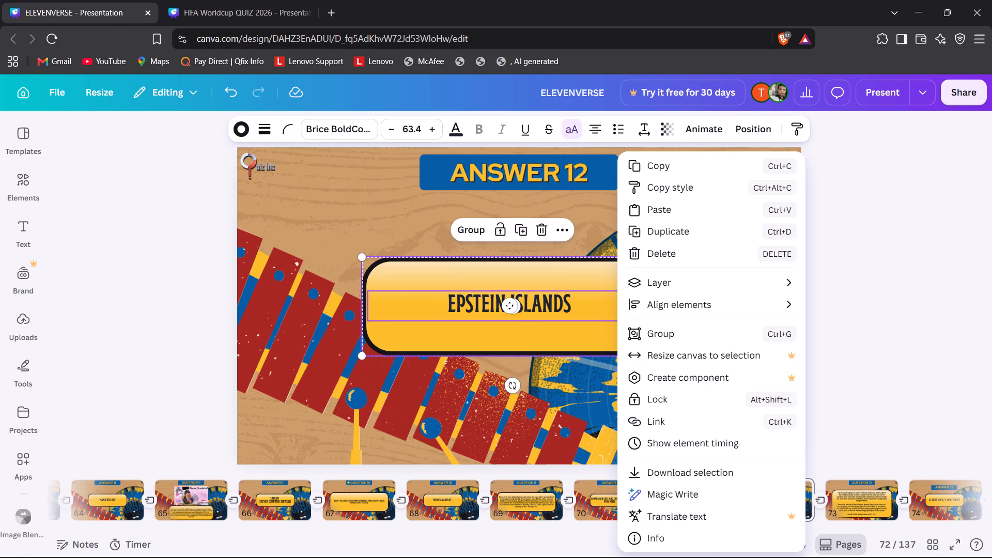
pyautogui.click(460, 229)
pyautogui.click(460, 229)
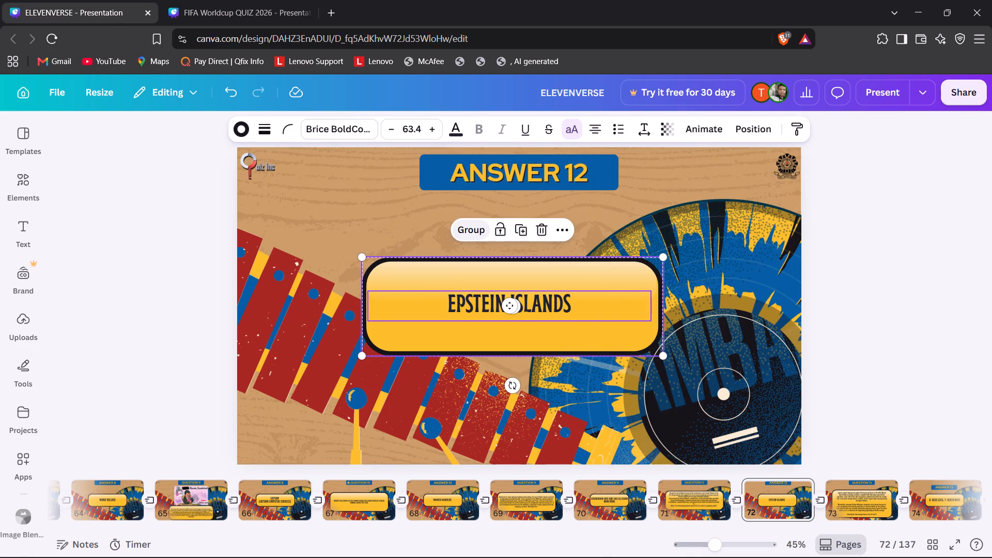
pyautogui.rightClick(501, 311)
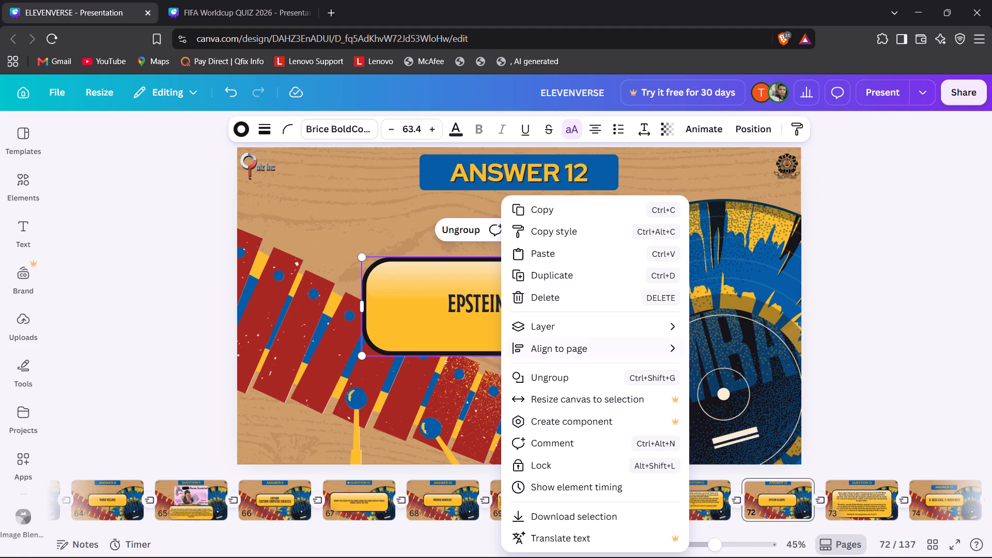
pyautogui.click(739, 372)
pyautogui.click(923, 394)
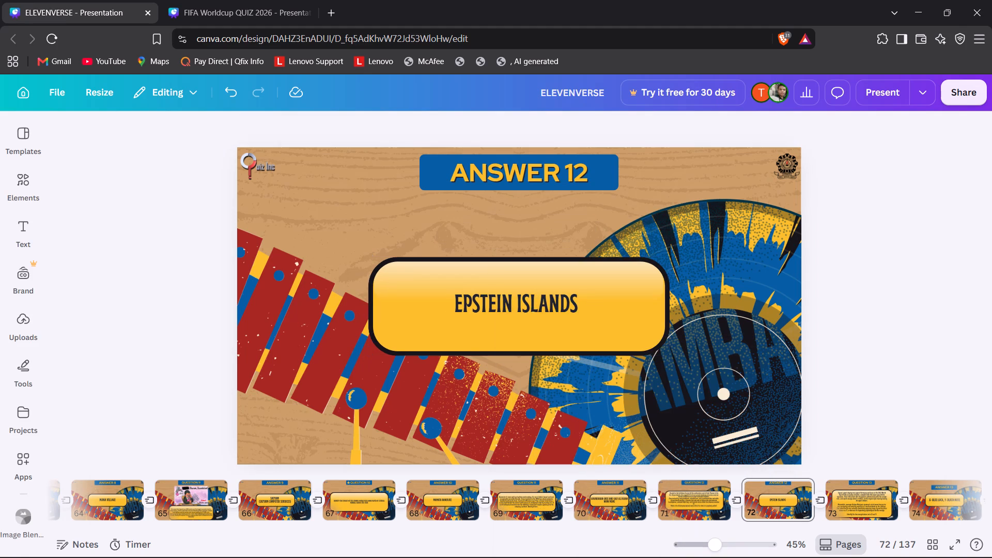
# Replace the heading and blue box on the Blue Lock and Death Note answer slide with the copied heading group.
pyautogui.press('Right')
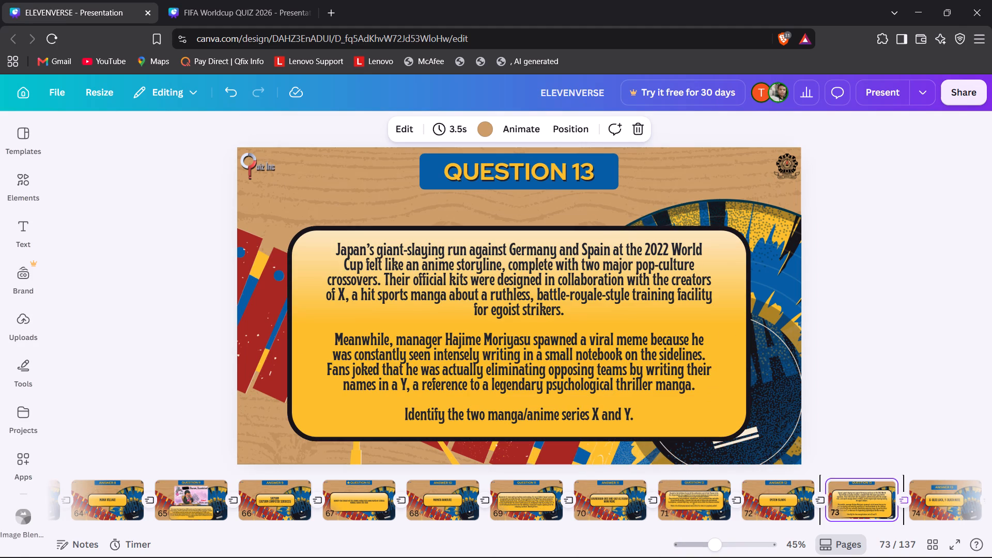
pyautogui.press('Right')
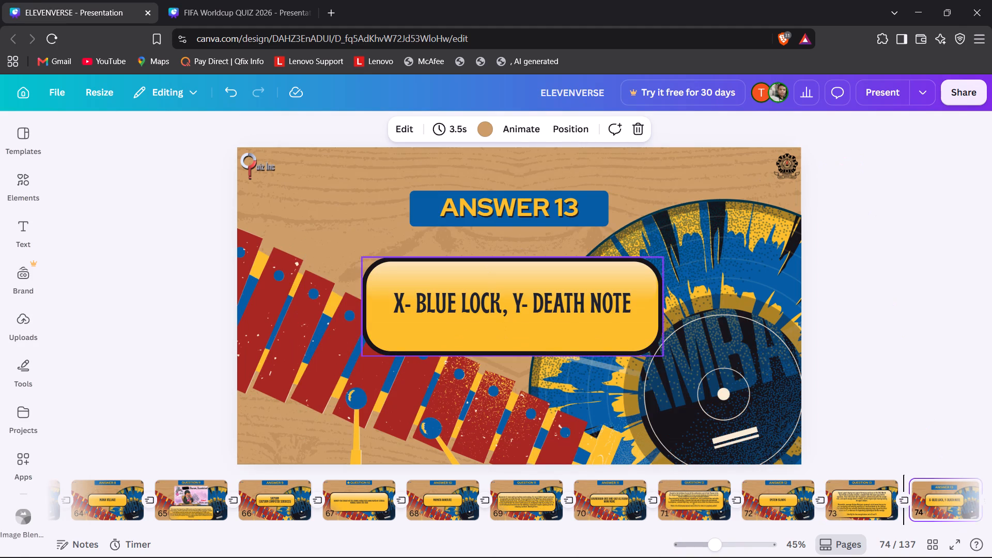
pyautogui.click(589, 199)
pyautogui.press('Delete')
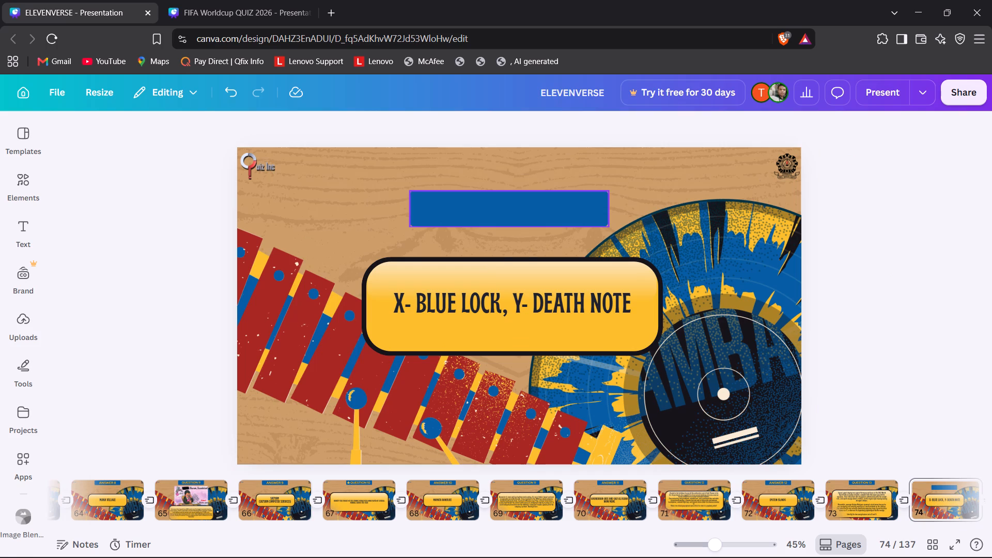
pyautogui.click(582, 205)
pyautogui.press('Delete')
pyautogui.hotkey('ctrl', 'v')
# Change the pasted heading on the Blue Lock and Death Note answer slide to ANSWER 13.
pyautogui.doubleClick(587, 177)
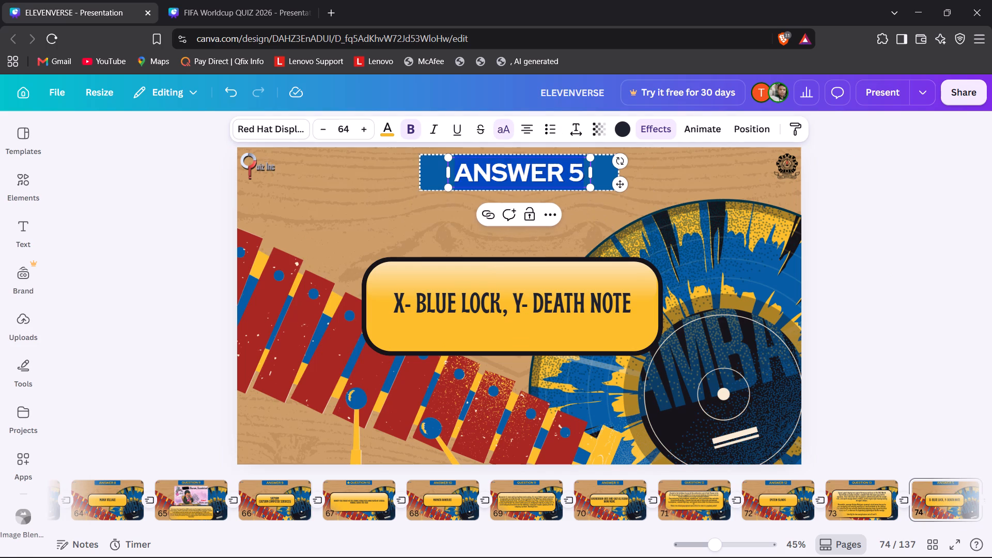
pyautogui.click(586, 177)
pyautogui.press('BackSpace')
pyautogui.write('13')
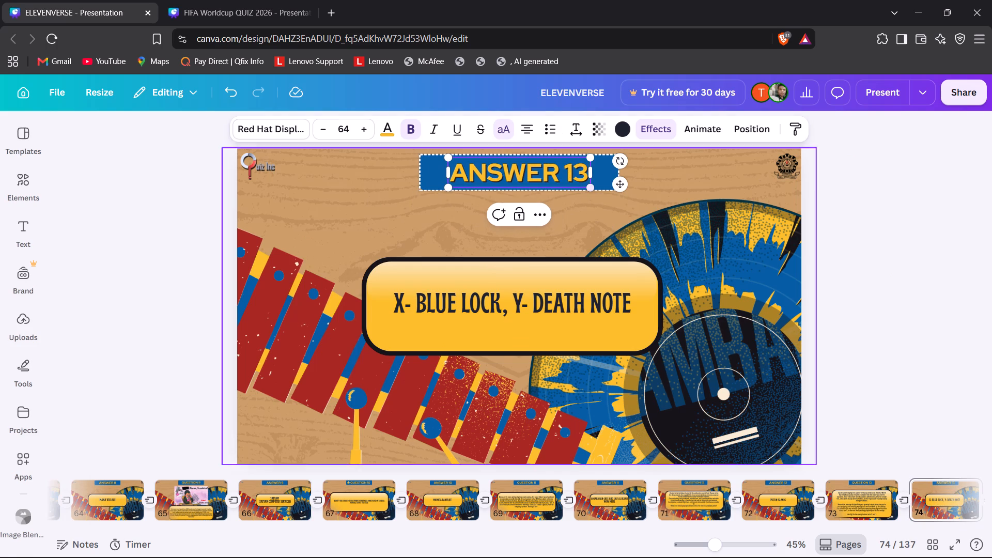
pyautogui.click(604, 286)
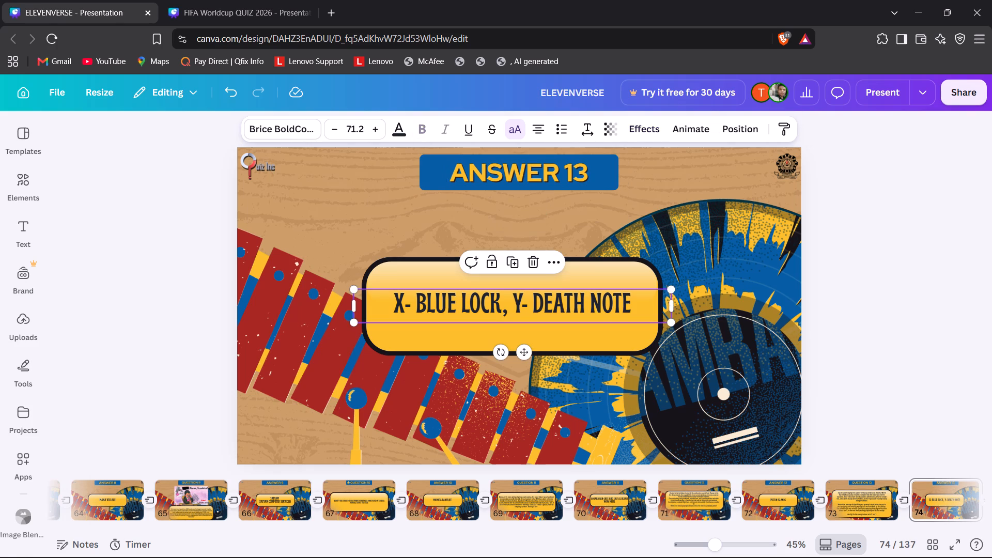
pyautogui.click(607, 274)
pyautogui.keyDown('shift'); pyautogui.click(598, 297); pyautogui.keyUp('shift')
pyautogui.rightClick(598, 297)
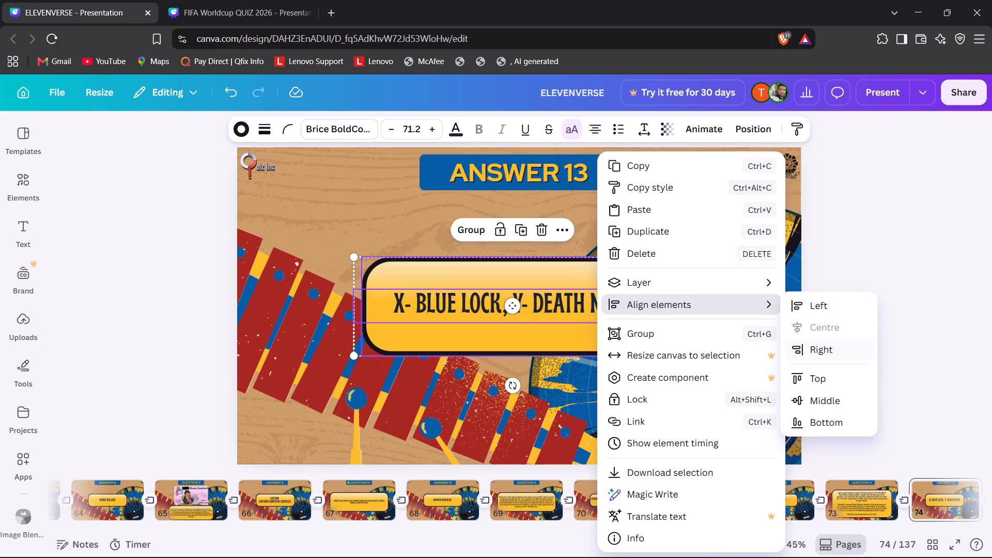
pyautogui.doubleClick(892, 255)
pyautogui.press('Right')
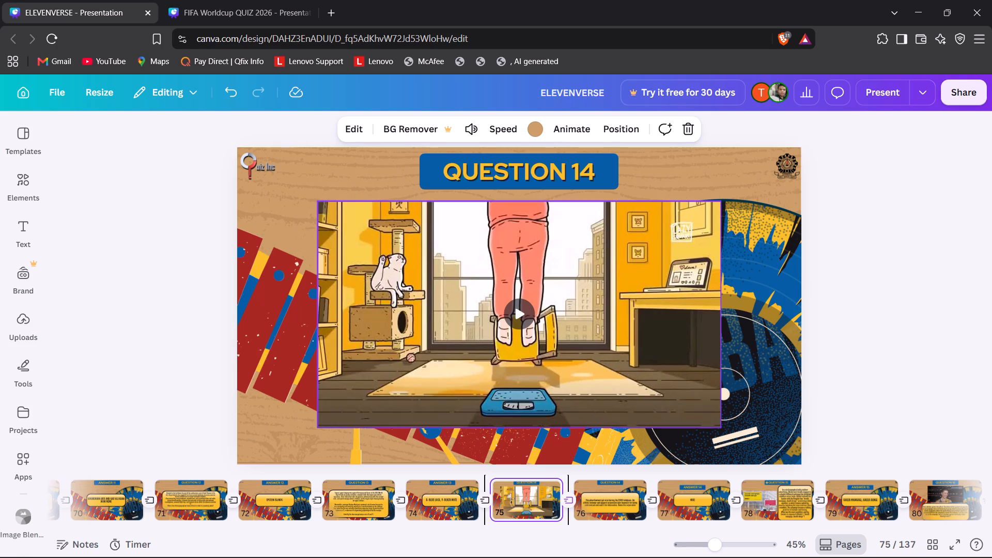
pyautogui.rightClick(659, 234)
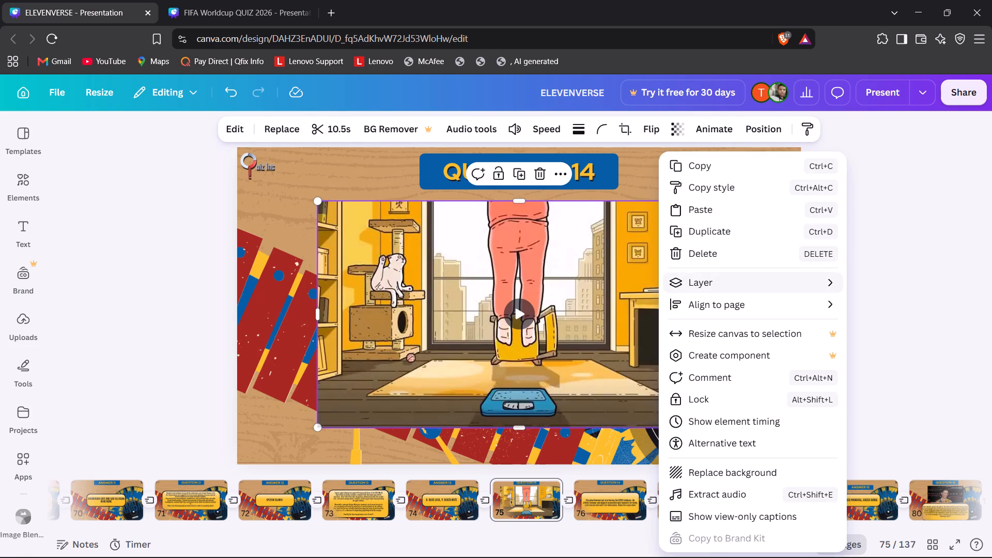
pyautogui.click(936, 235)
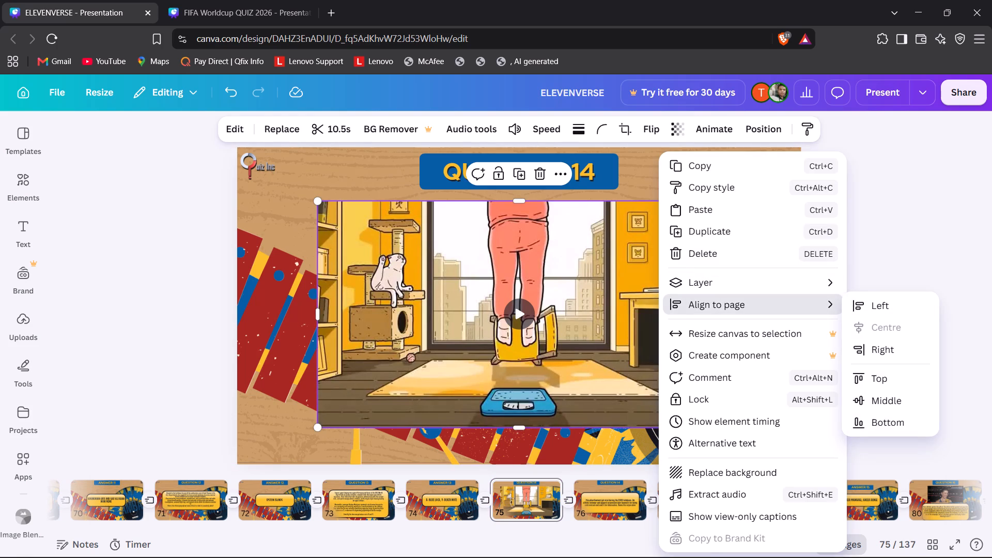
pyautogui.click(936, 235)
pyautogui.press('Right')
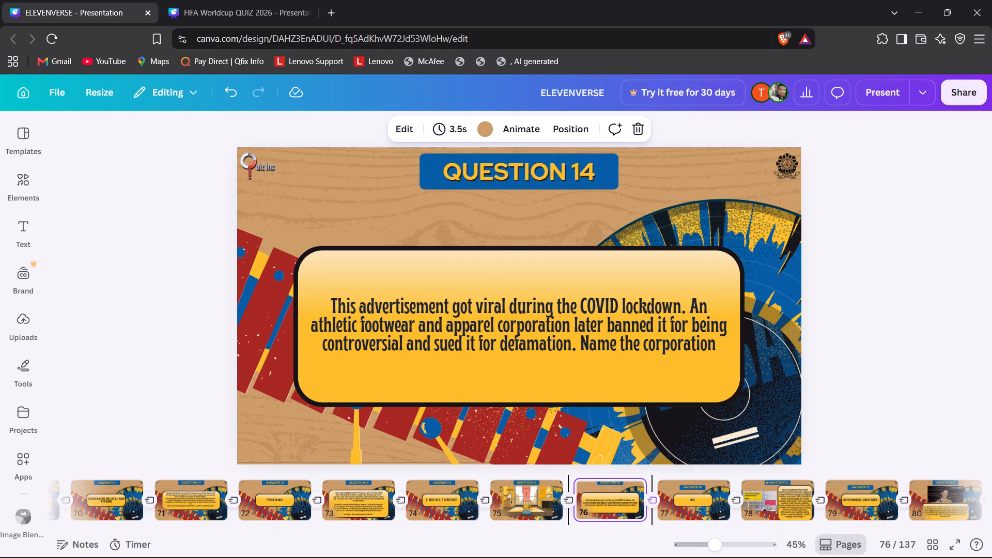
# Replace the heading and blue box on the Nike answer slide with the copied heading group.
pyautogui.press('Right')
pyautogui.click(594, 209)
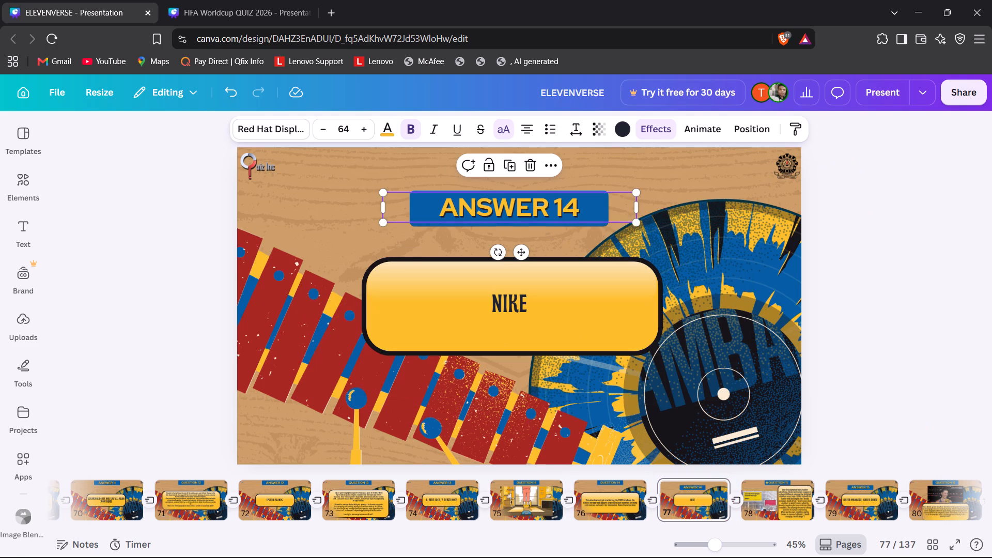
pyautogui.press('Delete')
pyautogui.click(568, 214)
pyautogui.press('Delete')
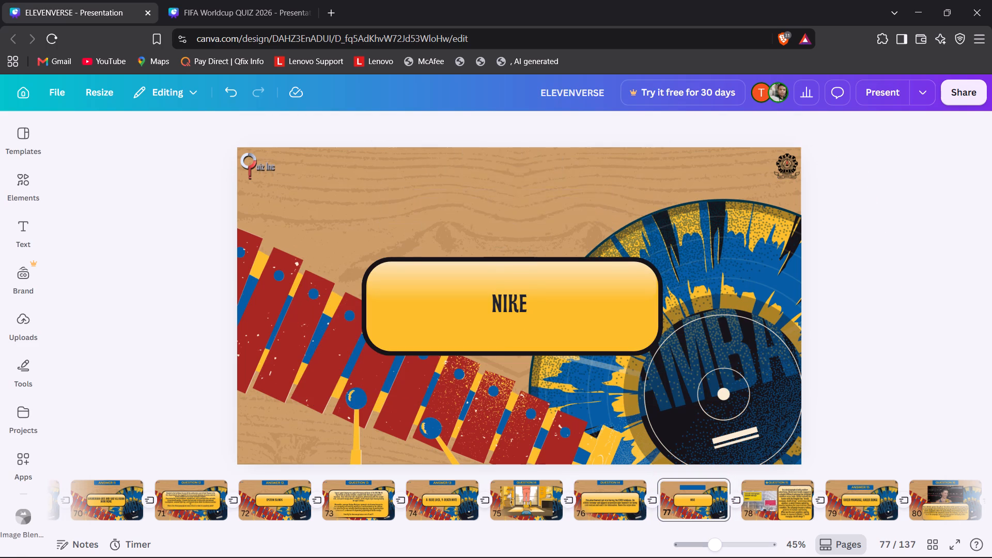
pyautogui.hotkey('ctrl', 'v')
# Change the pasted heading on the Nike answer slide to ANSWER 14.
pyautogui.tripleClick(581, 172)
pyautogui.click(581, 172)
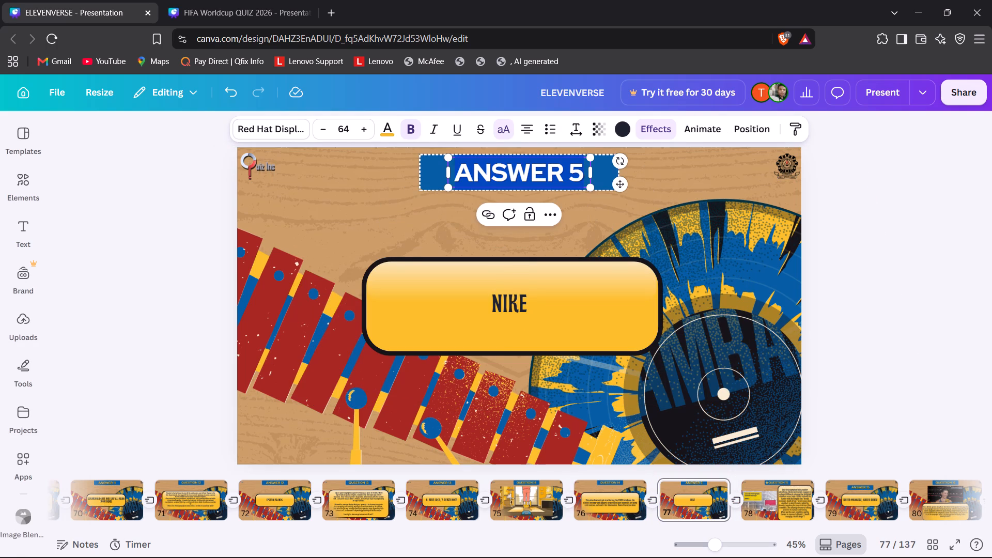
pyautogui.press('BackSpace')
pyautogui.write('14')
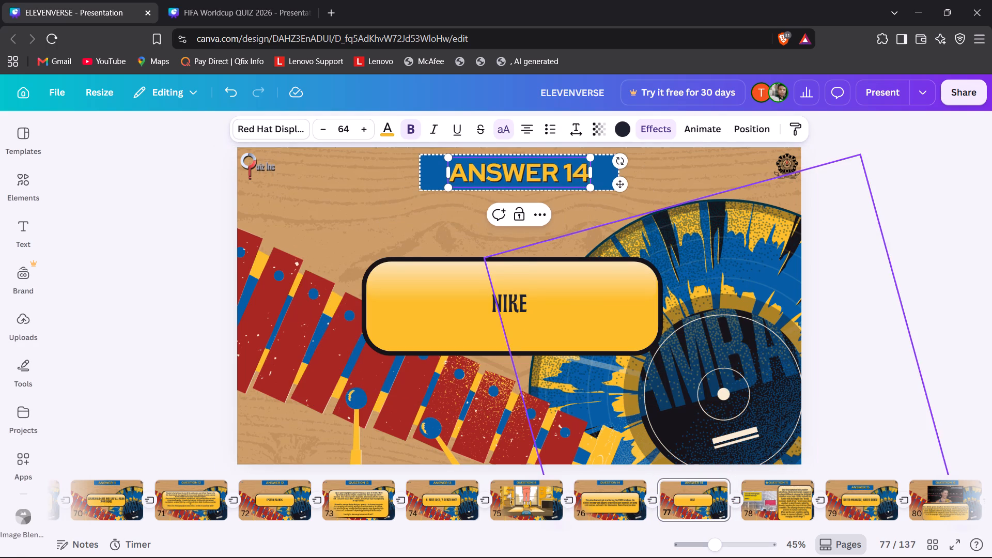
pyautogui.click(878, 300)
# Replace the heading and blue box on the Kheer Mangoge, Kheer Denge answer slide with the copied heading group.
pyautogui.press('Right')
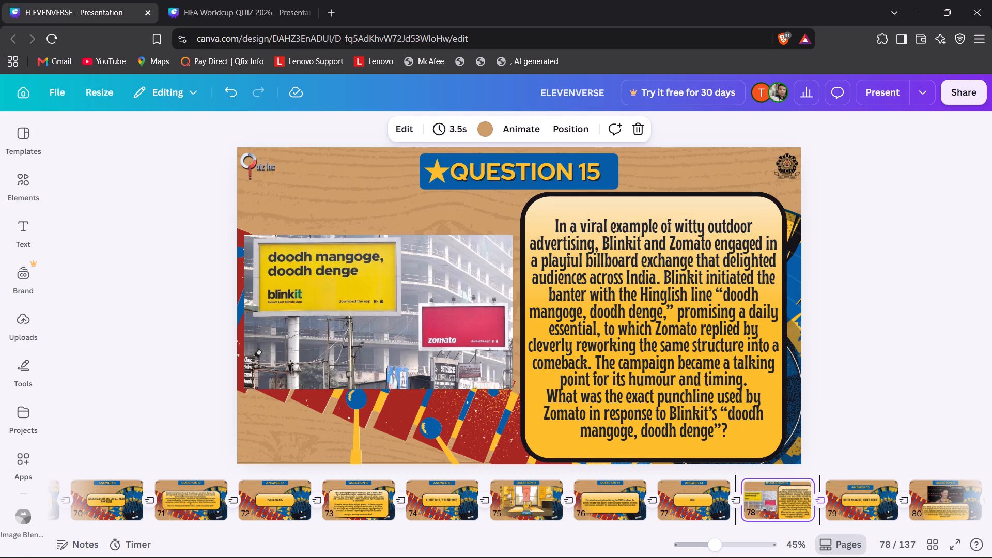
pyautogui.press('Right')
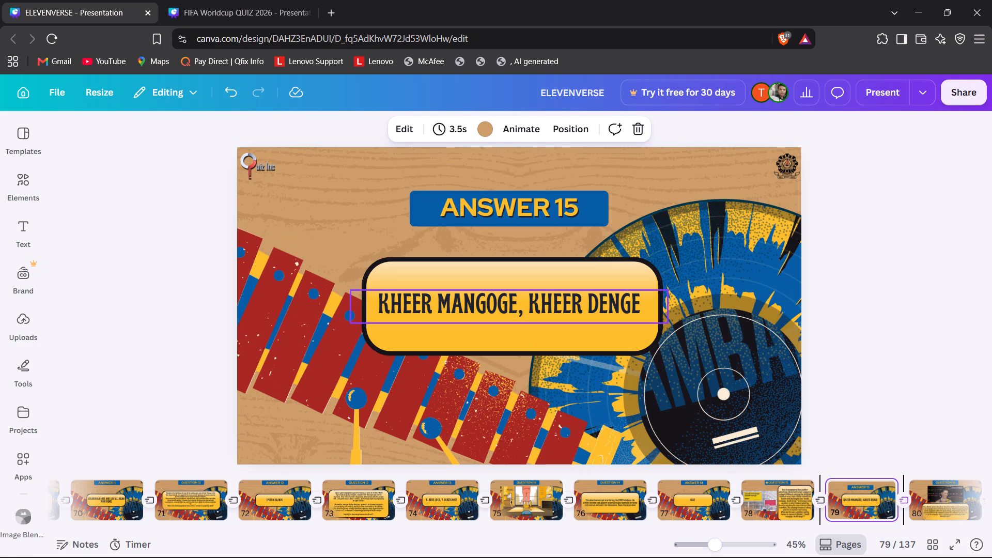
pyautogui.click(563, 214)
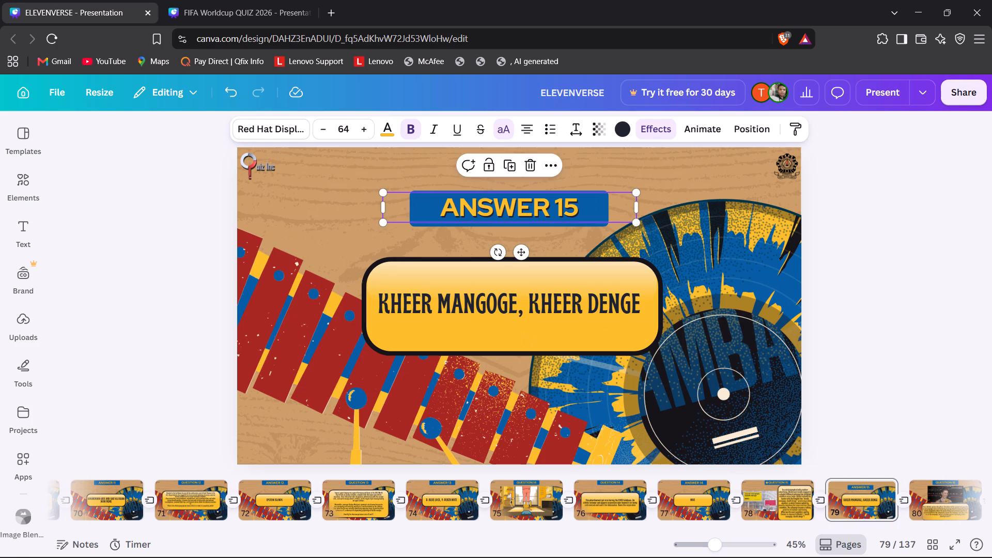
pyautogui.press('Delete')
pyautogui.click(565, 216)
pyautogui.press('Delete')
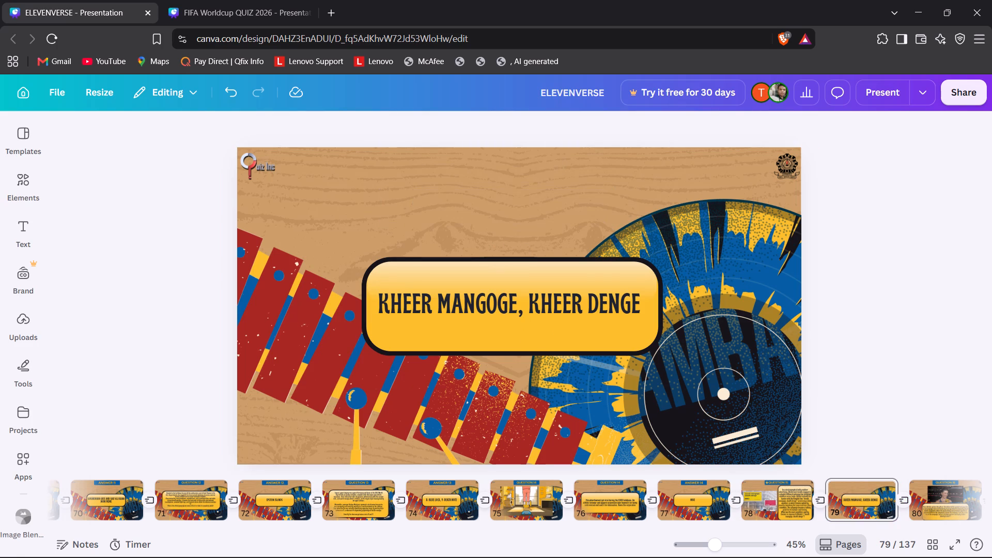
pyautogui.hotkey('ctrl', 'v')
# Change the pasted heading on the Kheer Mangoge, Kheer Denge answer slide to ANSWER 15.
pyautogui.doubleClick(585, 169)
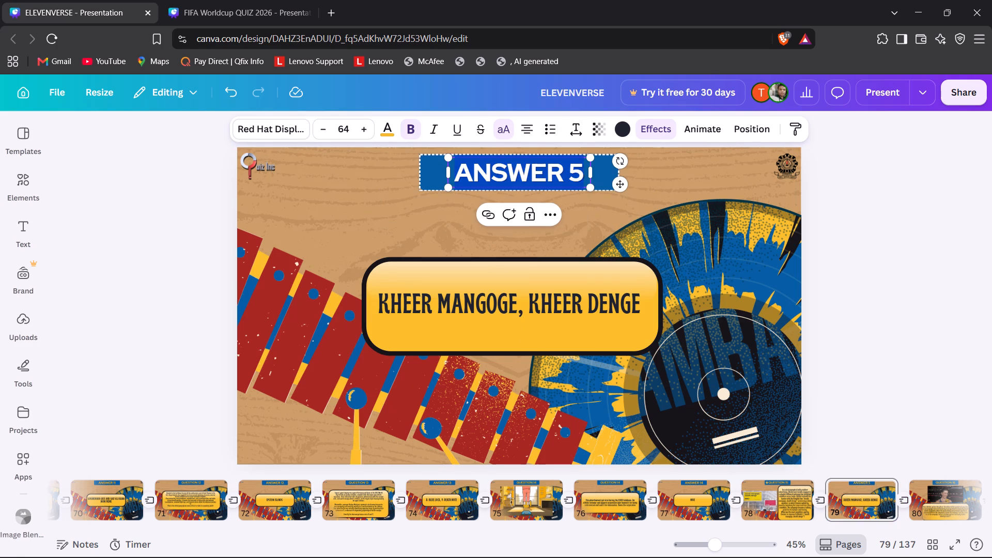
pyautogui.click(585, 169)
pyautogui.click(178, 390)
pyautogui.press('Left')
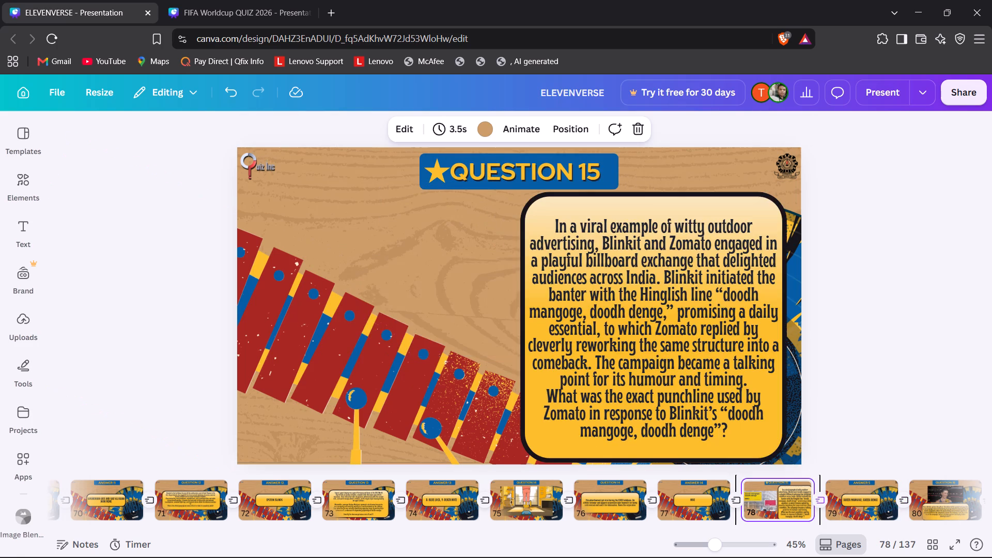
pyautogui.press('Right')
pyautogui.click(564, 166)
pyautogui.click(567, 166)
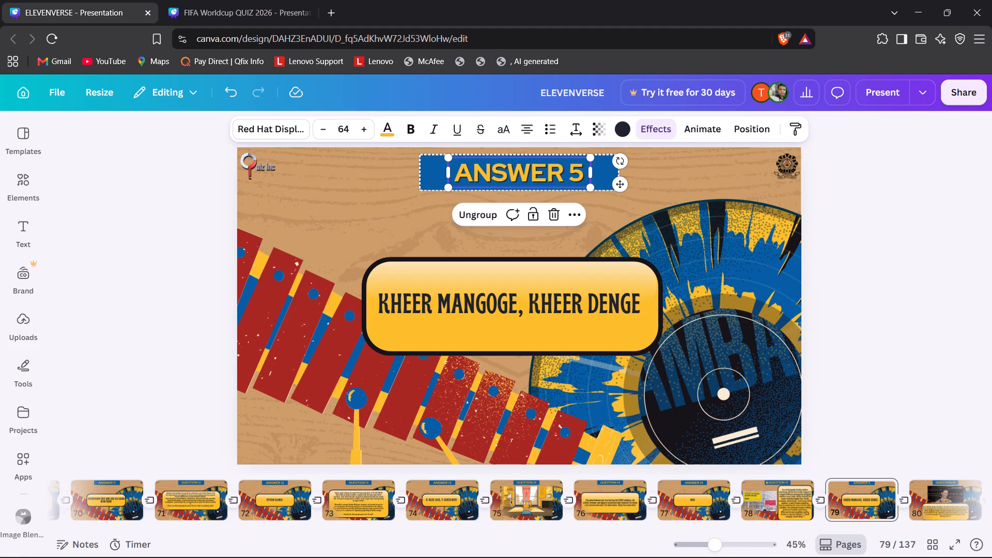
pyautogui.click(568, 167)
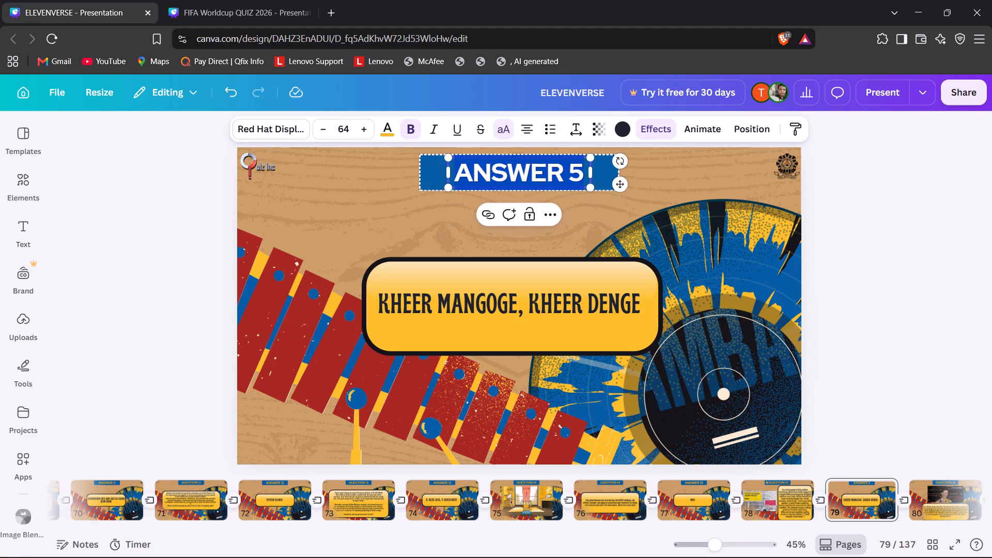
pyautogui.click(572, 170)
pyautogui.press('1')
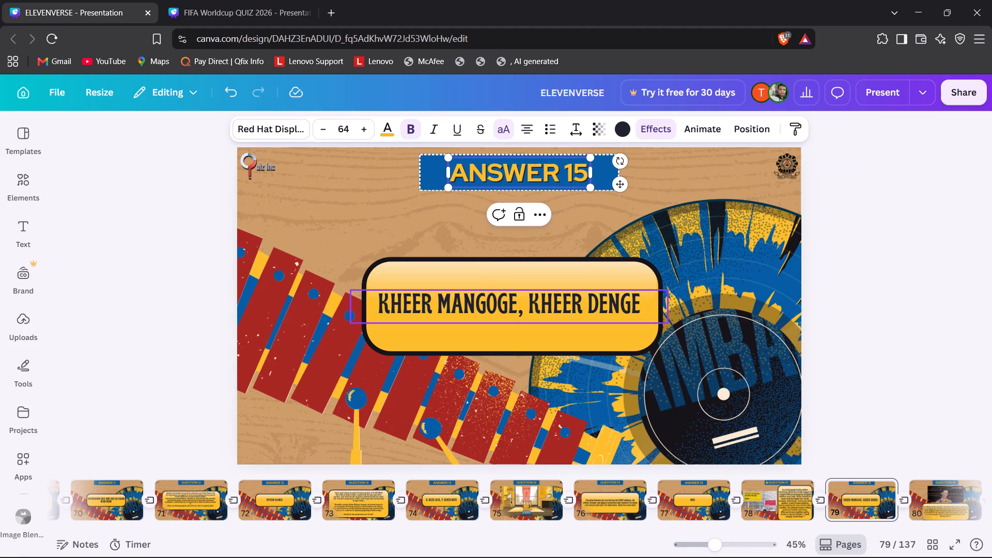
pyautogui.click(125, 415)
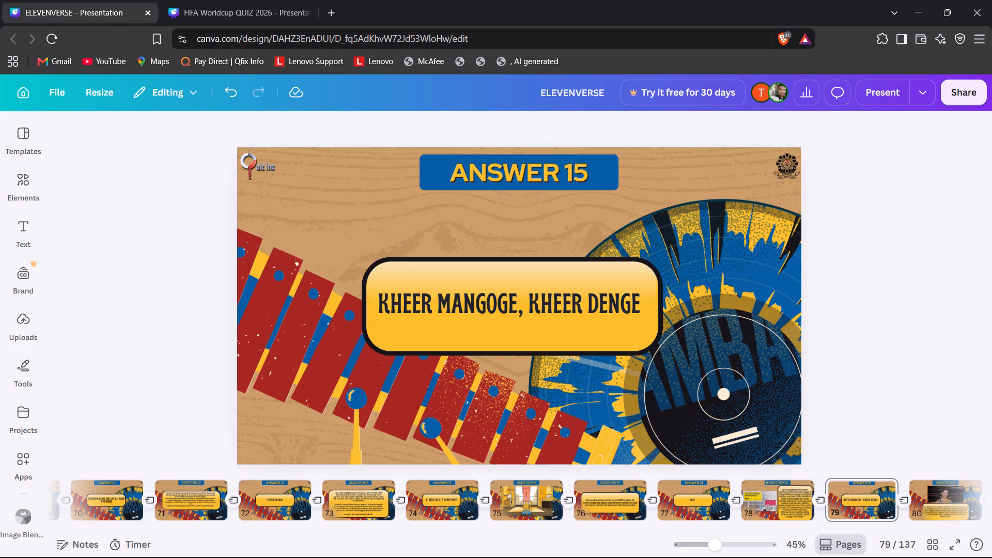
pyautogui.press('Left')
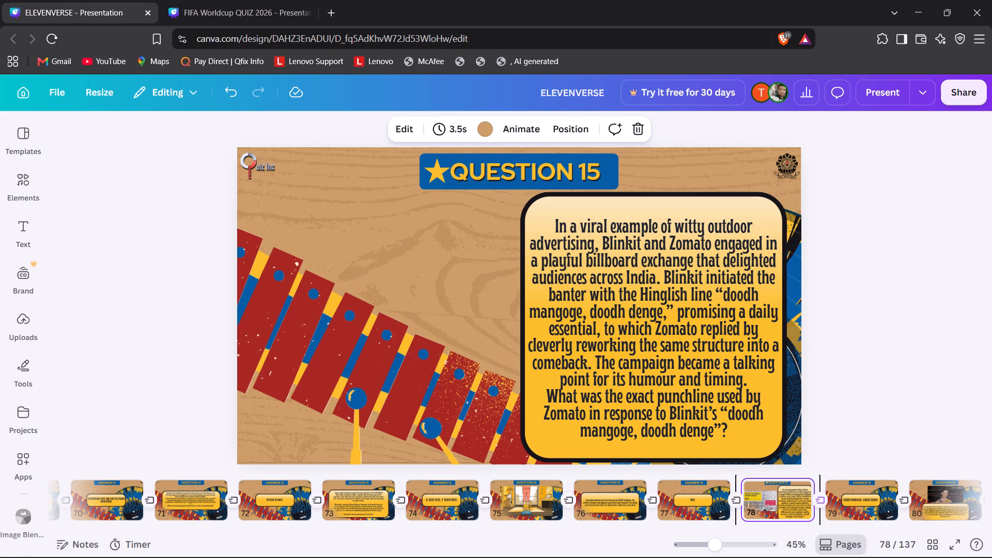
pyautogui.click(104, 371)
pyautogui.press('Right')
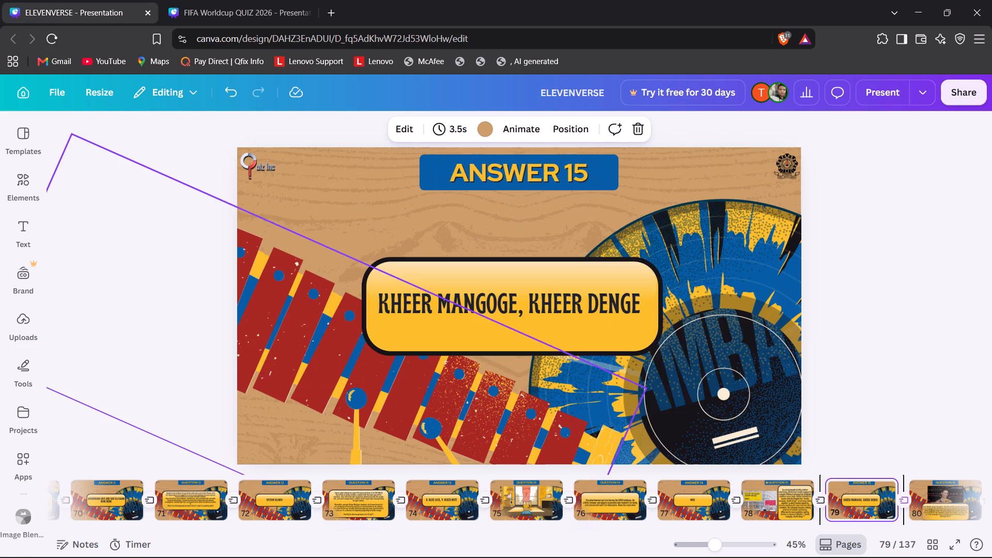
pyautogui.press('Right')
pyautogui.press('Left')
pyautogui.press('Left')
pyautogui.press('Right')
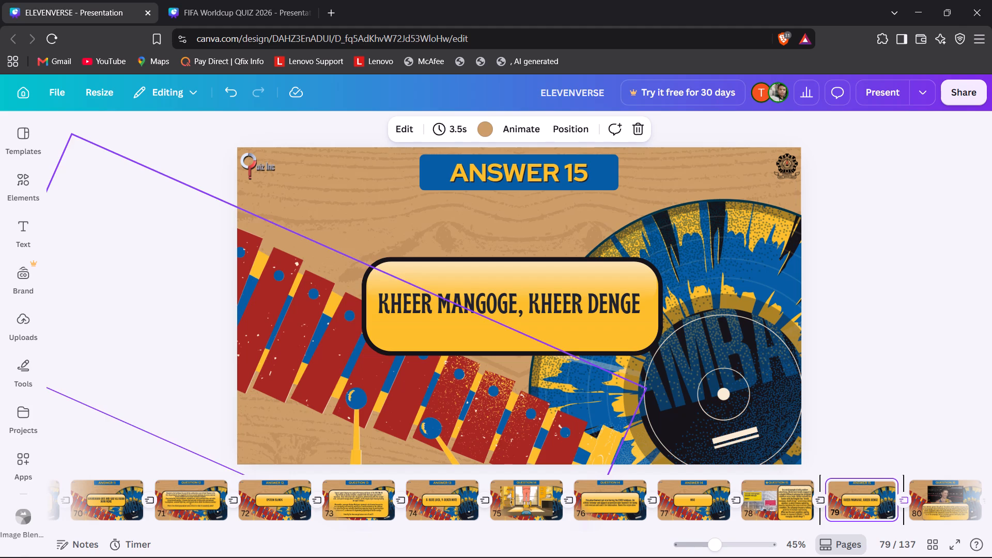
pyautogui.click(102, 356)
# Replace the heading and blue box on the Sydney Sweeney and Novig answer slide with the copied heading group.
pyautogui.press('Right')
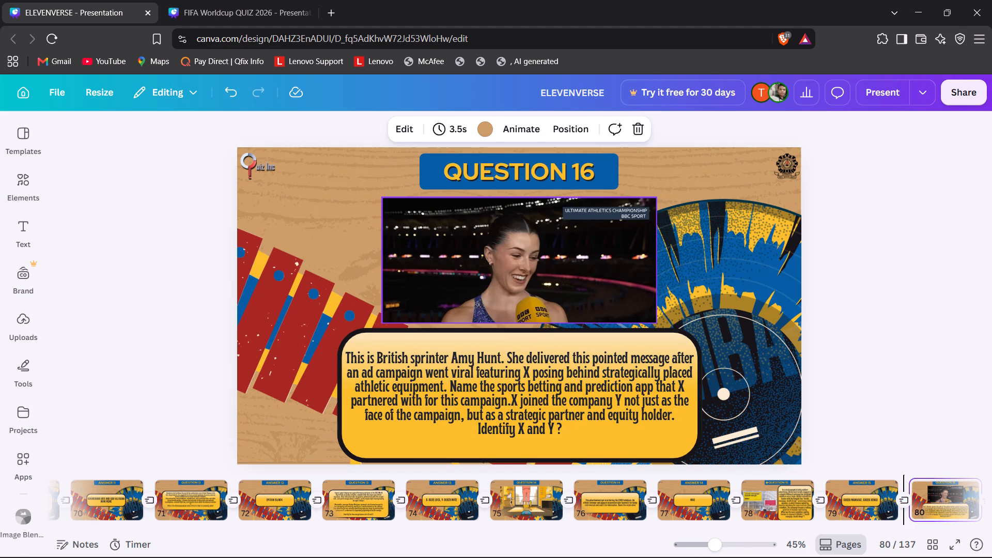
pyautogui.press('Right')
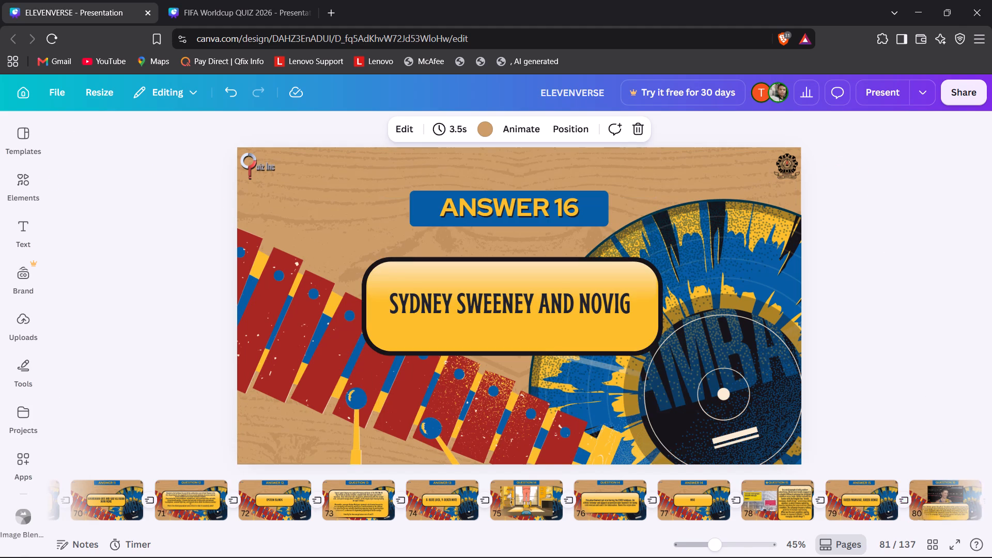
pyautogui.click(566, 221)
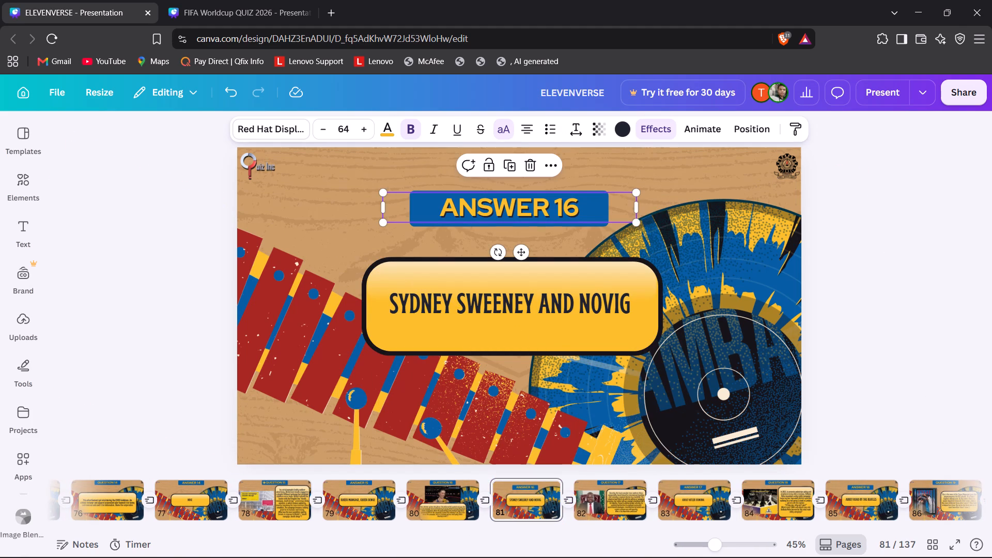
pyautogui.press('Delete')
pyautogui.click(583, 198)
pyautogui.press('Delete')
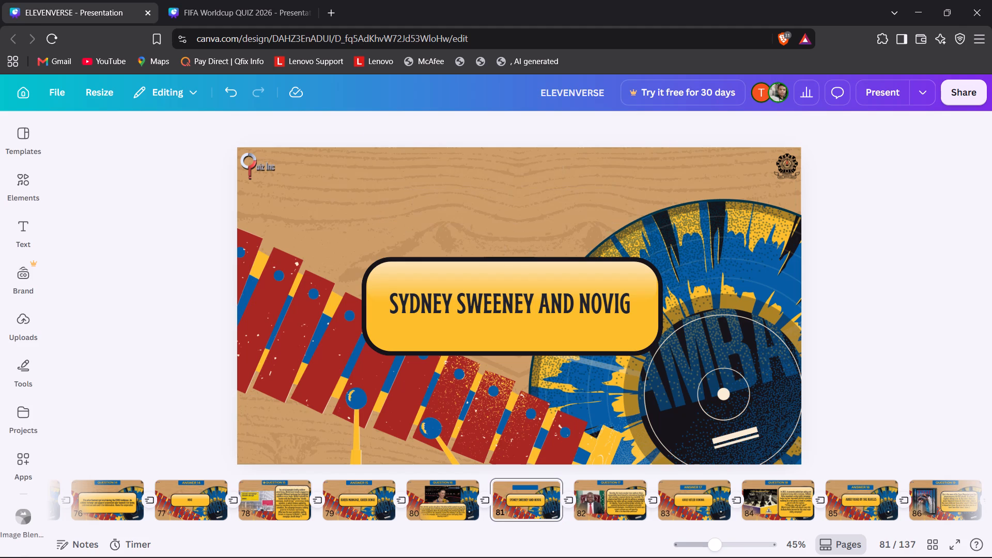
pyautogui.hotkey('ctrl', 'v')
# Change the pasted heading on the Sydney Sweeney and Novig answer slide to ANSWER 16.
pyautogui.doubleClick(592, 182)
pyautogui.click(592, 182)
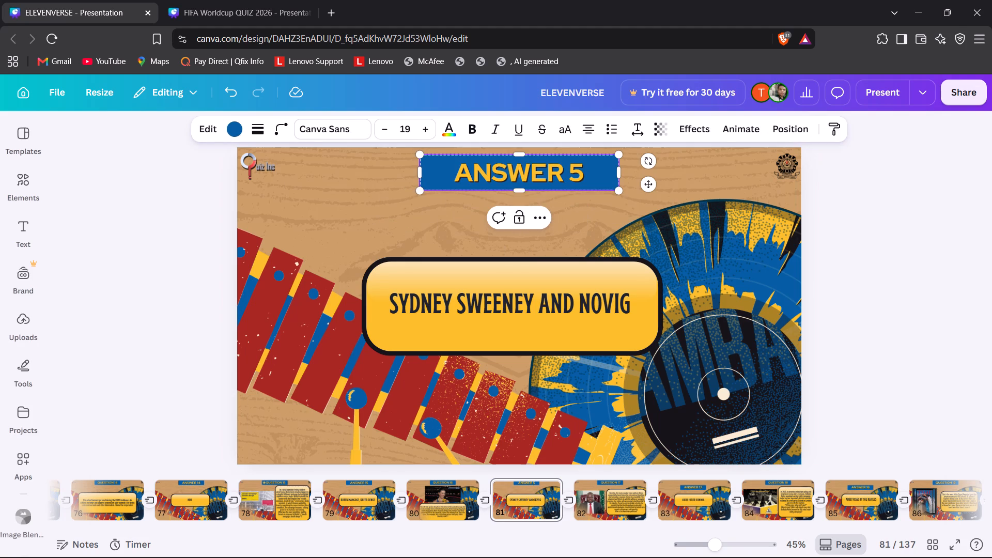
pyautogui.click(585, 170)
pyautogui.doubleClick(585, 170)
pyautogui.click(583, 172)
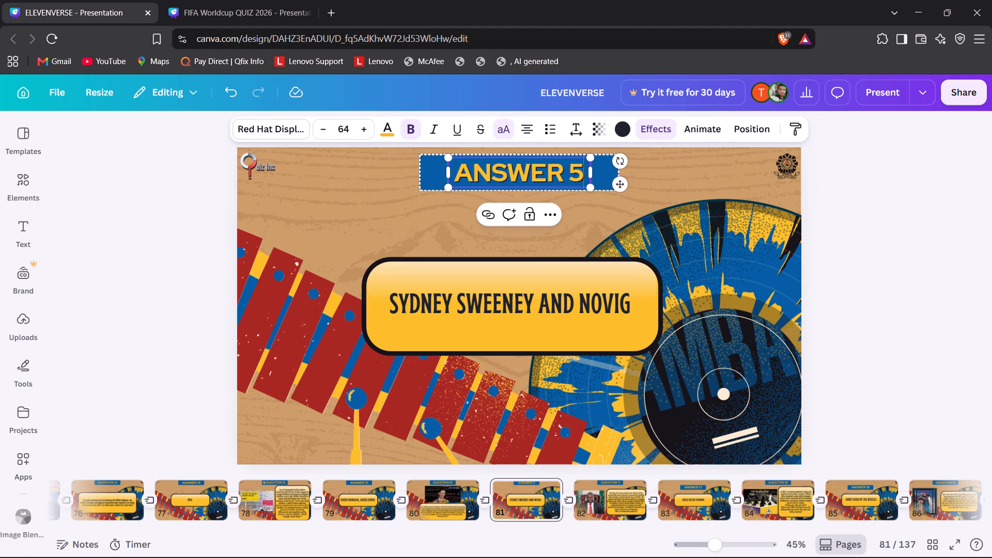
pyautogui.press('BackSpace')
pyautogui.write('16')
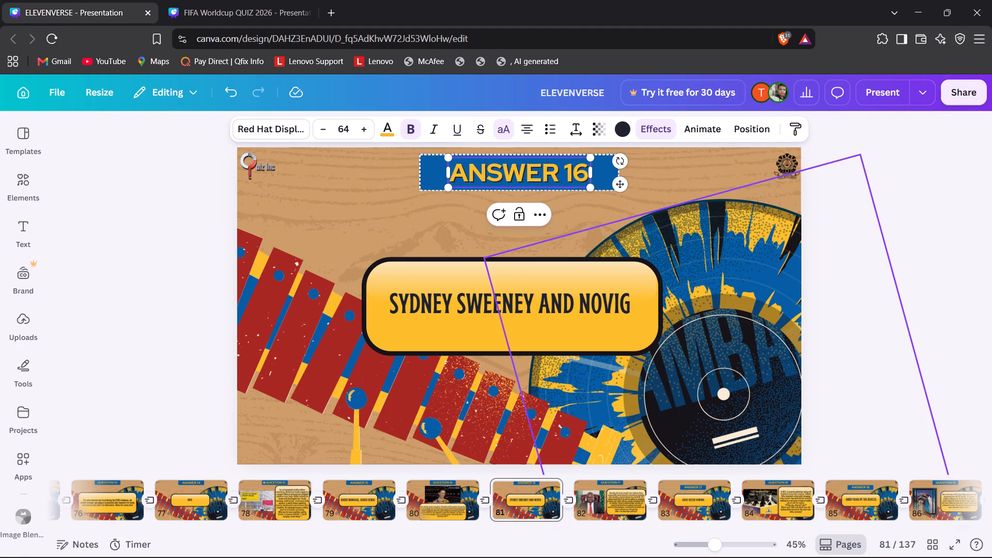
pyautogui.click(595, 314)
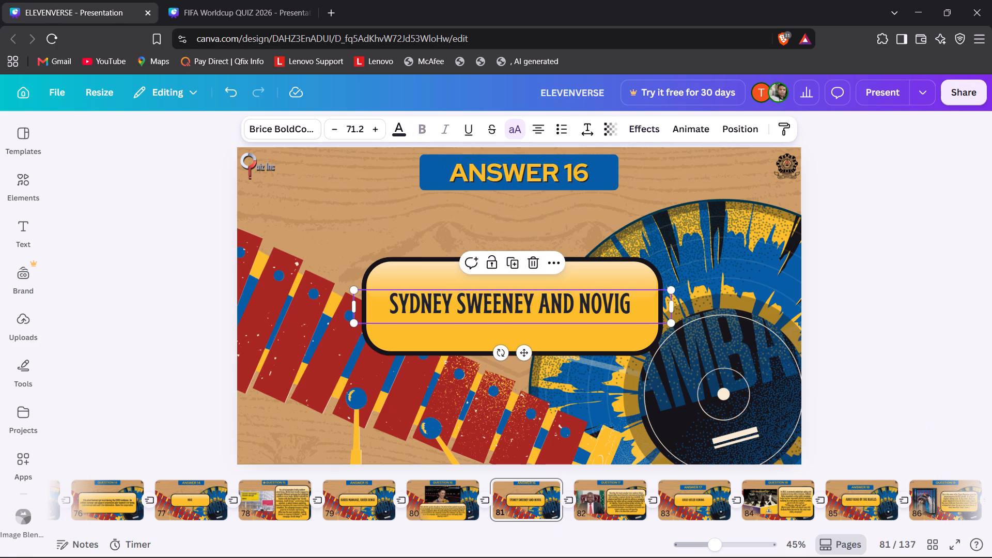
pyautogui.click(902, 274)
# Replace the heading and blue box on the Adolf Hitler Uunona answer slide with the copied heading group.
pyautogui.press('Right')
pyautogui.press('Right')
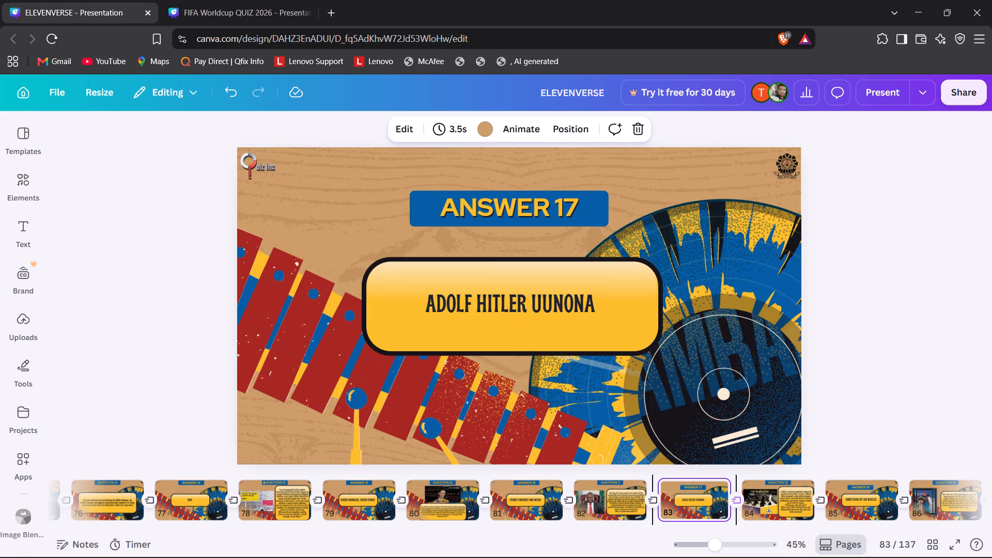
pyautogui.click(601, 208)
pyautogui.press('Delete')
pyautogui.click(595, 212)
pyautogui.press('Delete')
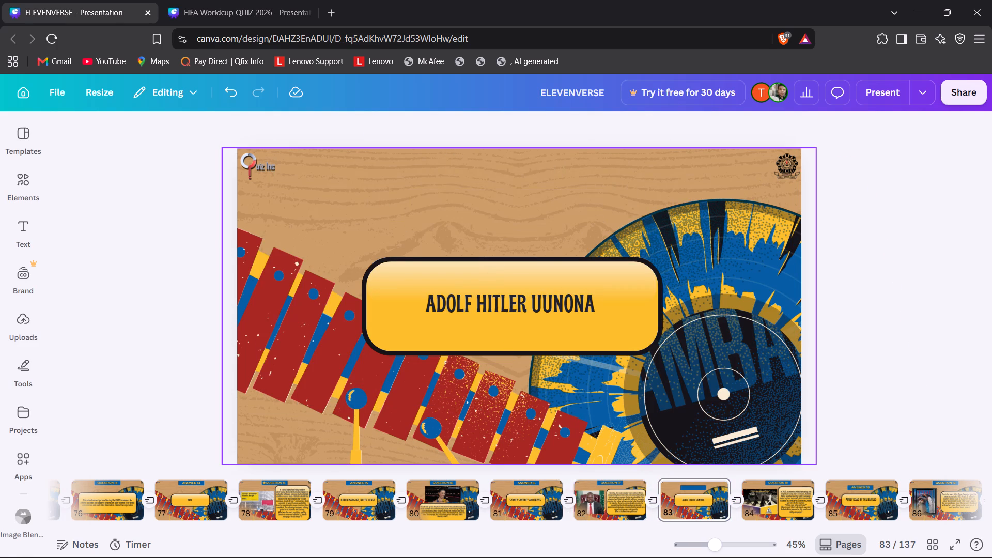
pyautogui.hotkey('ctrl', 'v')
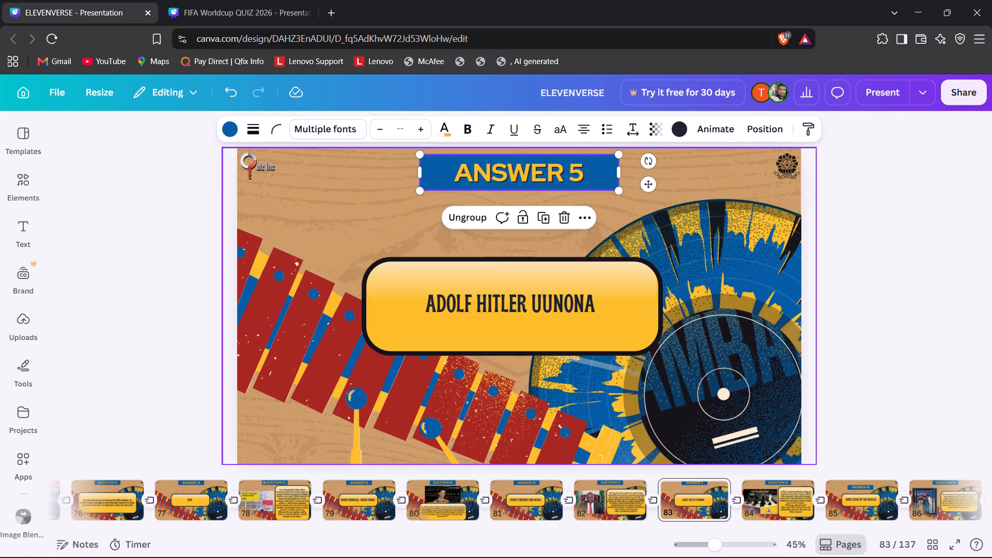
# Change the pasted heading on the Adolf Hitler Uunona answer slide to ANSWER 14.
pyautogui.doubleClick(598, 168)
pyautogui.click(597, 169)
pyautogui.click(594, 172)
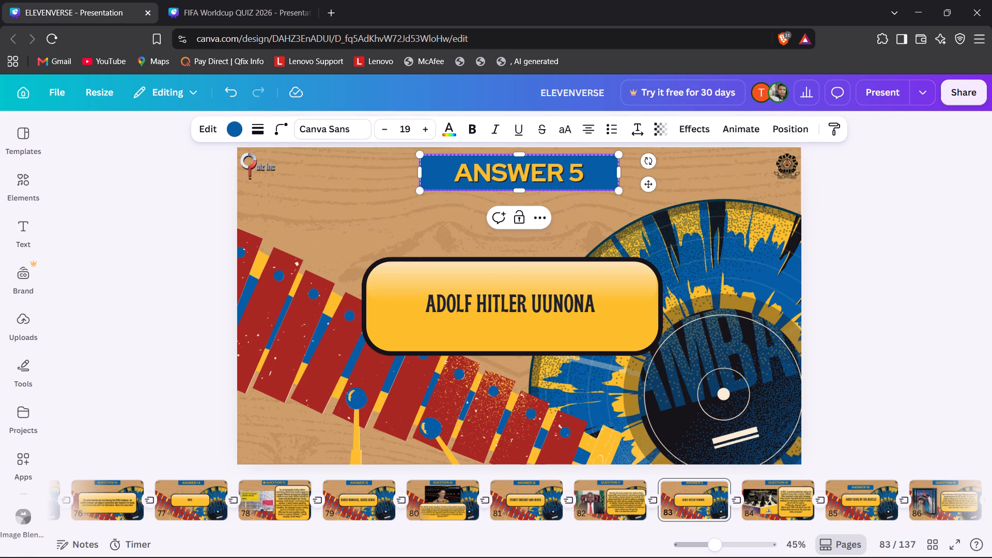
pyautogui.press('BackSpace')
pyautogui.doubleClick(586, 176)
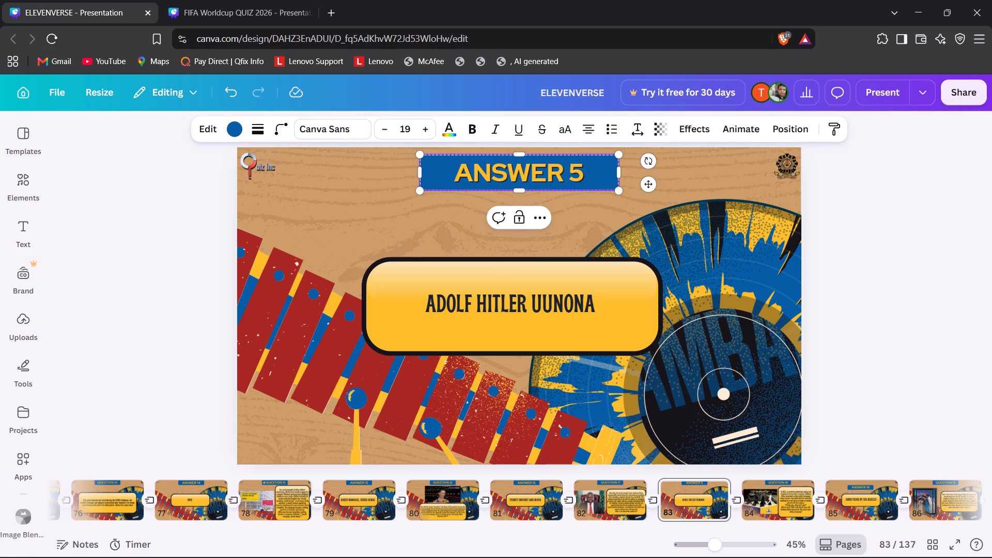
pyautogui.click(583, 177)
pyautogui.click(558, 173)
pyautogui.doubleClick(558, 173)
pyautogui.click(571, 177)
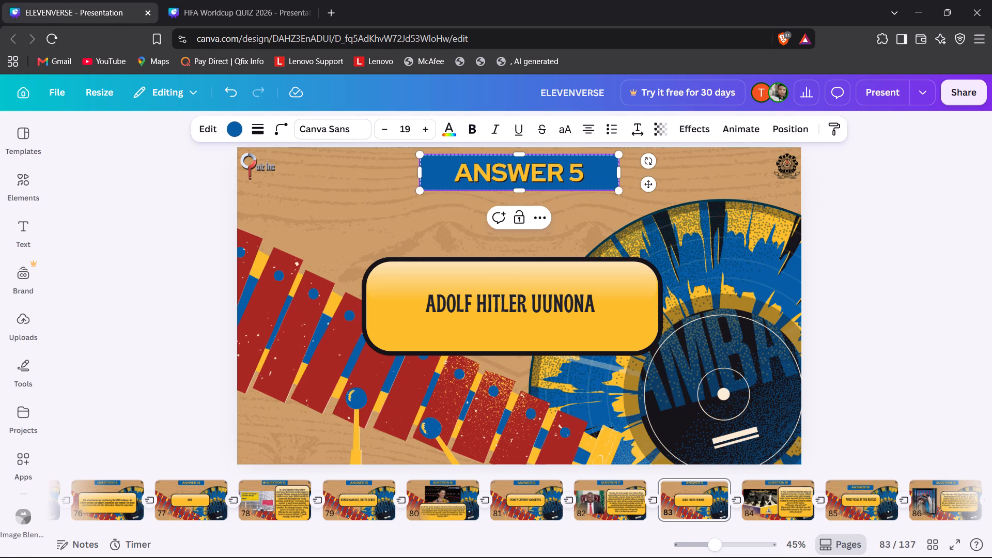
pyautogui.click(941, 303)
pyautogui.doubleClick(566, 173)
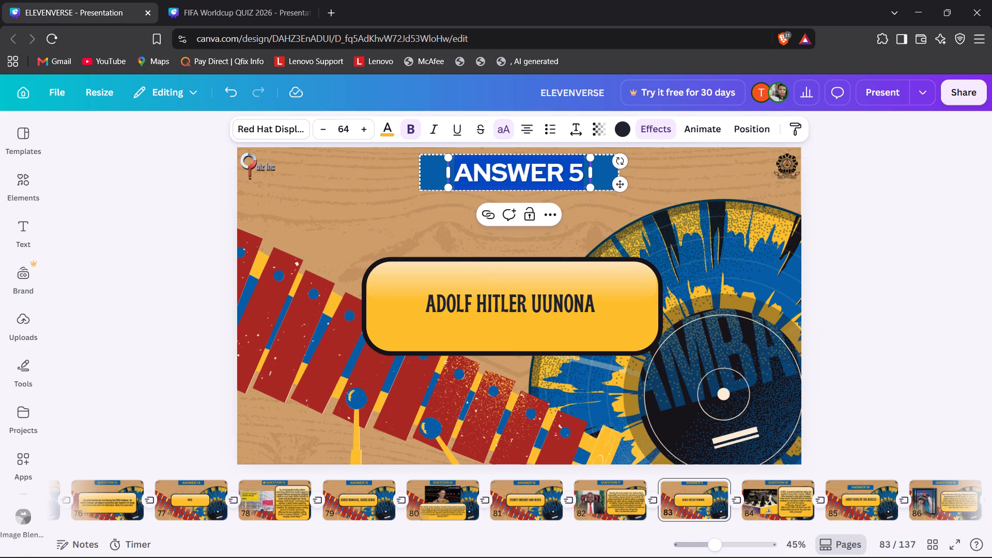
pyautogui.click(585, 173)
pyautogui.press('BackSpace')
pyautogui.write('14')
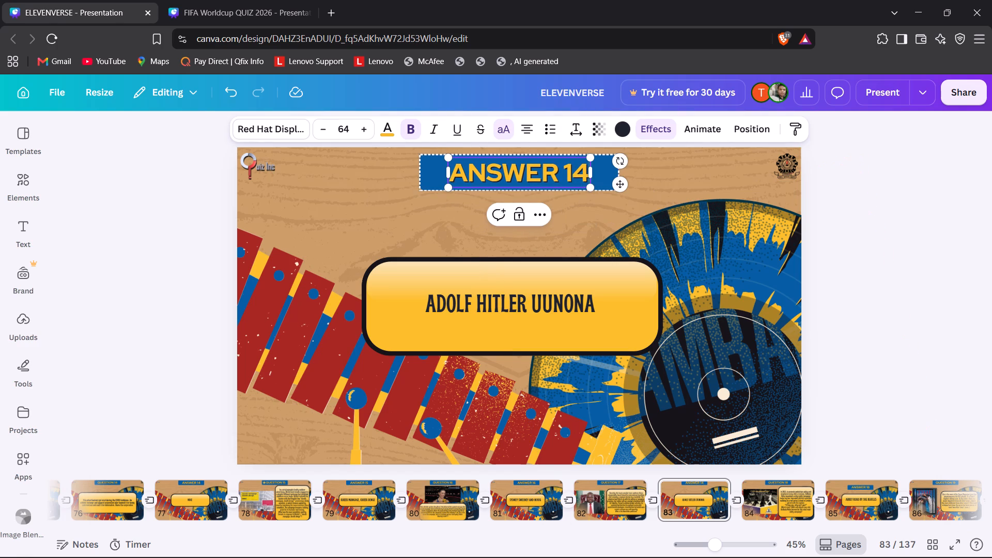
pyautogui.click(569, 304)
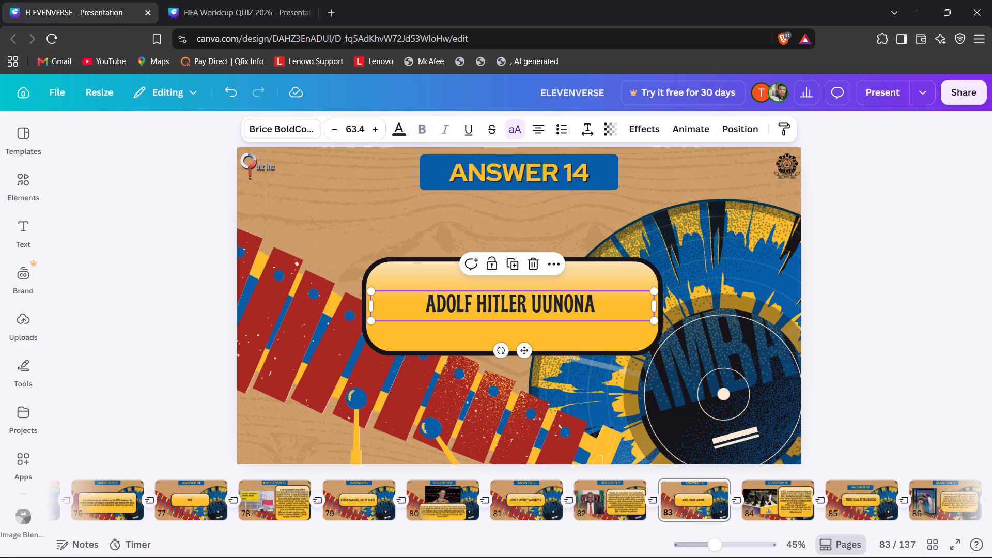
pyautogui.click(951, 415)
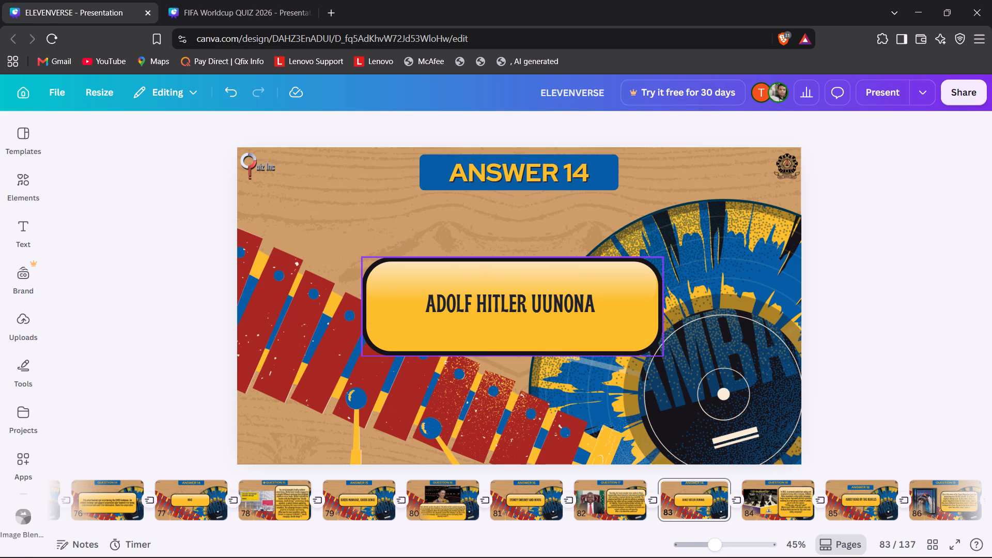
# Group the answer text with its yellow box on the Adolf Hitler Uunona slide and centre the group horizontally on the page.
pyautogui.click(522, 296)
pyautogui.keyDown('shift'); pyautogui.click(569, 287); pyautogui.keyUp('shift')
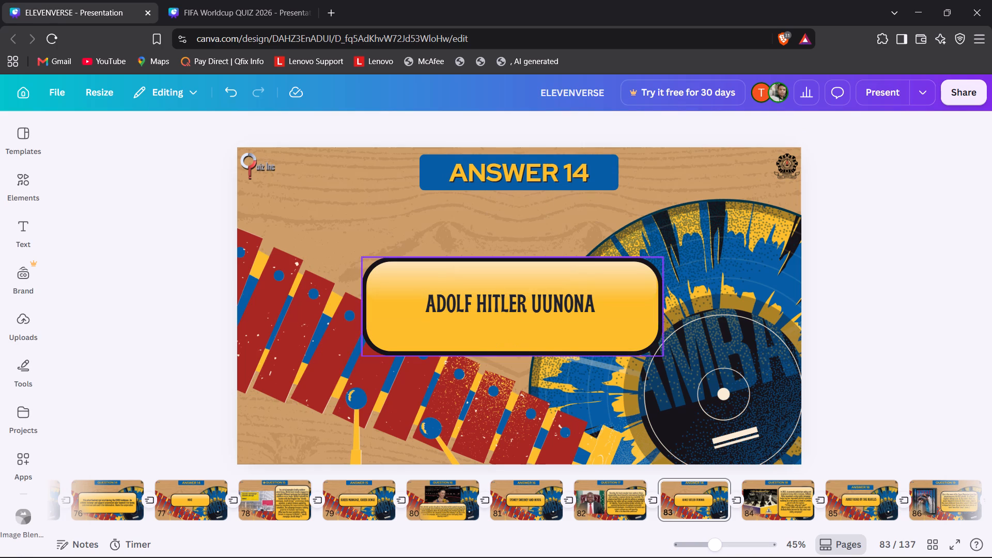
pyautogui.keyDown('shift'); pyautogui.click(585, 271); pyautogui.keyUp('shift')
pyautogui.keyDown('shift'); pyautogui.click(561, 295); pyautogui.keyUp('shift')
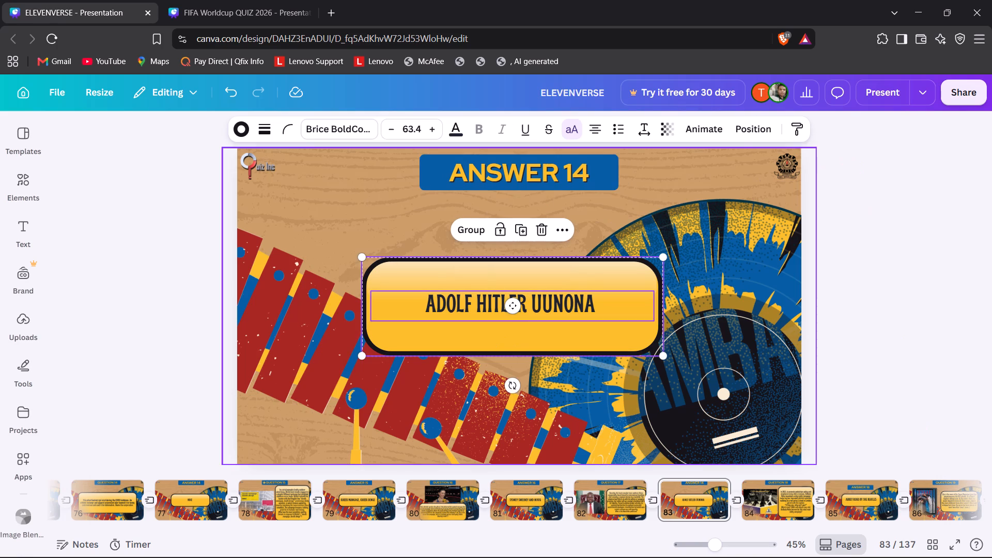
pyautogui.click(463, 229)
pyautogui.rightClick(513, 287)
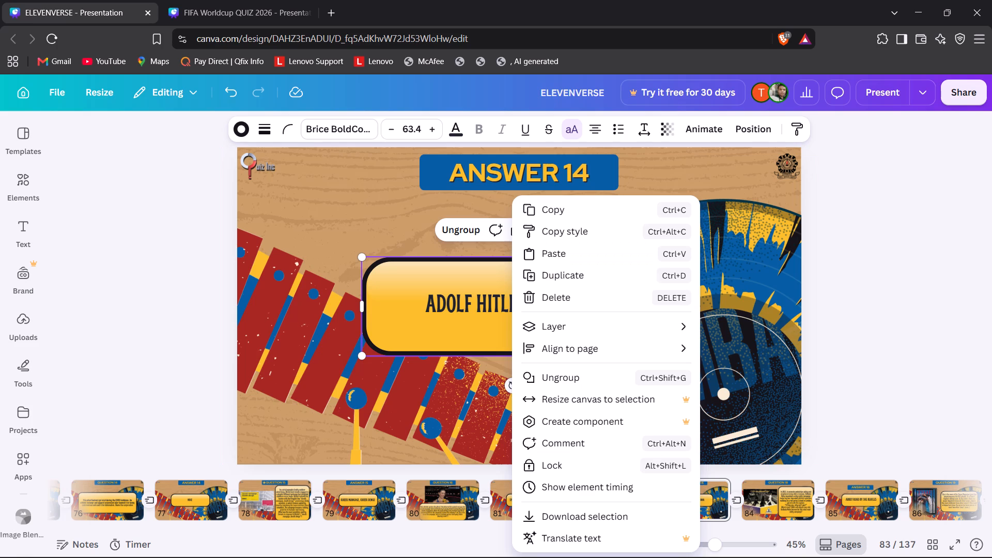
pyautogui.click(731, 375)
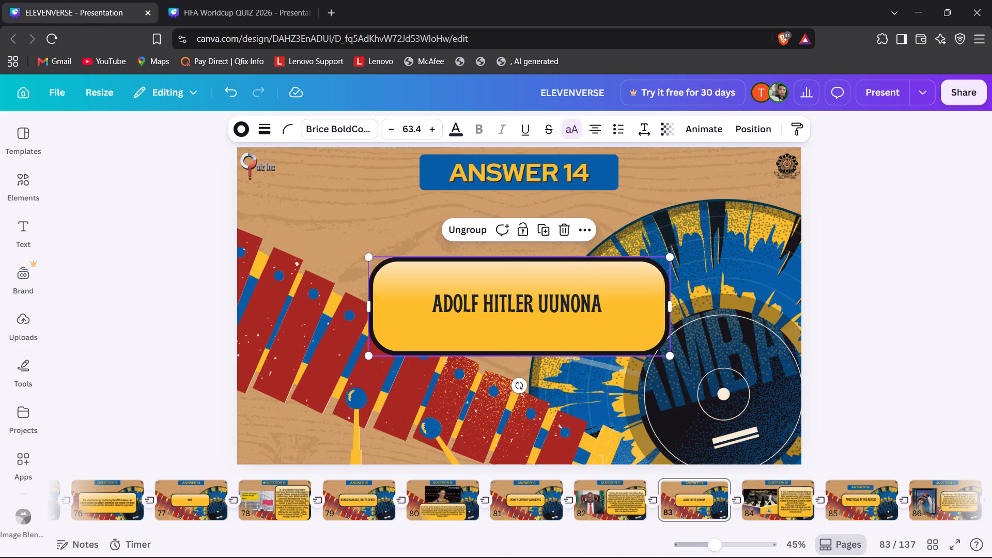
pyautogui.click(862, 383)
# Replace the heading and blue box on the Abbey Road by the Beatles answer slide with the copied heading group.
pyautogui.press('Right')
pyautogui.press('Right')
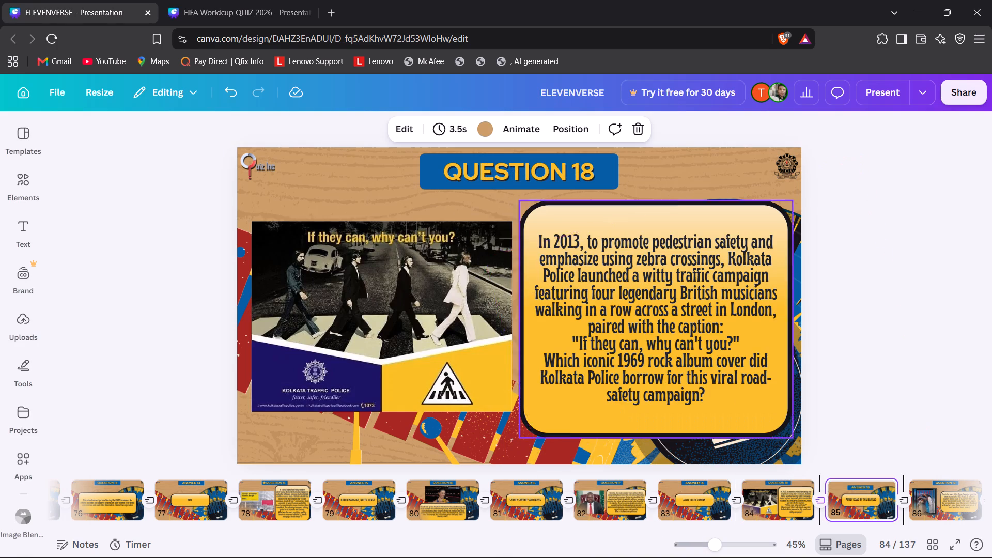
pyautogui.click(594, 213)
pyautogui.press('Delete')
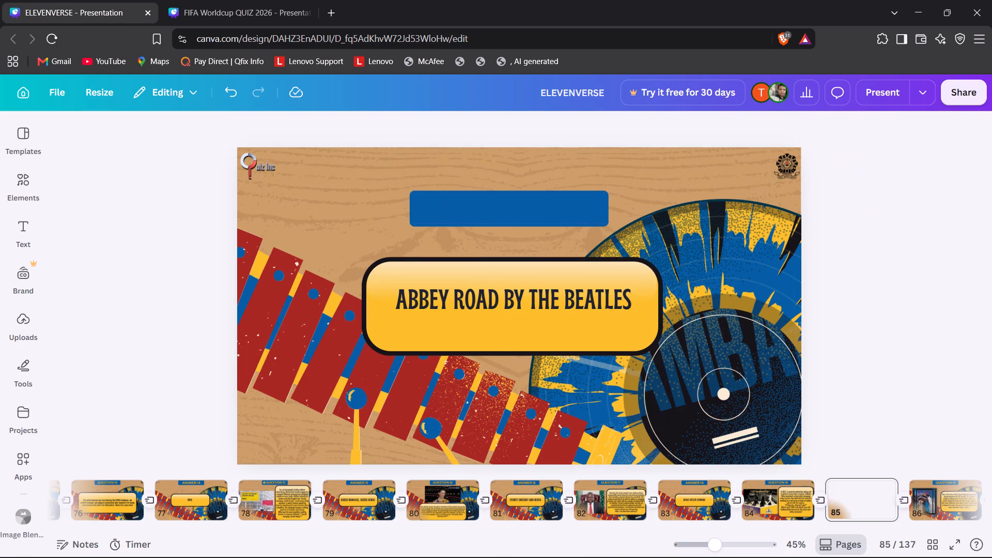
pyautogui.click(579, 213)
pyautogui.press('Delete')
pyautogui.hotkey('ctrl', 'v')
# Change the pasted heading on the Abbey Road by the Beatles answer slide to ANSWER 18.
pyautogui.doubleClick(576, 164)
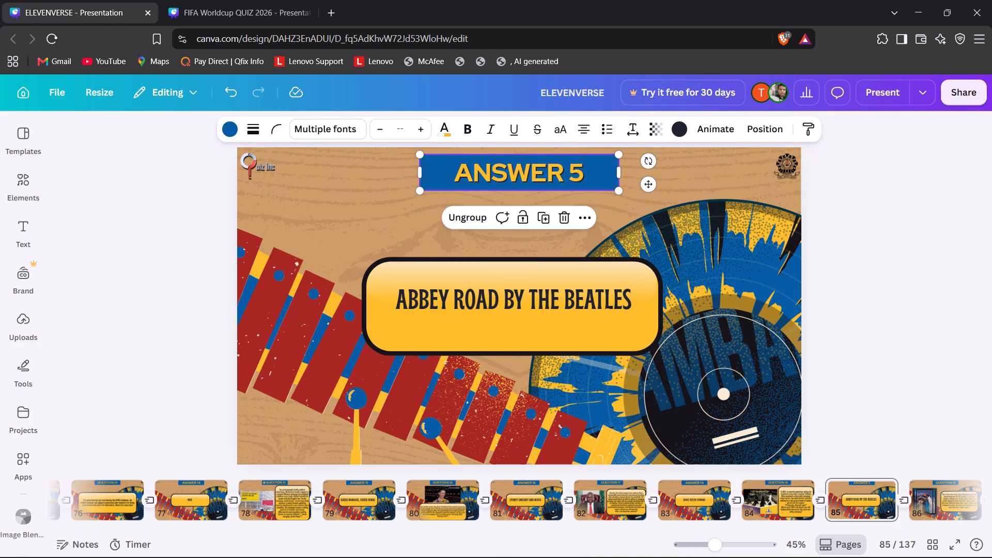
pyautogui.click(580, 176)
pyautogui.press('BackSpace')
pyautogui.press('End')
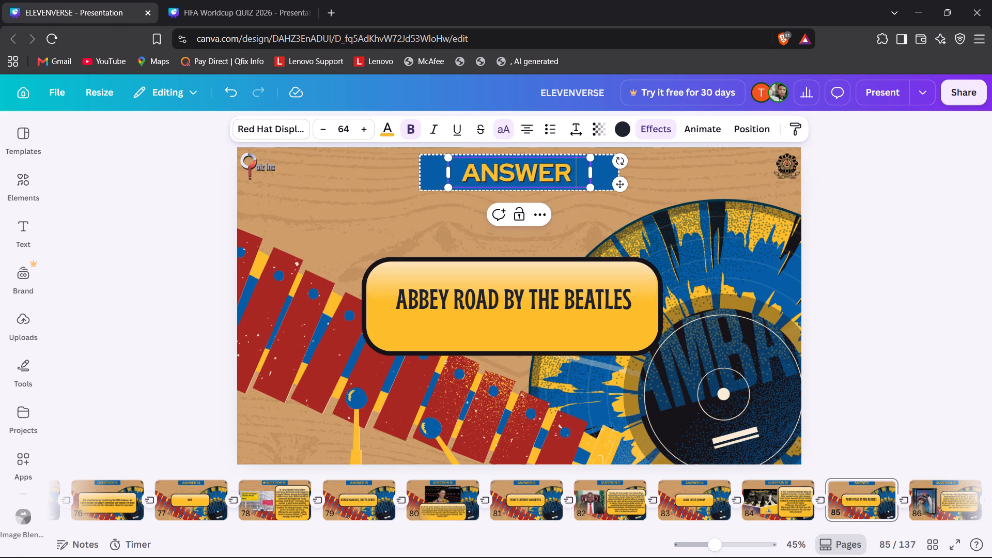
pyautogui.press('Up')
pyautogui.write('18')
pyautogui.hotkey('ctrl', 'z')
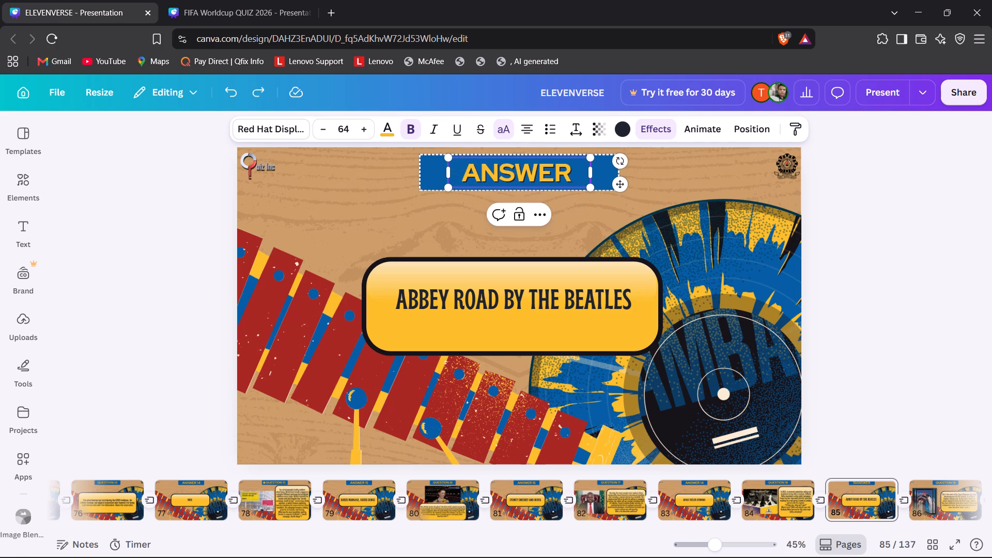
pyautogui.click(578, 174)
pyautogui.press('1')
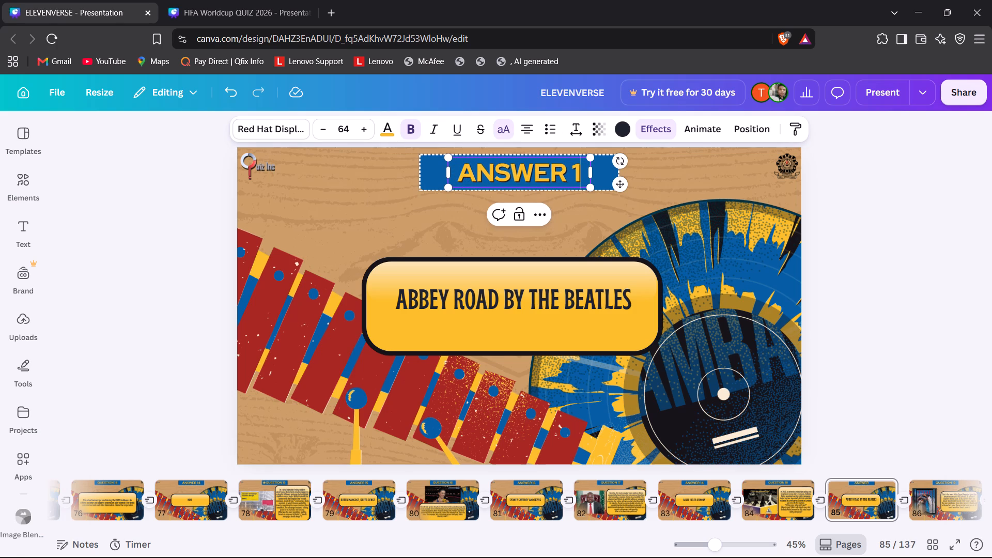
pyautogui.press('8')
pyautogui.click(628, 297)
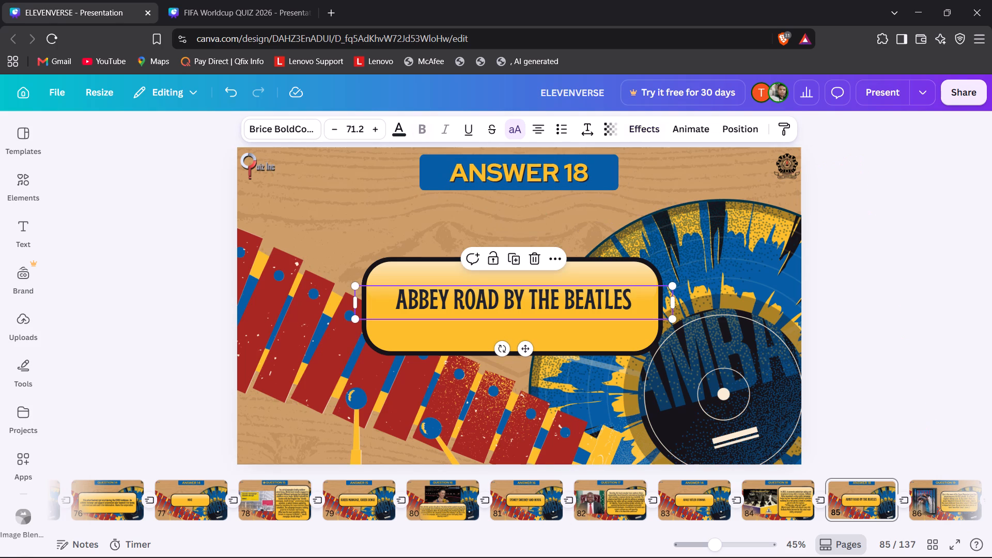
pyautogui.keyDown('shift'); pyautogui.click(618, 274); pyautogui.keyUp('shift')
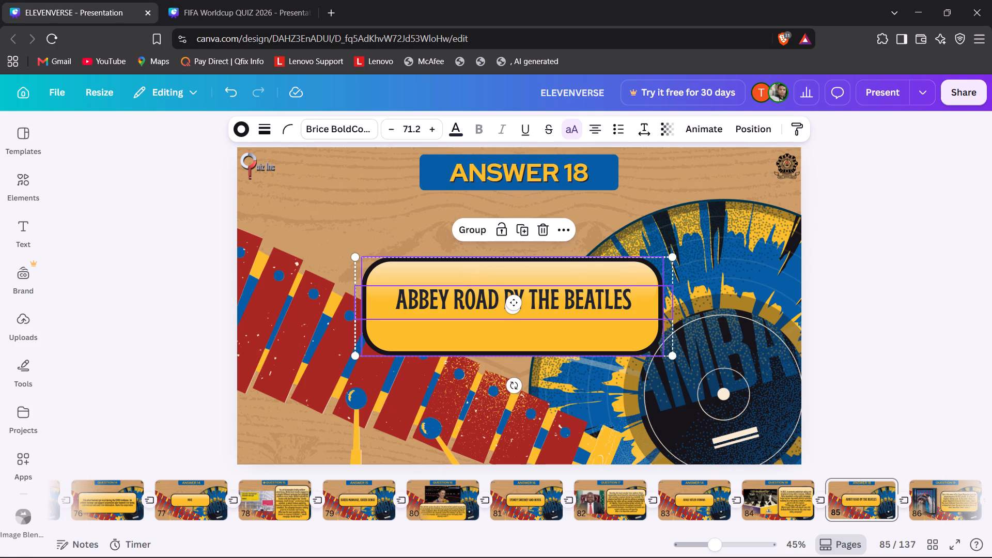
pyautogui.click(468, 227)
pyautogui.rightClick(492, 281)
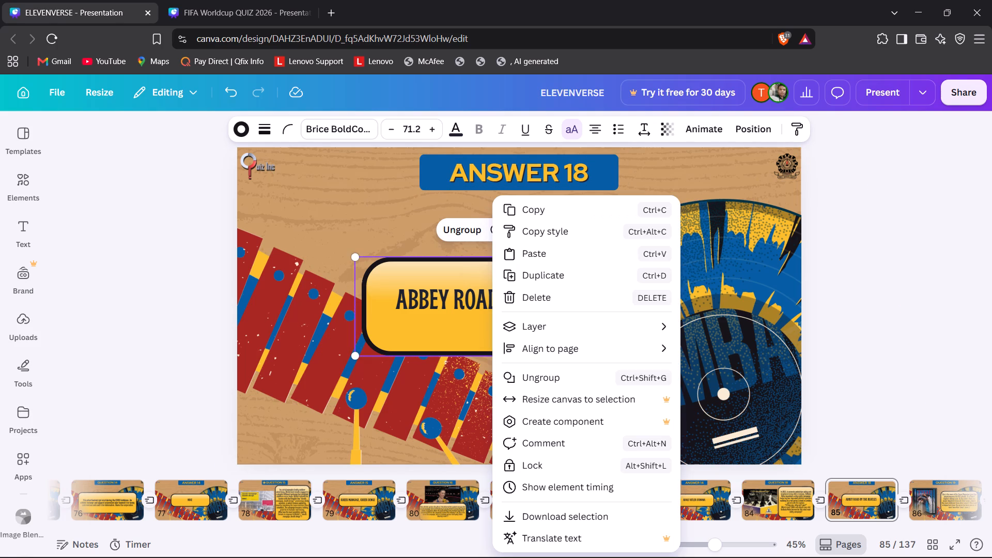
pyautogui.click(723, 375)
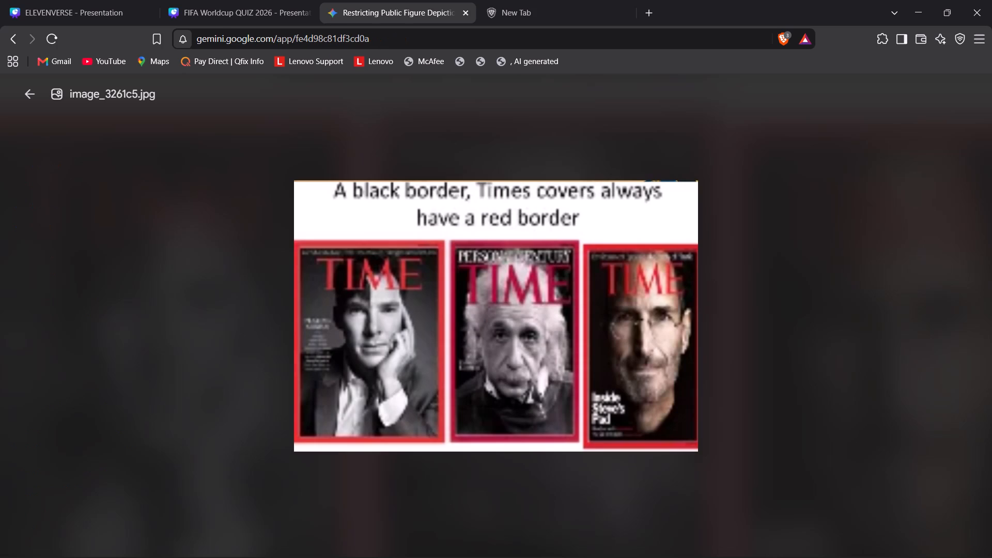
pyautogui.press('Escape')
pyautogui.click(639, 0)
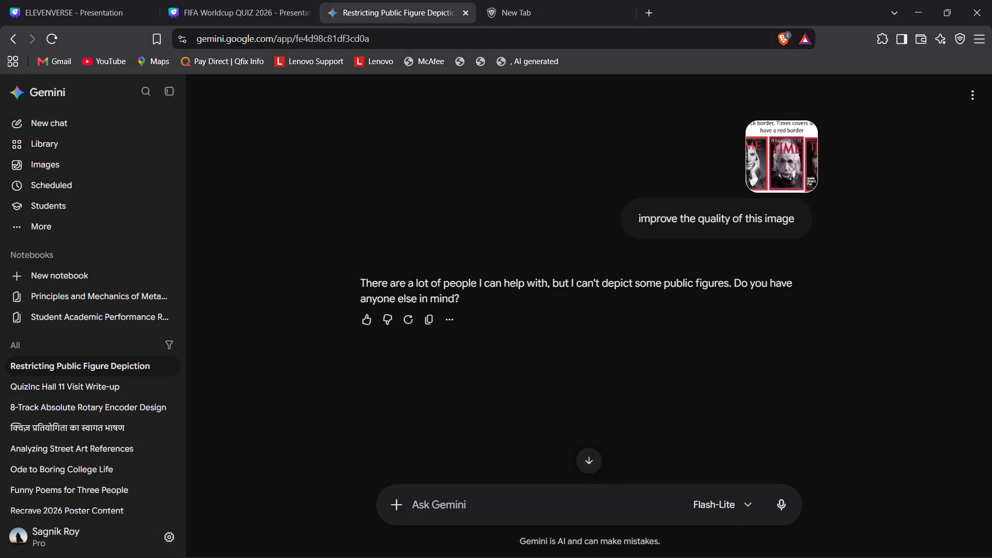
# Open the Google home page in the empty browser tab.
pyautogui.click(527, 0)
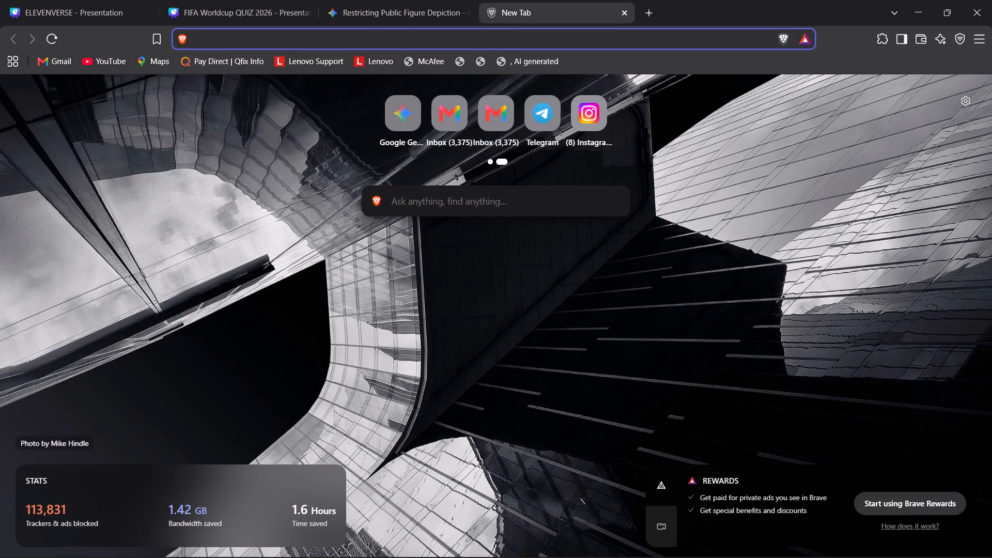
pyautogui.write('google')
pyautogui.press('Return')
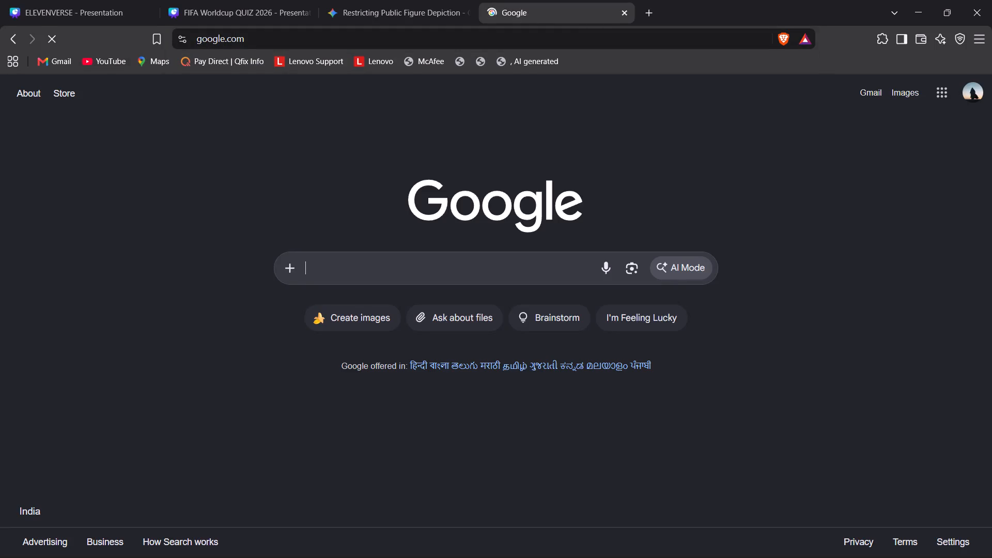
# Open ChatGPT in a new browser tab.
pyautogui.hotkey('ctrl', '3')
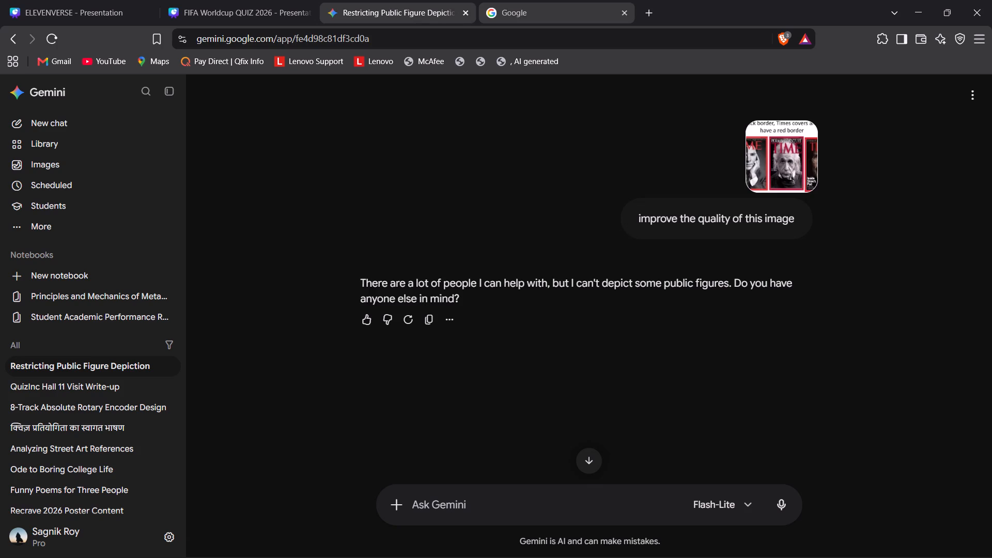
pyautogui.click(486, 41)
pyautogui.hotkey('ctrl', 't')
pyautogui.write('chat')
pyautogui.press('Return')
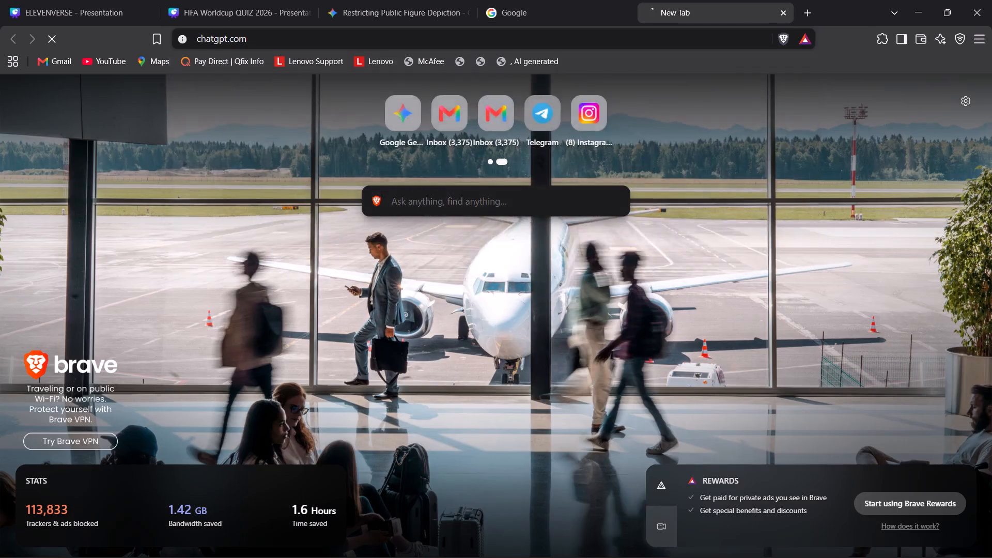
# Back on the Google home page, open the Google Lens image search.
pyautogui.hotkey('ctrl', '4')
pyautogui.click(626, 267)
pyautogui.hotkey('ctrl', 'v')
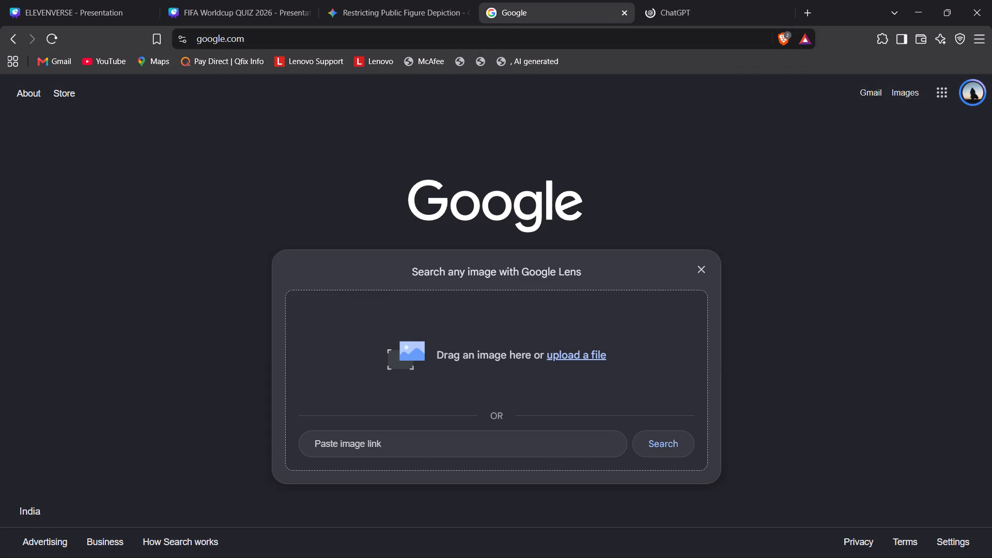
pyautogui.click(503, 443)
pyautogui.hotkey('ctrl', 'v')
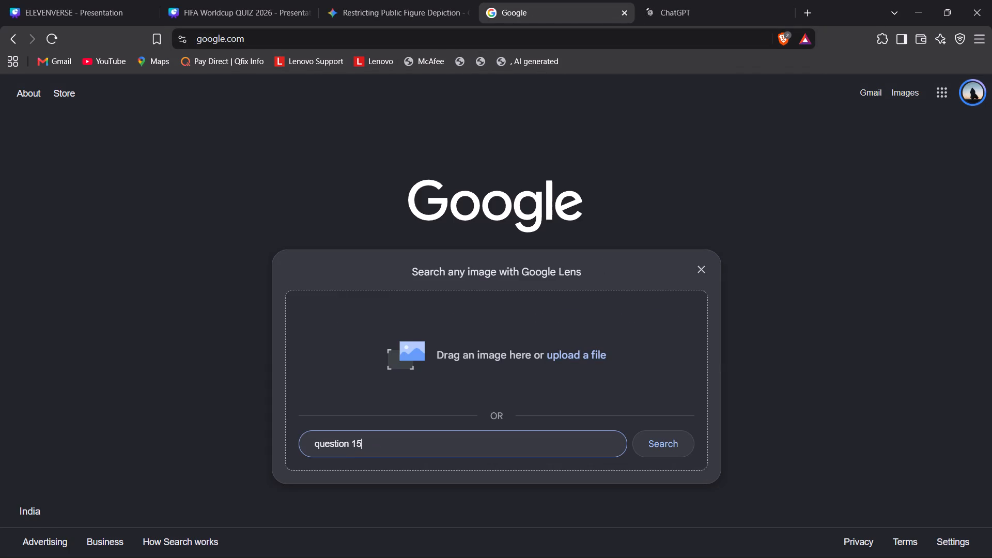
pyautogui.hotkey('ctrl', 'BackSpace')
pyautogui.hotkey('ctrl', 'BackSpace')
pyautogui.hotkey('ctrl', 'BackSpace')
# Copy the Time covers snip from the Gemini chat and search for it with Google Lens.
pyautogui.hotkey('ctrl', '3')
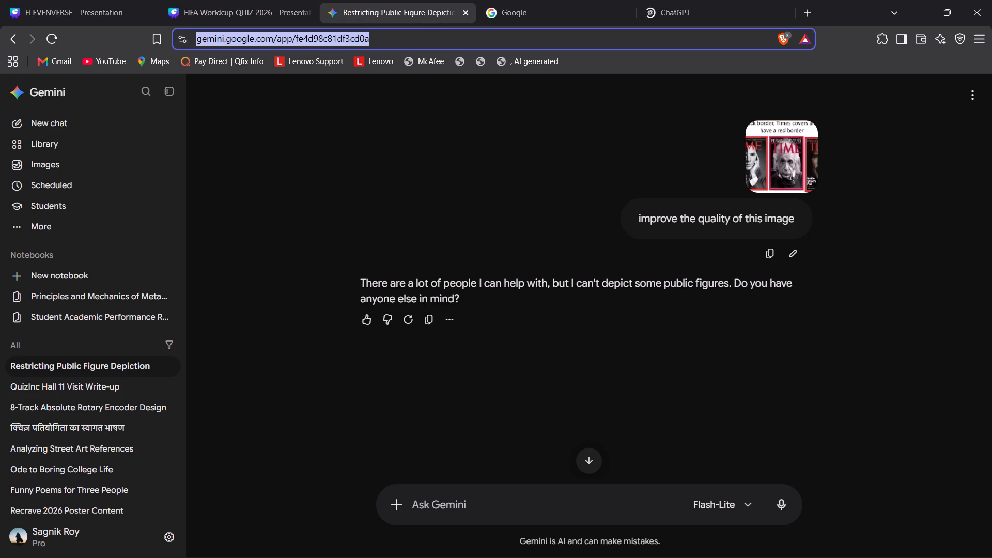
pyautogui.rightClick(816, 133)
pyautogui.click(842, 182)
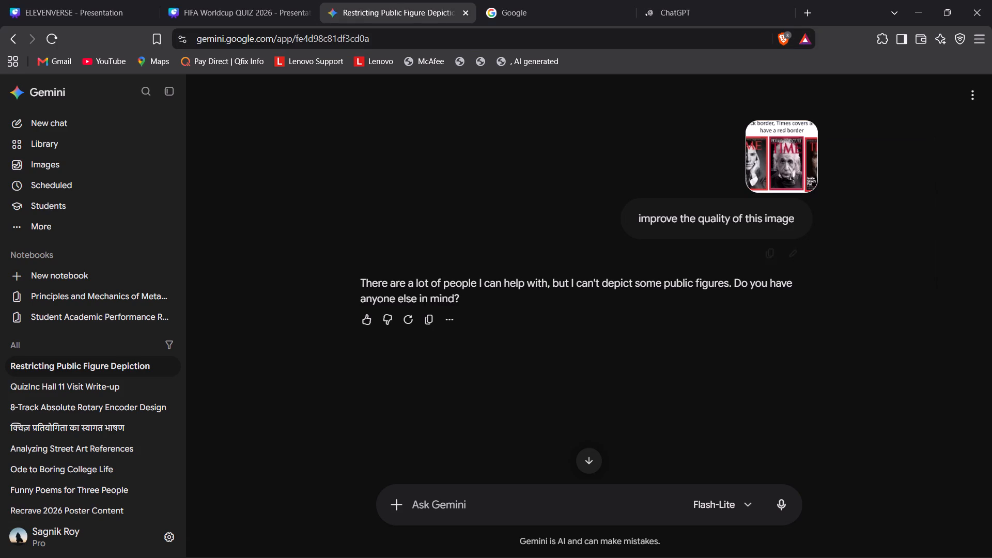
pyautogui.click(532, 0)
pyautogui.hotkey('ctrl', 'v')
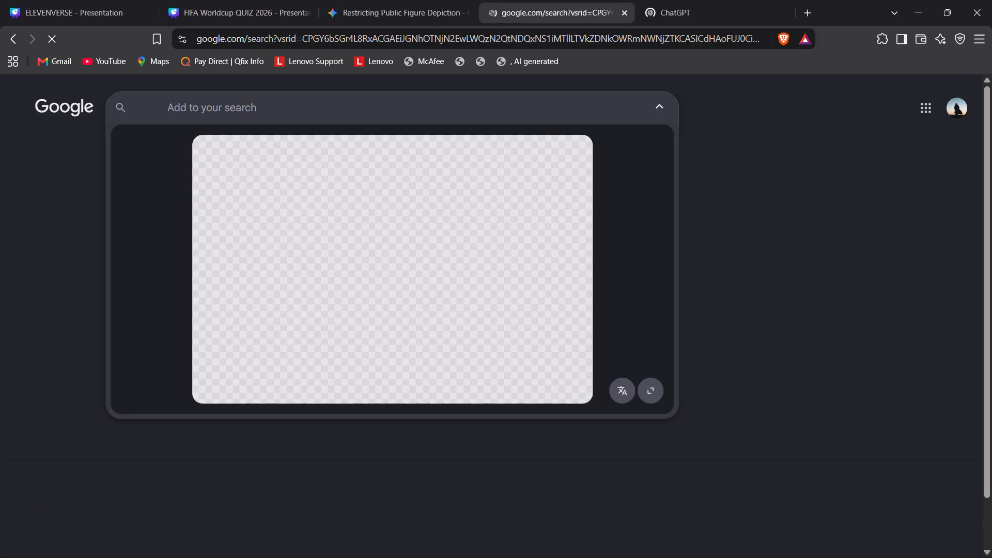
# From the Lens visual matches, copy the Amazon.ca image of the two framed Time covers.
pyautogui.scroll(-2, 527, 265)
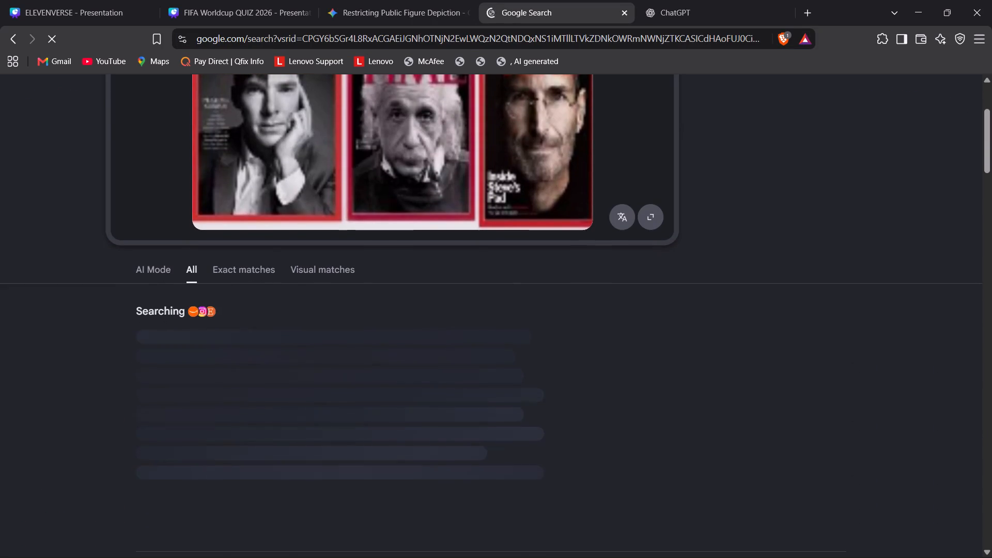
pyautogui.scroll(-2, 254, 306)
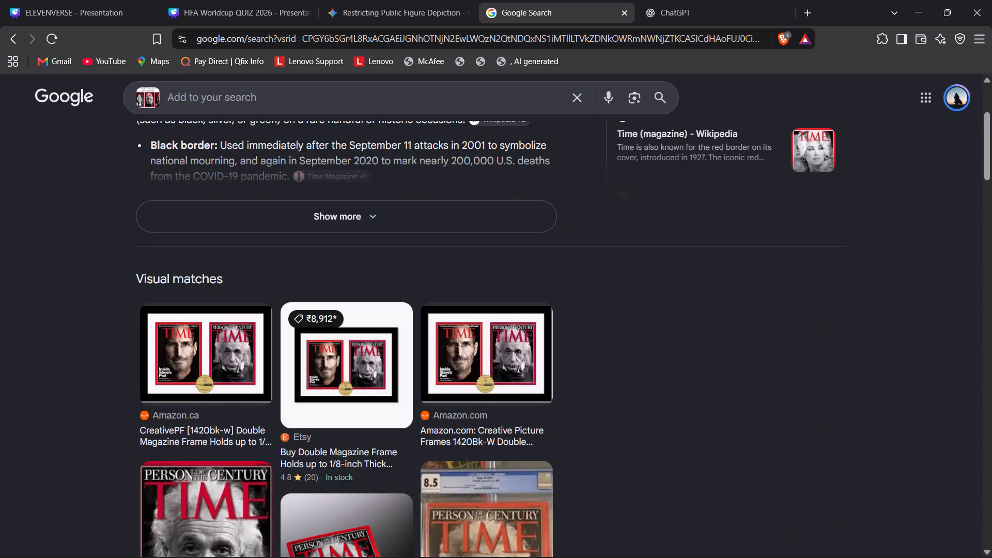
pyautogui.scroll(-2, 323, 374)
pyautogui.scroll(1, 223, 376)
pyautogui.scroll(-1, 223, 376)
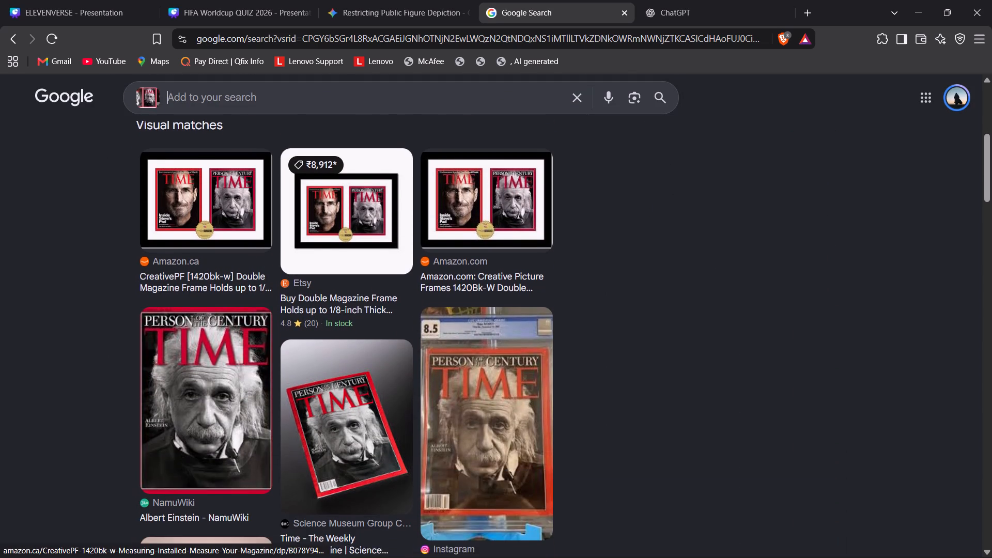
pyautogui.scroll(-2, 223, 376)
pyautogui.scroll(2, 223, 376)
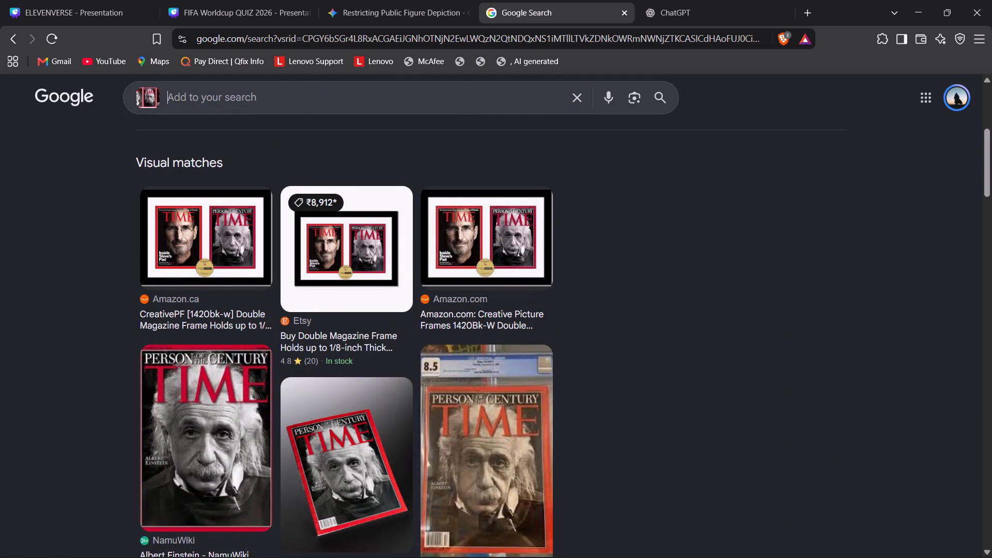
pyautogui.click(224, 258)
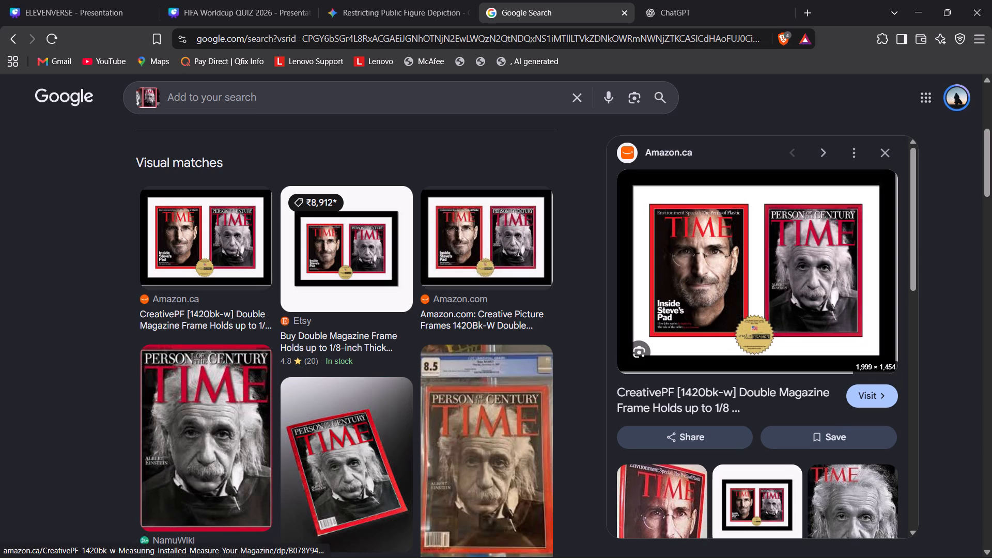
pyautogui.rightClick(733, 309)
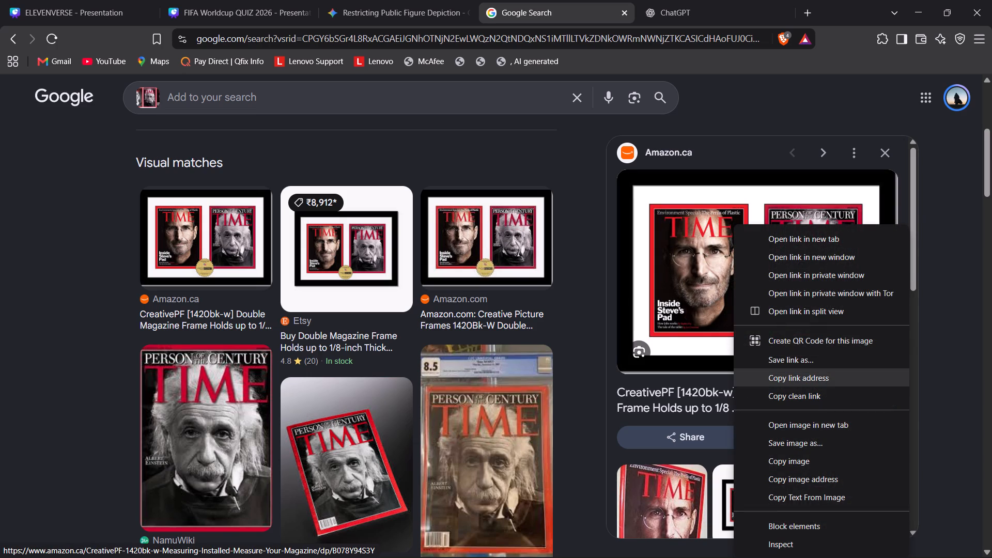
pyautogui.click(797, 457)
# On the ELEVENVERSE deck's ANSWER 19 slide, page 87, replace the Time covers picture with the copied framed-covers image, filling the existing frame.
pyautogui.click(266, 0)
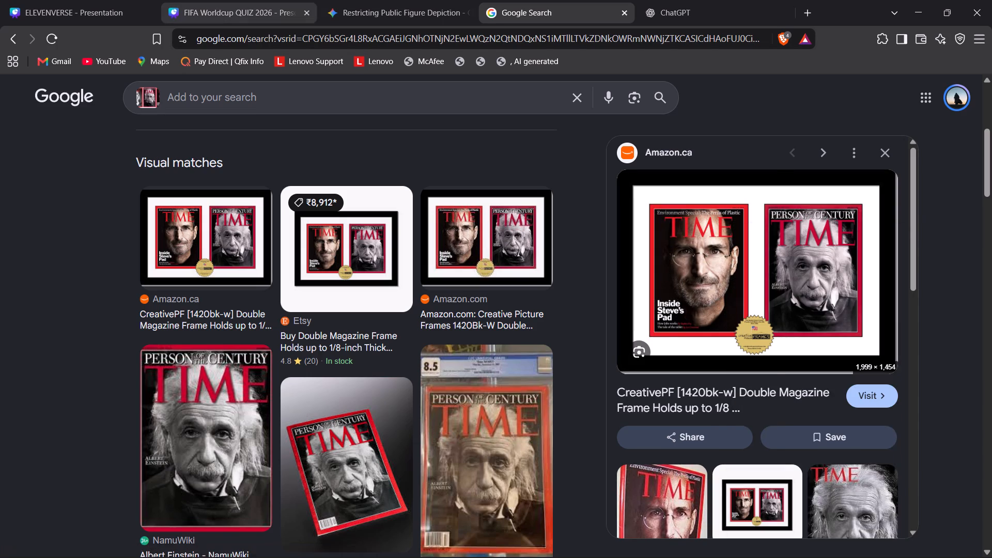
pyautogui.click(135, 0)
pyautogui.click(489, 290)
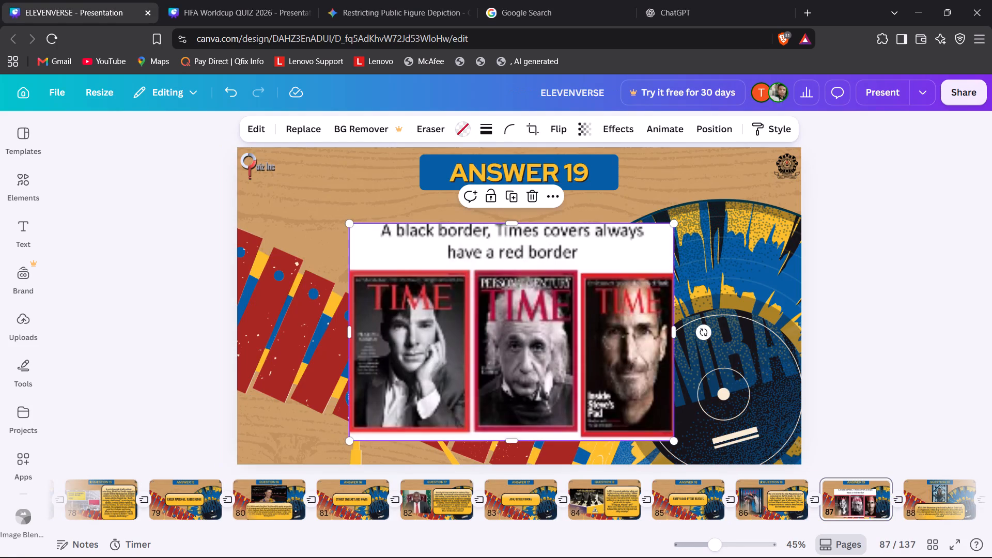
pyautogui.press('Delete')
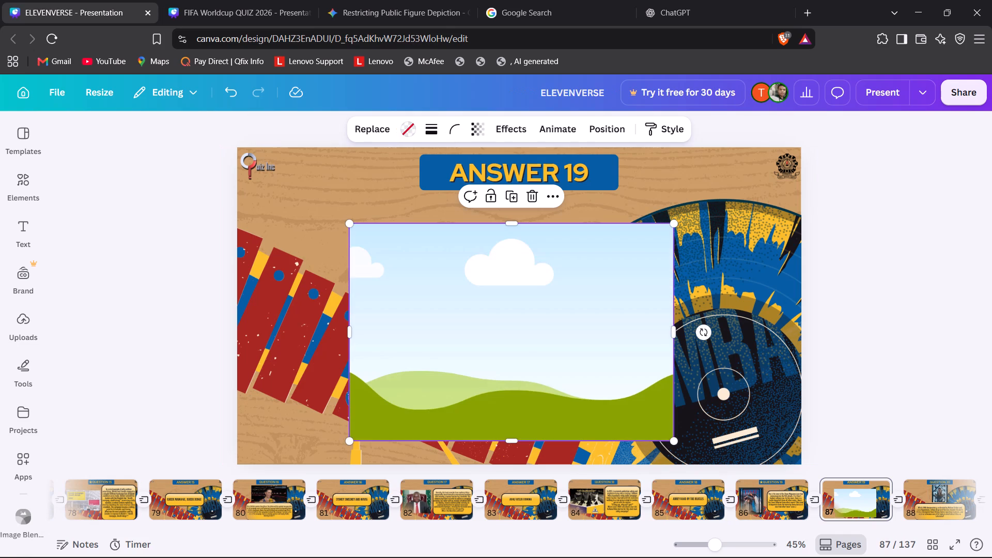
pyautogui.hotkey('ctrl', 'v')
pyautogui.moveTo(472, 313); pyautogui.dragTo(463, 338)
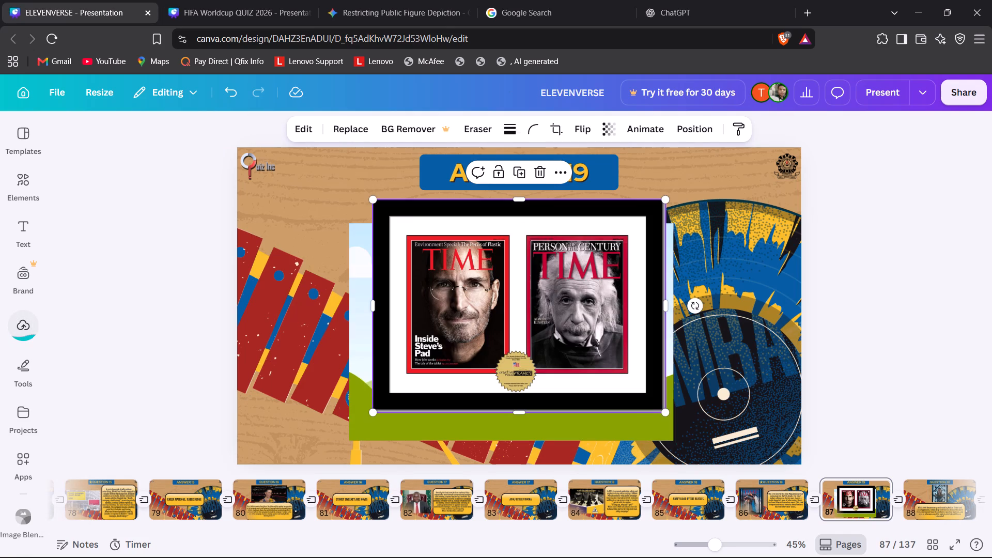
pyautogui.moveTo(463, 338); pyautogui.dragTo(455, 352)
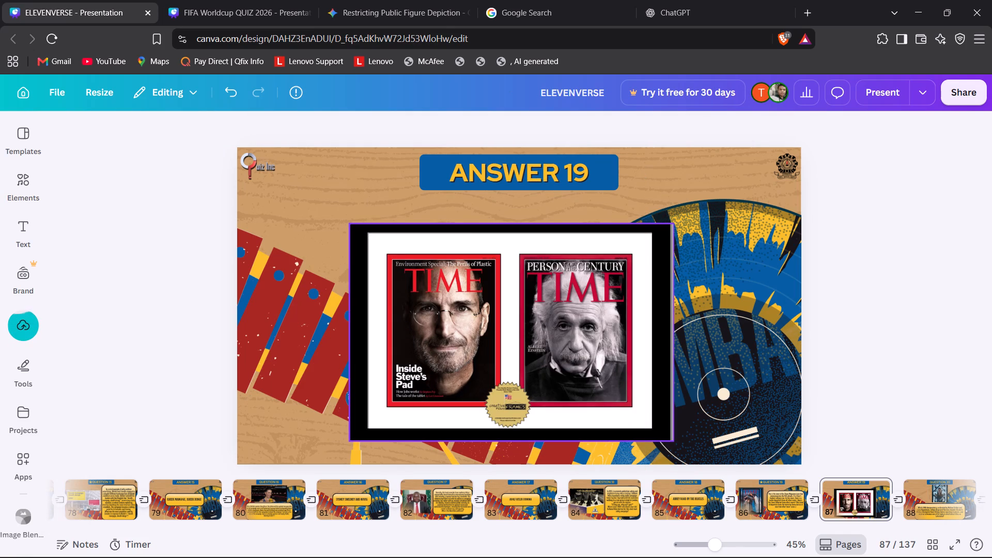
pyautogui.doubleClick(551, 359)
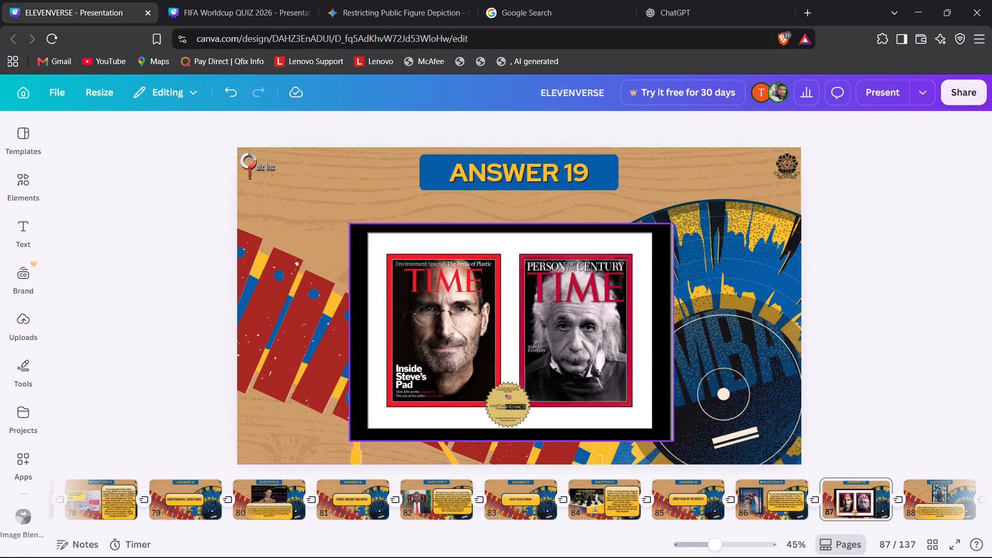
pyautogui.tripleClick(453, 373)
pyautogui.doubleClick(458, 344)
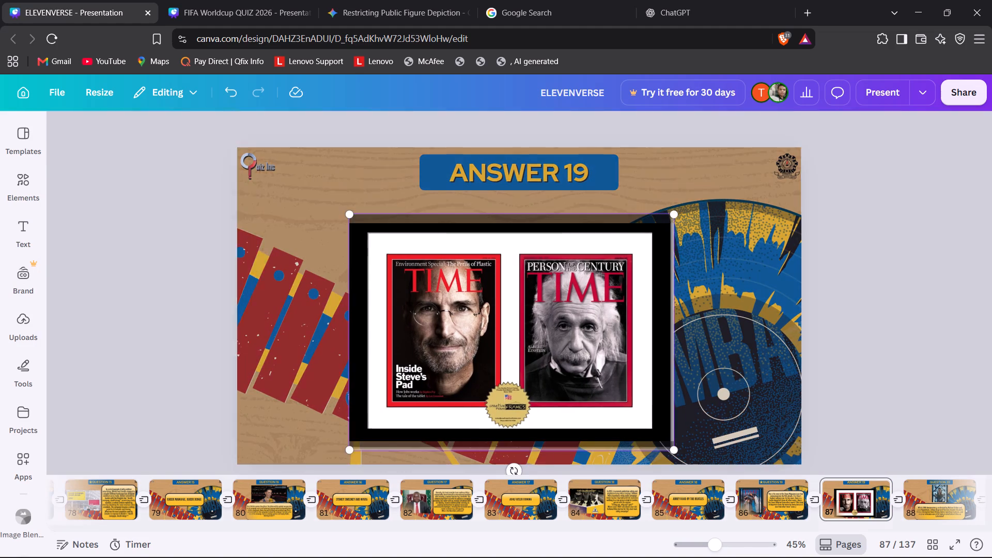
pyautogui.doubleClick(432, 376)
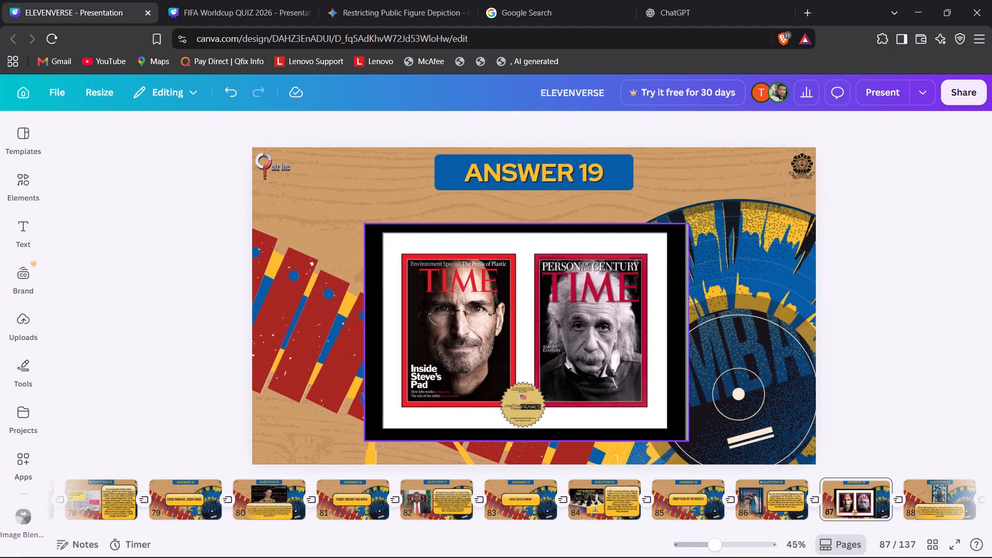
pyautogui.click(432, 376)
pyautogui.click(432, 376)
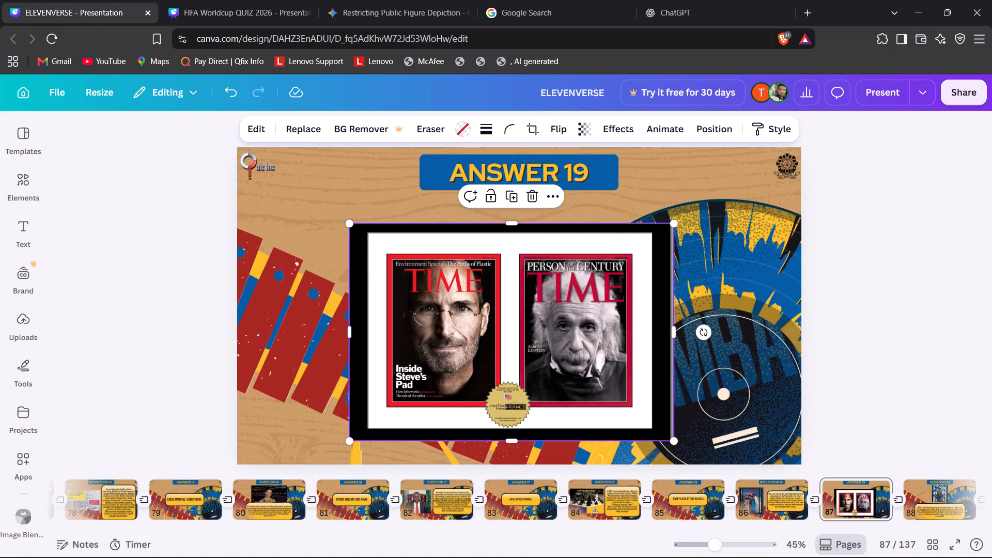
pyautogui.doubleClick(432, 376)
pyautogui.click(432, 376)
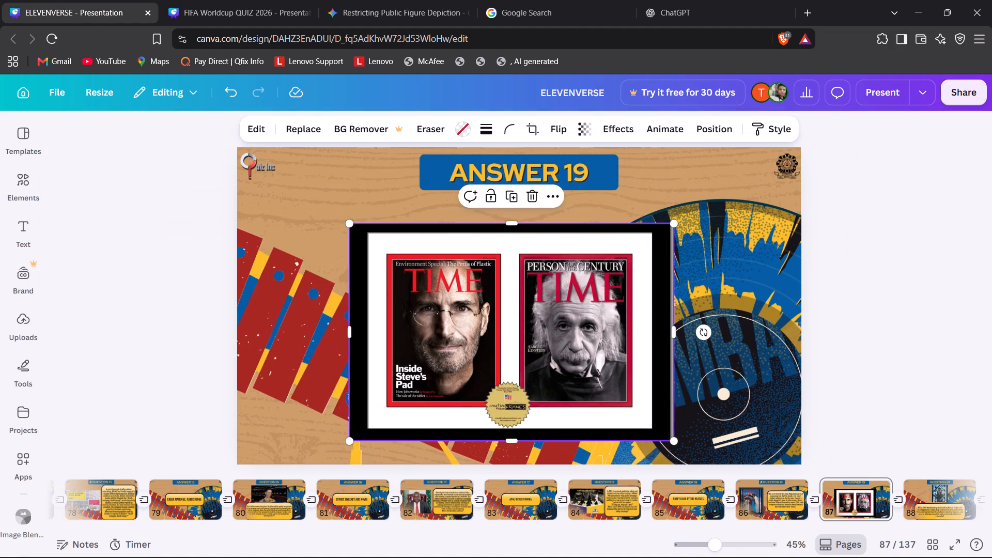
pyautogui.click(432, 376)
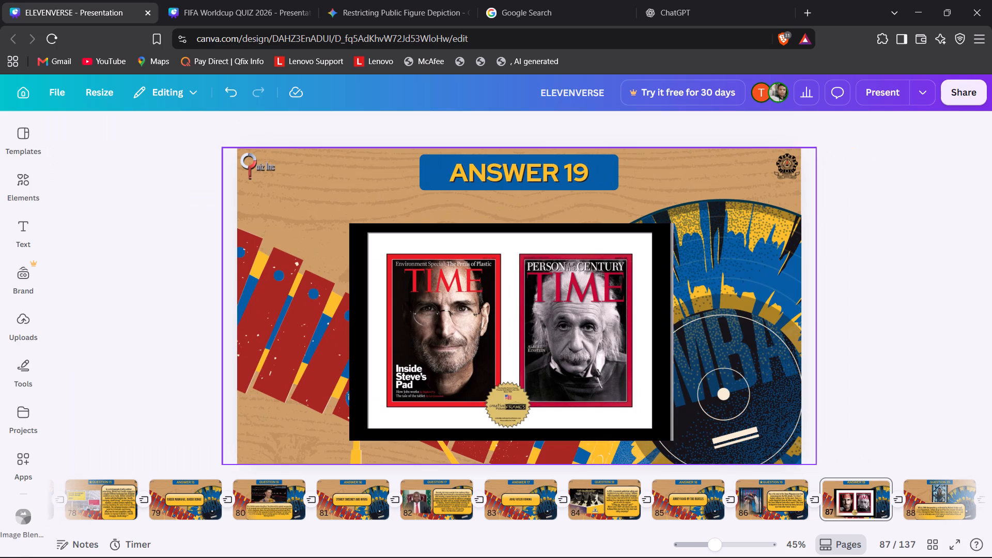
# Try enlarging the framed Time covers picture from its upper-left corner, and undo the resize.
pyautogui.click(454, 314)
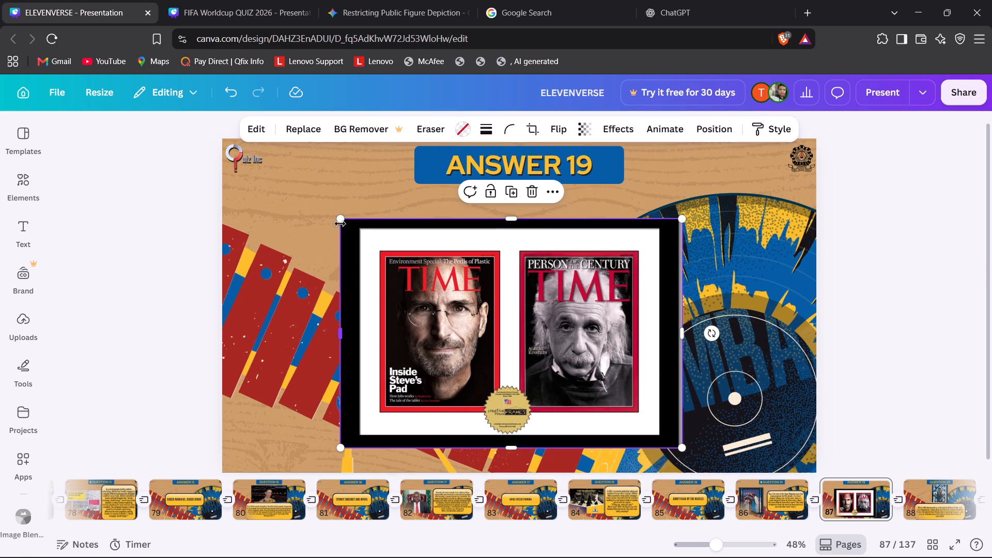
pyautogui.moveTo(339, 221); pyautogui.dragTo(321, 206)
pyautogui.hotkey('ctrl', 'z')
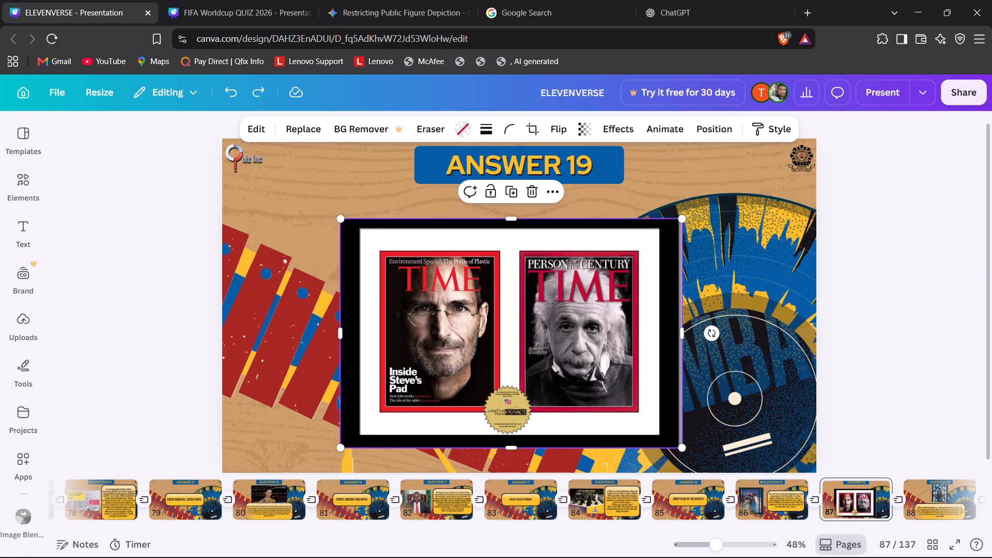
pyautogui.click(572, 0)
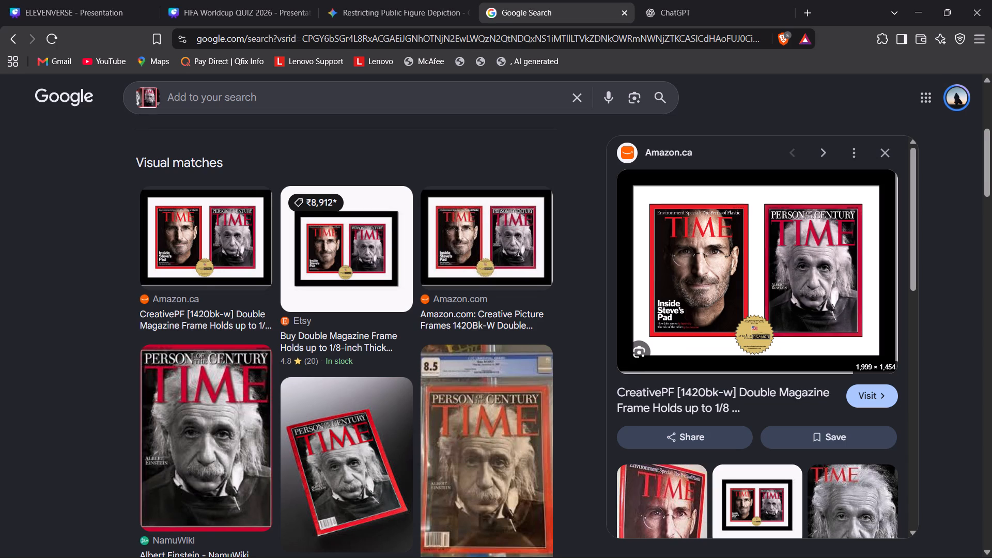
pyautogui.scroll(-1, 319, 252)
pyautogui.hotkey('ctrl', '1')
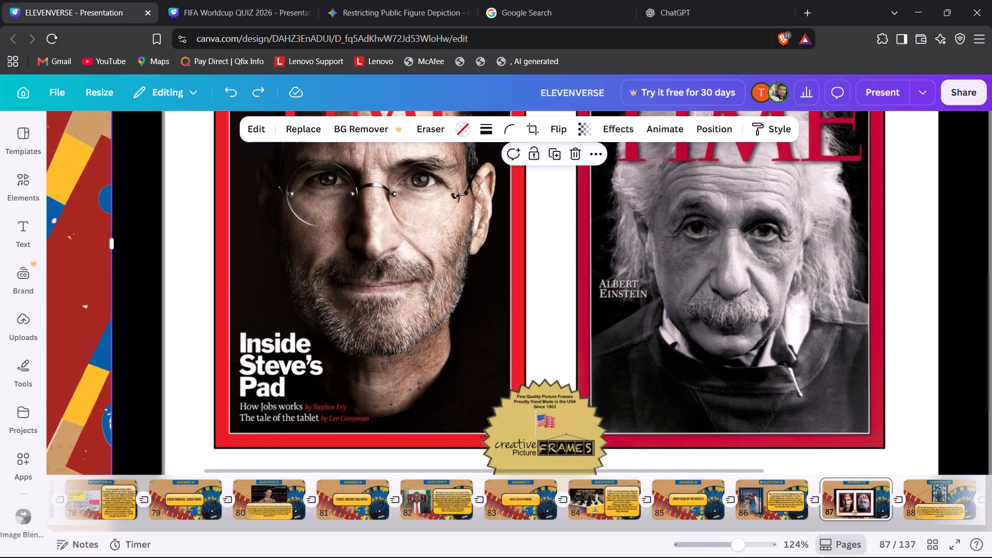
# Move the framed Time covers picture up to the vertical middle of the ANSWER 19 slide.
pyautogui.scroll(-1, 545, 405)
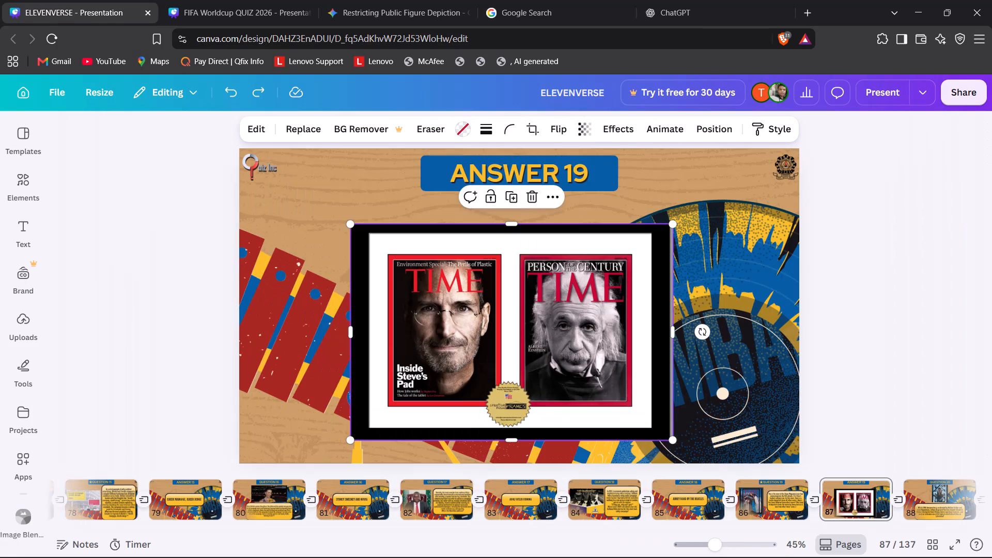
pyautogui.moveTo(531, 272); pyautogui.dragTo(526, 246)
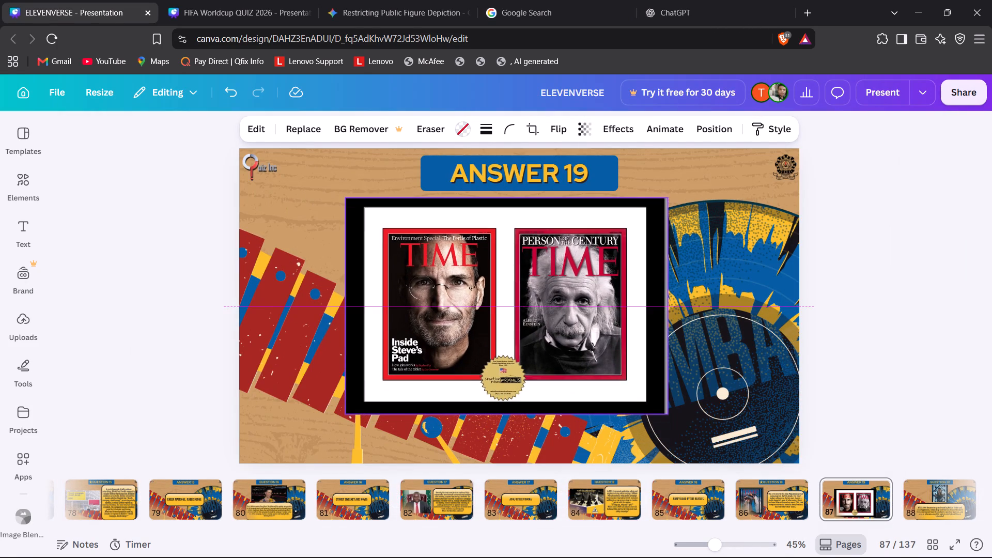
pyautogui.moveTo(526, 246); pyautogui.dragTo(527, 246)
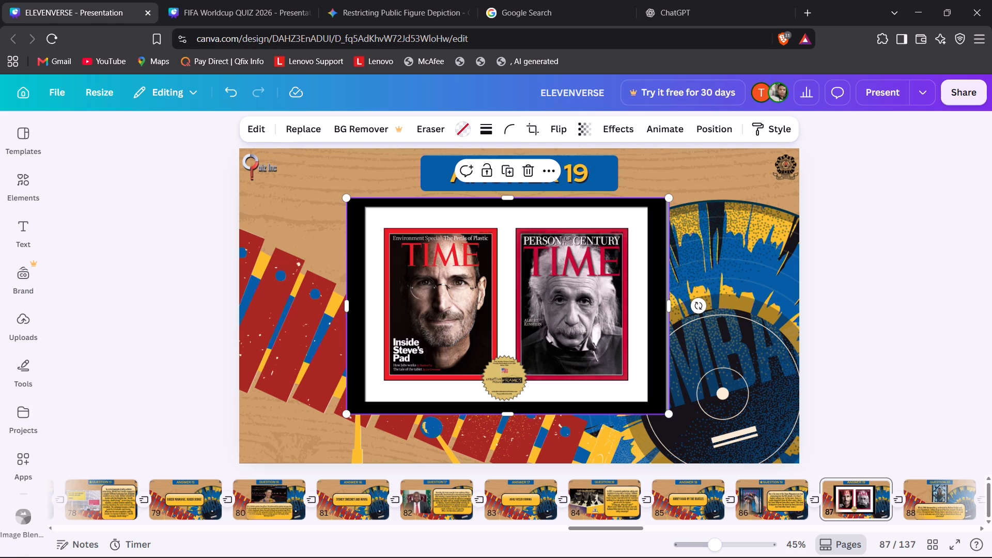
# Copy the yellow answer box from the ANSWER 17 slide, page 83, and paste it onto the ANSWER 19 slide, page 87.
pyautogui.click(502, 502)
pyautogui.click(592, 312)
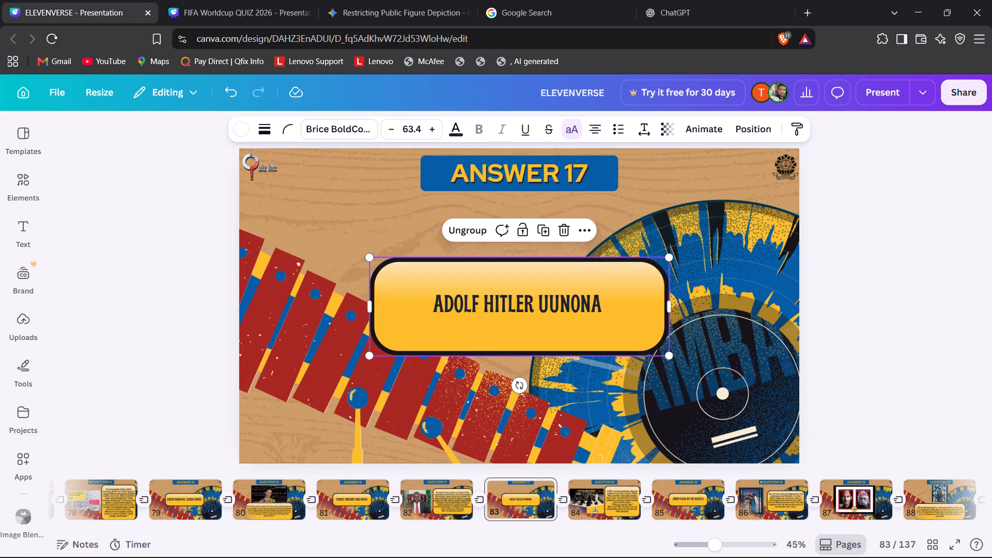
pyautogui.hotkey('ctrl', 'c')
pyautogui.click(701, 519)
pyautogui.click(783, 501)
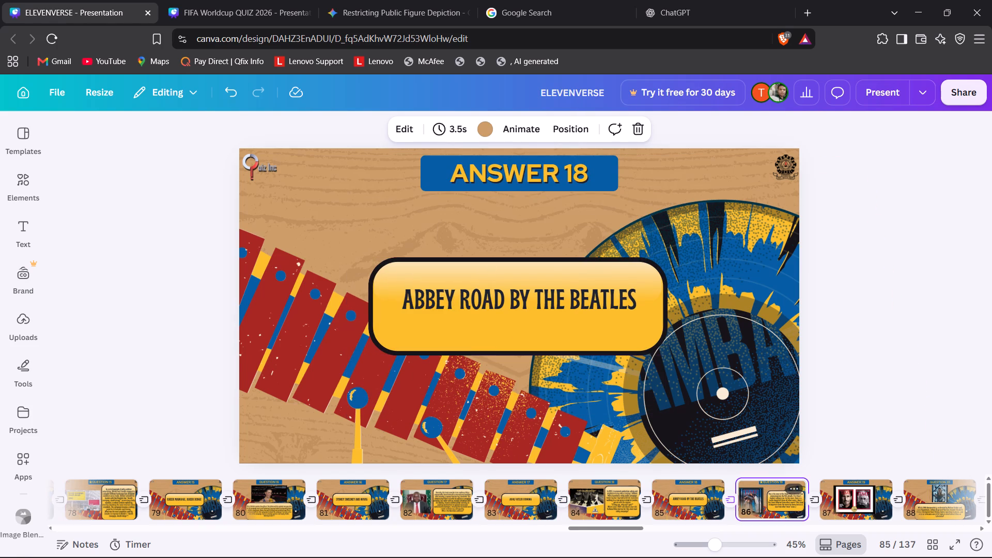
pyautogui.click(848, 505)
pyautogui.hotkey('ctrl', 'v')
# Move the pasted answer box to the bottom of the Time covers picture and shrink it until its text size is about 36.5.
pyautogui.moveTo(603, 333); pyautogui.dragTo(603, 339)
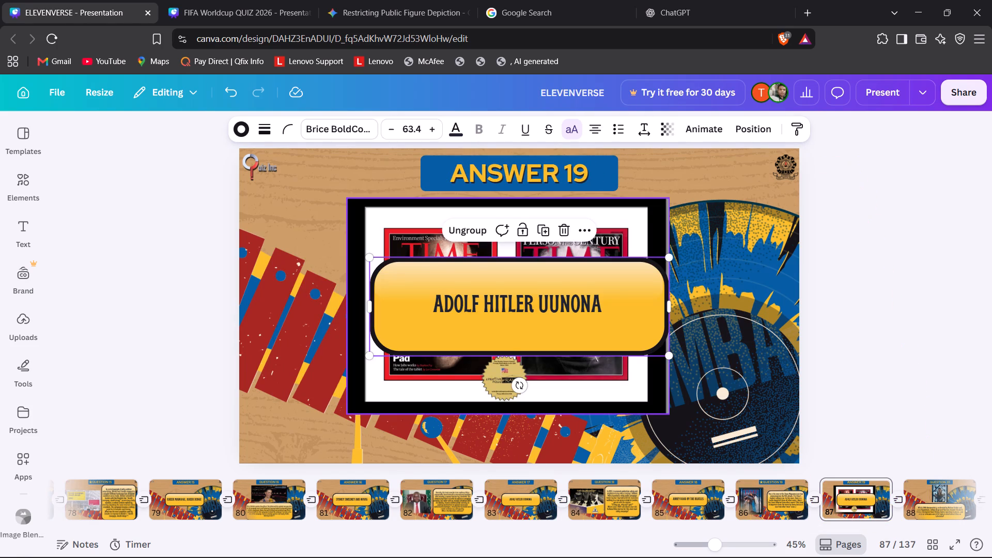
pyautogui.moveTo(603, 339); pyautogui.dragTo(598, 444)
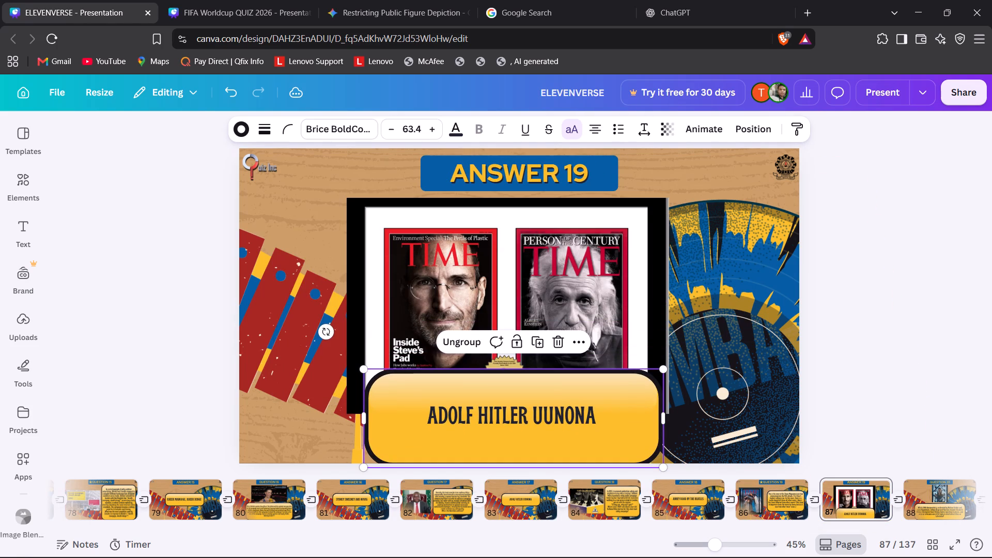
pyautogui.moveTo(365, 368); pyautogui.dragTo(406, 410)
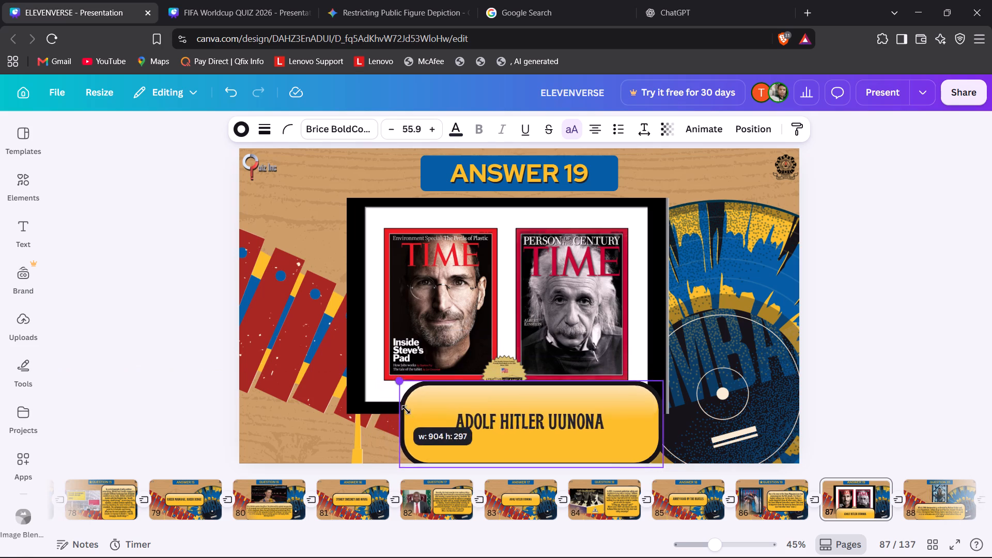
pyautogui.moveTo(406, 410); pyautogui.dragTo(462, 426)
pyautogui.moveTo(554, 430); pyautogui.dragTo(531, 431)
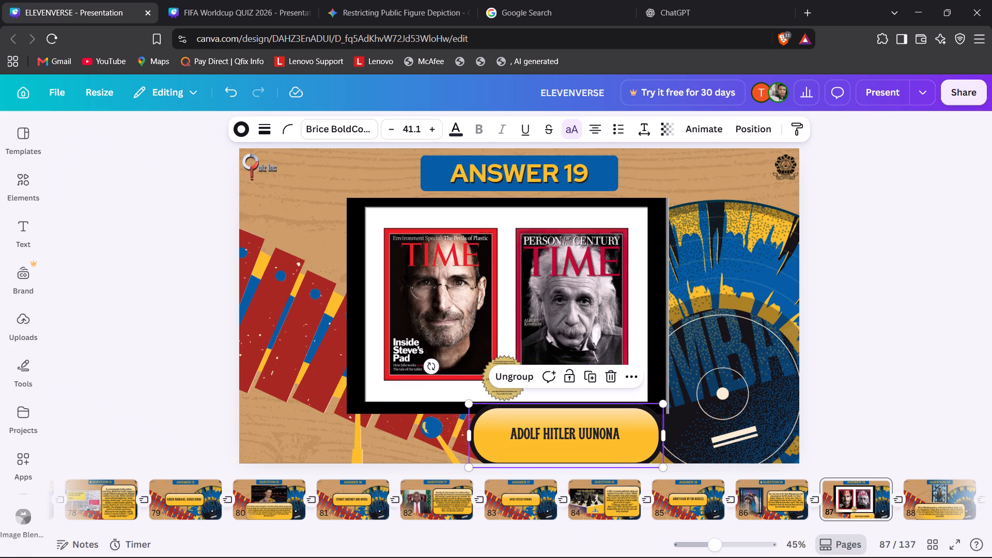
pyautogui.moveTo(531, 431); pyautogui.dragTo(475, 422)
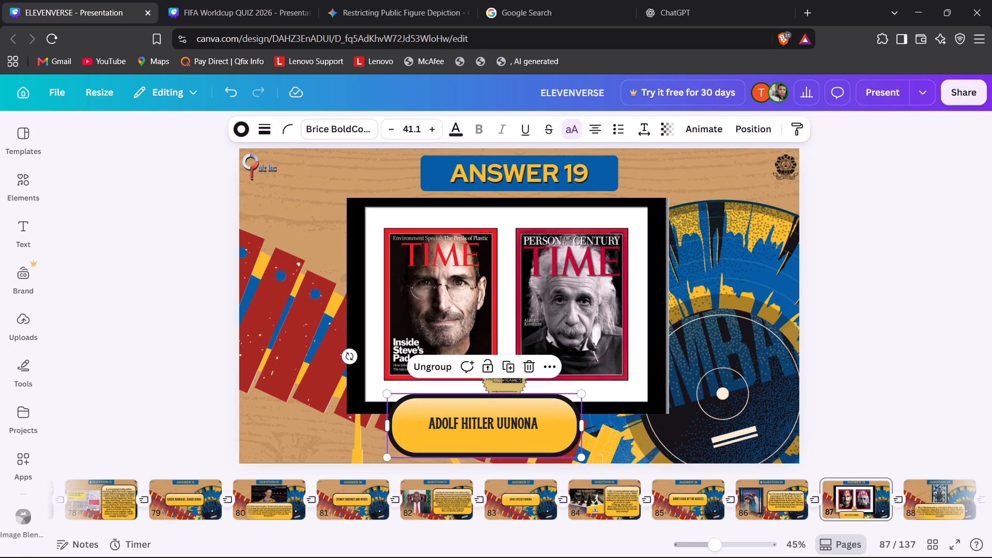
pyautogui.moveTo(579, 454); pyautogui.dragTo(558, 444)
# Replace the pasted box's text with "Times covers always have a red Border".
pyautogui.click(497, 435)
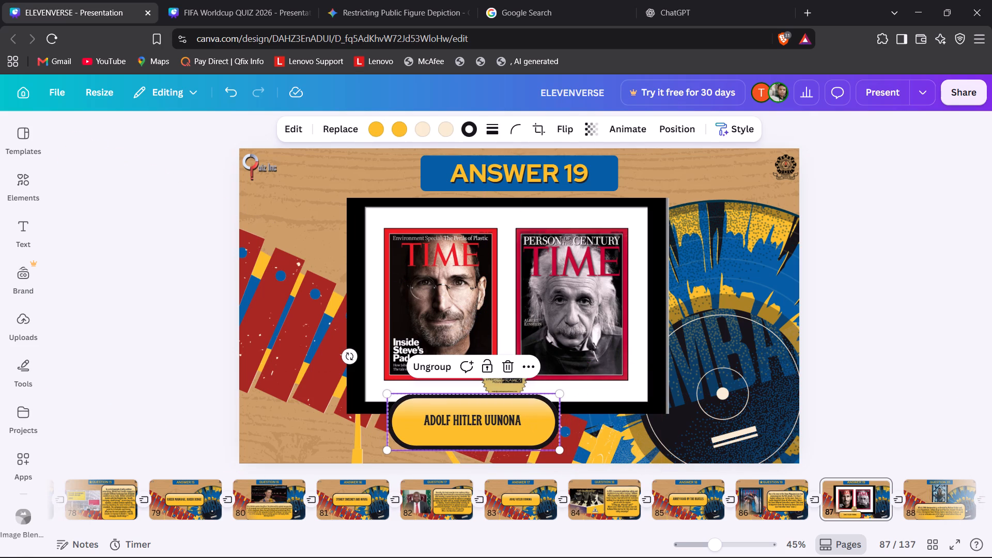
pyautogui.doubleClick(505, 424)
pyautogui.write('Times covers always have a red')
pyautogui.press('space')
pyautogui.write('Border')
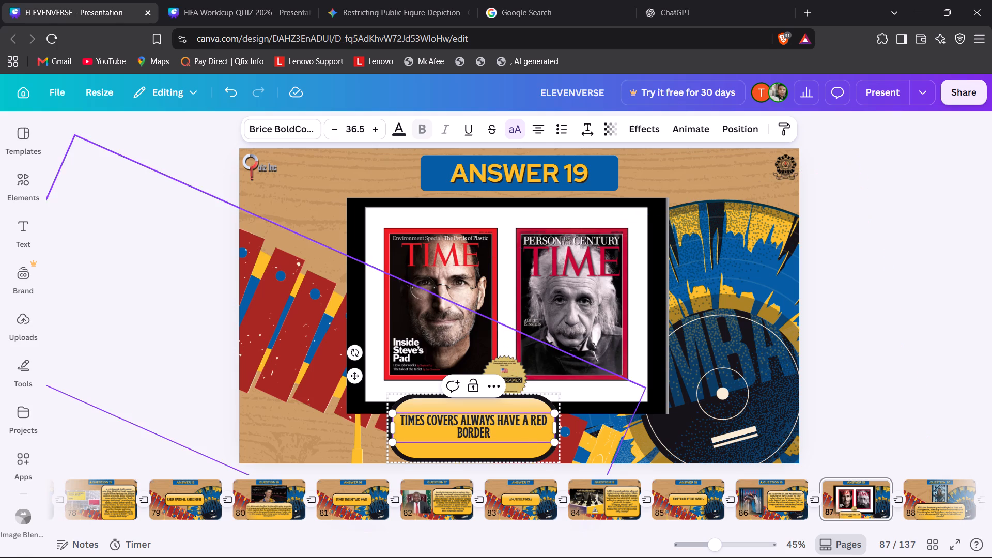
pyautogui.click(148, 407)
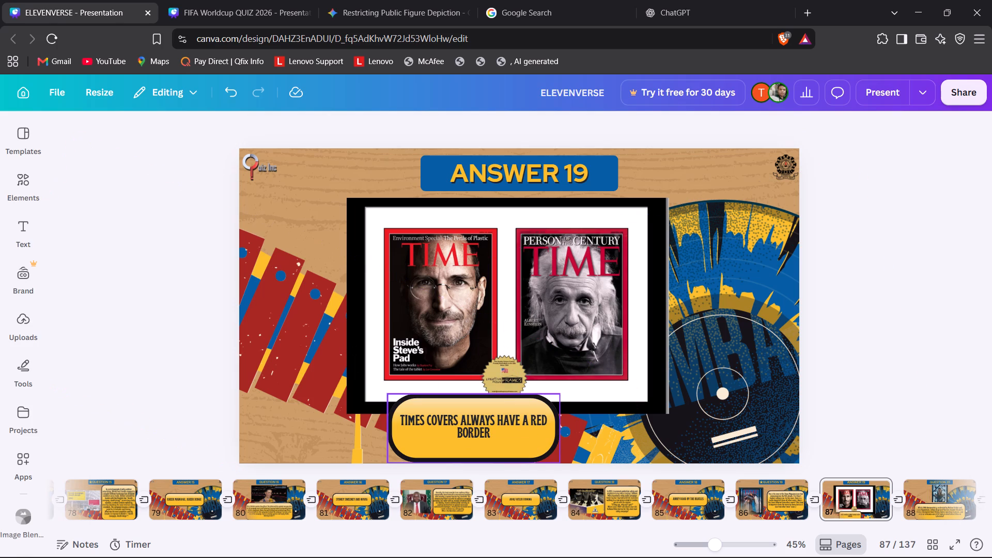
# Widen the answer box so its text fits one line, place it below the picture, and scale it down to text size 31.9.
pyautogui.click(454, 440)
pyautogui.moveTo(561, 427); pyautogui.dragTo(596, 427)
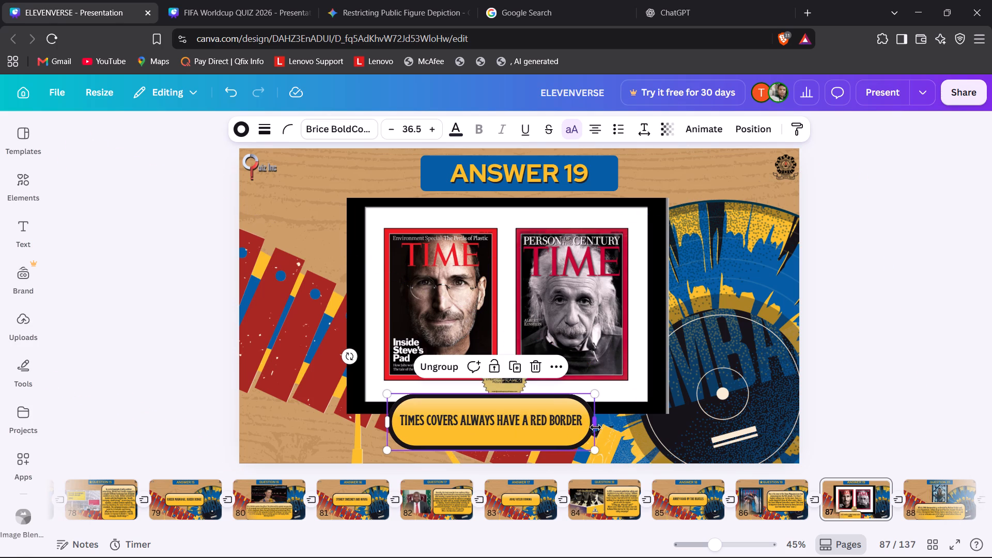
pyautogui.moveTo(528, 423); pyautogui.dragTo(530, 438)
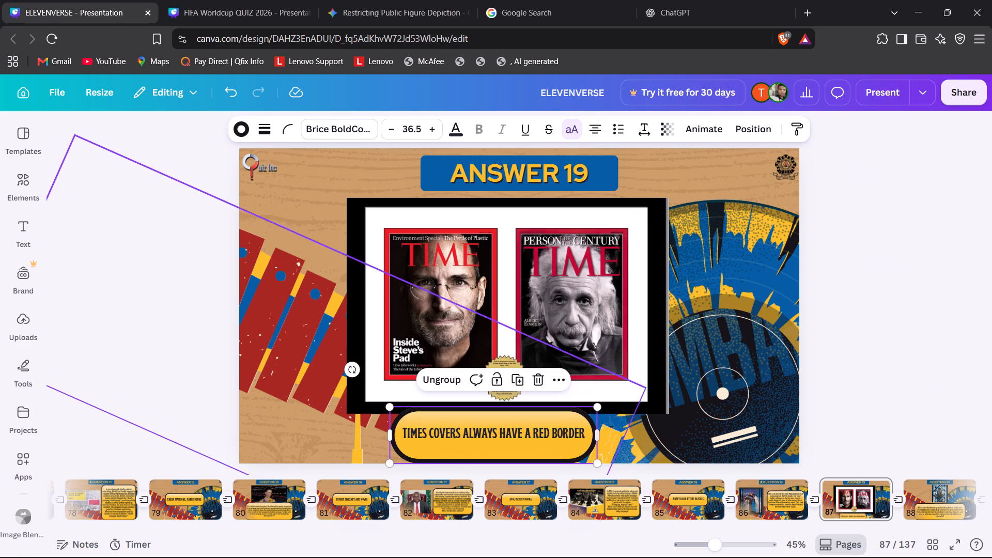
pyautogui.moveTo(602, 436); pyautogui.dragTo(618, 436)
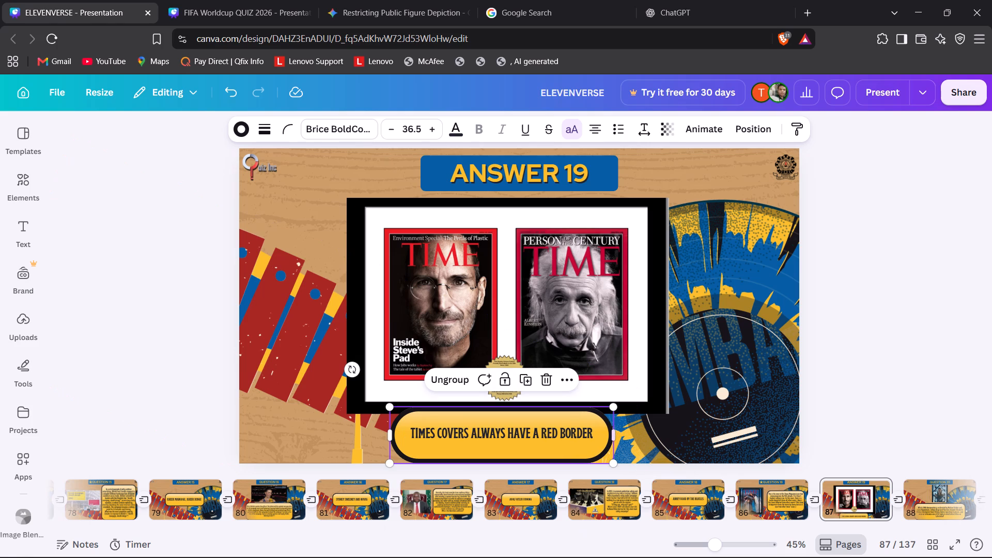
pyautogui.moveTo(613, 406); pyautogui.dragTo(599, 418)
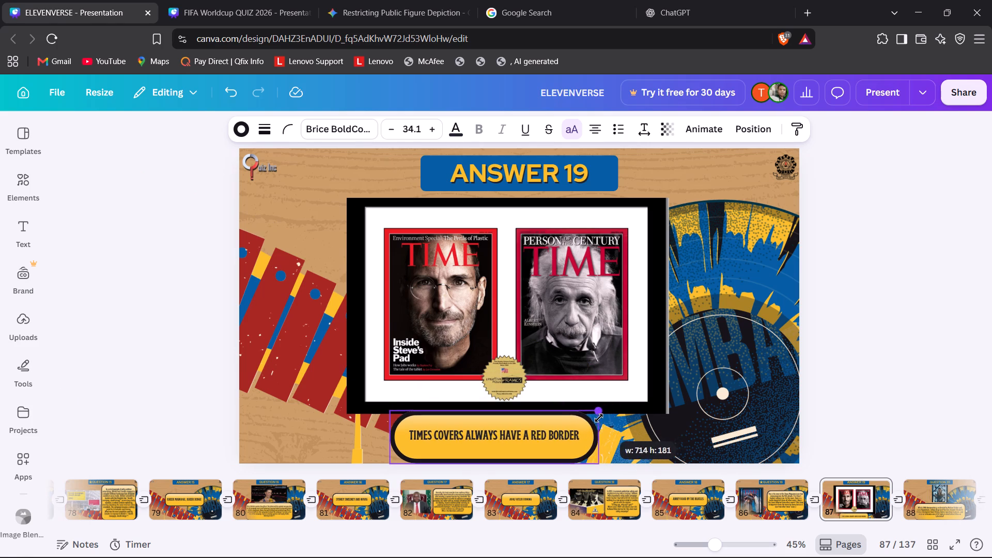
pyautogui.moveTo(599, 418); pyautogui.dragTo(586, 432)
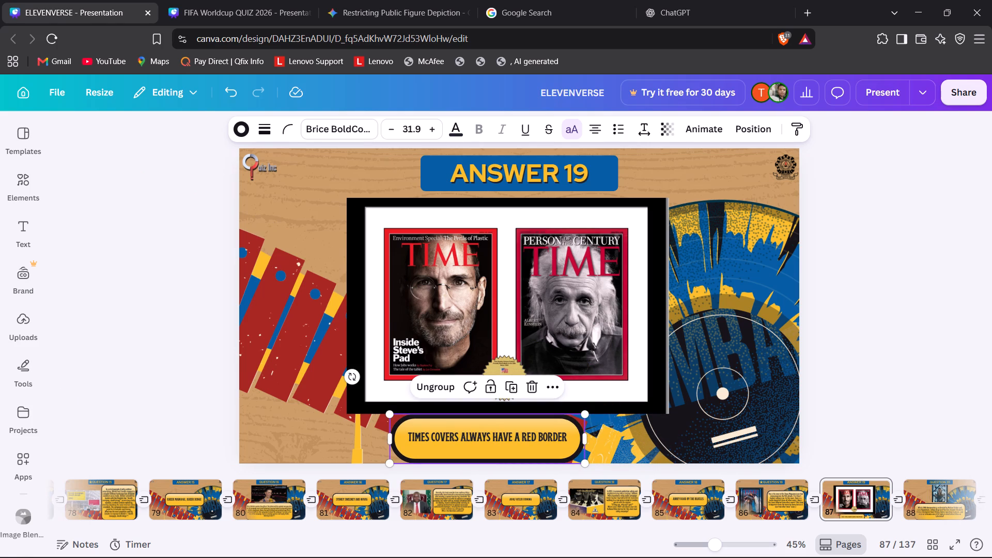
# Shrink the framed Time covers picture slightly and centre it horizontally between the ANSWER 19 heading and the answer box.
pyautogui.click(574, 320)
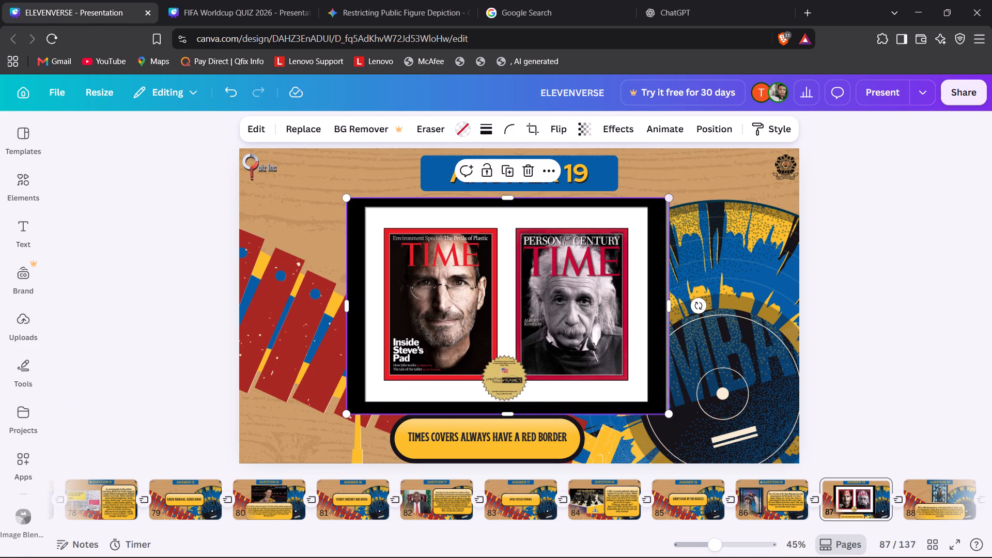
pyautogui.moveTo(672, 196); pyautogui.dragTo(658, 209)
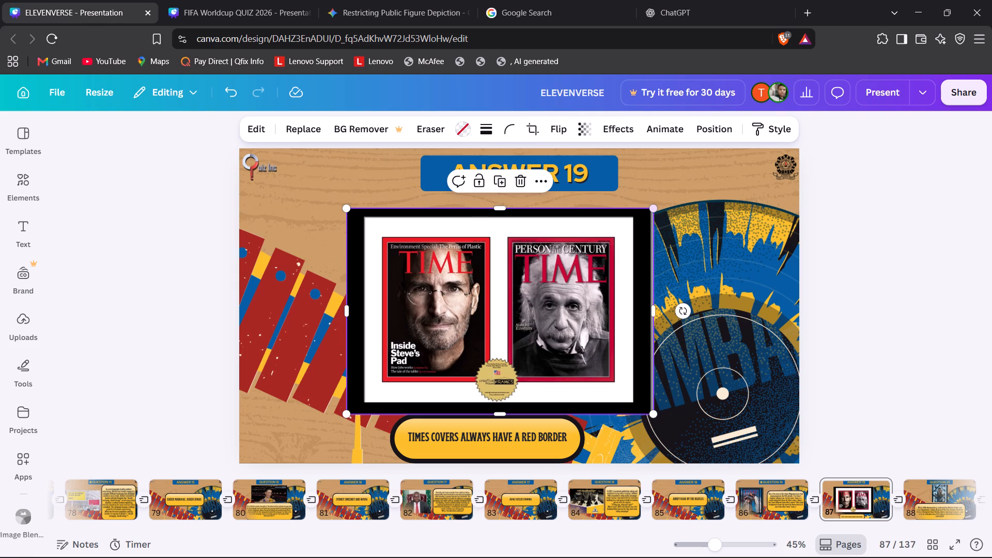
pyautogui.moveTo(469, 274); pyautogui.dragTo(510, 269)
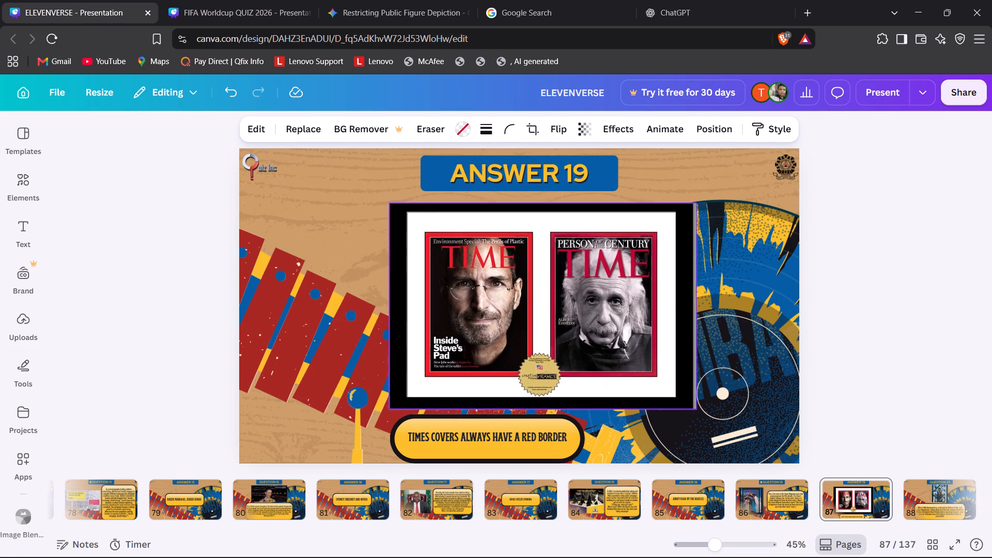
pyautogui.moveTo(510, 269); pyautogui.dragTo(512, 263)
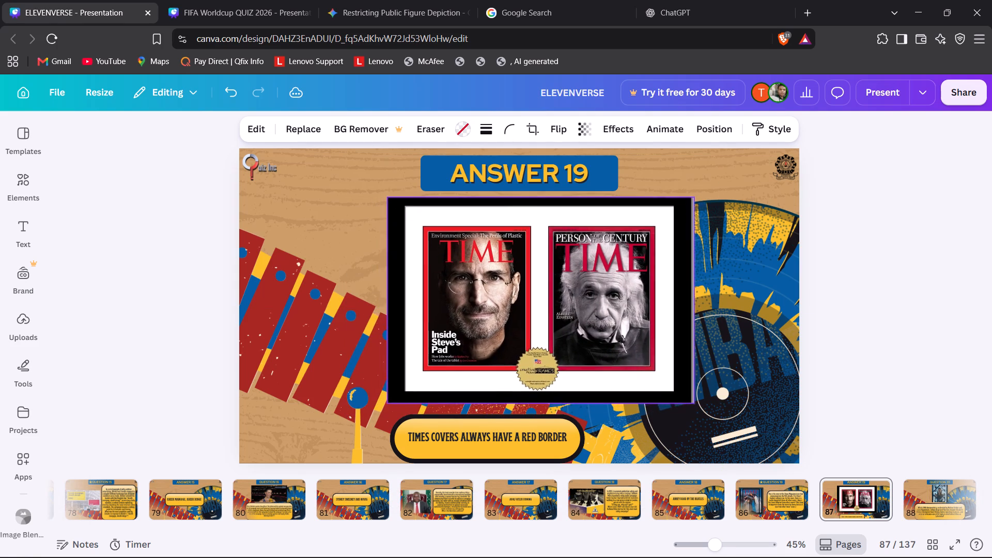
pyautogui.moveTo(512, 263); pyautogui.dragTo(486, 262)
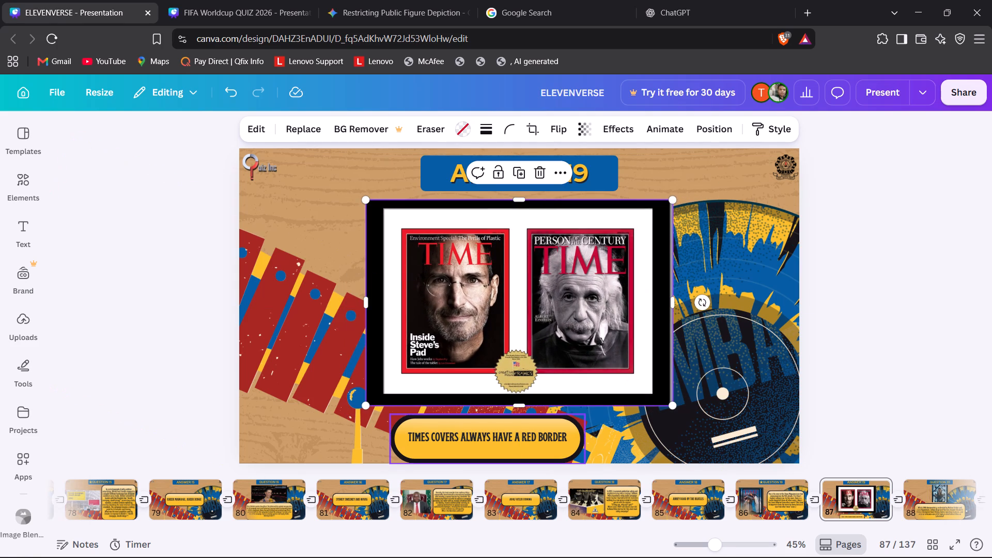
# Centre the red-border answer box beneath the Time covers picture, aligning it with the ANSWER 19 heading's left edge.
pyautogui.click(540, 417)
pyautogui.moveTo(540, 417); pyautogui.dragTo(570, 411)
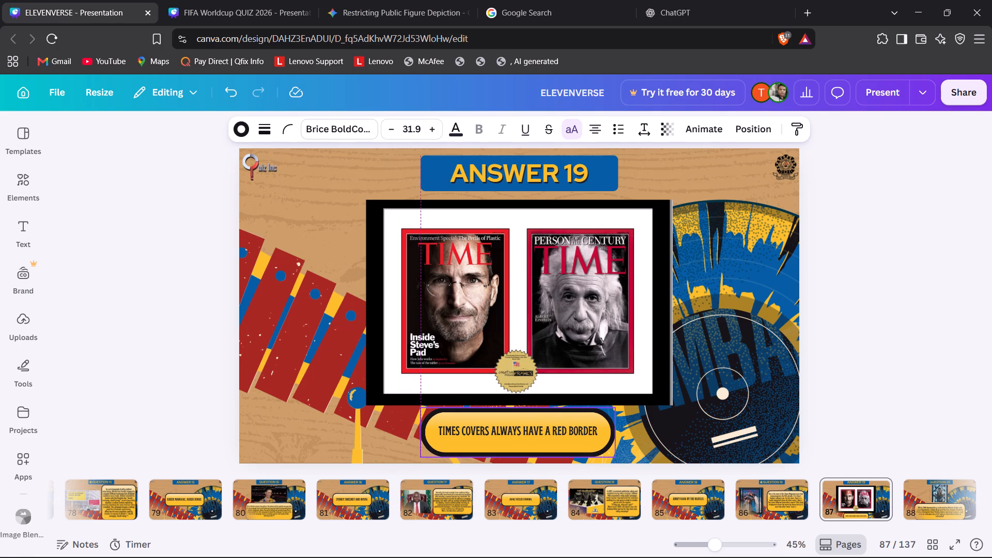
pyautogui.moveTo(570, 411); pyautogui.dragTo(570, 414)
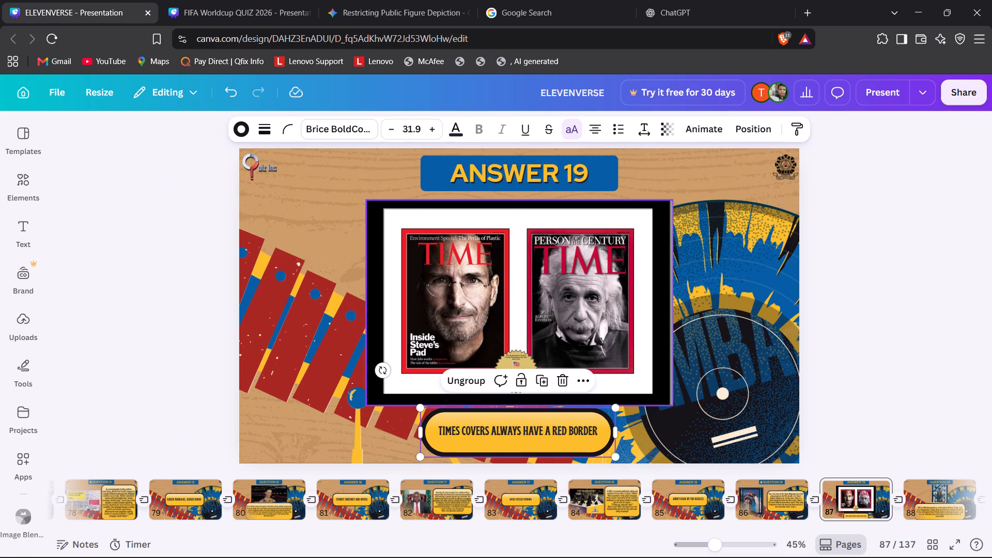
# Move the Time covers picture to the slide's left half and the red-border answer box beside it on the right.
pyautogui.moveTo(480, 309); pyautogui.dragTo(371, 321)
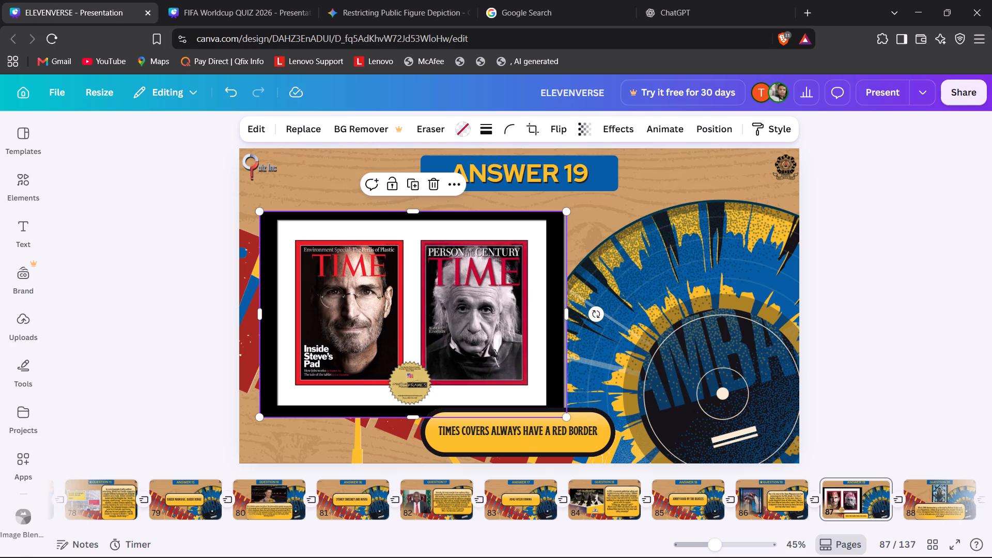
pyautogui.moveTo(562, 436); pyautogui.dragTo(727, 323)
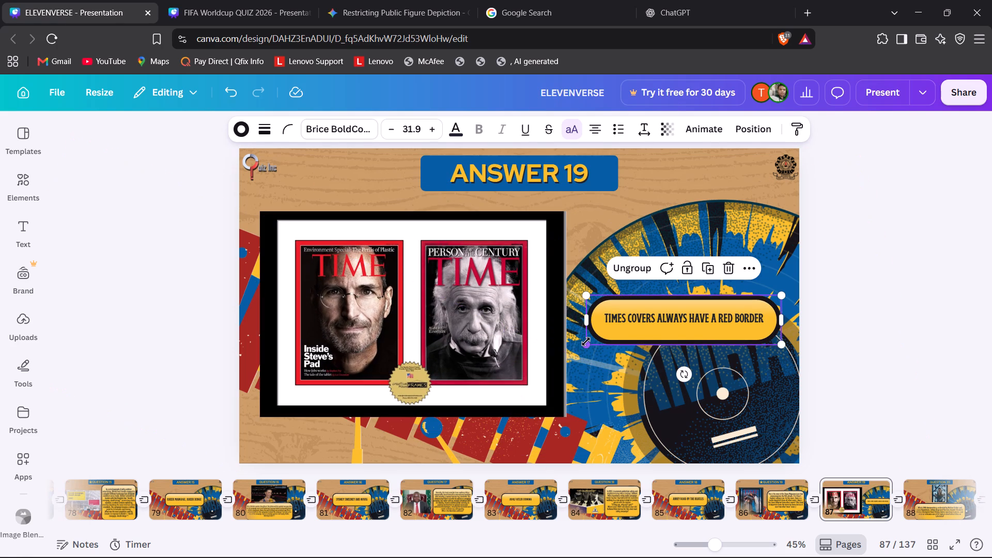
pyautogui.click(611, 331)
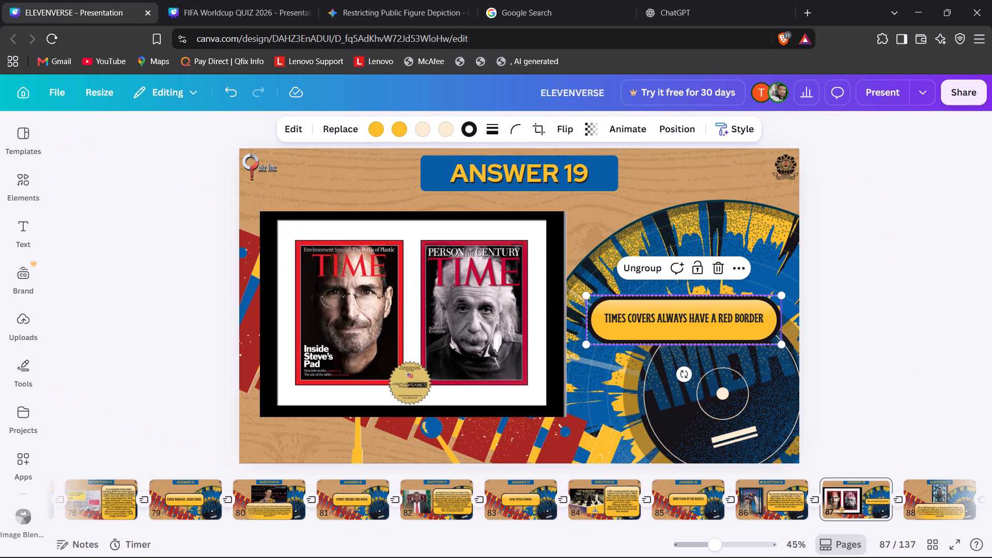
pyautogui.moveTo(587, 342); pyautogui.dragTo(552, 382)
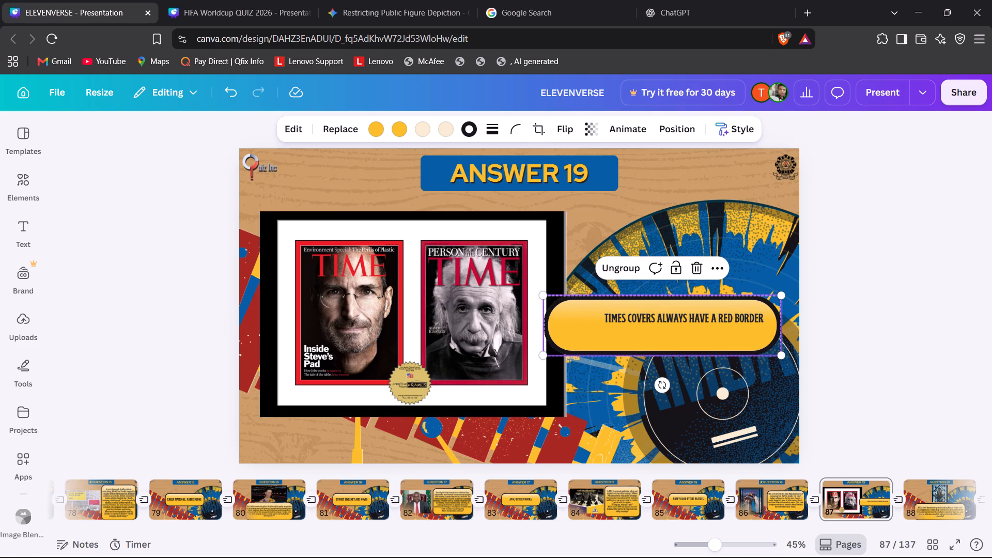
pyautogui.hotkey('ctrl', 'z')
# Set the red-border answer text size to 35.9, keeping the sentence on one line.
pyautogui.click(663, 319)
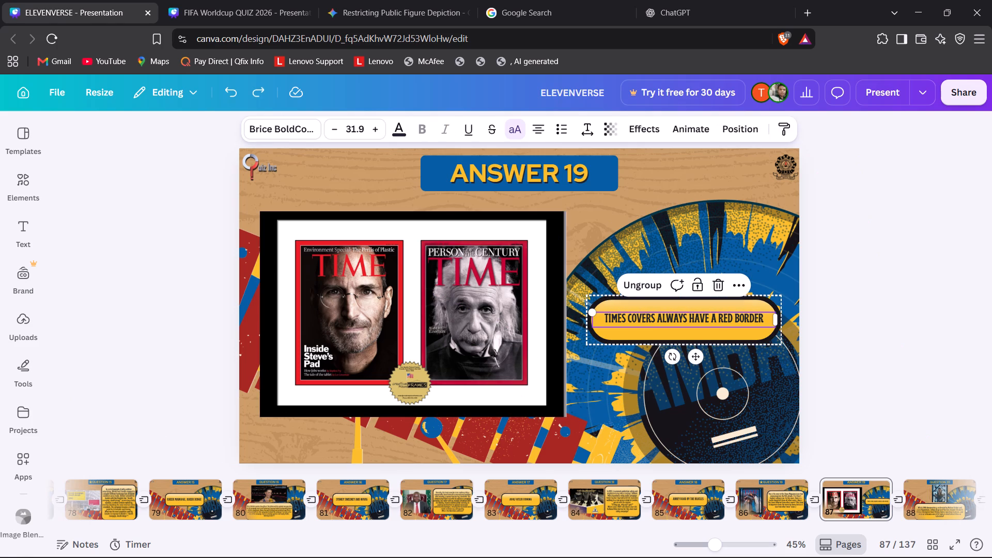
pyautogui.tripleClick(368, 127)
pyautogui.press('Down')
pyautogui.tripleClick(368, 127)
pyautogui.hotkey('ctrl', 'z')
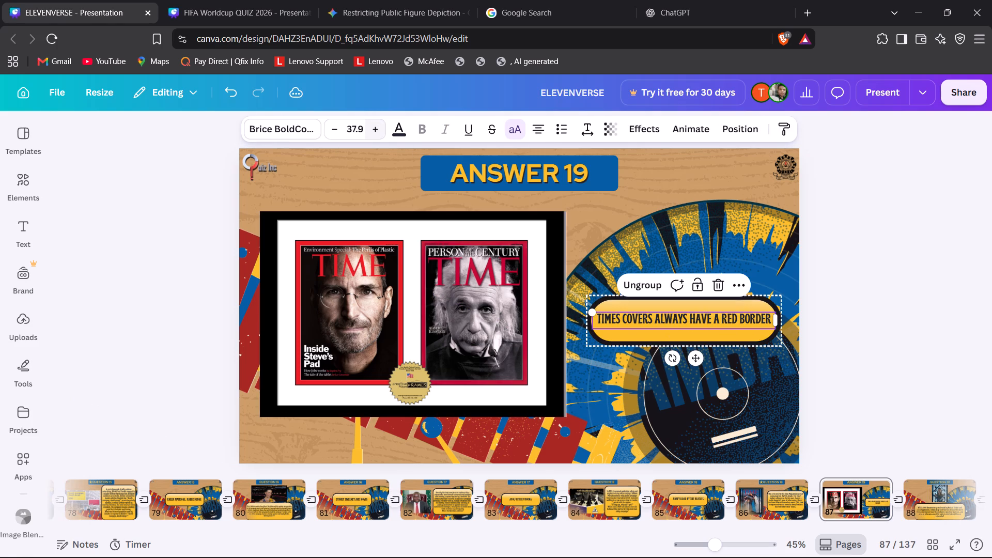
pyautogui.click(369, 128)
pyautogui.click(369, 128)
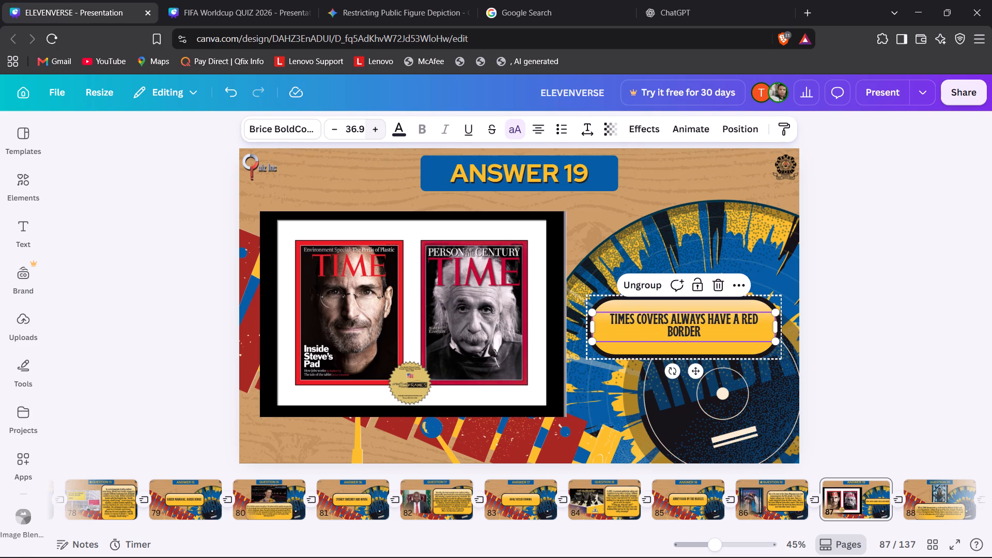
pyautogui.click(333, 131)
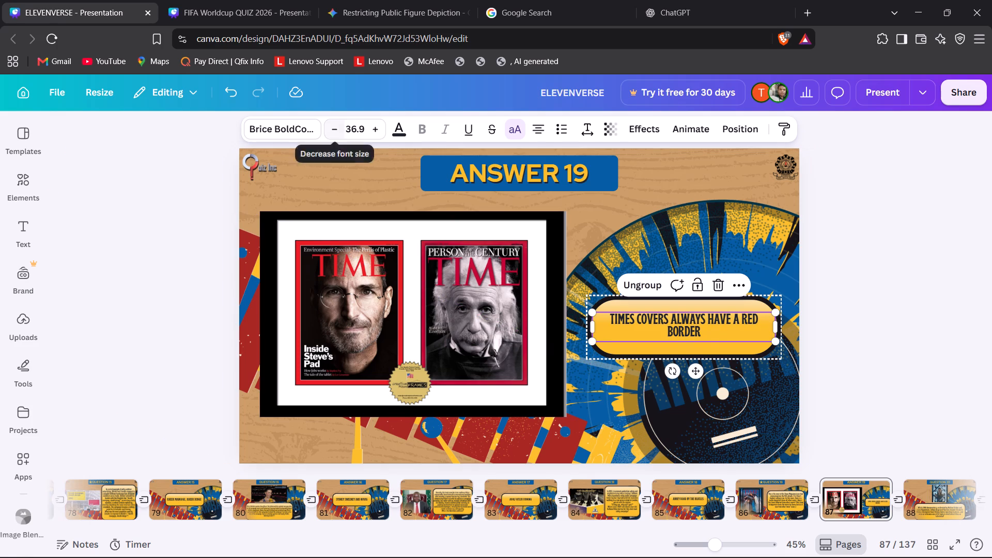
pyautogui.click(160, 300)
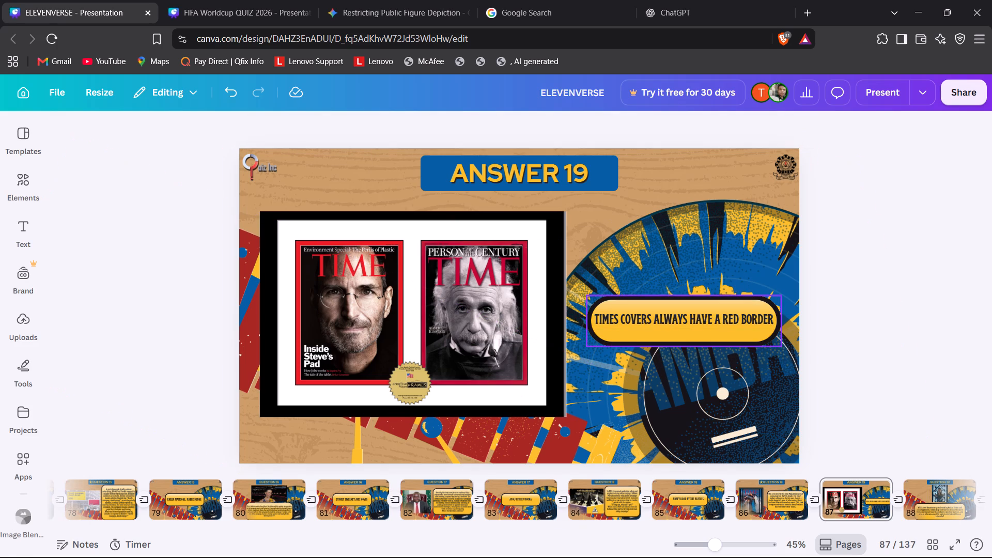
# Narrow the answer box so its text wraps to two lines, scale it up to text size 48.8, and place it beside the picture.
pyautogui.click(664, 320)
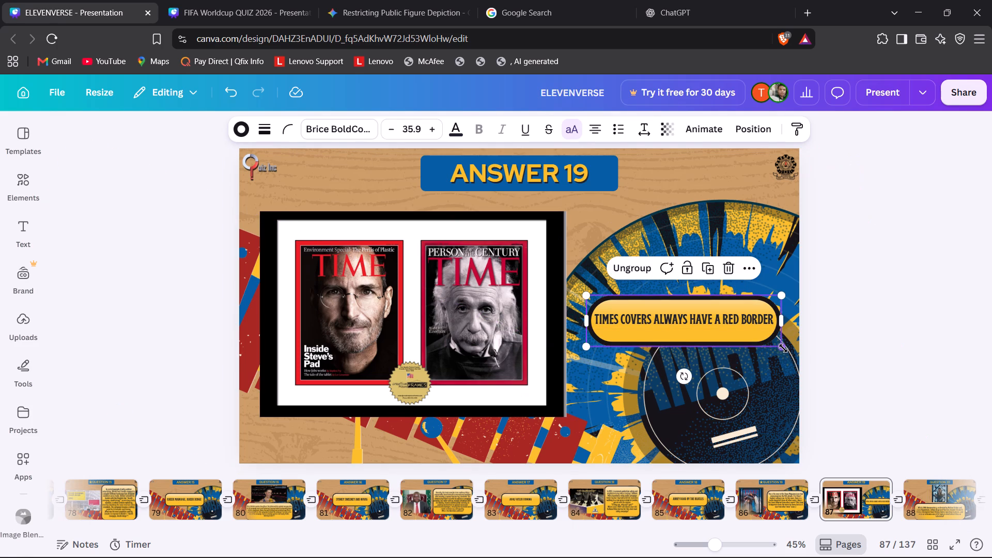
pyautogui.moveTo(785, 319); pyautogui.dragTo(763, 324)
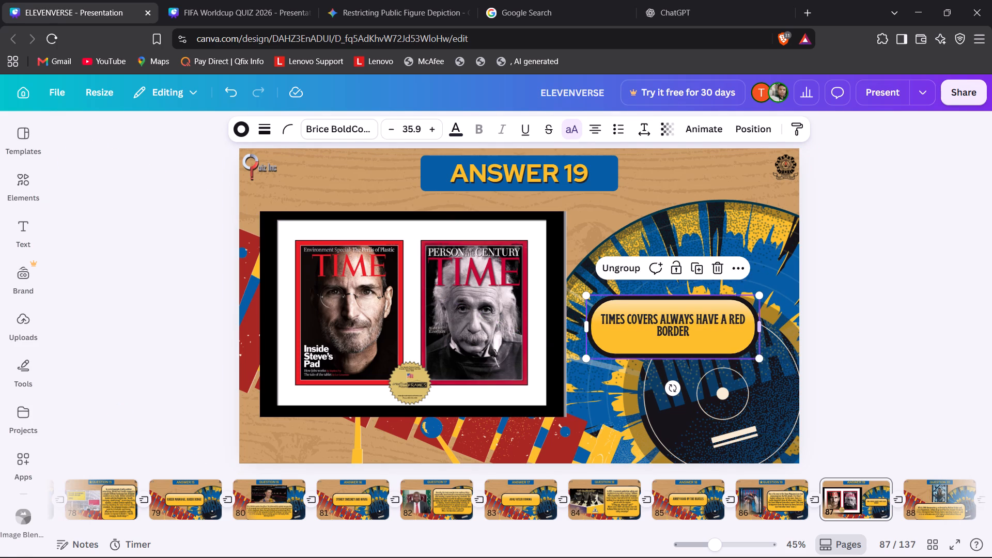
pyautogui.moveTo(758, 354); pyautogui.dragTo(809, 408)
pyautogui.click(722, 386)
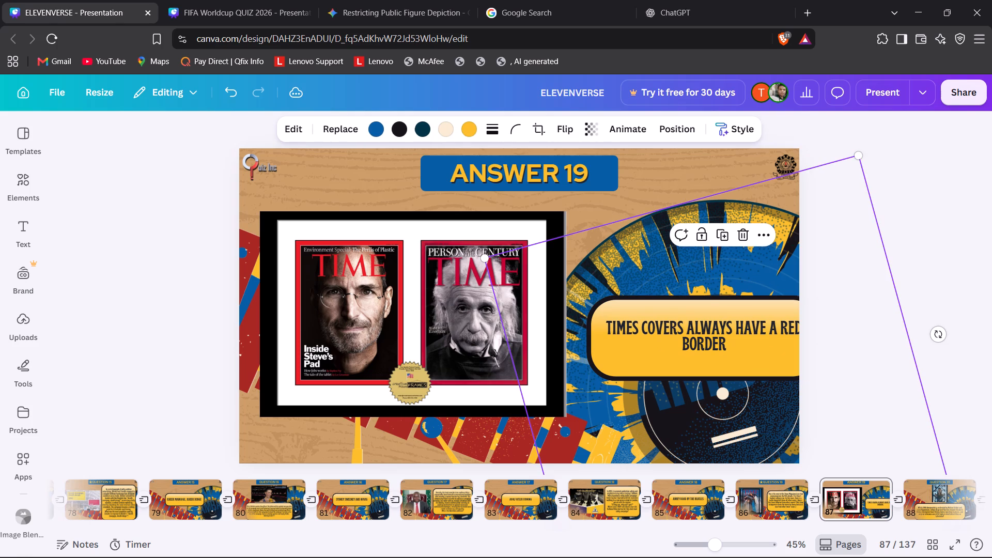
pyautogui.click(927, 352)
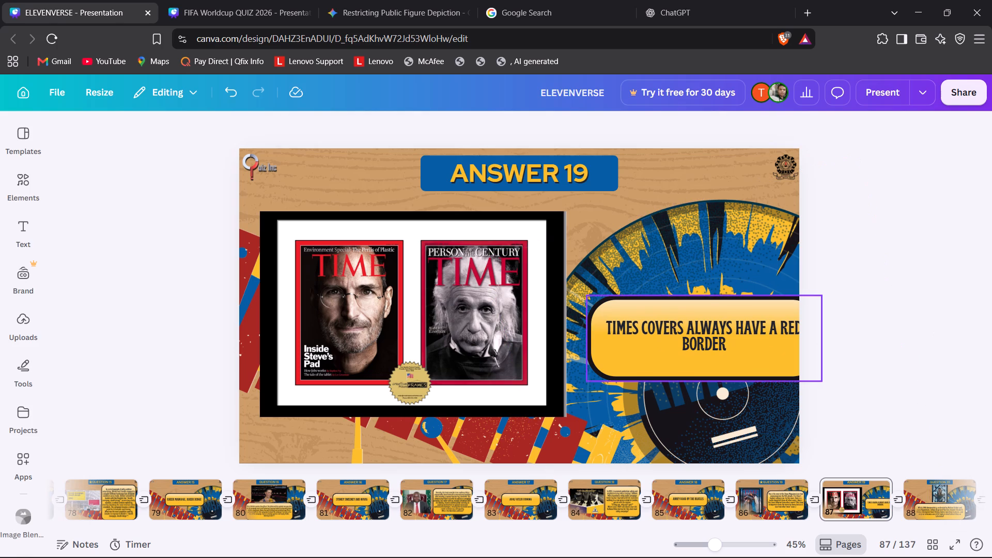
pyautogui.moveTo(761, 354); pyautogui.dragTo(740, 354)
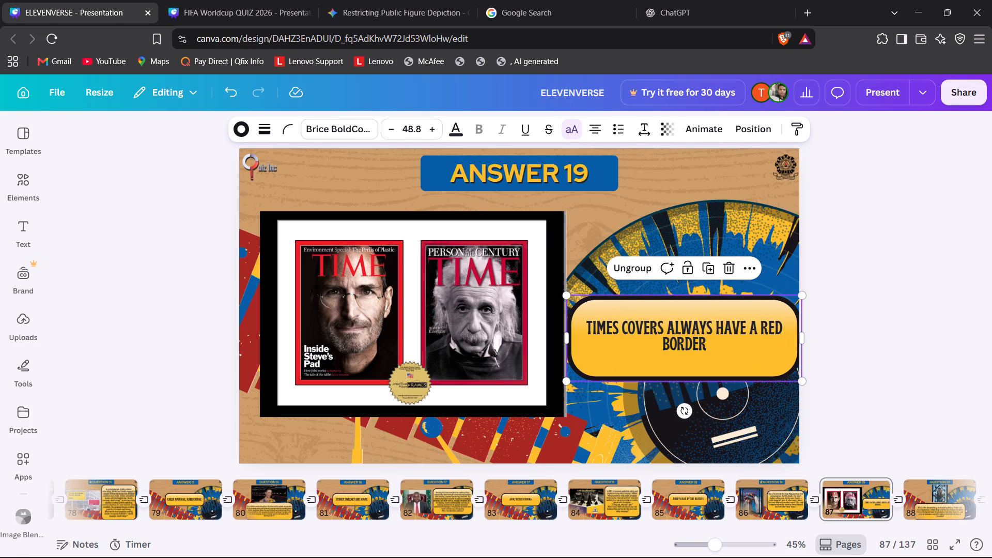
pyautogui.click(932, 334)
pyautogui.press('Left')
pyautogui.press('Right')
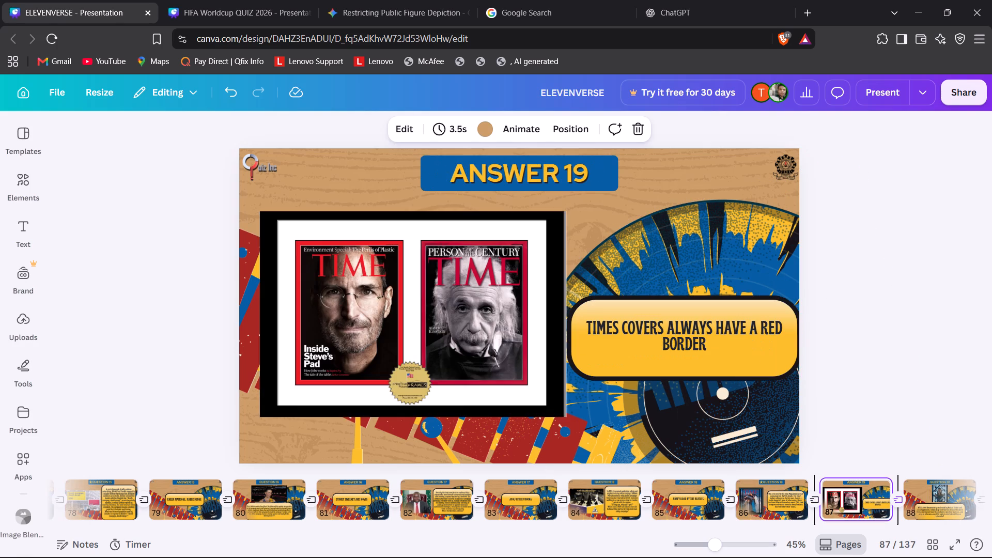
# Nudge the Time covers picture slightly left, opening a gap between it and the answer box.
pyautogui.click(448, 333)
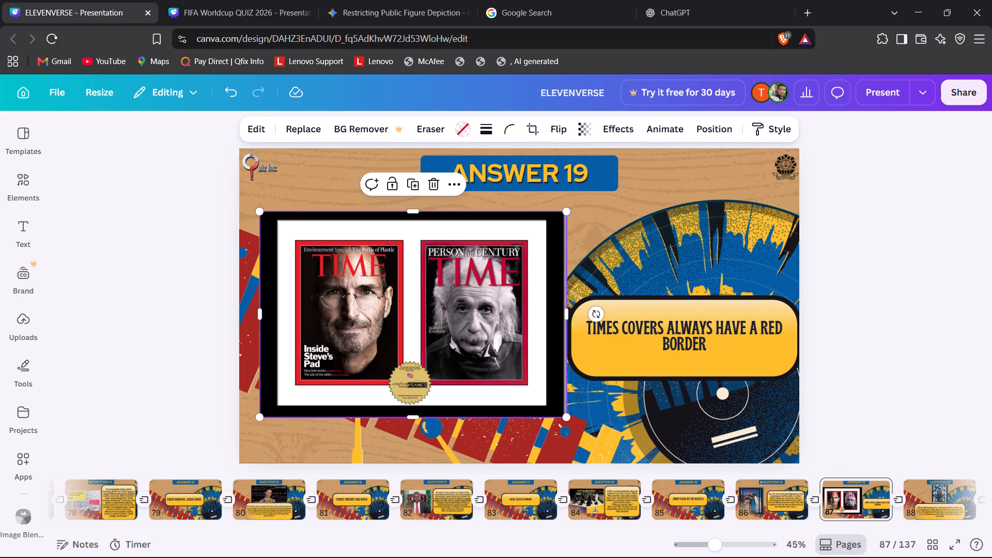
pyautogui.click(139, 350)
pyautogui.click(369, 327)
pyautogui.press('Left')
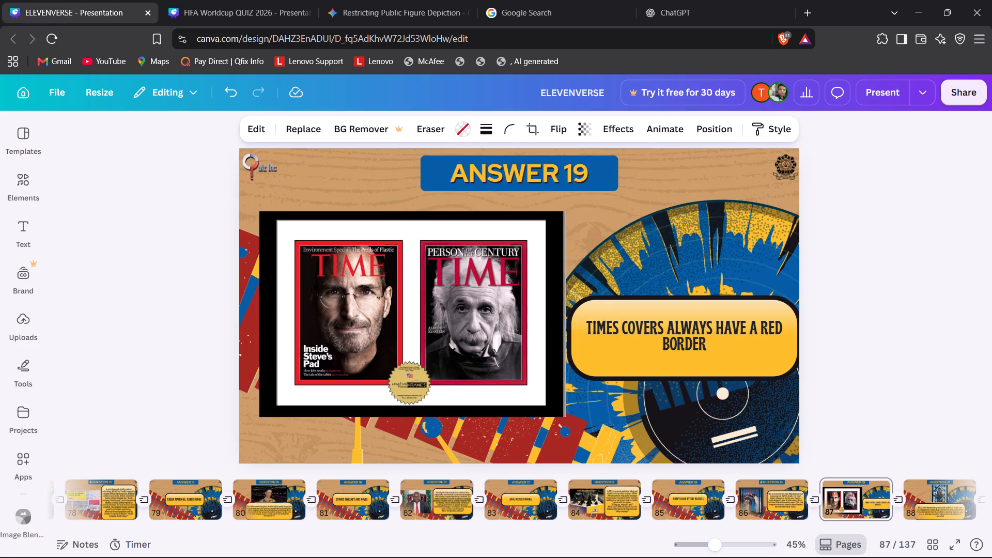
pyautogui.press('Left')
pyautogui.press('Left')
pyautogui.press('Left')
pyautogui.press('Left')
pyautogui.press('Left')
pyautogui.press('Left')
pyautogui.press('Left')
pyautogui.press('Left')
pyautogui.press('Left')
pyautogui.press('Left')
pyautogui.press('Left')
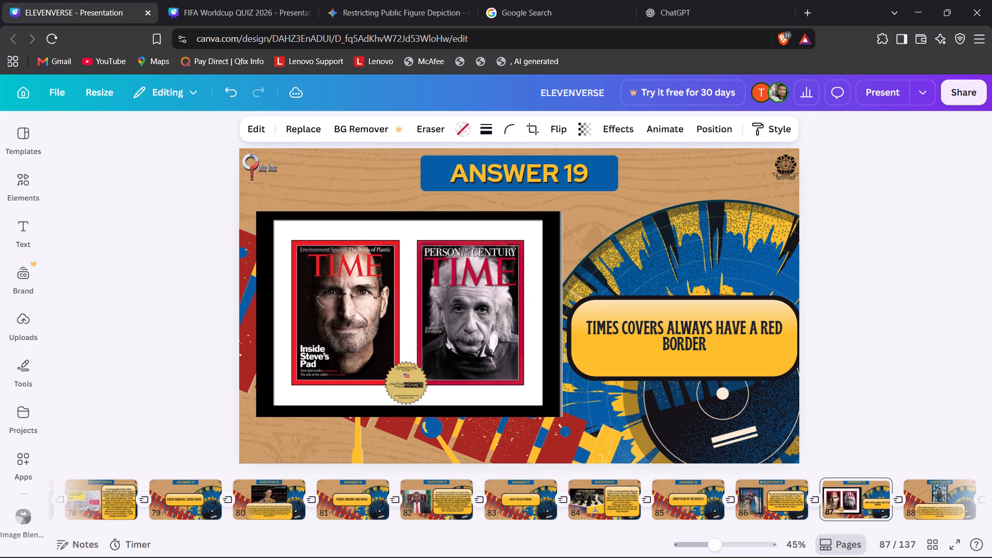
# Nudge the red-border answer box slightly left, away from the slide's right edge.
pyautogui.click(760, 344)
pyautogui.press('Left')
pyautogui.press('Left')
pyautogui.press('Left')
pyautogui.press('Left')
pyautogui.press('Left')
pyautogui.press('Left')
pyautogui.press('Left')
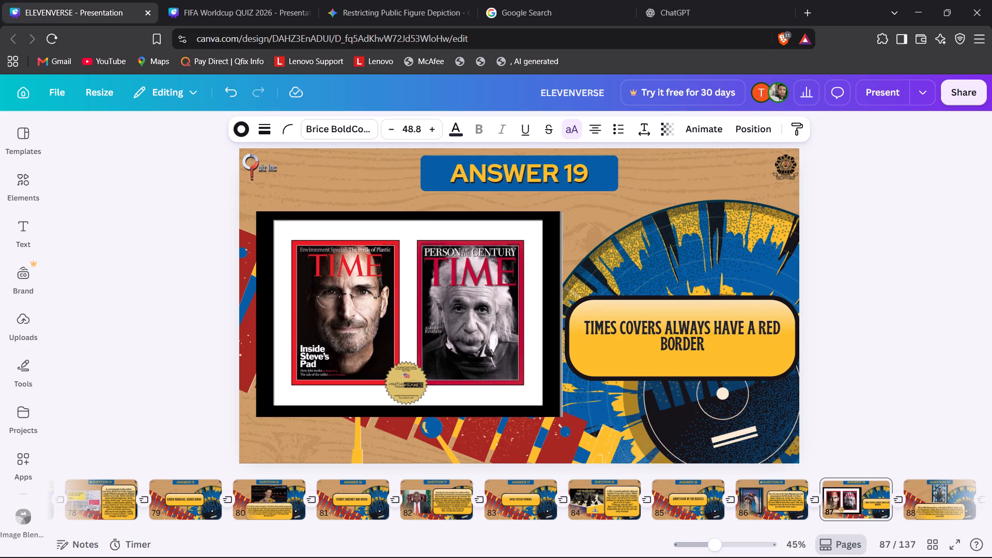
# Nudge the Time covers picture a little further left.
pyautogui.click(323, 326)
pyautogui.press('Left')
pyautogui.press('Left')
pyautogui.press('Left')
pyautogui.press('Left')
pyautogui.press('Left')
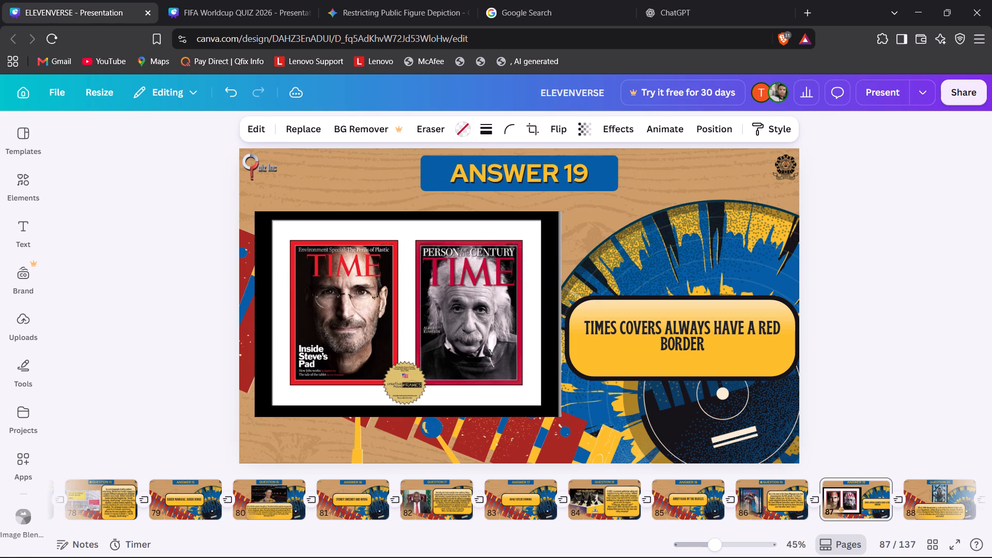
# Nudge the answer box further left to even out the spacing between the picture and the slide's right edge.
pyautogui.click(687, 327)
pyautogui.press('Left')
pyautogui.press('Left')
pyautogui.press('Left')
pyautogui.press('Left')
pyautogui.press('Left')
pyautogui.press('Left')
pyautogui.press('Left')
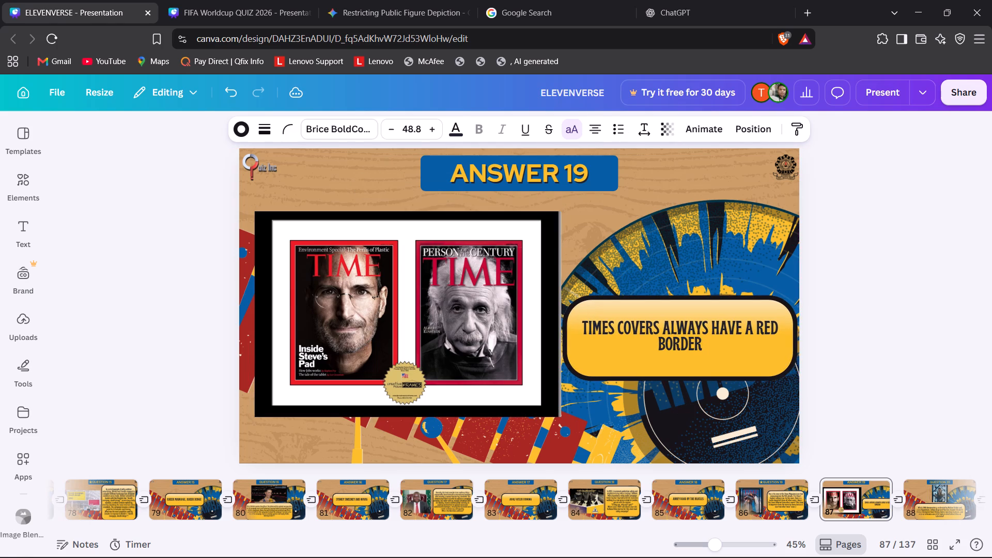
pyautogui.press('Left')
pyautogui.press('Left')
pyautogui.press('Left')
# Delete the misplaced ANSWER 20 heading text and its blue background from slide 89.
pyautogui.click(900, 333)
pyautogui.press('Right')
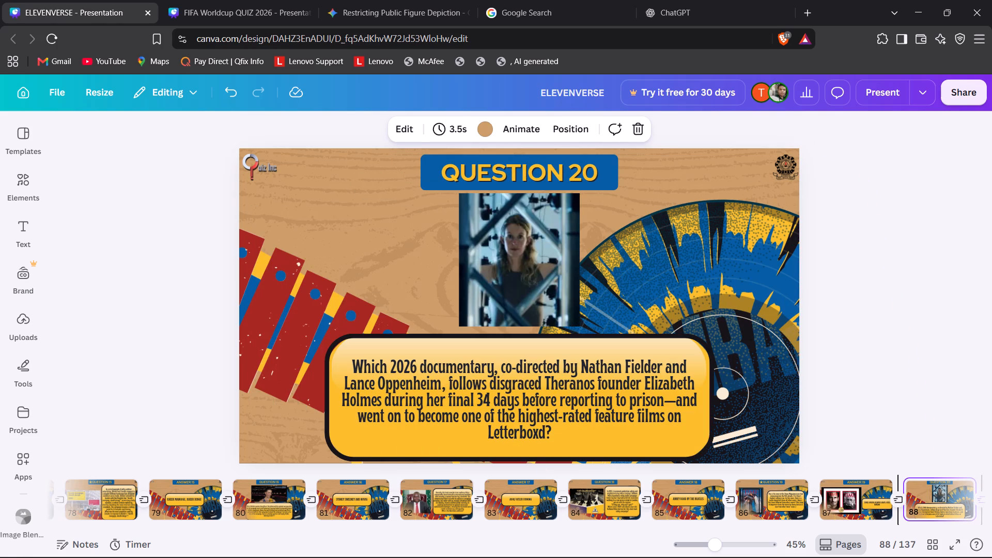
pyautogui.press('Right')
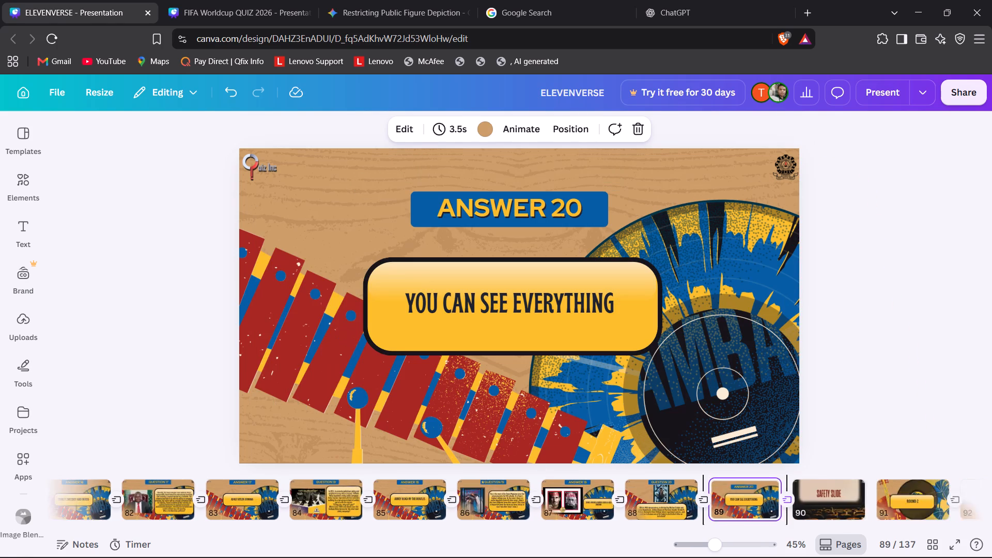
pyautogui.press('Left')
pyautogui.press('Right')
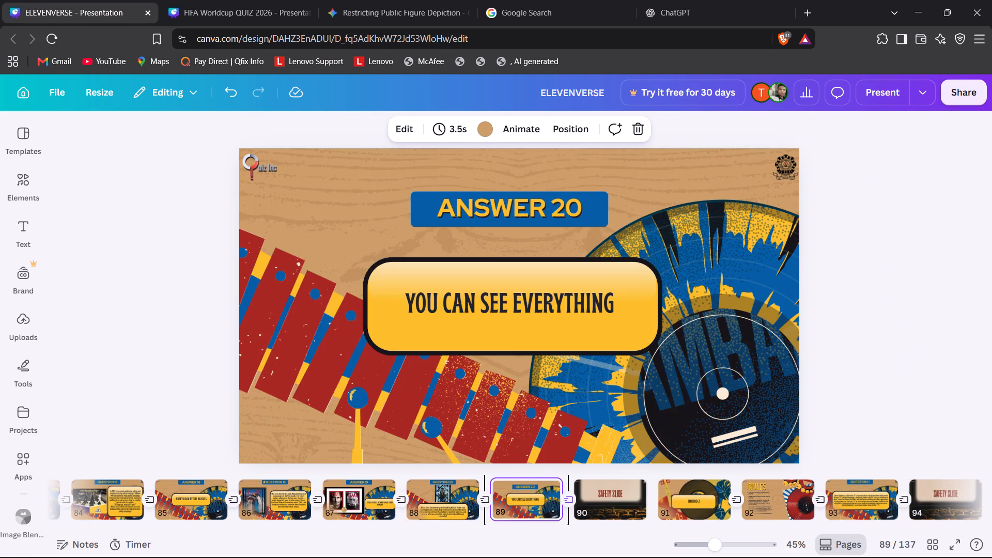
pyautogui.click(597, 219)
pyautogui.press('Delete')
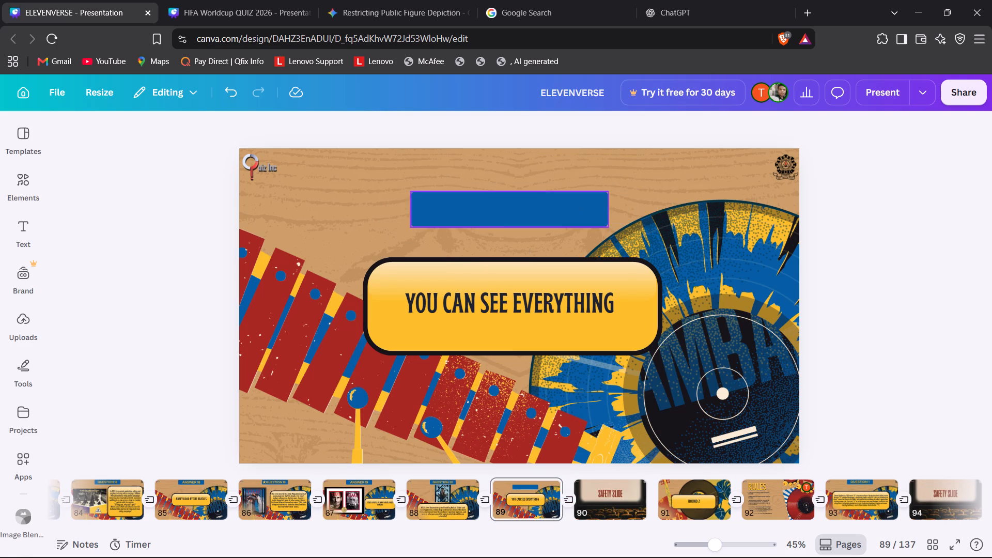
pyautogui.click(576, 214)
pyautogui.press('Delete')
# Copy the ANSWER 19 heading from slide 87 and paste it onto slide 89.
pyautogui.press('Left')
pyautogui.press('Left')
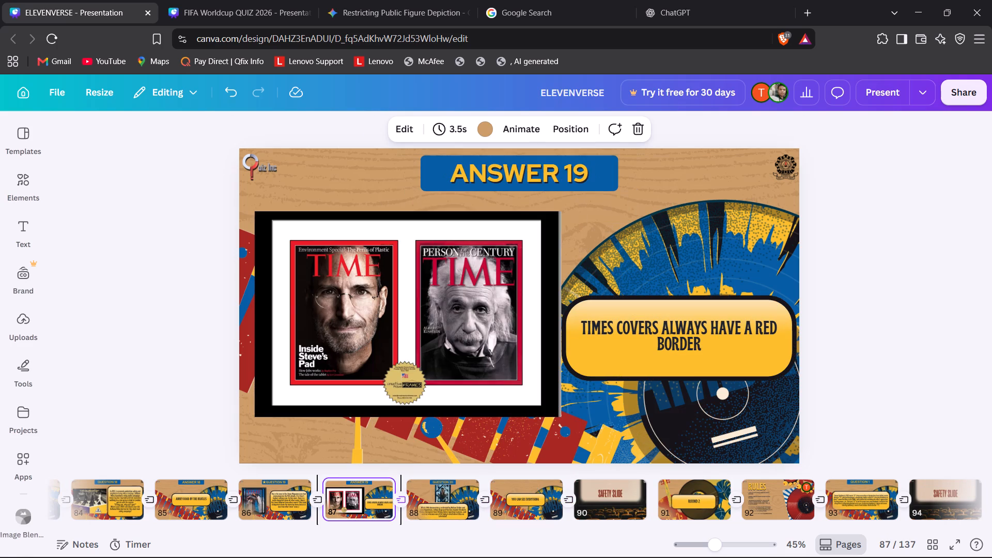
pyautogui.click(566, 178)
pyautogui.hotkey('ctrl', 'c')
pyautogui.click(892, 259)
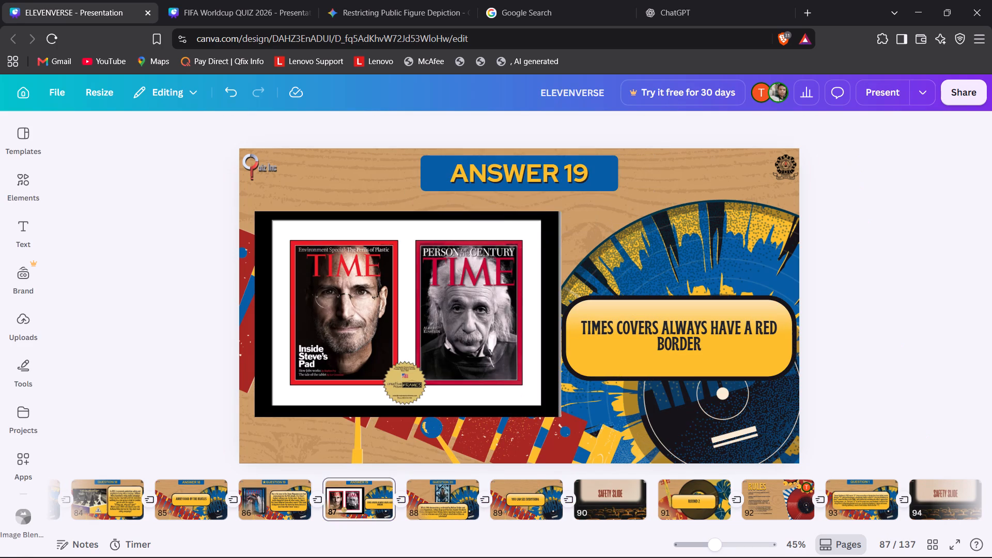
pyautogui.press('Right')
pyautogui.press('Right')
pyautogui.hotkey('ctrl', 'v')
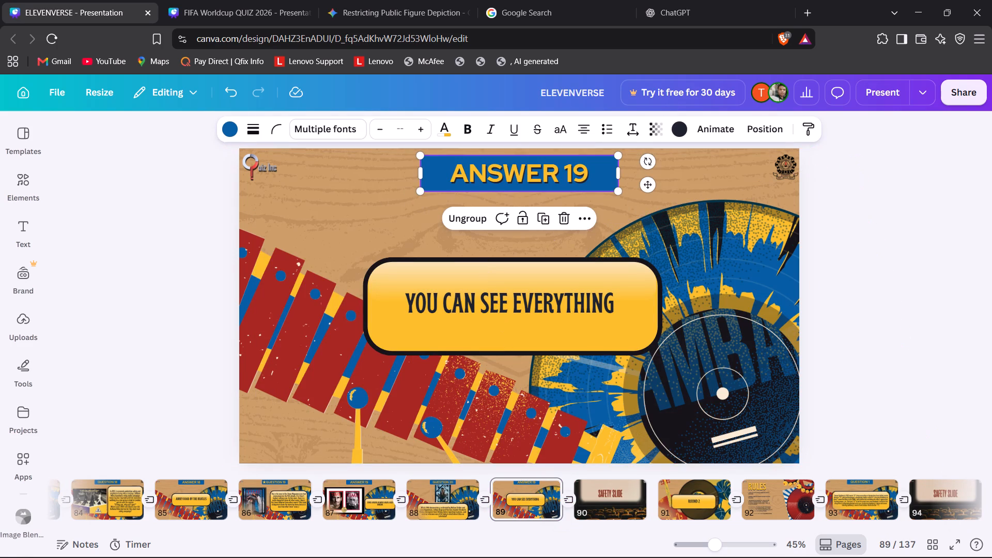
# Centre the "You can see everything" answer box and its text horizontally on slide 89.
pyautogui.click(566, 299)
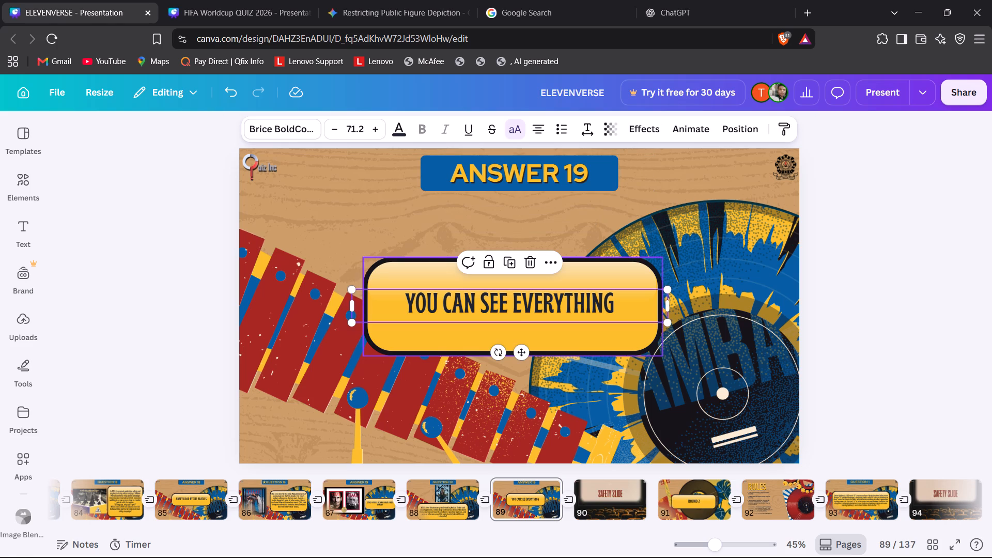
pyautogui.keyDown('shift'); pyautogui.click(583, 273); pyautogui.keyUp('shift')
pyautogui.click(460, 237)
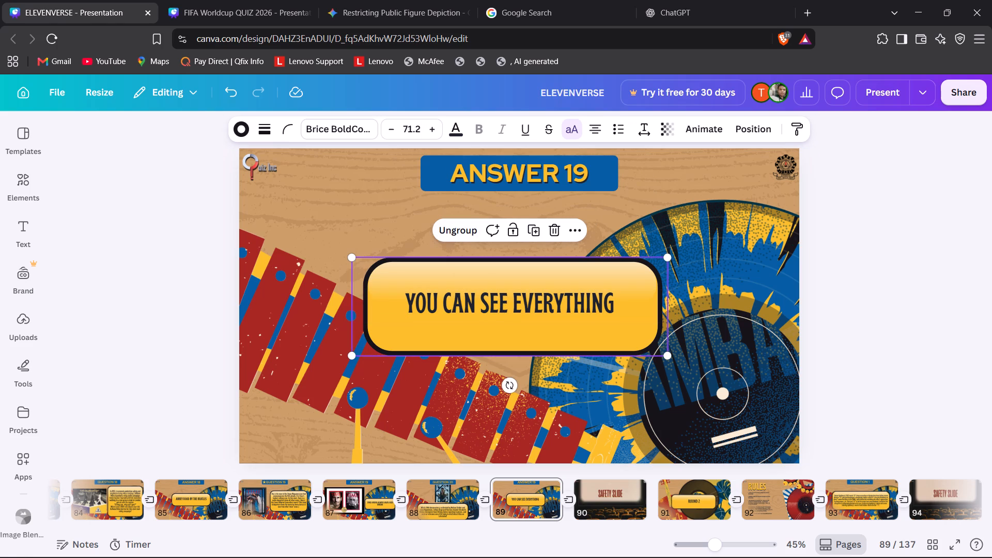
pyautogui.rightClick(617, 284)
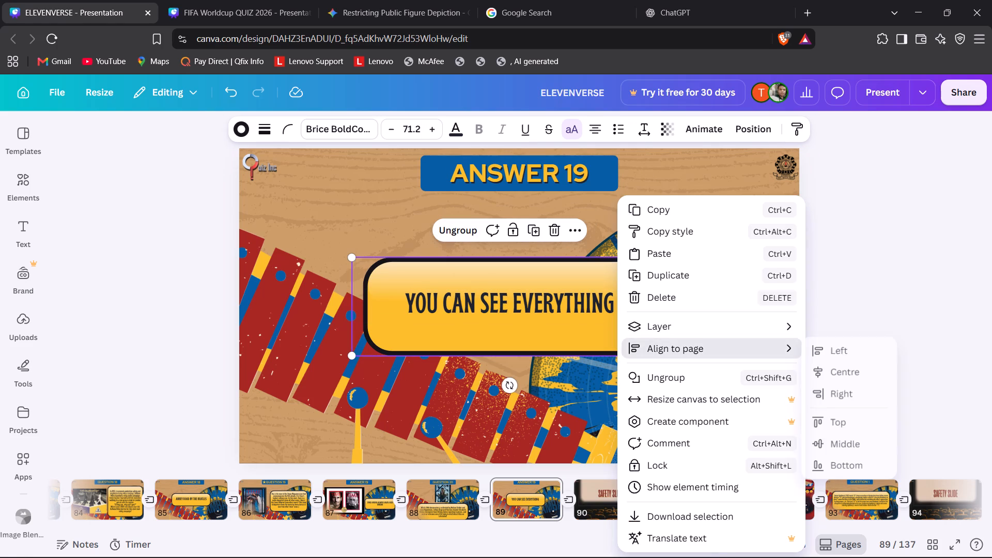
pyautogui.click(826, 368)
pyautogui.click(905, 350)
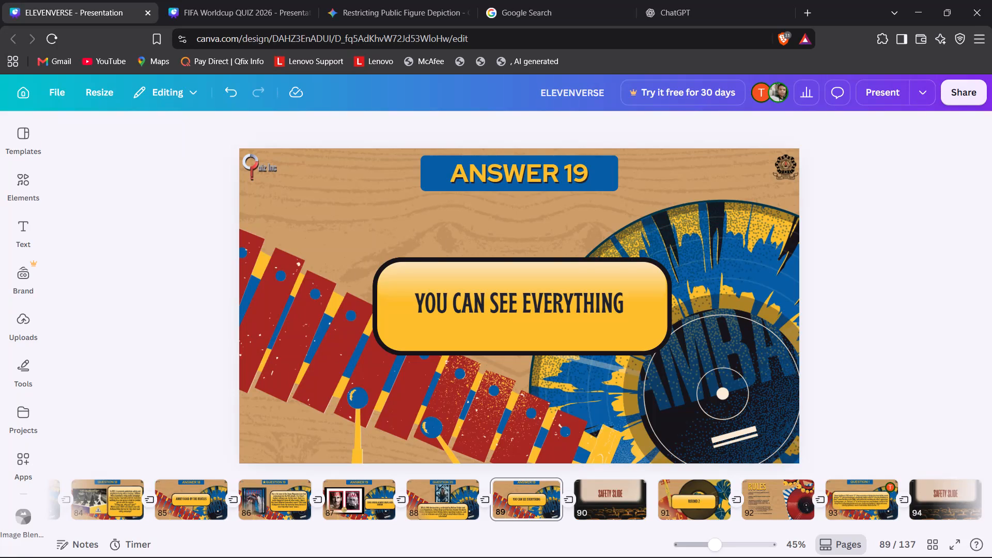
# Check the safety slide and the Round 2 opening slides that follow, and return to slide 89.
pyautogui.press('Right')
pyautogui.press('Right')
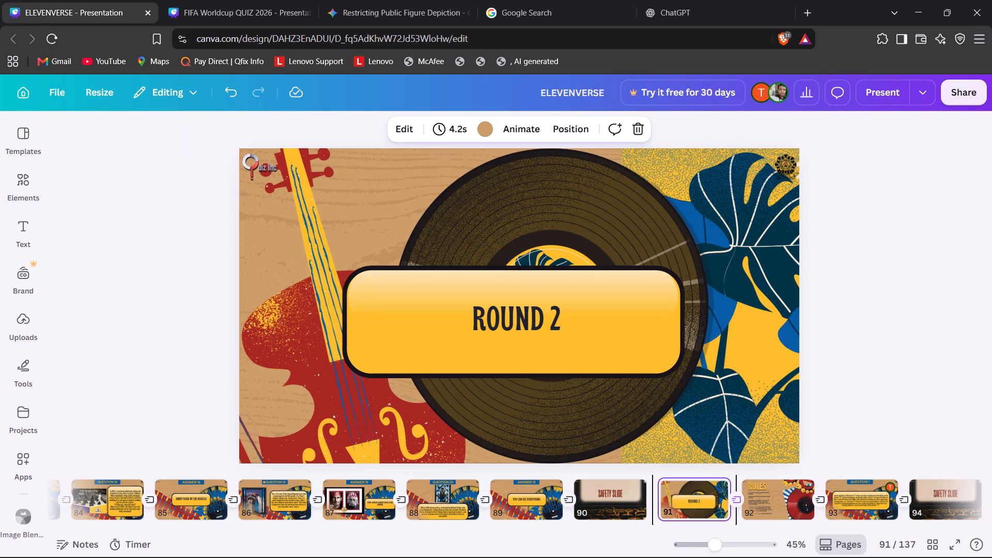
pyautogui.press('Right')
pyautogui.press('Left')
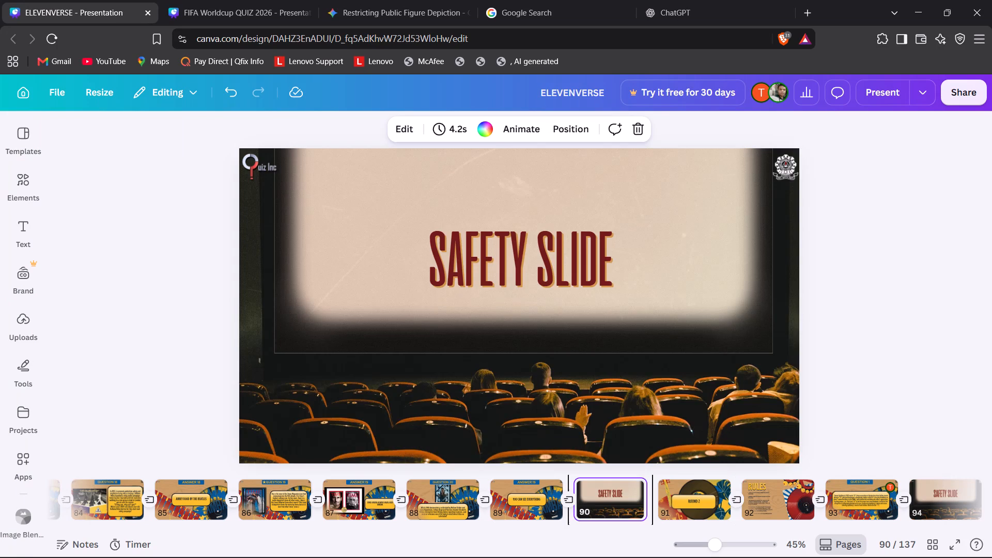
pyautogui.press('Right')
pyautogui.press('Left')
pyautogui.press('Left')
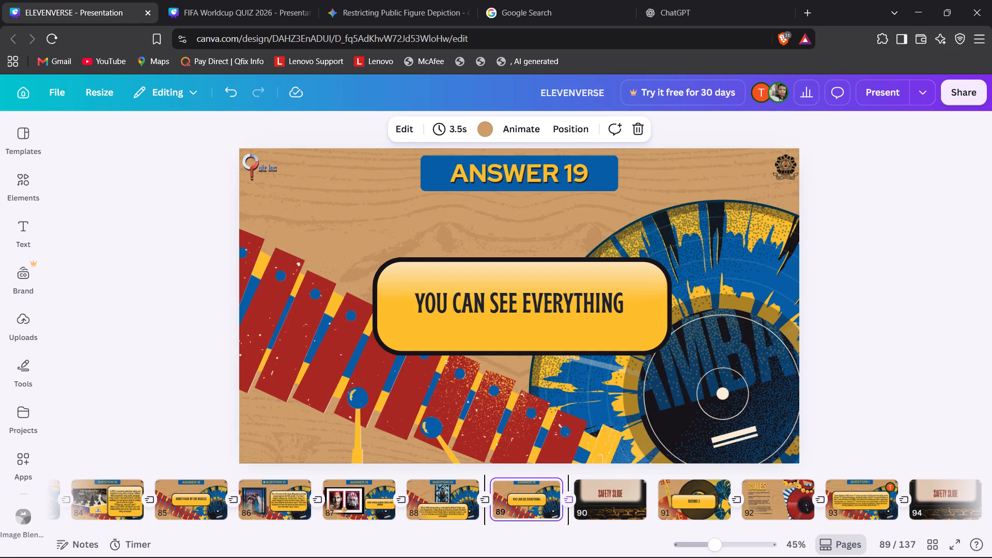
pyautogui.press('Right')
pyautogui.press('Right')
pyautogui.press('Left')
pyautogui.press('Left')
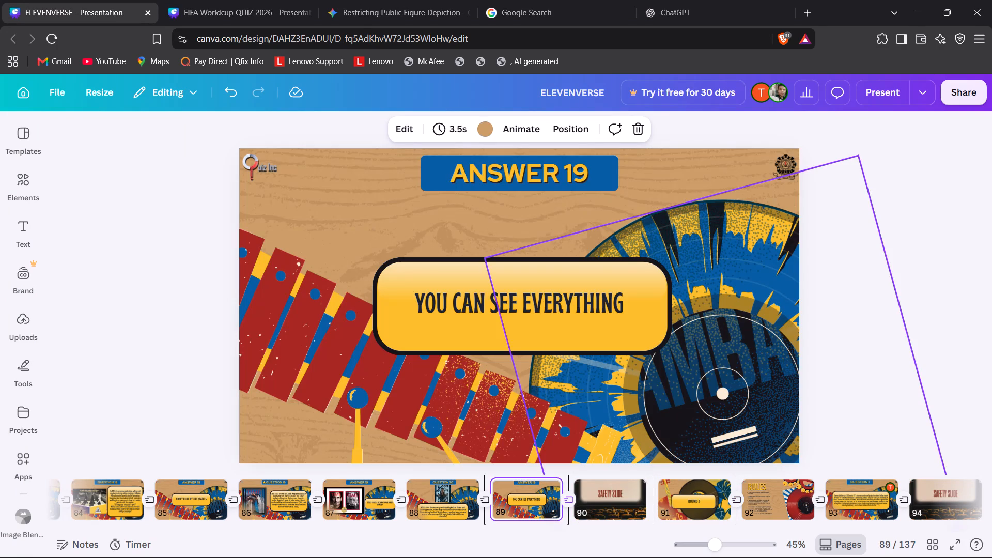
# Change the number in slide 89's ANSWER 19 heading to 20.
pyautogui.doubleClick(586, 172)
pyautogui.click(586, 172)
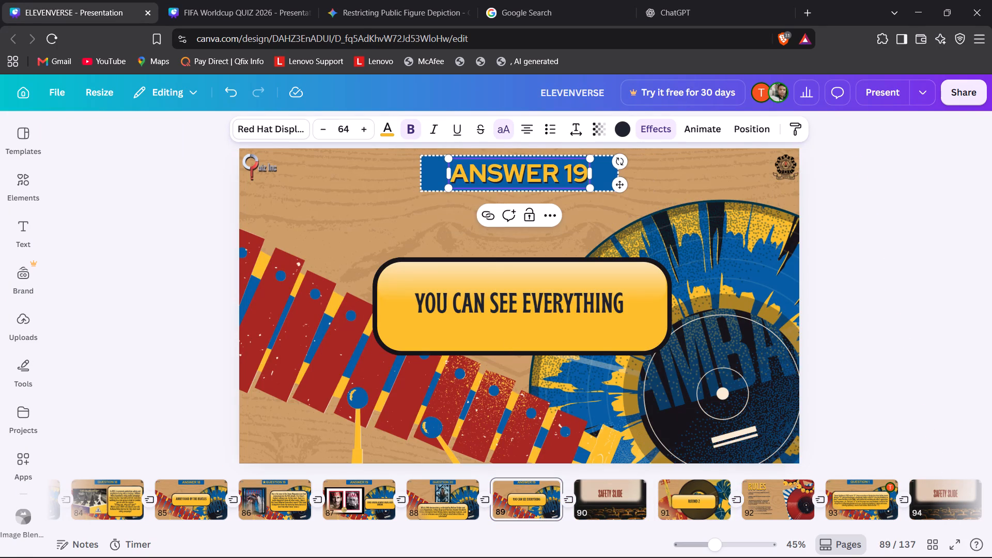
pyautogui.press('BackSpace')
pyautogui.press('BackSpace')
pyautogui.write('20')
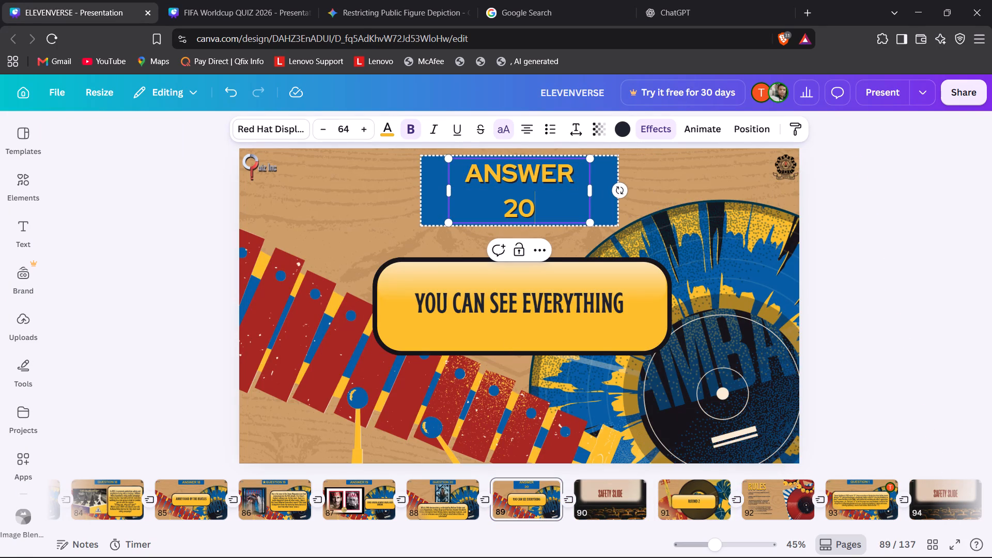
pyautogui.doubleClick(590, 186)
pyautogui.click(887, 253)
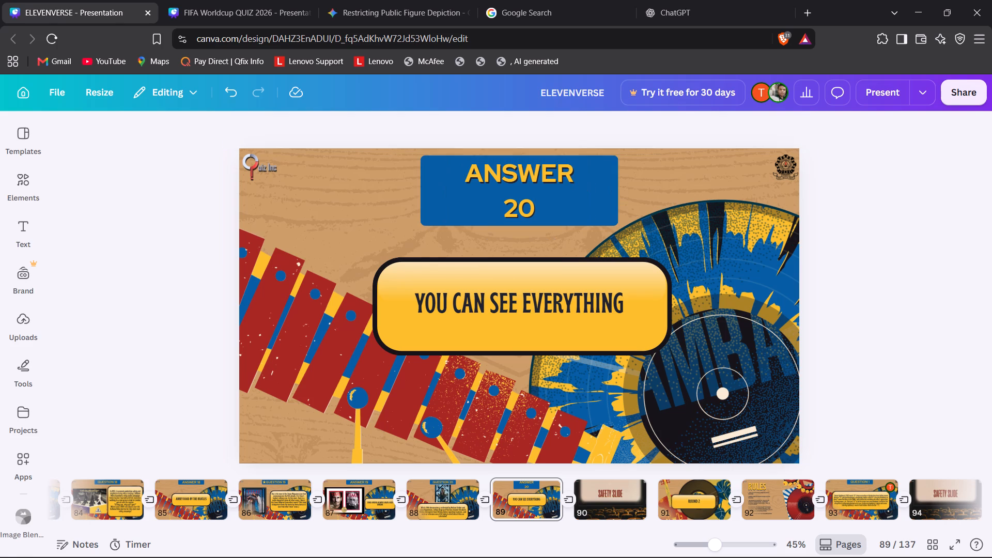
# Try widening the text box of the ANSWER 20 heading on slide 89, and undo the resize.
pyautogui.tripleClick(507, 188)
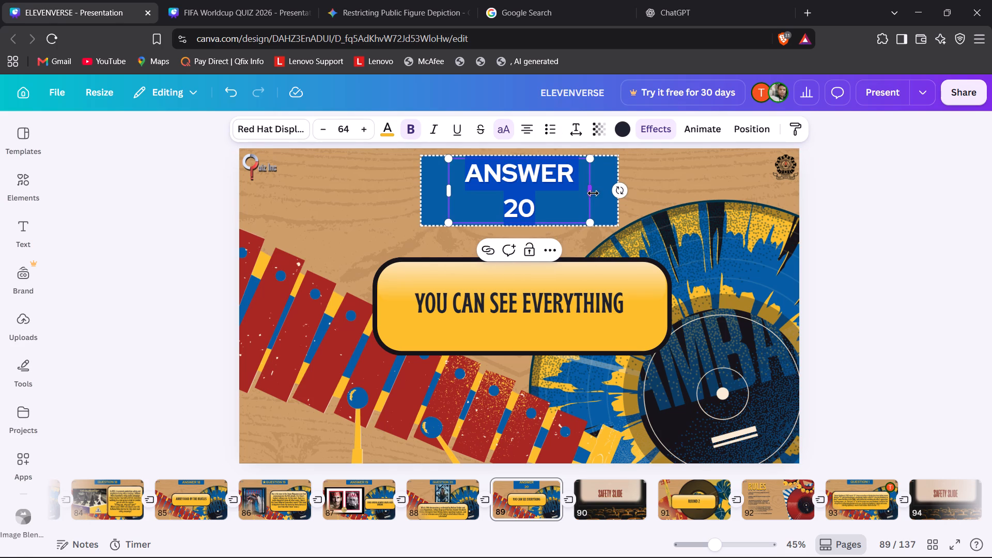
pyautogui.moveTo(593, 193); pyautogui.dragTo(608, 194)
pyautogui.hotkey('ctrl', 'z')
# Remove the space between ANSWER and 20 in slide 89's heading to bring the text onto one line.
pyautogui.click(458, 185)
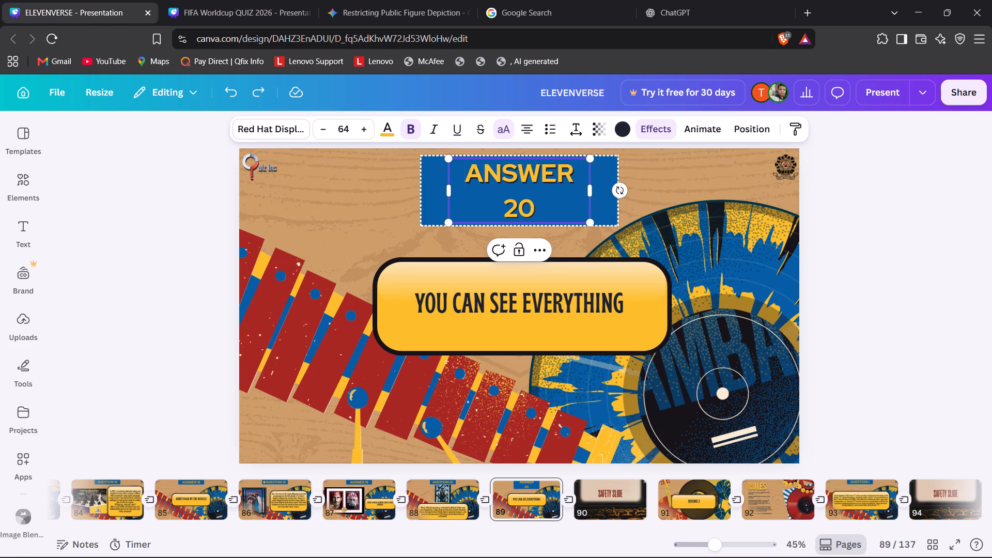
pyautogui.press('BackSpace')
pyautogui.press('BackSpace')
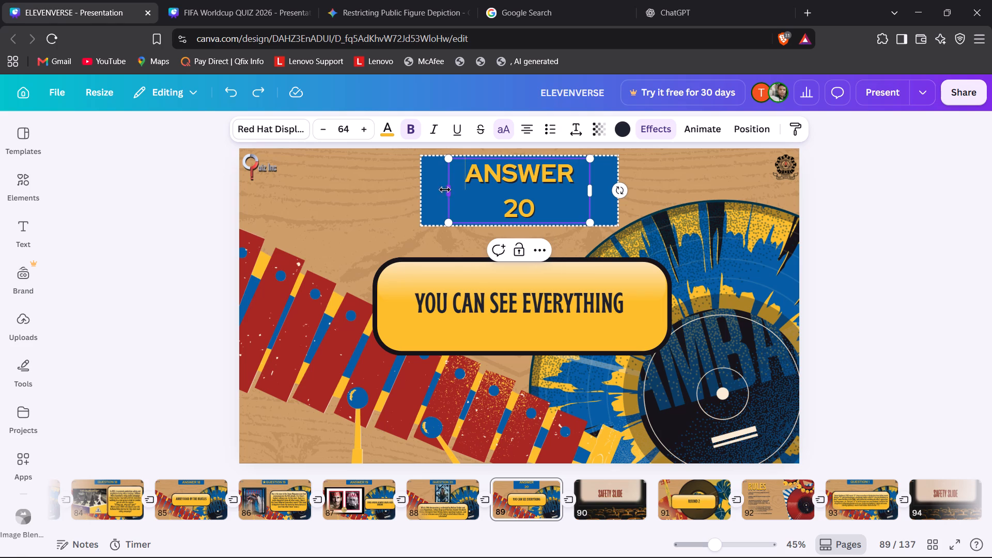
pyautogui.click(433, 189)
pyautogui.doubleClick(502, 206)
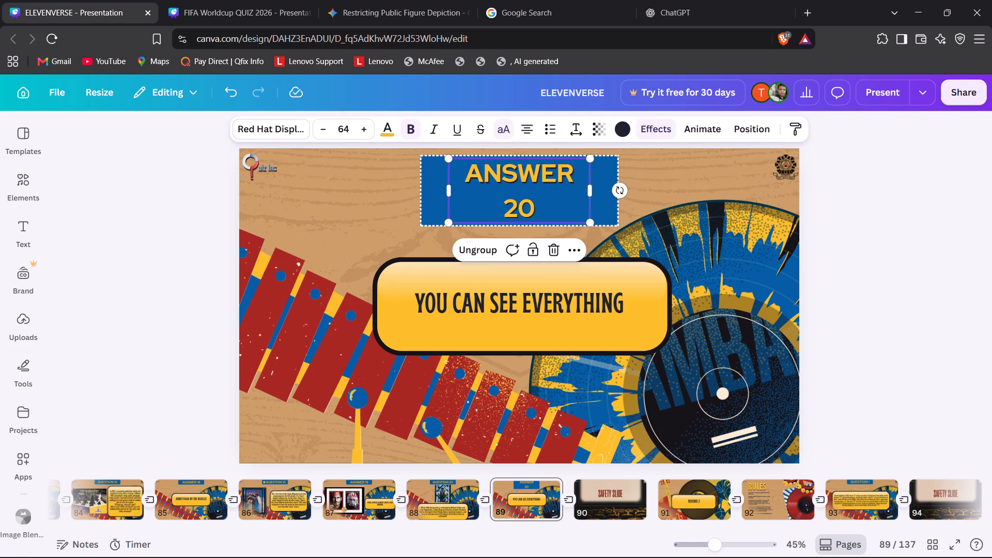
pyautogui.press('BackSpace')
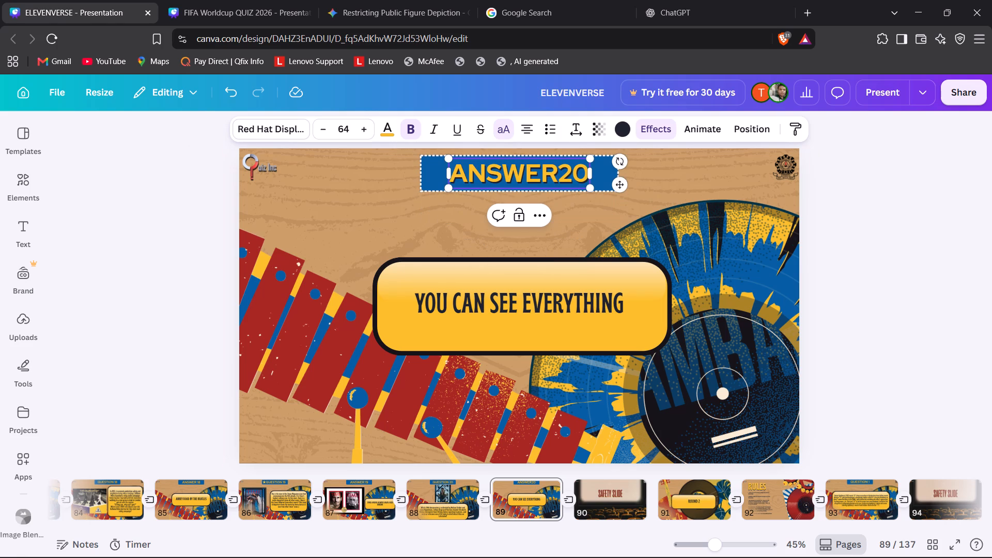
# Widen the ANSWER20 heading's text box slightly at its left edge on slide 89, and deselect it.
pyautogui.click(451, 173)
pyautogui.moveTo(448, 173); pyautogui.dragTo(438, 174)
pyautogui.click(152, 245)
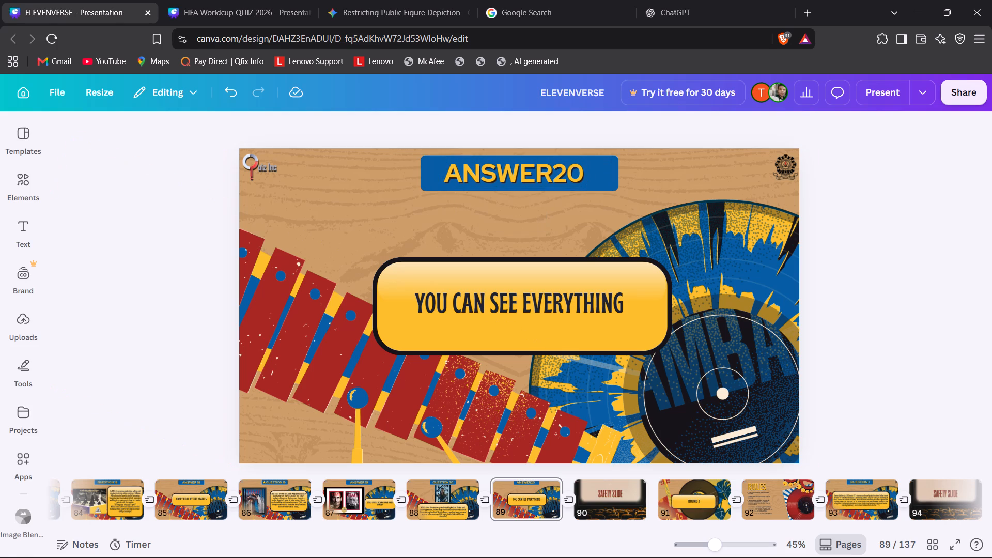
# Restore the space between ANSWER and 20 in slide 89's heading, and deselect the heading.
pyautogui.doubleClick(552, 173)
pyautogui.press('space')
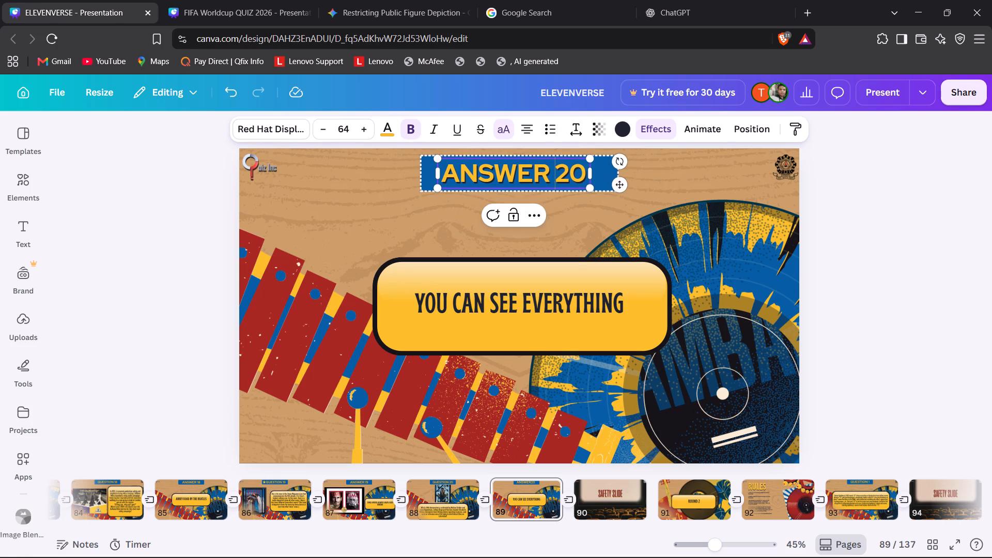
pyautogui.click(854, 235)
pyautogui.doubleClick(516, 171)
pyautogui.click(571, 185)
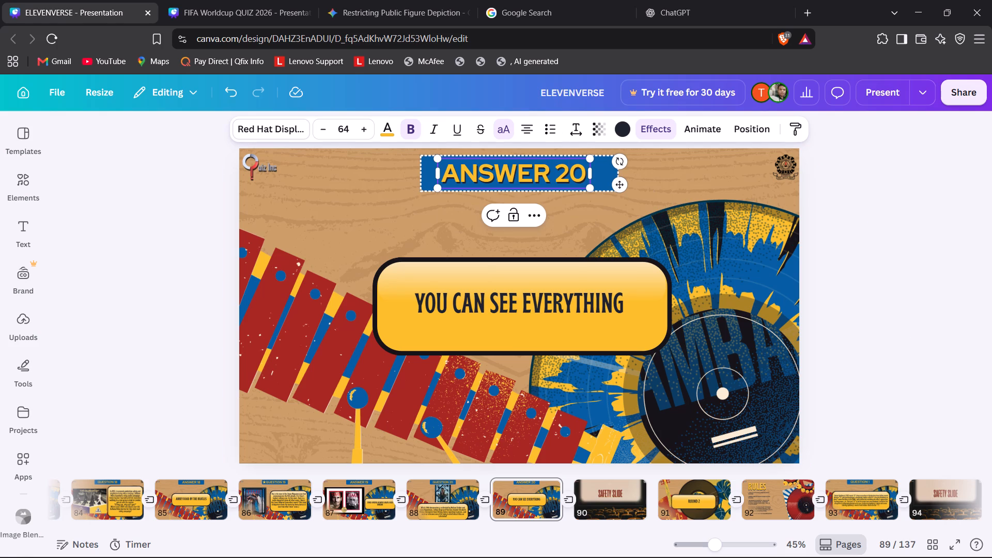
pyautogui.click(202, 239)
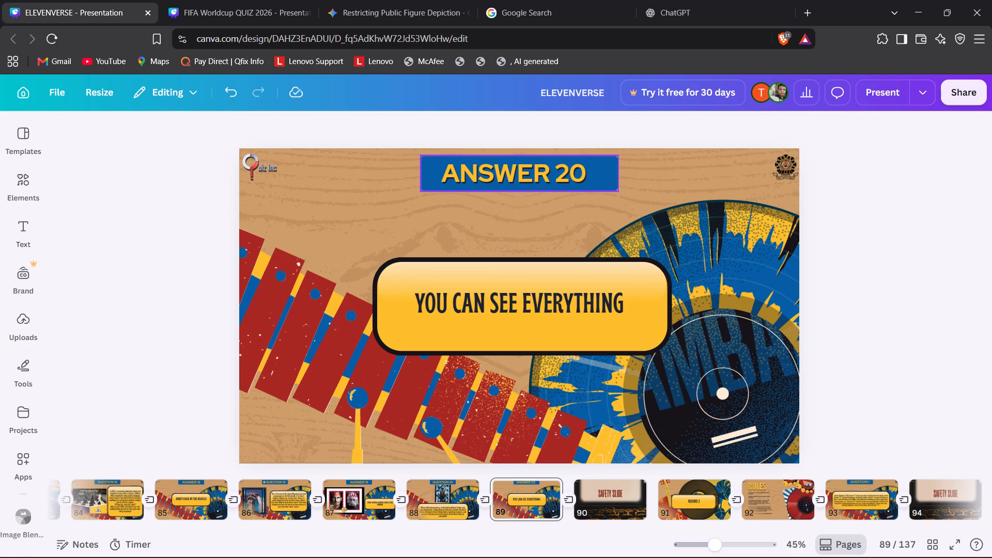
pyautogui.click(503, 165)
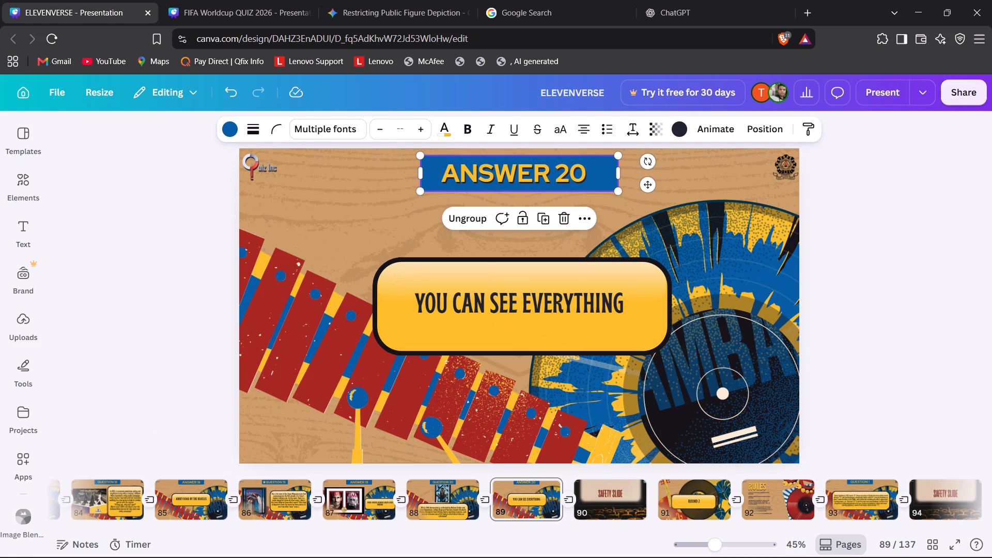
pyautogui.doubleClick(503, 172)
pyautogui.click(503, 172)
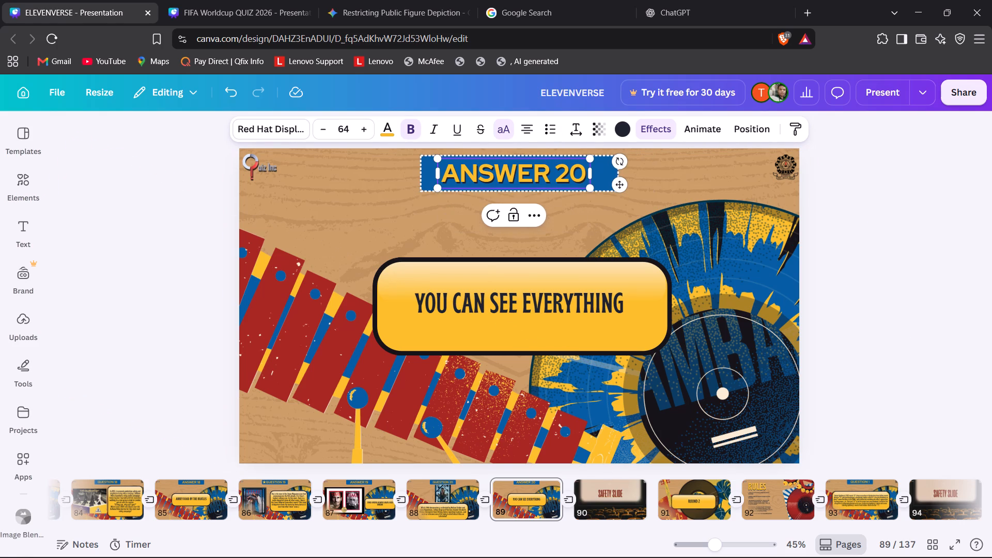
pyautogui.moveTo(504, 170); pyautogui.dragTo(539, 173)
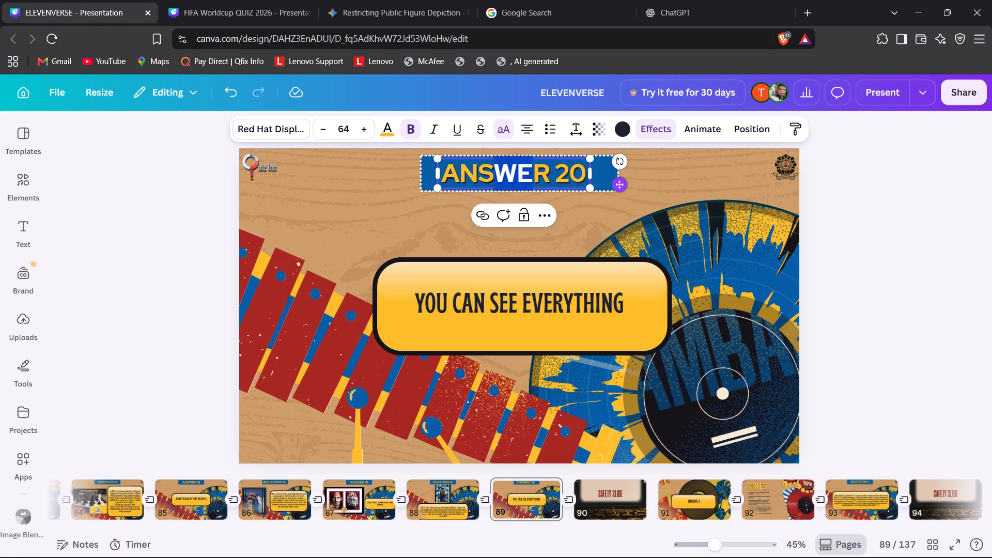
# Ungroup slide 89's ANSWER 20 heading and shift its text and blue banner together slightly rightward along the slide's top.
pyautogui.rightClick(601, 178)
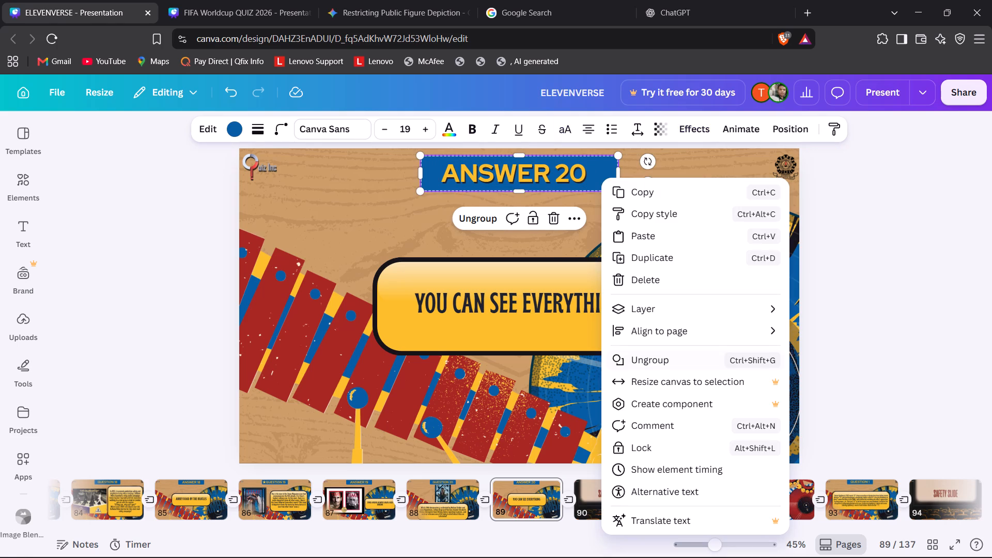
pyautogui.click(659, 356)
pyautogui.moveTo(547, 177); pyautogui.dragTo(581, 175)
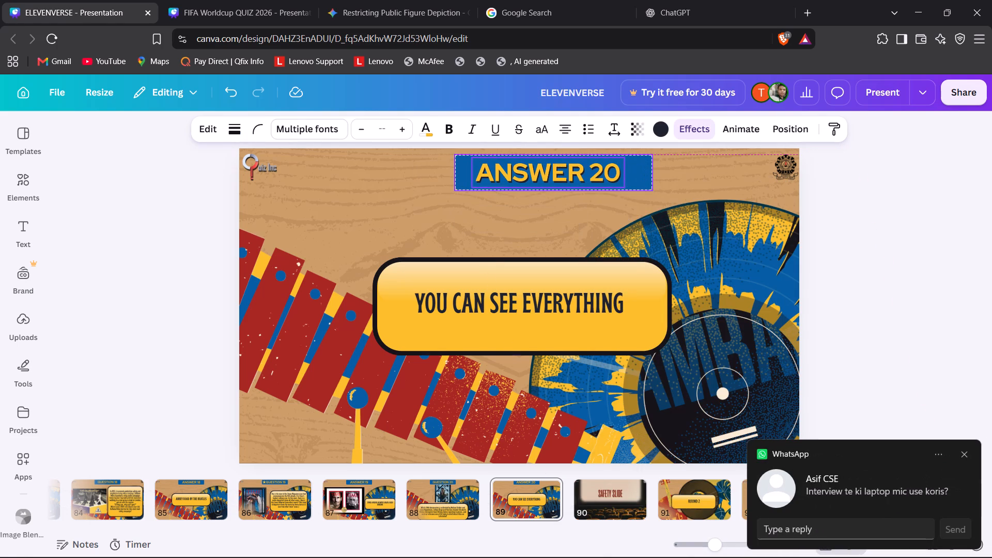
pyautogui.moveTo(581, 175); pyautogui.dragTo(576, 174)
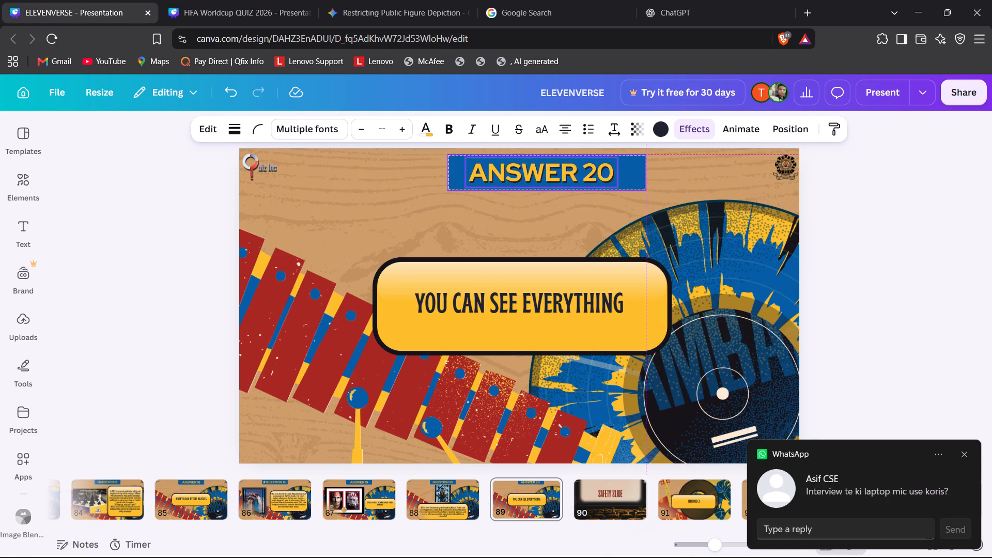
pyautogui.moveTo(576, 174); pyautogui.dragTo(575, 175)
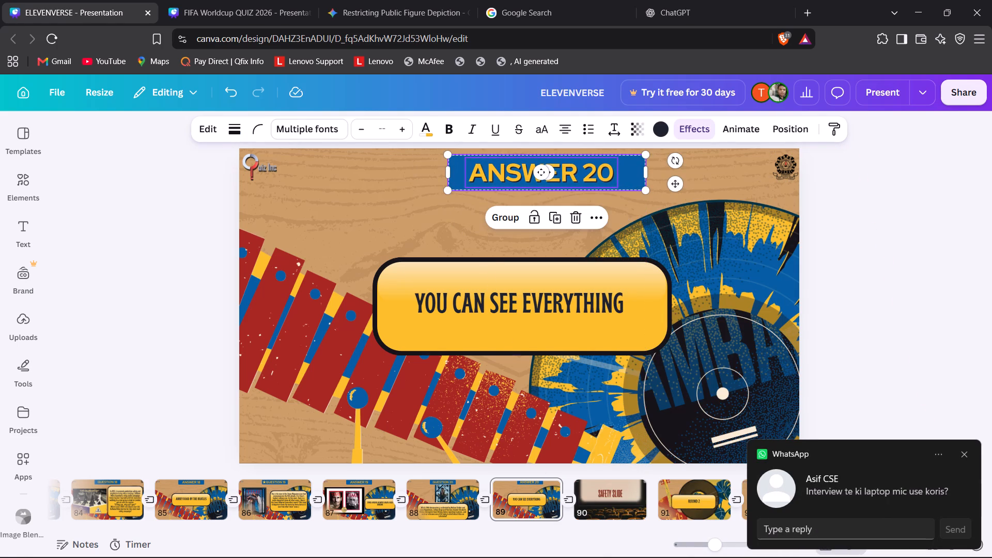
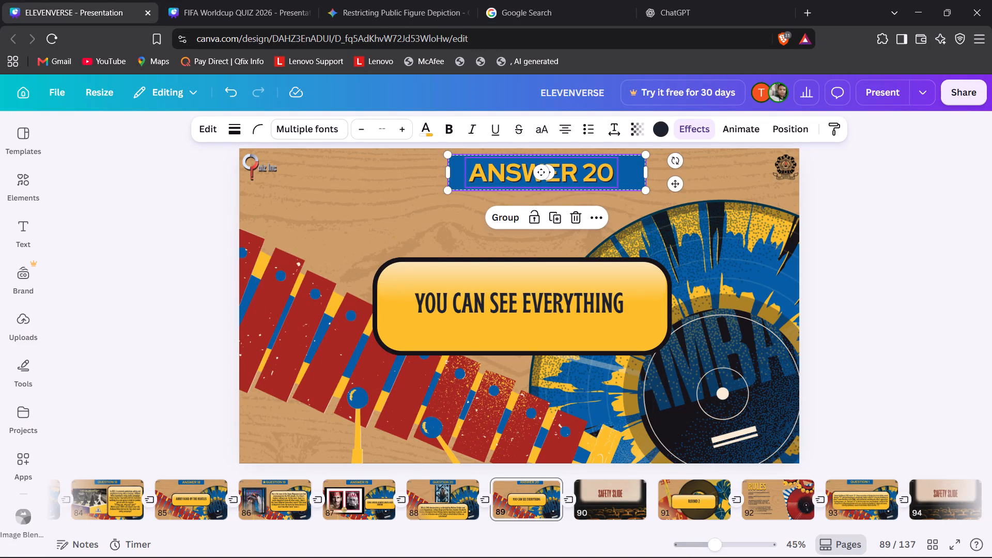
# Centre the ANSWER 20 heading text within its blue box on slide 89.
pyautogui.click(910, 359)
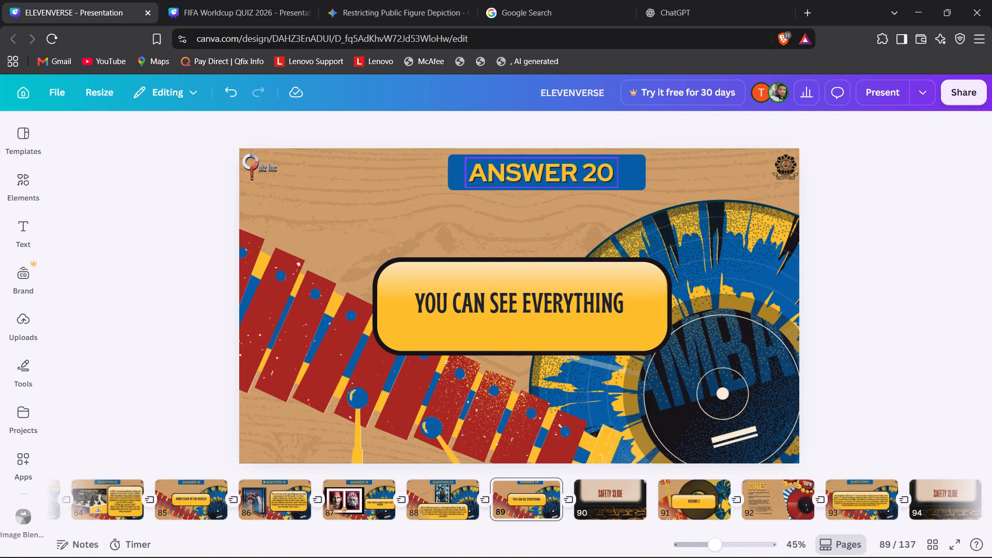
pyautogui.click(579, 170)
pyautogui.moveTo(579, 170); pyautogui.dragTo(589, 171)
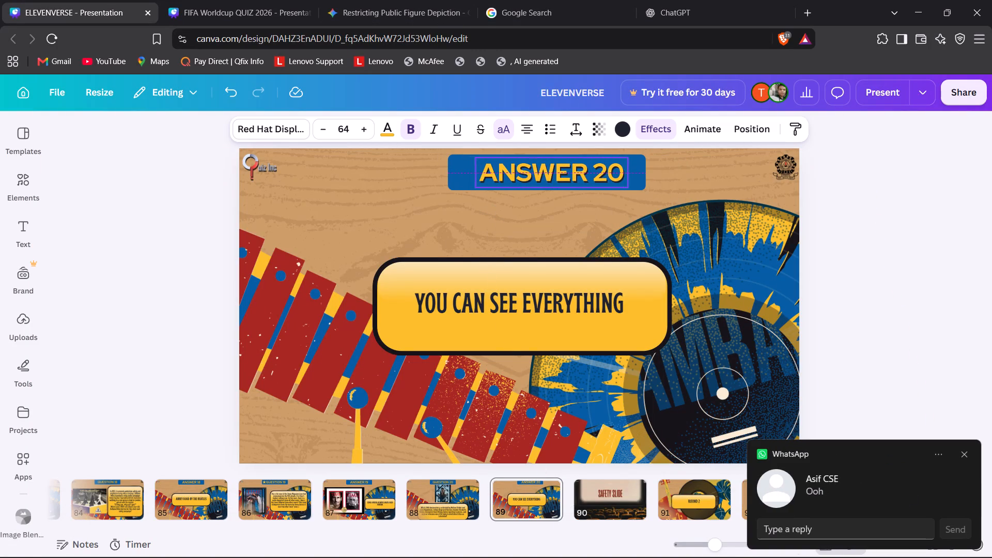
pyautogui.moveTo(589, 171); pyautogui.dragTo(585, 171)
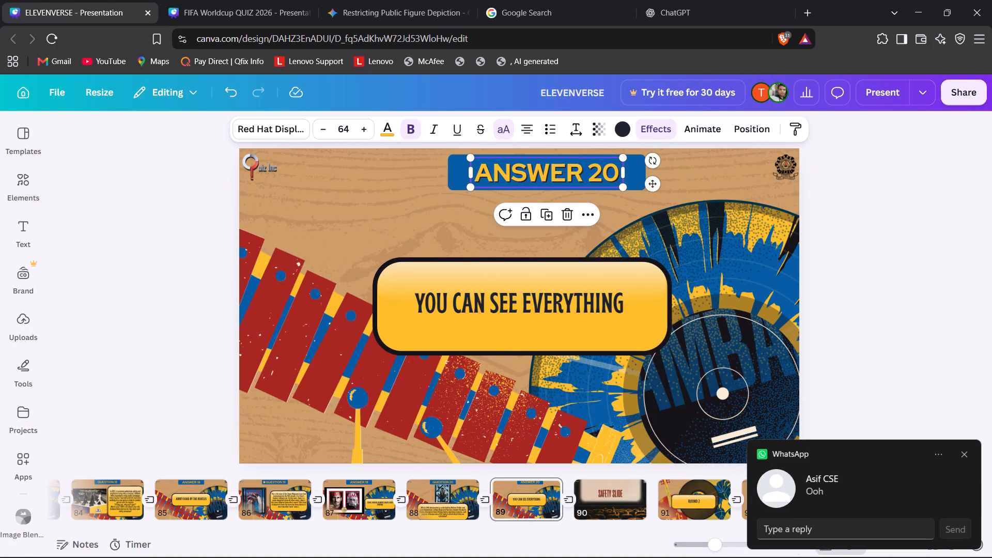
# Group the ANSWER 20 heading text with its blue box on slide 89.
pyautogui.rightClick(642, 169)
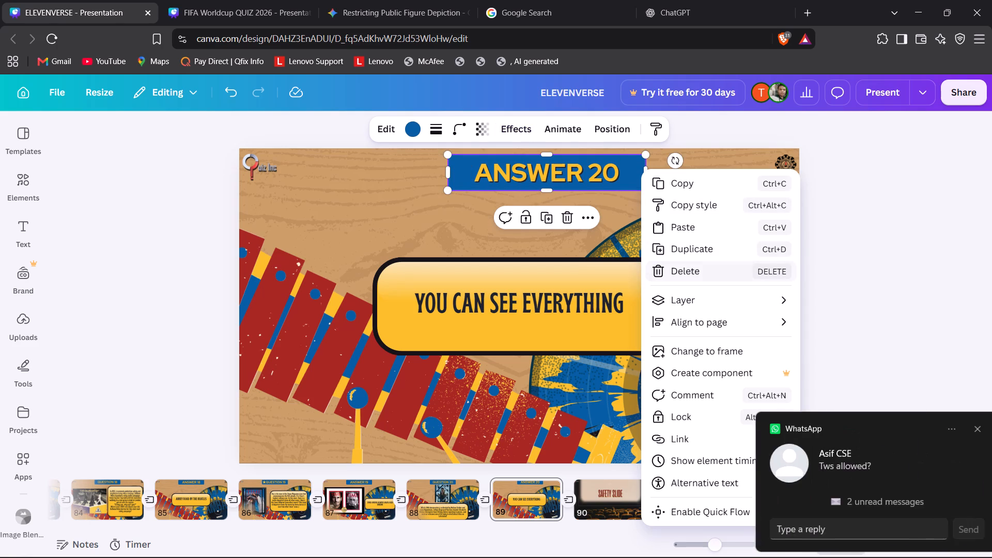
pyautogui.click(462, 174)
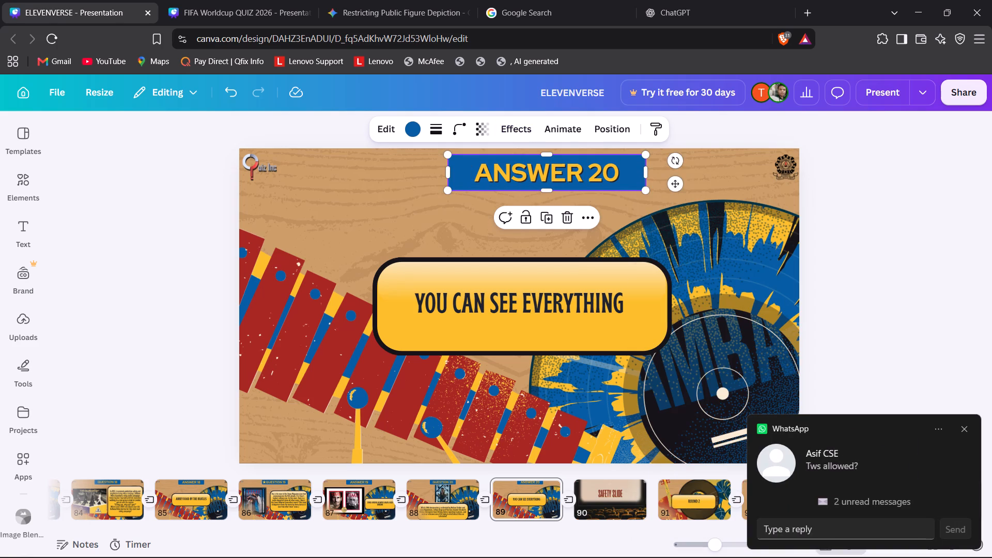
pyautogui.click(501, 175)
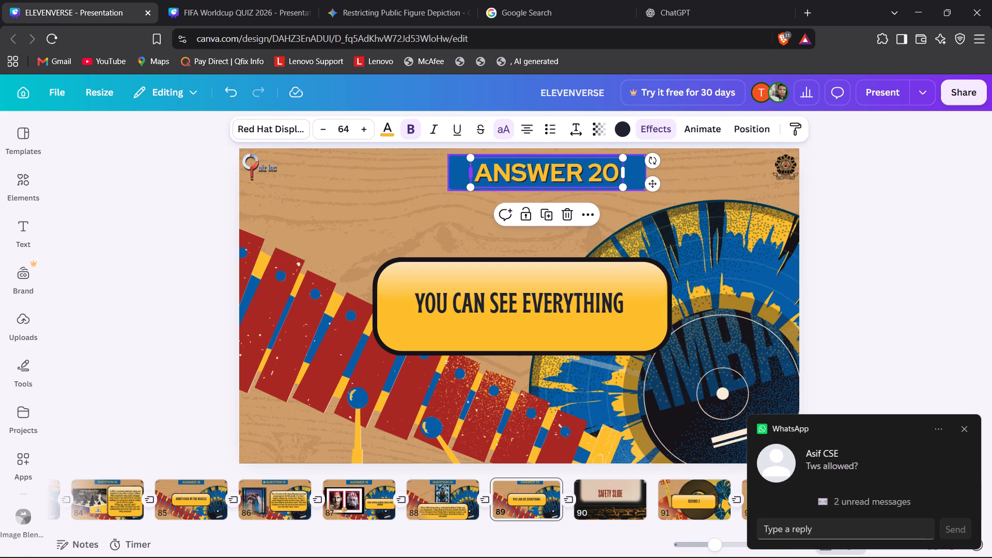
pyautogui.keyDown('shift'); pyautogui.click(457, 181); pyautogui.keyUp('shift')
pyautogui.click(506, 216)
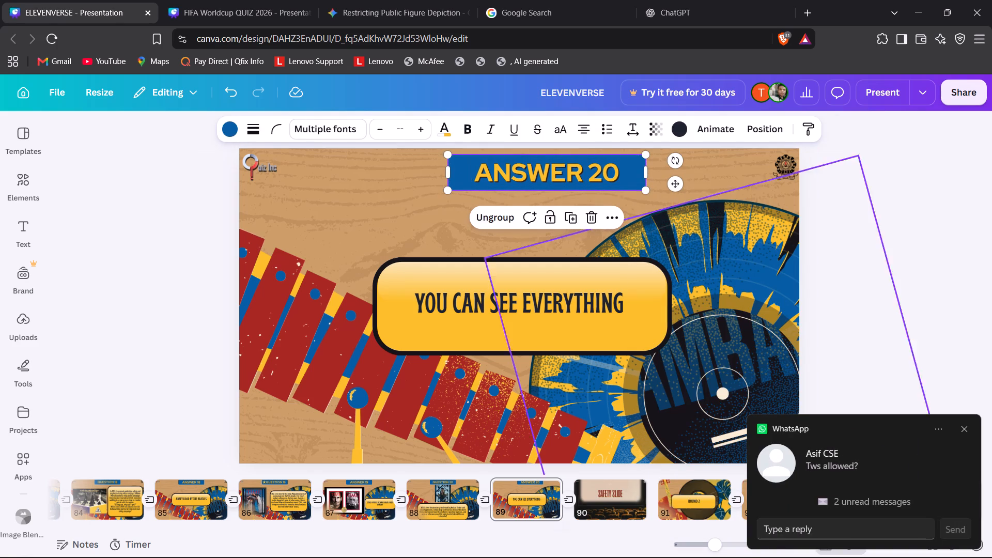
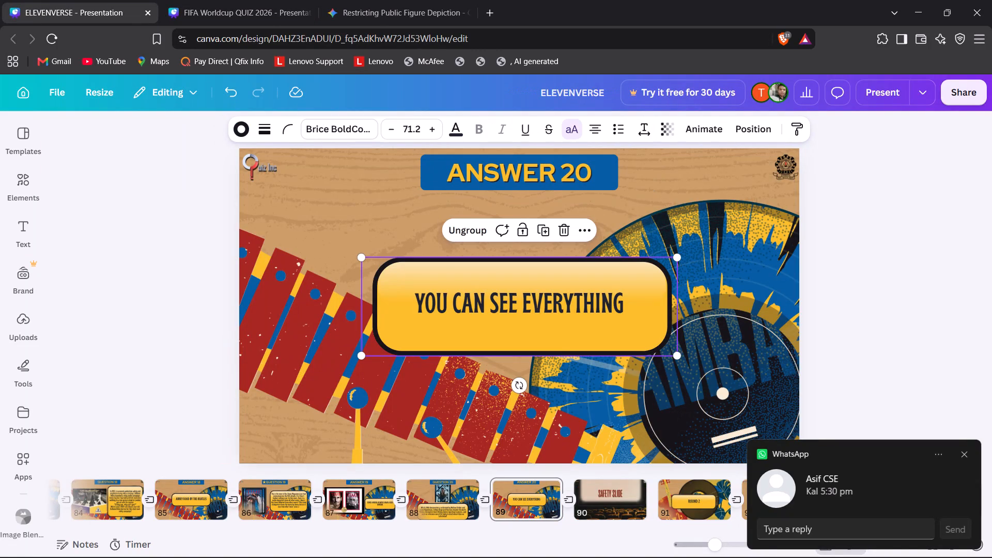
pyautogui.click(189, 355)
pyautogui.press('Right')
pyautogui.press('Right')
pyautogui.press('Right')
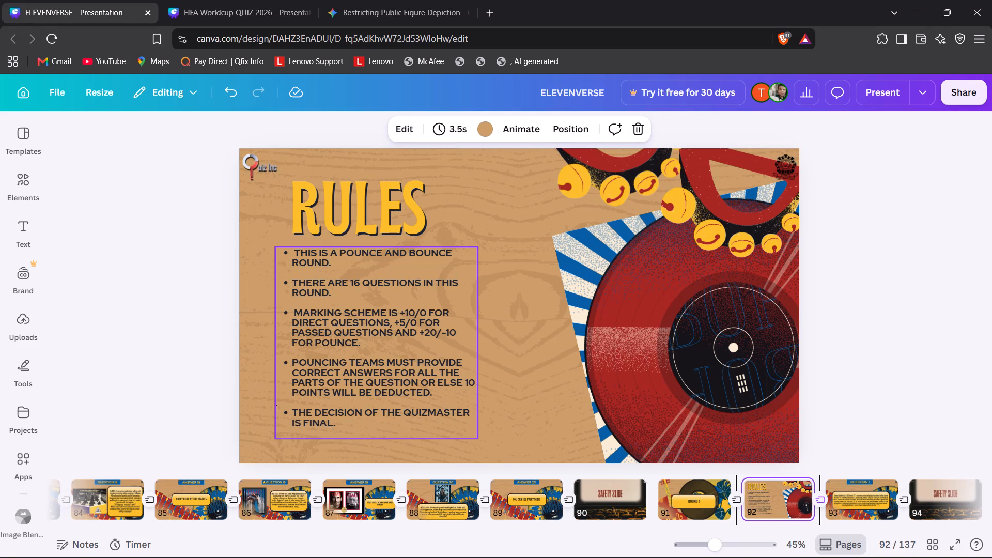
pyautogui.click(342, 374)
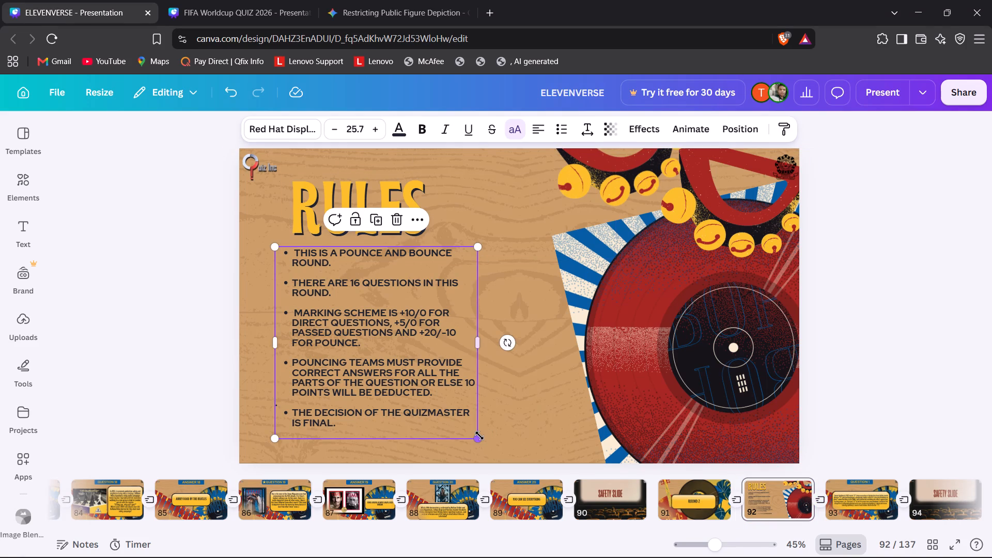
pyautogui.moveTo(479, 436); pyautogui.dragTo(535, 458)
pyautogui.moveTo(410, 369); pyautogui.dragTo(392, 364)
pyautogui.click(105, 350)
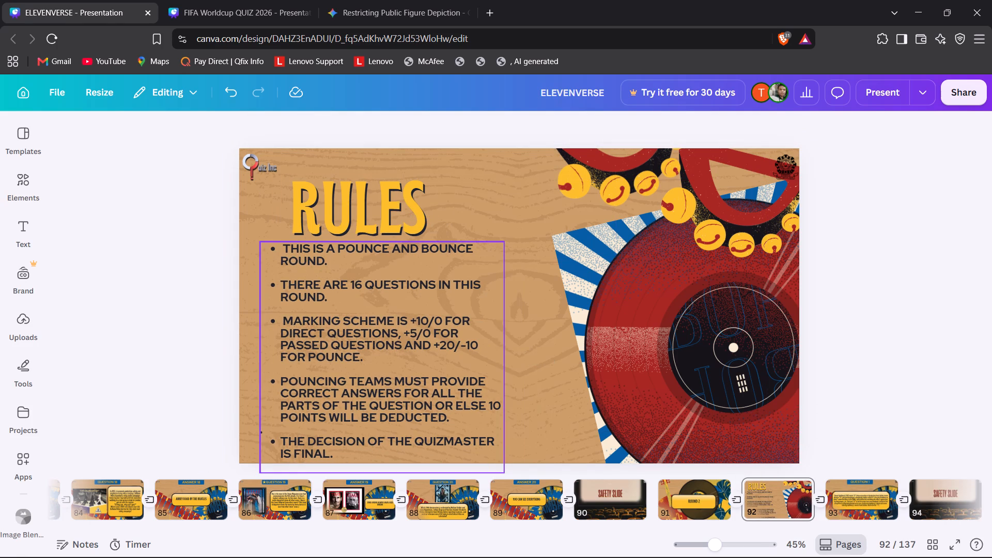
pyautogui.click(119, 268)
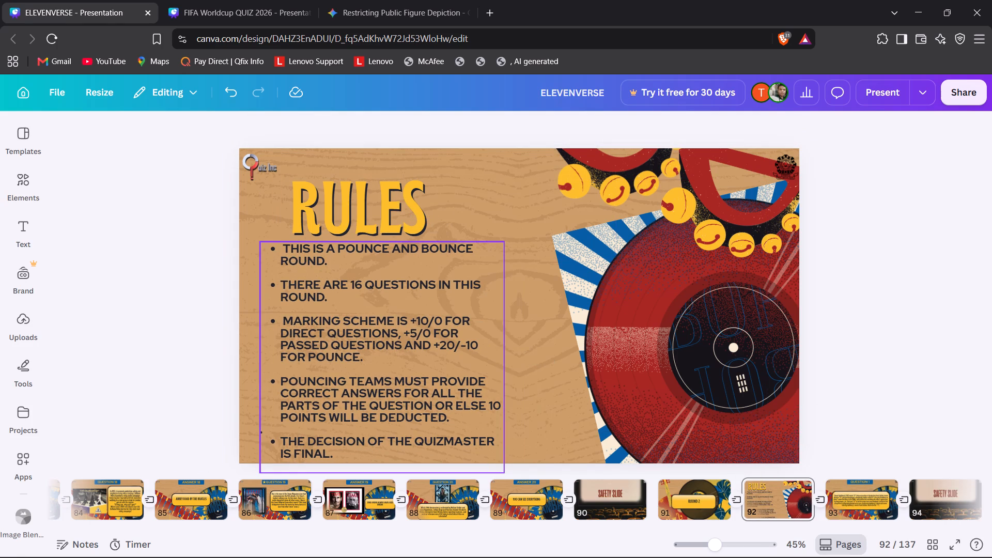
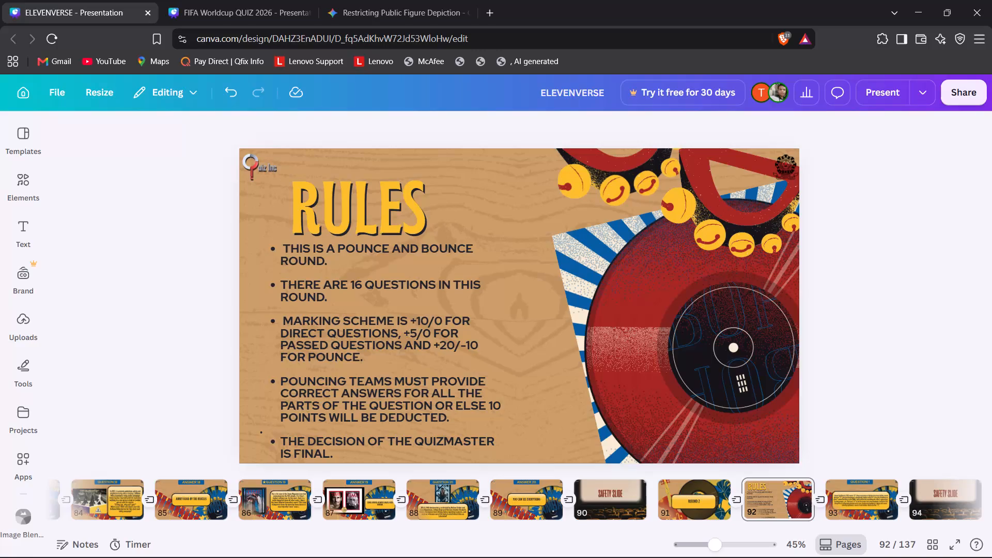
# Review the slides around the Rules page, from page 91 through Question 2 on page 96, checking headings and layout.
pyautogui.click(160, 247)
pyautogui.press('Right')
pyautogui.press('Left')
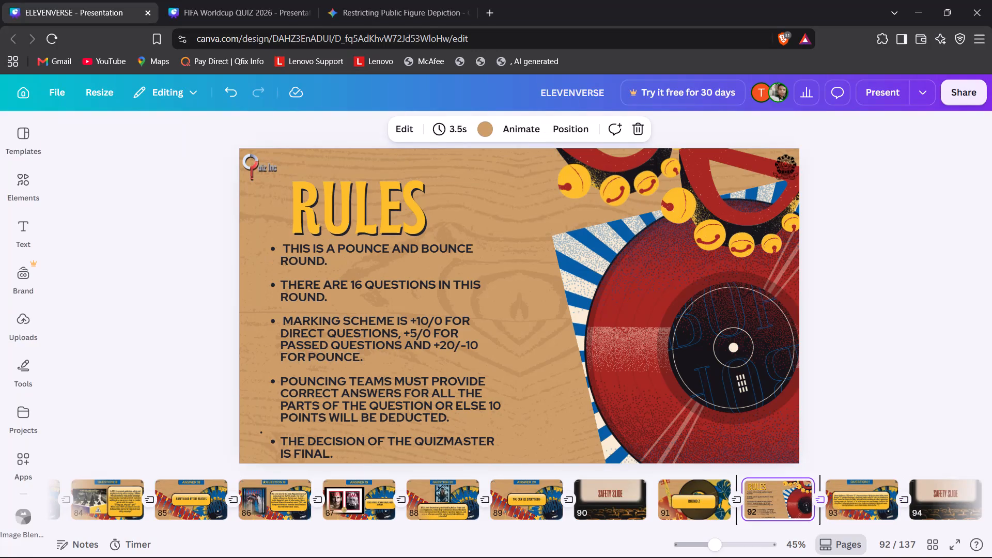
pyautogui.press('Left')
pyautogui.press('Right')
pyautogui.press('Right')
pyautogui.press('Right')
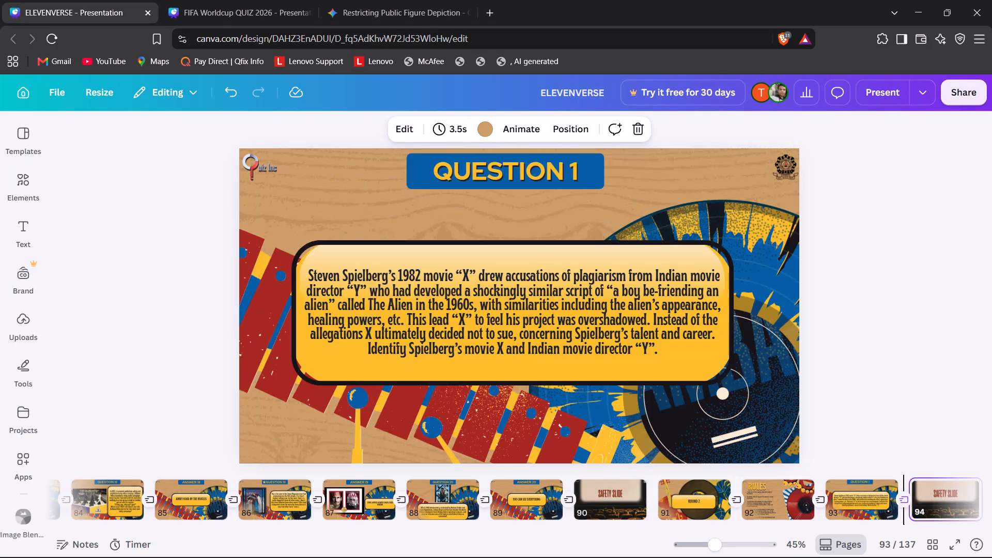
pyautogui.press('Right')
pyautogui.press('Right')
pyautogui.press('Left')
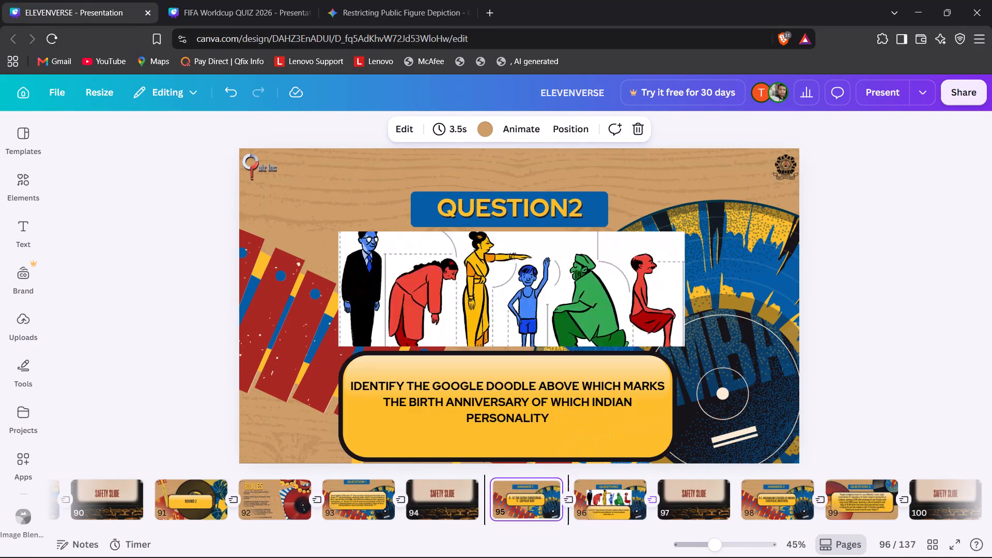
pyautogui.press('Left')
pyautogui.press('Left')
pyautogui.press('Right')
pyautogui.press('Left')
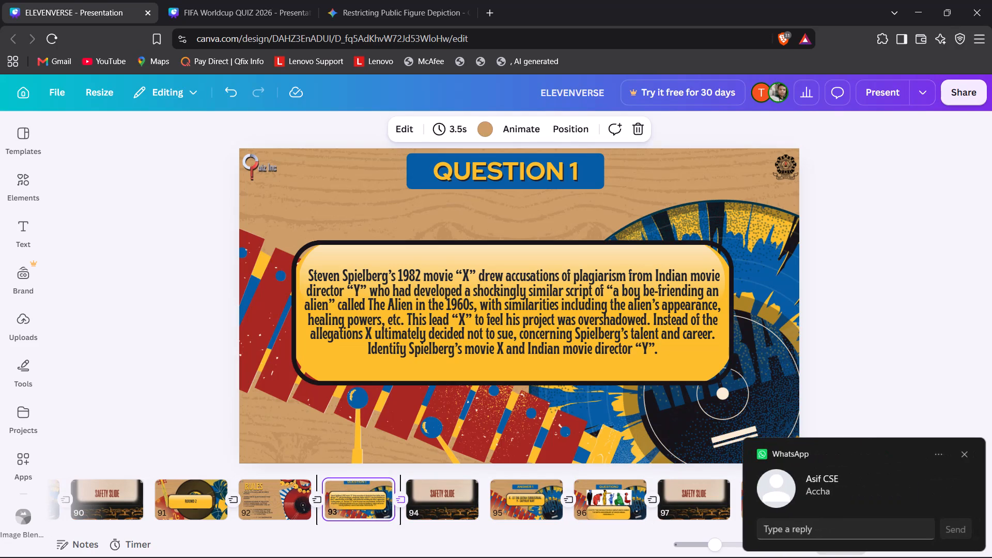
# Select the Steven Spielberg question text on the Question 1 slide (page 93).
pyautogui.click(484, 340)
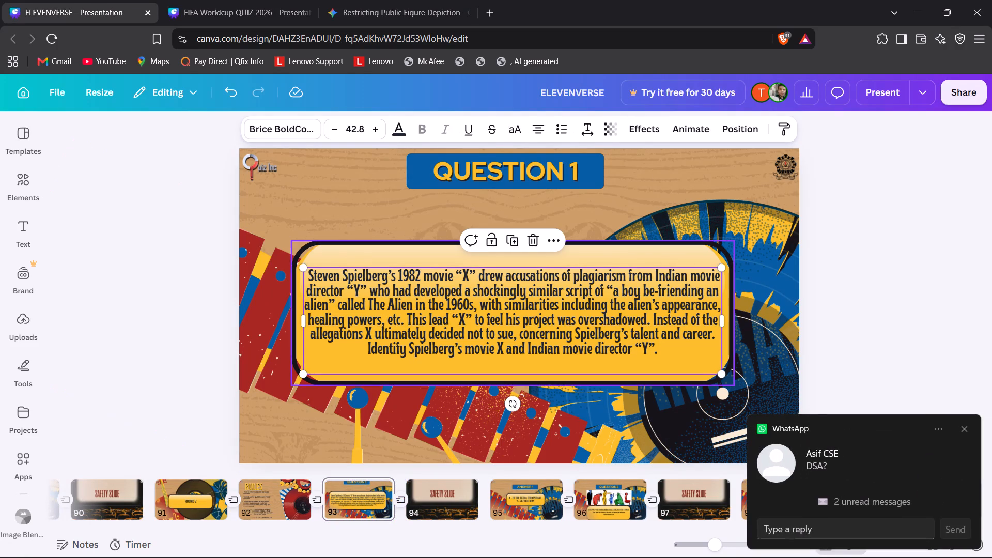
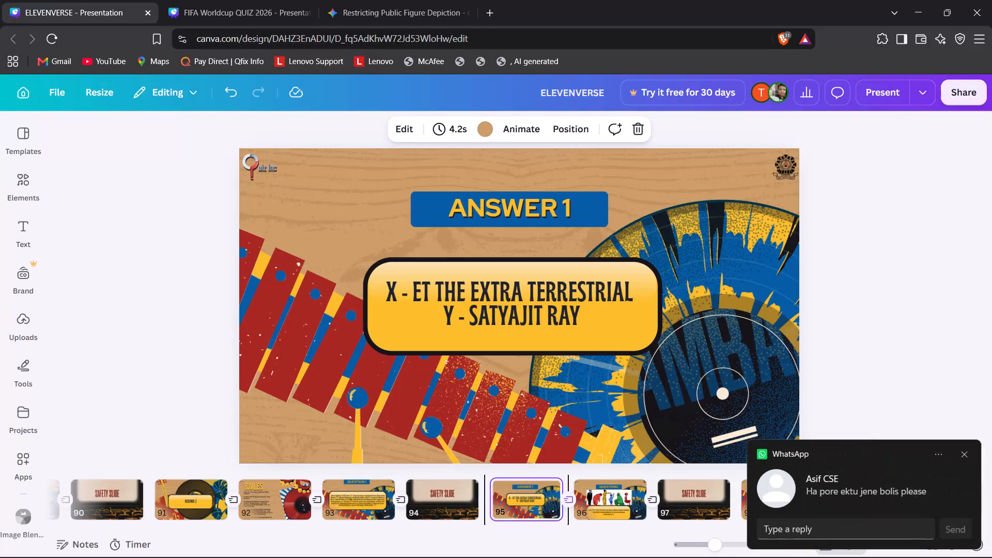
# Dismiss the incoming chat notification covering the slide thumbnails.
pyautogui.click(887, 386)
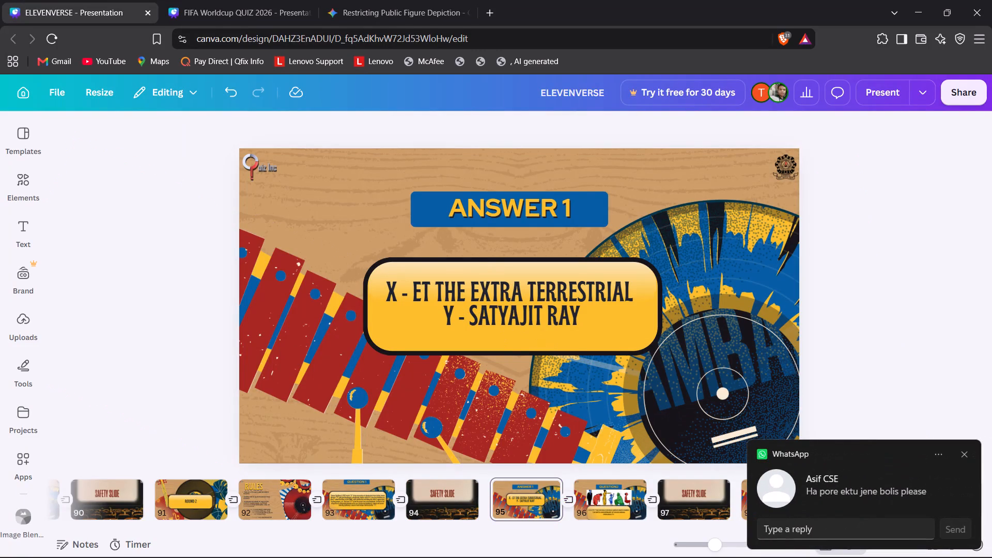
pyautogui.click(965, 457)
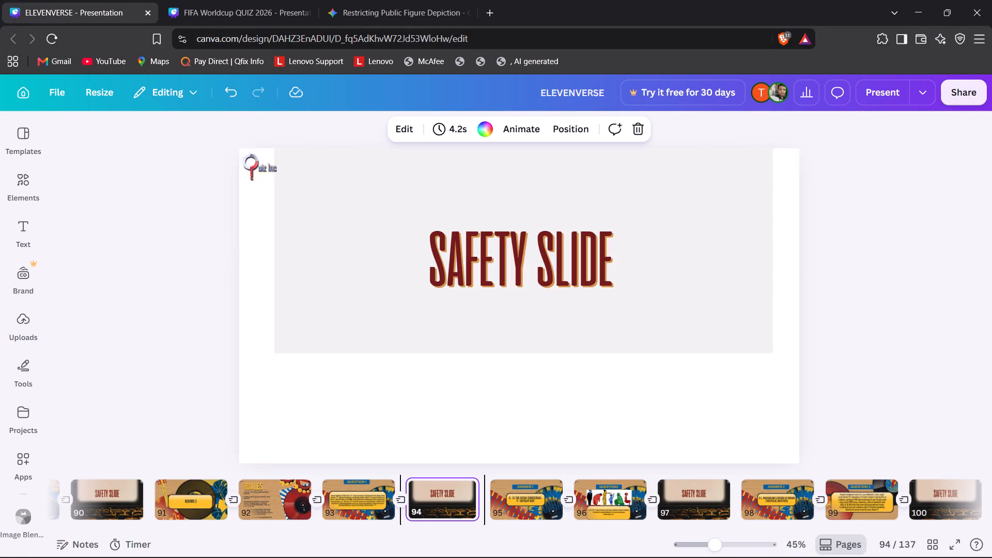
# On the Question 1 slide (page 93), narrow the heading's text box to fit its words and centre it on the blue banner.
pyautogui.press('Left')
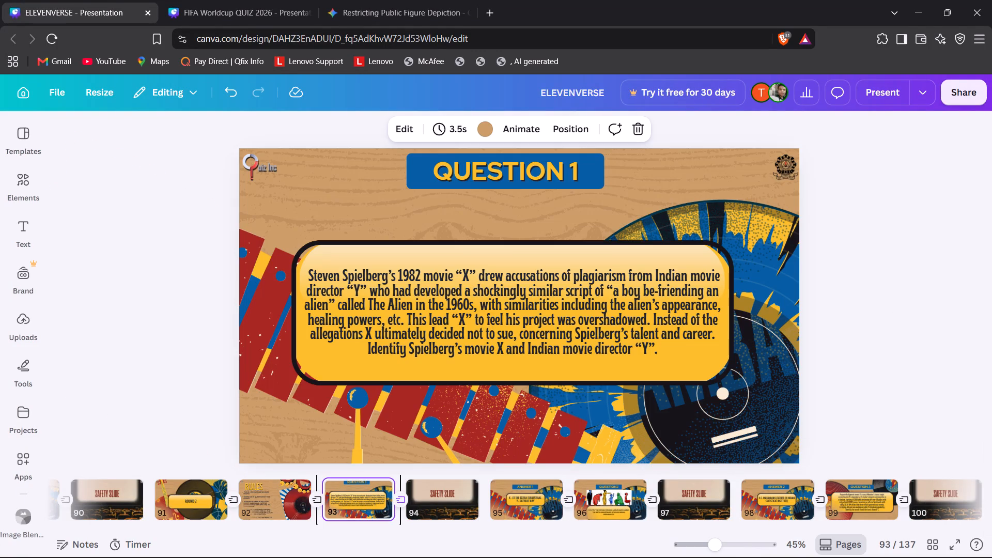
pyautogui.press('Right')
pyautogui.press('Right')
pyautogui.press('Left')
pyautogui.press('Left')
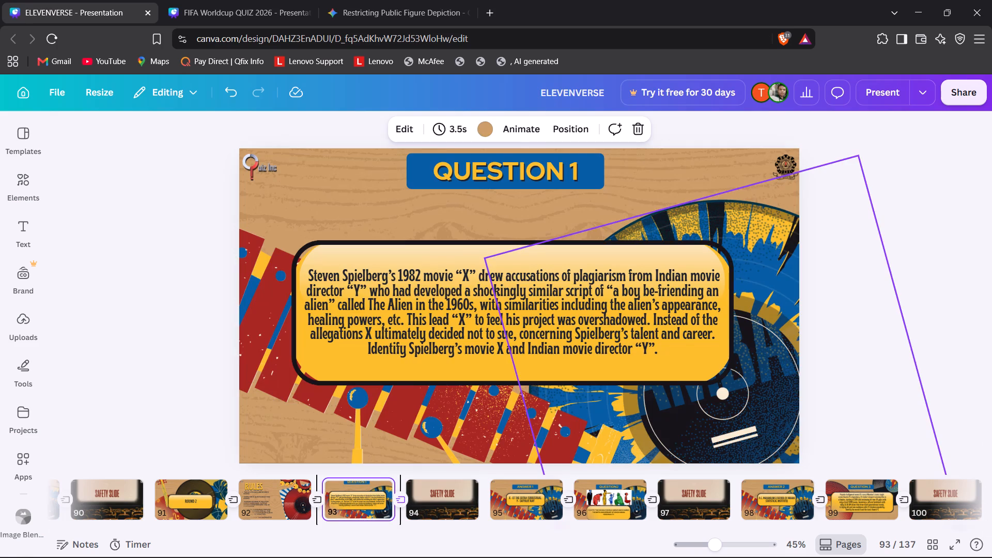
pyautogui.click(531, 172)
pyautogui.moveTo(378, 176); pyautogui.dragTo(398, 176)
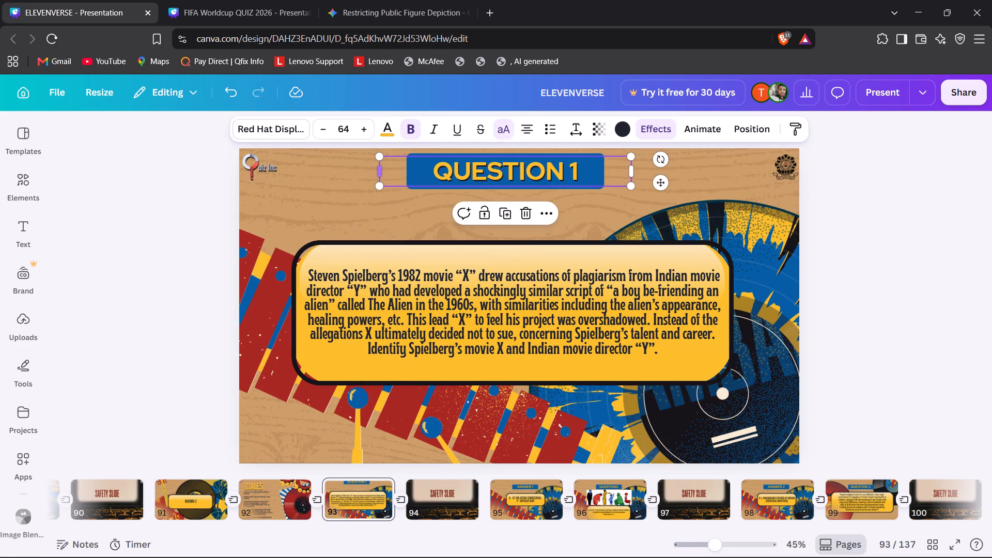
pyautogui.moveTo(398, 176); pyautogui.dragTo(503, 174)
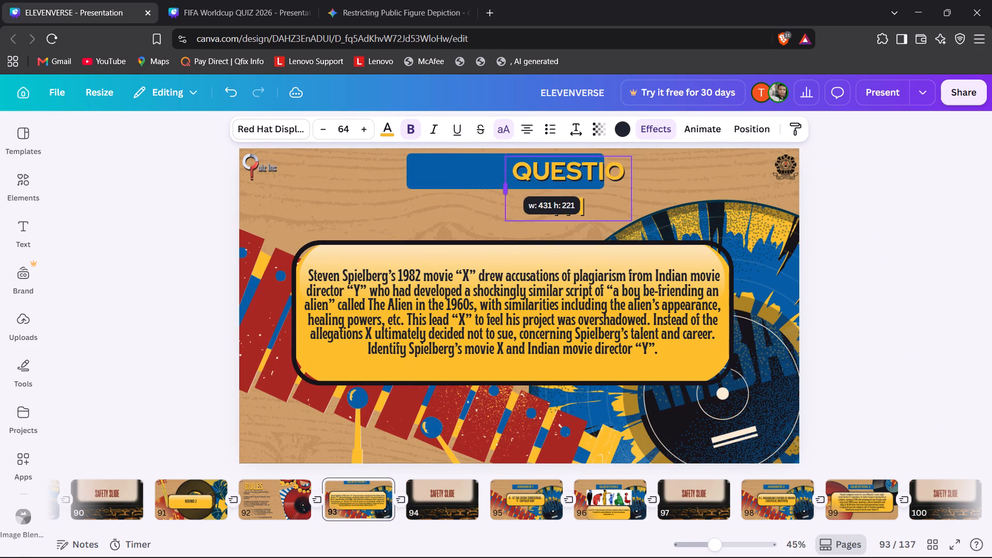
pyautogui.moveTo(503, 174); pyautogui.dragTo(483, 174)
pyautogui.moveTo(529, 174); pyautogui.dragTo(497, 173)
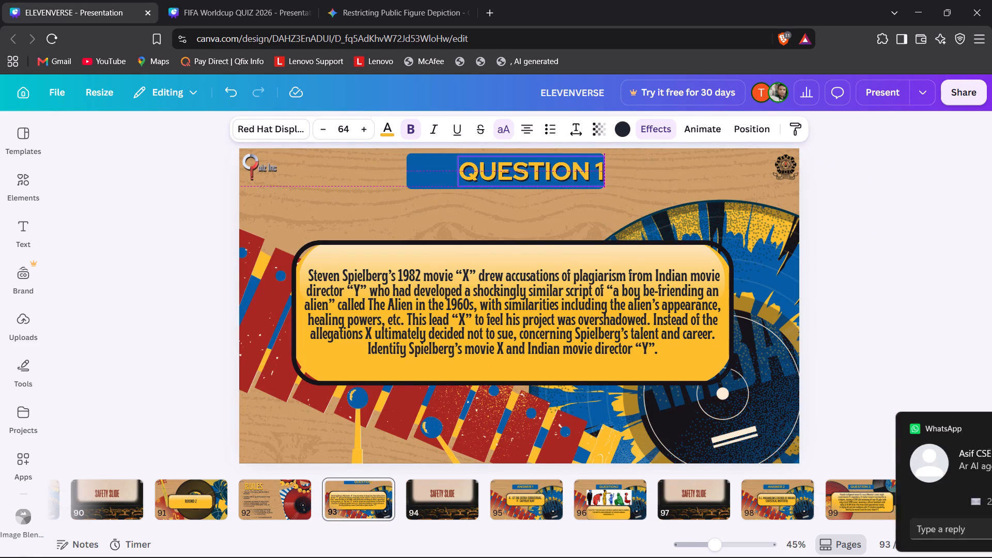
pyautogui.moveTo(497, 173); pyautogui.dragTo(471, 174)
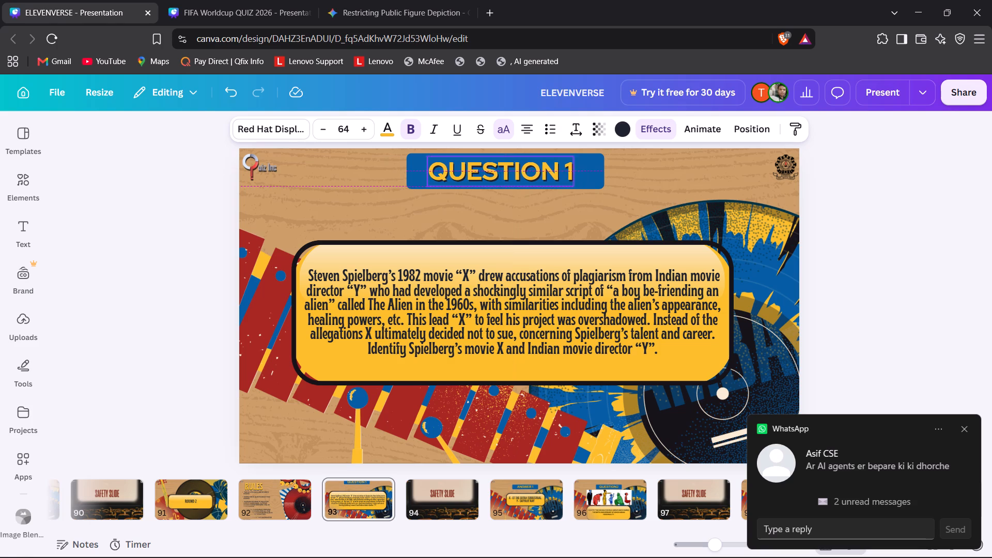
pyautogui.moveTo(471, 174); pyautogui.dragTo(473, 174)
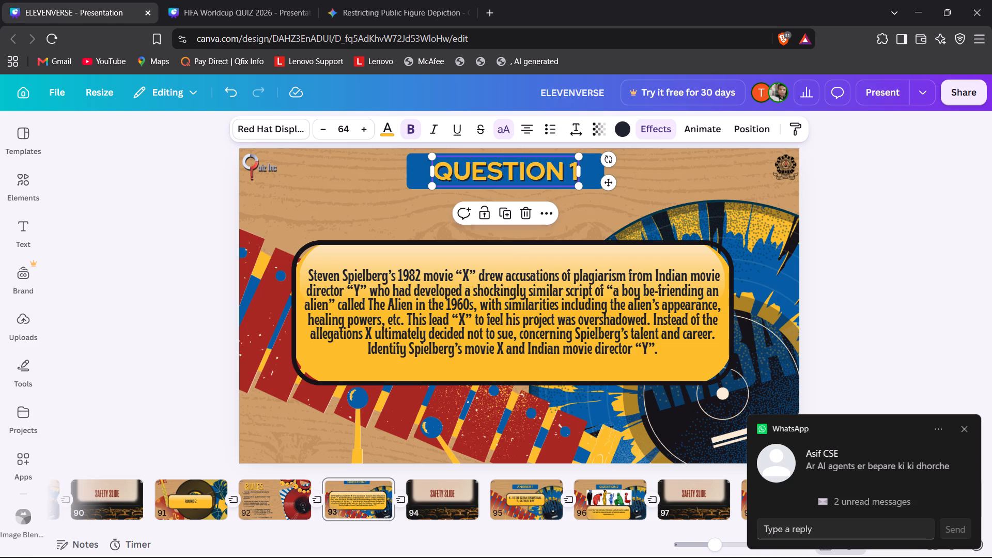
# Group the QUESTION 1 heading with its blue banner and move the group to the slide's horizontal centre, slightly lower.
pyautogui.click(415, 167)
pyautogui.keyDown('shift'); pyautogui.click(442, 169); pyautogui.keyUp('shift')
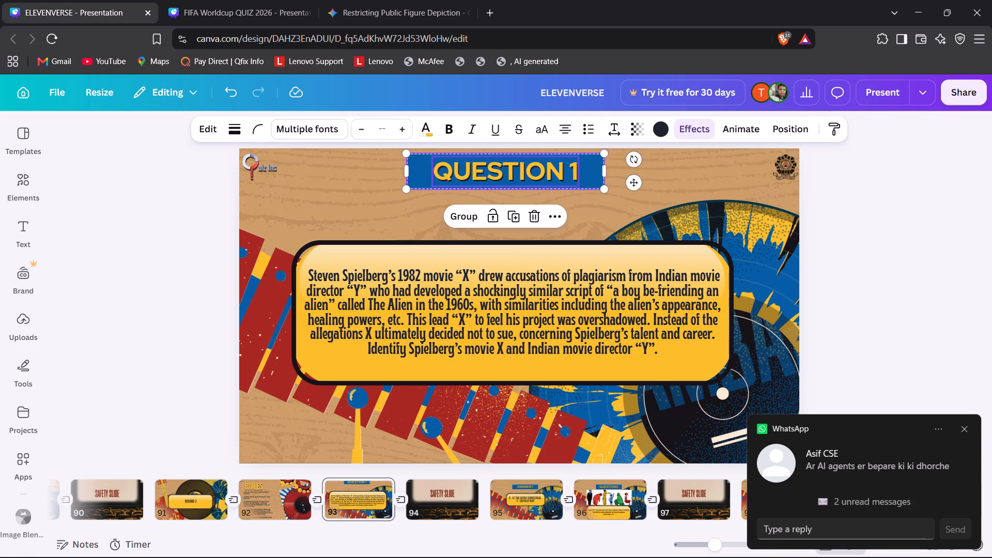
pyautogui.click(468, 209)
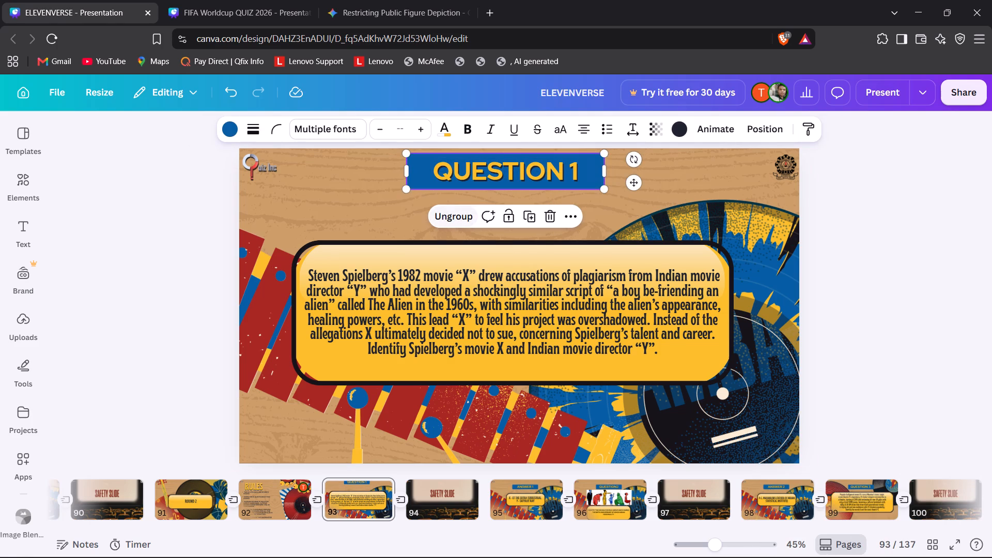
pyautogui.moveTo(593, 169); pyautogui.dragTo(603, 173)
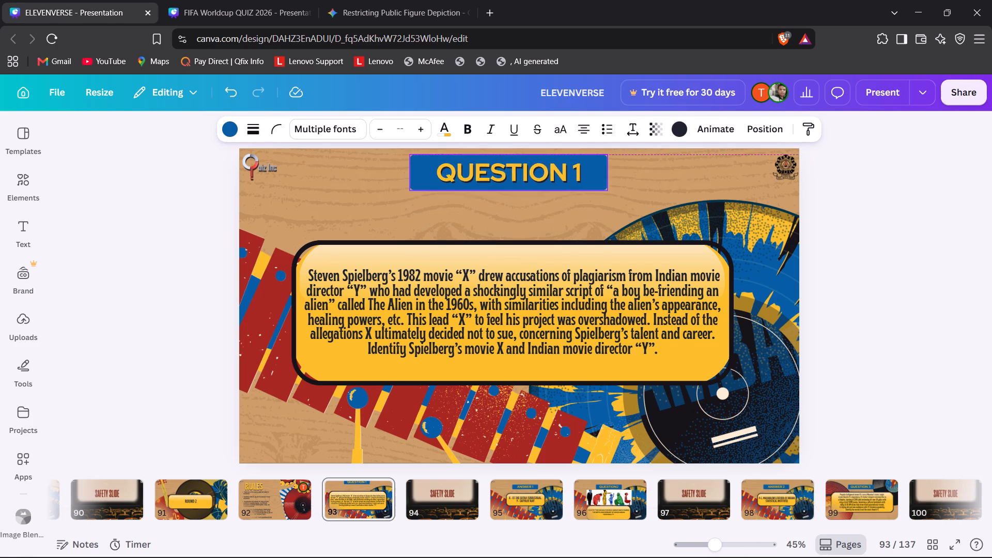
pyautogui.moveTo(603, 173); pyautogui.dragTo(604, 173)
# Group the Steven Spielberg question text with its yellow box and centre the group horizontally on the page.
pyautogui.click(567, 262)
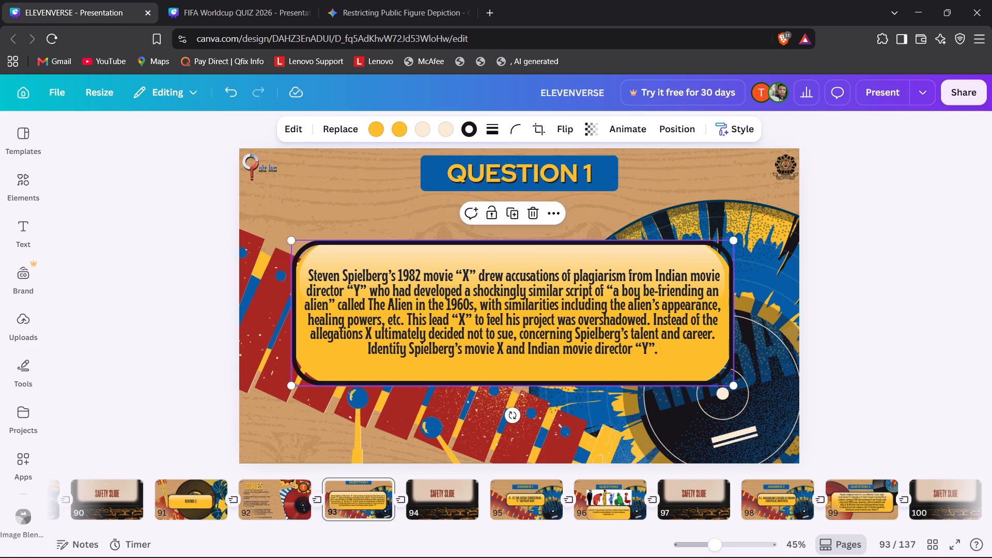
pyautogui.click(595, 266)
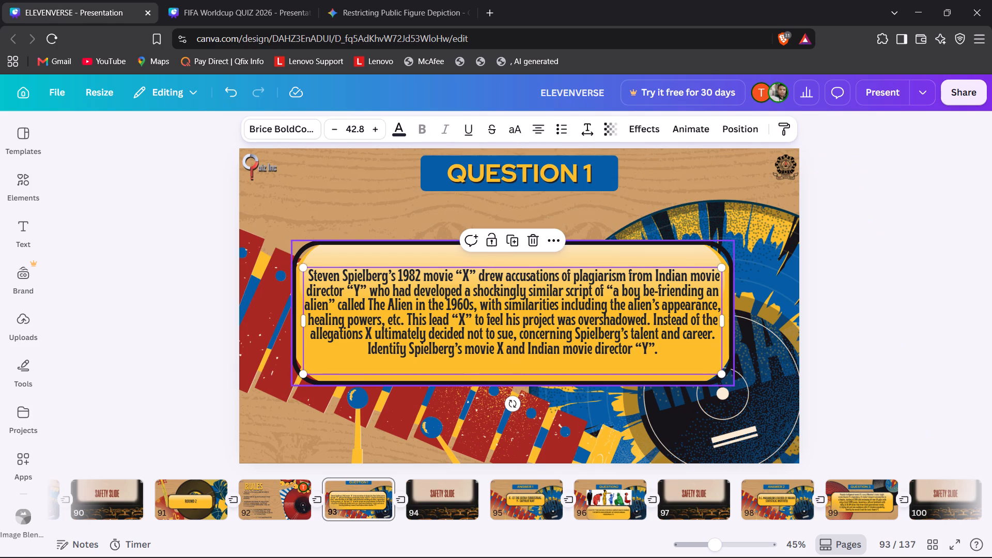
pyautogui.keyDown('shift'); pyautogui.click(649, 261); pyautogui.keyUp('shift')
pyautogui.rightClick(649, 261)
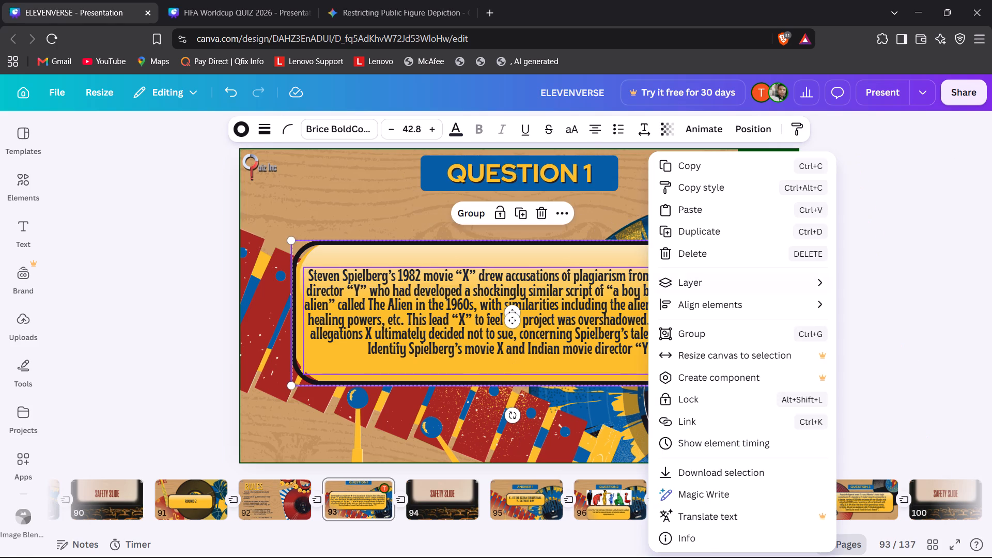
pyautogui.click(710, 334)
pyautogui.rightClick(614, 293)
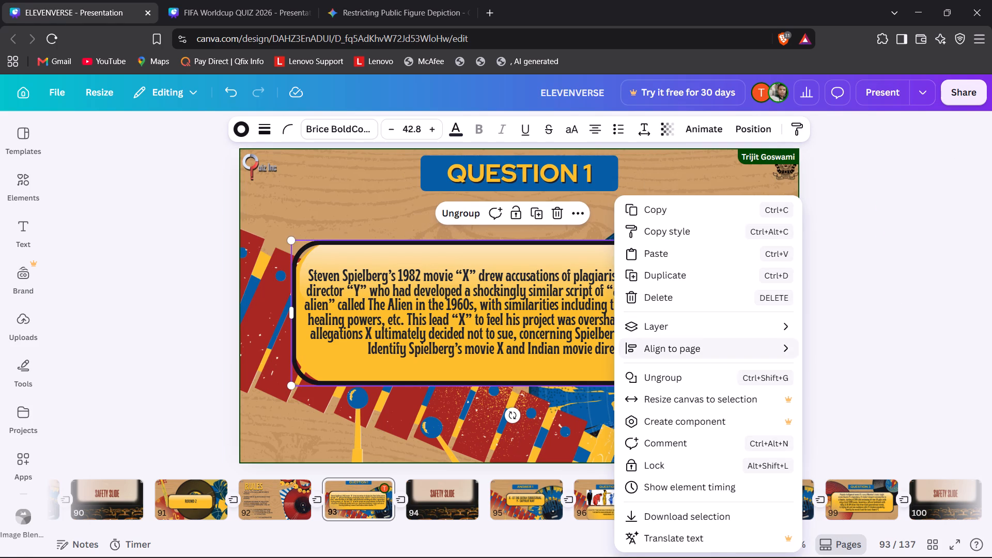
pyautogui.click(839, 367)
pyautogui.click(888, 366)
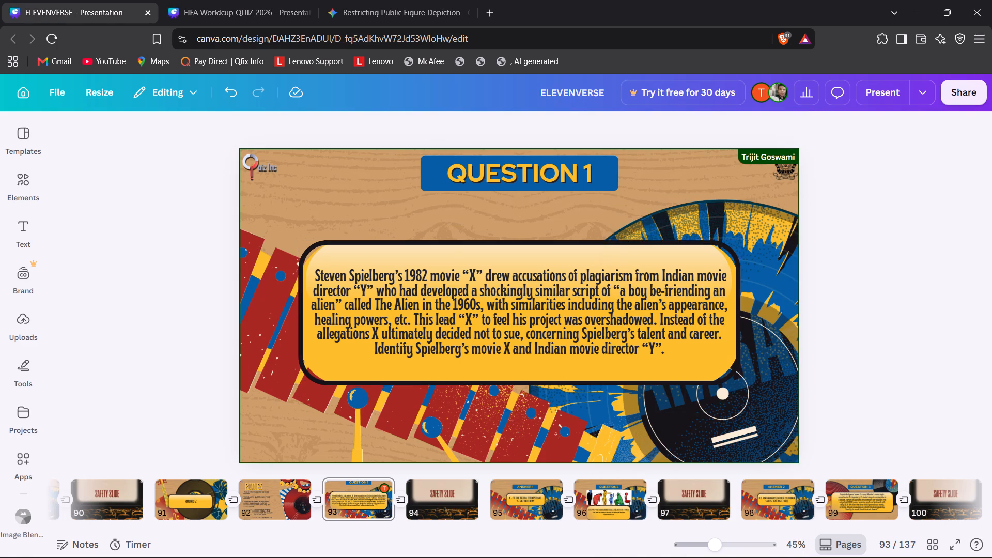
# Copy the Answer 20 heading banner from page 89 and paste it onto the Answer 1 slide, page 95.
pyautogui.press('Right')
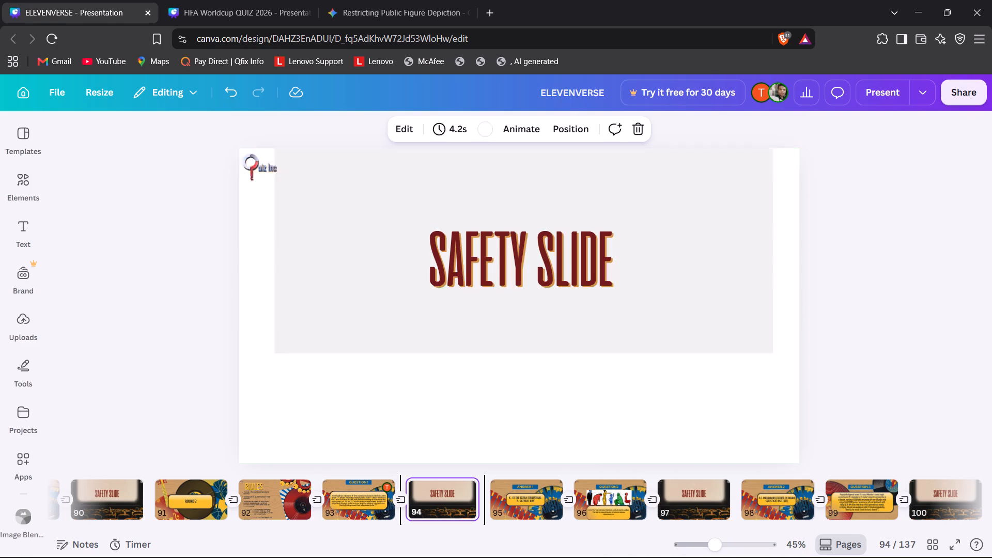
pyautogui.press('Right')
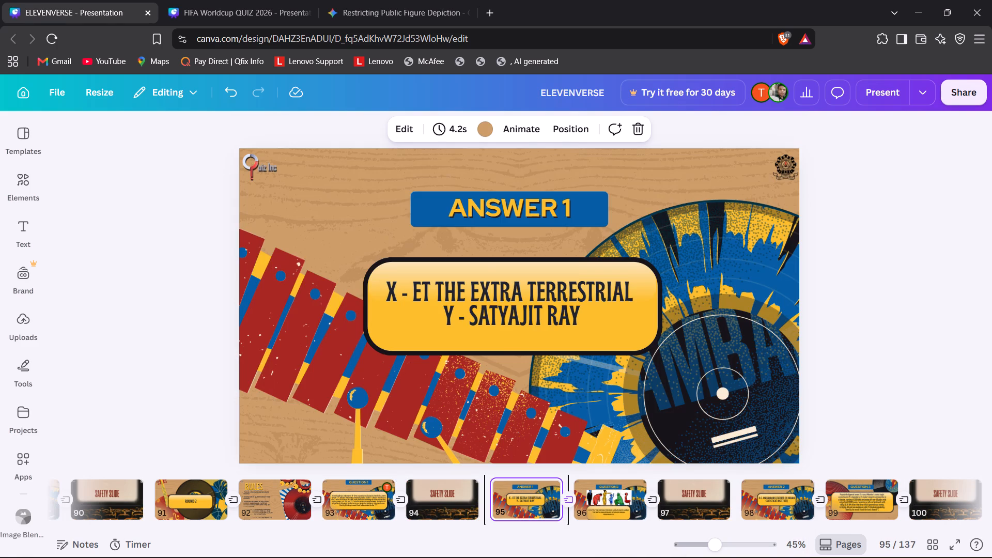
pyautogui.click(568, 215)
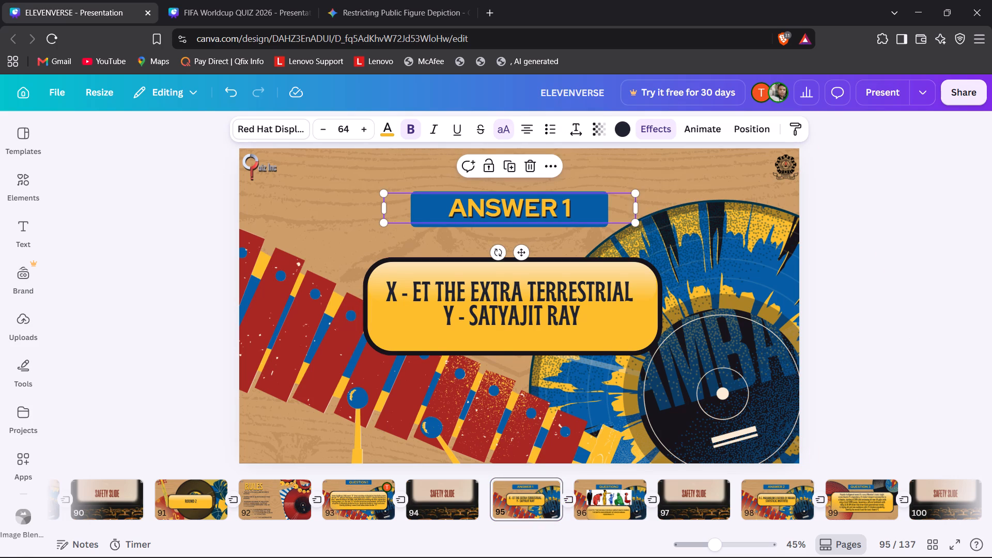
pyautogui.keyDown('shift'); pyautogui.click(564, 227); pyautogui.keyUp('shift')
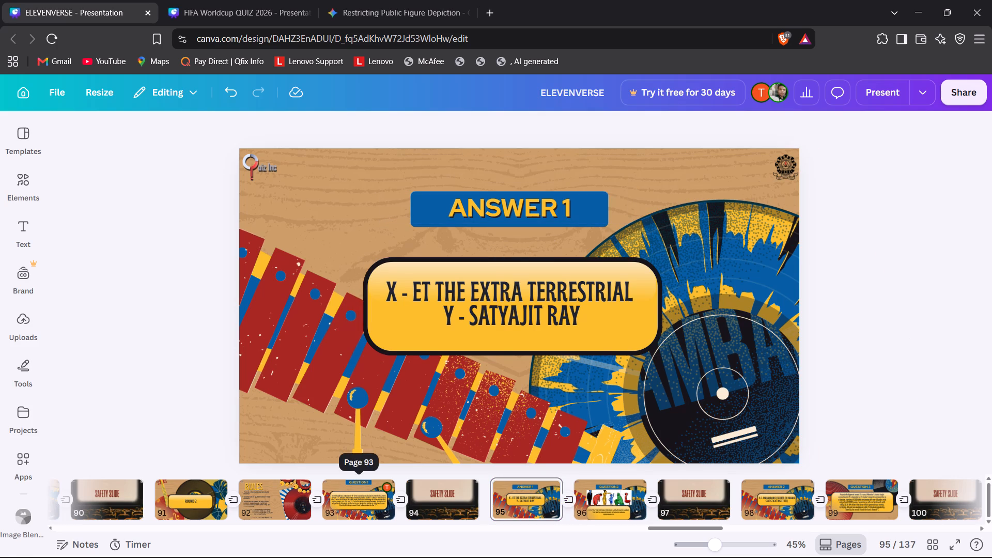
pyautogui.hscroll(2, 180, 507)
pyautogui.click(169, 500)
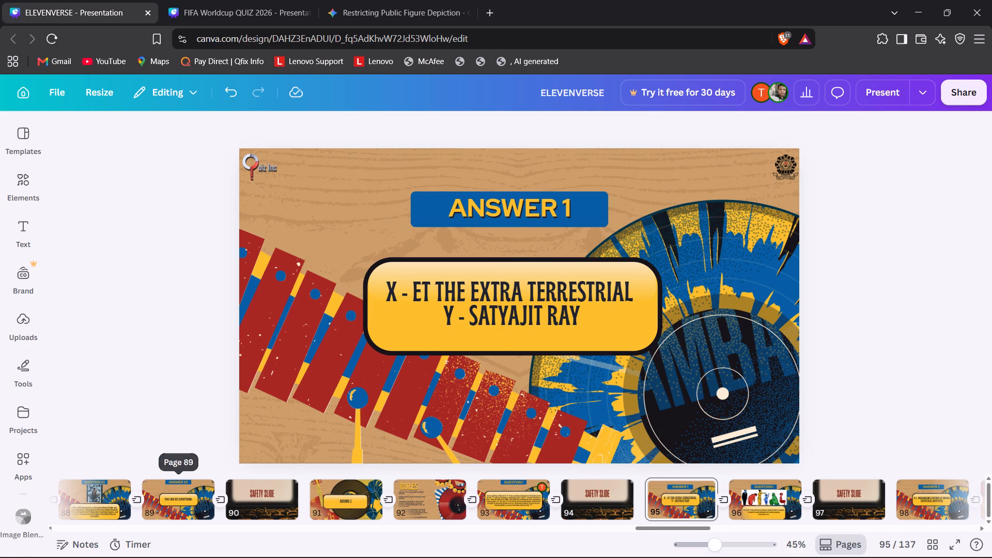
pyautogui.click(558, 161)
pyautogui.hotkey('ctrl', 'c')
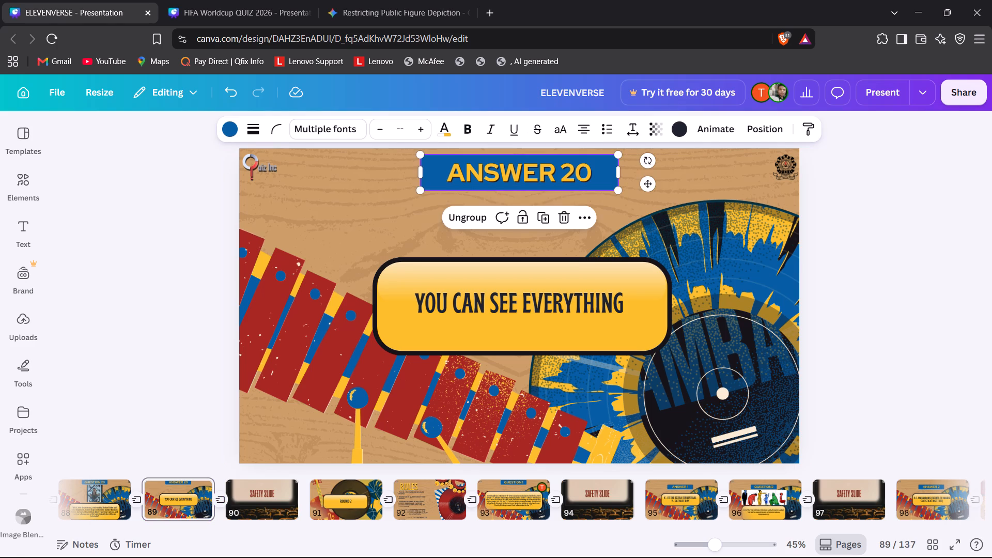
pyautogui.click(746, 487)
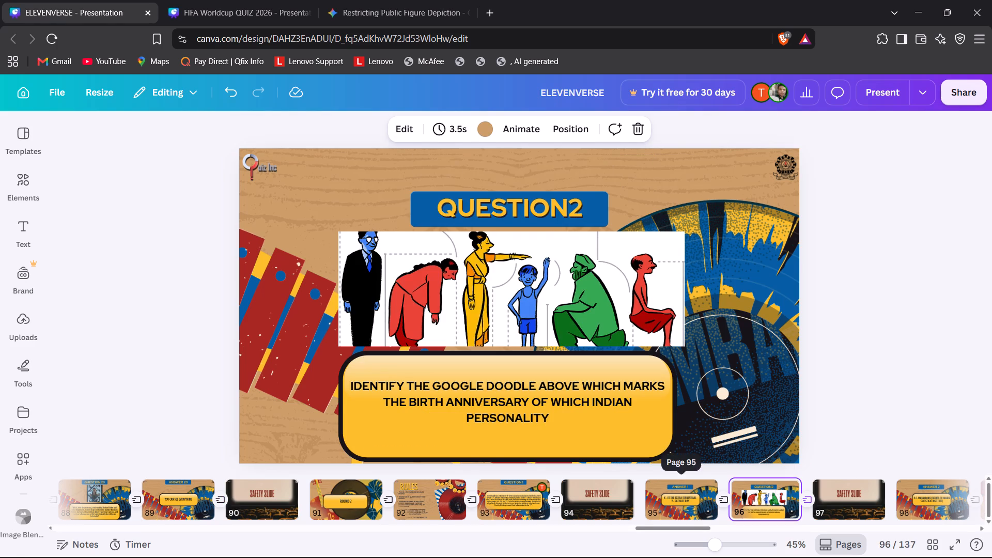
pyautogui.click(682, 507)
pyautogui.hotkey('ctrl', 'v')
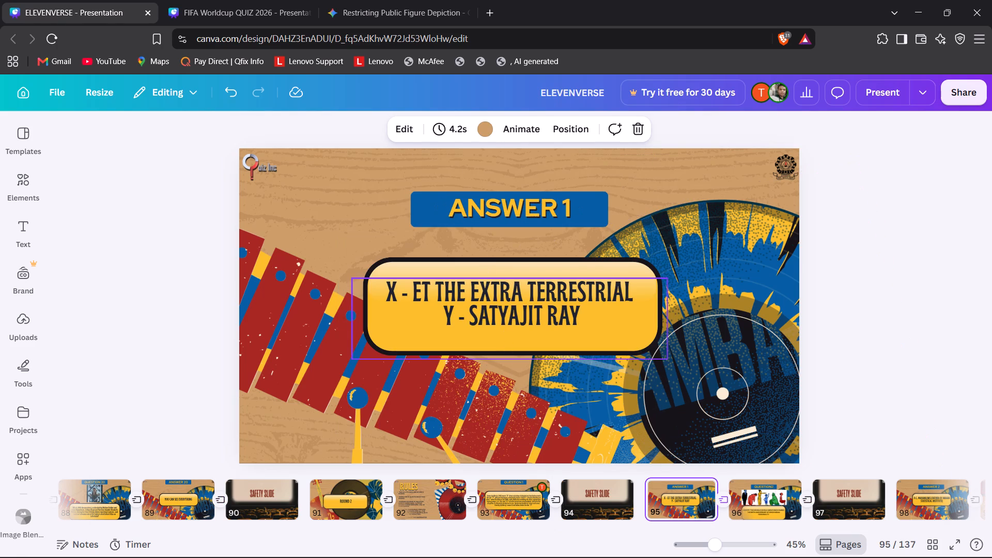
# Delete the old, lower ANSWER 1 heading text and its blue banner on page 95.
pyautogui.click(603, 209)
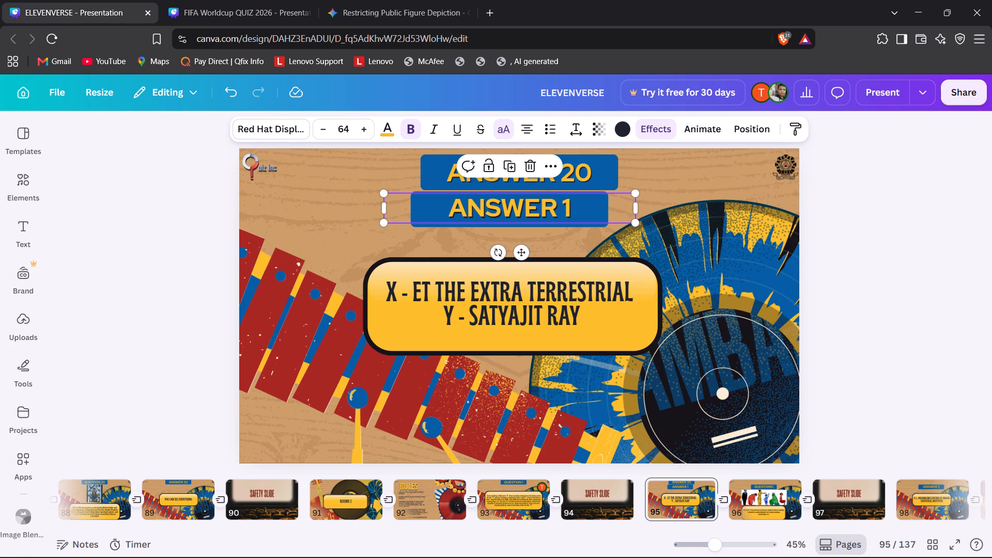
pyautogui.press('Delete')
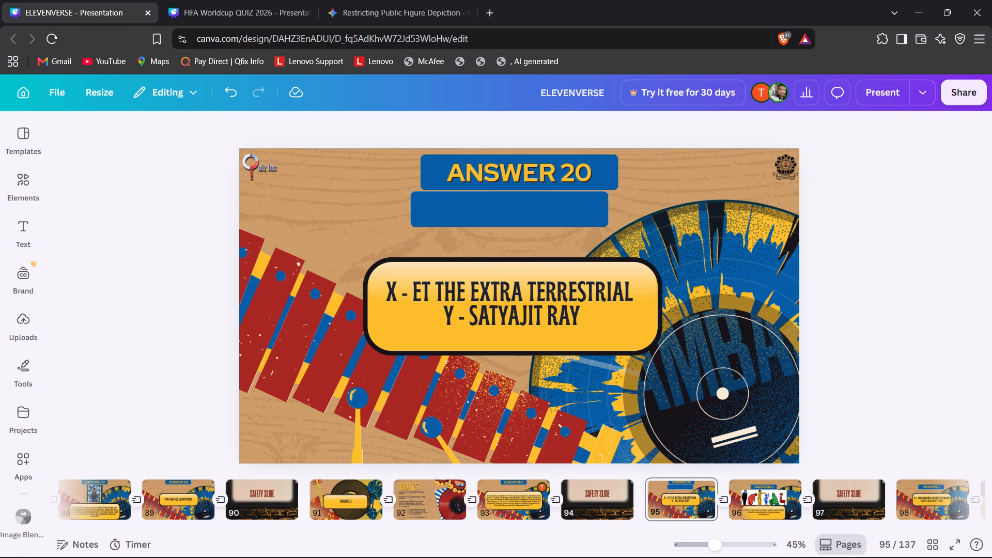
pyautogui.click(485, 212)
pyautogui.press('Delete')
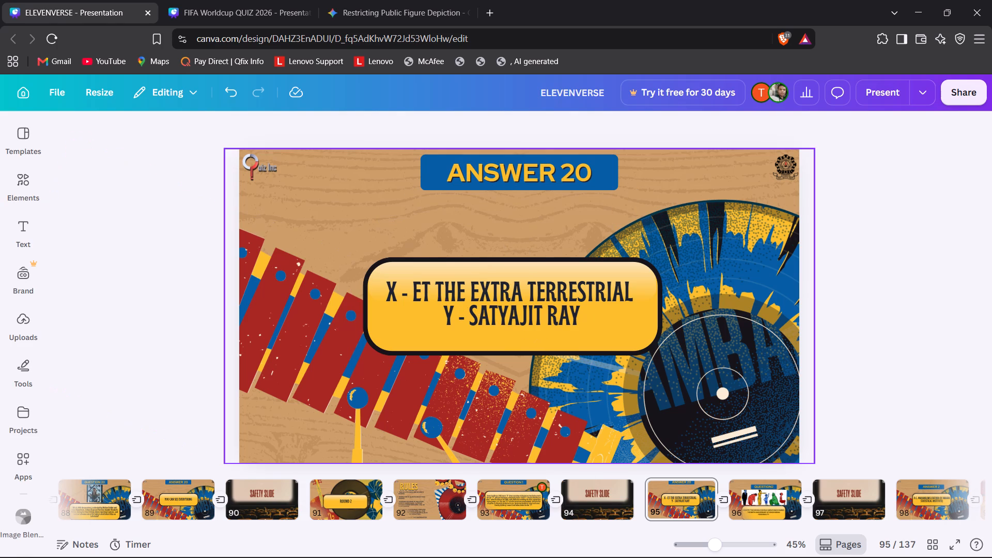
# Change the pasted heading on page 95 to read ANSWER 1.
pyautogui.doubleClick(594, 170)
pyautogui.click(593, 171)
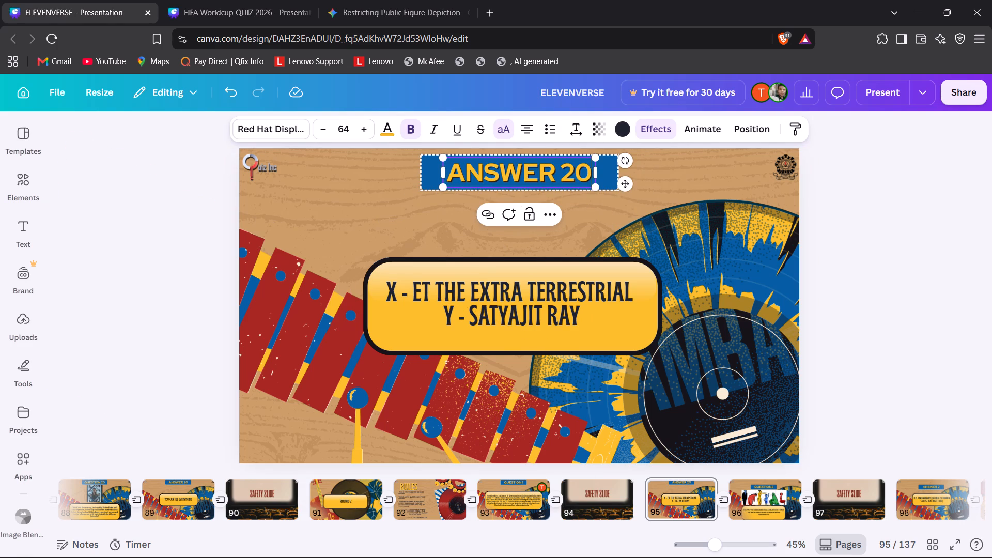
pyautogui.press('BackSpace')
pyautogui.press('BackSpace')
pyautogui.press('1')
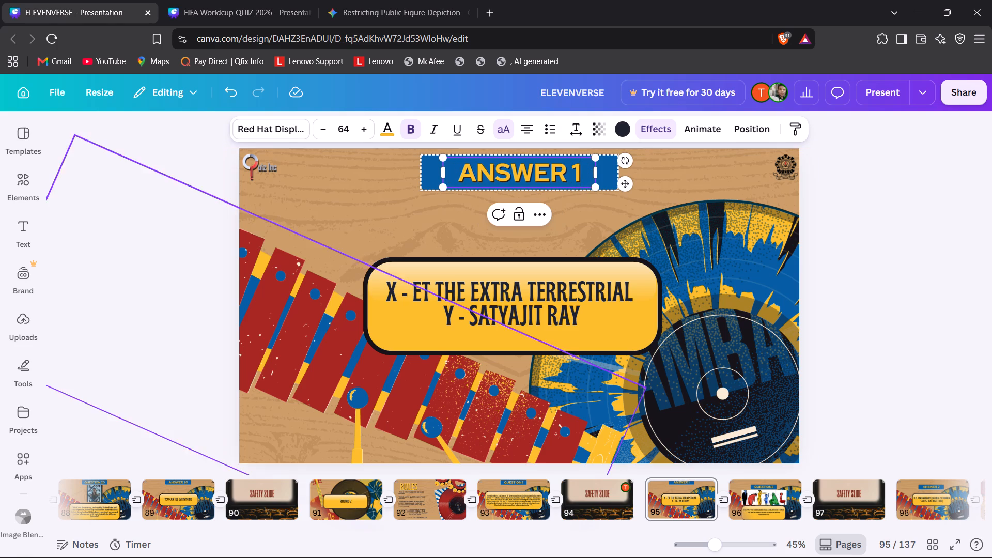
pyautogui.click(178, 363)
# Replace the old Answer 2 heading text and blue banner on page 98 with the copied Answer 20 heading banner.
pyautogui.press('Right')
pyautogui.press('Right')
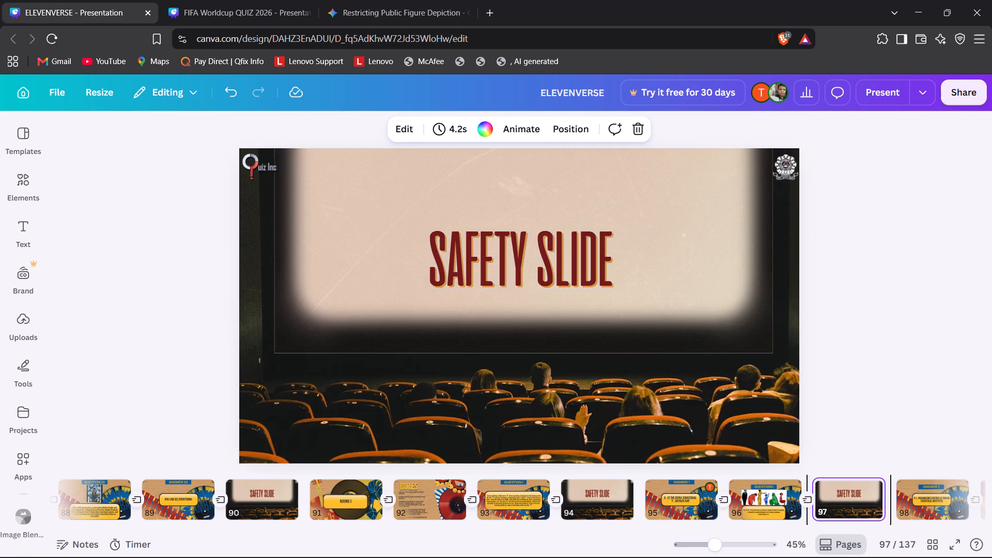
pyautogui.press('Right')
pyautogui.click(570, 209)
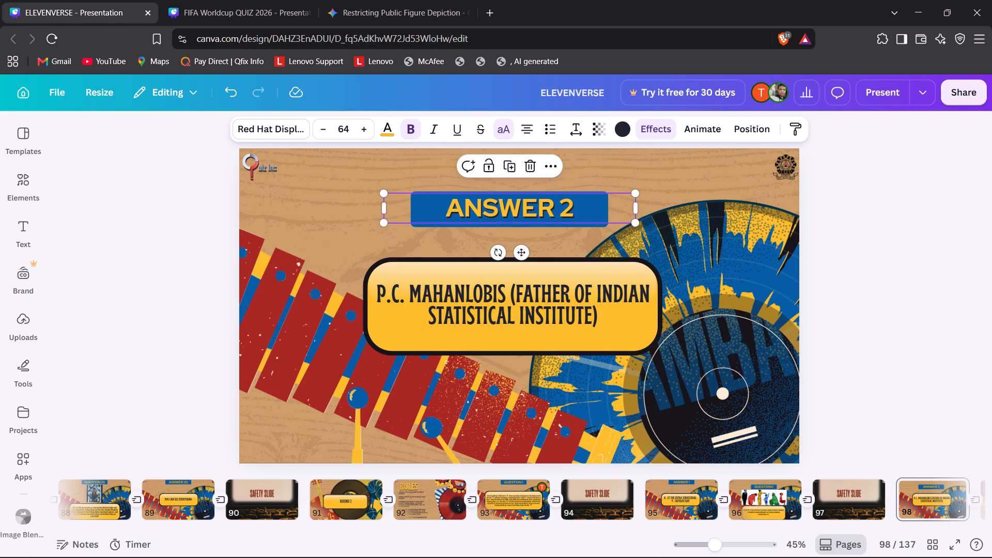
pyautogui.press('Home')
pyautogui.press('Delete')
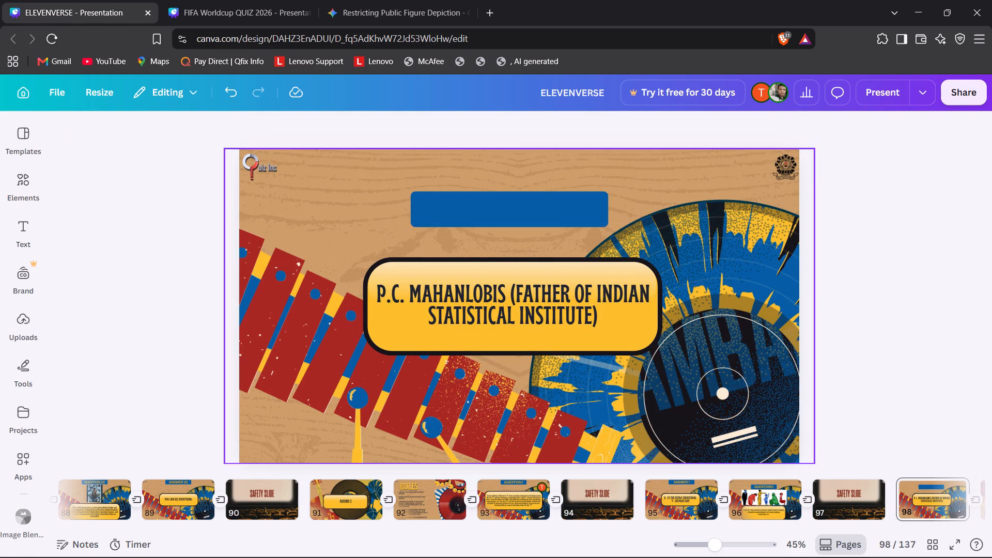
pyautogui.click(536, 202)
pyautogui.press('Delete')
pyautogui.hotkey('ctrl', 'v')
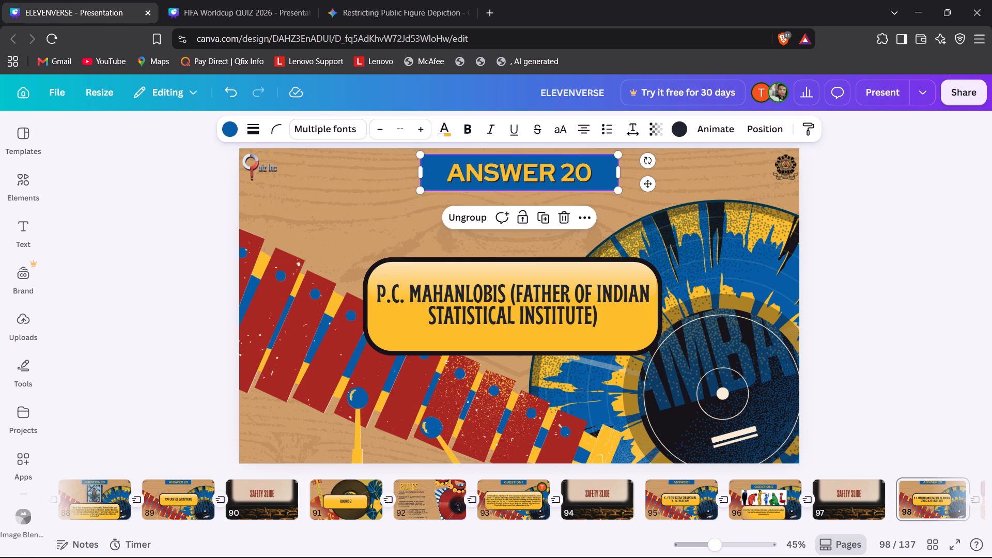
# Change the pasted heading on page 98 to read ANSWER 2.
pyautogui.doubleClick(607, 162)
pyautogui.doubleClick(598, 176)
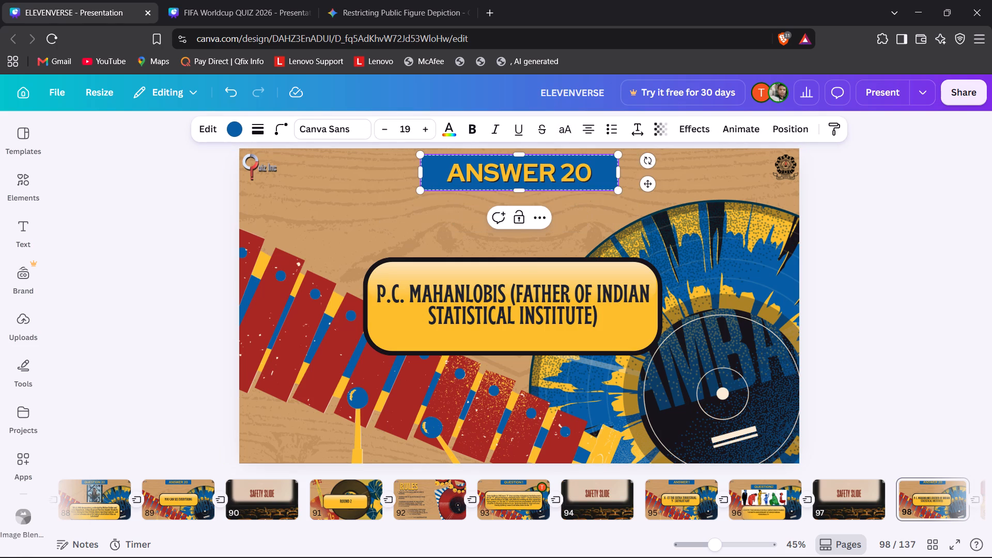
pyautogui.click(598, 176)
pyautogui.click(591, 173)
pyautogui.press('BackSpace')
pyautogui.click(548, 174)
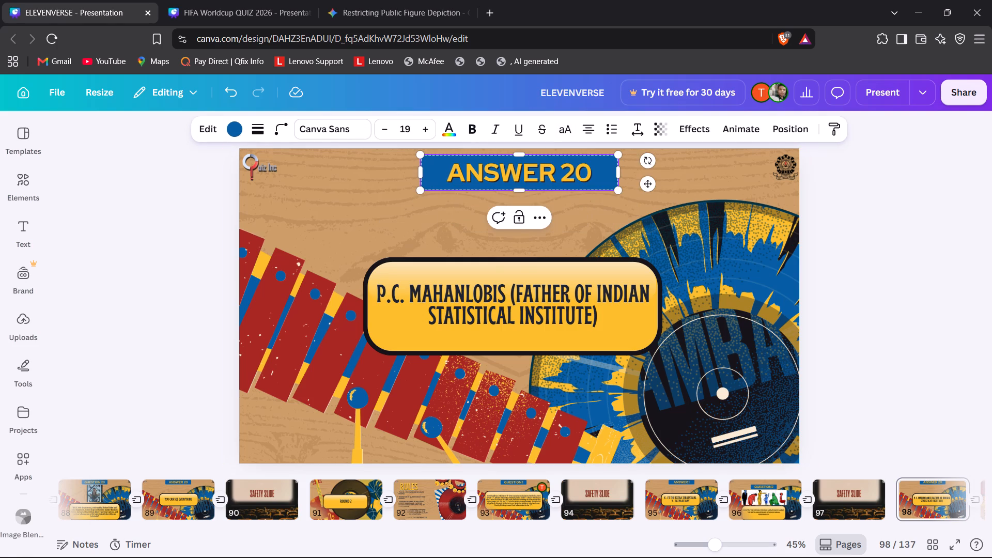
pyautogui.click(973, 349)
pyautogui.click(551, 180)
pyautogui.doubleClick(568, 180)
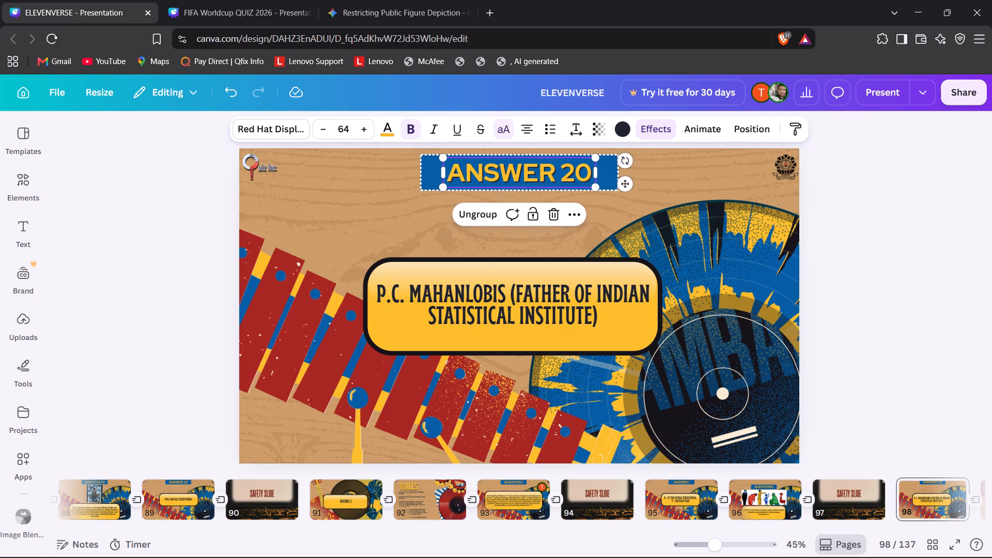
pyautogui.click(584, 179)
pyautogui.press('BackSpace')
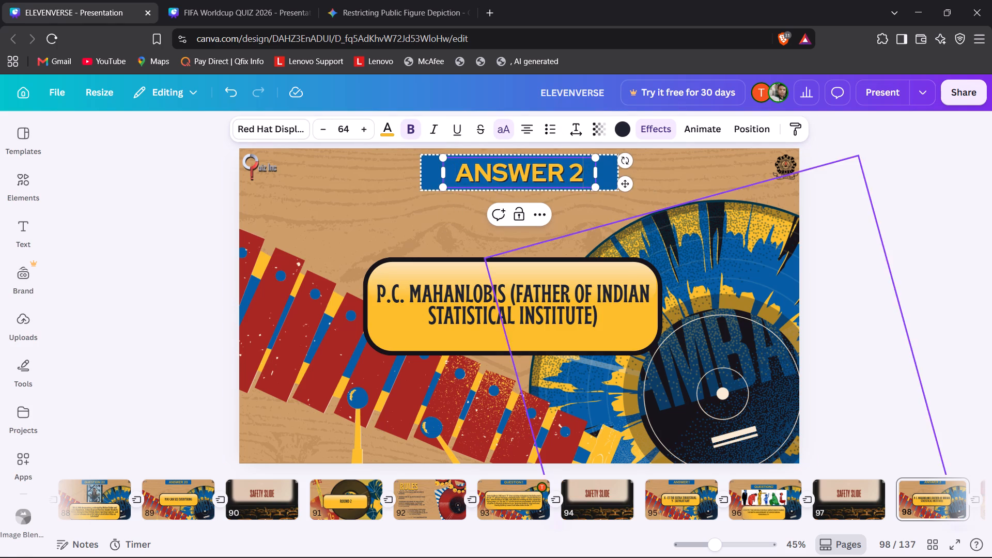
pyautogui.click(881, 300)
# Review the slides from page 97 to the Answer 3 slide on page 101, comparing heading placement.
pyautogui.press('Right')
pyautogui.press('Right')
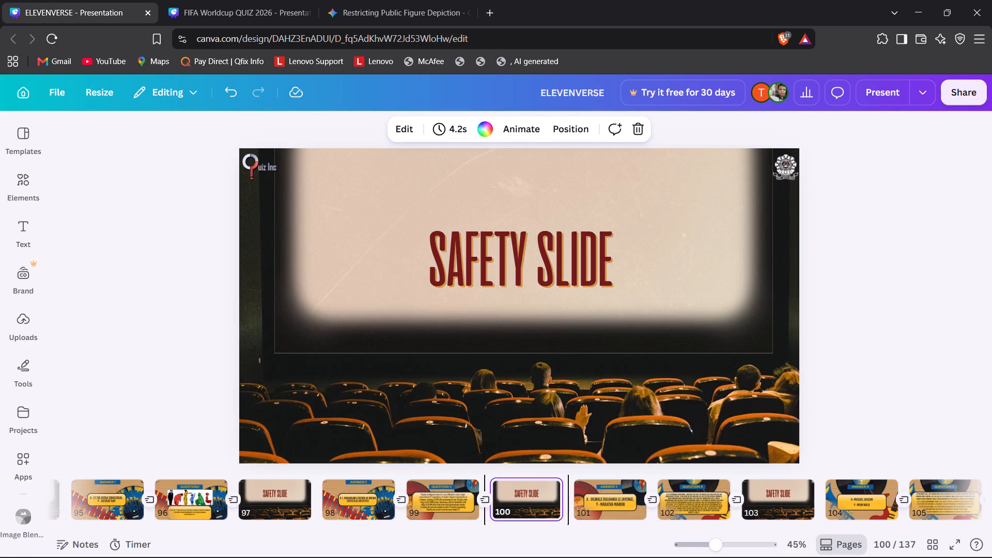
pyautogui.press('Right')
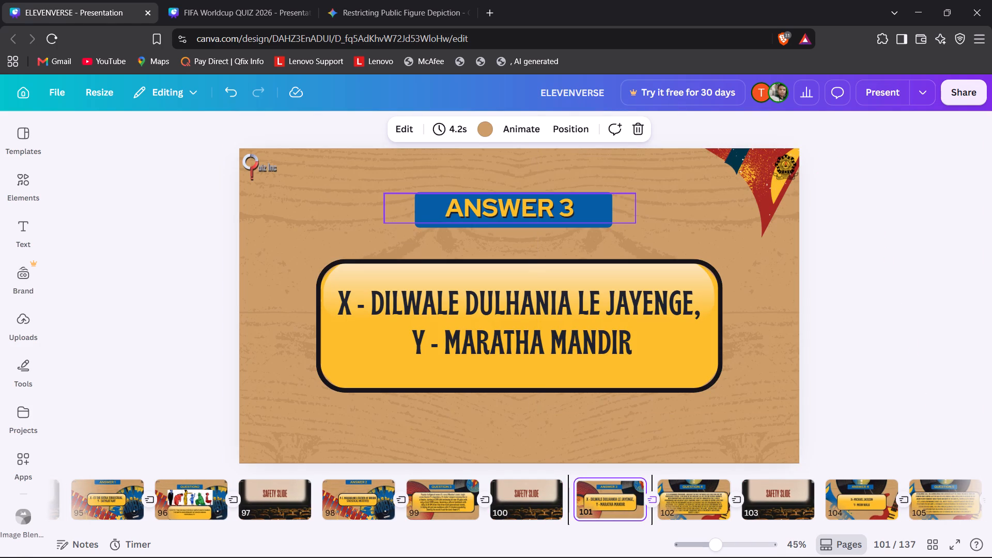
pyautogui.press('Left')
pyautogui.press('Left')
pyautogui.press('Left')
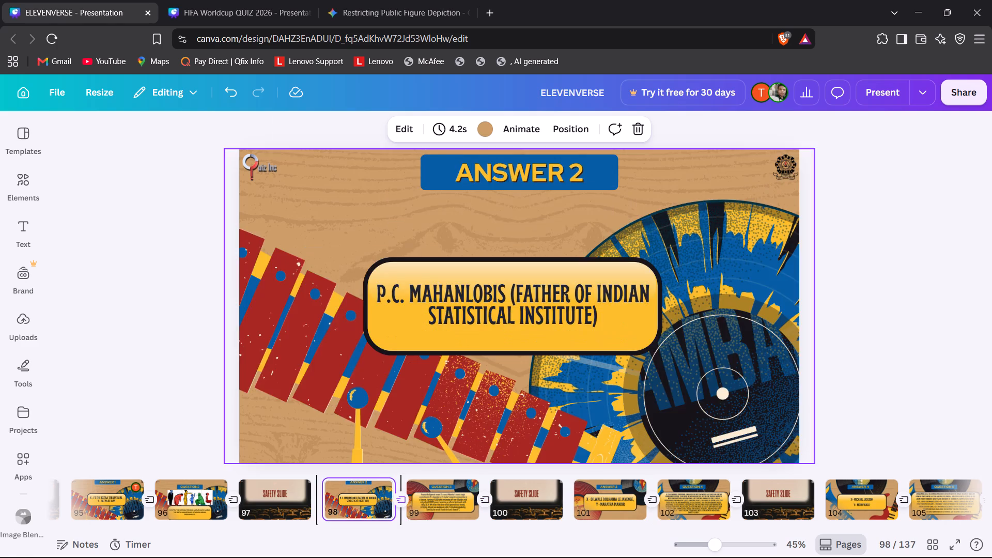
pyautogui.press('Left')
pyautogui.press('Right')
pyautogui.press('Left')
pyautogui.press('Right')
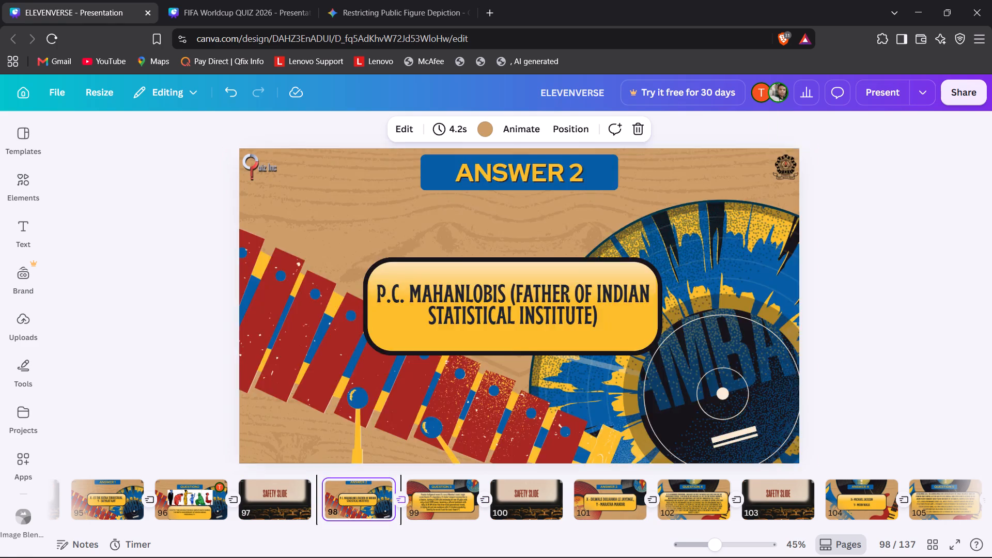
pyautogui.press('Right')
# Reload the ELEVENVERSE design page.
pyautogui.hotkey('ctrl', 'r')
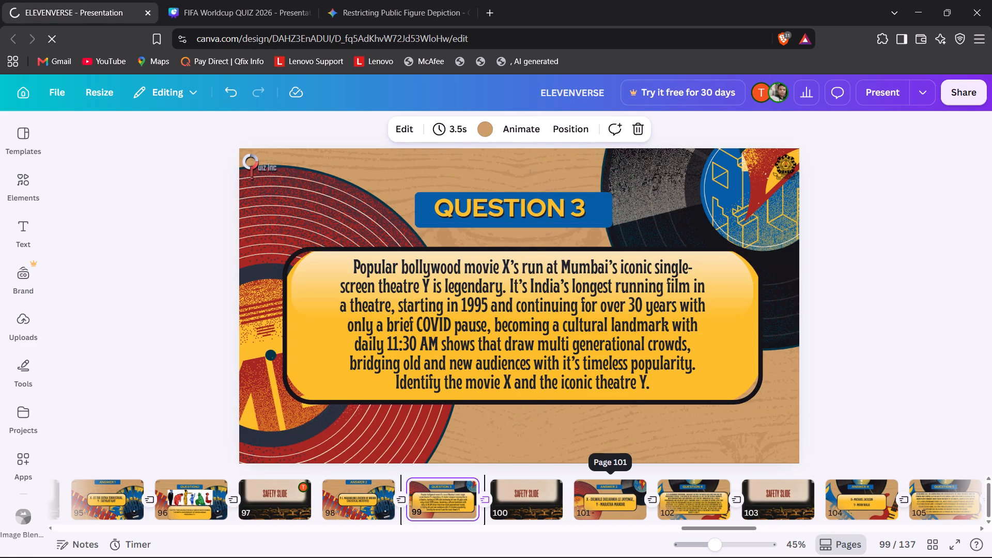
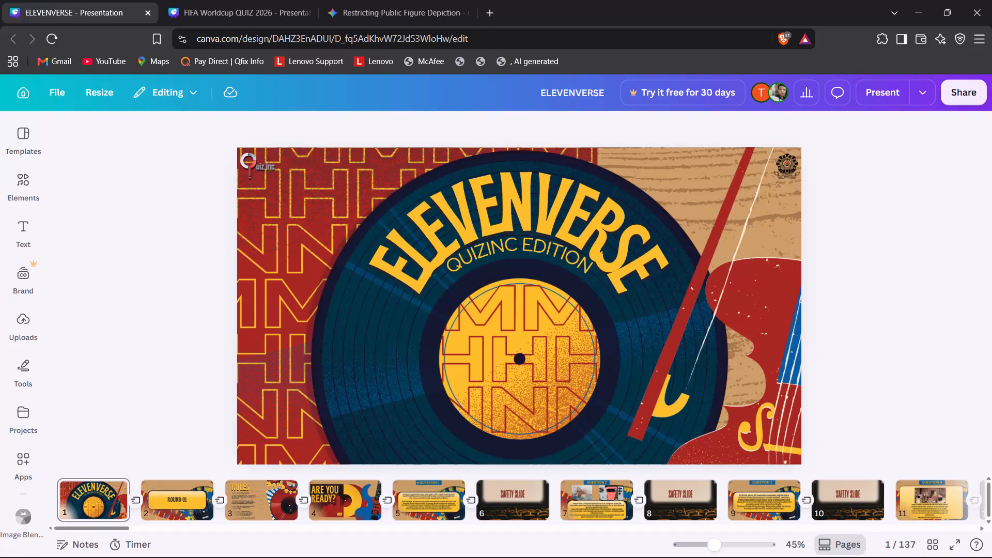
# Return to the round's slides around pages 92 to 100 of the ELEVENVERSE deck.
pyautogui.hscroll(-7, 594, 524)
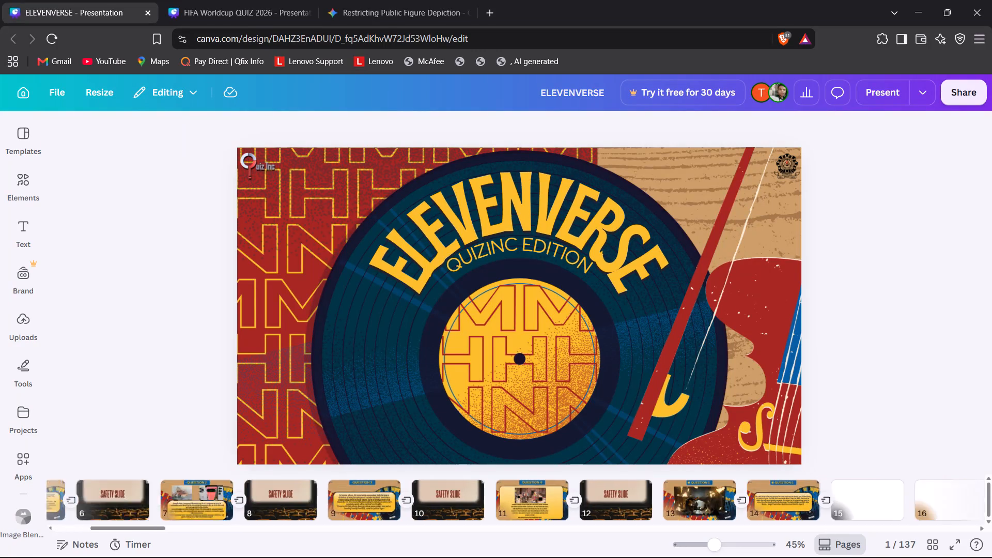
pyautogui.hscroll(-20, 594, 524)
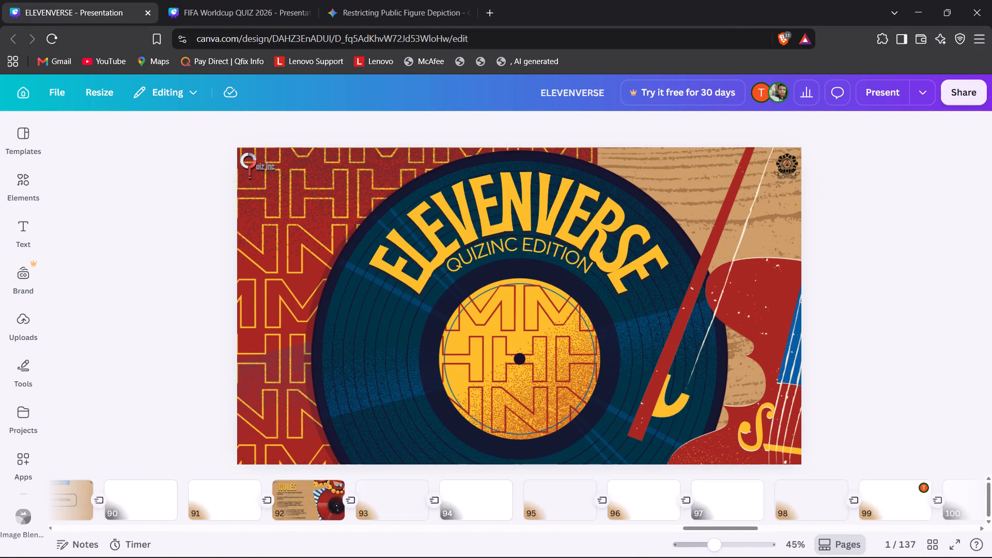
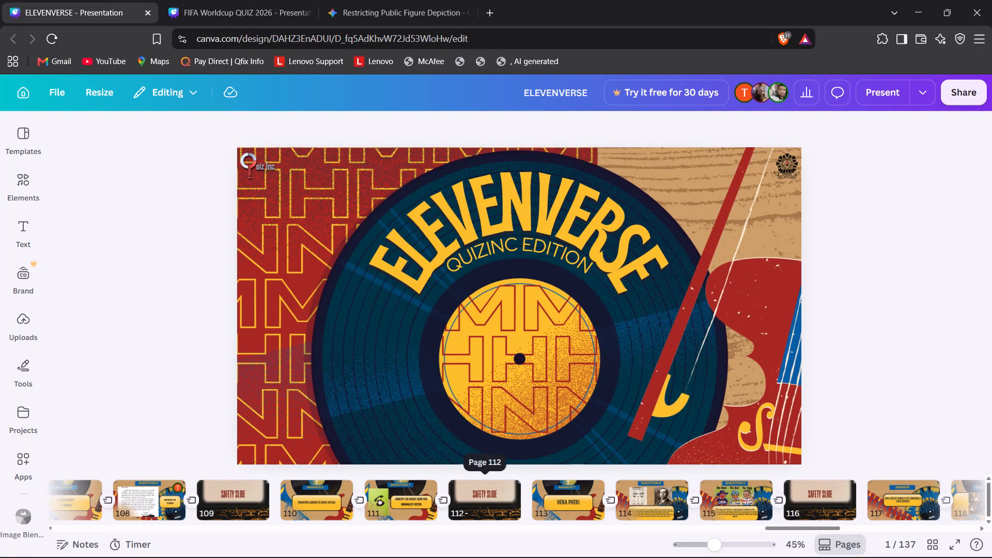
# Look over the Question 7, Answer 6 and Question 6 slides, working back towards the round's earlier slides.
pyautogui.click(476, 499)
pyautogui.click(407, 502)
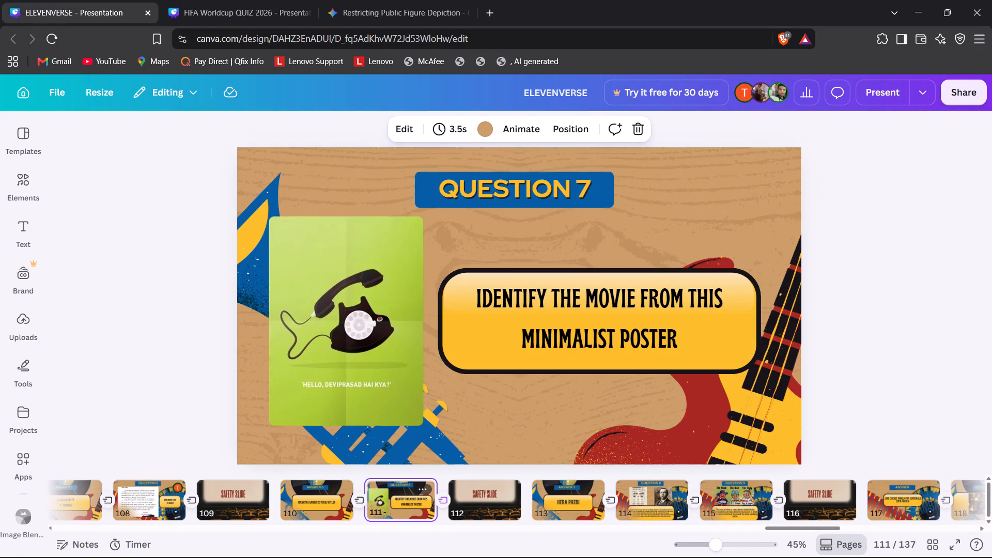
pyautogui.click(303, 502)
pyautogui.click(171, 498)
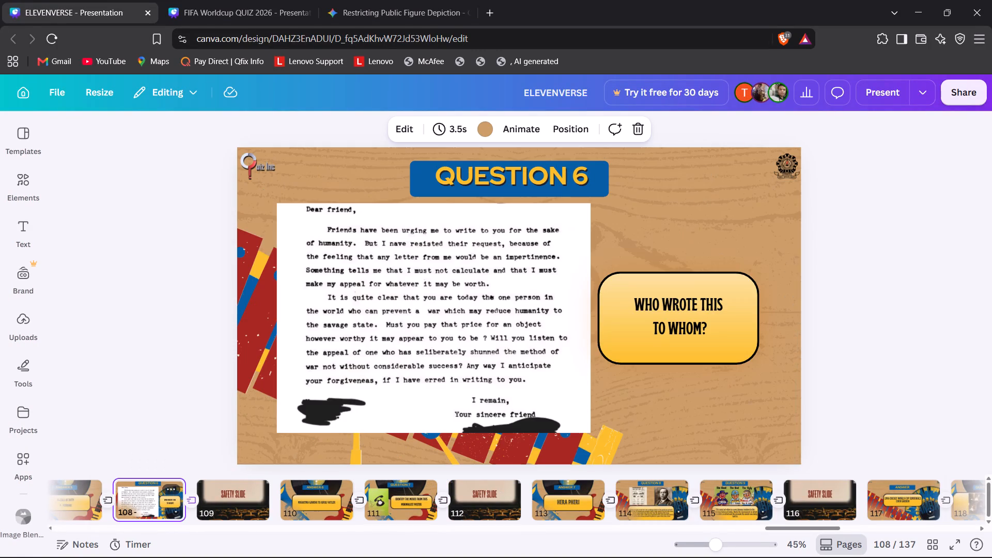
pyautogui.hscroll(2, 163, 487)
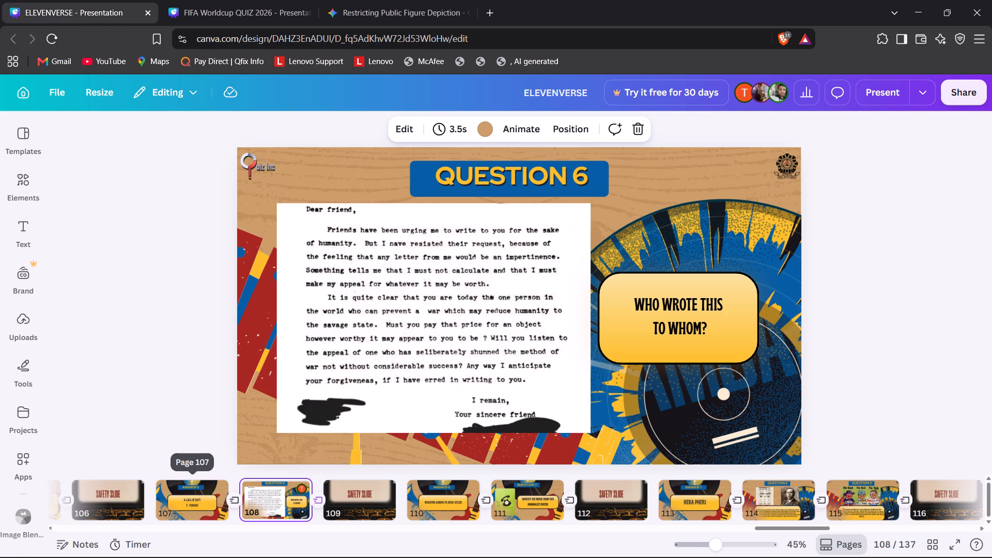
pyautogui.hscroll(1, 127, 506)
pyautogui.click(117, 510)
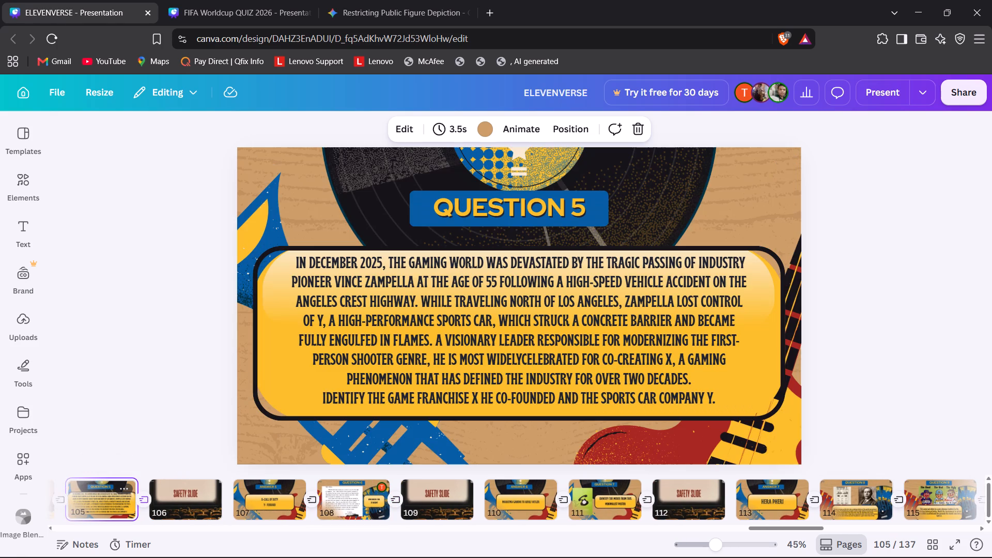
# Look over the slides from Answer 5 back to Question 3, comparing the placement of headings and text boxes.
pyautogui.click(273, 495)
pyautogui.hscroll(2, 273, 495)
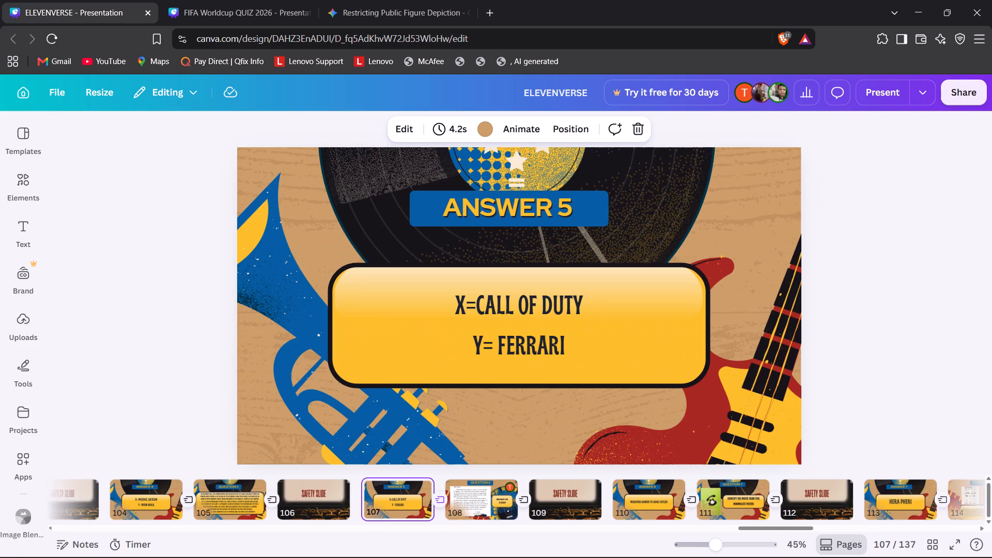
pyautogui.hscroll(1, 273, 495)
pyautogui.click(224, 503)
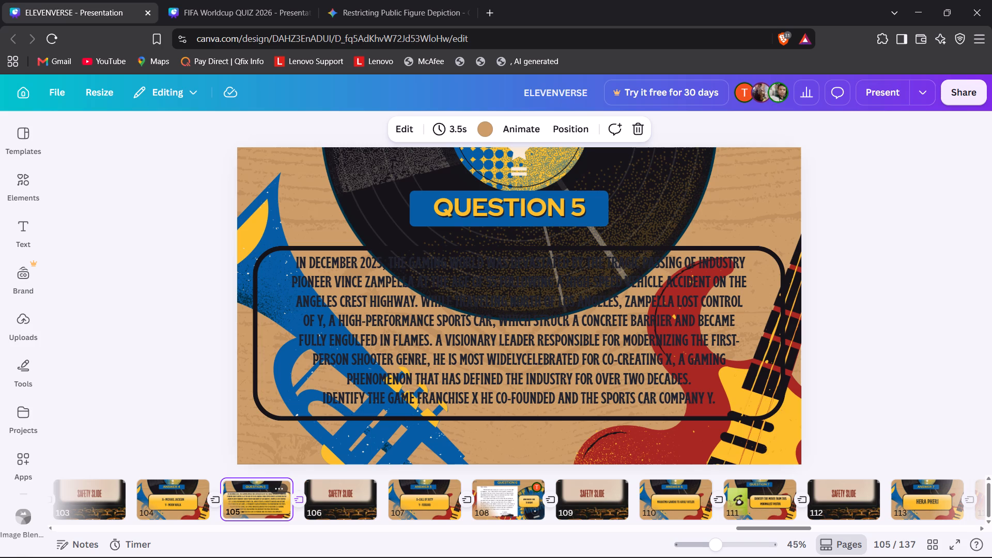
pyautogui.hscroll(3, 224, 503)
pyautogui.click(199, 505)
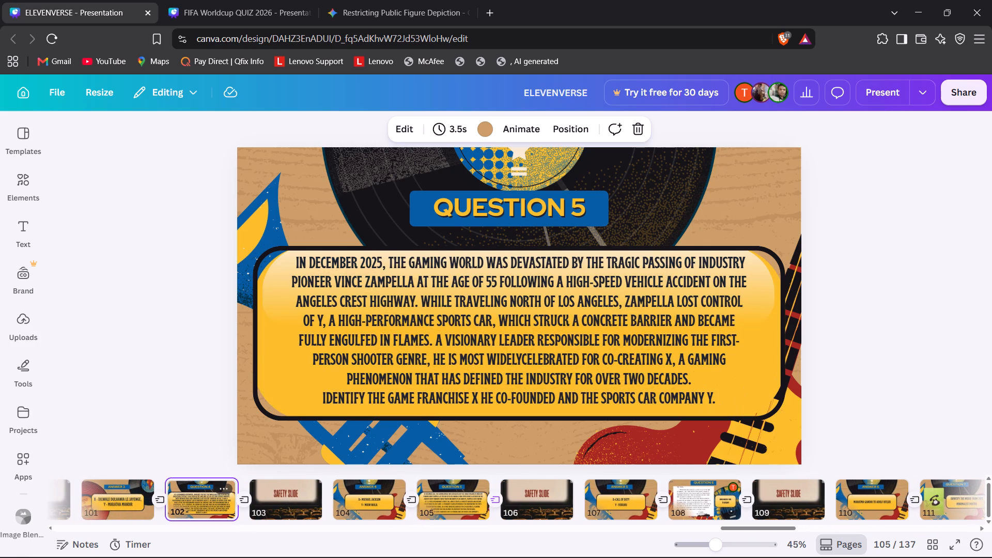
pyautogui.click(100, 504)
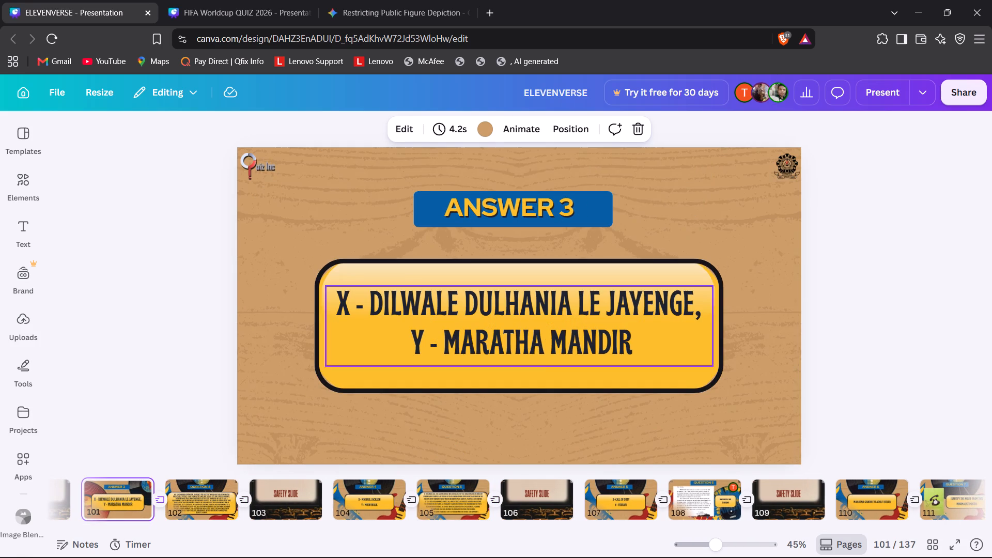
pyautogui.hscroll(2, 314, 504)
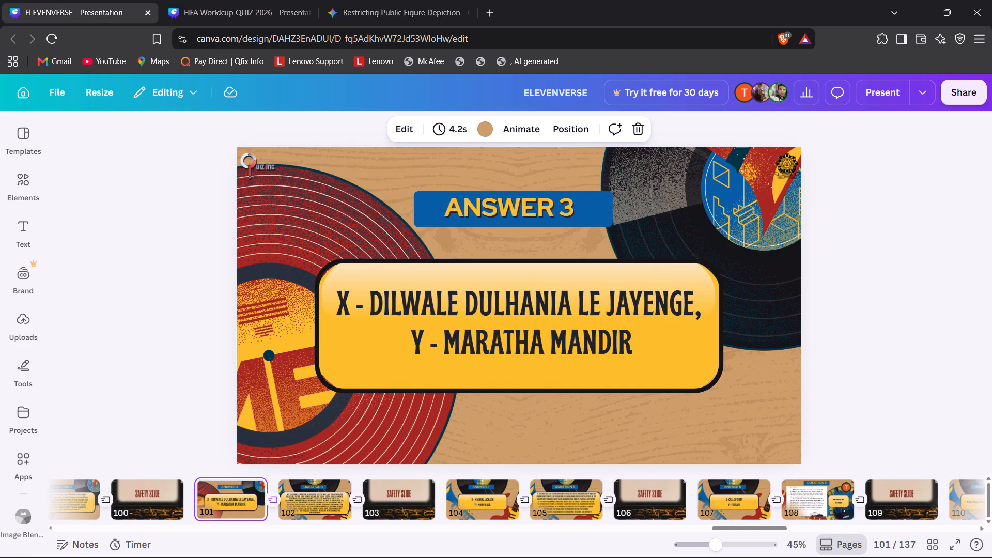
pyautogui.hscroll(3, 252, 475)
pyautogui.click(261, 501)
pyautogui.hscroll(1, 205, 496)
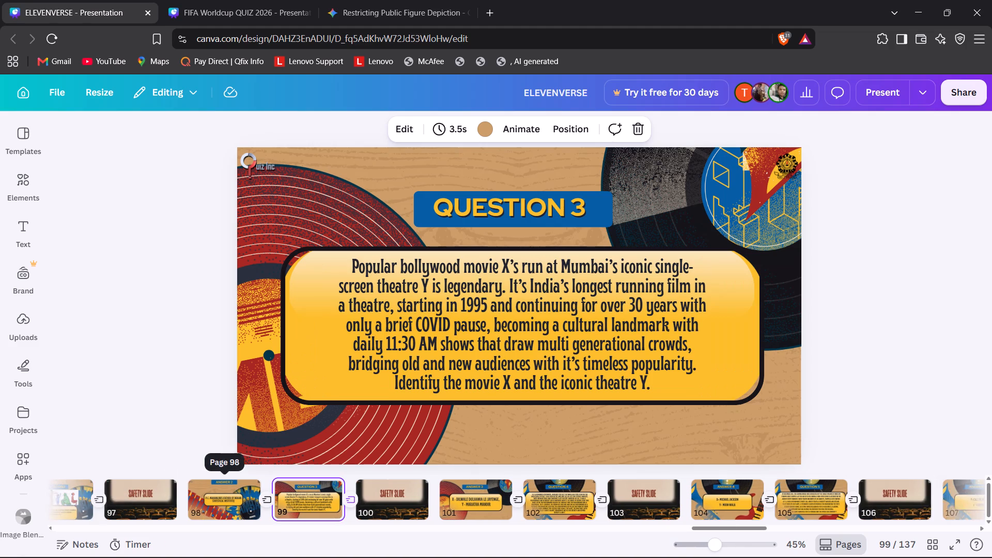
pyautogui.hscroll(1, 205, 496)
# Copy the grouped ANSWER 2 heading with its blue box from the slide on page 98.
pyautogui.click(222, 504)
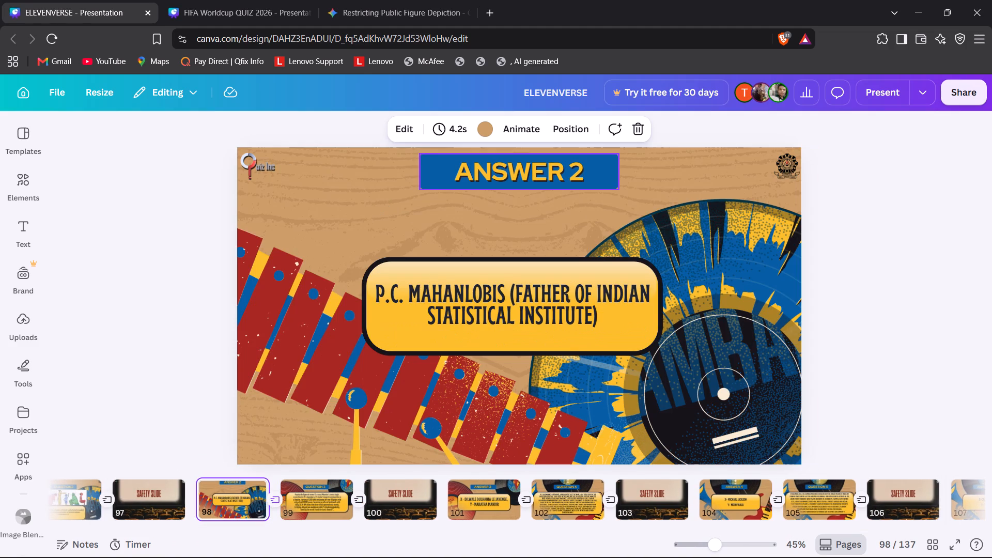
pyautogui.click(614, 165)
pyautogui.hotkey('ctrl', 'c')
# Insert a space between the word and the number in the QUESTION2 heading on page 96.
pyautogui.hscroll(1, 185, 502)
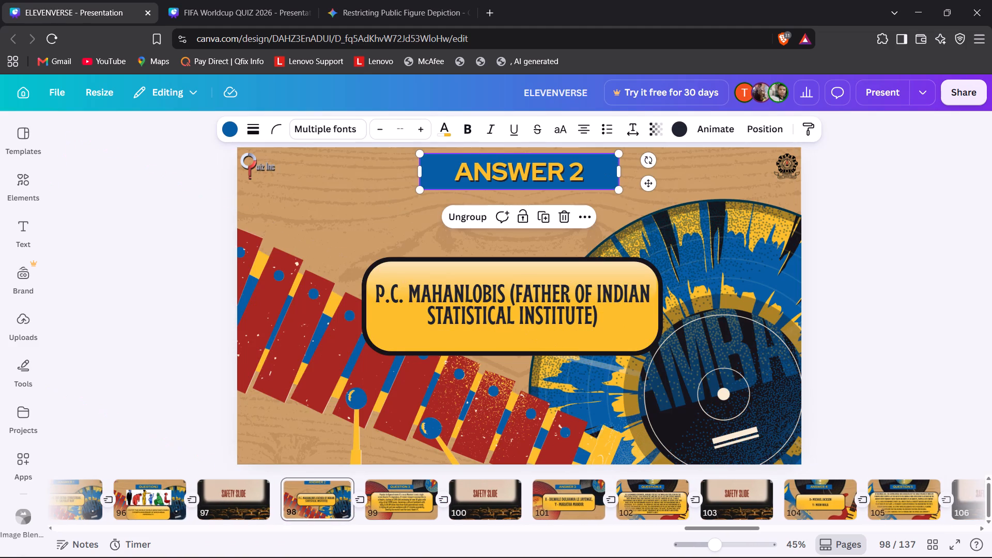
pyautogui.click(161, 510)
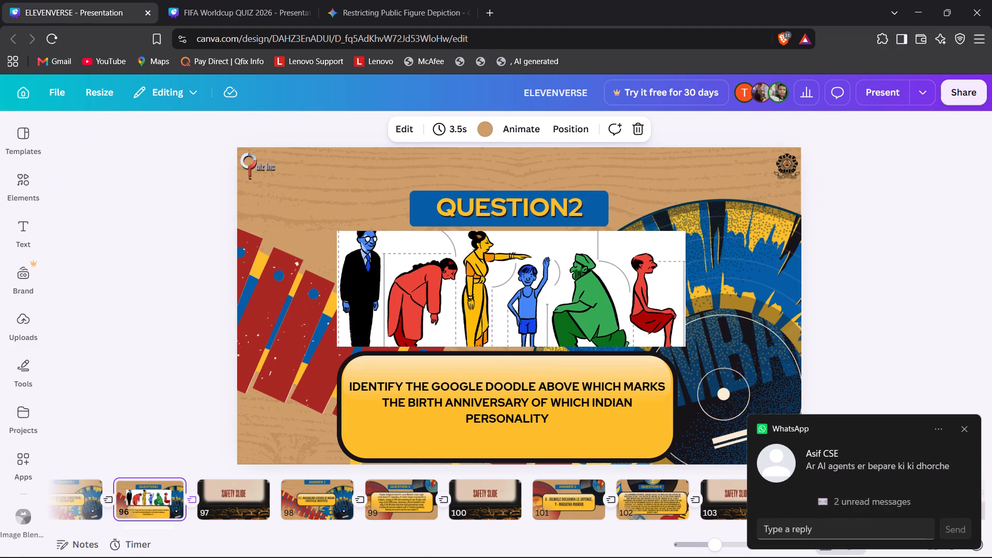
pyautogui.click(967, 424)
pyautogui.click(951, 422)
pyautogui.press('Right')
pyautogui.press('Right')
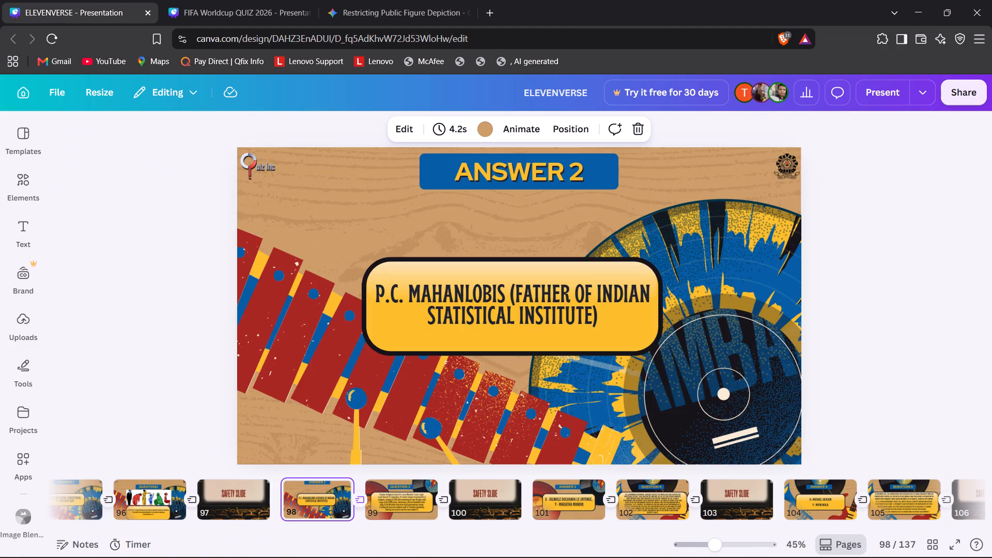
pyautogui.press('Left')
pyautogui.press('Left')
pyautogui.doubleClick(567, 214)
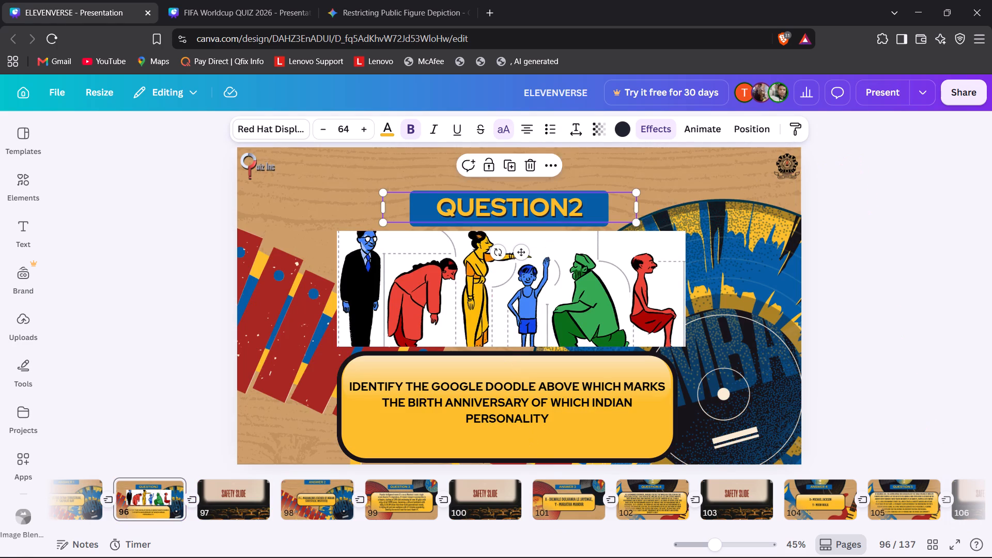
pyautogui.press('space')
pyautogui.click(830, 315)
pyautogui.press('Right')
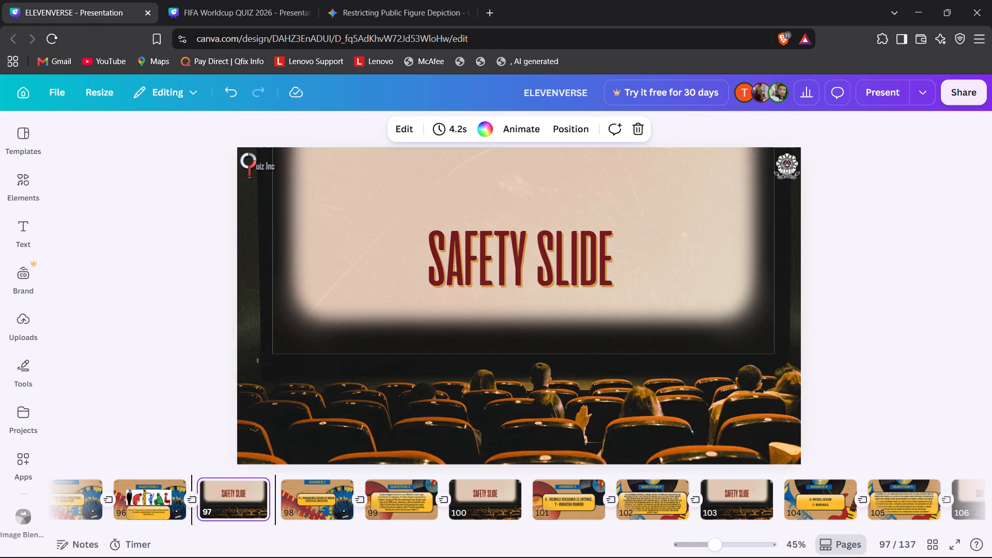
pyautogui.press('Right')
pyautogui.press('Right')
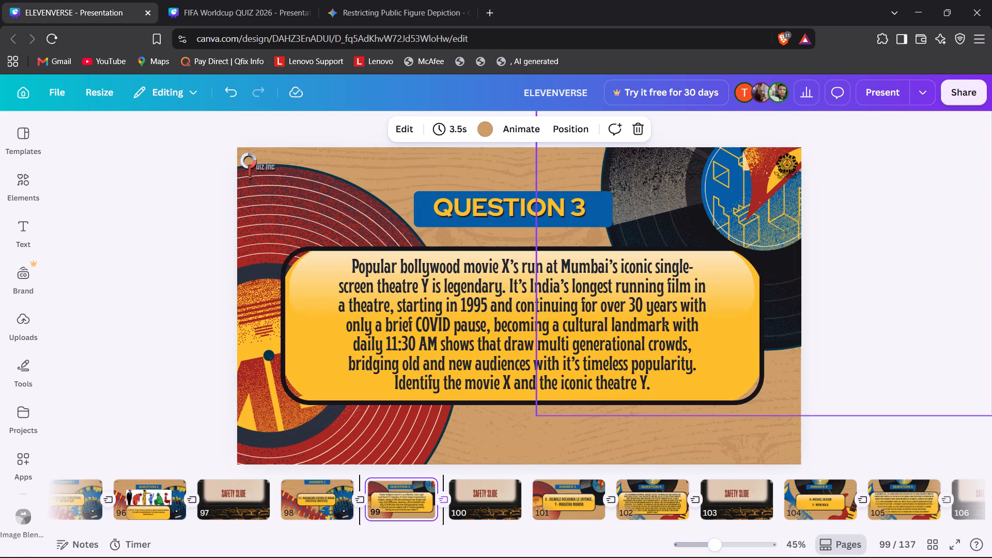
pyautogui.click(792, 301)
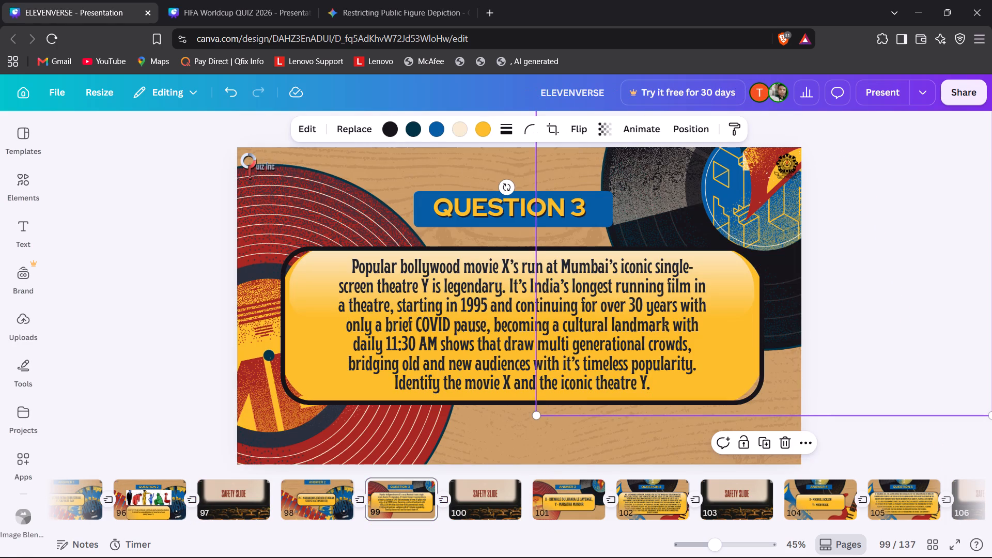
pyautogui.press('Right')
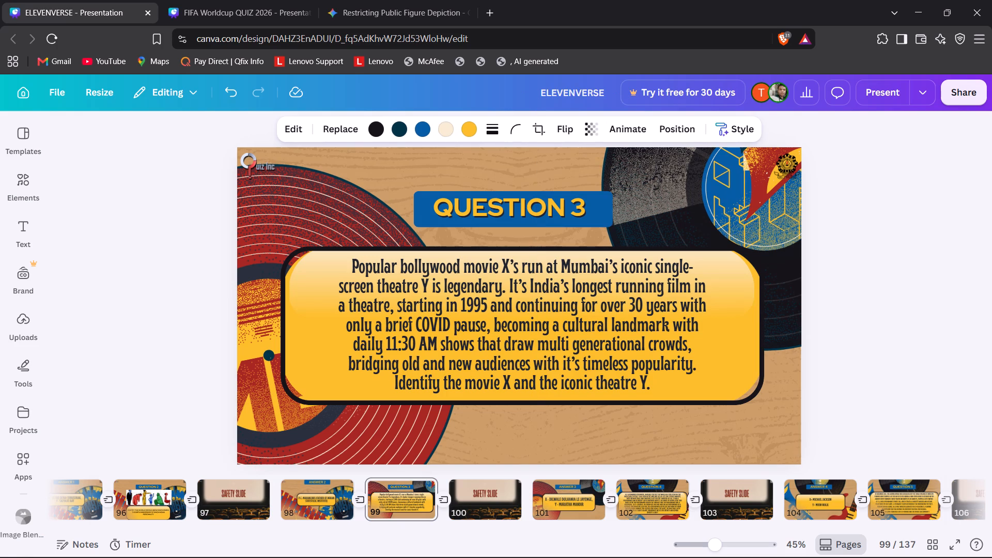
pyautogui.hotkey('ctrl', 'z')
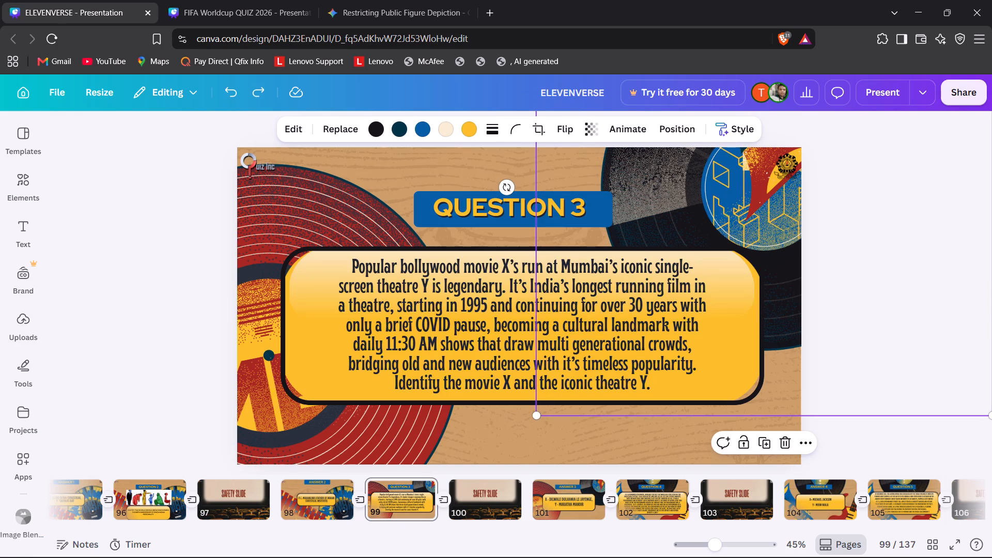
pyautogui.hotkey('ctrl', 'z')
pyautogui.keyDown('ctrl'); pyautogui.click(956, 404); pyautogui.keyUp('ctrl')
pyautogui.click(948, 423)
# On the page 101 answer slide, delete the ANSWER 3 text and its blue box, and paste the copied ANSWER 2 heading group.
pyautogui.press('Right')
pyautogui.press('Right')
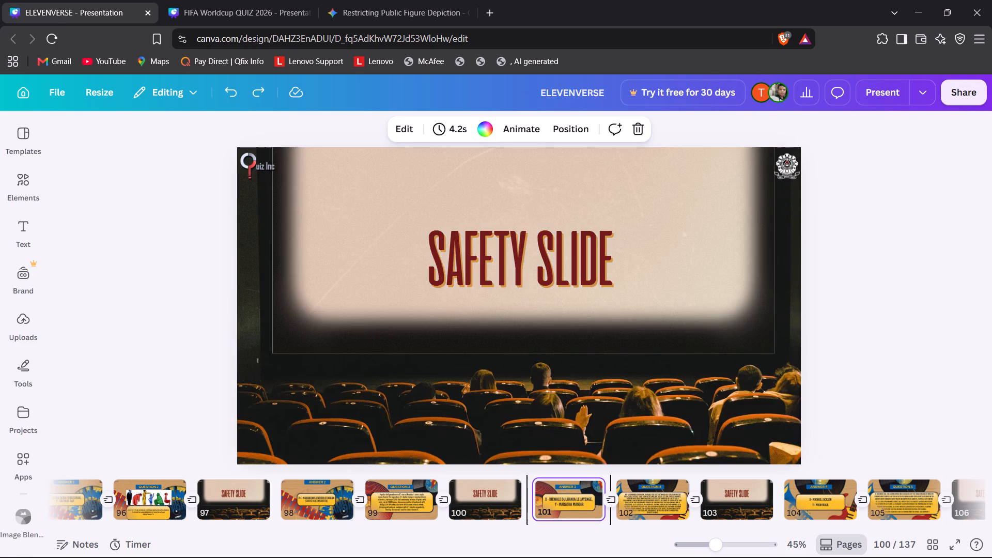
pyautogui.hscroll(-1, 948, 417)
pyautogui.click(591, 214)
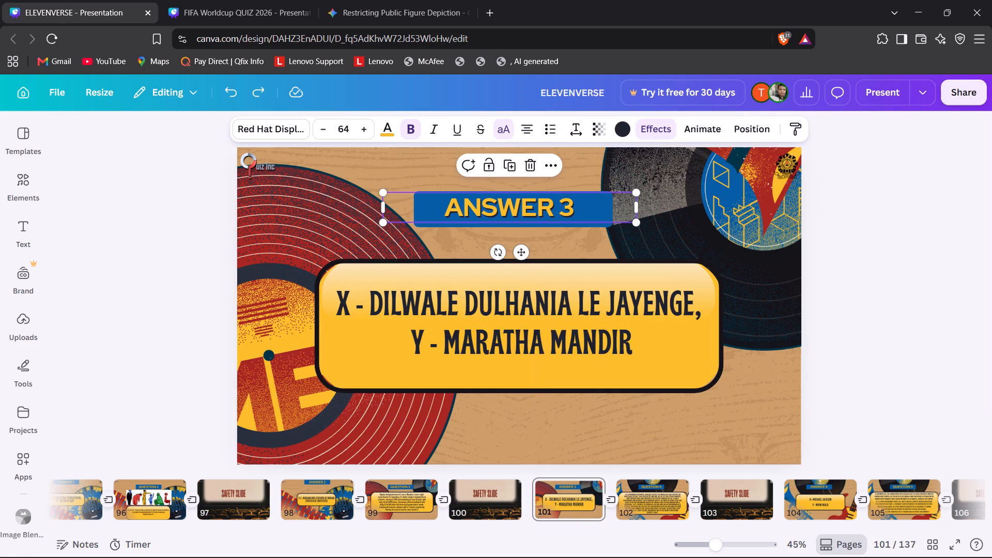
pyautogui.press('Delete')
pyautogui.click(576, 220)
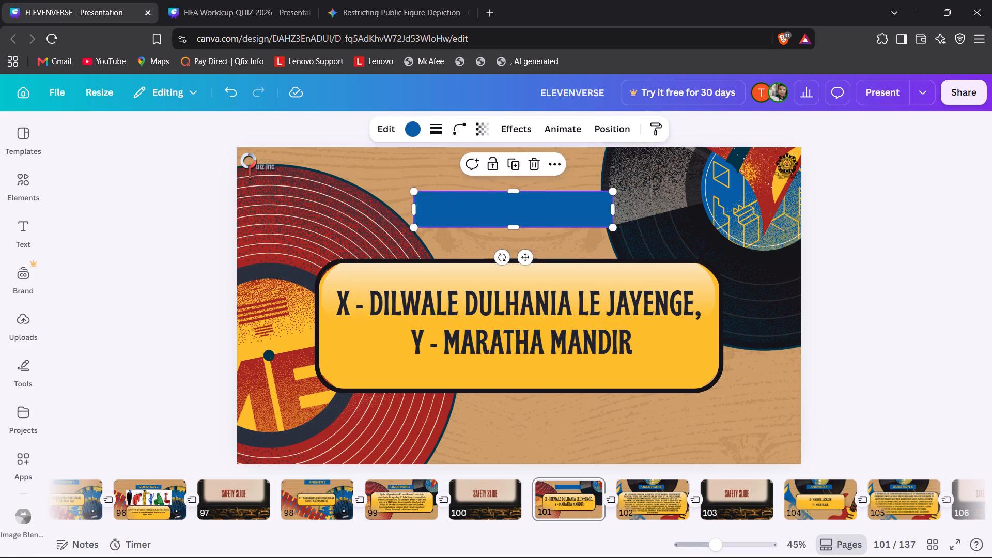
pyautogui.press('Delete')
pyautogui.hotkey('ctrl', 'v')
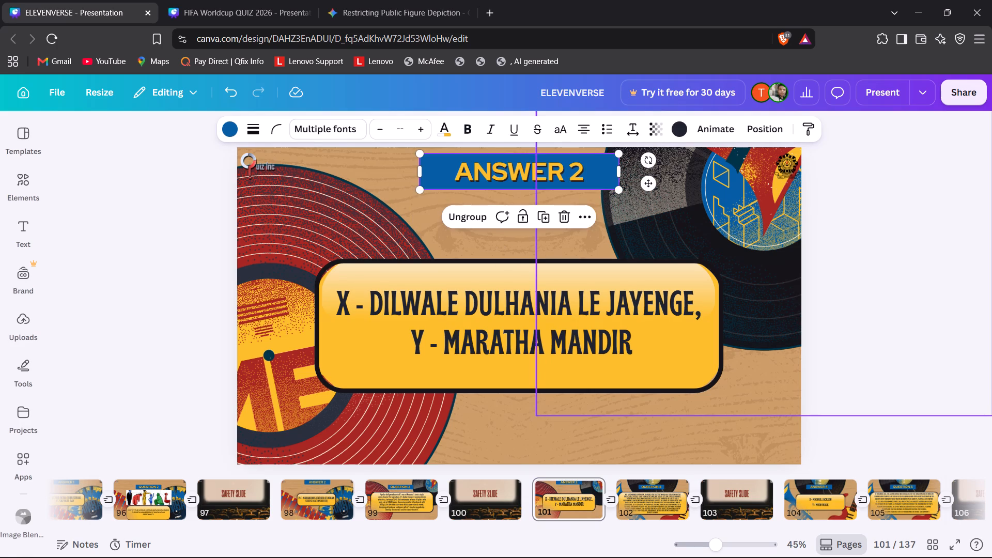
# Change the heading banner on page 101, the Dilwale Dulhania Le Jayenge slide, to read ANSWER 3.
pyautogui.click(583, 176)
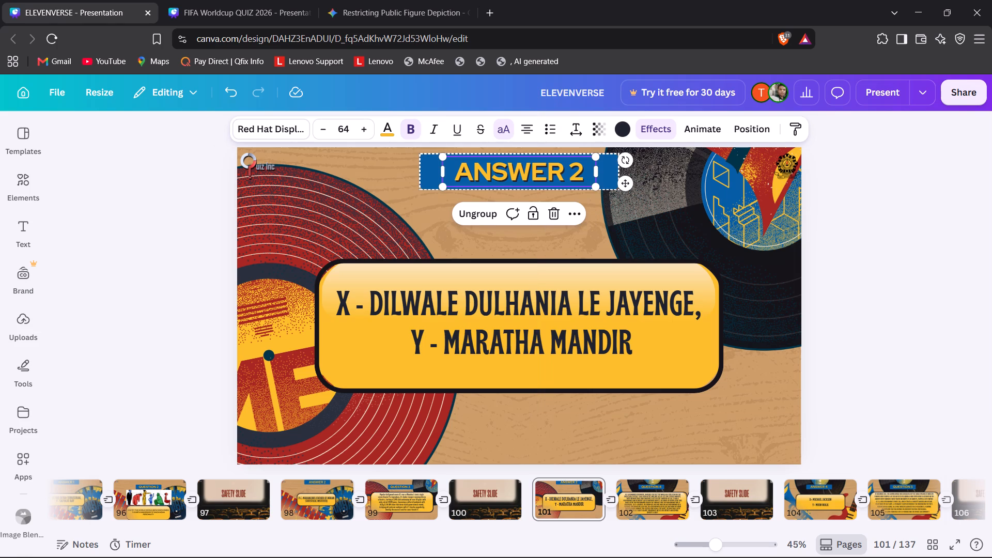
pyautogui.click(583, 176)
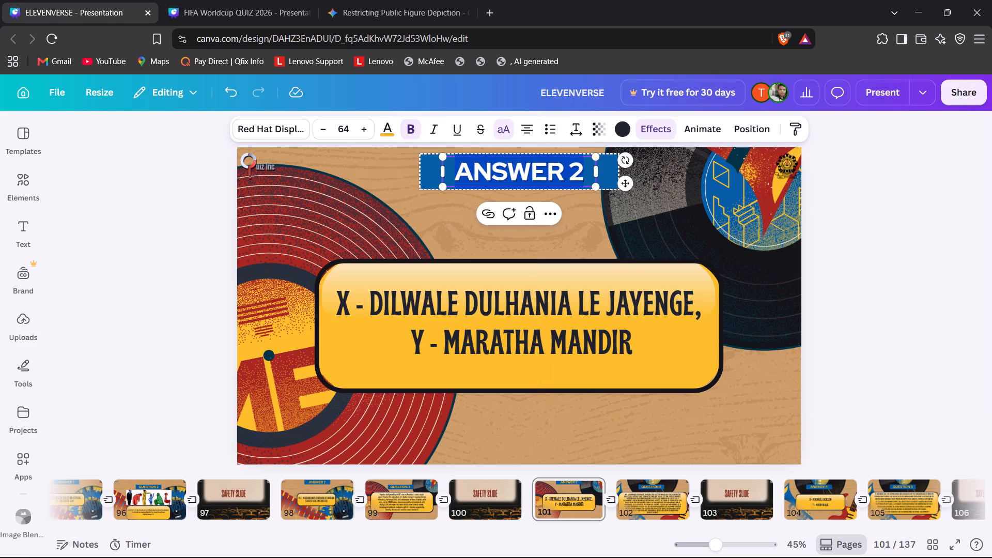
pyautogui.click(582, 175)
pyautogui.press('BackSpace')
pyautogui.press('3')
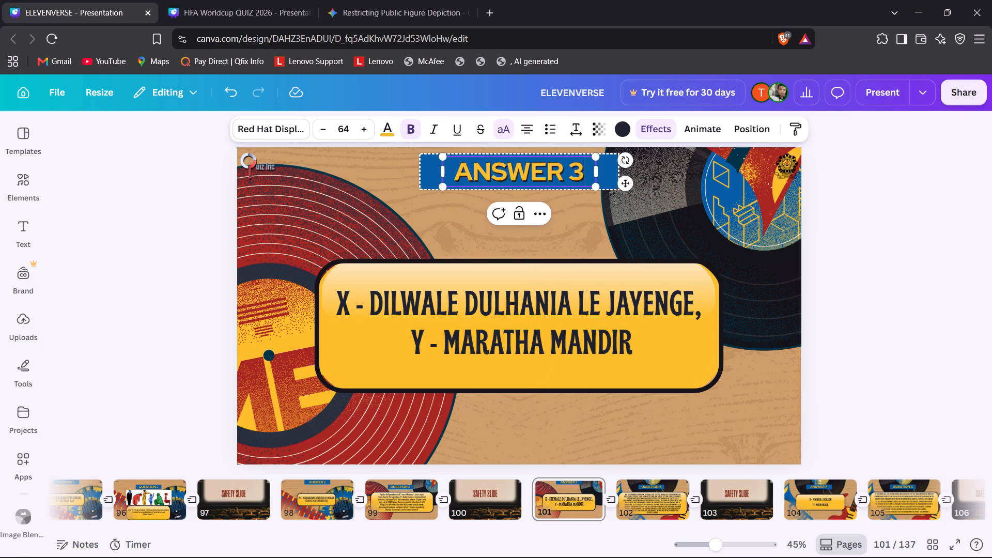
pyautogui.click(148, 342)
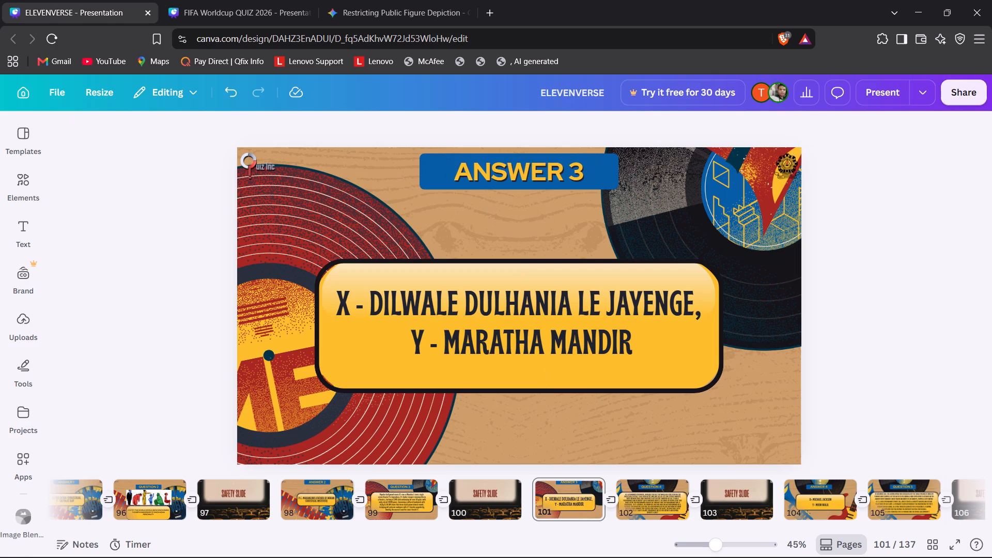
pyautogui.click(160, 300)
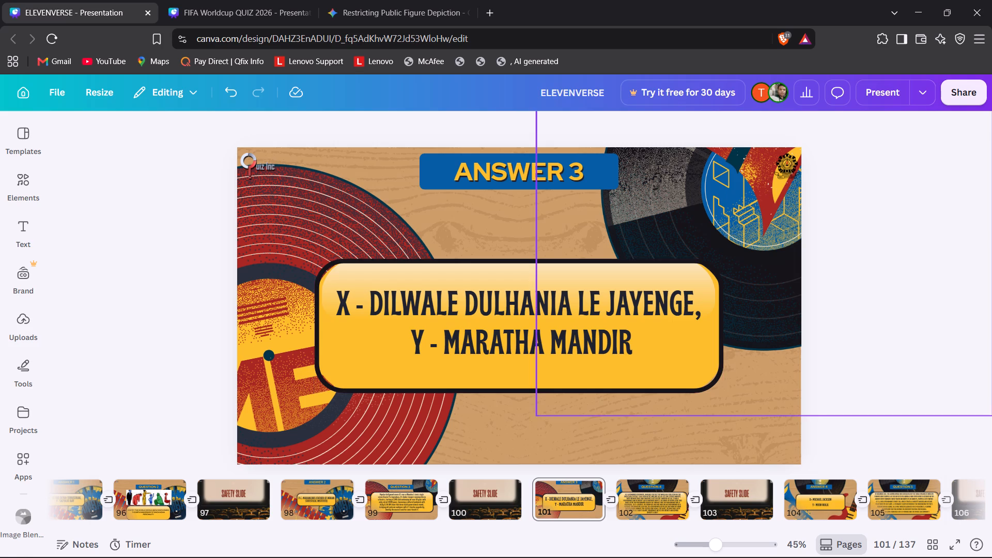
pyautogui.click(756, 289)
pyautogui.click(946, 442)
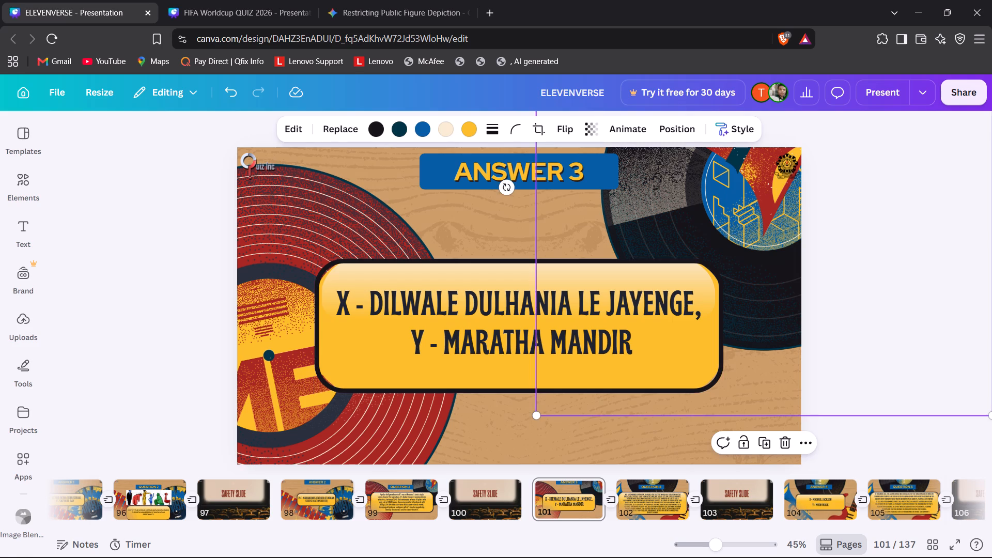
# Flip through pages 98 to 102 to compare the heading style and placement on the question and answer slides.
pyautogui.press('Right')
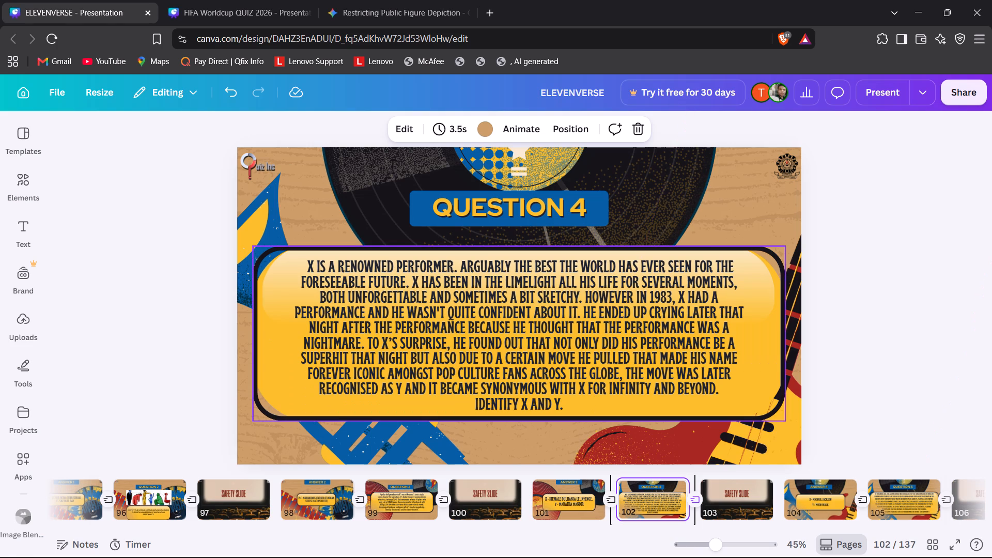
pyautogui.press('Left')
pyautogui.press('Left')
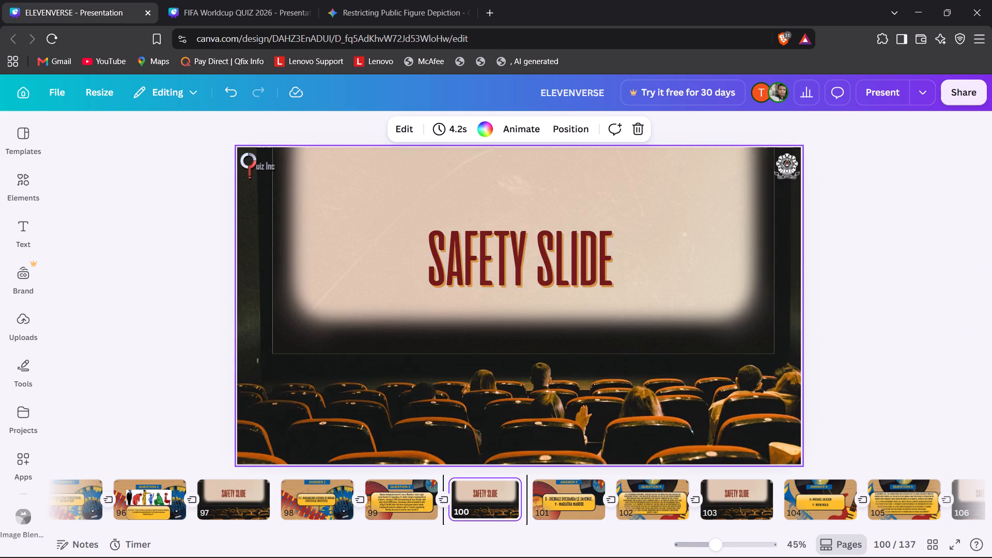
pyautogui.press('Left')
pyautogui.press('Right')
pyautogui.press('Right')
pyautogui.press('Left')
pyautogui.press('Right')
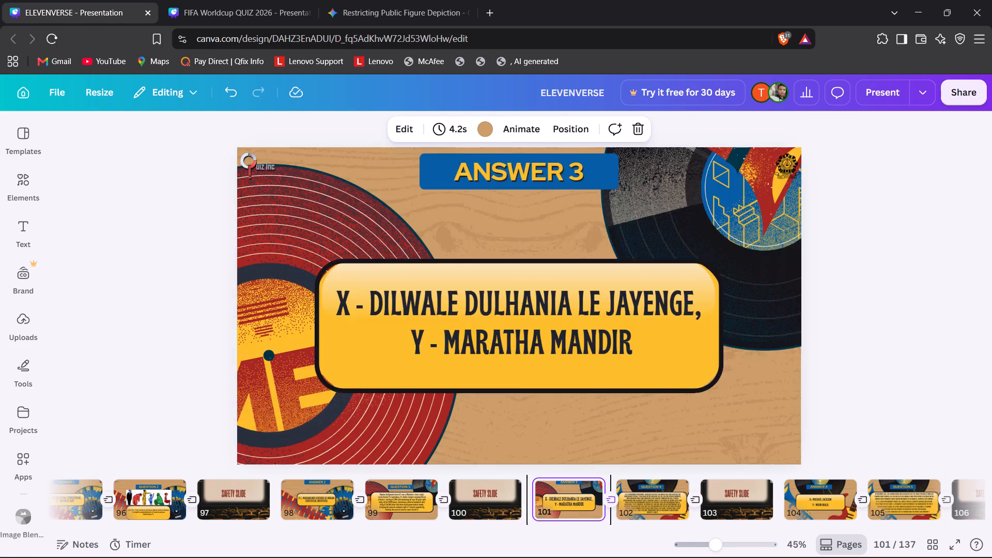
pyautogui.press('Right')
pyautogui.press('Left')
pyautogui.press('Left')
pyautogui.press('Left')
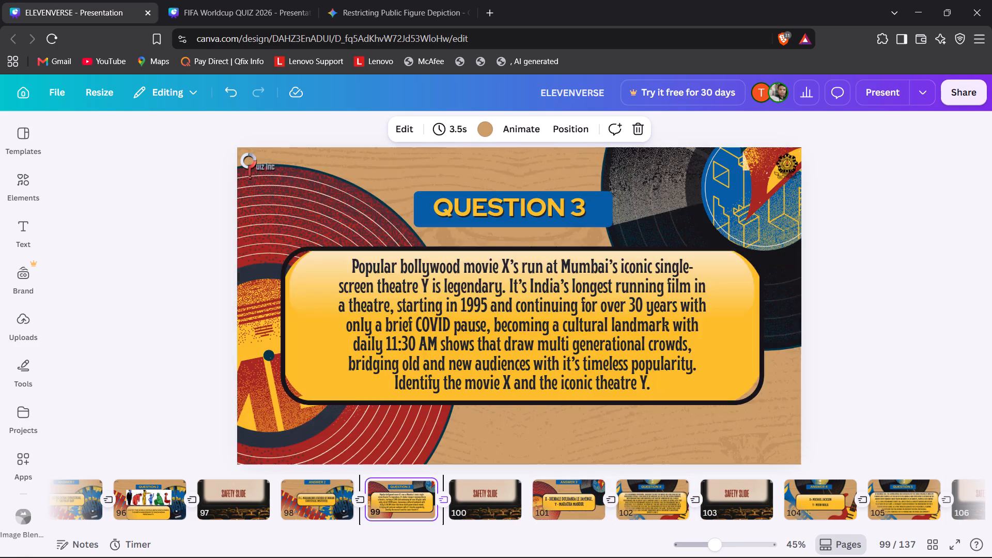
pyautogui.press('Right')
pyautogui.press('Left')
pyautogui.press('Left')
pyautogui.press('Right')
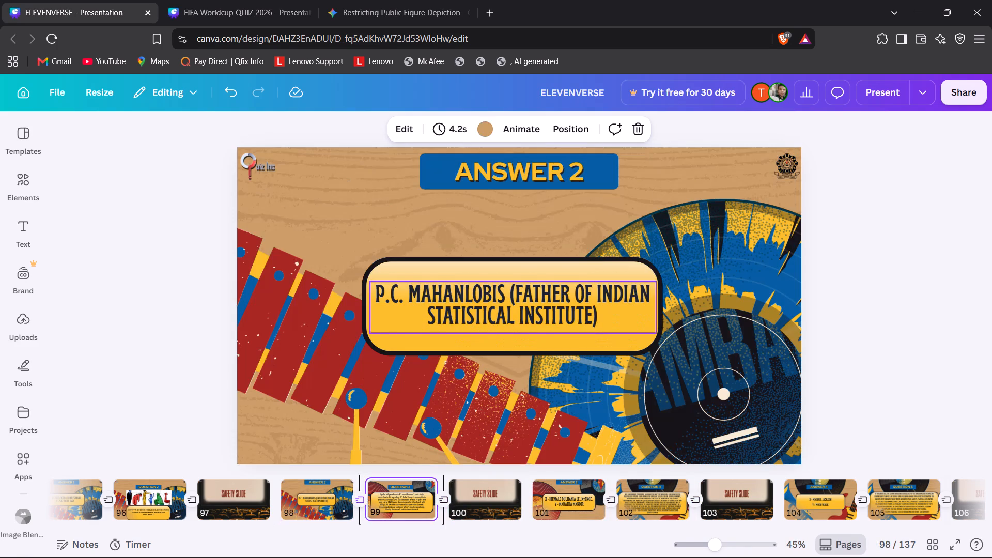
pyautogui.press('Right')
pyautogui.press('Right')
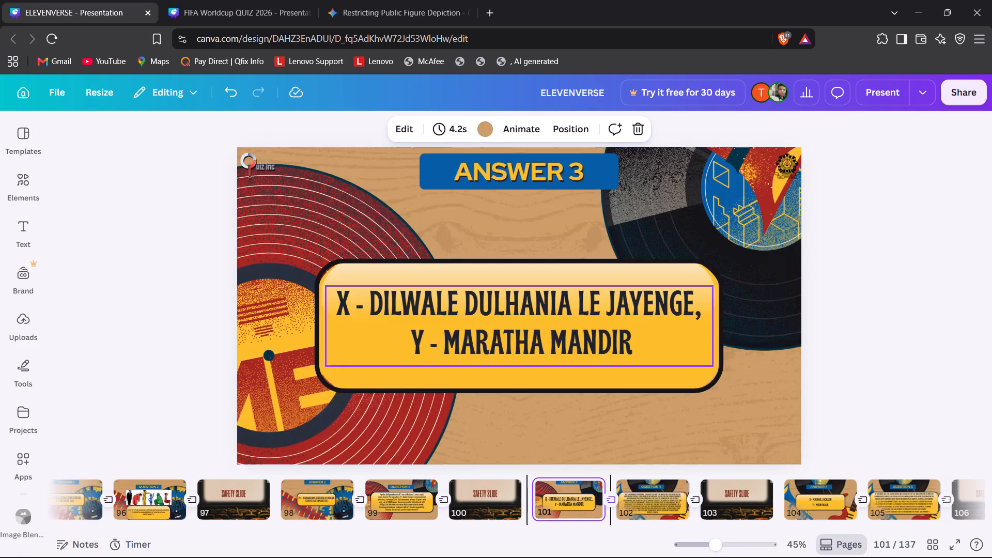
# On page 104, delete the ANSWER 4 heading text and its blue banner, and paste in the copied ANSWER 2 heading group.
pyautogui.press('Right')
pyautogui.press('Right')
pyautogui.press('Right')
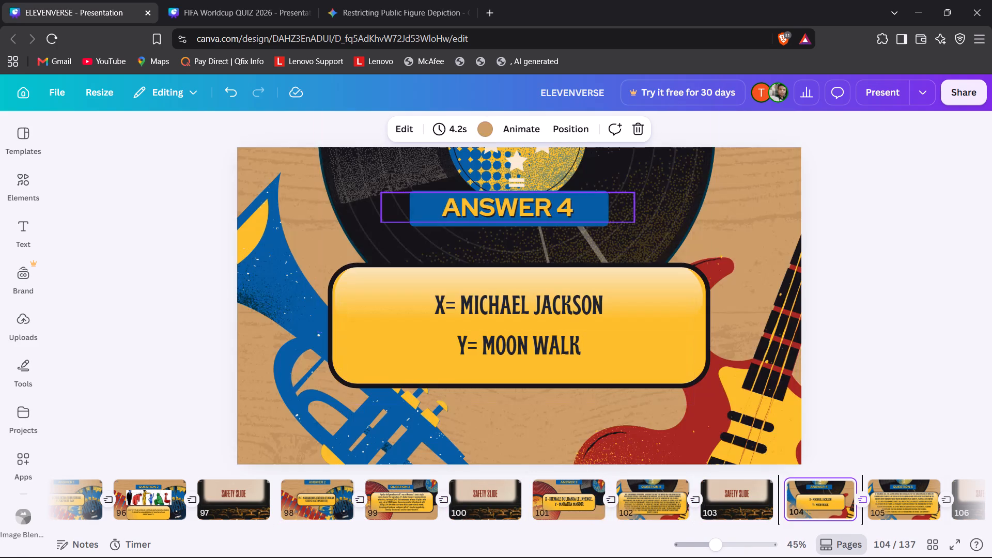
pyautogui.click(592, 211)
pyautogui.press('Delete')
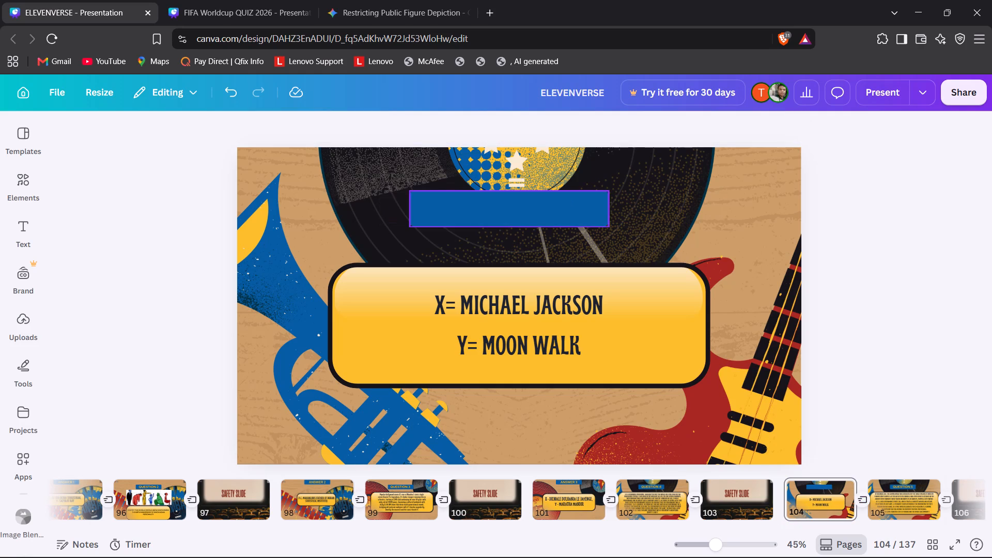
pyautogui.click(580, 213)
pyautogui.press('Delete')
pyautogui.hotkey('ctrl', 'v')
pyautogui.click(895, 282)
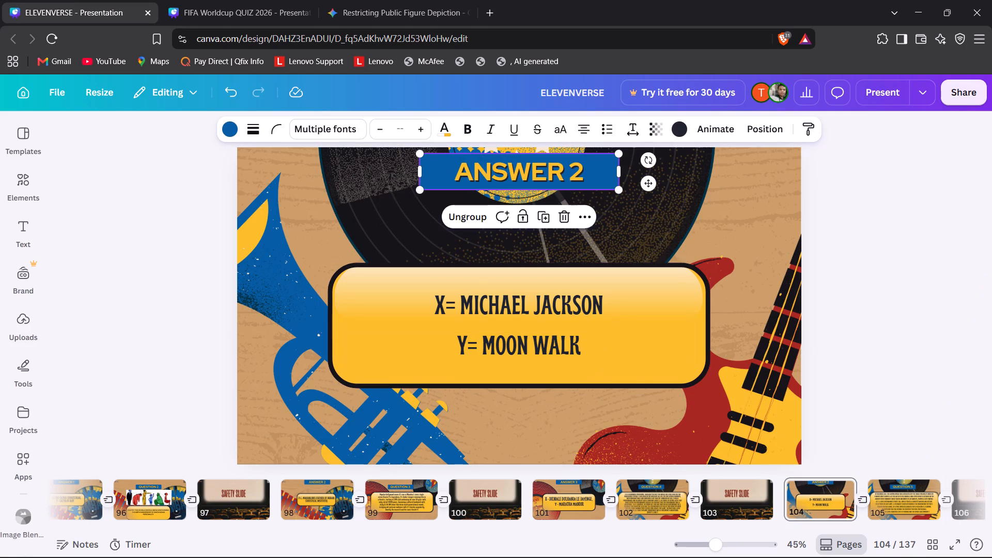
# Flip between pages 101 and 106 to compare the pasted heading on page 104 with the neighbouring slides.
pyautogui.press('Left')
pyautogui.press('Left')
pyautogui.press('Left')
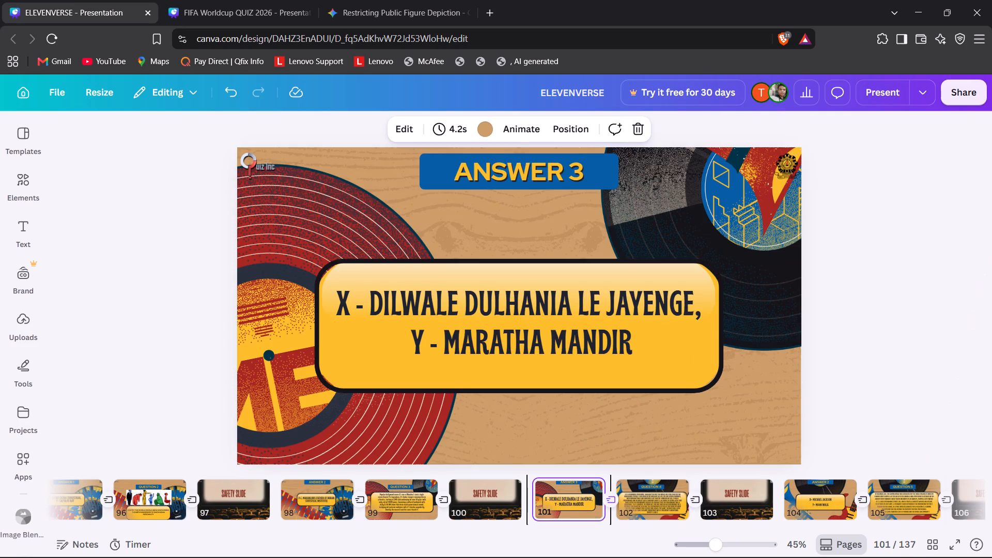
pyautogui.press('Right')
pyautogui.press('Left')
pyautogui.press('Right')
pyautogui.press('Right')
pyautogui.press('Right')
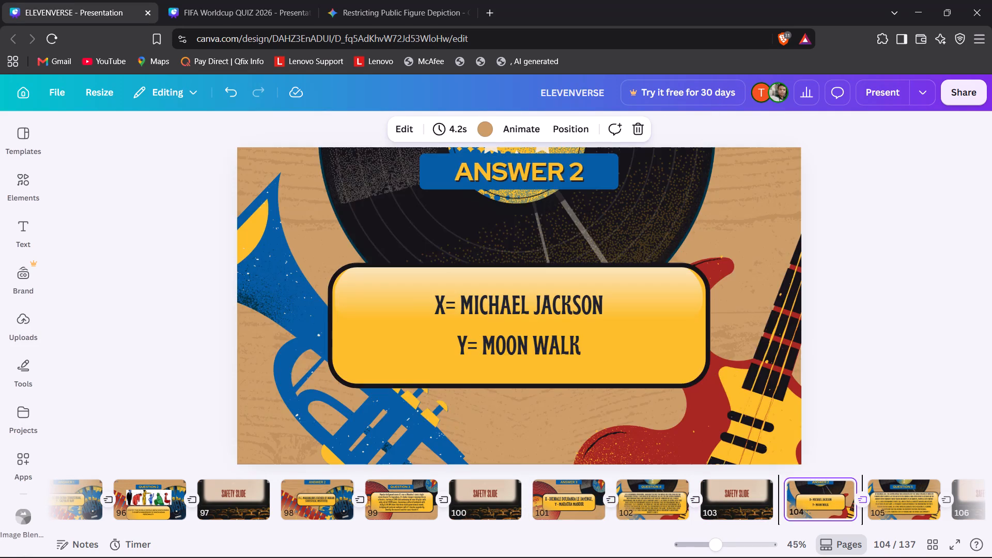
pyautogui.press('Right')
pyautogui.press('Right')
pyautogui.press('Left')
pyautogui.press('Left')
pyautogui.press('Left')
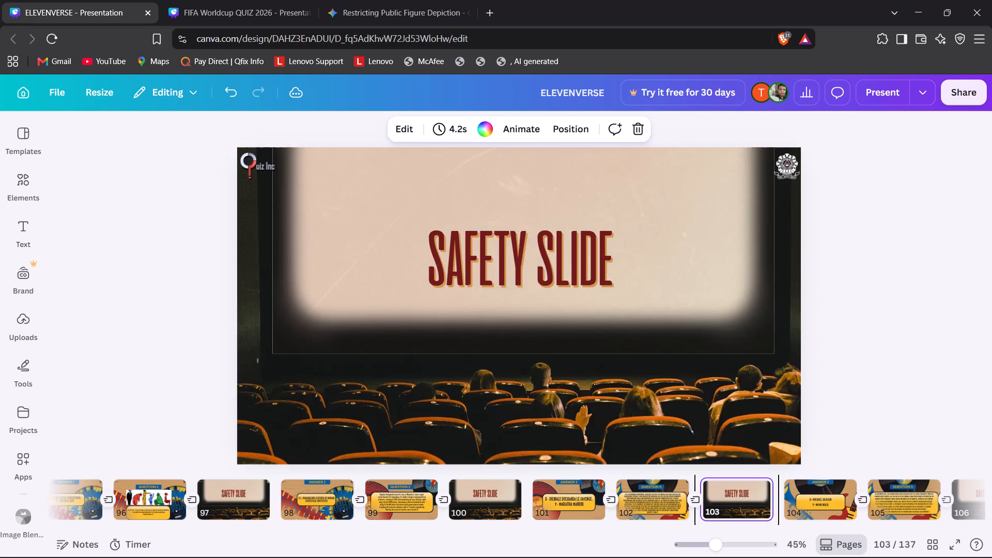
pyautogui.press('Left')
pyautogui.press('Left')
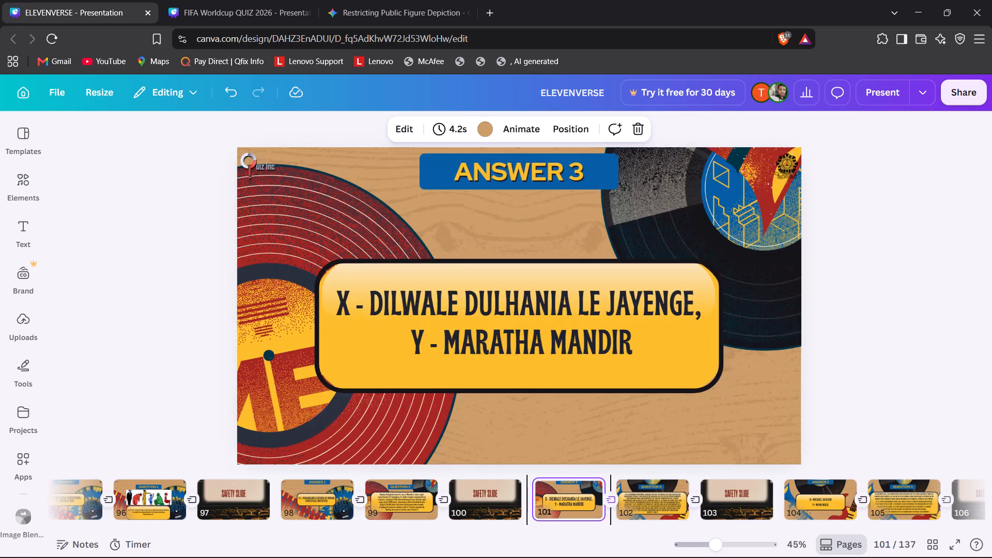
pyautogui.press('Right')
pyautogui.press('Right')
pyautogui.press('Right')
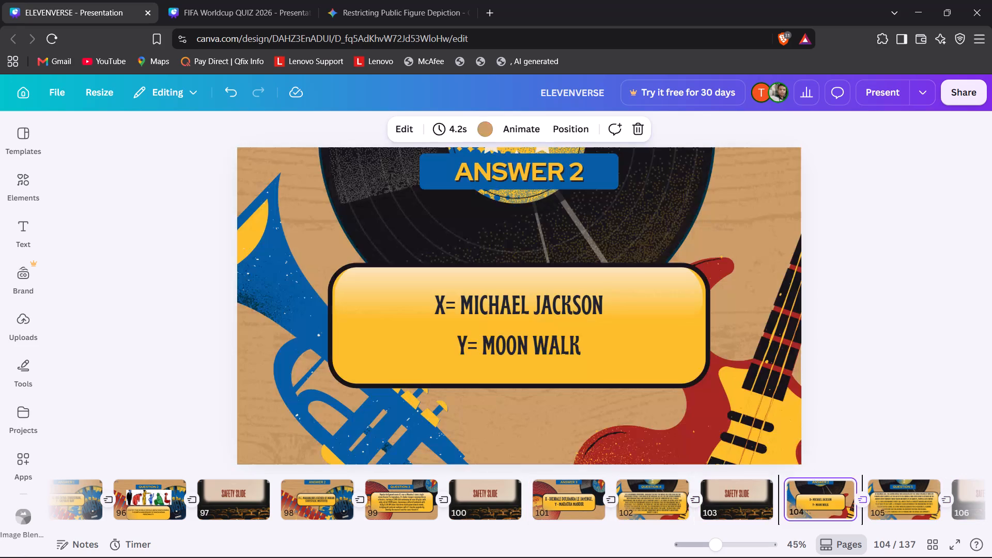
pyautogui.press('Left')
pyautogui.press('Right')
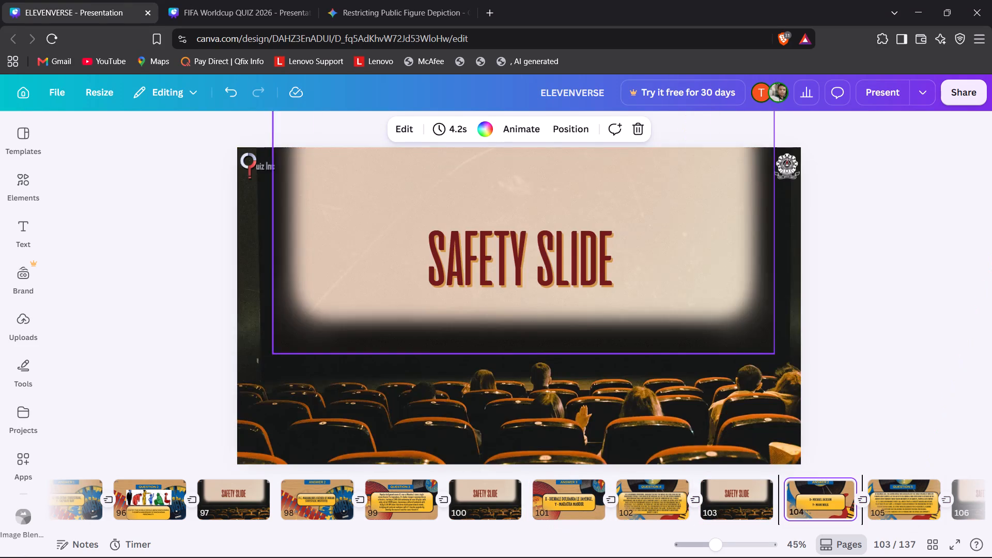
pyautogui.press('Left')
pyautogui.press('Left')
pyautogui.press('Right')
pyautogui.press('Right')
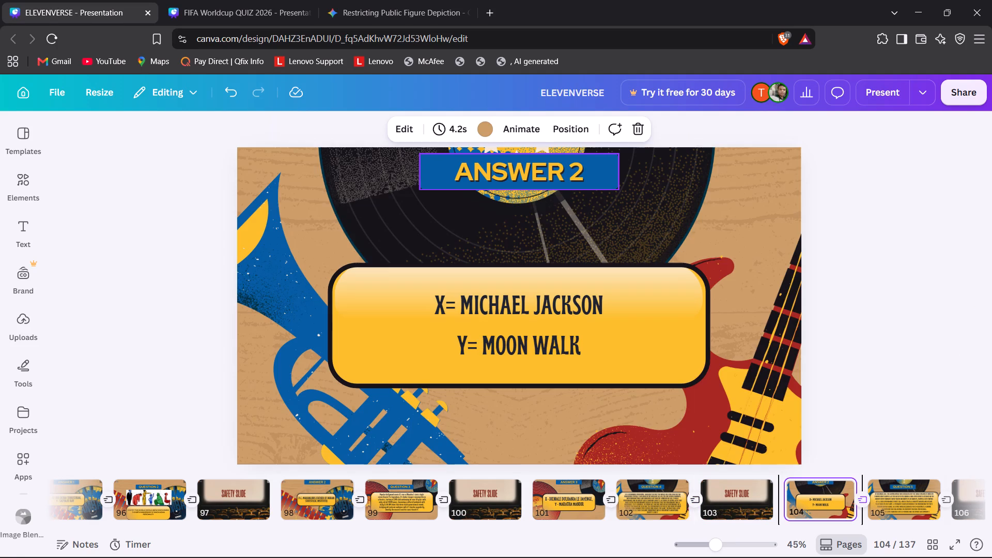
# Change the pasted heading on page 104, the Michael Jackson slide, to read ANSWER 4.
pyautogui.doubleClick(580, 167)
pyautogui.click(585, 173)
pyautogui.press('BackSpace')
pyautogui.press('4')
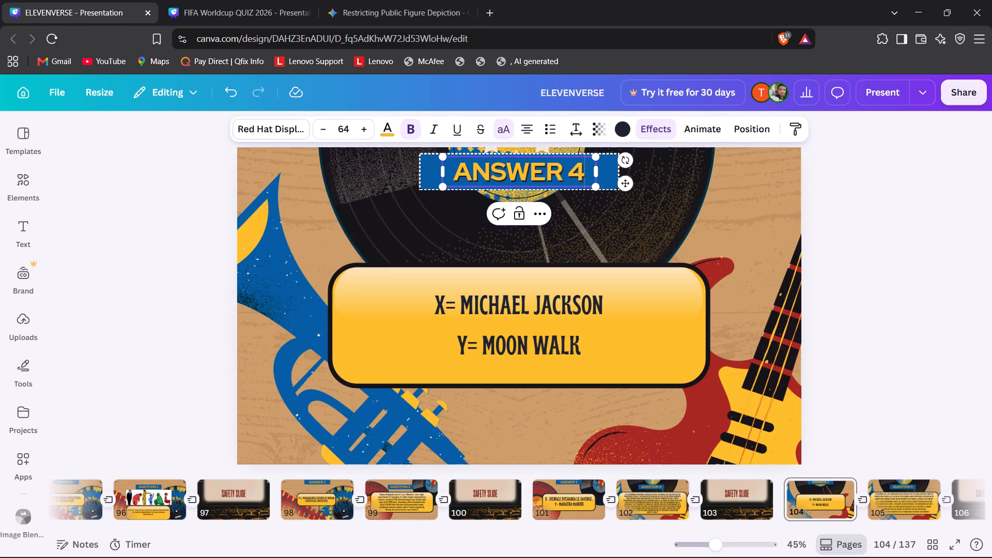
pyautogui.click(903, 304)
# On page 107, delete the ANSWER 5 heading text and its blue banner, and paste in the copied ANSWER 2 heading group.
pyautogui.press('Right')
pyautogui.press('Right')
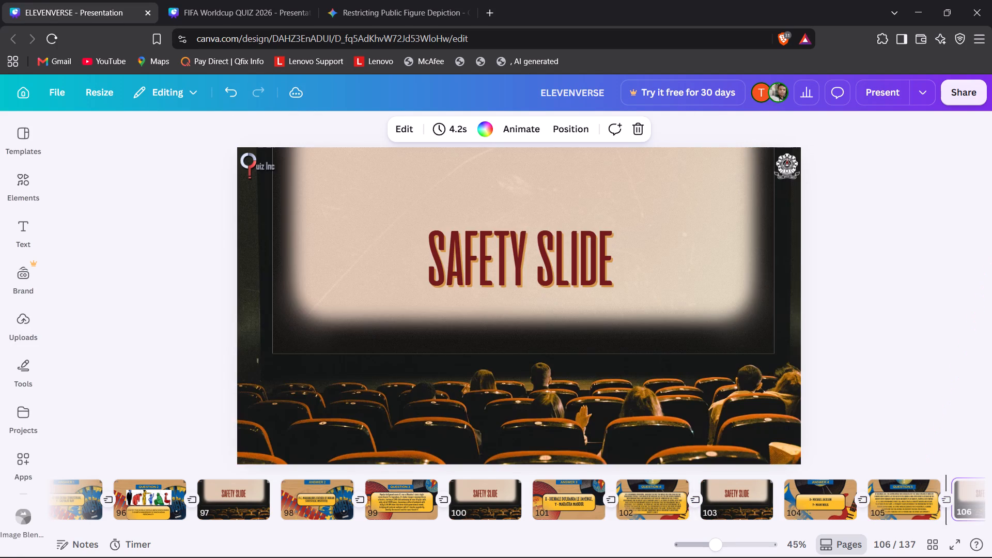
pyautogui.press('Left')
pyautogui.press('Right')
pyautogui.press('Right')
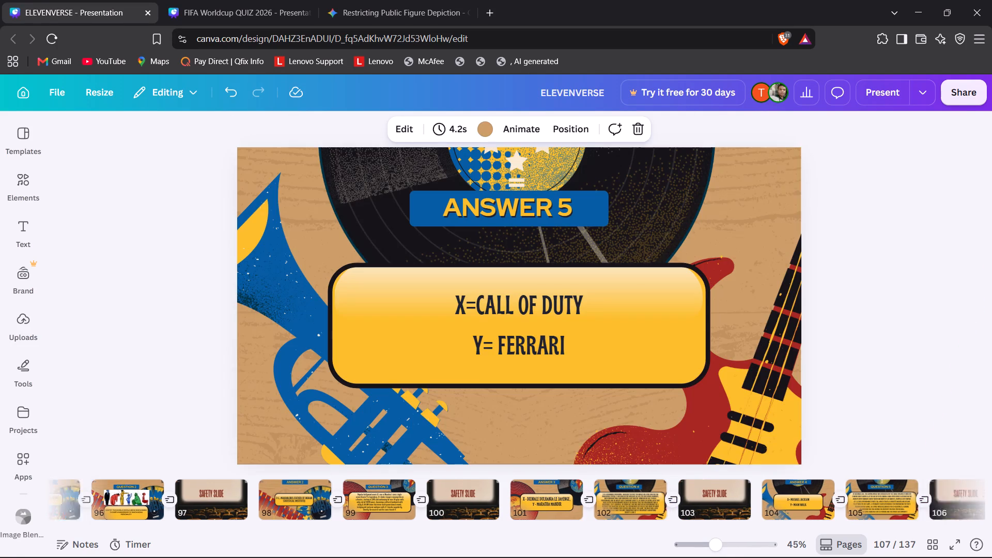
pyautogui.click(570, 212)
pyautogui.press('Delete')
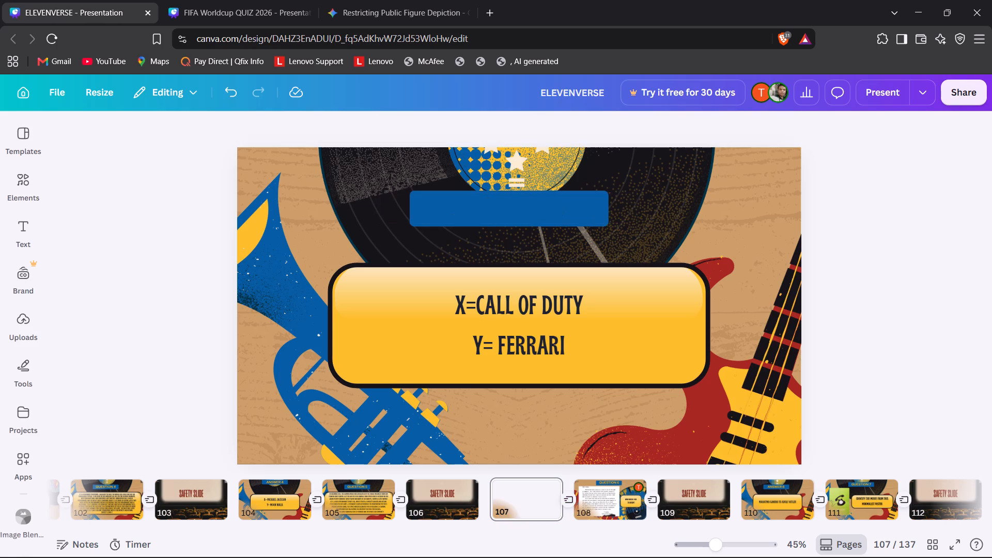
pyautogui.rightClick(567, 213)
pyautogui.press('Delete')
pyautogui.click(554, 216)
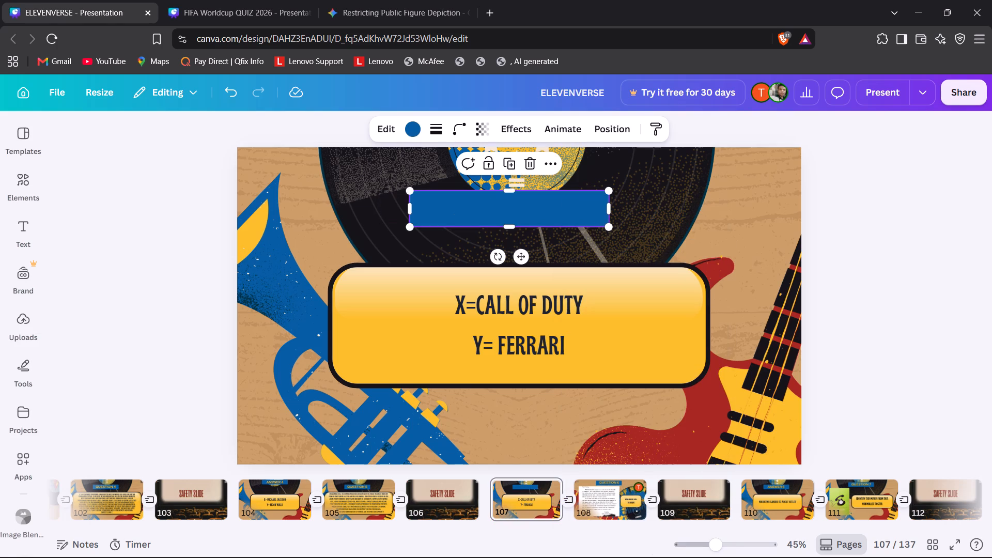
pyautogui.press('Home')
pyautogui.press('Delete')
pyautogui.hotkey('ctrl', 'v')
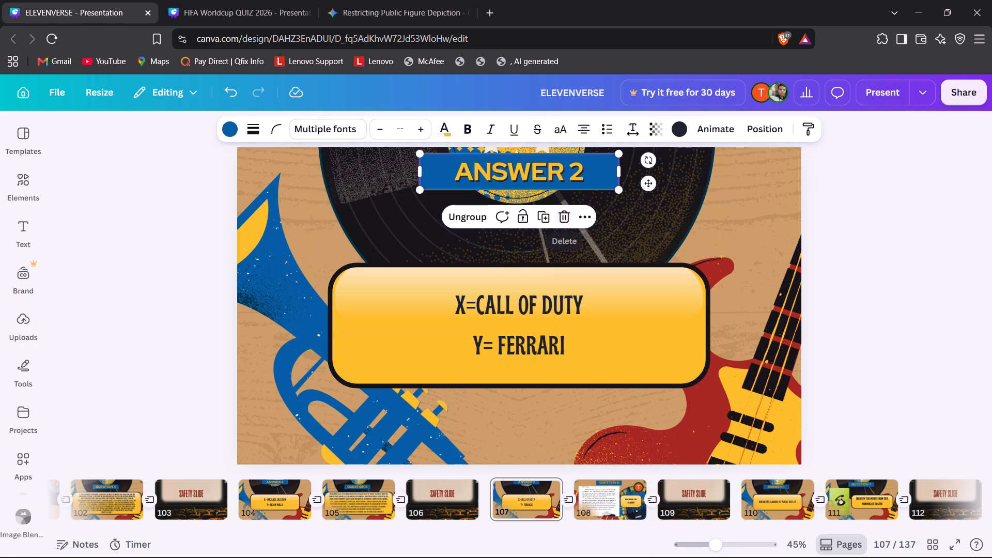
# Change the pasted heading on page 107, the Call of Duty slide, to read ANSWER 5.
pyautogui.doubleClick(591, 166)
pyautogui.click(591, 166)
pyautogui.press('BackSpace')
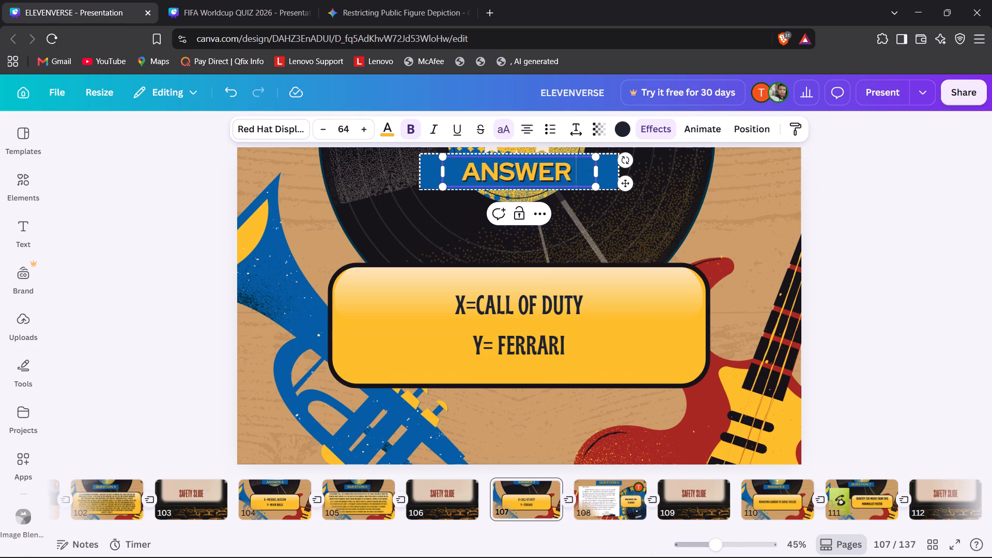
pyautogui.press('5')
pyautogui.click(895, 271)
# On page 110, delete the ANSWER 6 heading text and its blue banner, and paste in the copied ANSWER 2 heading group.
pyautogui.press('Right')
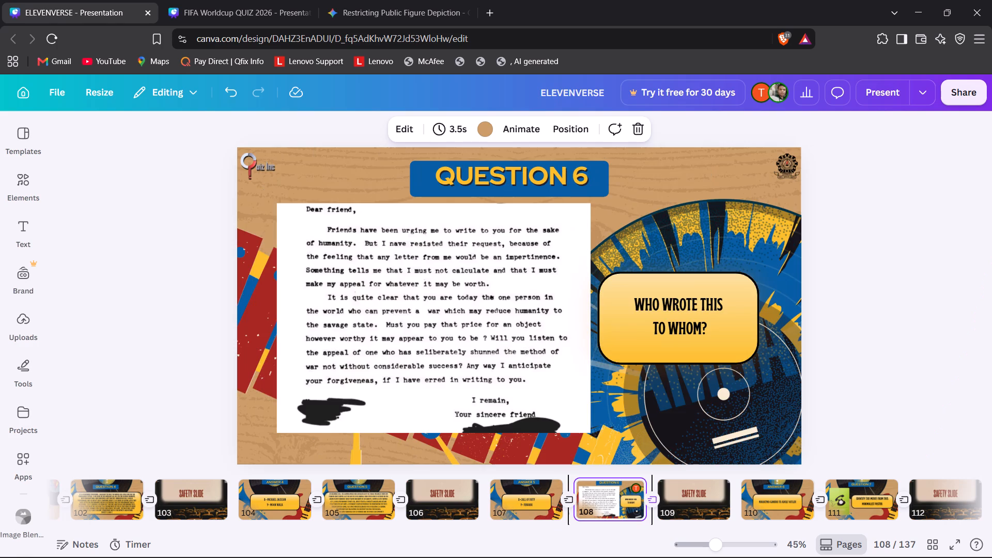
pyautogui.press('Right')
pyautogui.press('Right')
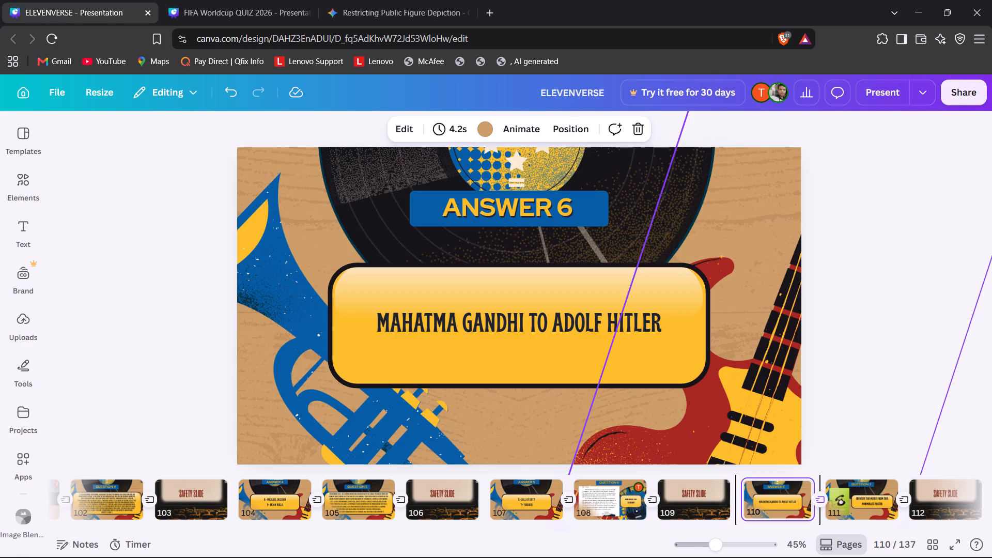
pyautogui.click(608, 207)
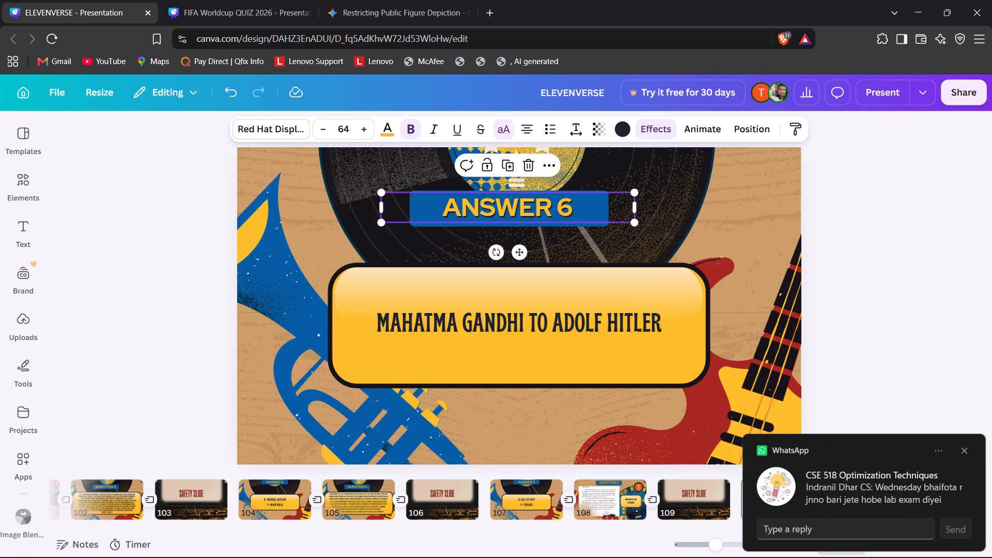
pyautogui.click(595, 210)
pyautogui.press('Delete')
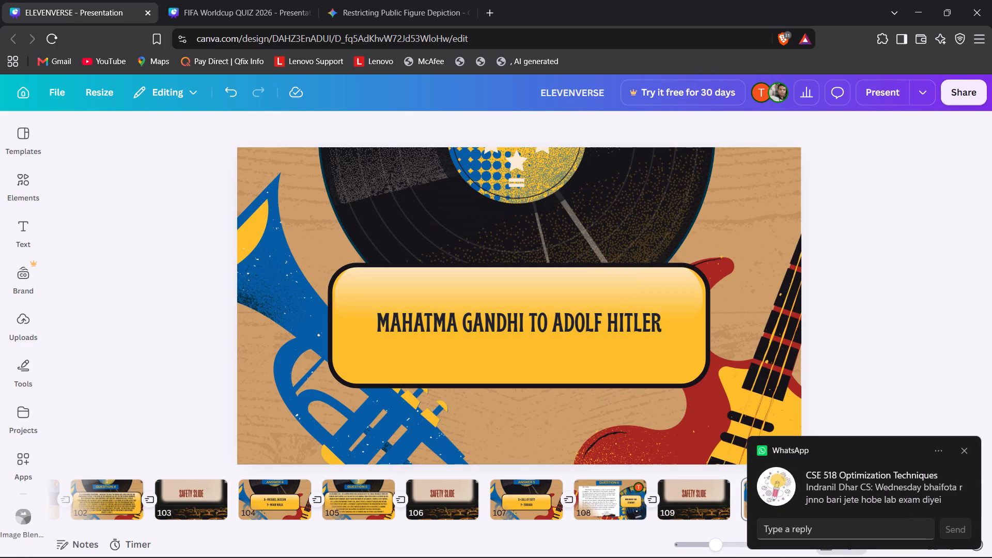
pyautogui.hotkey('ctrl', 'v')
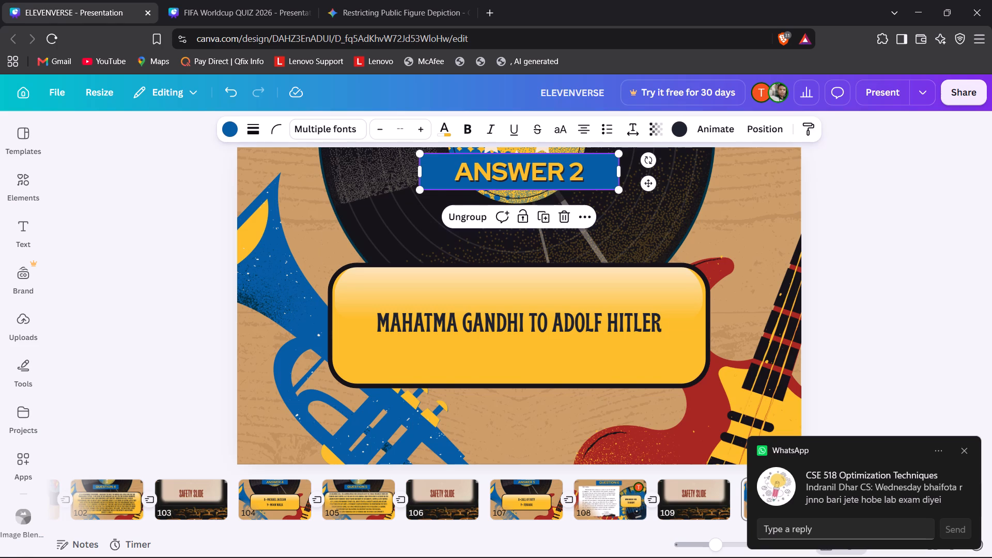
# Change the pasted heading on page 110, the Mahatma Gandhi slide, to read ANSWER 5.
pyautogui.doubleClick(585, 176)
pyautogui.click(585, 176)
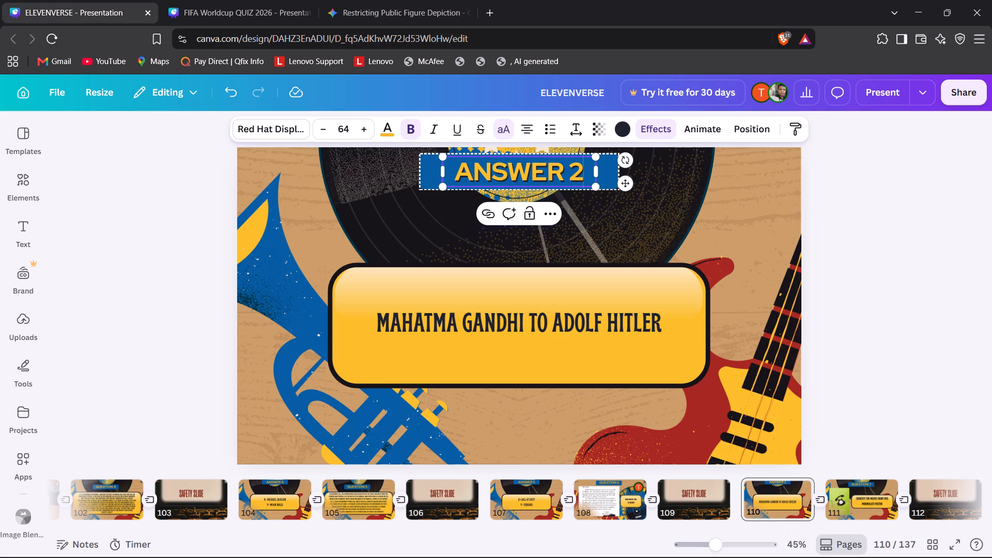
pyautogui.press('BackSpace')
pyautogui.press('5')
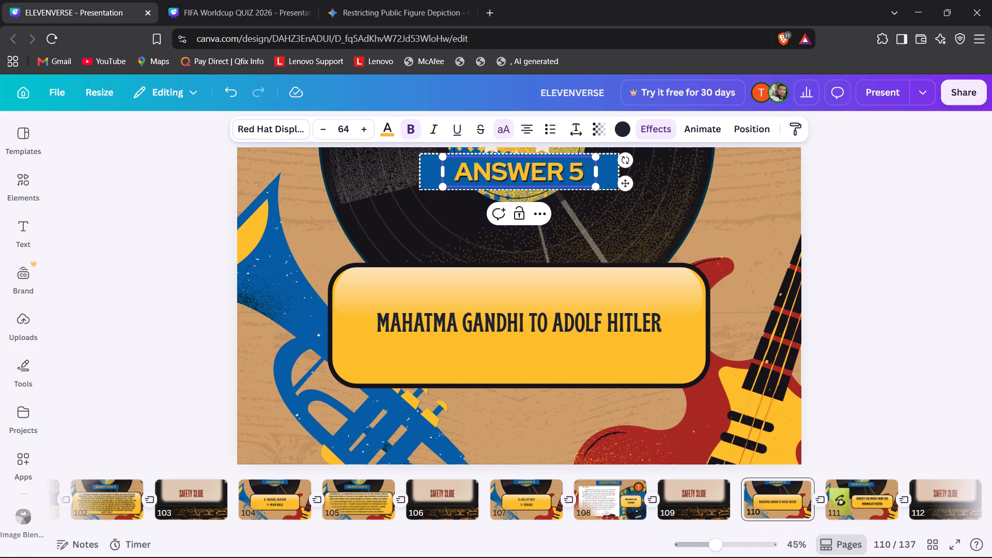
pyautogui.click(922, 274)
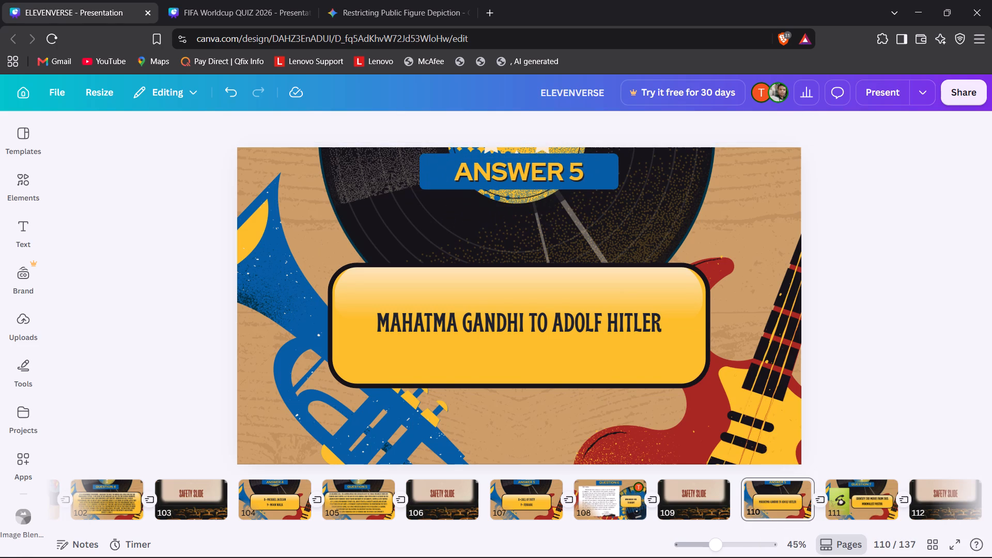
# Check the matching question slide's number and correct the heading on page 110 to read ANSWER 6.
pyautogui.press('Left')
pyautogui.press('Left')
pyautogui.press('Right')
pyautogui.press('Right')
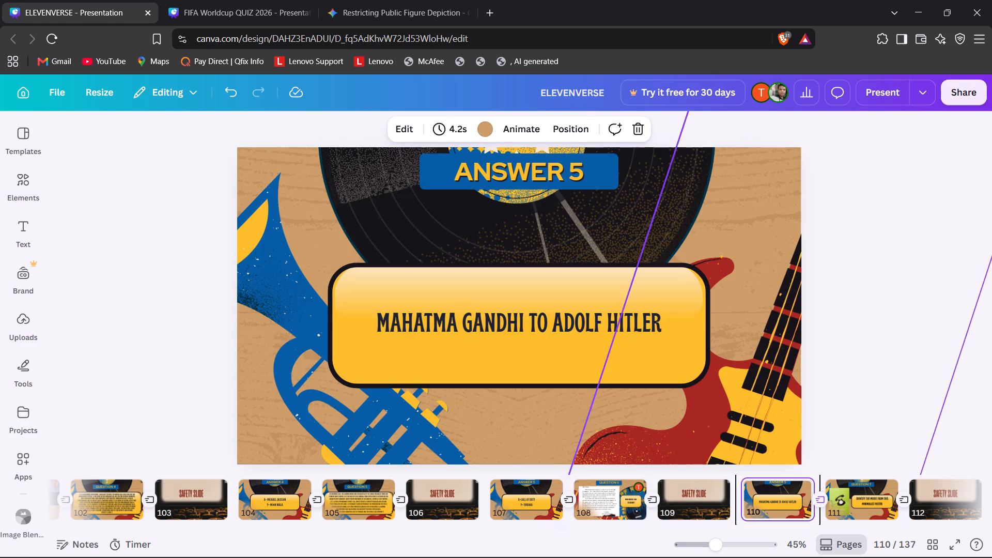
pyautogui.click(590, 165)
pyautogui.click(586, 176)
pyautogui.click(586, 176)
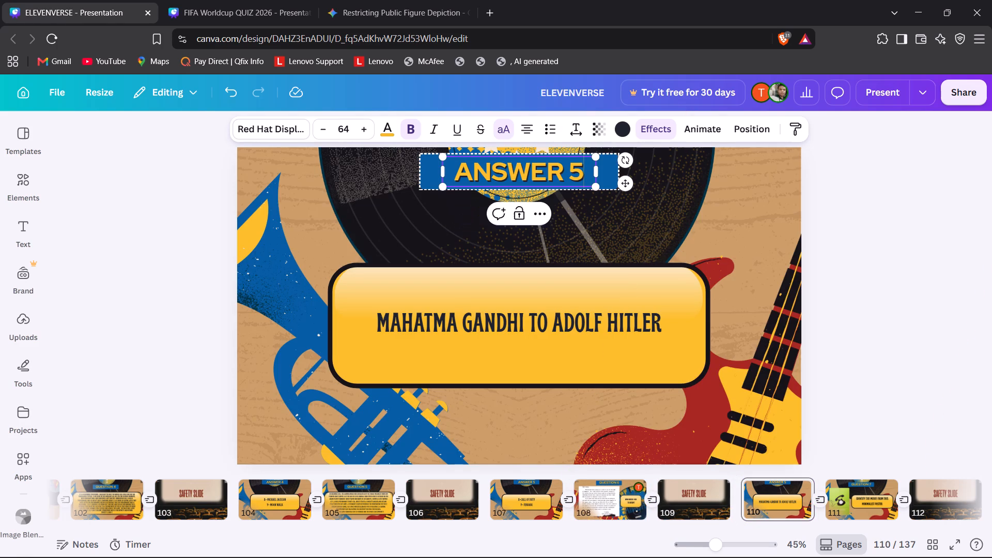
pyautogui.press('BackSpace')
pyautogui.press('6')
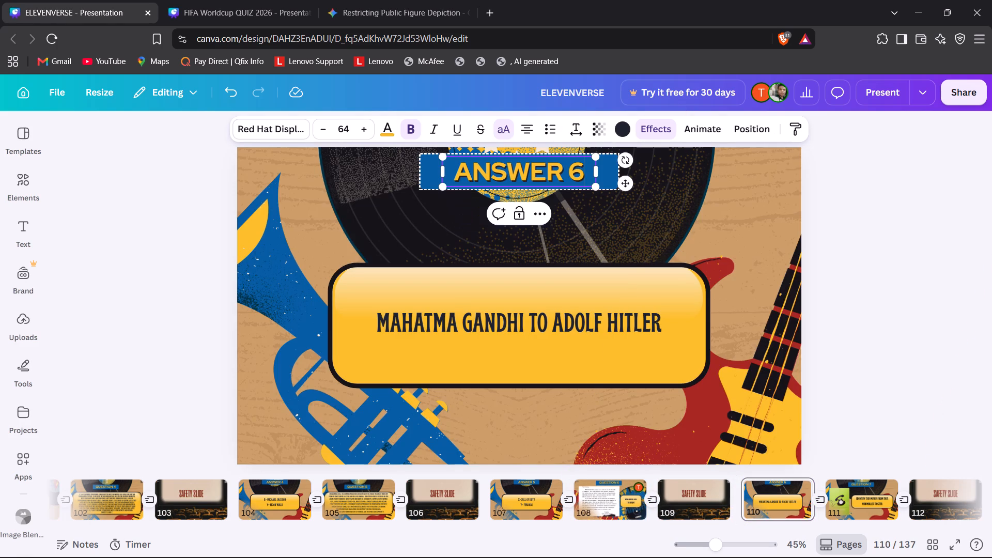
pyautogui.click(889, 307)
# On page 113, delete the ANSWER 7 heading text and its blue banner, and paste in the copied ANSWER 2 heading group.
pyautogui.press('Right')
pyautogui.press('Right')
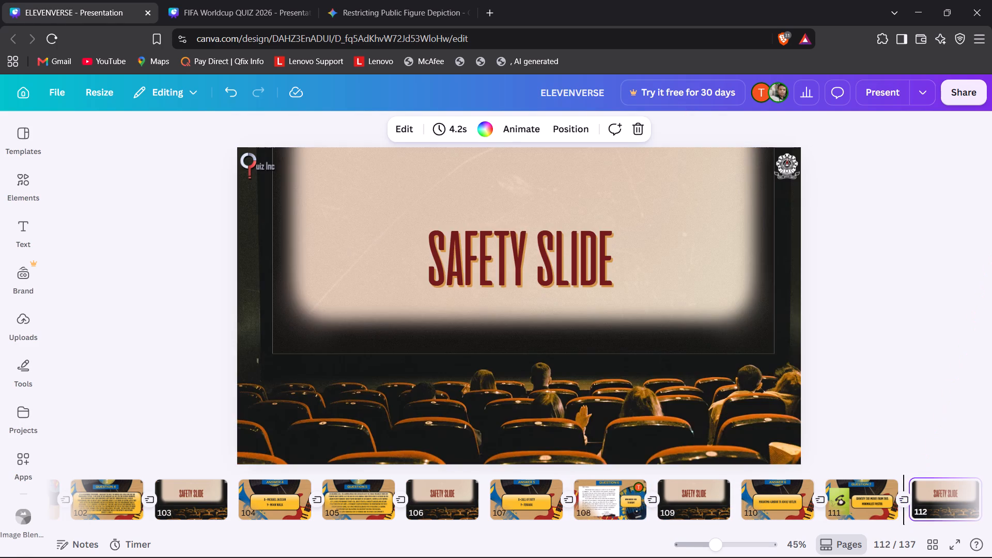
pyautogui.press('Left')
pyautogui.press('Right')
pyautogui.press('Right')
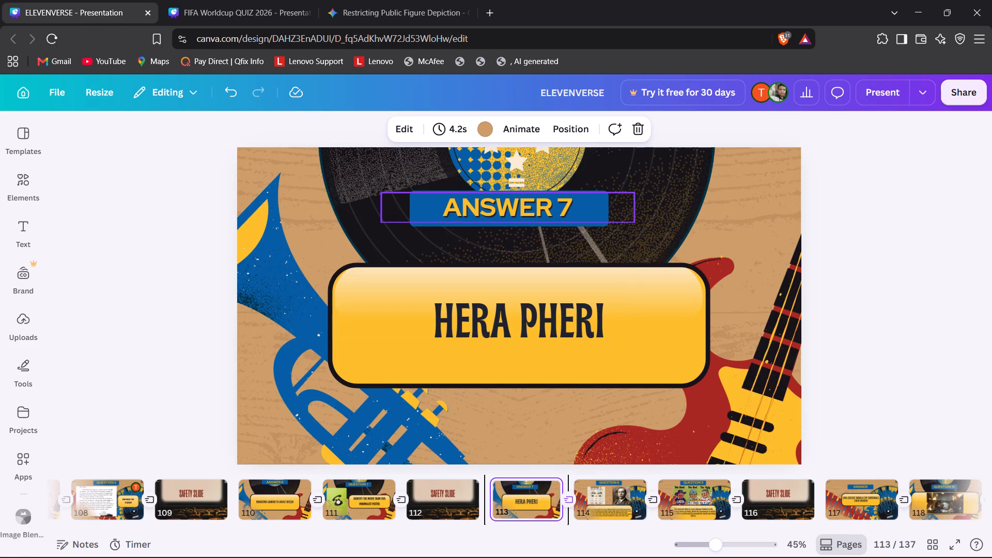
pyautogui.click(572, 218)
pyautogui.press('BackSpace')
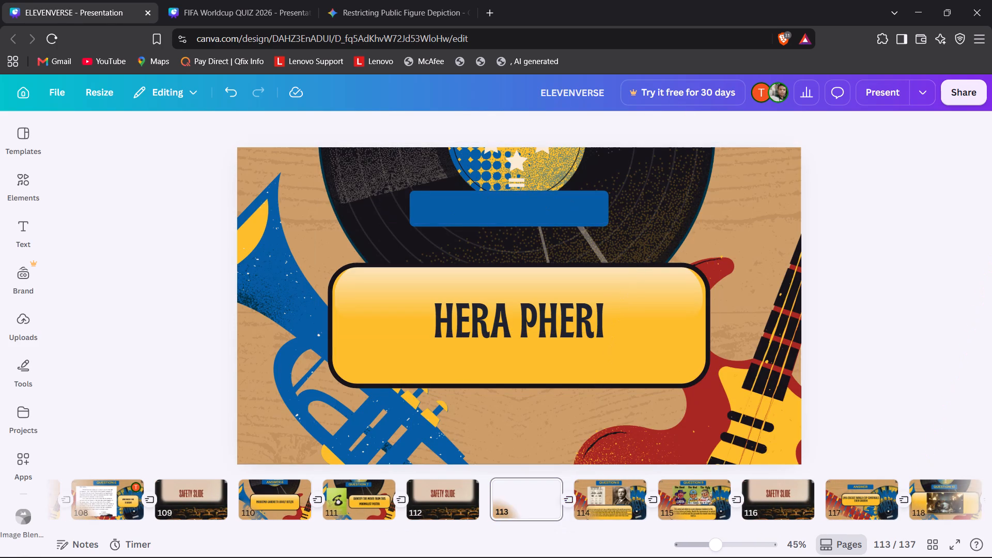
pyautogui.press('Delete')
pyautogui.click(553, 217)
pyautogui.press('Delete')
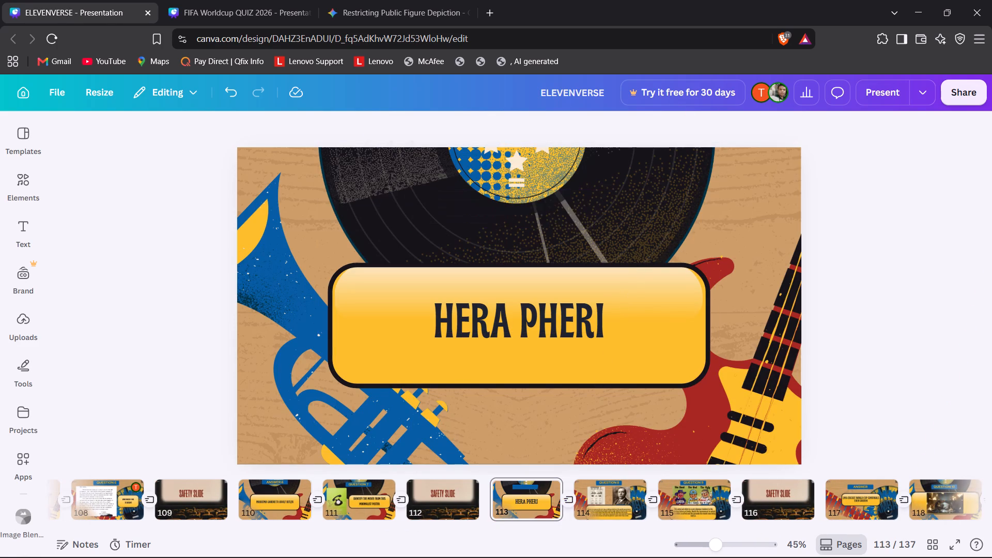
pyautogui.hotkey('ctrl', 'v')
# Change the pasted heading on page 113, the Hera Pheri slide, to read ANSWER 7, checking its question slide's number.
pyautogui.doubleClick(588, 174)
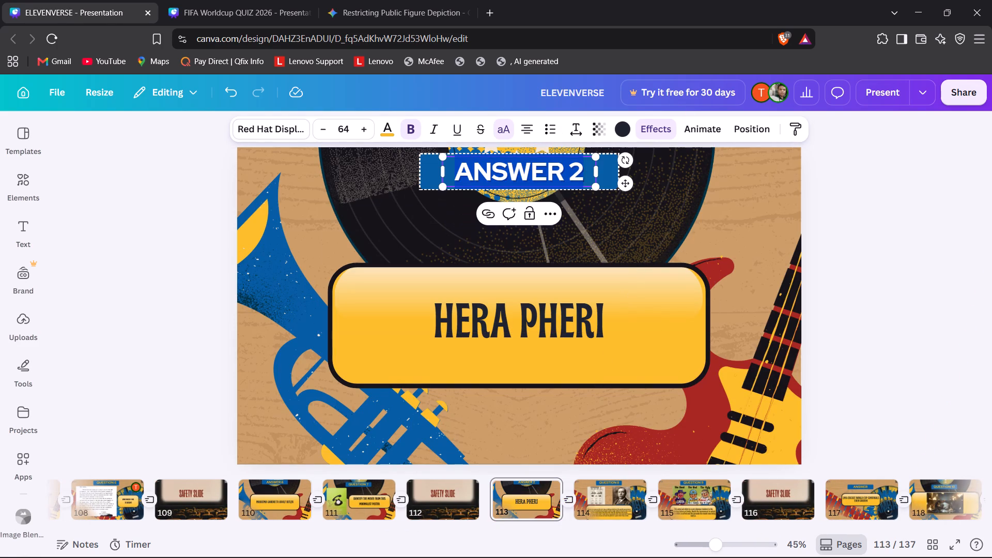
pyautogui.click(588, 174)
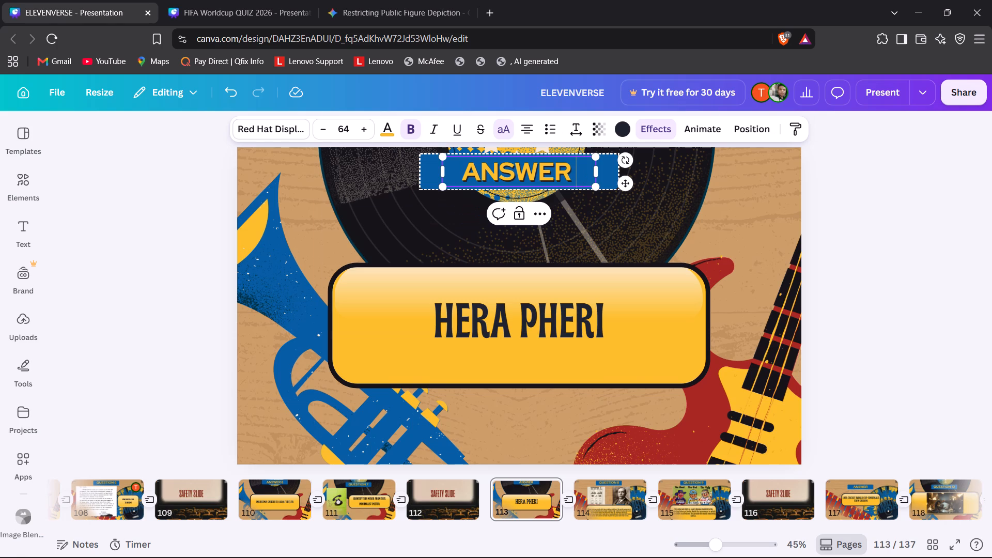
pyautogui.click(88, 307)
pyautogui.press('Left')
pyautogui.press('Left')
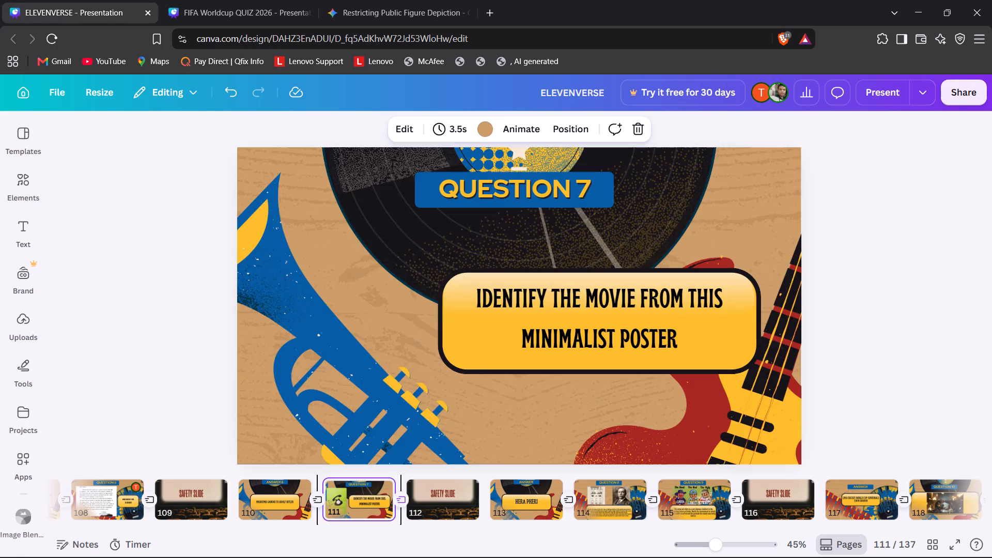
pyautogui.press('Right')
pyautogui.press('Right')
pyautogui.doubleClick(571, 175)
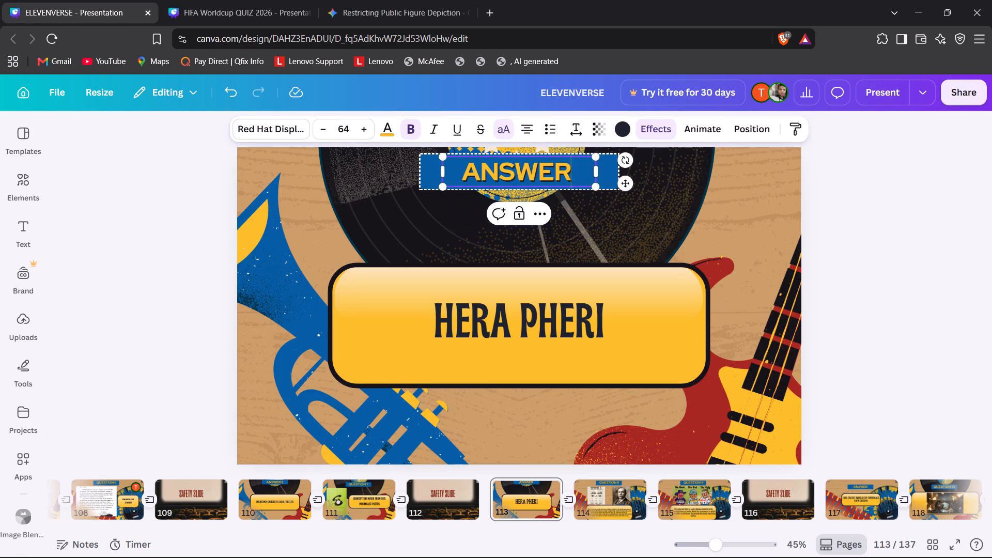
pyautogui.press('space')
pyautogui.write('7')
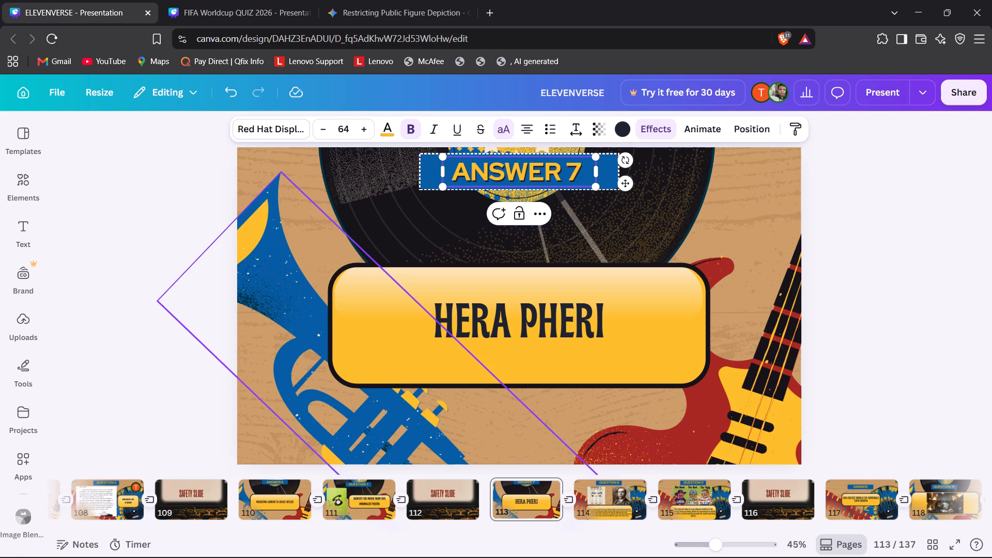
pyautogui.click(204, 259)
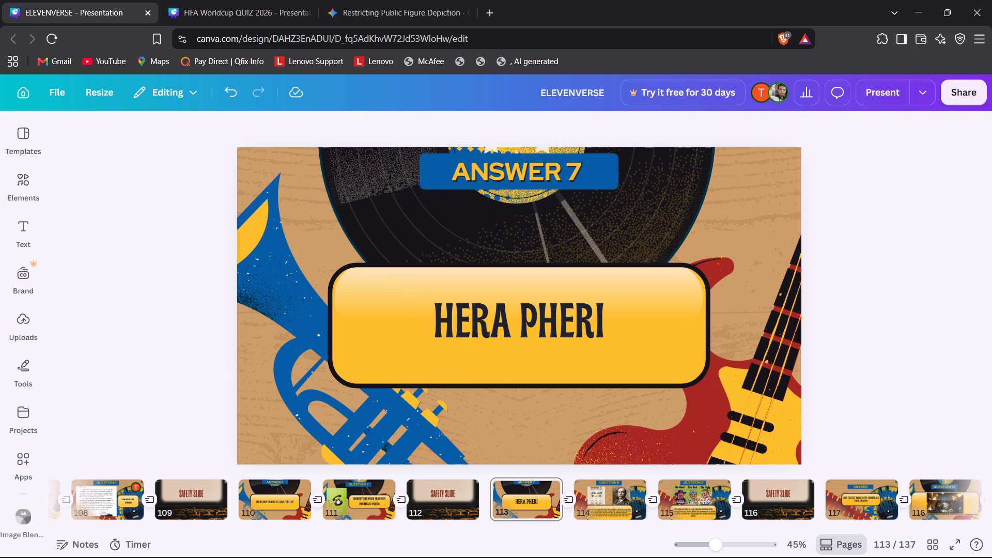
# Flip between pages 108 and 113 to compare the answer headings with their matching question slides.
pyautogui.press('Left')
pyautogui.press('Right')
pyautogui.press('Left')
pyautogui.press('Left')
pyautogui.press('Left')
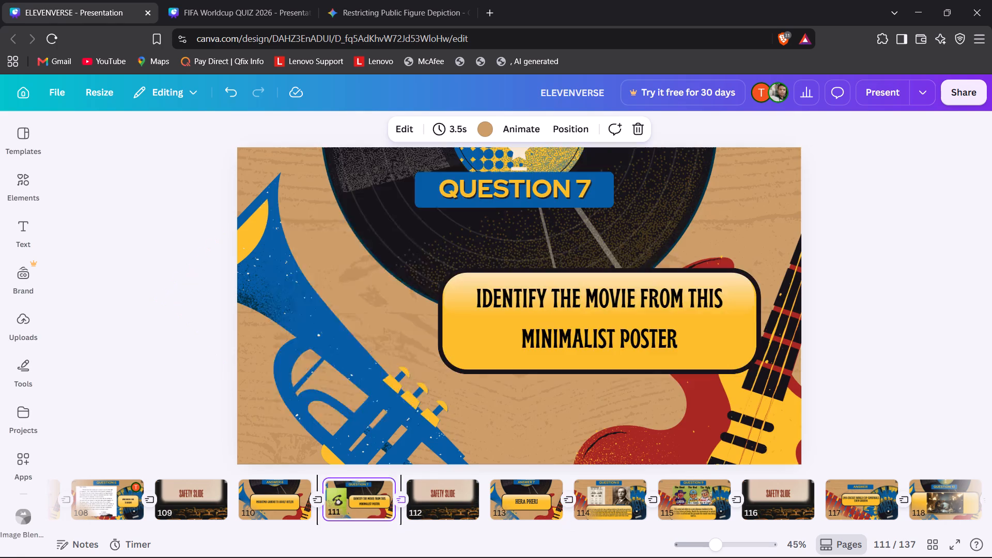
pyautogui.press('Right')
pyautogui.press('Right')
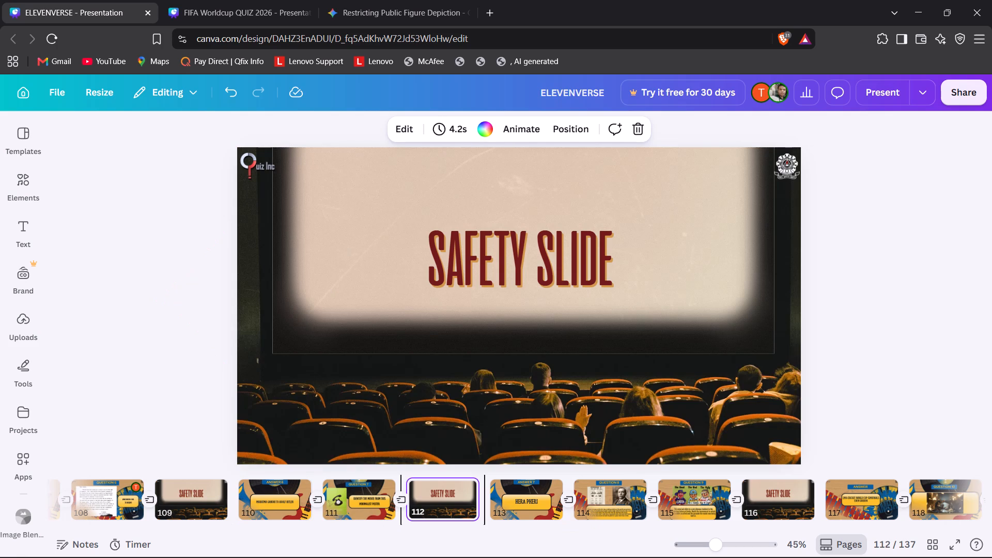
pyautogui.click(204, 259)
pyautogui.press('Left')
pyautogui.click(185, 289)
pyautogui.press('Left')
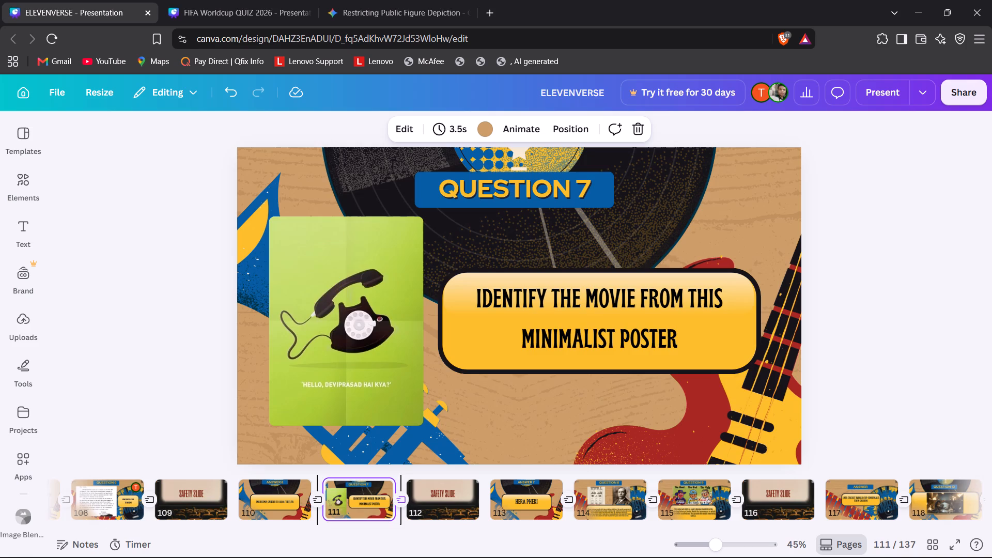
pyautogui.press('Left')
pyautogui.press('Left')
pyautogui.press('Right')
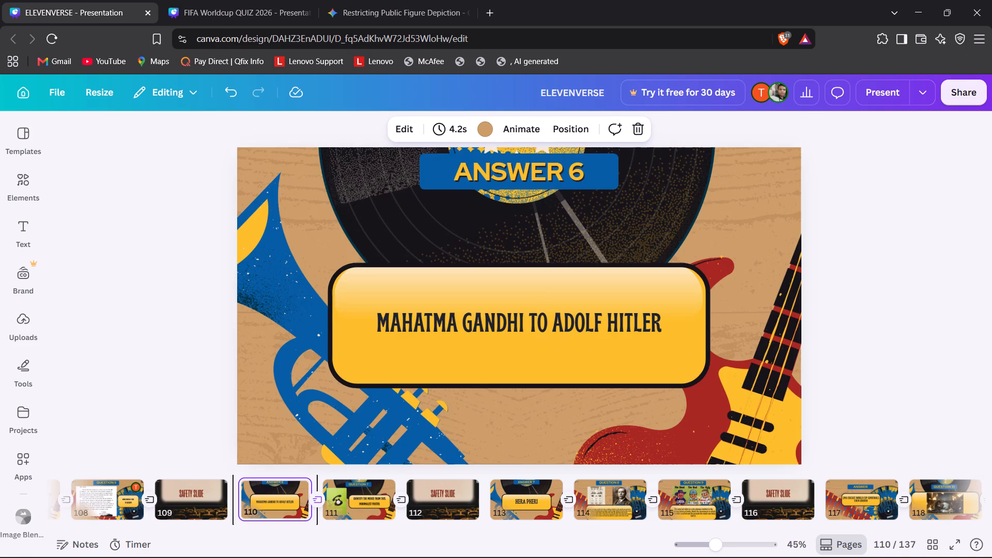
pyautogui.press('Right')
pyautogui.press('Left')
pyautogui.press('Left')
pyautogui.press('Left')
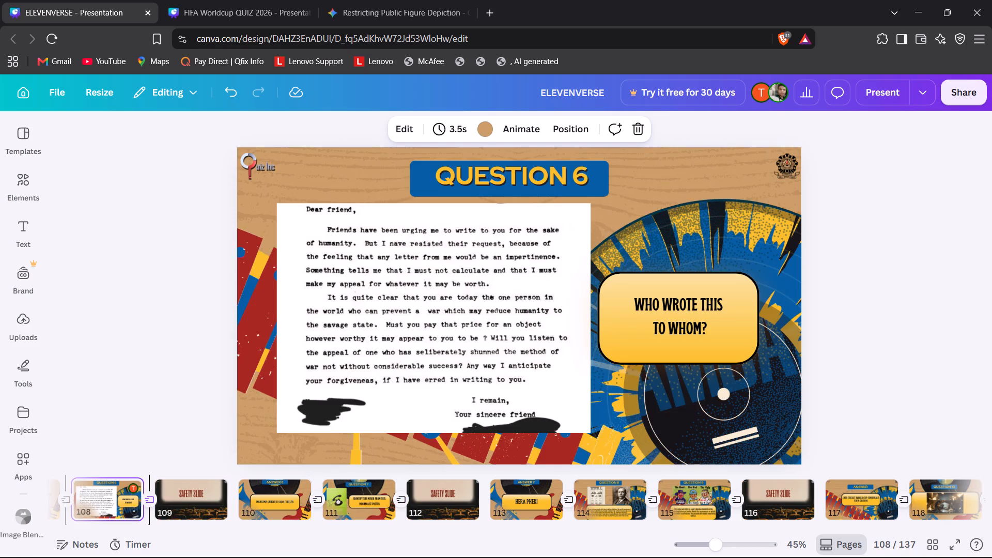
pyautogui.press('Right')
pyautogui.press('Right')
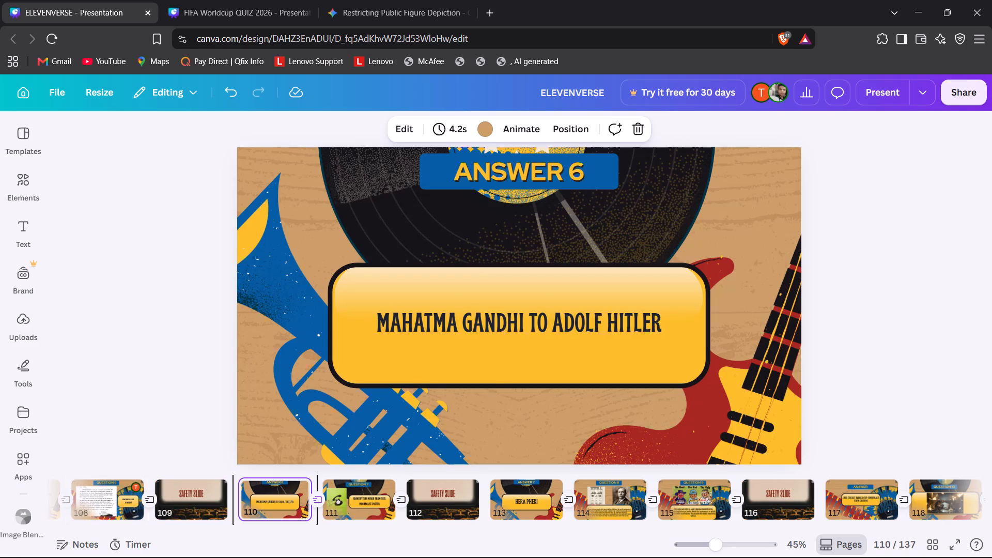
pyautogui.press('Right')
pyautogui.press('Right')
pyautogui.press('Right')
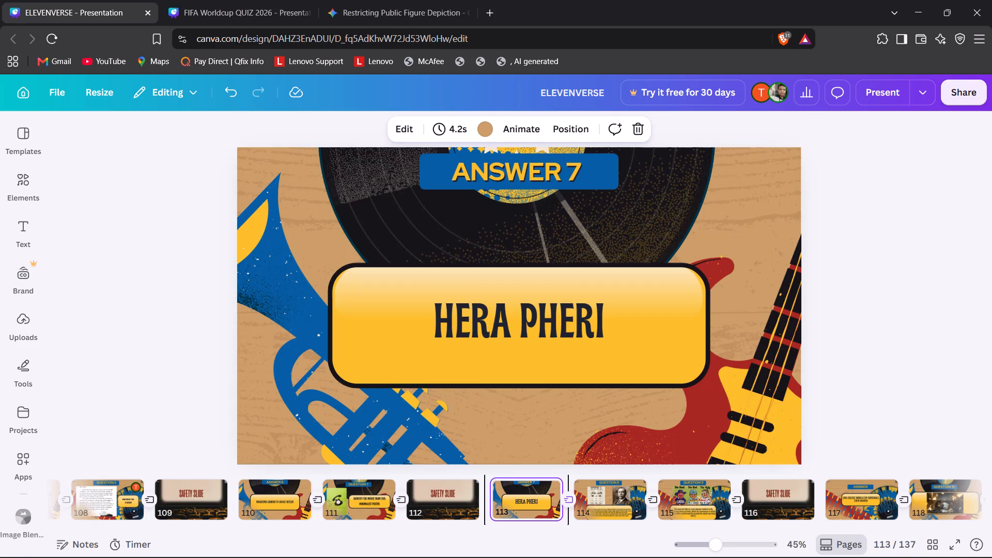
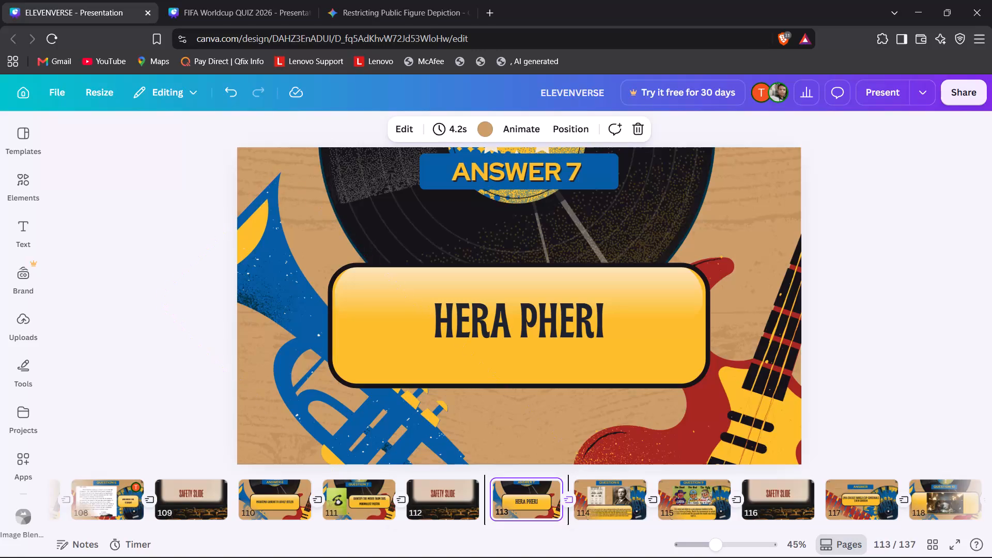
# Flip between pages 110 and 113 to compare the answer headings with the QUESTION 7 slide.
pyautogui.click(172, 318)
pyautogui.press('Left')
pyautogui.press('Left')
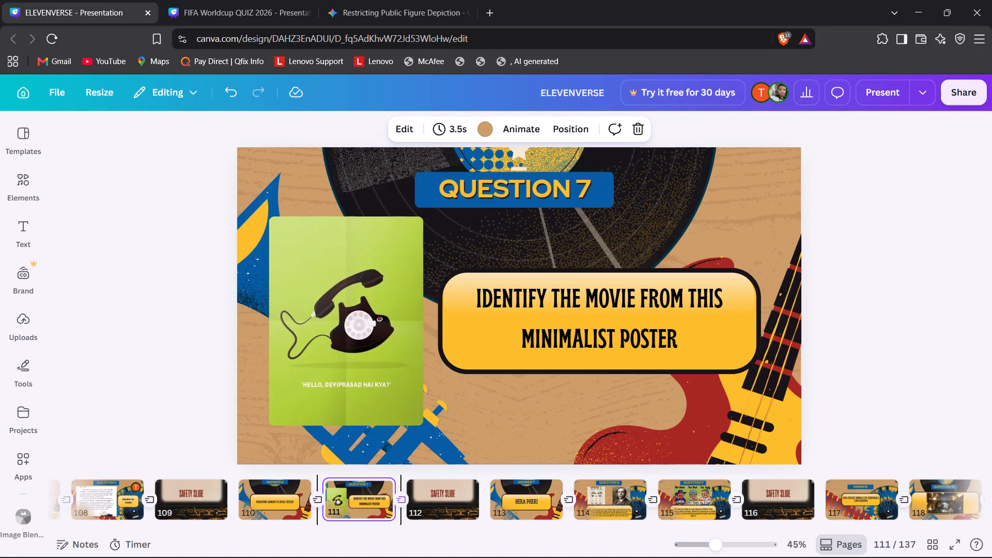
pyautogui.press('Right')
pyautogui.press('Left')
pyautogui.press('Left')
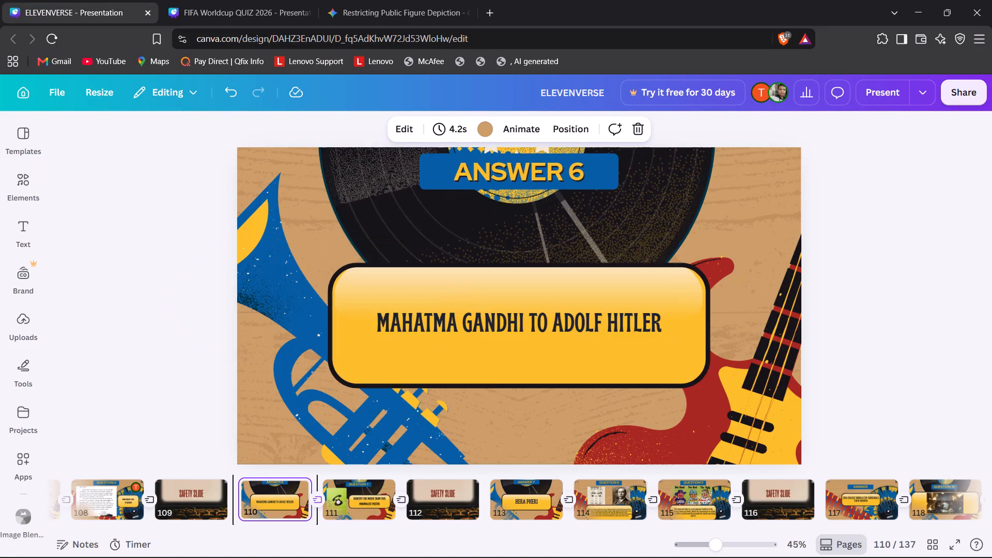
pyautogui.press('Right')
pyautogui.press('Right')
pyautogui.press('Right')
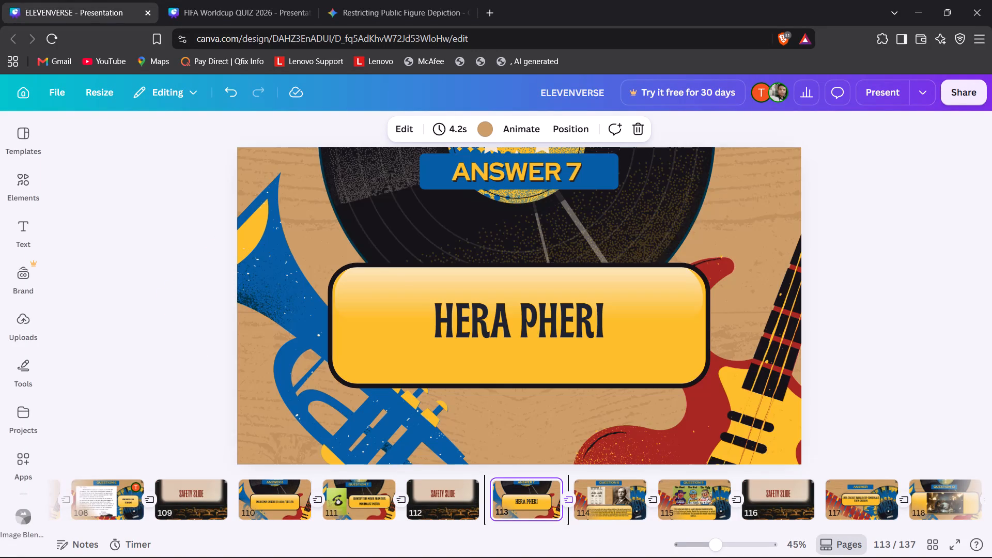
pyautogui.click(599, 175)
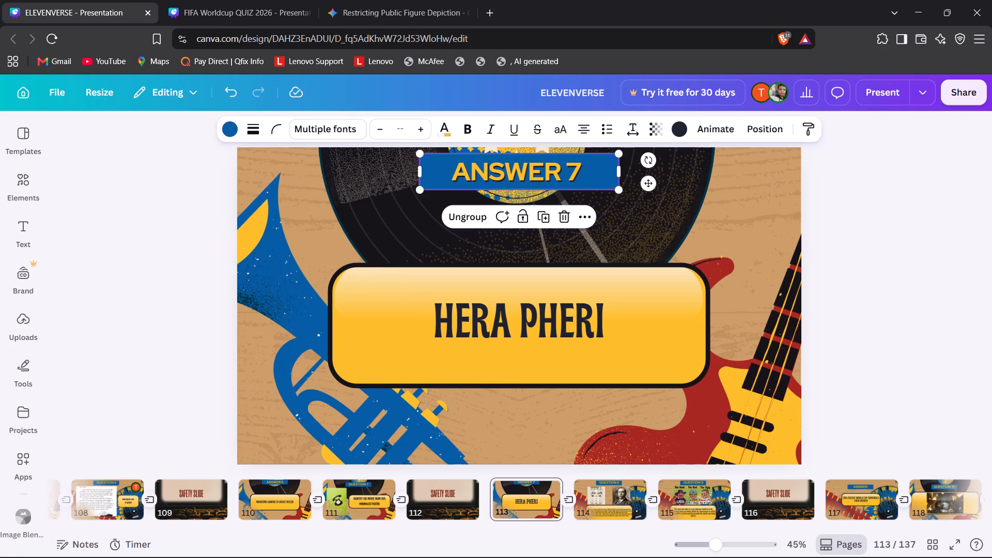
pyautogui.click(127, 354)
pyautogui.press('Left')
pyautogui.press('Left')
pyautogui.press('Left')
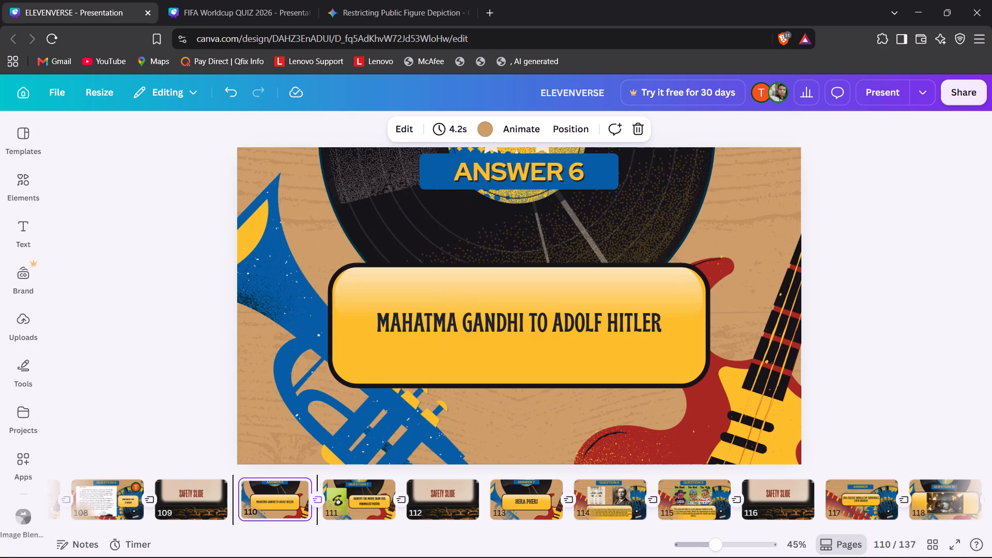
# Go through pages 106 to 120 and compare how headings and logos are placed on the question, answer and safety slides.
pyautogui.press('Left')
pyautogui.press('Left')
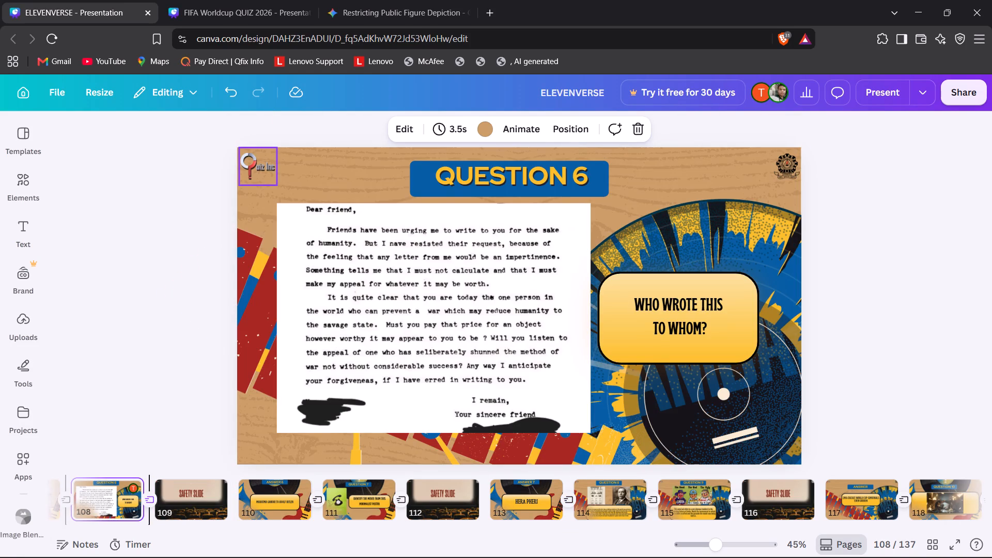
pyautogui.press('Left')
pyautogui.press('Left')
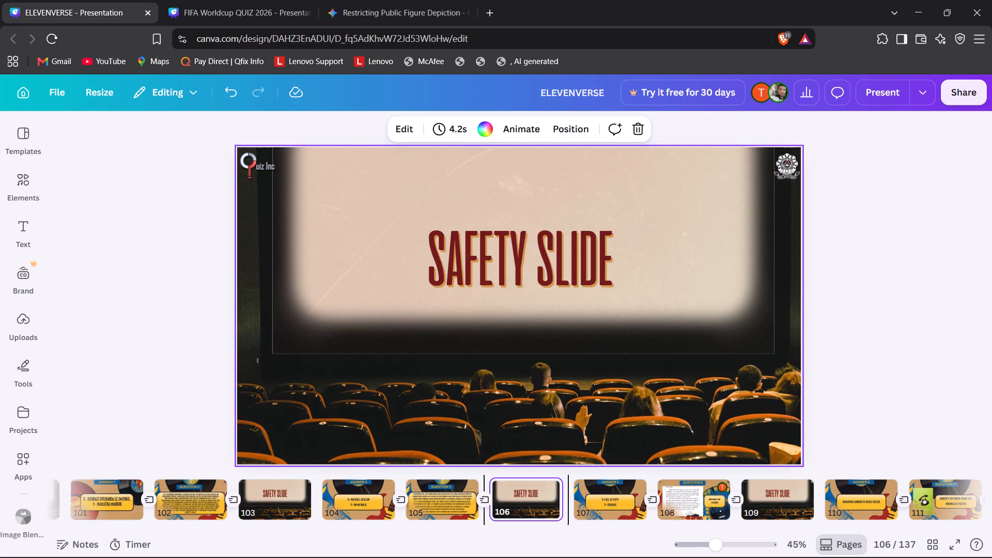
pyautogui.press('Right')
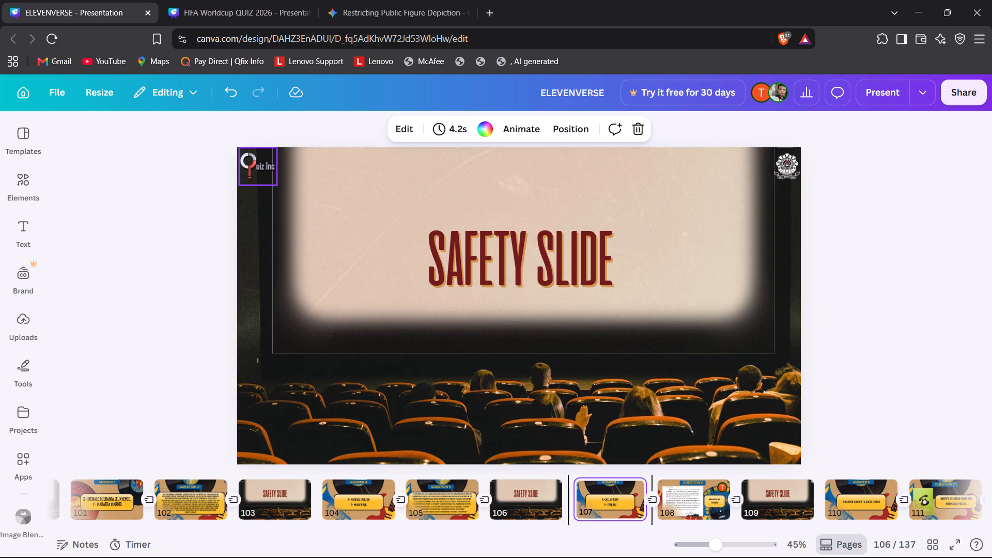
pyautogui.press('Right')
pyautogui.press('Right')
pyautogui.press('Right')
pyautogui.press('Right')
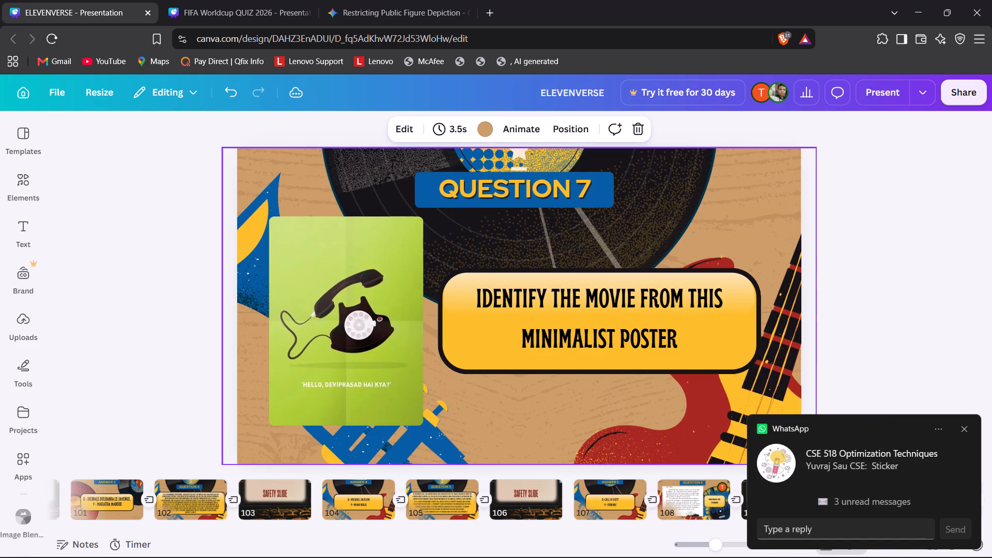
pyautogui.press('Right')
pyautogui.press('Right')
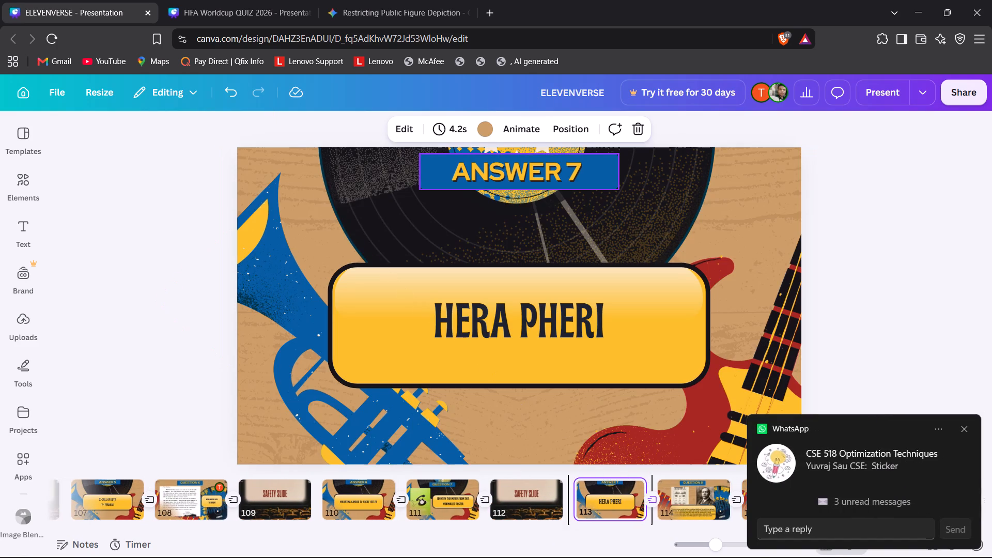
pyautogui.press('Right')
pyautogui.press('Right')
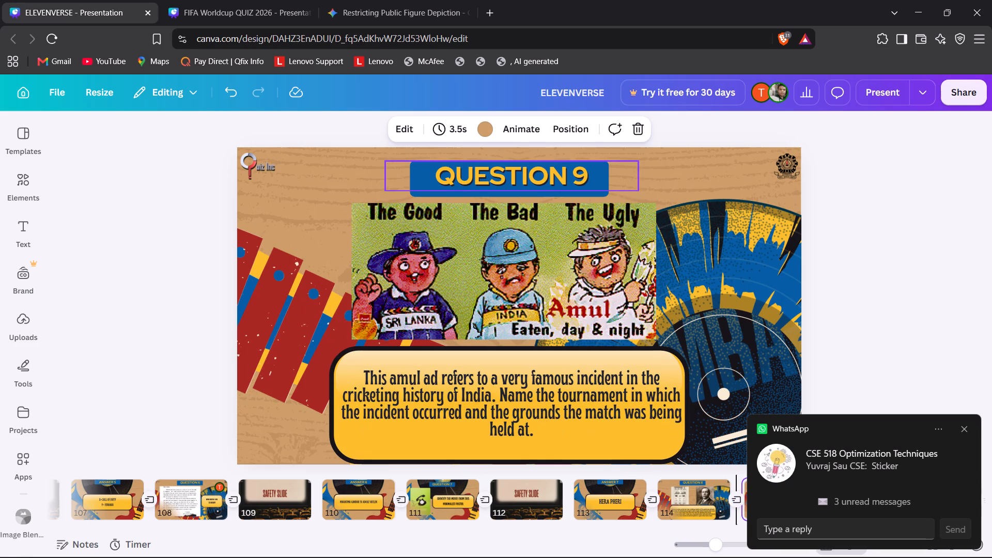
pyautogui.press('Left')
pyautogui.press('Left')
pyautogui.press('Right')
pyautogui.press('Right')
pyautogui.press('Right')
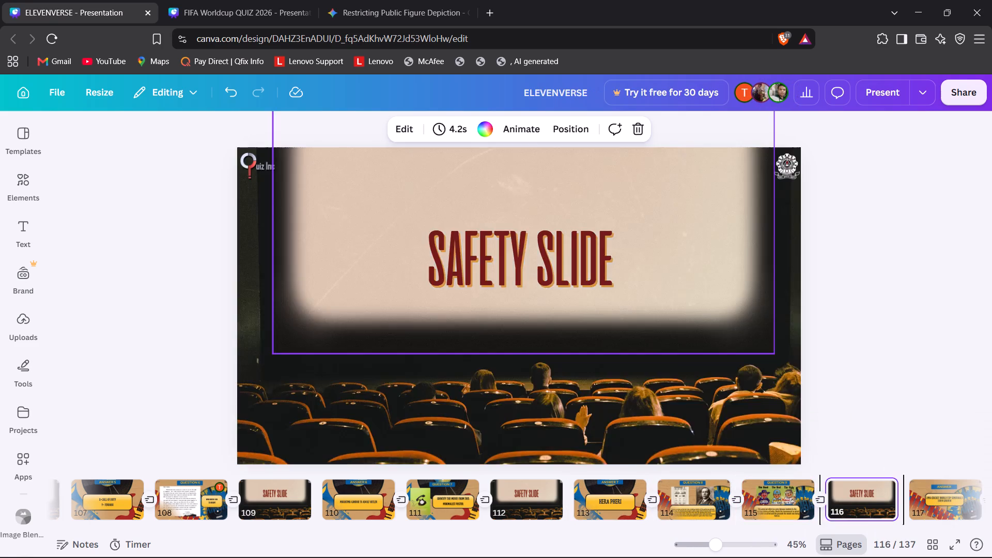
pyautogui.press('Right')
pyautogui.press('Right')
pyautogui.press('Right')
pyautogui.press('Right')
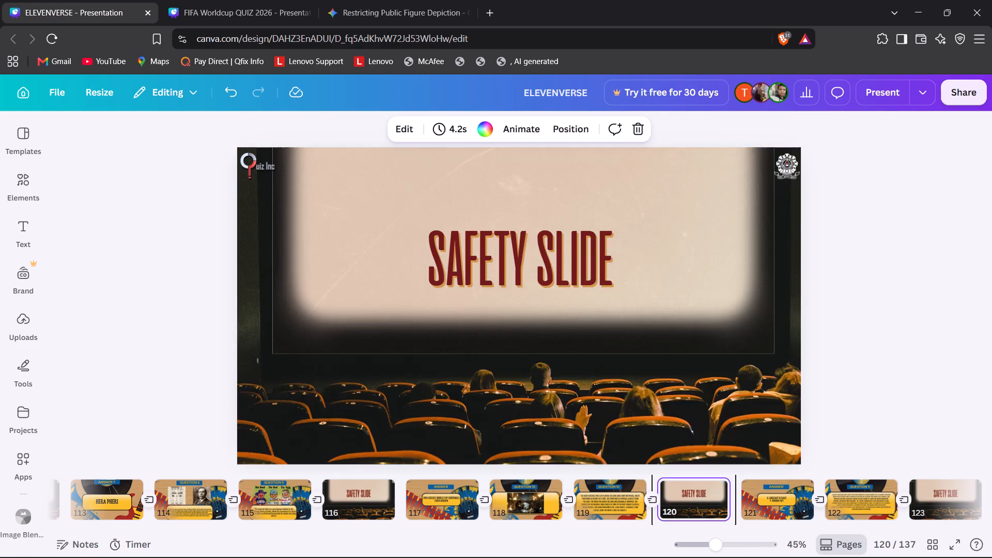
# On page 108, the QUESTION 6 slide, enlarge the round emblem in the slide's upper corner to about 108 × 108.
pyautogui.press('Left')
pyautogui.press('Left')
pyautogui.press('Left')
pyautogui.press('Left')
pyautogui.press('Left')
pyautogui.press('Left')
pyautogui.press('Left')
pyautogui.press('Left')
pyautogui.press('Left')
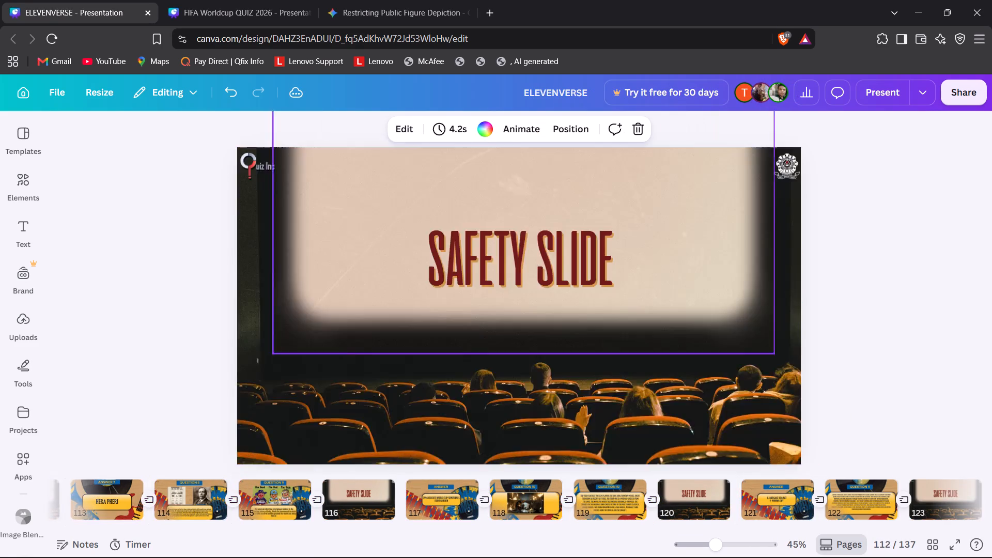
pyautogui.press('Left')
pyautogui.press('Left')
pyautogui.press('Left')
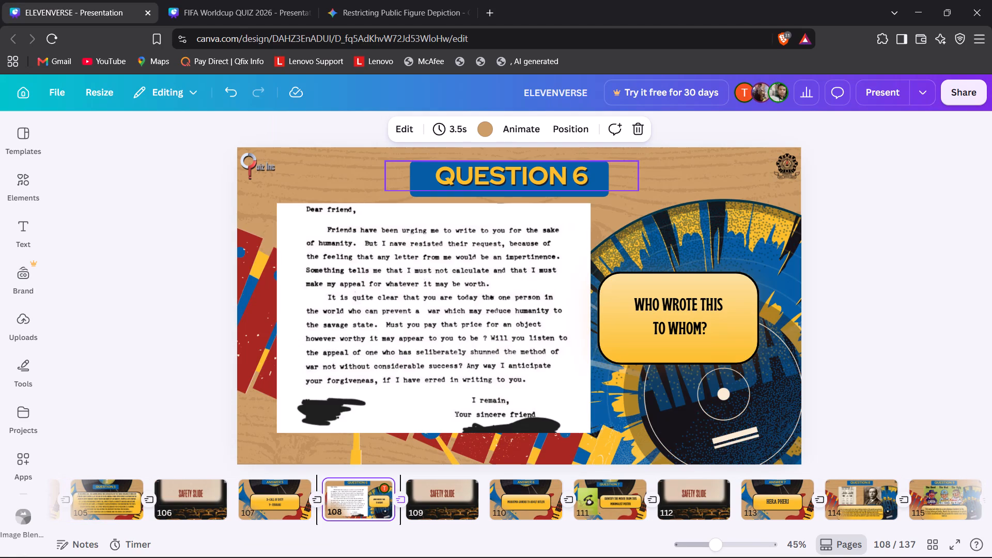
pyautogui.click(267, 169)
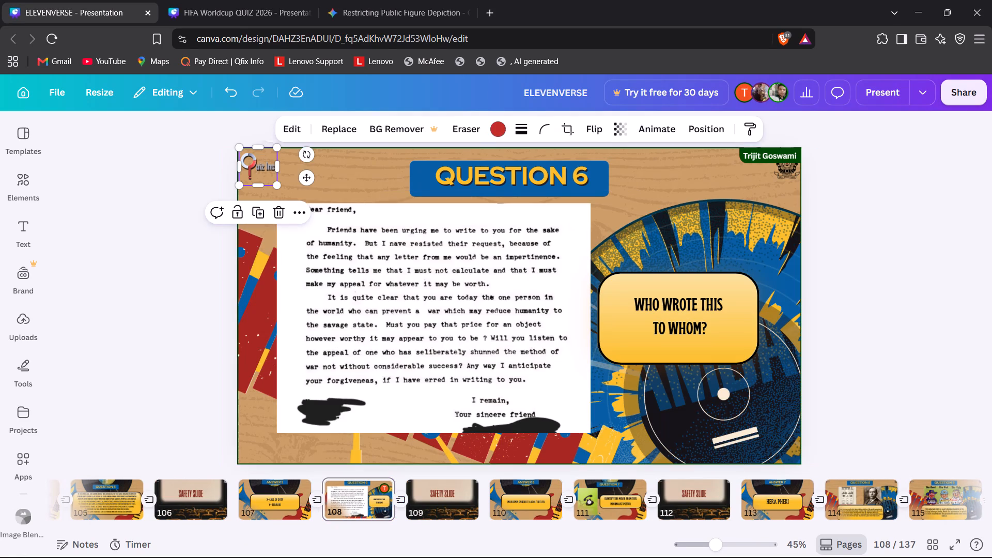
pyautogui.click(785, 173)
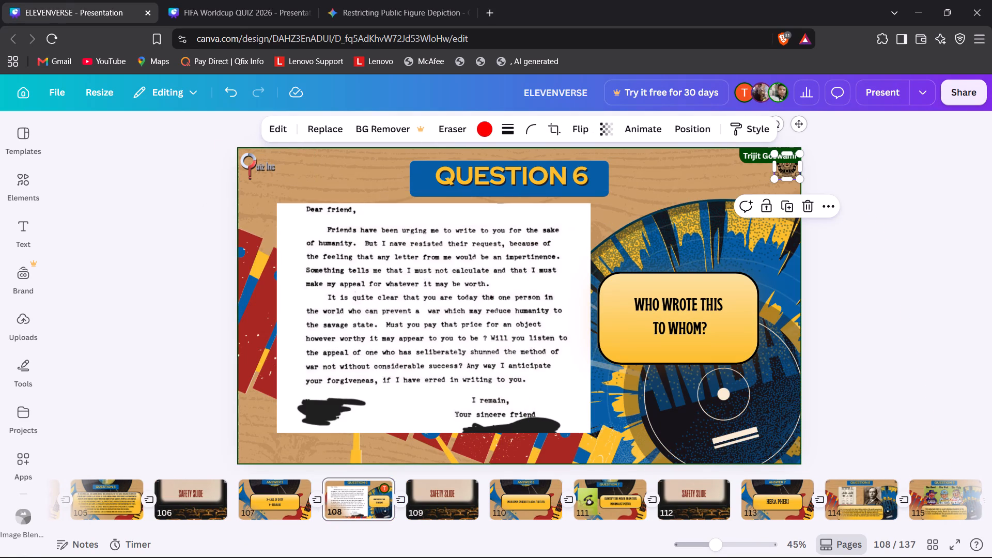
pyautogui.keyDown('shift'); pyautogui.moveTo(776, 175); pyautogui.dragTo(776, 175); pyautogui.keyUp('shift')
pyautogui.keyDown('shift'); pyautogui.moveTo(776, 175); pyautogui.dragTo(767, 177); pyautogui.keyUp('shift')
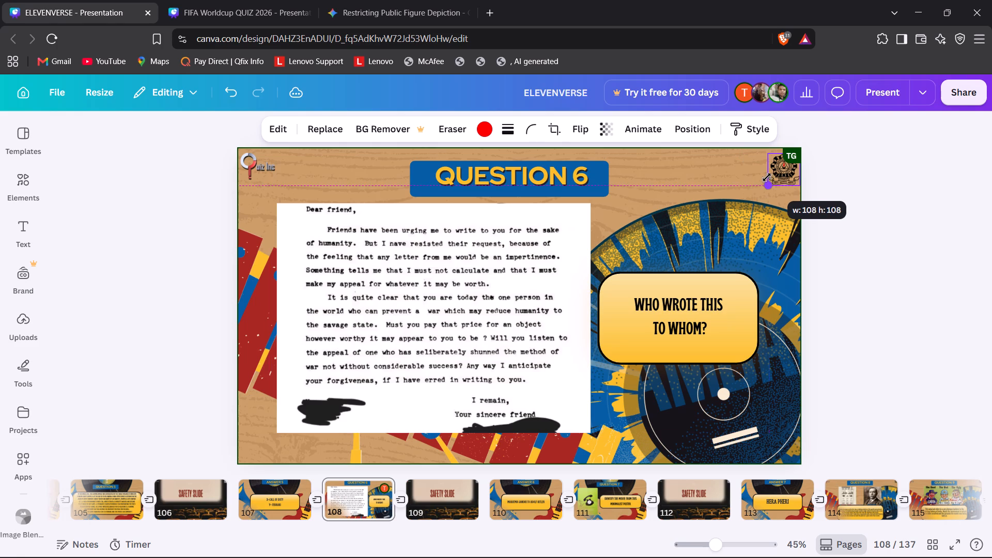
pyautogui.keyDown('shift'); pyautogui.moveTo(767, 177); pyautogui.dragTo(774, 176); pyautogui.keyUp('shift')
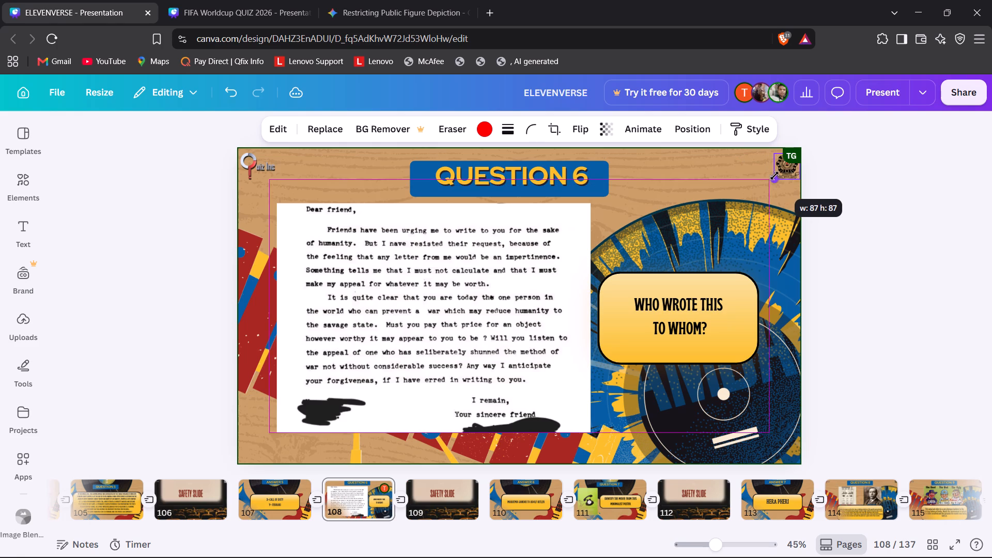
pyautogui.keyDown('shift'); pyautogui.moveTo(774, 176); pyautogui.dragTo(767, 180); pyautogui.keyUp('shift')
# Move the enlarged round emblem across page 108 to the QUESTION 6 heading.
pyautogui.moveTo(782, 169); pyautogui.dragTo(456, 177)
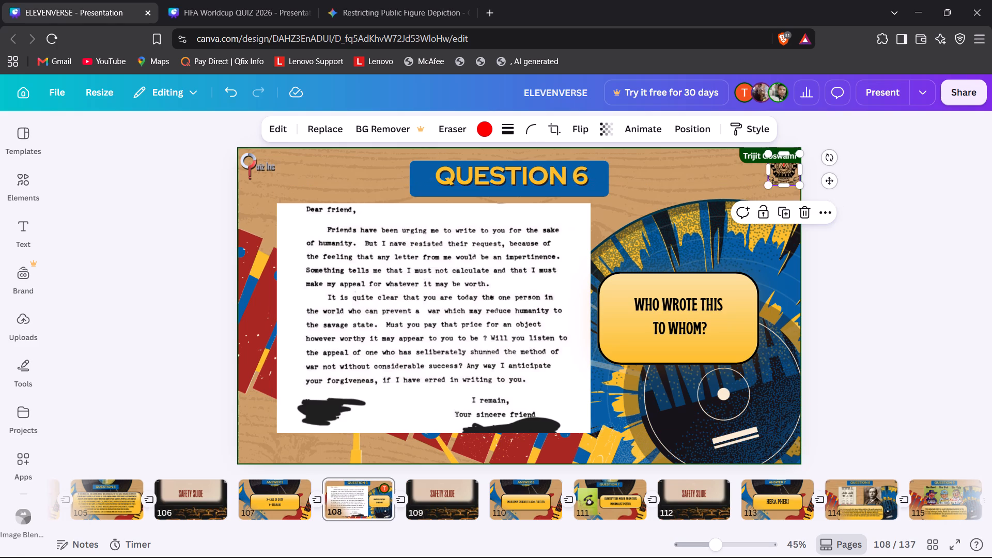
# Resize the crest logo on page 108 beside the Quiz Inc logo and place it back in the slide's upper-right corner.
pyautogui.moveTo(456, 177); pyautogui.dragTo(313, 170)
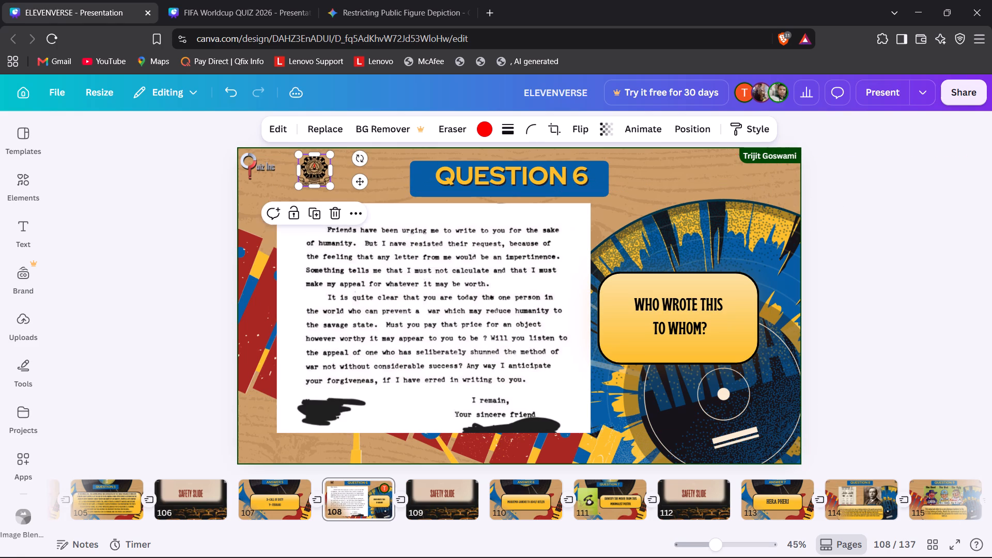
pyautogui.click(313, 170)
pyautogui.moveTo(313, 170); pyautogui.dragTo(311, 155)
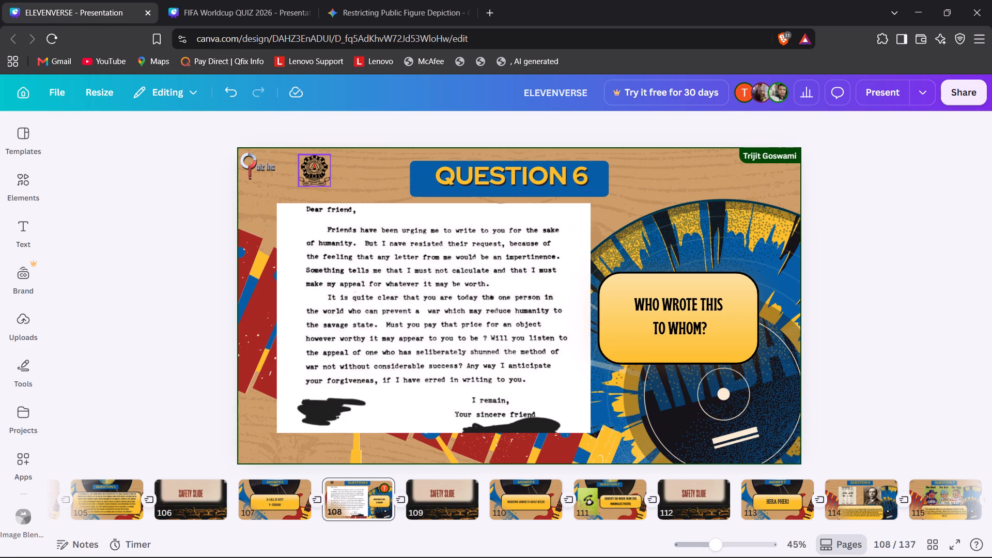
pyautogui.moveTo(311, 155); pyautogui.dragTo(311, 159)
pyautogui.moveTo(309, 160); pyautogui.dragTo(306, 160)
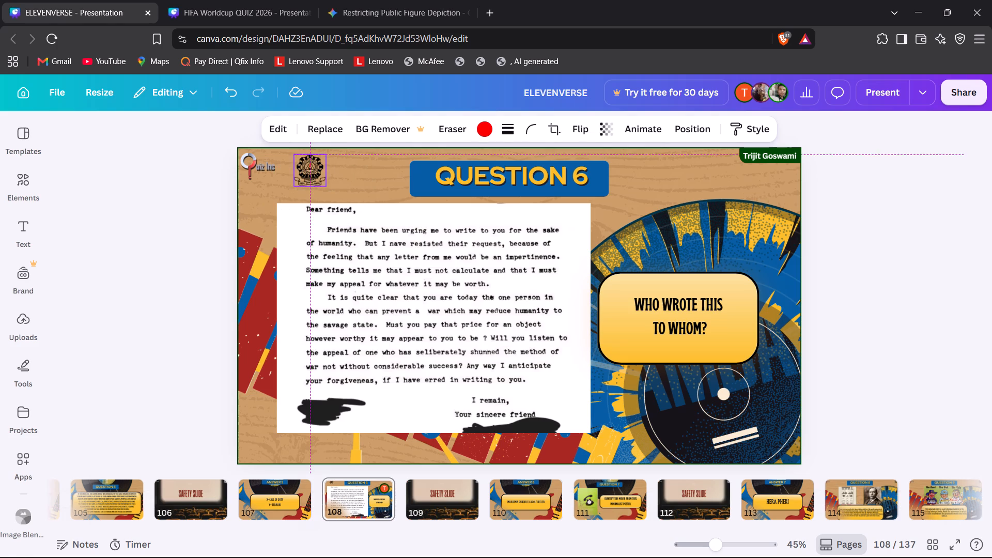
pyautogui.moveTo(306, 160); pyautogui.dragTo(304, 160)
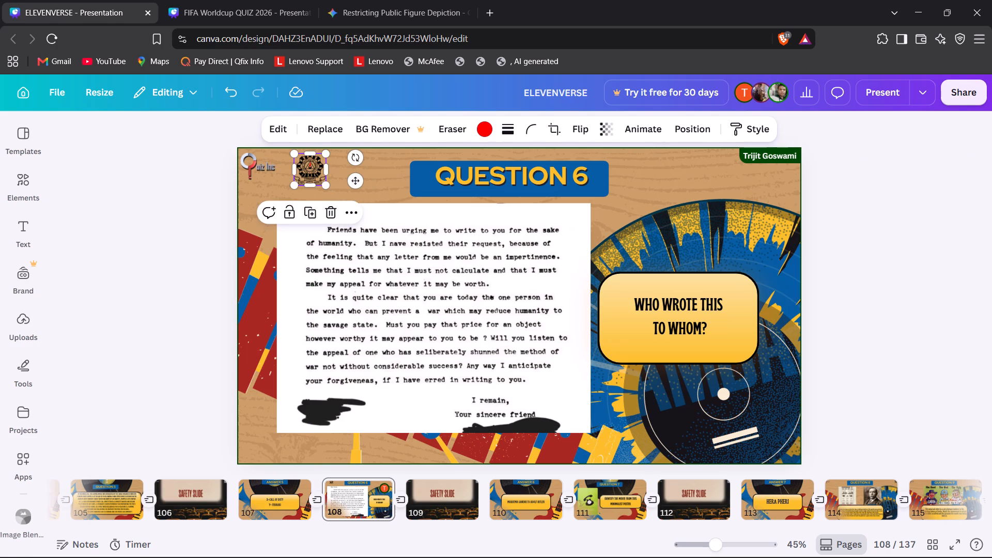
pyautogui.click(309, 183)
pyautogui.moveTo(324, 186); pyautogui.dragTo(334, 182)
pyautogui.moveTo(329, 173); pyautogui.dragTo(334, 173)
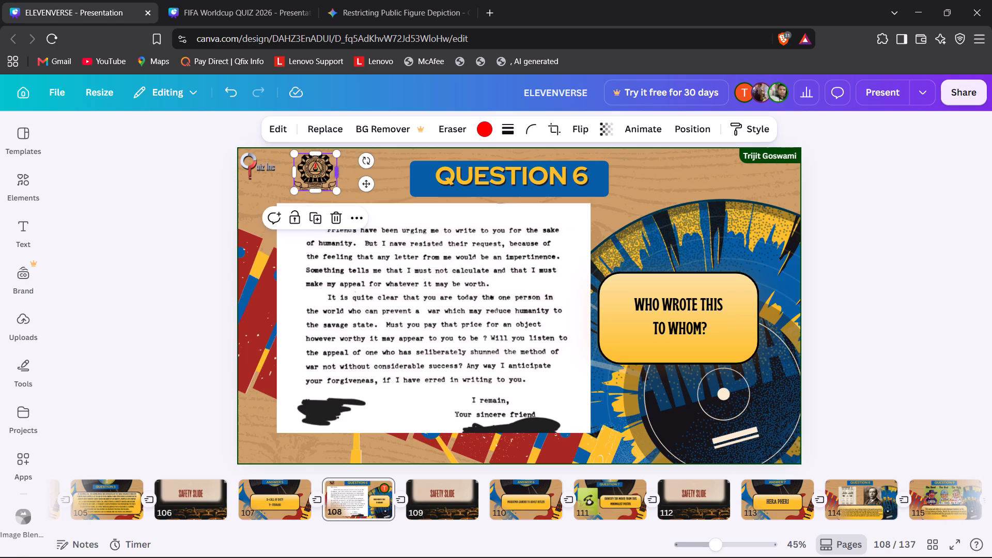
pyautogui.click(319, 174)
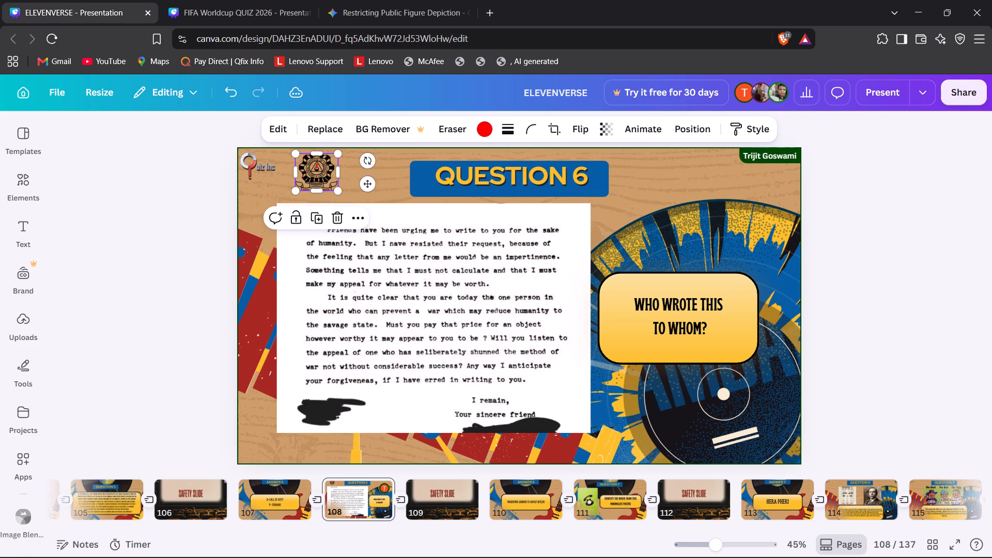
pyautogui.moveTo(297, 187); pyautogui.dragTo(302, 179)
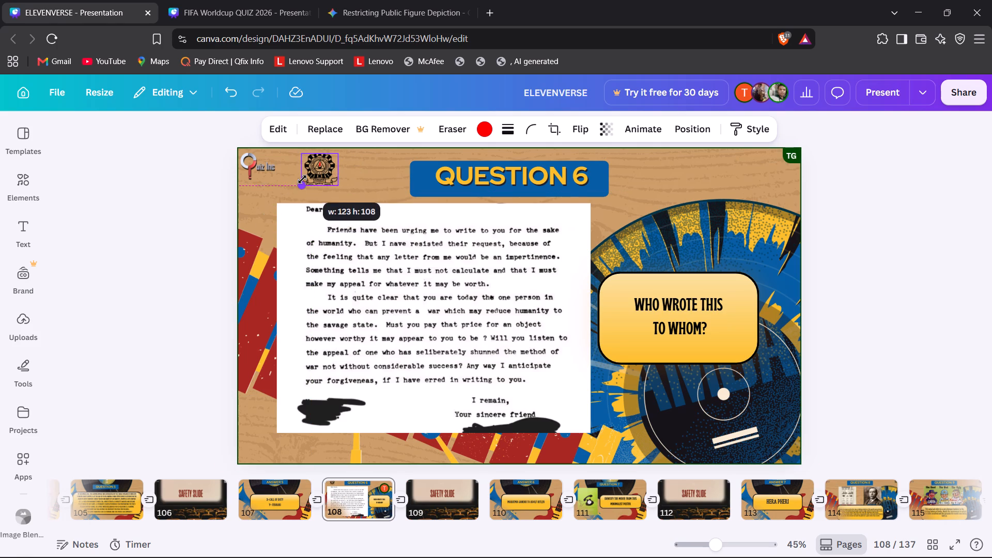
pyautogui.moveTo(302, 179); pyautogui.dragTo(305, 178)
pyautogui.moveTo(324, 167); pyautogui.dragTo(777, 167)
pyautogui.click(903, 222)
pyautogui.click(903, 222)
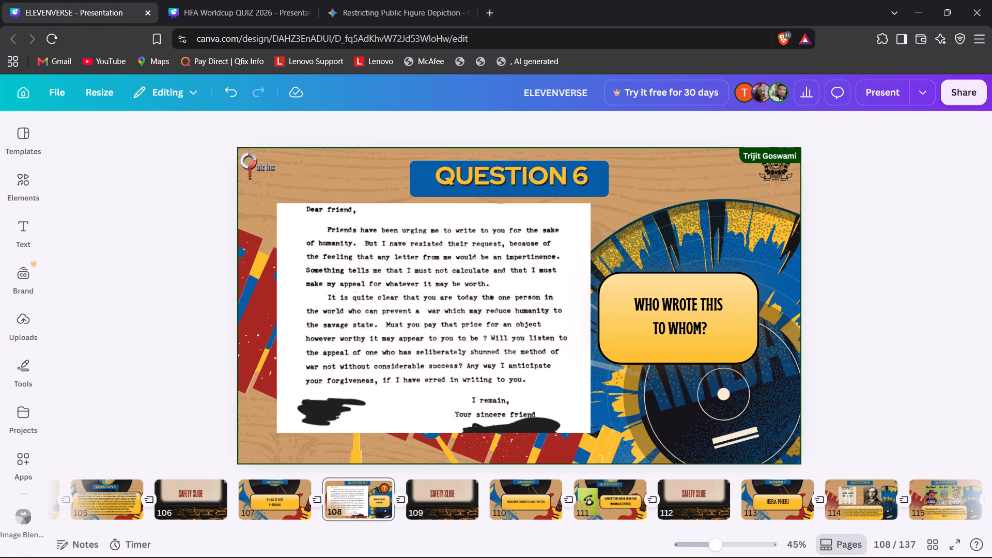
# Flip back through pages 103 to 107 to compare their logos with those on page 108.
pyautogui.press('Left')
pyautogui.press('Left')
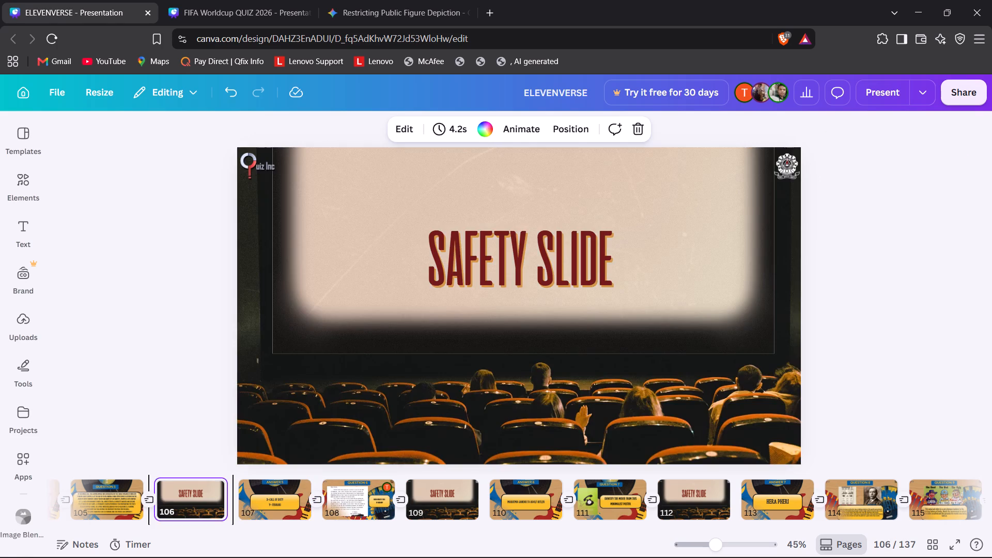
pyautogui.press('Right')
pyautogui.press('Left')
pyautogui.press('Left')
pyautogui.press('Left')
pyautogui.press('Left')
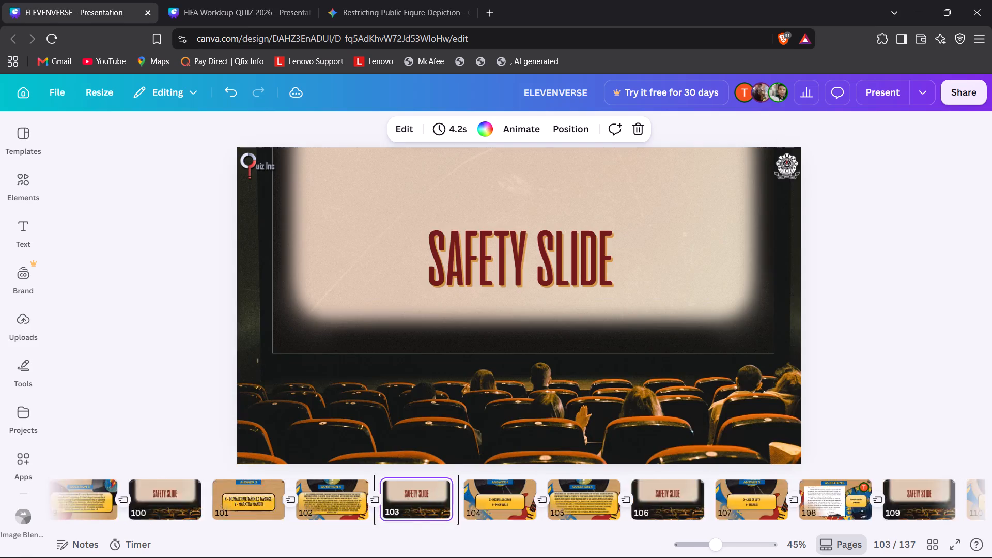
pyautogui.press('Right')
pyautogui.press('Right')
pyautogui.press('Right')
pyautogui.press('Right')
pyautogui.press('Right')
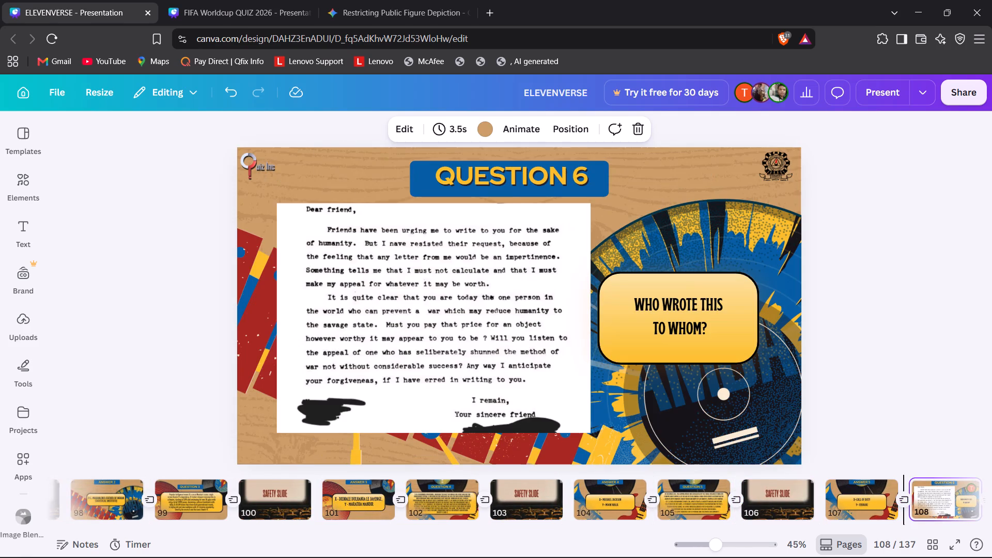
# Group the Quiz Inc logo with the crest logo on page 108 and copy the group.
pyautogui.keyDown('shift'); pyautogui.click(267, 169); pyautogui.keyUp('shift')
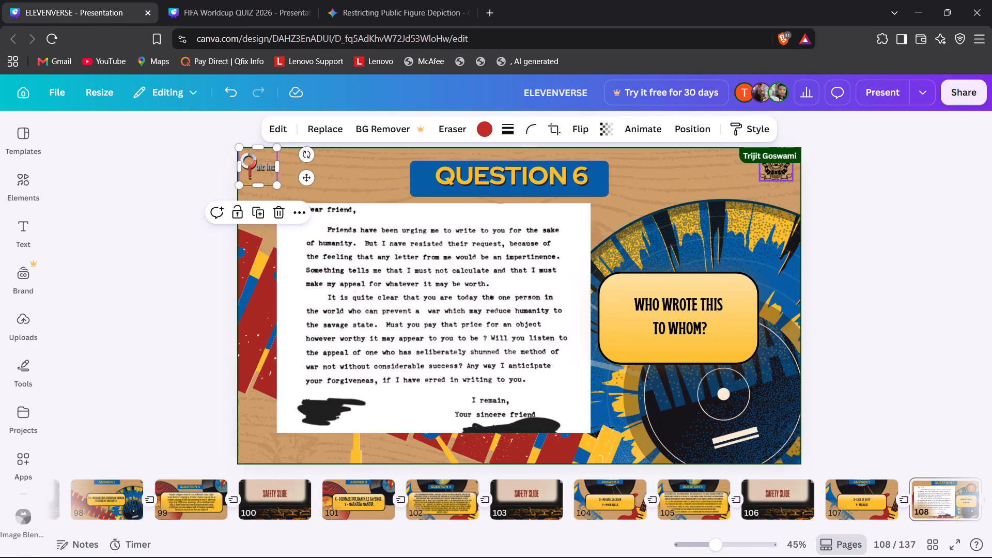
pyautogui.keyDown('shift'); pyautogui.click(773, 177); pyautogui.keyUp('shift')
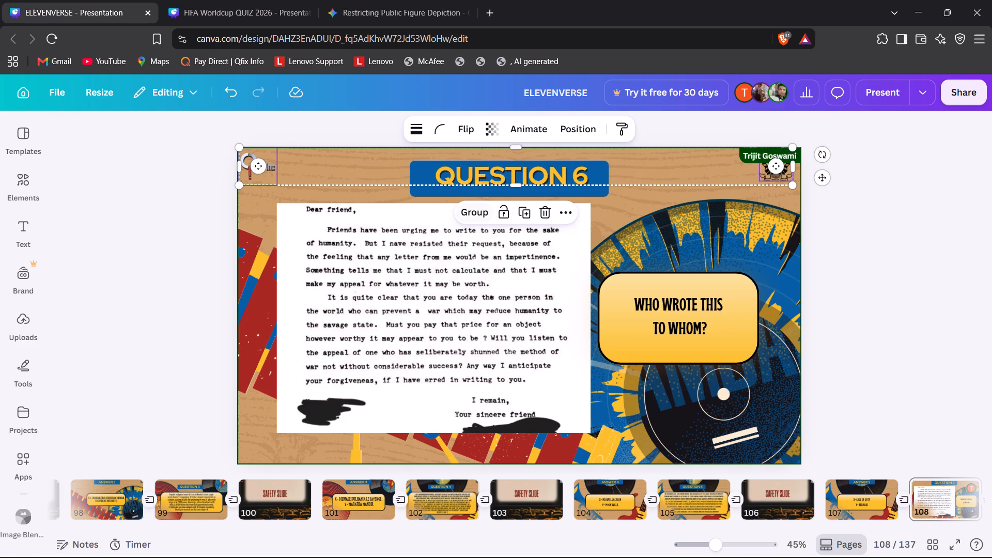
pyautogui.click(478, 211)
pyautogui.hotkey('ctrl', 'c')
pyautogui.click(144, 329)
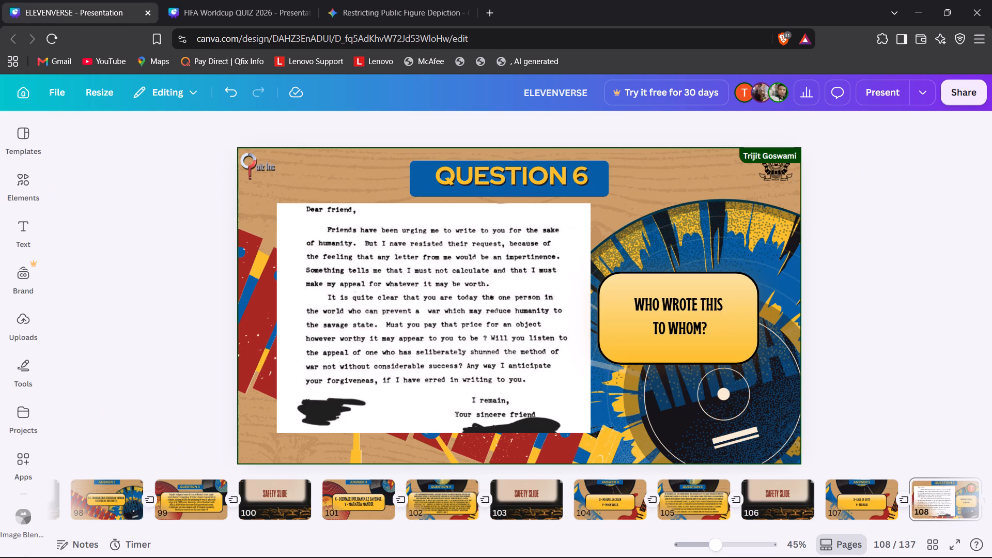
pyautogui.doubleClick(784, 169)
pyautogui.click(970, 234)
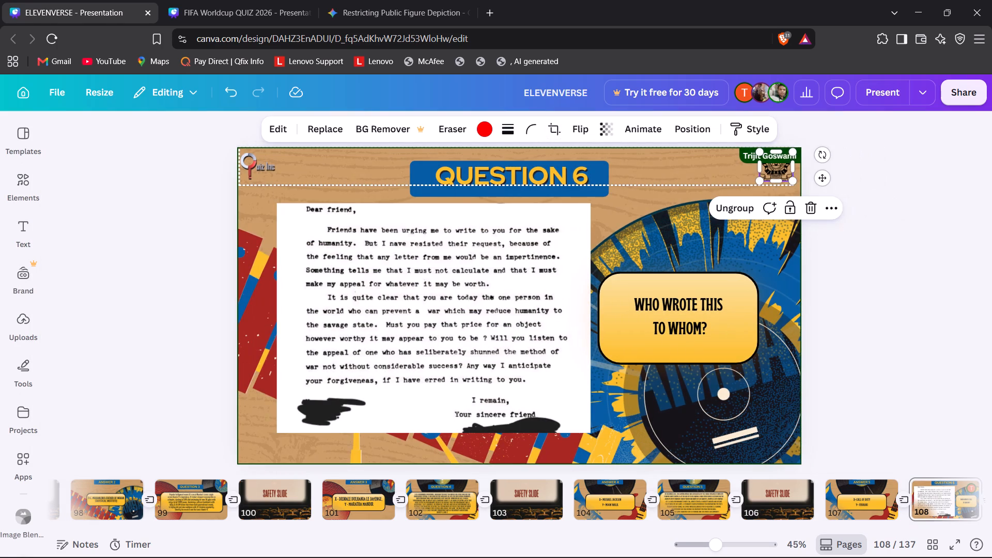
pyautogui.click(981, 276)
# Nudge the logo group on page 108 slightly toward the slide's right edge and copy it again.
pyautogui.press('Right')
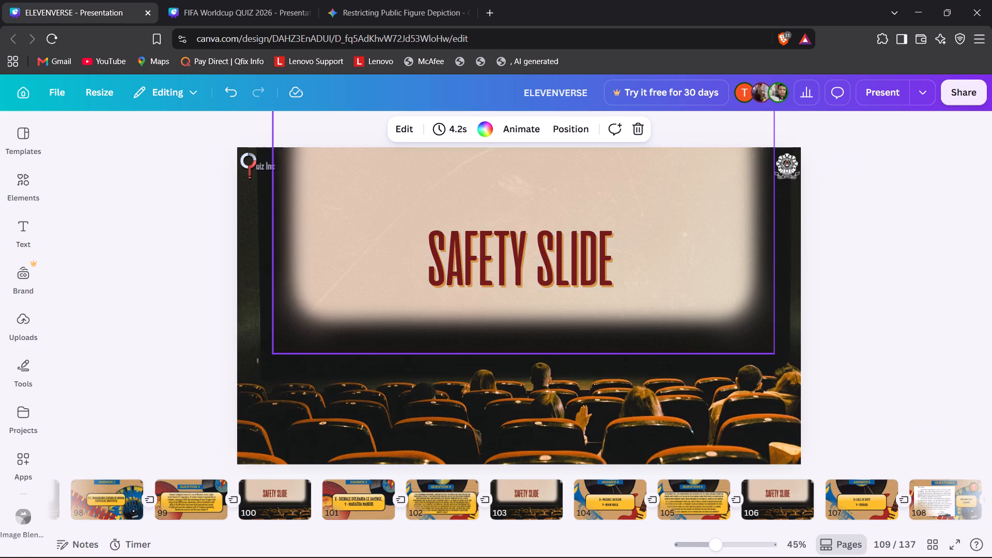
pyautogui.press('Left')
pyautogui.click(260, 164)
pyautogui.press('Right')
pyautogui.press('Right')
pyautogui.press('Right')
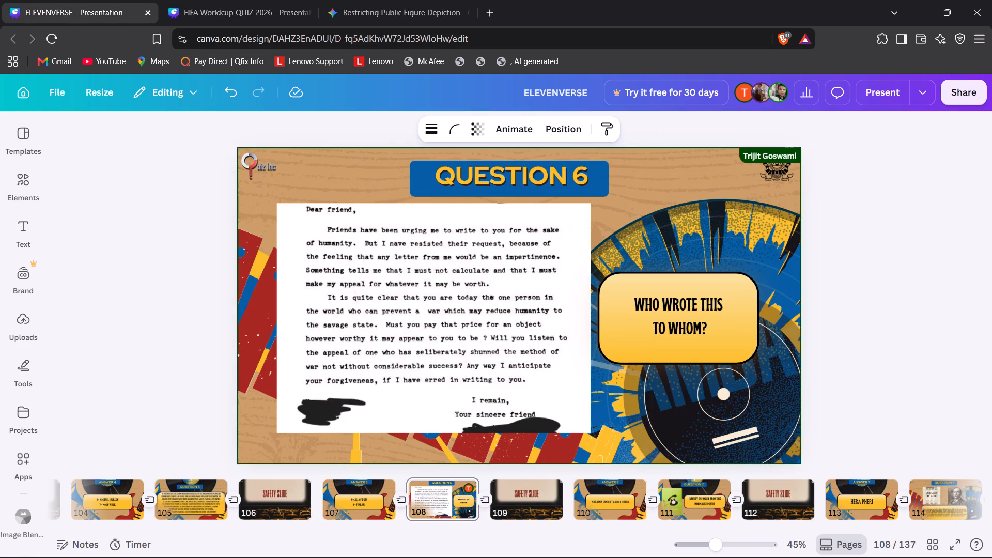
pyautogui.press('Right')
pyautogui.press('Right')
pyautogui.press('Right')
pyautogui.press('Right')
pyautogui.press('Right')
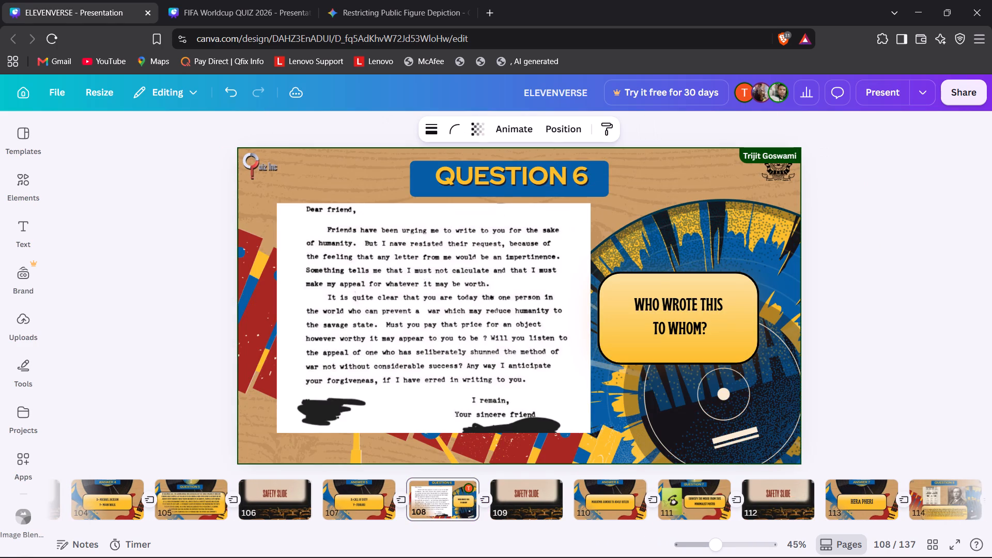
pyautogui.click(307, 160)
pyautogui.click(307, 160)
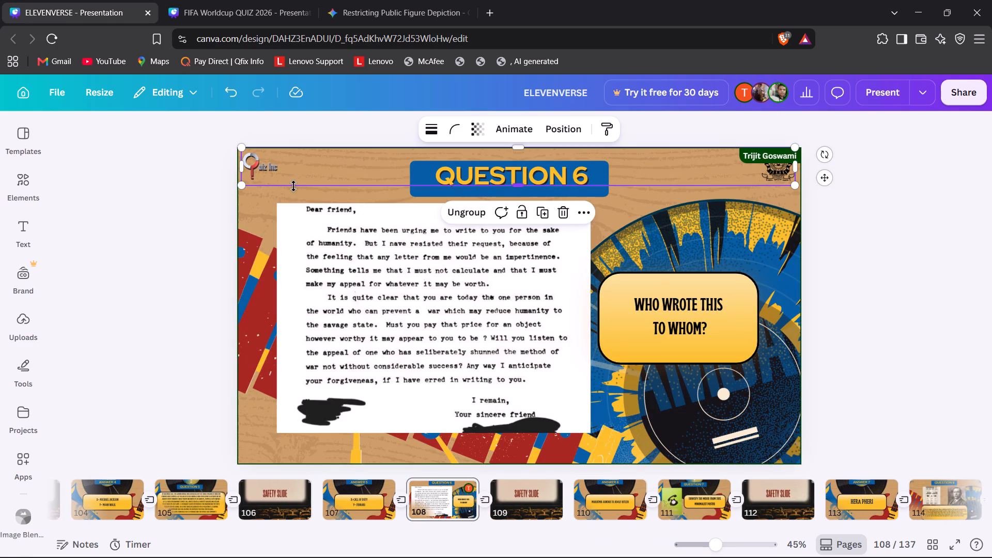
pyautogui.hotkey('ctrl', 'c')
pyautogui.click(111, 382)
# Paste the copied logo group onto page 104, the ANSWER 4 slide.
pyautogui.press('Left')
pyautogui.press('Left')
pyautogui.press('Left')
pyautogui.press('Left')
pyautogui.press('Left')
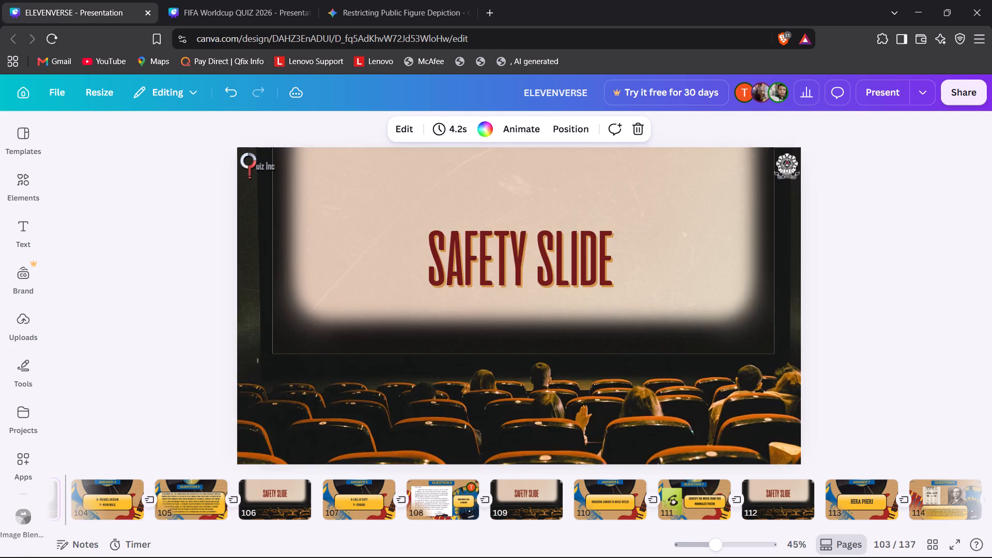
pyautogui.press('Left')
pyautogui.press('Left')
pyautogui.press('Left')
pyautogui.press('Right')
pyautogui.press('Right')
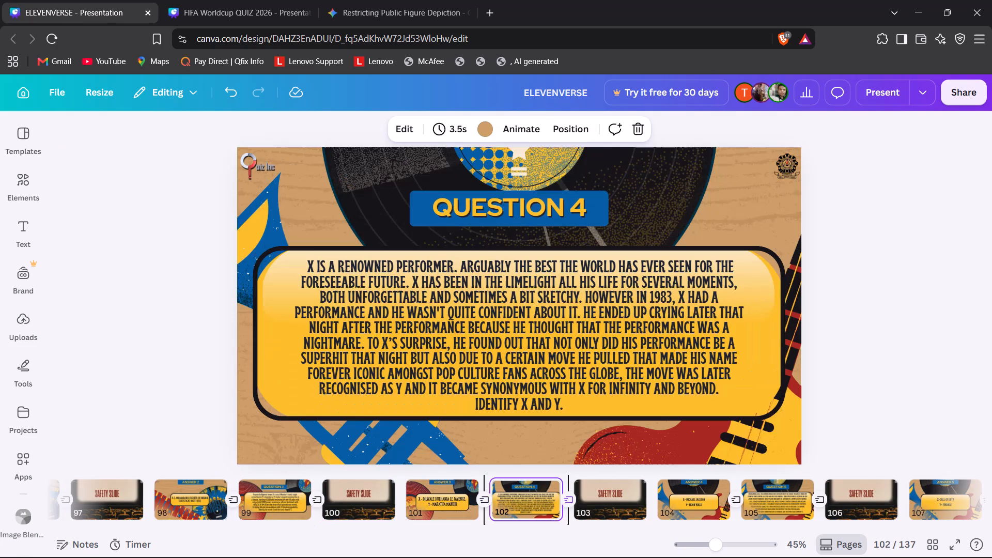
pyautogui.press('Right')
pyautogui.press('Right')
pyautogui.hotkey('ctrl', 'v')
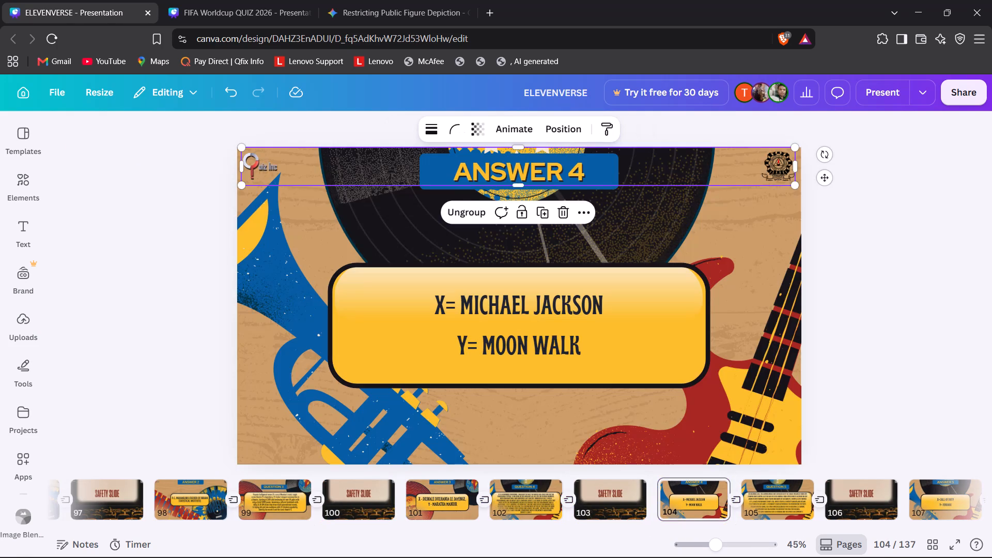
pyautogui.click(111, 382)
# Paste the copied logo group onto page 105, the QUESTION 5 slide, and page 107, the ANSWER 5 slide.
pyautogui.press('Right')
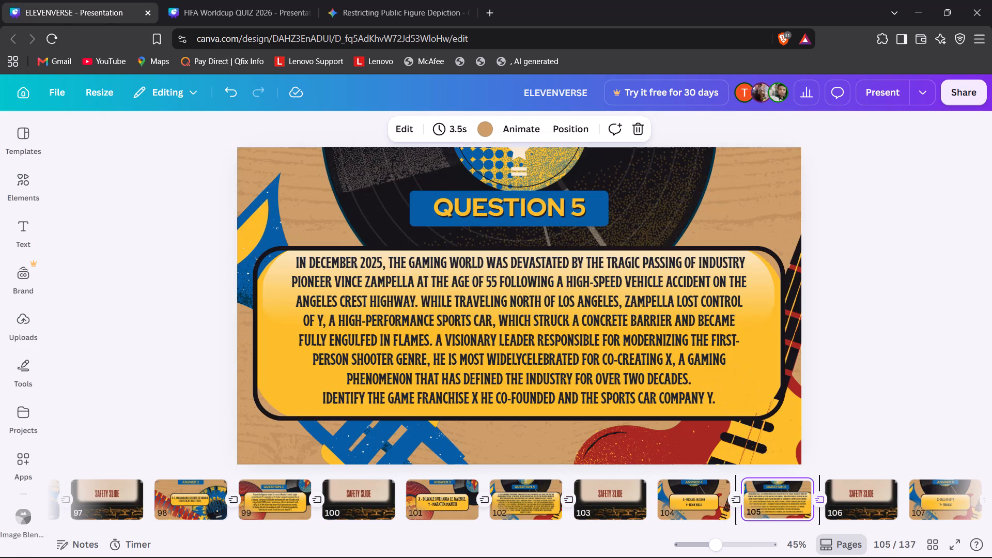
pyautogui.hotkey('ctrl', 'v')
pyautogui.press('Right')
pyautogui.click(111, 382)
pyautogui.press('Left')
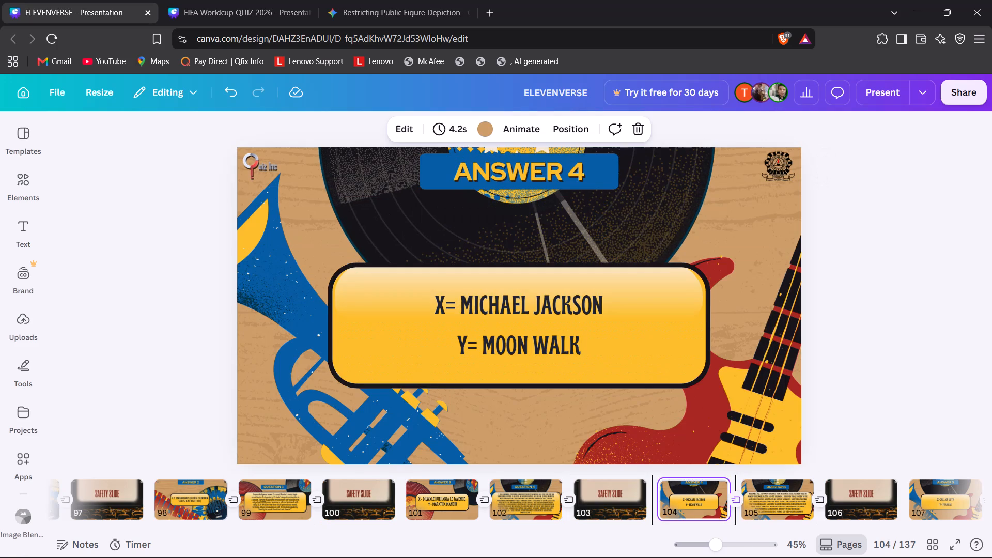
pyautogui.press('Right')
pyautogui.press('Right')
pyautogui.press('Right')
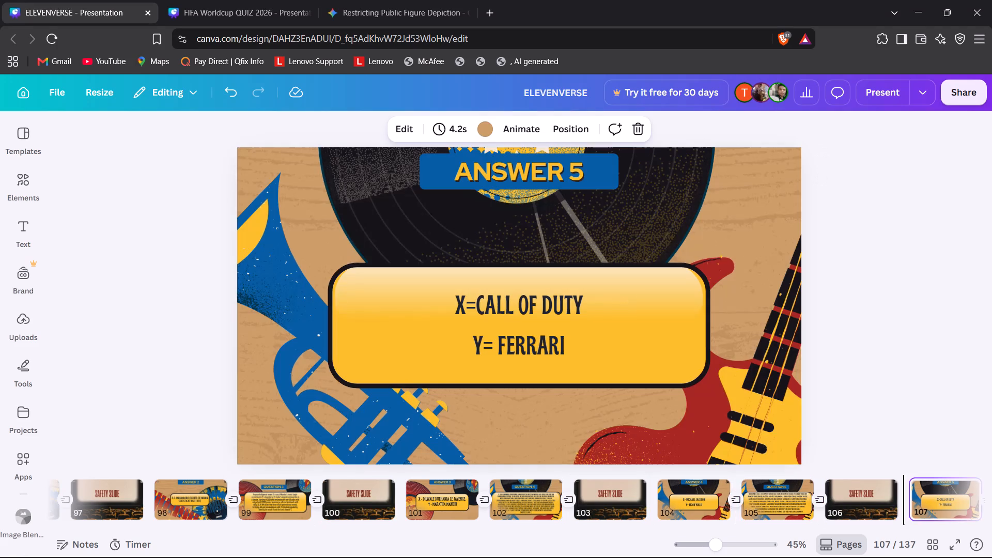
pyautogui.hotkey('ctrl', 'v')
pyautogui.click(93, 399)
# Paste the copied logo group onto page 110, the ANSWER 6 slide, and page 111, the QUESTION 7 slide.
pyautogui.press('Right')
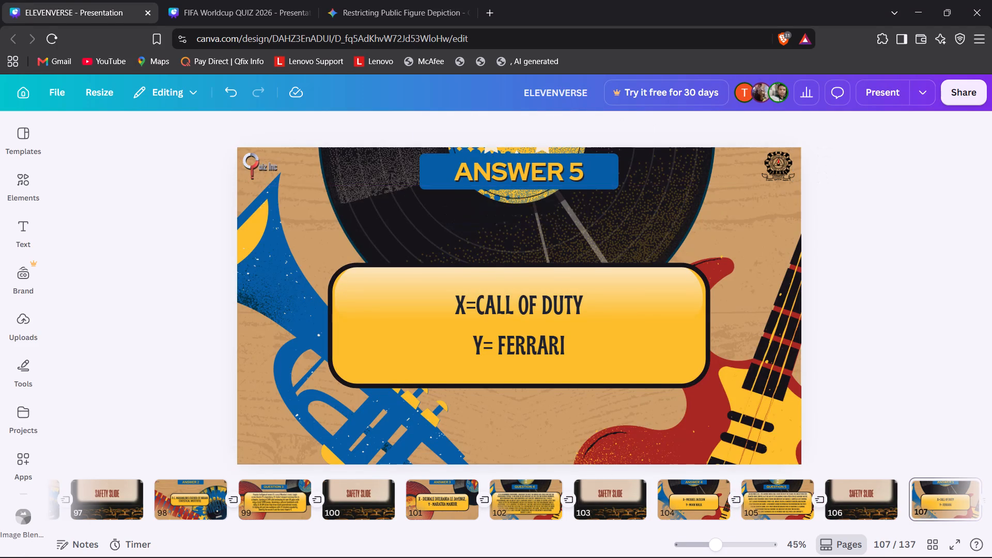
pyautogui.press('Right')
pyautogui.press('Right')
pyautogui.hotkey('ctrl', 'v')
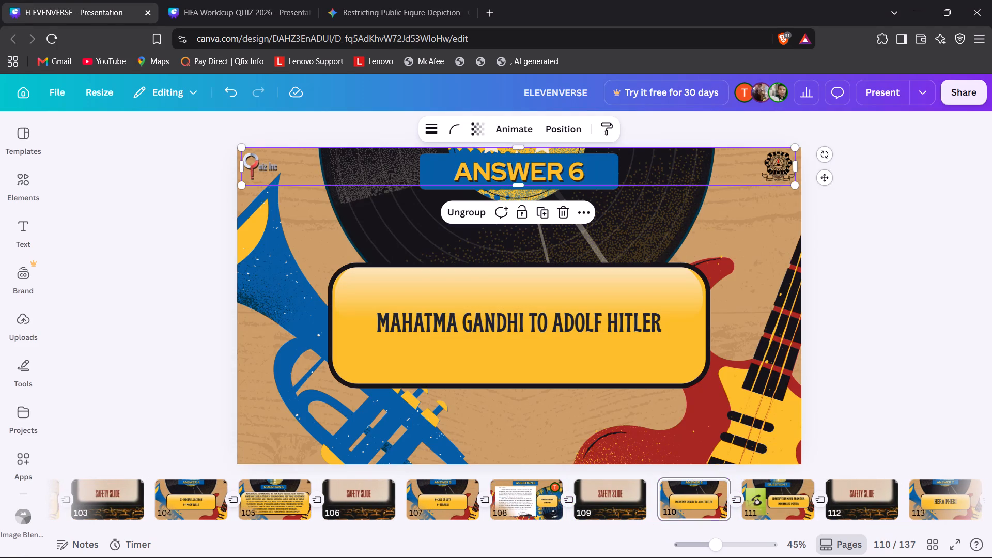
pyautogui.click(93, 399)
pyautogui.press('Right')
pyautogui.hotkey('ctrl', 'v')
pyautogui.press('Right')
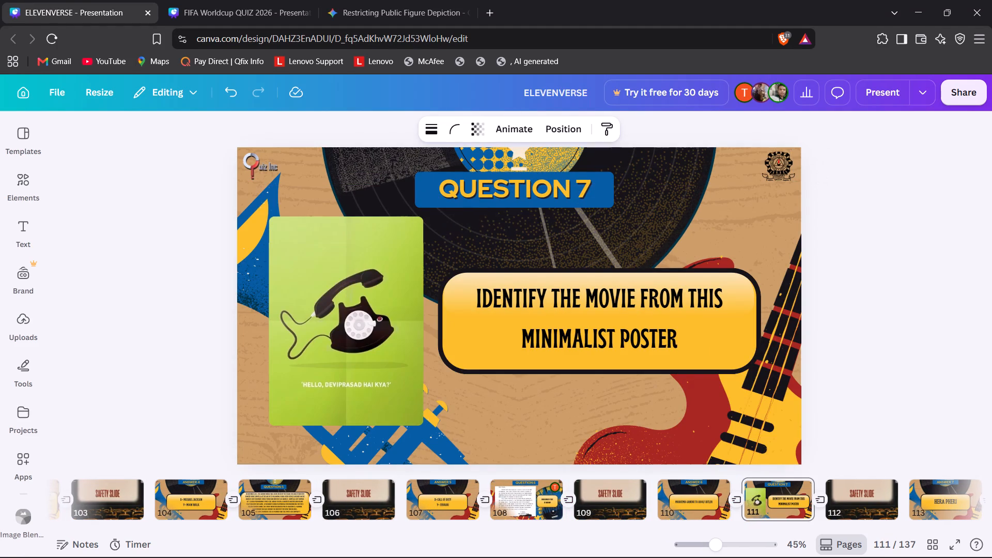
pyautogui.press('Left')
pyautogui.click(93, 399)
# Paste the copied logo group onto page 113, the ANSWER 7 slide.
pyautogui.press('Right')
pyautogui.press('Right')
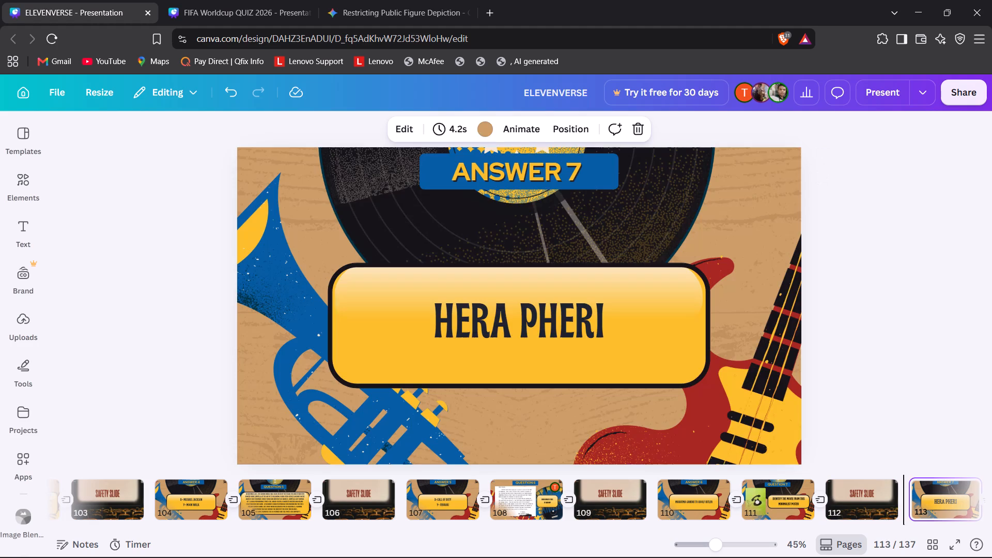
pyautogui.hotkey('ctrl', 'v')
pyautogui.click(93, 399)
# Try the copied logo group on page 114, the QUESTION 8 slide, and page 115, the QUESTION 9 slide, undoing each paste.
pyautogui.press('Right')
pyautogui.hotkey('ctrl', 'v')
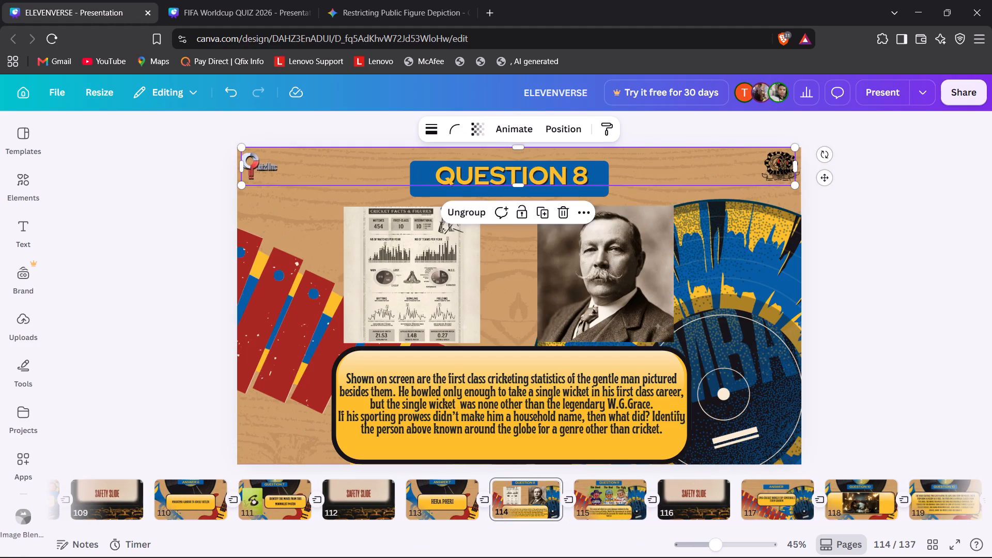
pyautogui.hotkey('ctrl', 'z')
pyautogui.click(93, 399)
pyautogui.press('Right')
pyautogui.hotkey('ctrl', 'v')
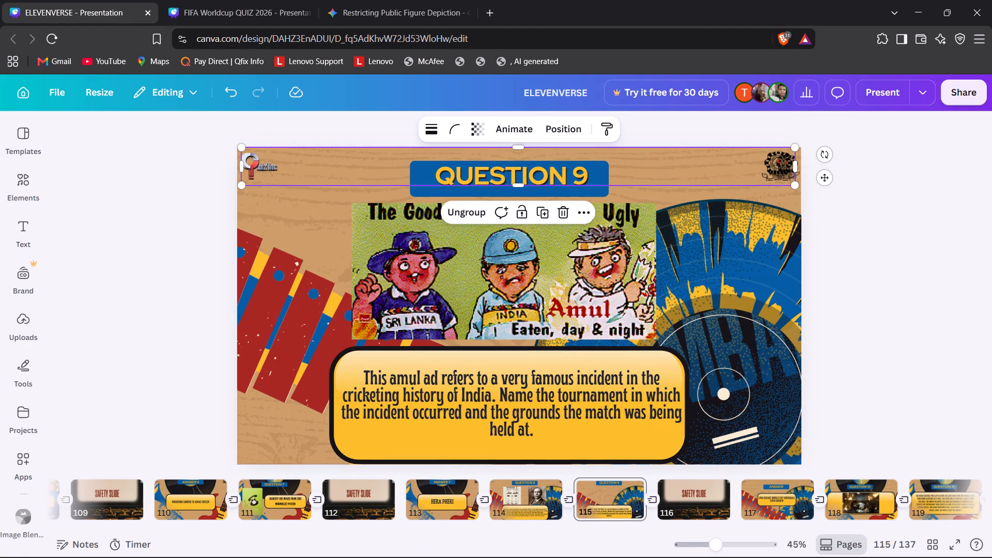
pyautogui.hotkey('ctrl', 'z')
# Paste the copied logo group onto pages 118 and 119, the two QUESTION 10 slides.
pyautogui.press('Right')
pyautogui.press('Right')
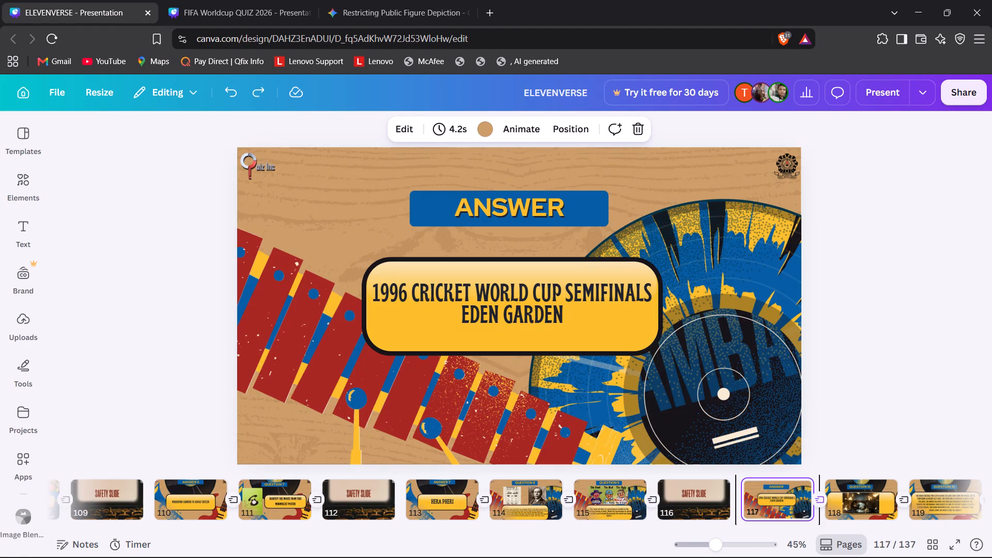
pyautogui.press('Right')
pyautogui.hotkey('ctrl', 'v')
pyautogui.click(93, 399)
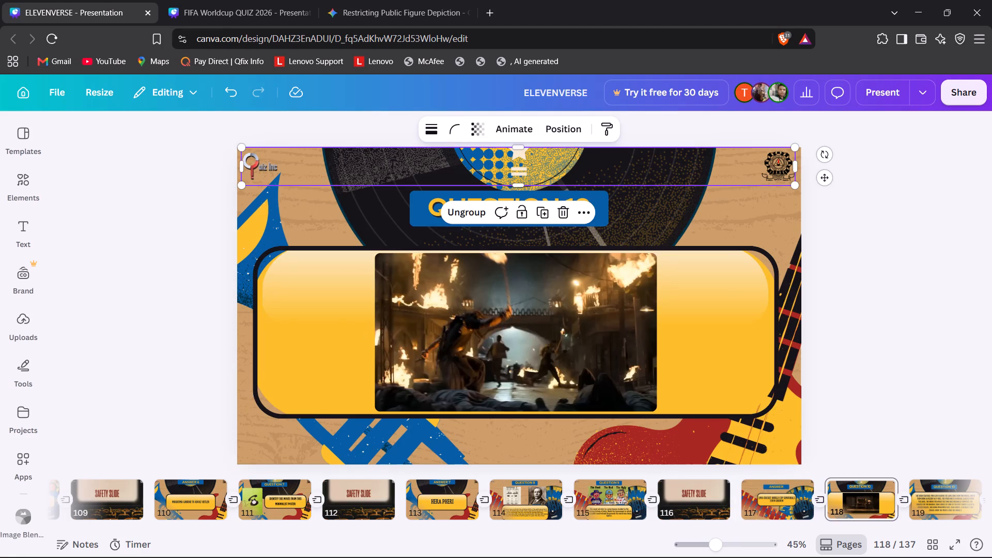
pyautogui.press('Down')
pyautogui.press('Right')
pyautogui.hotkey('ctrl', 'v')
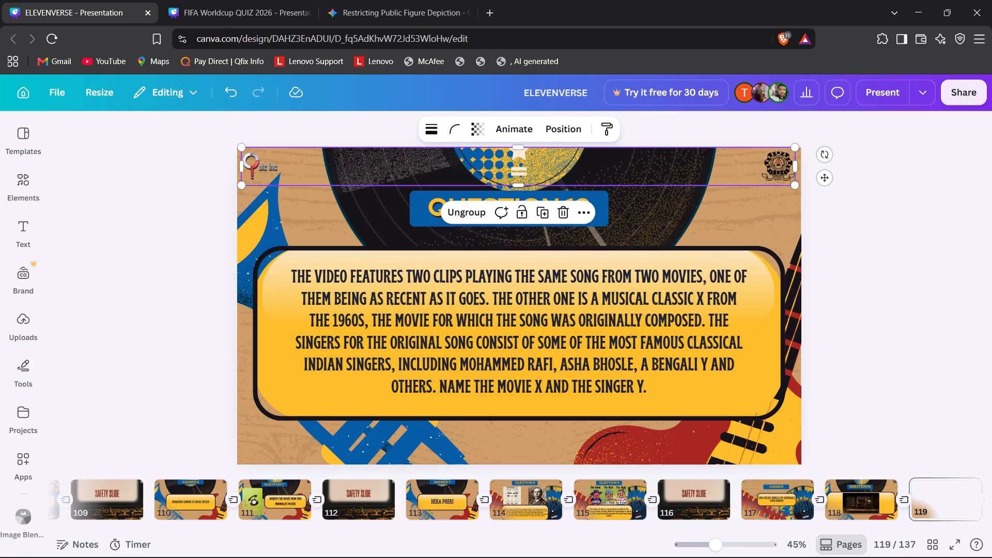
pyautogui.click(110, 400)
pyautogui.press('Left')
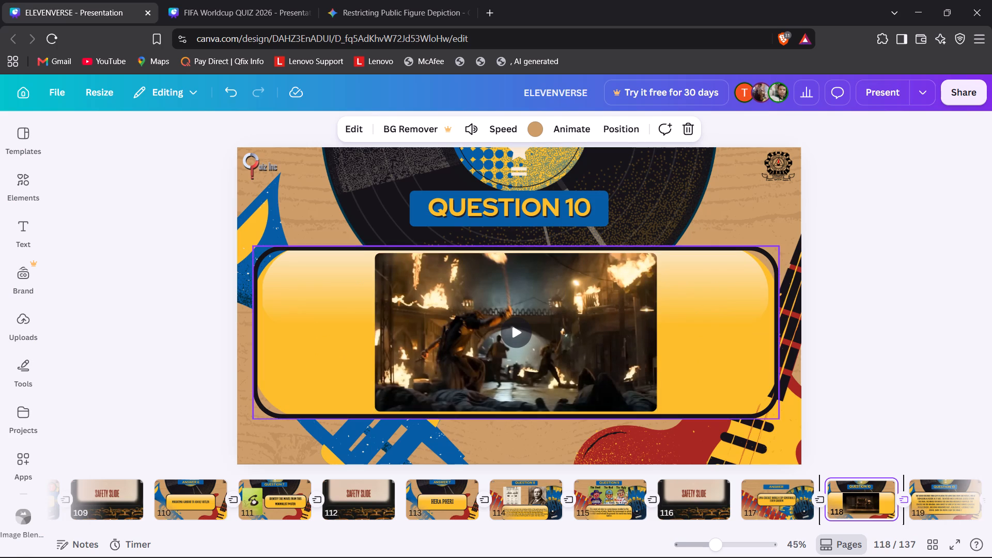
pyautogui.click(152, 324)
# Paste the copied logo group onto page 122, the QUESTION 11 slide.
pyautogui.press('Right')
pyautogui.press('Right')
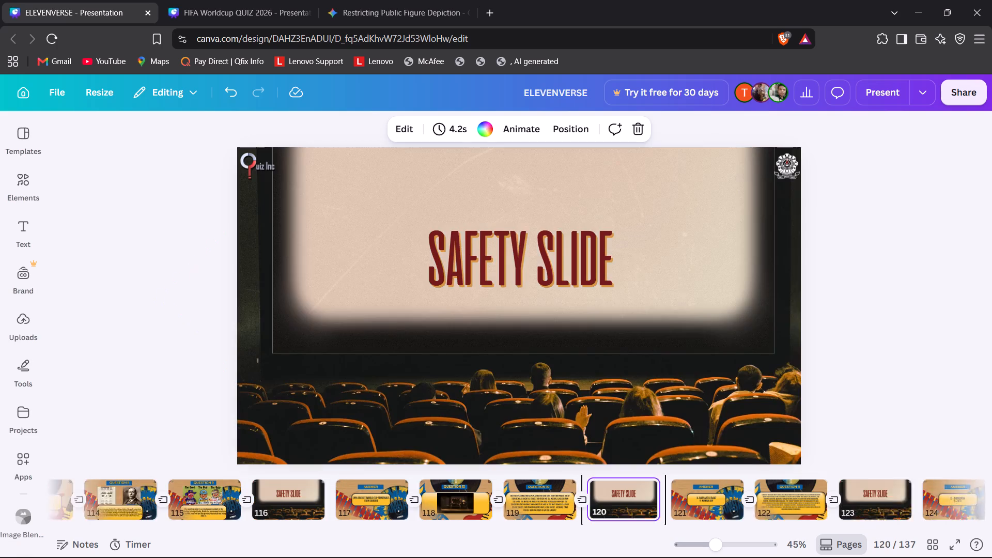
pyautogui.press('Right')
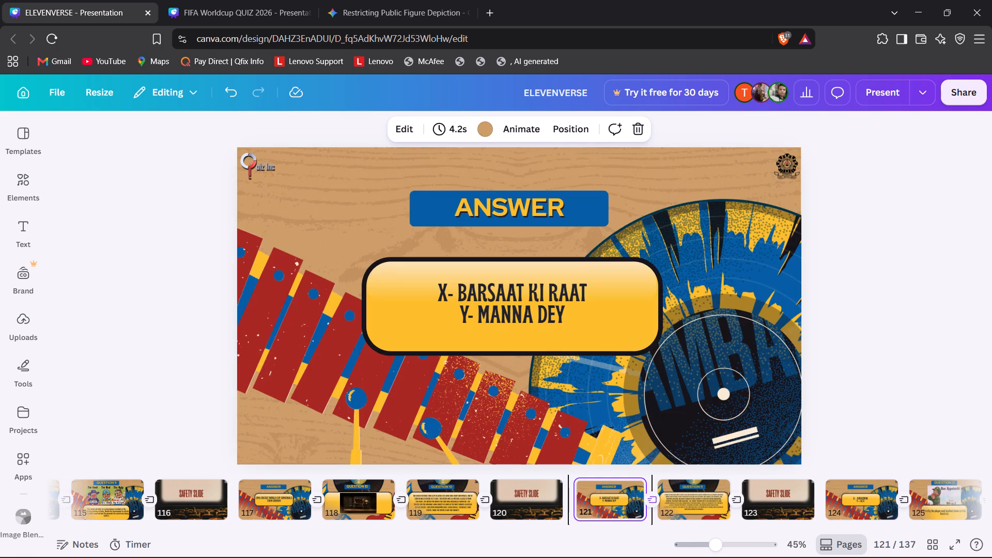
pyautogui.press('Right')
pyautogui.hotkey('ctrl', 'v')
pyautogui.click(127, 367)
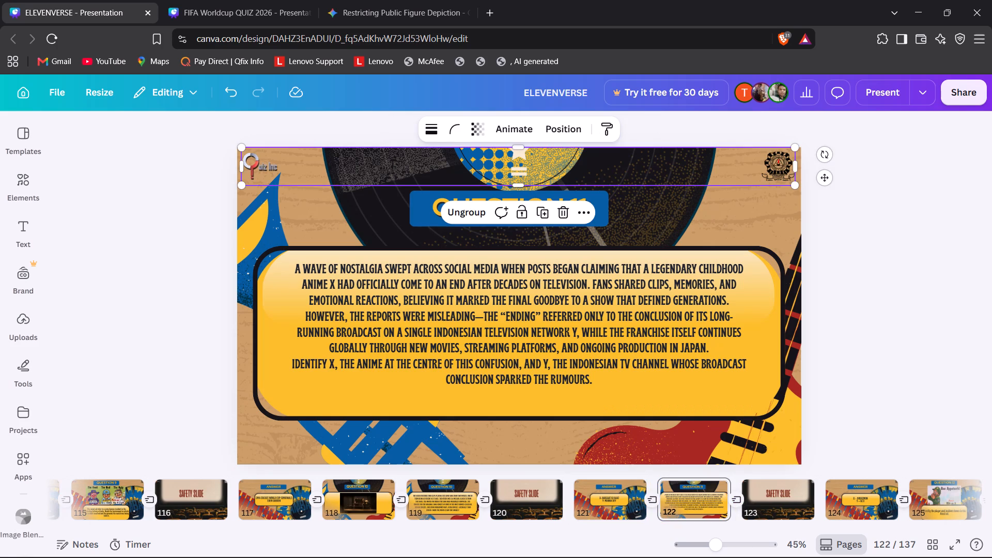
pyautogui.press('Right')
pyautogui.press('Left')
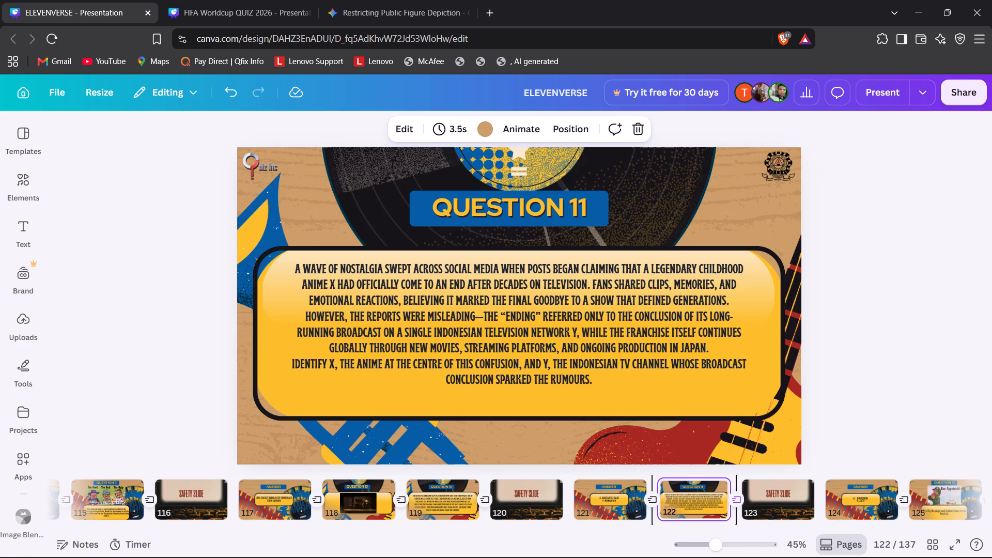
# Look through pages 123 to 137, checking the logos and heading banners on each slide.
pyautogui.press('Right')
pyautogui.press('Right')
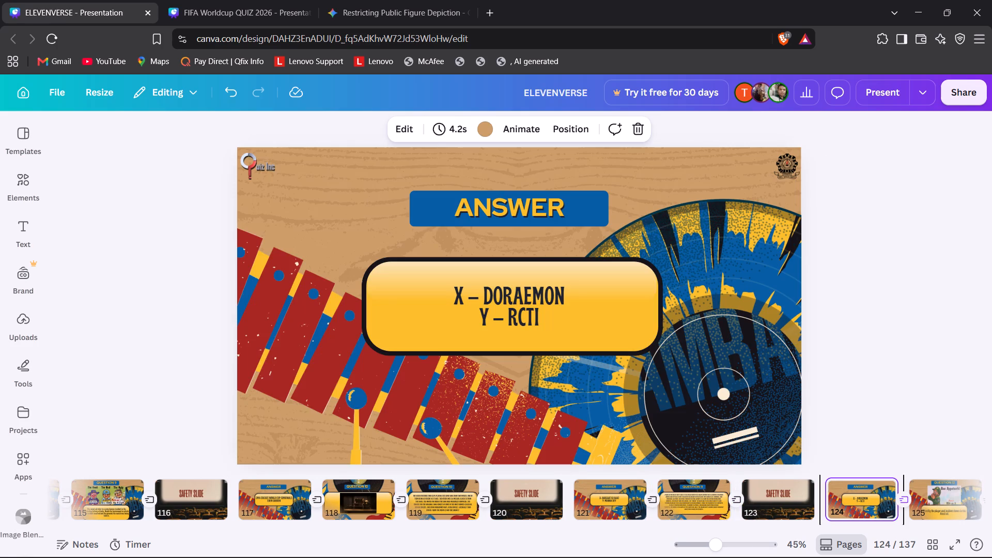
pyautogui.press('Right')
pyautogui.press('Right')
pyautogui.press('Right')
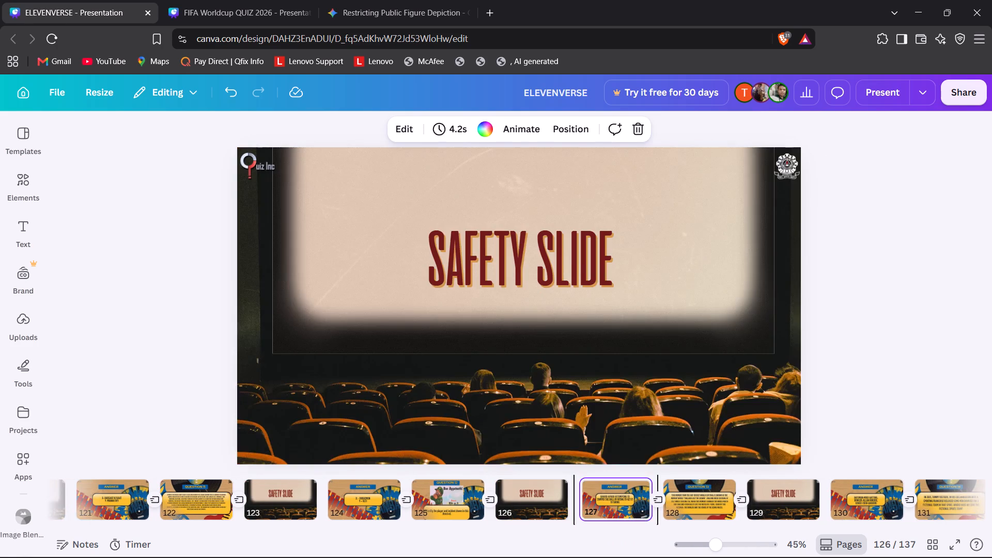
pyautogui.press('Right')
pyautogui.press('Right')
pyautogui.press('Right')
pyautogui.press('Right')
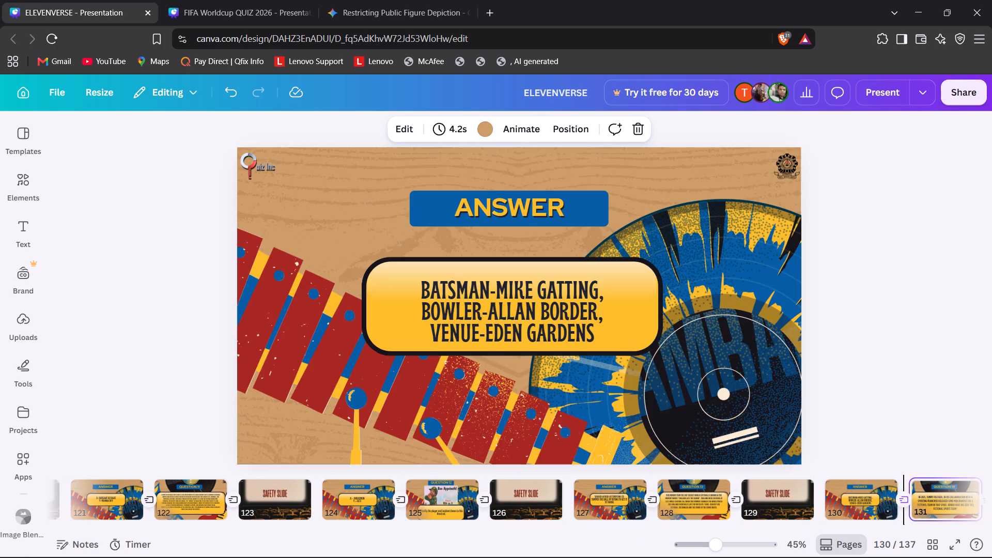
pyautogui.press('Right')
pyautogui.press('Right')
pyautogui.press('Right')
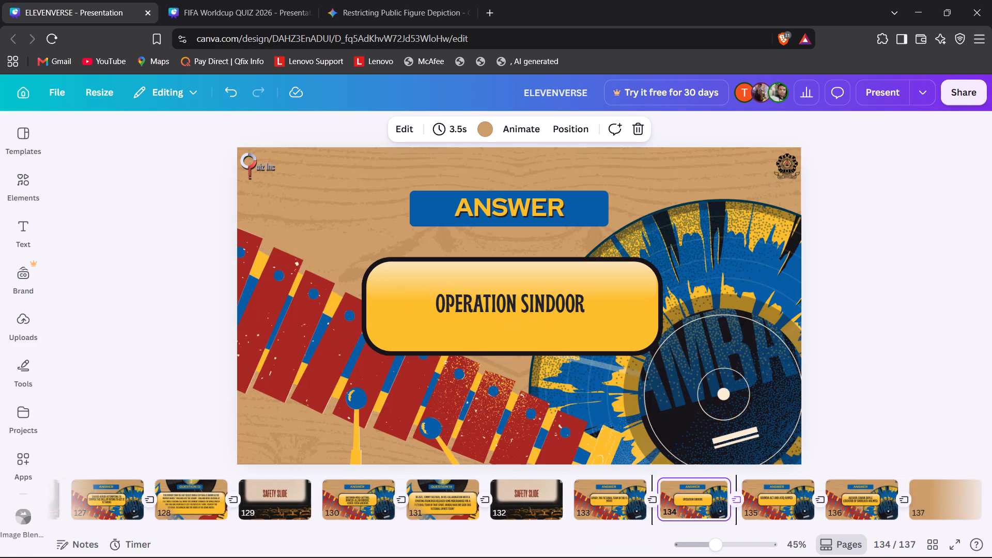
pyautogui.press('Right')
pyautogui.press('Right')
pyautogui.press('Right')
# Review the slides in reverse from the end of the deck back to page 118, the QUESTION 10 video slide.
pyautogui.press('Left')
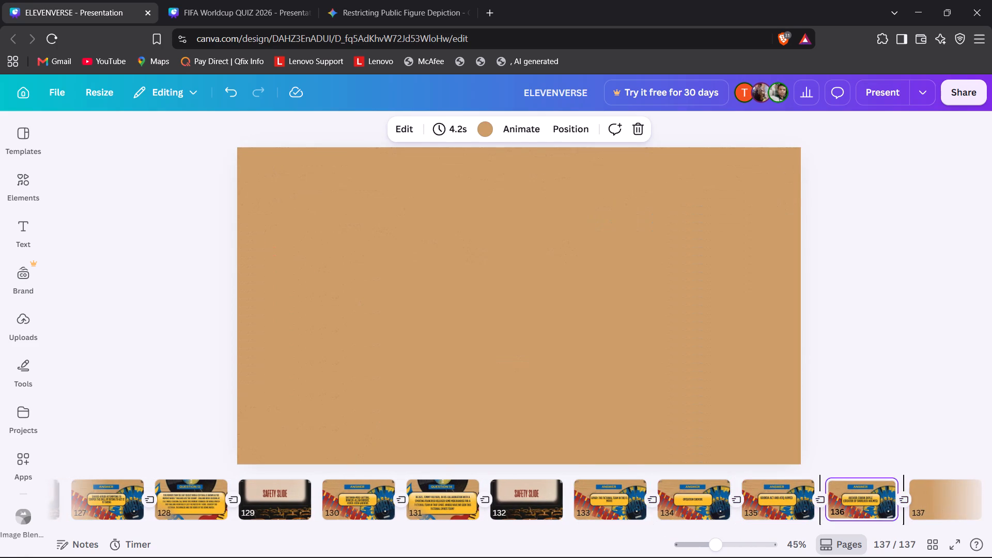
pyautogui.press('Left')
pyautogui.press('Left')
pyautogui.press('Left')
pyautogui.press('Left')
pyautogui.press('Left')
pyautogui.press('Left')
pyautogui.press('Left')
pyautogui.press('Left')
pyautogui.press('Left')
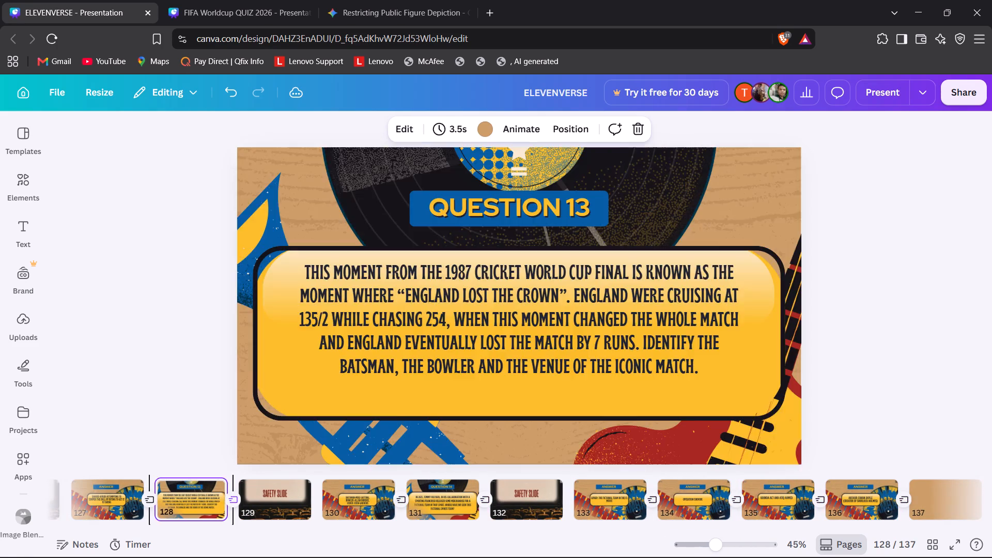
pyautogui.press('Left')
pyautogui.press('Left')
pyautogui.press('Left')
pyautogui.press('Left')
pyautogui.press('Left')
pyautogui.press('Left')
pyautogui.press('Left')
pyautogui.press('Left')
pyautogui.press('Left')
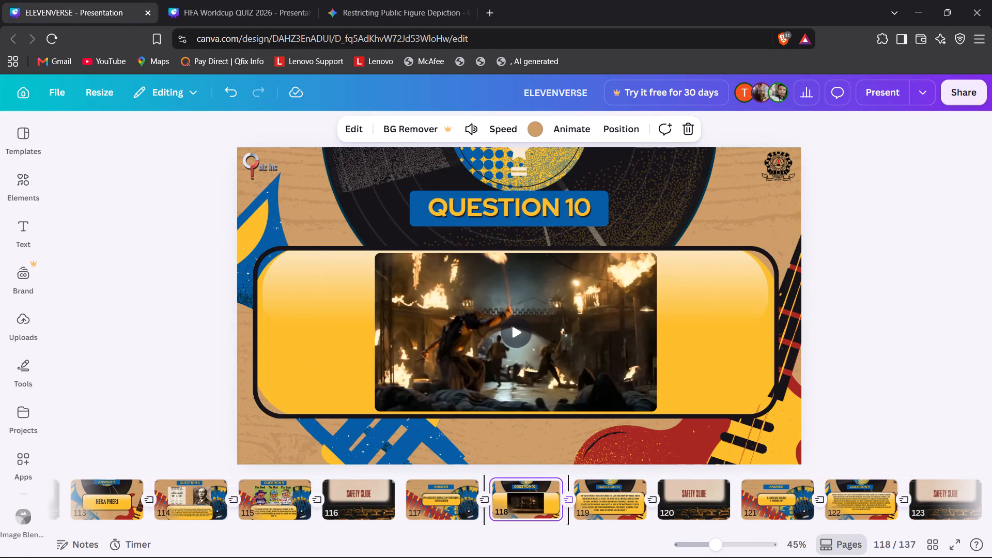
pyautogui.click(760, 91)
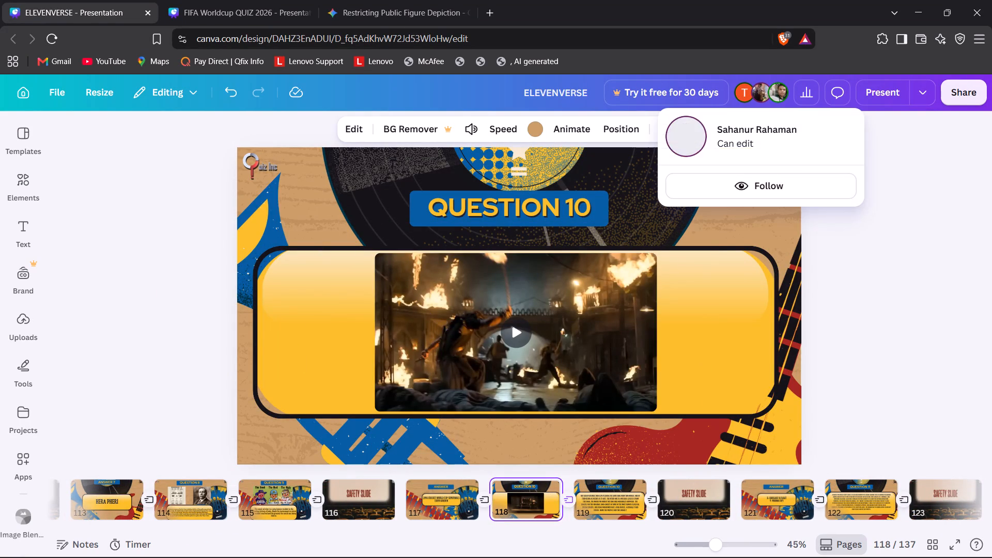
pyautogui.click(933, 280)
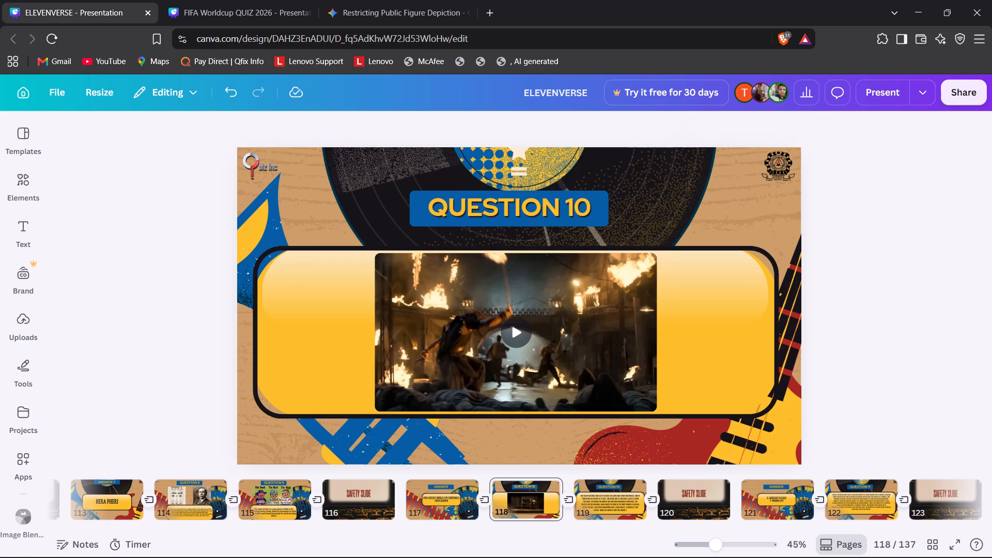
# Review the slides from page 117 back to page 93, comparing the heading banners on the QUESTION 1, ANSWER 1 and QUESTION 2 slides.
pyautogui.click(439, 484)
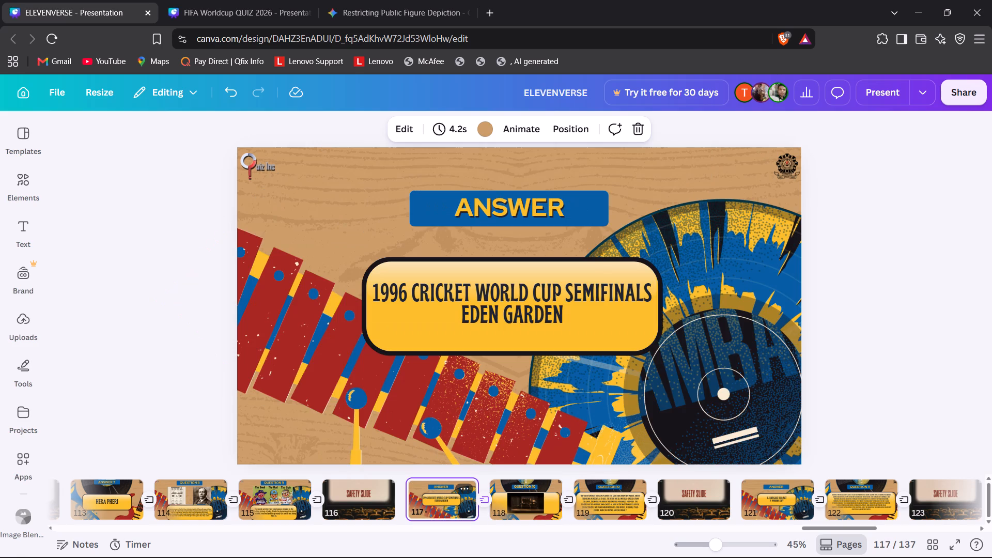
pyautogui.click(285, 497)
pyautogui.hscroll(3, 285, 497)
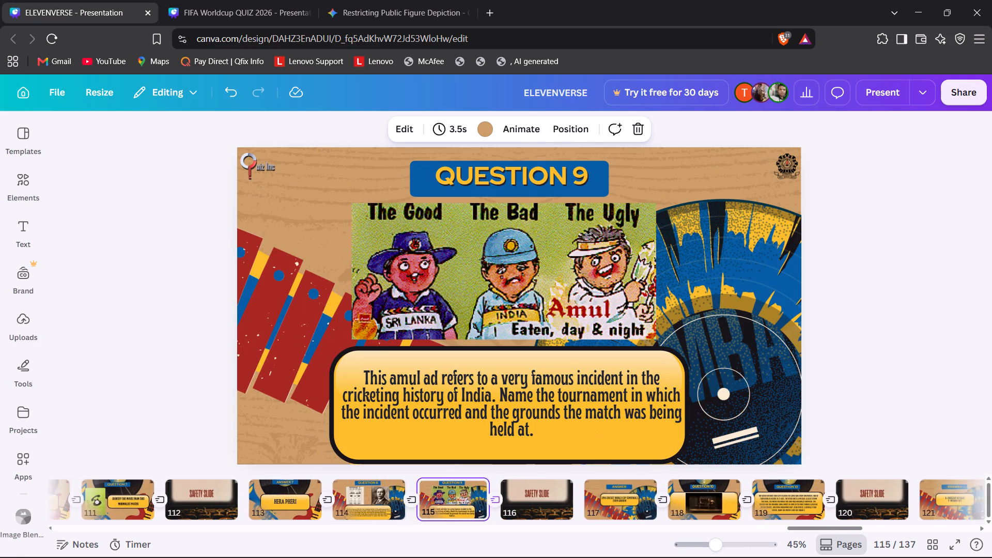
pyautogui.hscroll(1, 285, 497)
pyautogui.click(285, 497)
pyautogui.hscroll(2, 285, 497)
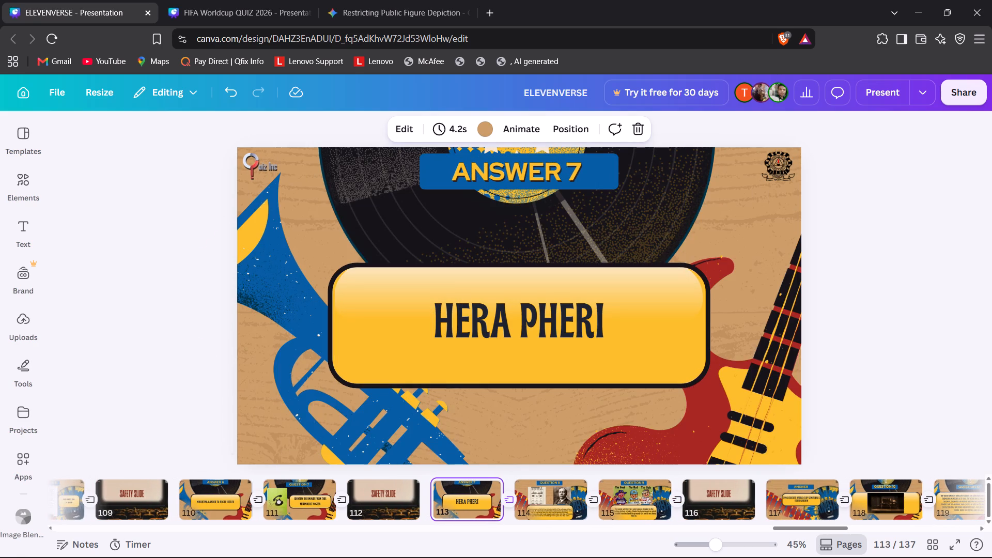
pyautogui.click(207, 505)
pyautogui.hscroll(9, 207, 505)
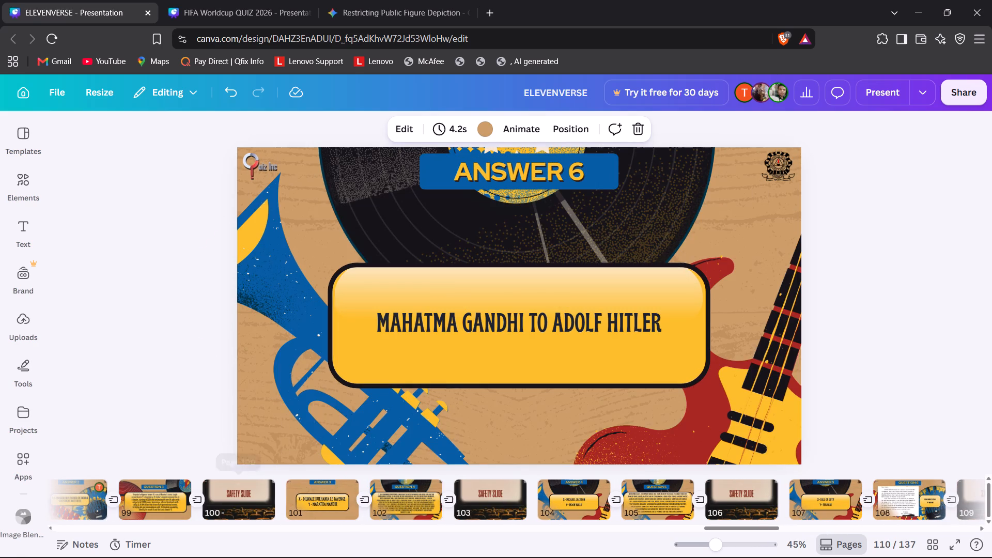
pyautogui.click(171, 502)
pyautogui.hscroll(5, 171, 502)
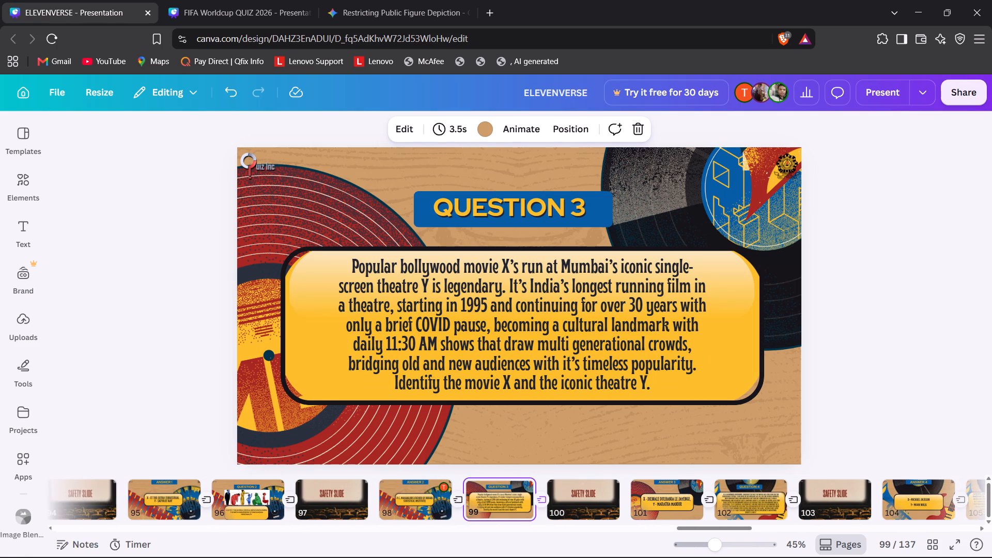
pyautogui.hscroll(2, 191, 501)
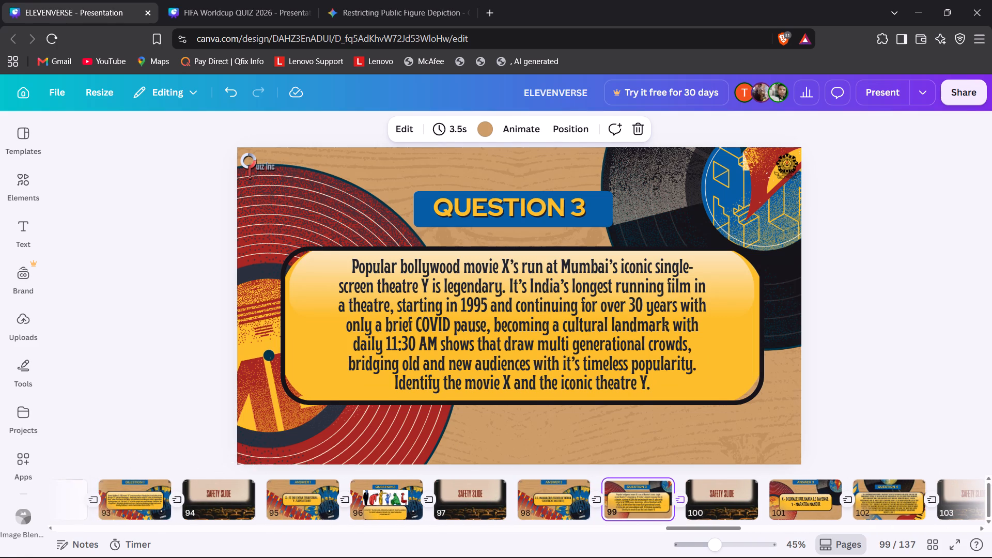
pyautogui.click(152, 509)
pyautogui.hscroll(1, 152, 509)
pyautogui.click(129, 350)
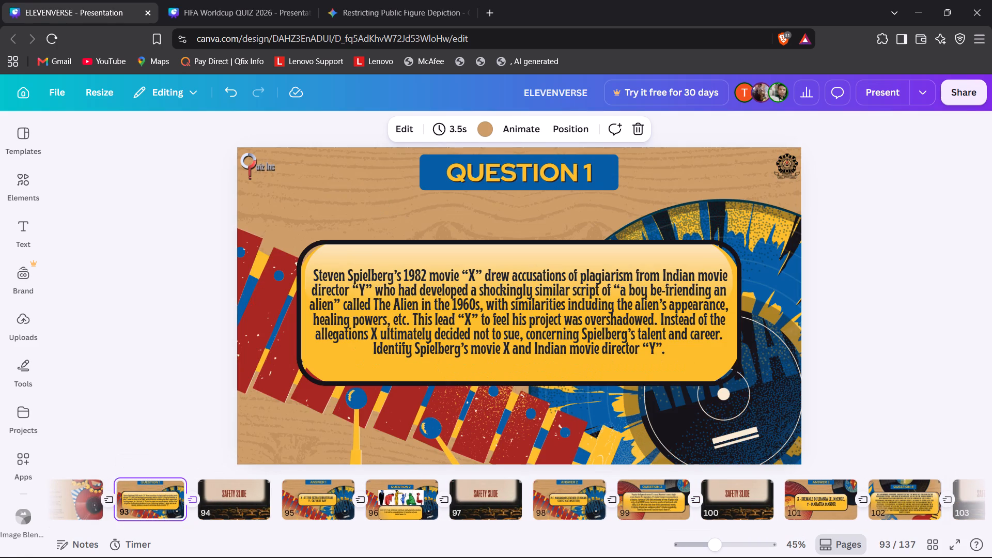
pyautogui.press('Right')
pyautogui.press('Right')
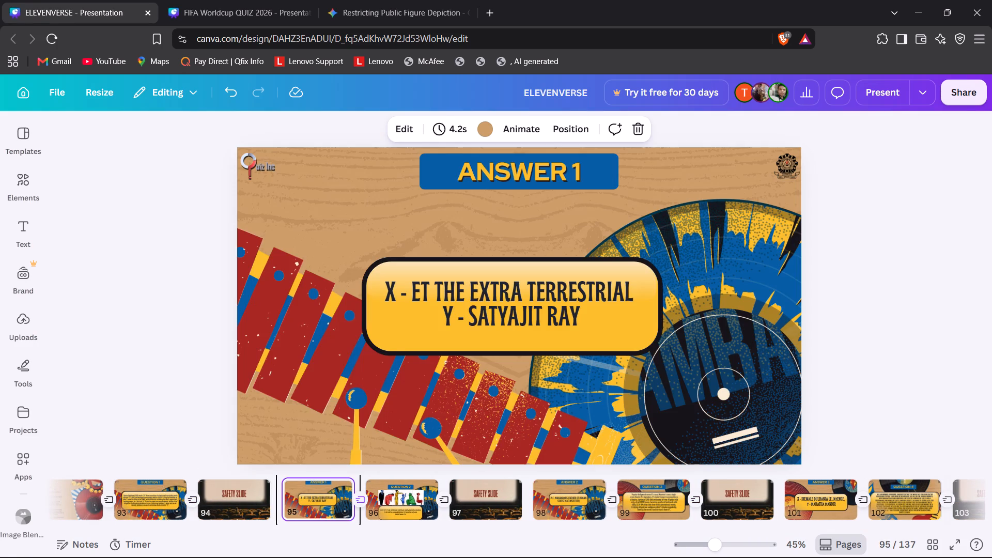
pyautogui.press('Right')
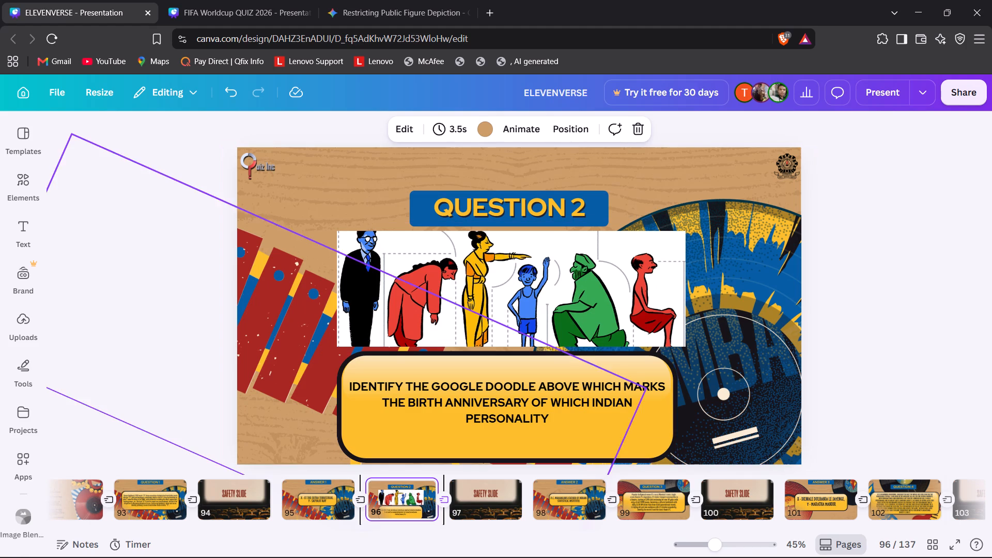
# Replace the QUESTION 2 heading and its blue box on page 96 with a copy of the QUESTION 1 banner from page 93.
pyautogui.click(127, 502)
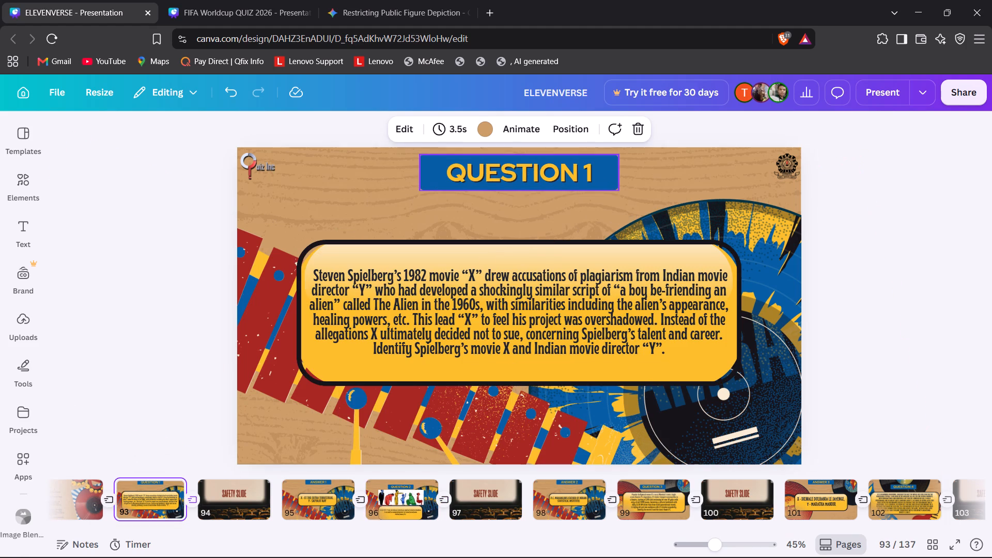
pyautogui.click(596, 176)
pyautogui.hotkey('ctrl', 'c')
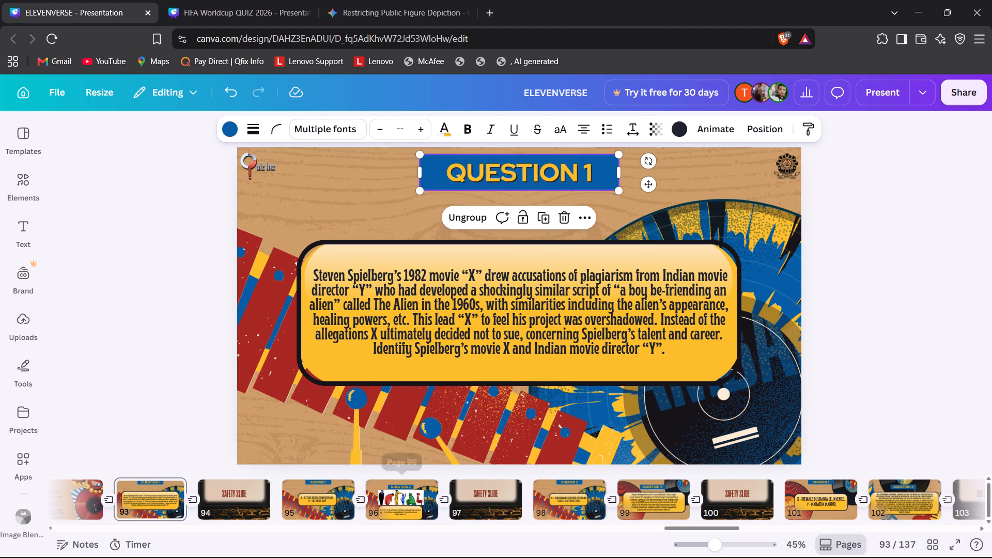
pyautogui.click(396, 516)
pyautogui.click(597, 200)
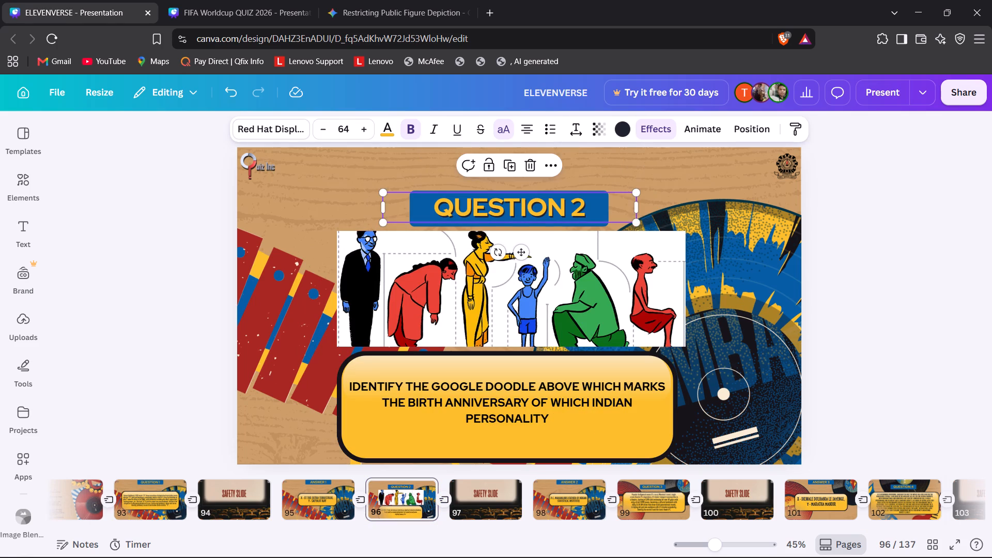
pyautogui.press('Delete')
pyautogui.click(583, 205)
pyautogui.press('Delete')
pyautogui.hotkey('ctrl', 'v')
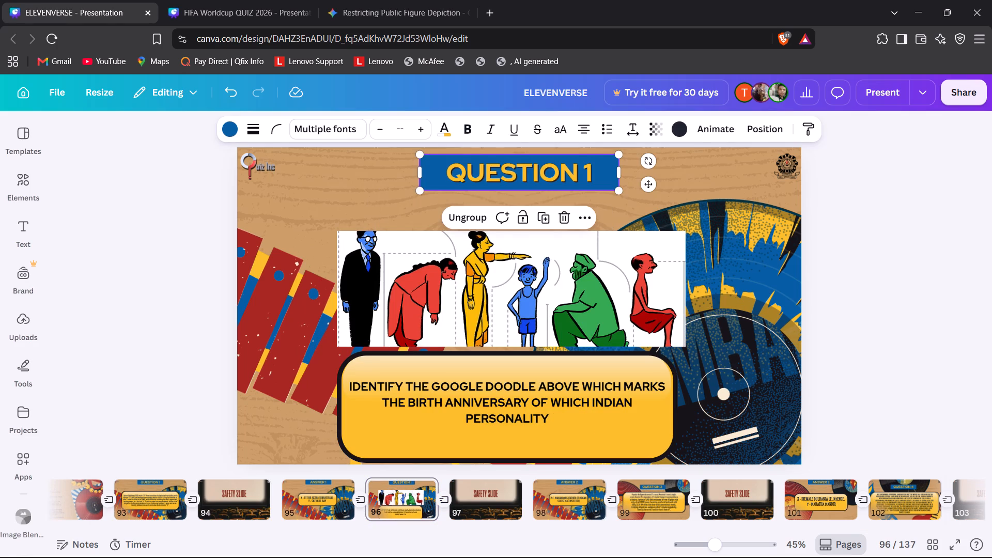
# Change the number in the pasted heading banner on page 96 so that it reads QUESTION 2.
pyautogui.doubleClick(595, 173)
pyautogui.click(595, 173)
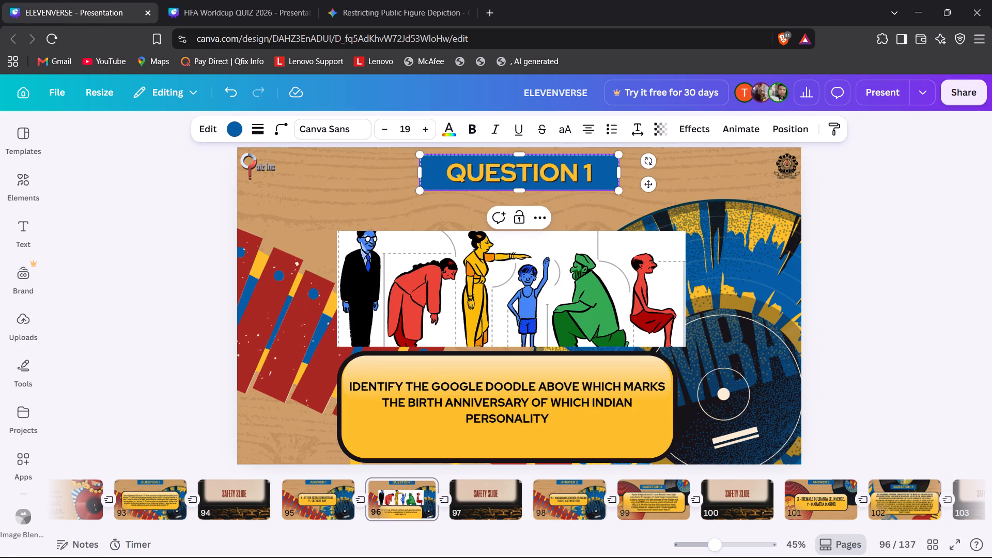
pyautogui.doubleClick(582, 174)
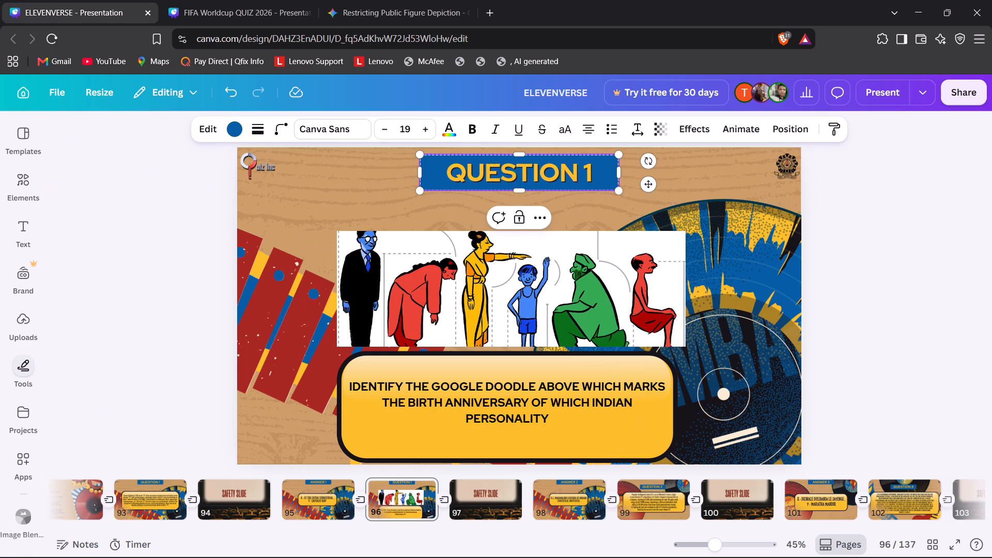
pyautogui.click(144, 358)
pyautogui.doubleClick(593, 164)
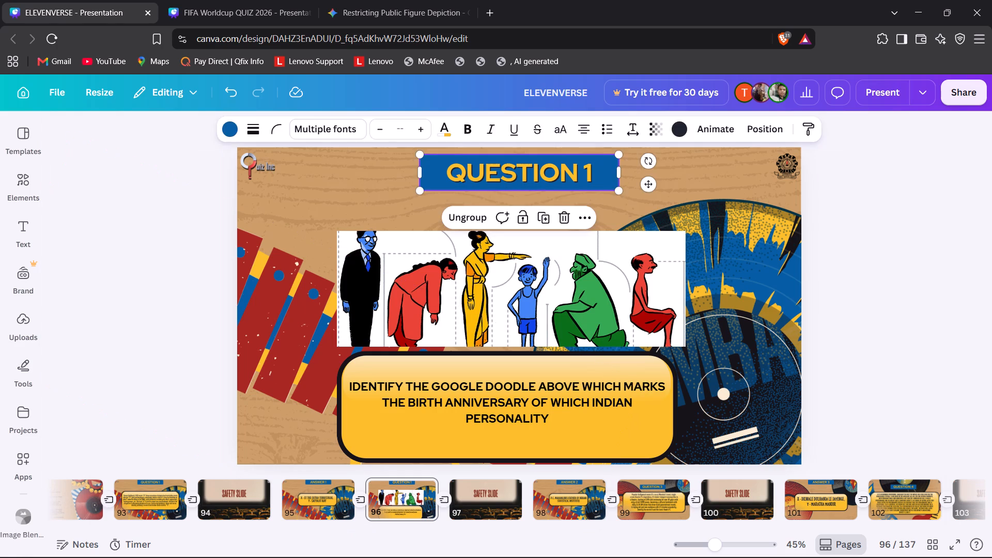
pyautogui.click(593, 164)
pyautogui.press('BackSpace')
pyautogui.press('2')
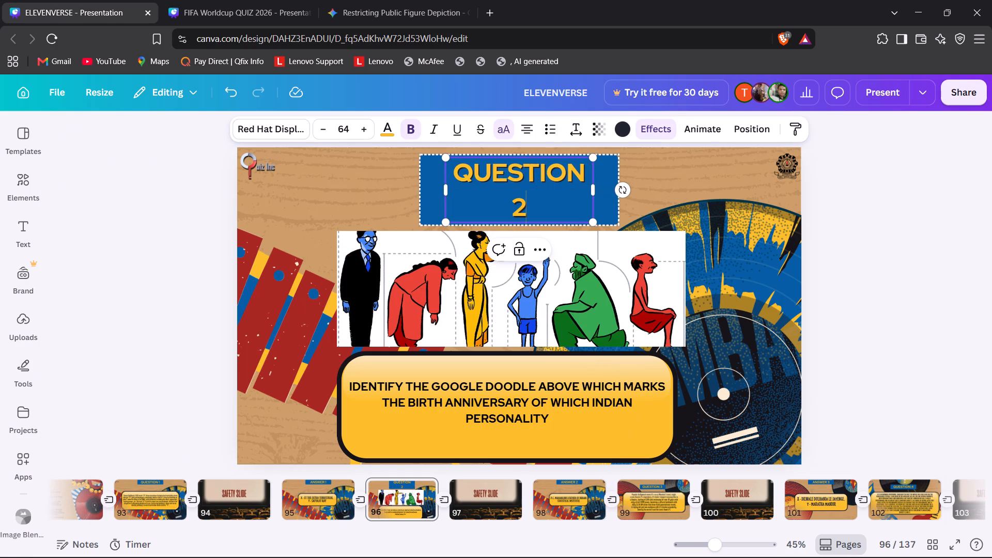
# Widen page 96's heading text to fit QUESTION 2 on one line, and shorten the blue box to match.
pyautogui.click(450, 190)
pyautogui.moveTo(445, 190); pyautogui.dragTo(439, 190)
pyautogui.click(481, 213)
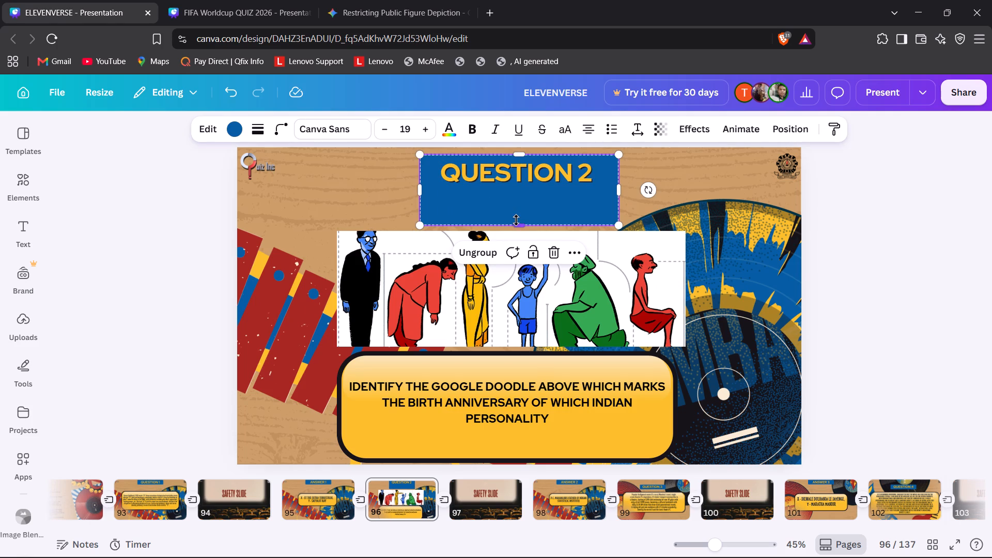
pyautogui.moveTo(516, 220); pyautogui.dragTo(518, 193)
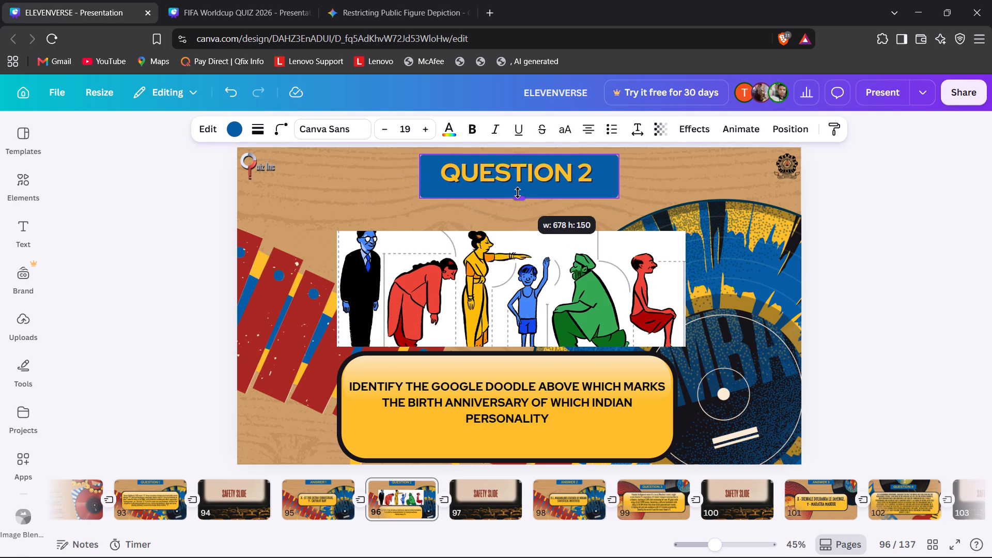
pyautogui.moveTo(518, 193); pyautogui.dragTo(519, 189)
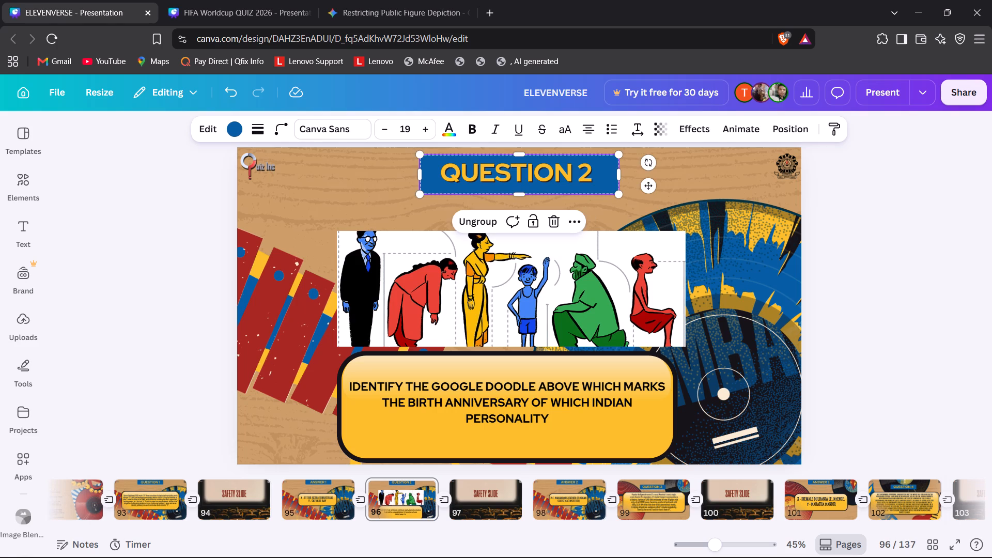
pyautogui.click(188, 308)
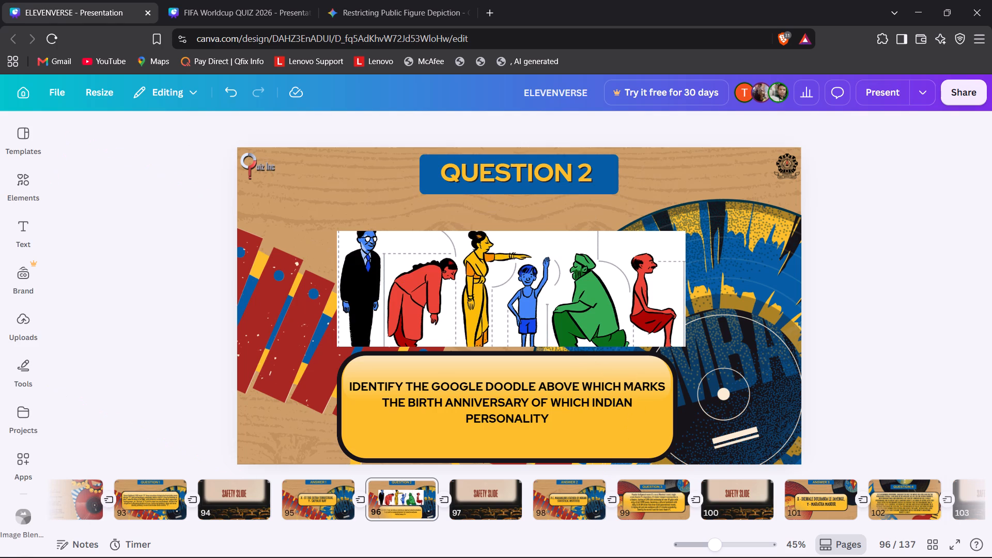
# Look back through pages 95 to 93 and forward to page 99, comparing the question and answer heading banners.
pyautogui.press('Left')
pyautogui.press('Left')
pyautogui.press('Left')
pyautogui.press('Right')
pyautogui.press('Right')
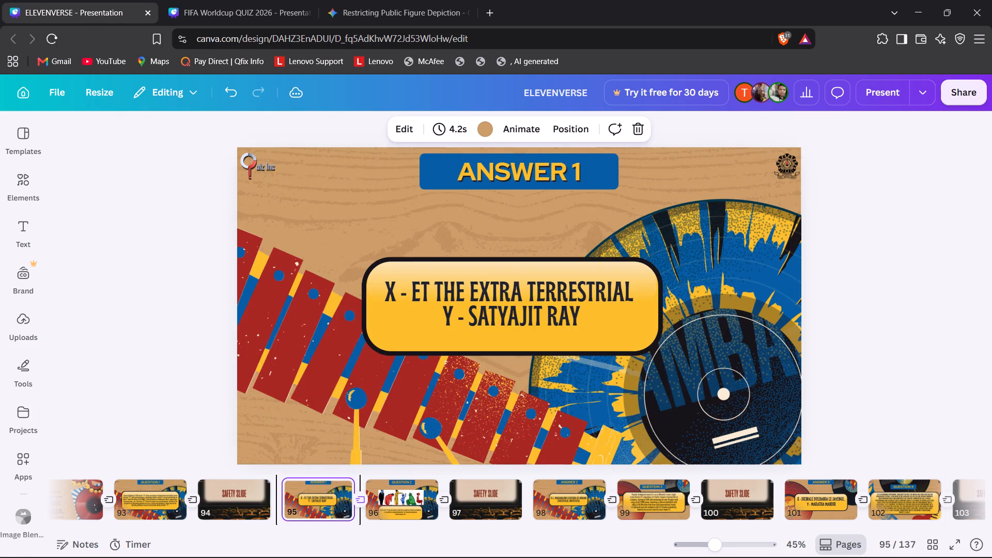
pyautogui.press('Right')
pyautogui.press('Right')
pyautogui.press('Right')
pyautogui.press('Right')
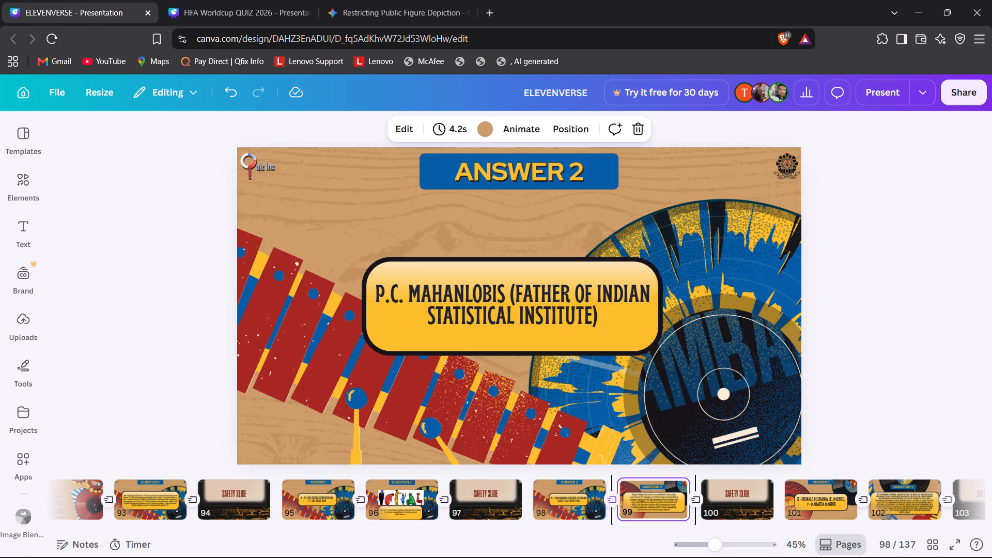
# Replace the QUESTION 3 heading and its blue box on page 99 with the copied QUESTION 1 banner.
pyautogui.click(557, 191)
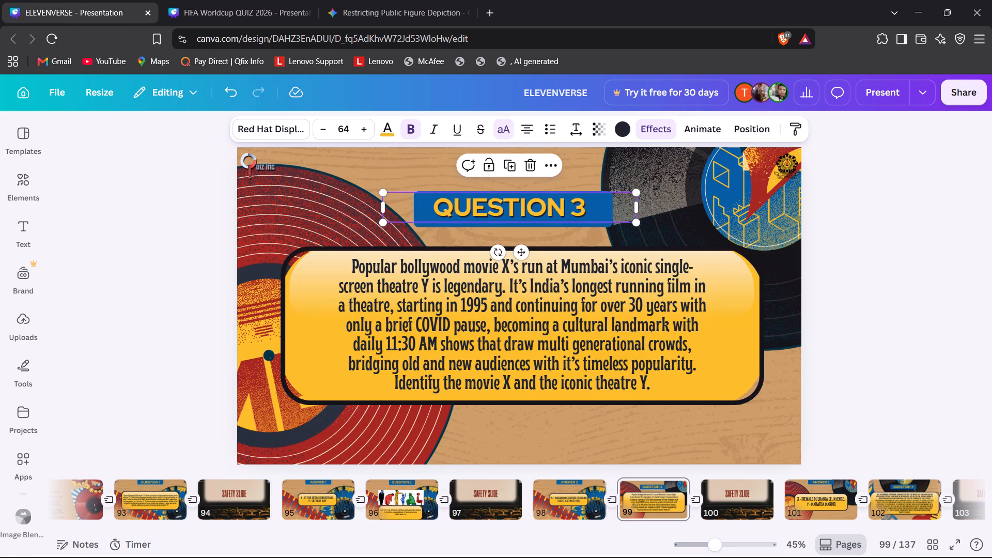
pyautogui.press('Delete')
pyautogui.click(558, 208)
pyautogui.press('Delete')
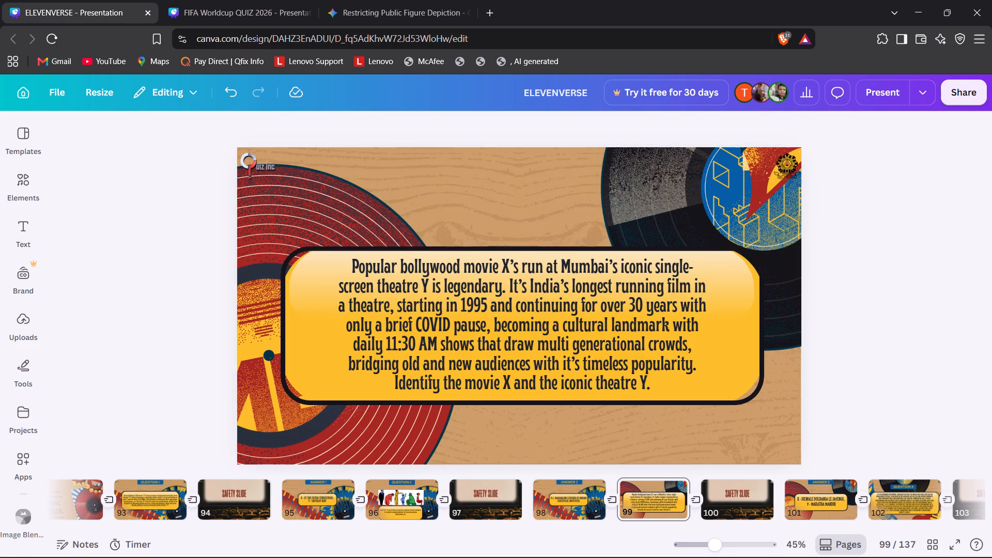
pyautogui.hotkey('ctrl', 'v')
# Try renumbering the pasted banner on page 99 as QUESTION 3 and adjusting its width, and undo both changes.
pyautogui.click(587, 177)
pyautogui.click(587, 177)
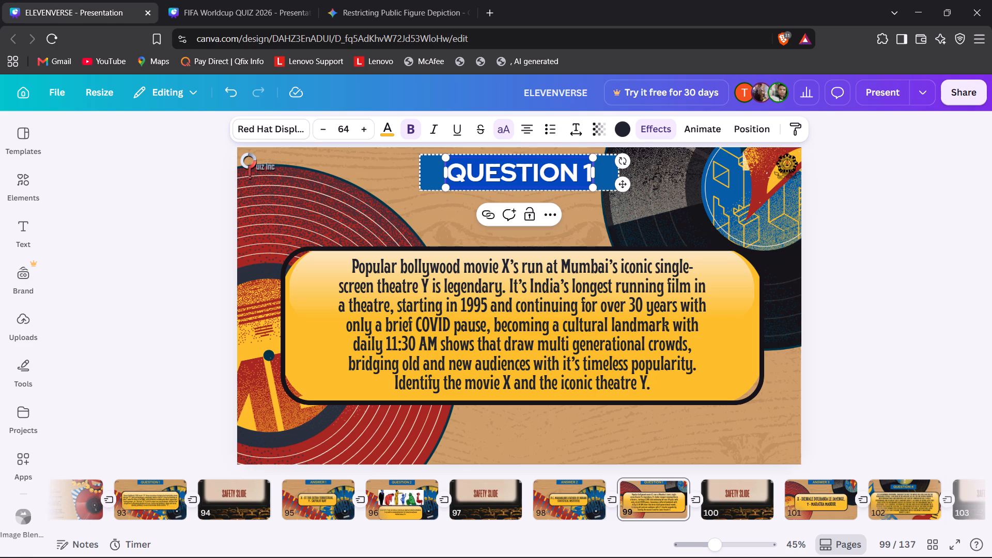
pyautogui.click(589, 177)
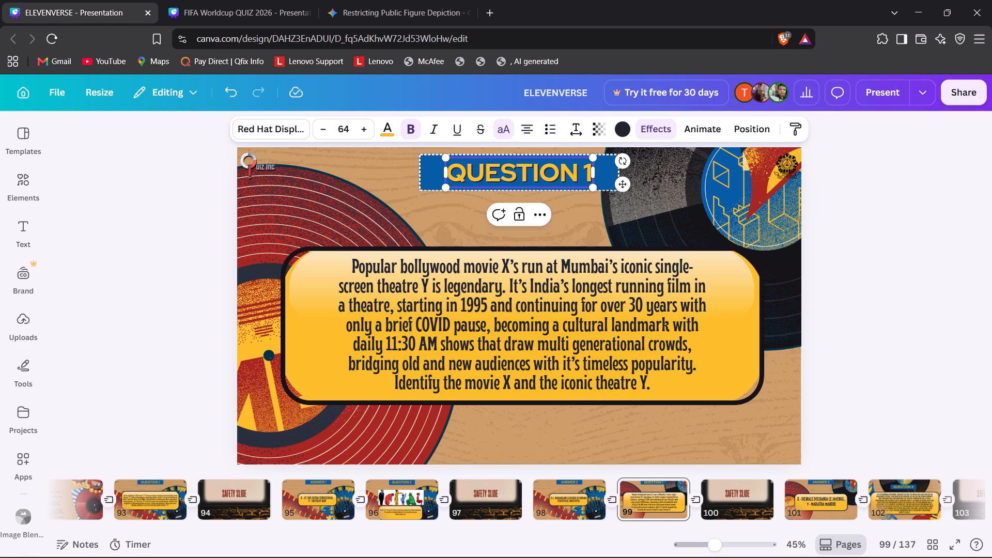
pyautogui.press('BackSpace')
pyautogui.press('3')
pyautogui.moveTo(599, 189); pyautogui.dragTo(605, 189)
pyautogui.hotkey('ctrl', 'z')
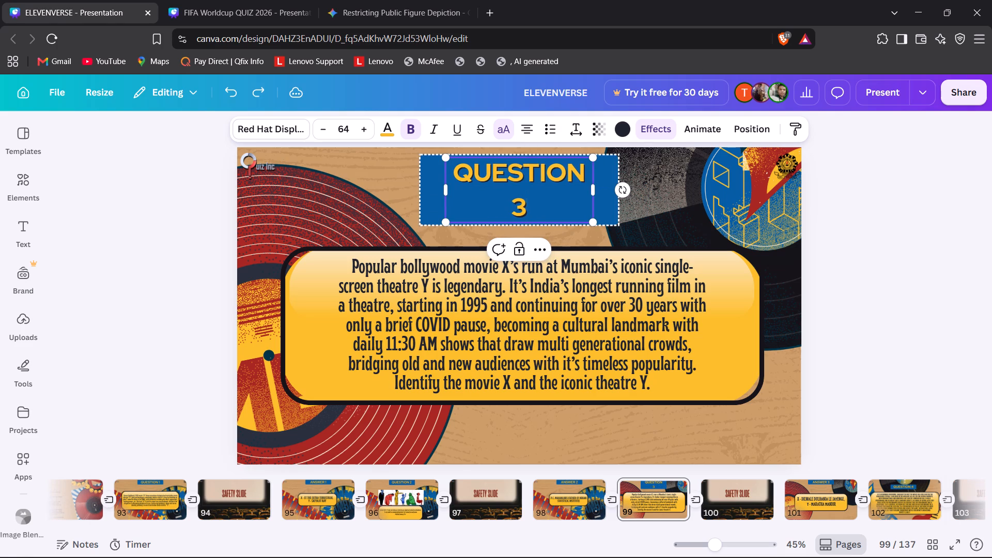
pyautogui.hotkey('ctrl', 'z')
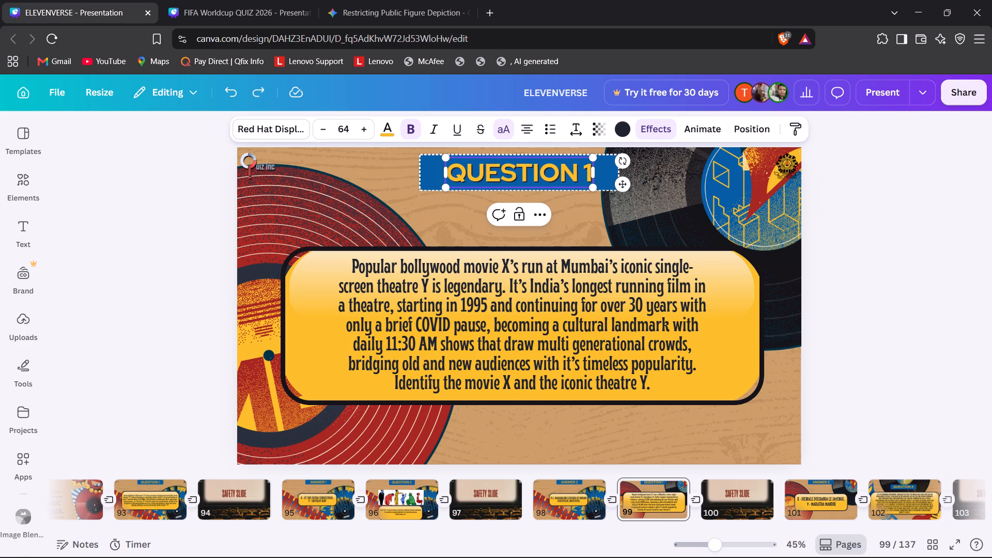
# Replace the number in page 99's heading banner with 3.
pyautogui.press('Left')
pyautogui.press('Delete')
pyautogui.press('3')
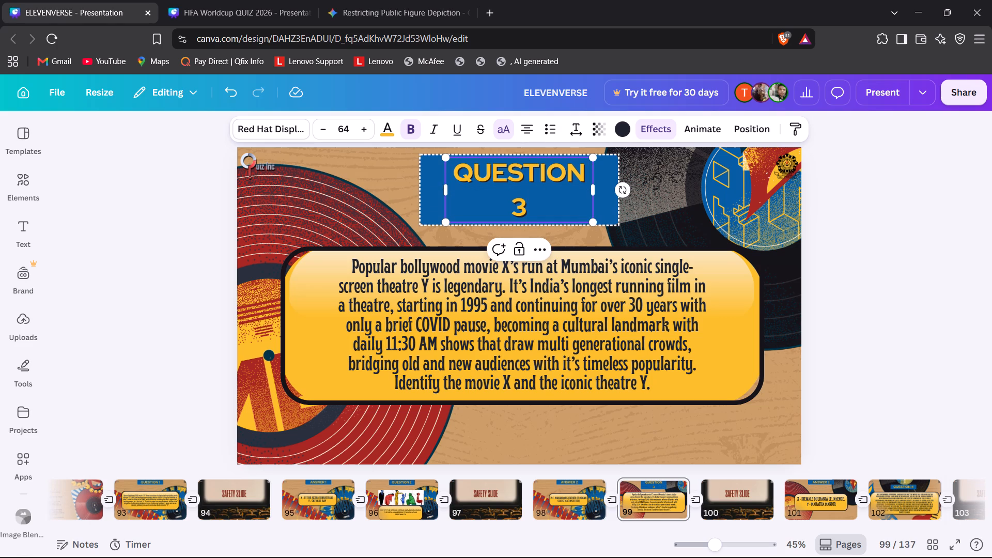
# Widen page 99's banner text so QUESTION 3 fits on one line, and shrink its blue box to about 630 by 130.
pyautogui.moveTo(444, 199); pyautogui.dragTo(437, 198)
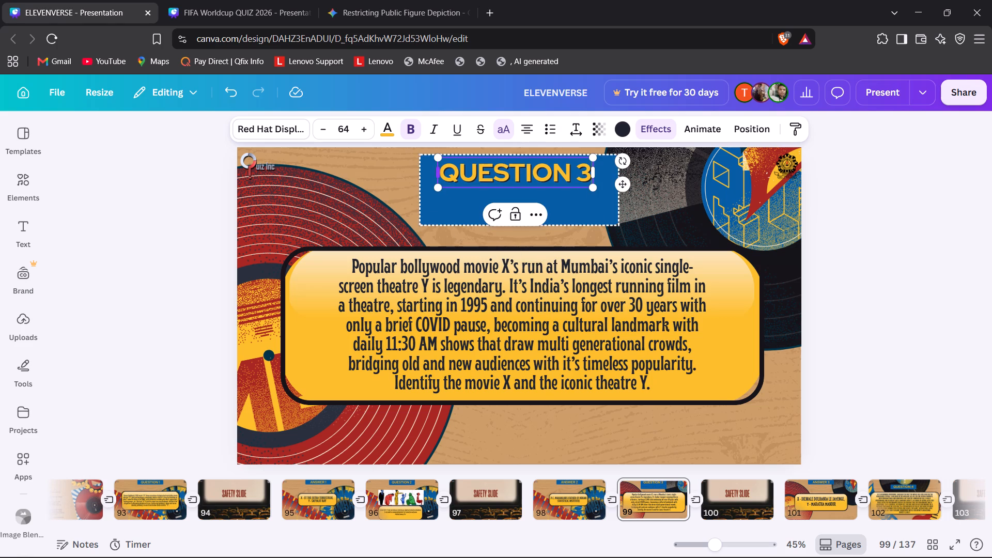
pyautogui.click(437, 204)
pyautogui.moveTo(533, 226); pyautogui.dragTo(533, 192)
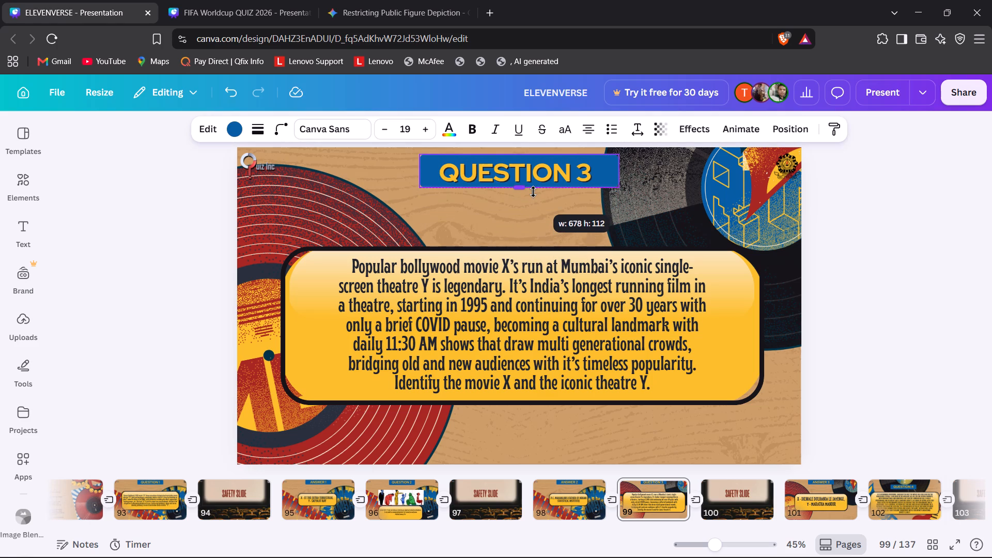
pyautogui.moveTo(533, 192); pyautogui.dragTo(533, 193)
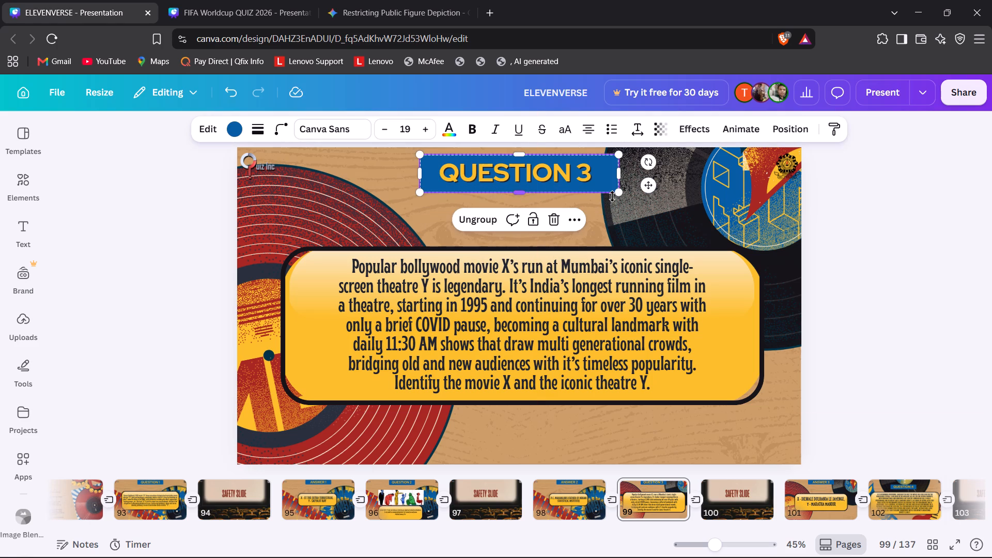
pyautogui.moveTo(616, 175); pyautogui.dragTo(601, 176)
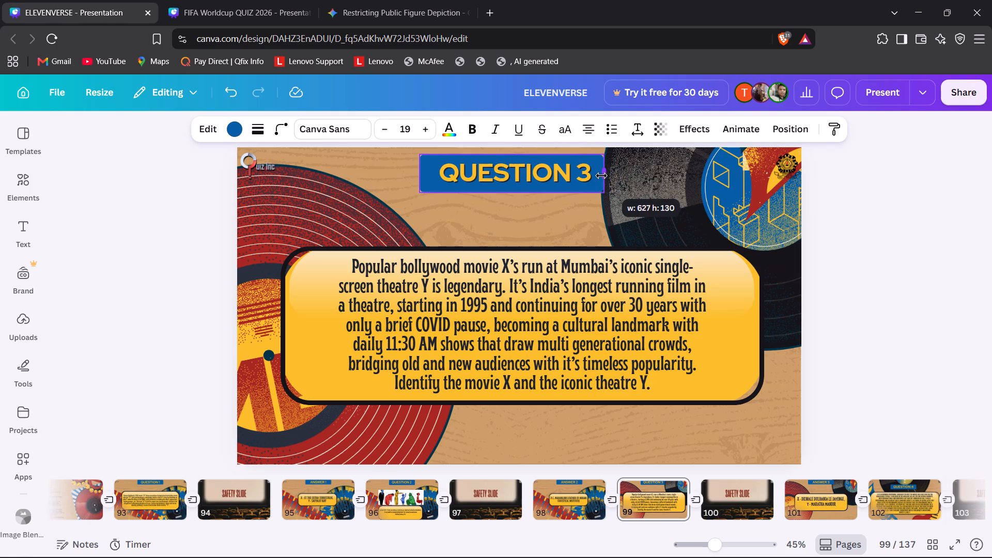
pyautogui.moveTo(601, 176); pyautogui.dragTo(604, 176)
pyautogui.click(573, 176)
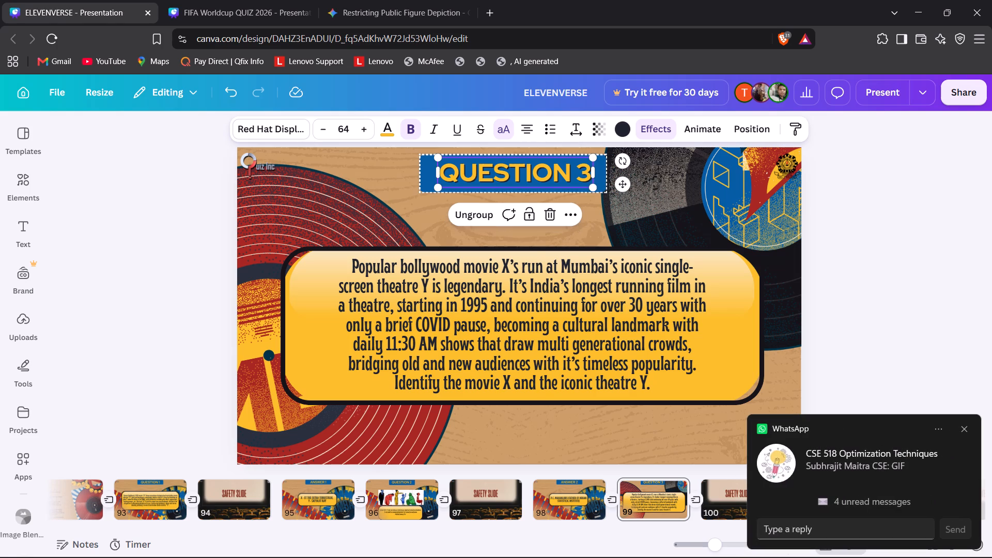
pyautogui.click(877, 242)
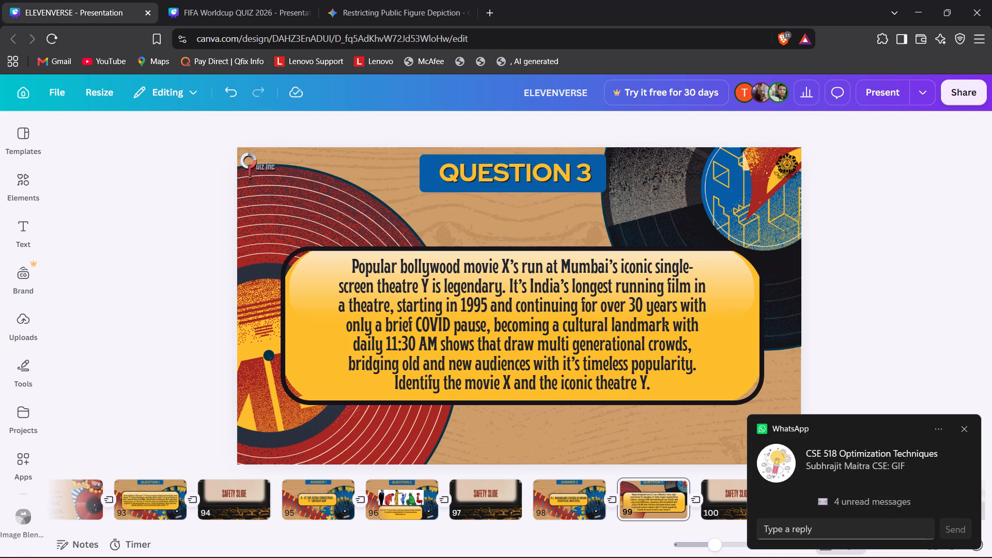
# Centre the grouped QUESTION 3 banner horizontally on page 99.
pyautogui.click(530, 174)
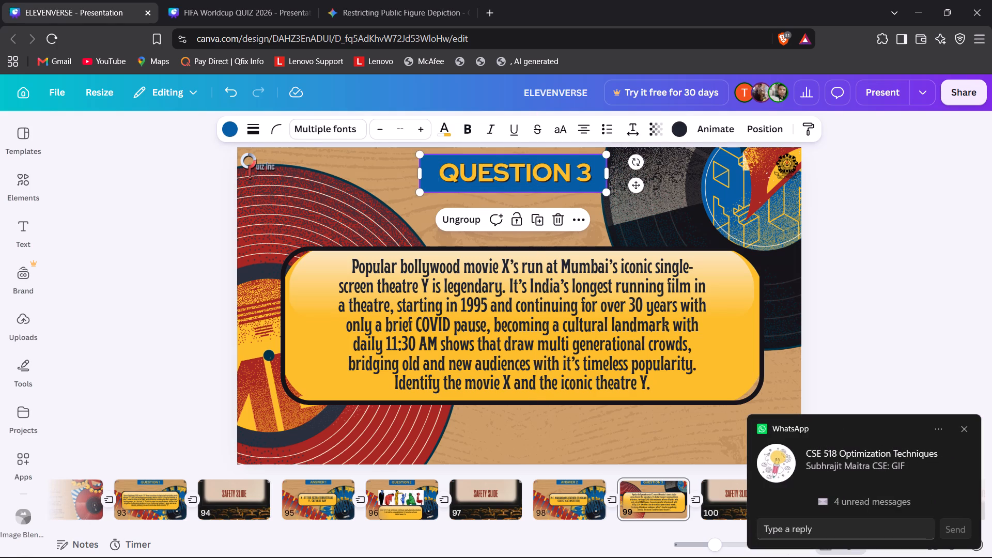
pyautogui.keyDown('shift'); pyautogui.click(517, 179); pyautogui.keyUp('shift')
pyautogui.click(518, 179)
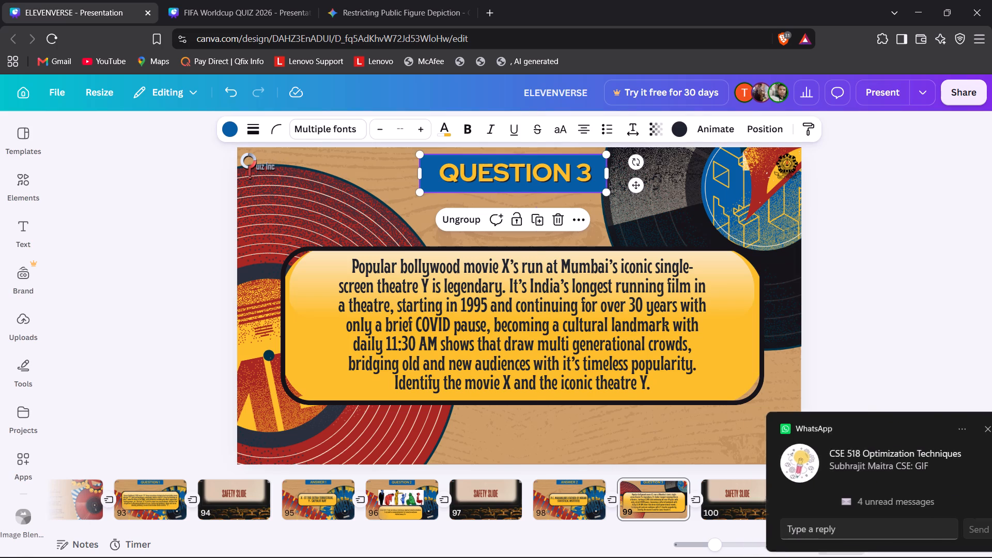
pyautogui.rightClick(594, 179)
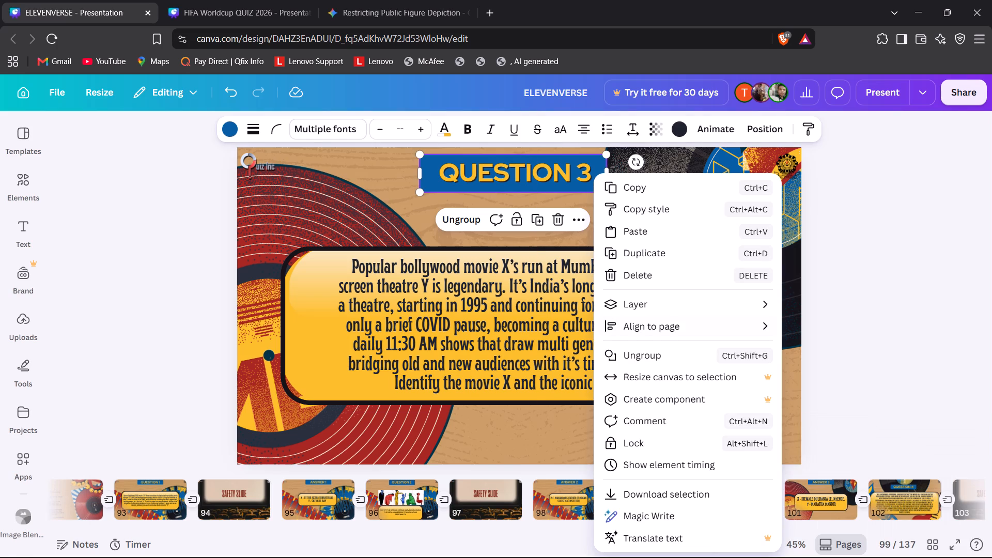
pyautogui.click(809, 354)
pyautogui.click(882, 355)
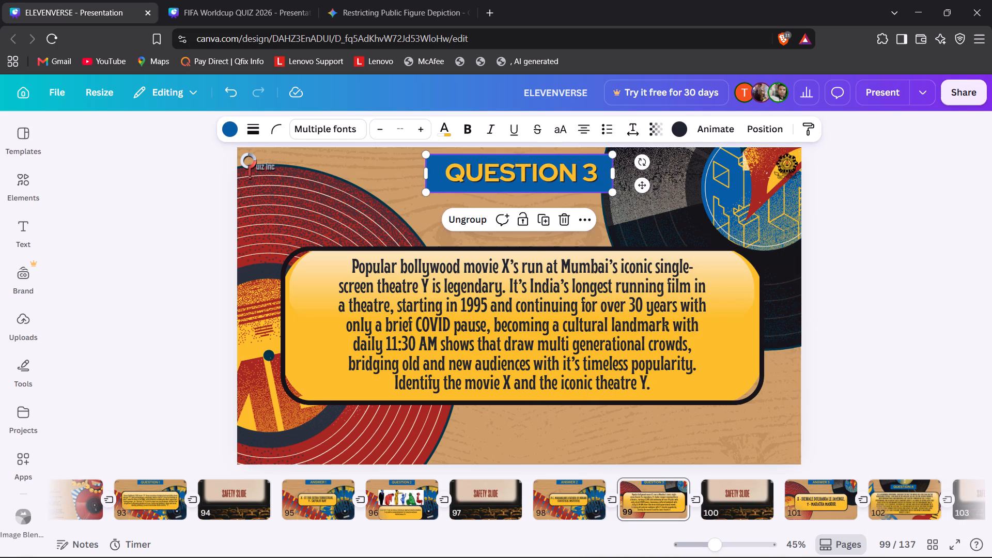
# Go to page 102 and align the QUESTION 4 heading text to the horizontal centre of the page.
pyautogui.press('Right')
pyautogui.press('Right')
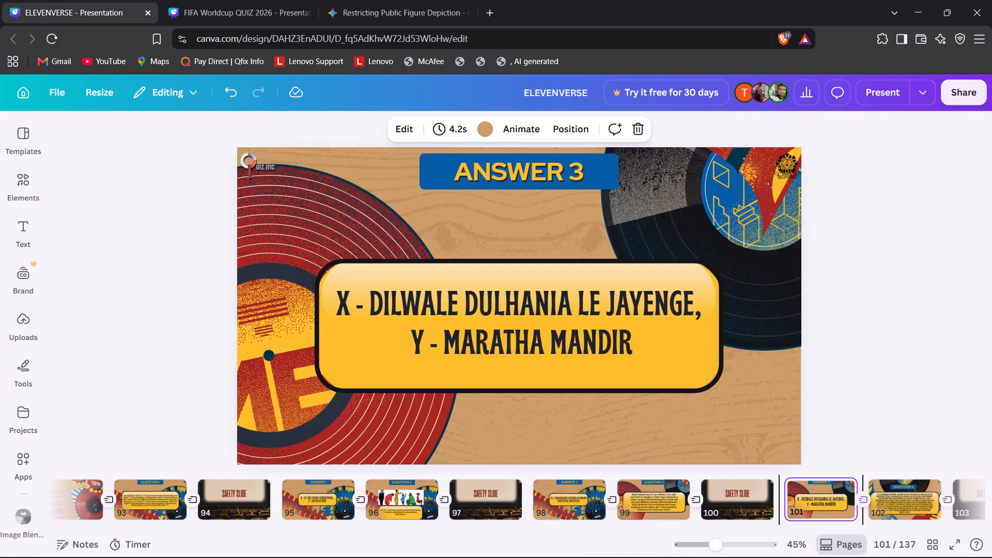
pyautogui.press('Right')
pyautogui.press('Right')
pyautogui.press('Left')
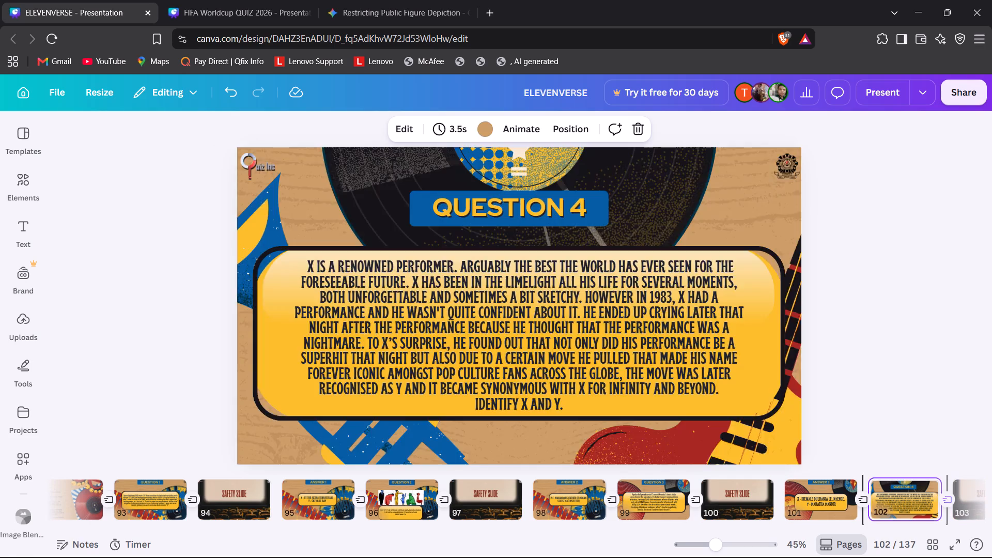
pyautogui.click(567, 218)
pyautogui.rightClick(567, 218)
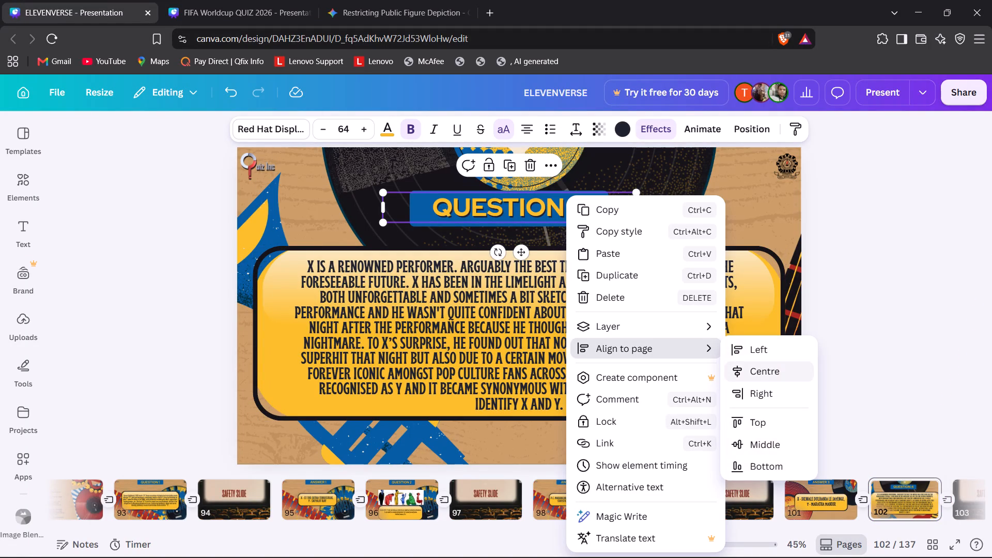
# Narrow the QUESTION 4 text box on page 102 to fit its text and centre it over the blue box.
pyautogui.click(437, 209)
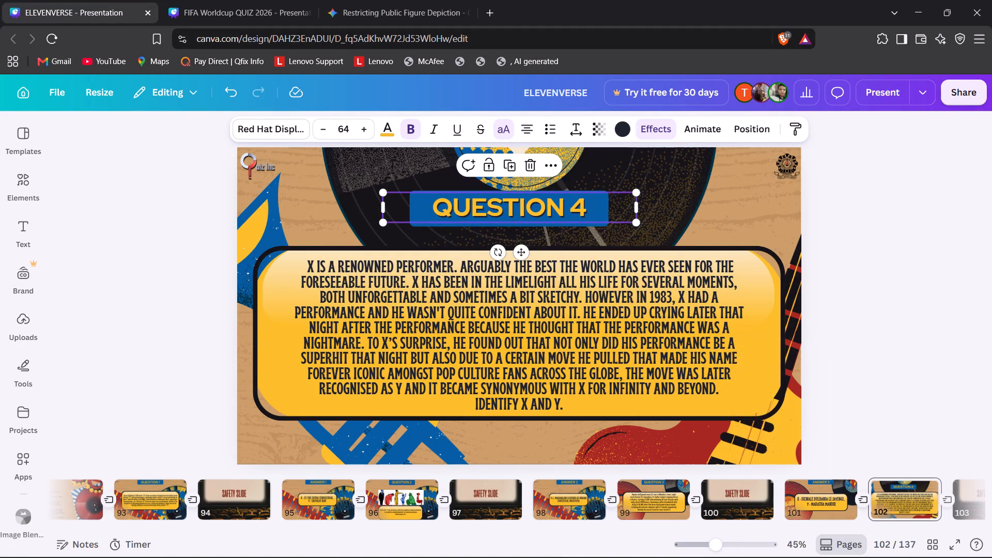
pyautogui.click(425, 227)
pyautogui.click(413, 217)
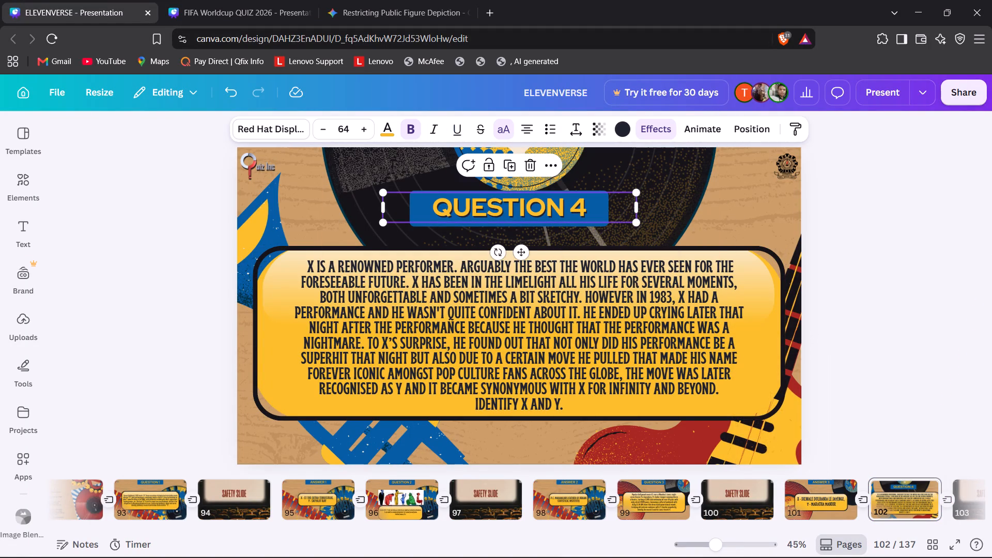
pyautogui.keyDown('shift'); pyautogui.click(413, 225); pyautogui.keyUp('shift')
pyautogui.click(457, 211)
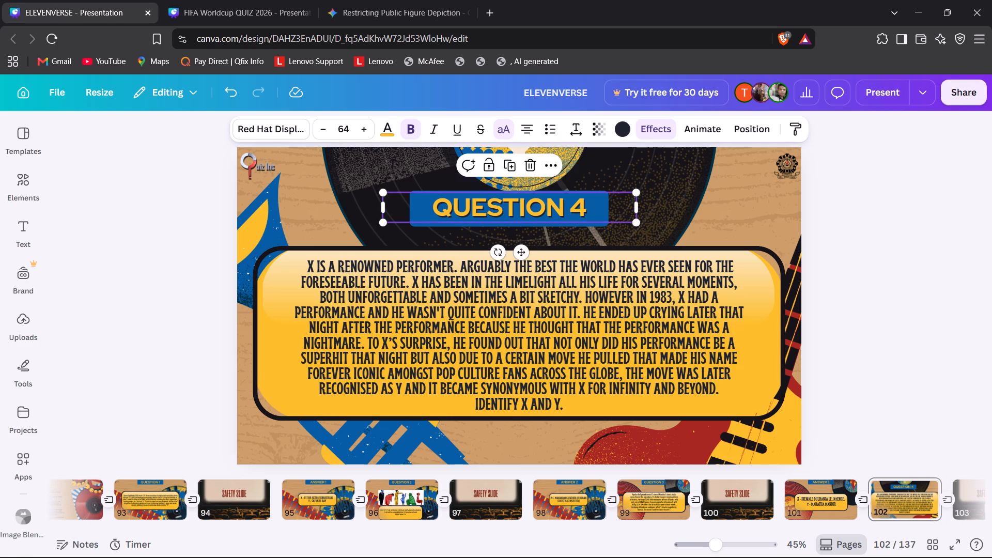
pyautogui.click(383, 207)
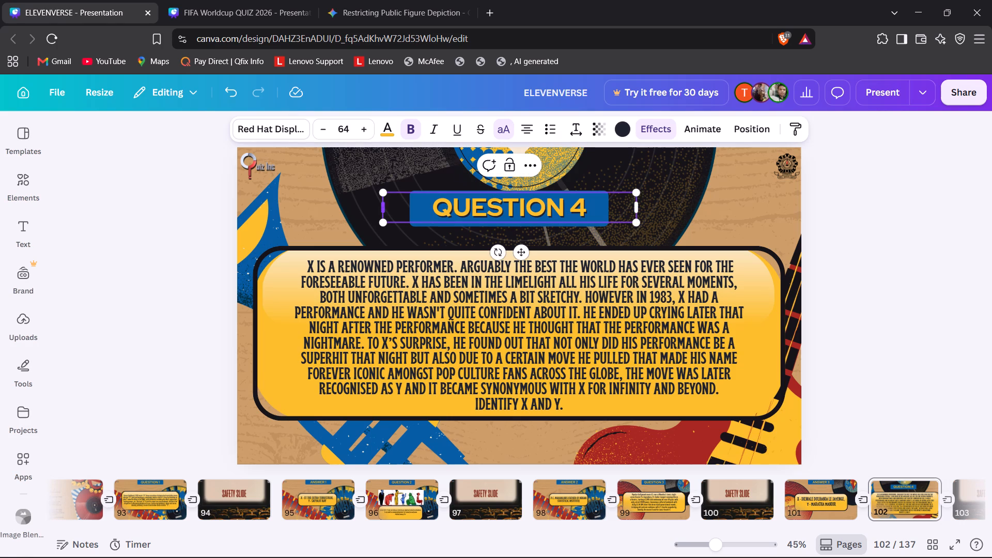
pyautogui.moveTo(640, 210); pyautogui.dragTo(619, 209)
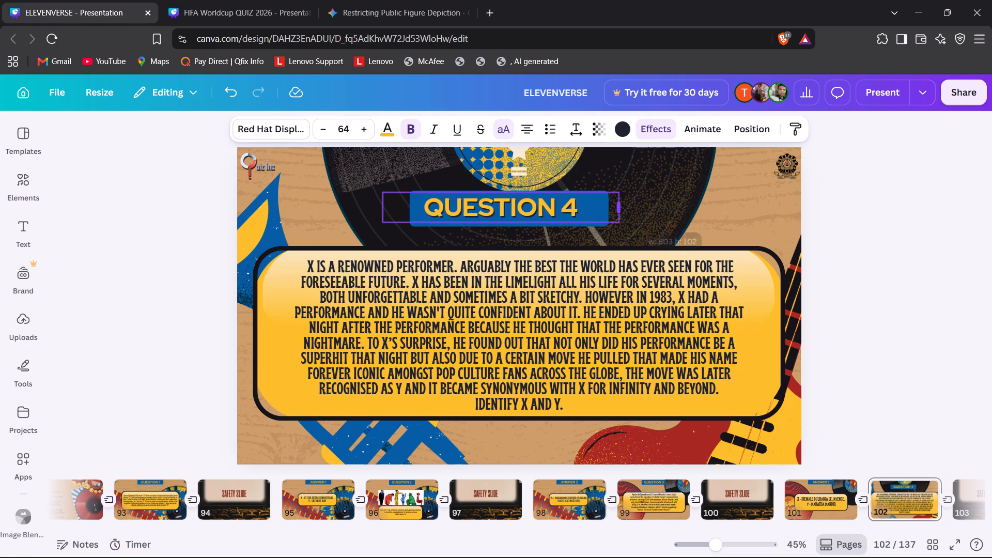
pyautogui.moveTo(619, 209); pyautogui.dragTo(551, 209)
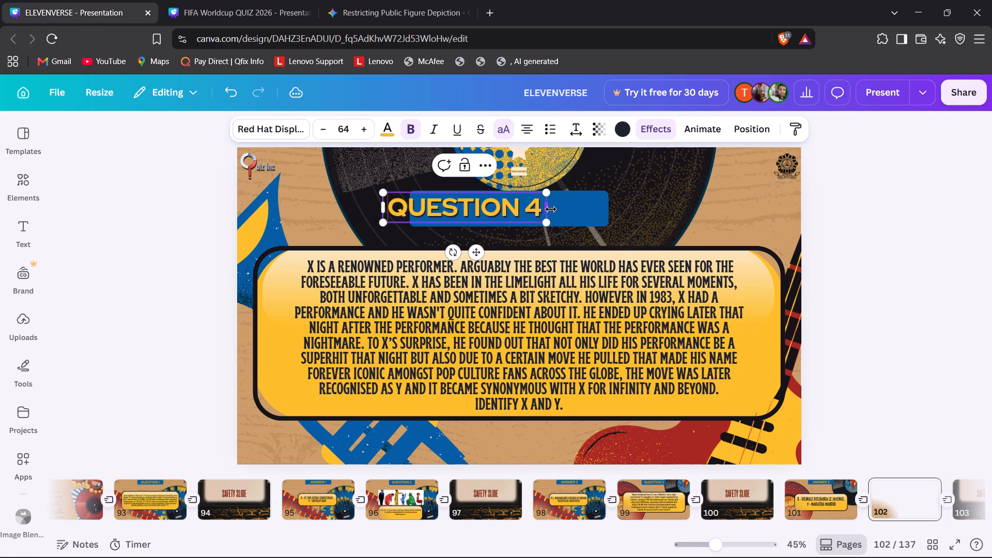
pyautogui.click(839, 266)
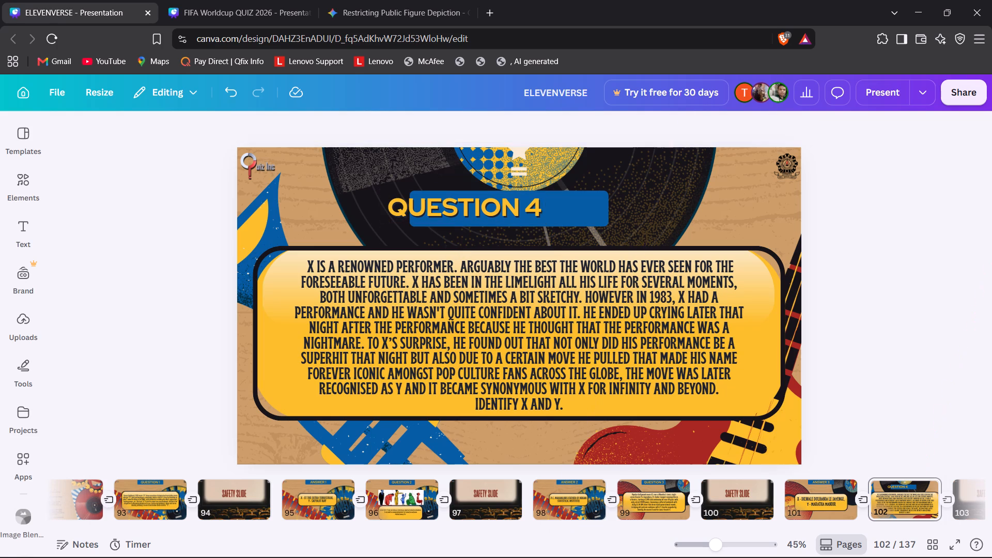
pyautogui.moveTo(506, 209); pyautogui.dragTo(553, 211)
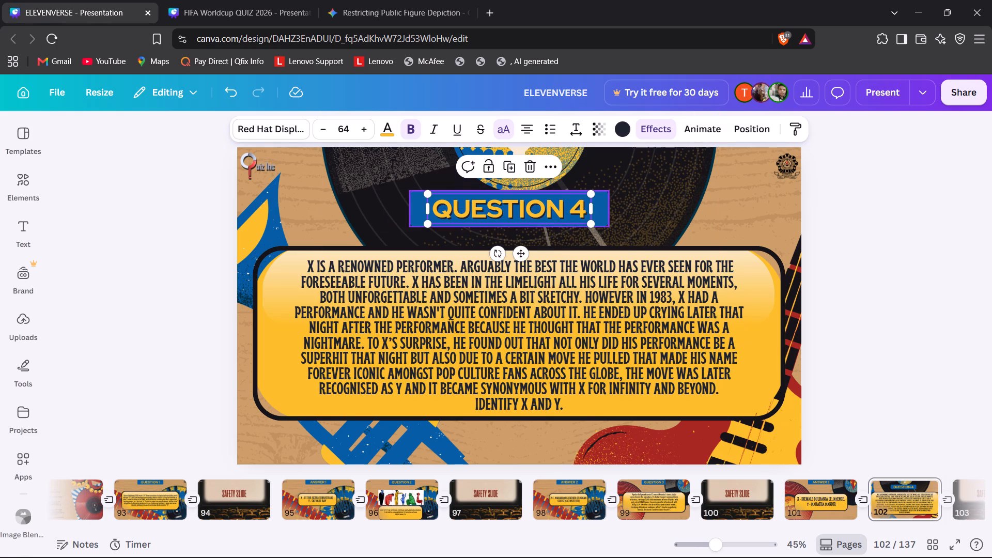
# Group the QUESTION 4 heading with its blue box on page 102.
pyautogui.click(601, 213)
pyautogui.click(603, 212)
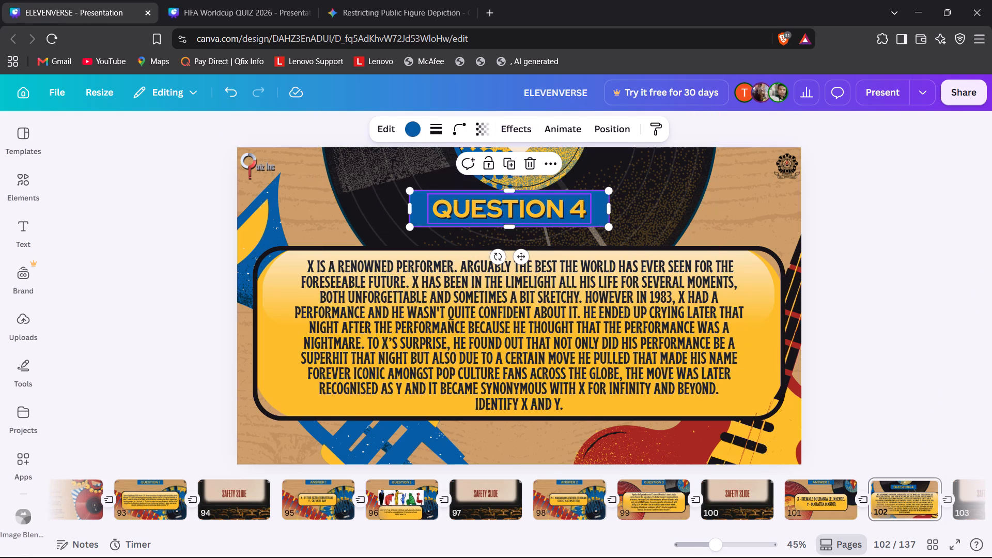
pyautogui.keyDown('shift'); pyautogui.click(560, 208); pyautogui.keyUp('shift')
pyautogui.rightClick(560, 208)
pyautogui.click(469, 169)
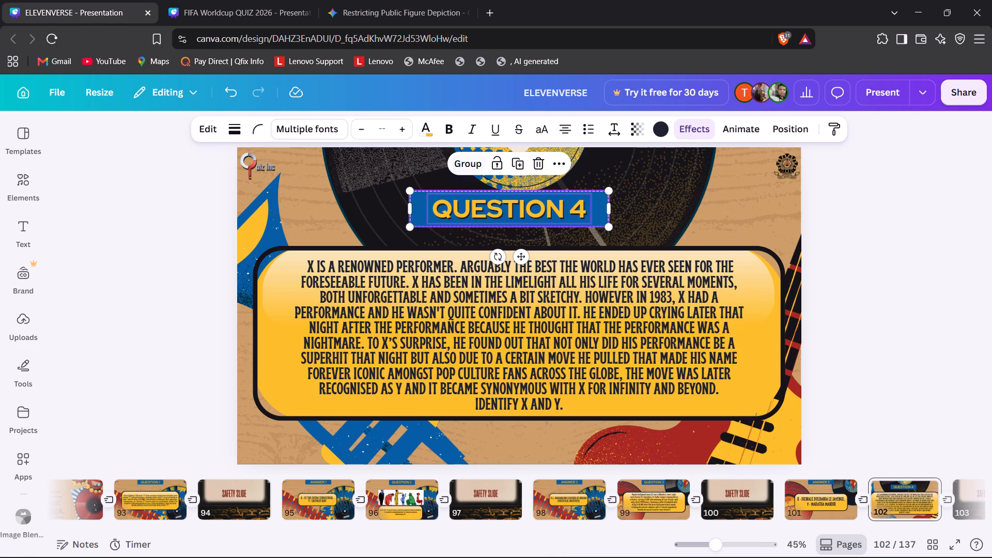
pyautogui.click(469, 169)
# Centre the grouped QUESTION 4 banner horizontally on page 102 and move it up near the slide's top edge.
pyautogui.rightClick(572, 211)
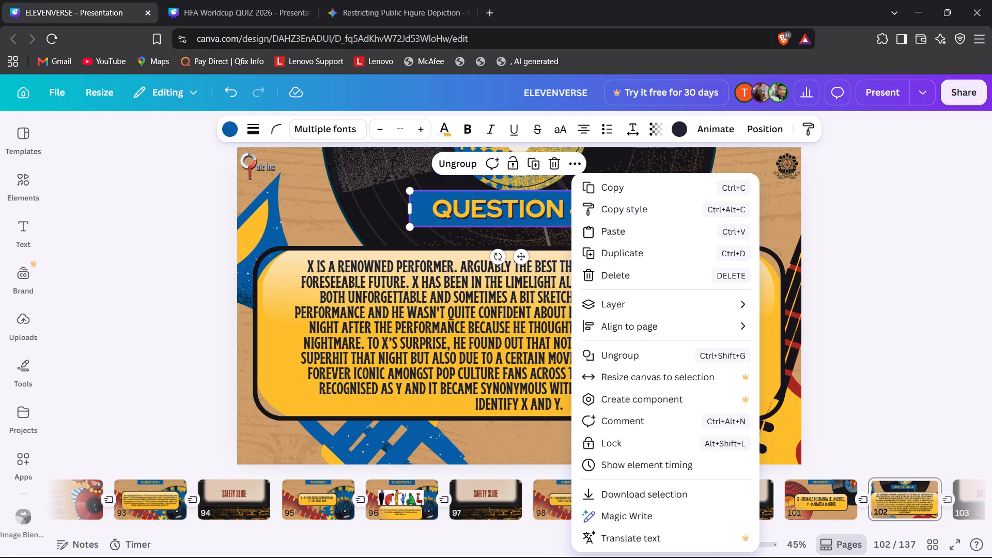
pyautogui.click(796, 349)
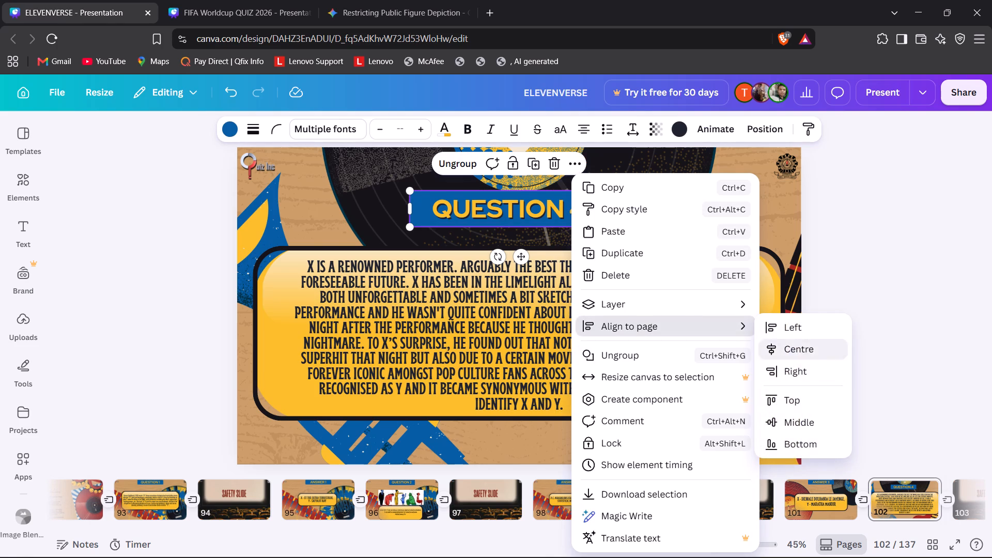
pyautogui.rightClick(568, 206)
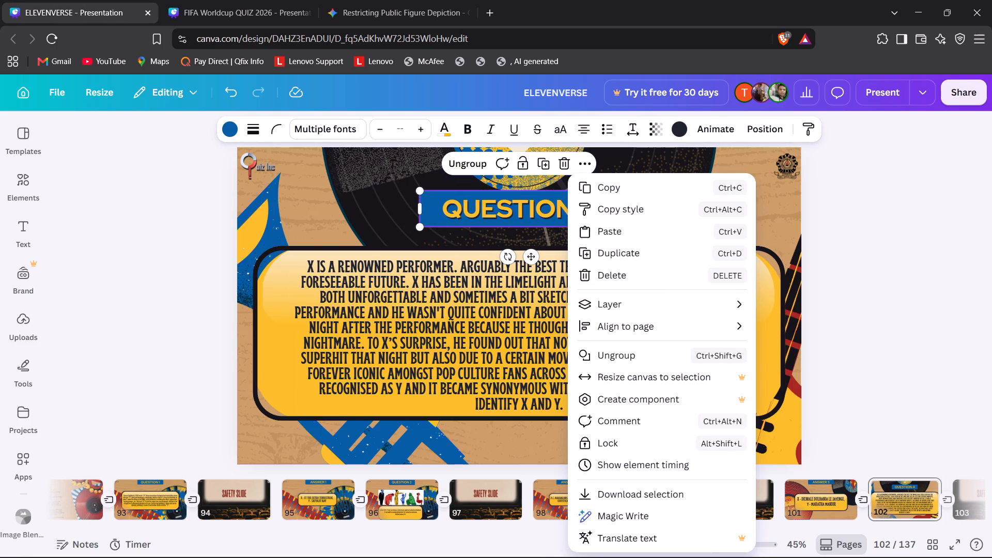
pyautogui.click(177, 245)
pyautogui.moveTo(500, 212); pyautogui.dragTo(500, 186)
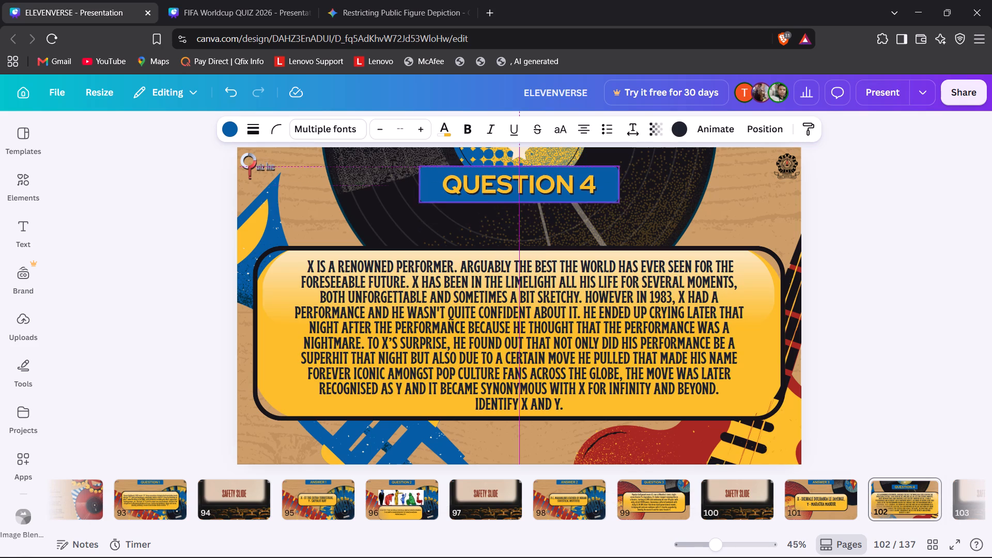
pyautogui.moveTo(500, 186); pyautogui.dragTo(503, 175)
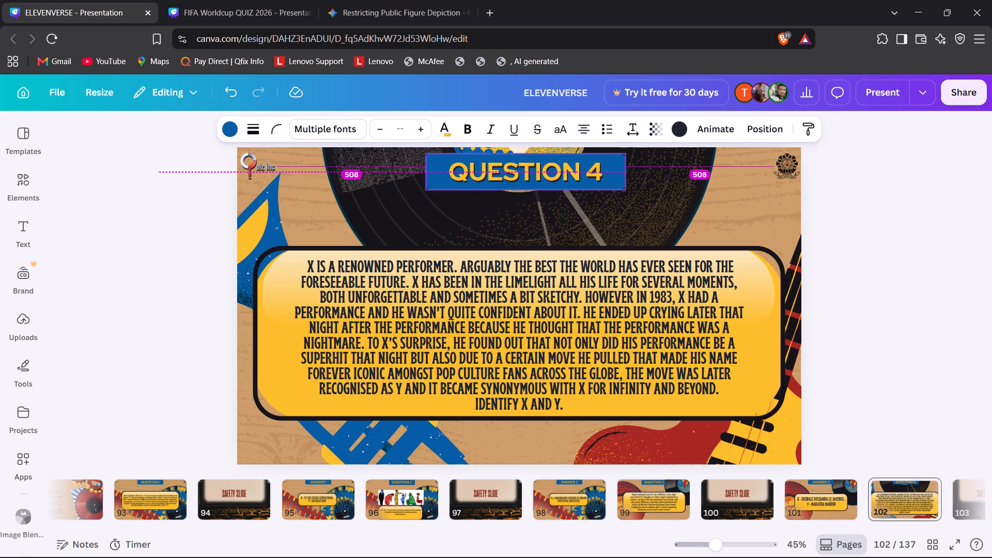
pyautogui.moveTo(503, 175); pyautogui.dragTo(501, 176)
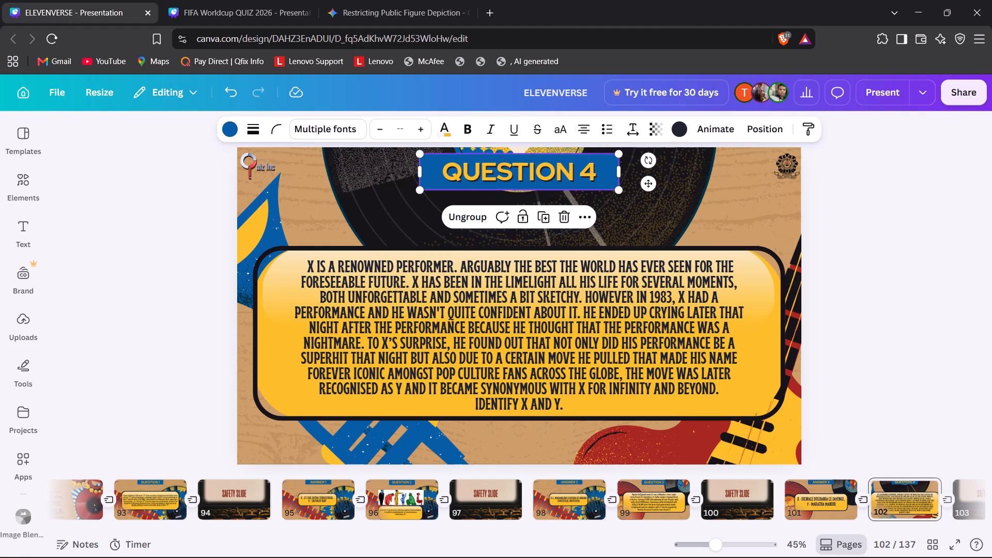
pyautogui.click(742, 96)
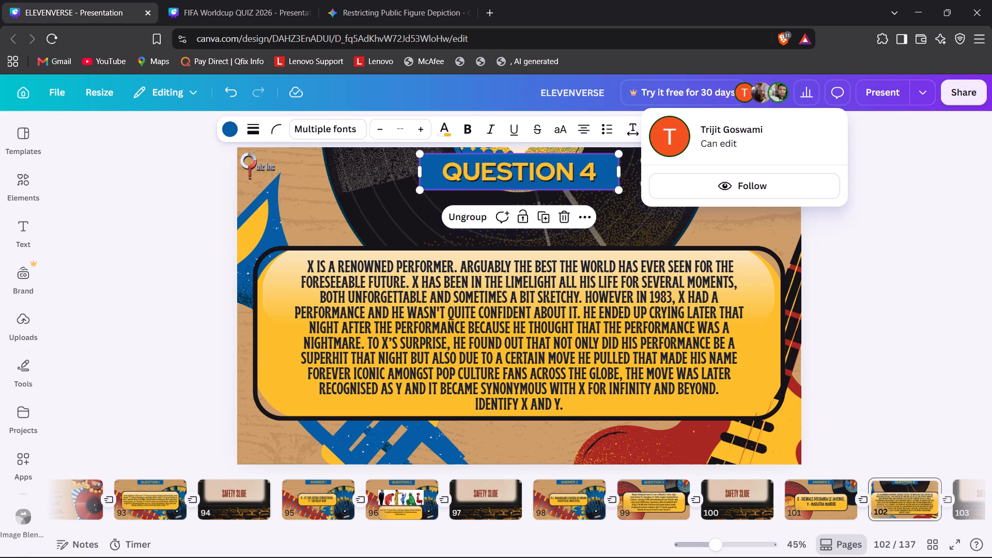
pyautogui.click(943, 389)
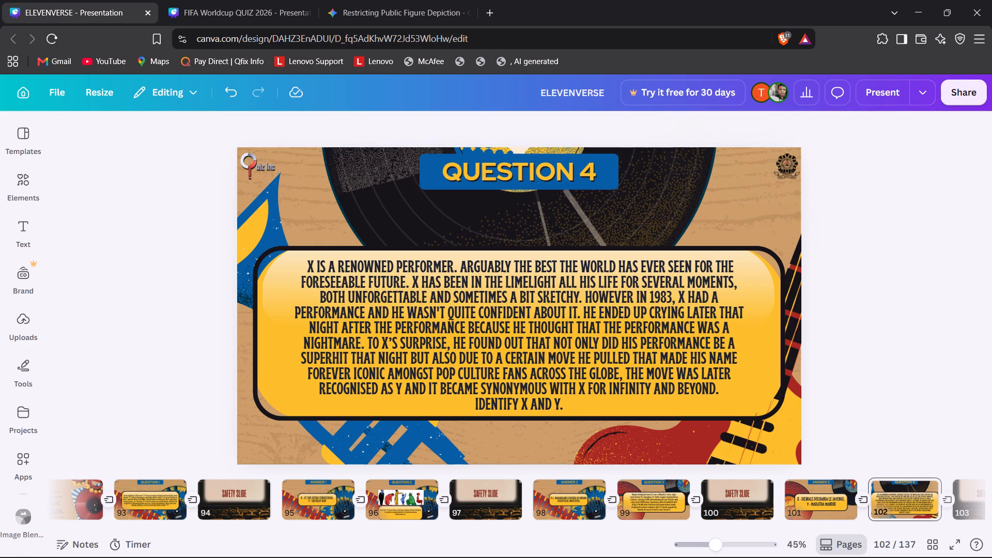
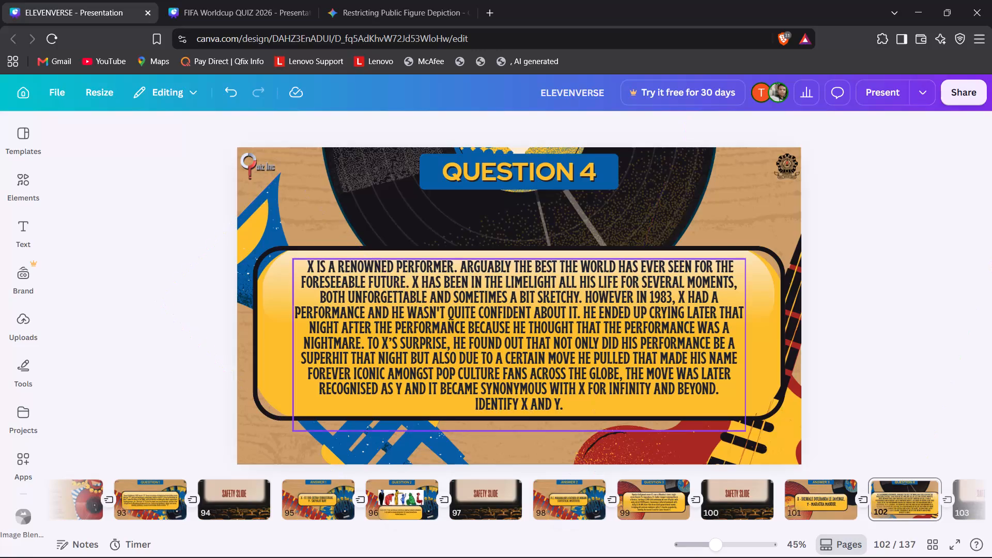
# Look through the FIFA Worldcup QUIZ 2026 deck from page 63 to page 81, then check ELEVENVERSE's pages 102 to 104.
pyautogui.click(230, 0)
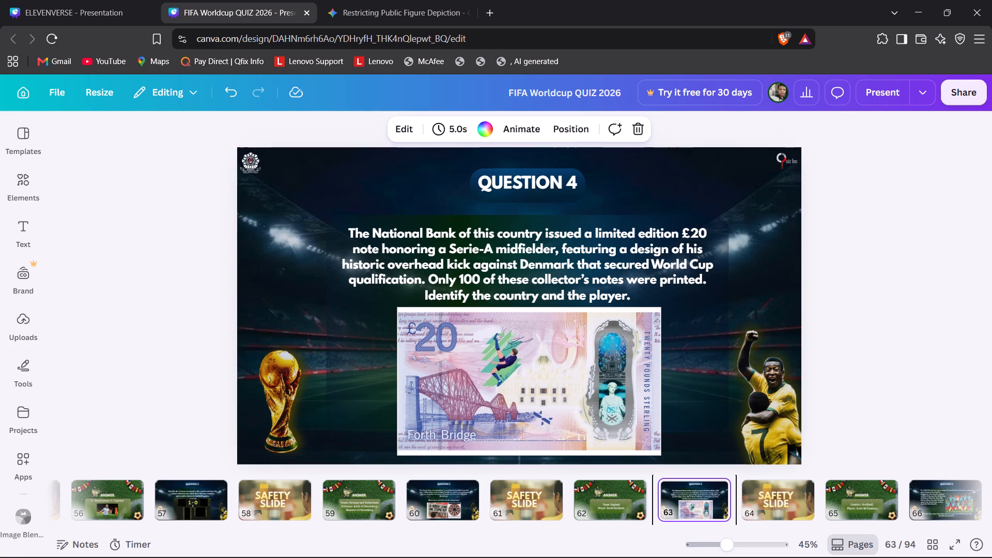
pyautogui.click(236, 301)
pyautogui.press('Right')
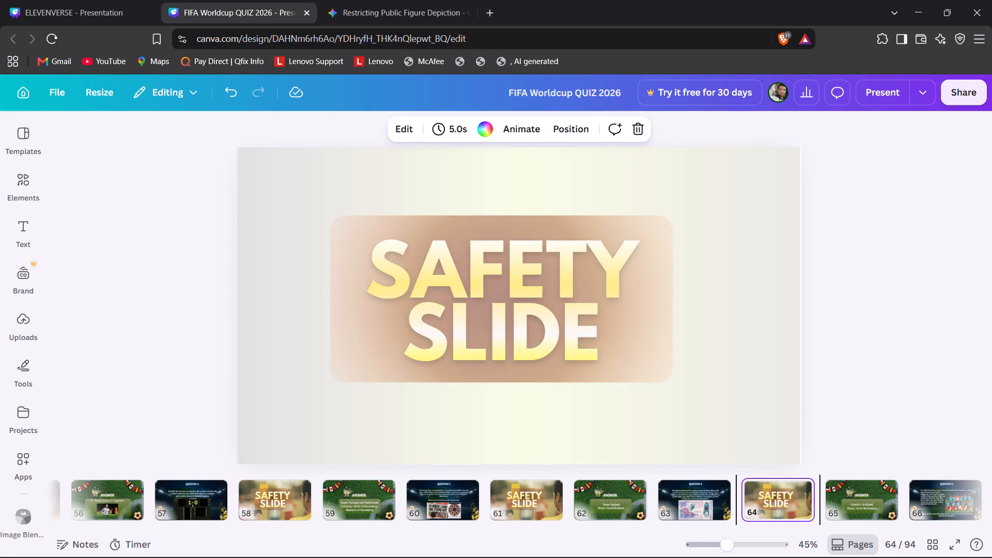
pyautogui.press('Right')
pyautogui.press('Right')
pyautogui.press('Right')
pyautogui.press('Right')
pyautogui.press('Right')
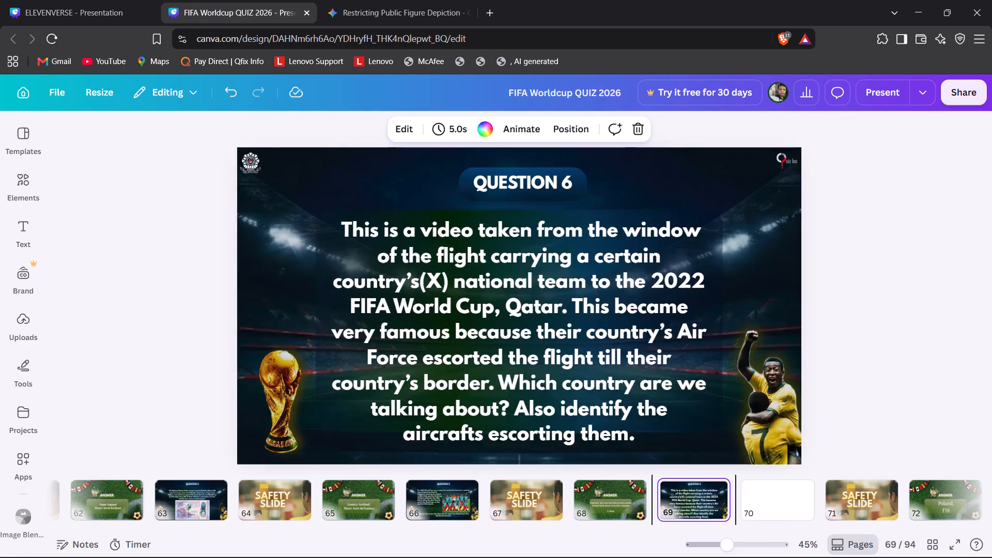
pyautogui.press('Right')
pyautogui.press('Right')
pyautogui.press('Right')
pyautogui.press('Right')
pyautogui.press('Right')
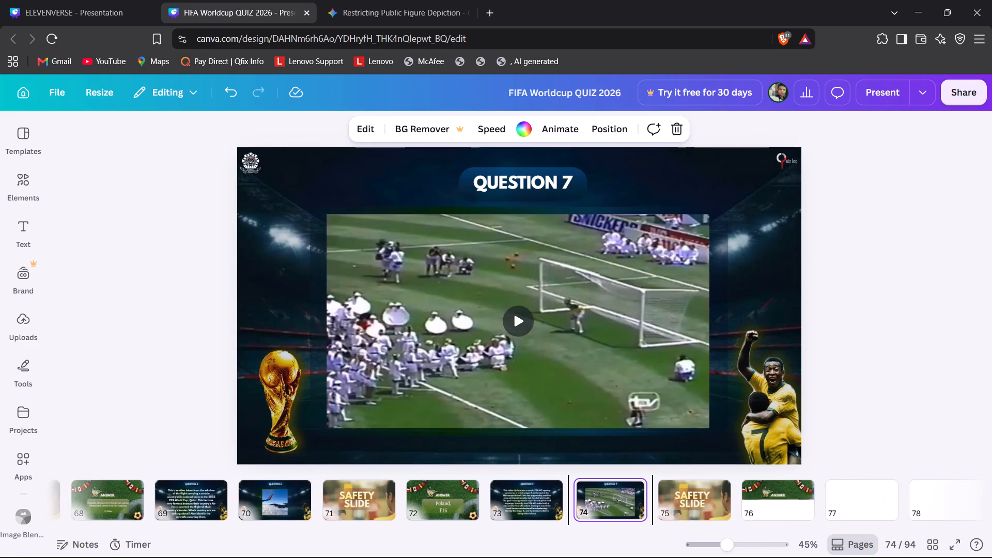
pyautogui.press('Right')
pyautogui.press('Right')
pyautogui.press('Right')
pyautogui.press('Right')
pyautogui.press('Right')
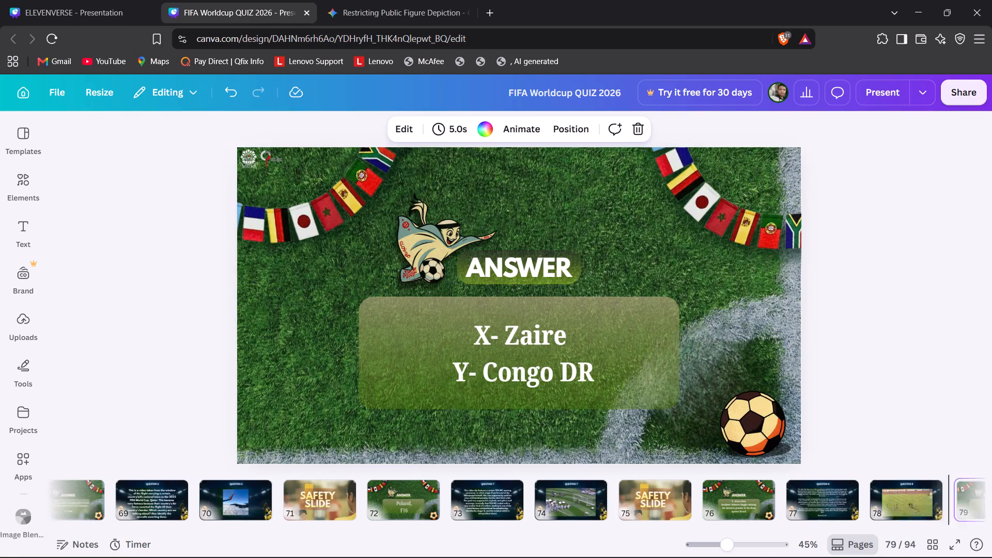
pyautogui.press('Right')
pyautogui.press('Right')
pyautogui.press('Right')
pyautogui.press('Left')
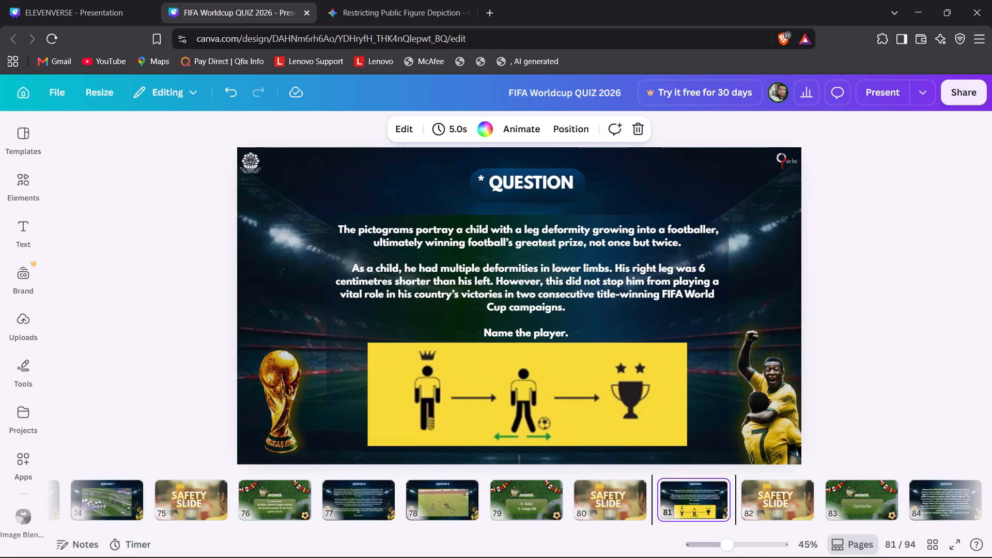
pyautogui.hotkey('ctrl', '1')
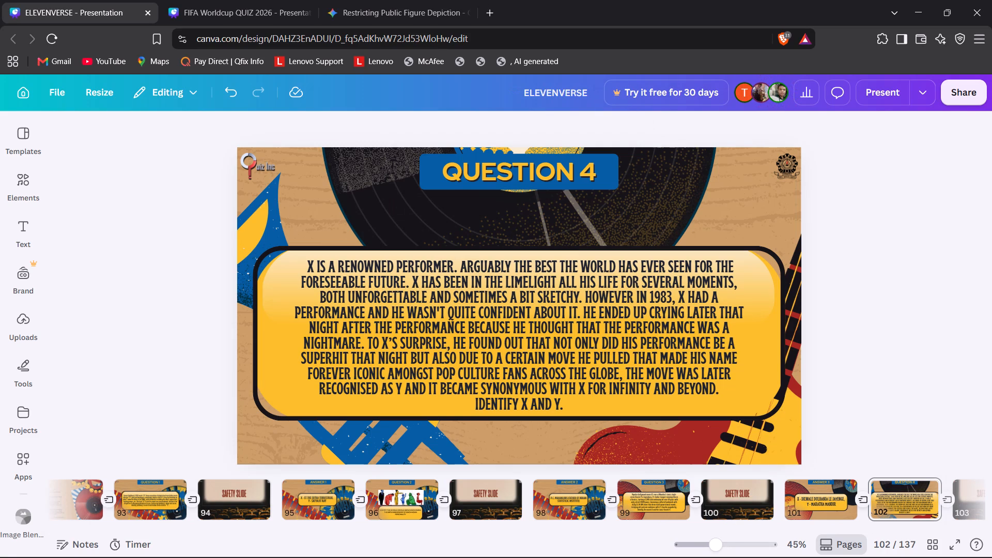
pyautogui.click(164, 316)
pyautogui.press('Right')
pyautogui.press('Right')
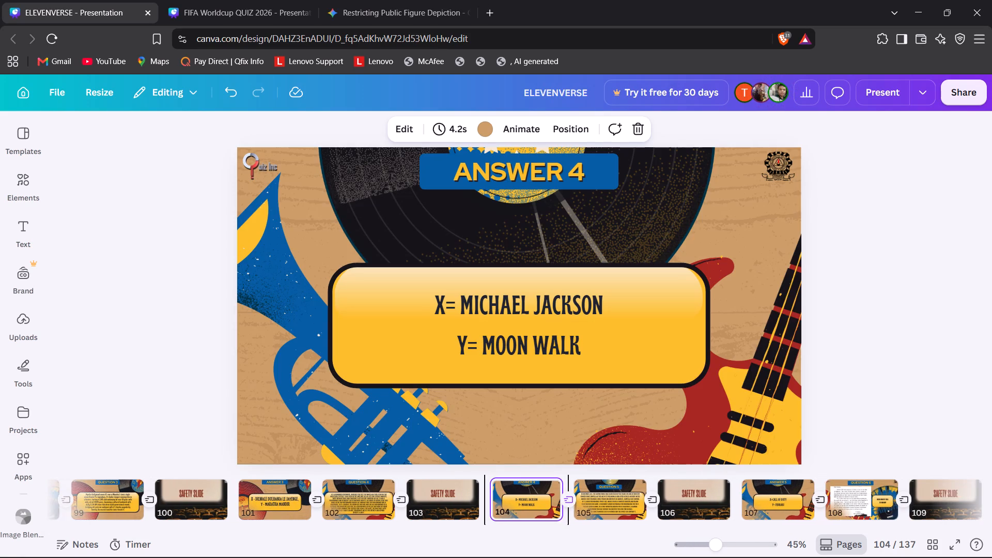
pyautogui.press('Left')
pyautogui.press('Left')
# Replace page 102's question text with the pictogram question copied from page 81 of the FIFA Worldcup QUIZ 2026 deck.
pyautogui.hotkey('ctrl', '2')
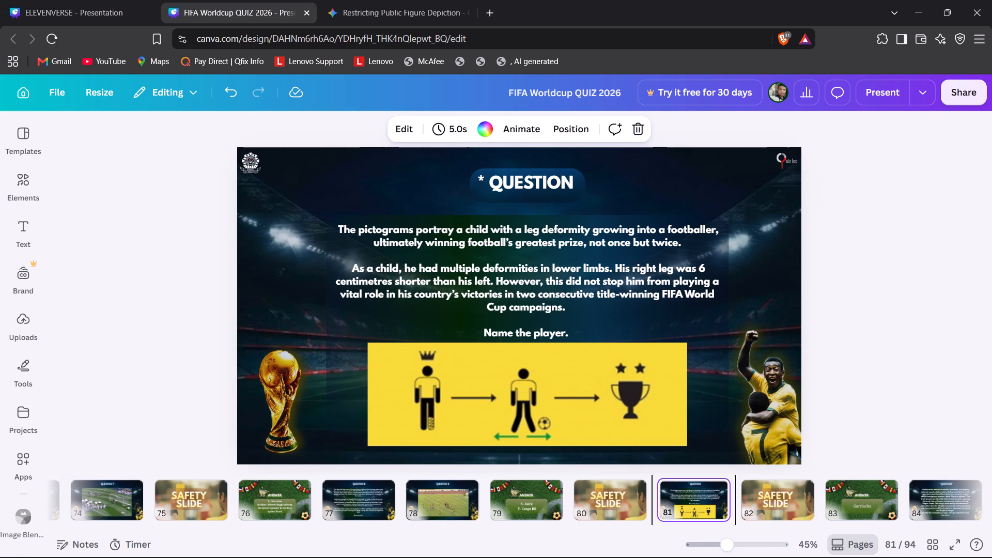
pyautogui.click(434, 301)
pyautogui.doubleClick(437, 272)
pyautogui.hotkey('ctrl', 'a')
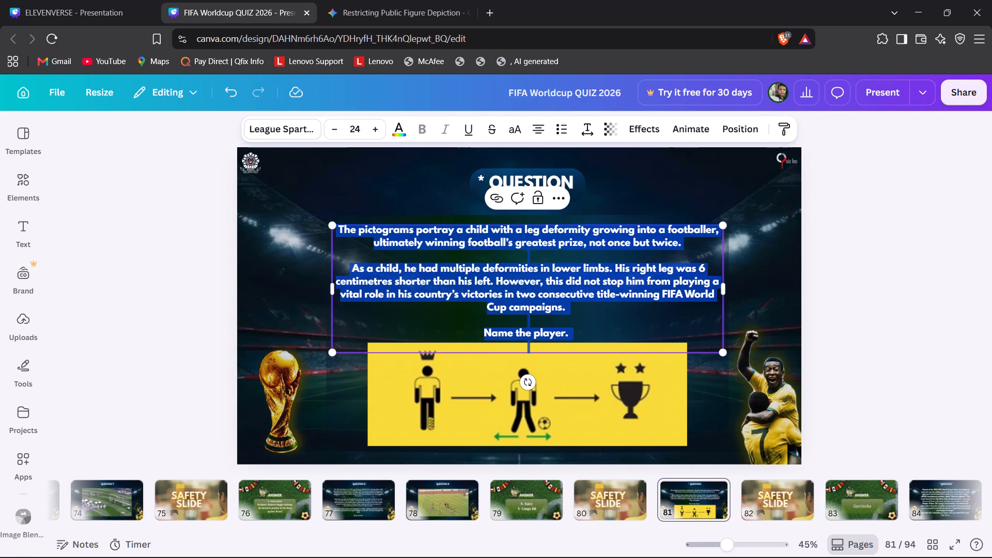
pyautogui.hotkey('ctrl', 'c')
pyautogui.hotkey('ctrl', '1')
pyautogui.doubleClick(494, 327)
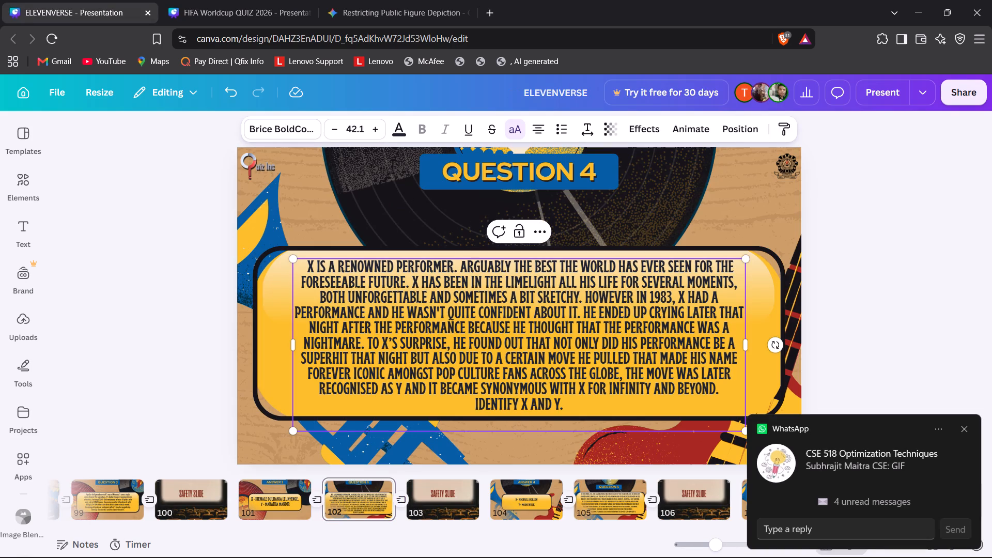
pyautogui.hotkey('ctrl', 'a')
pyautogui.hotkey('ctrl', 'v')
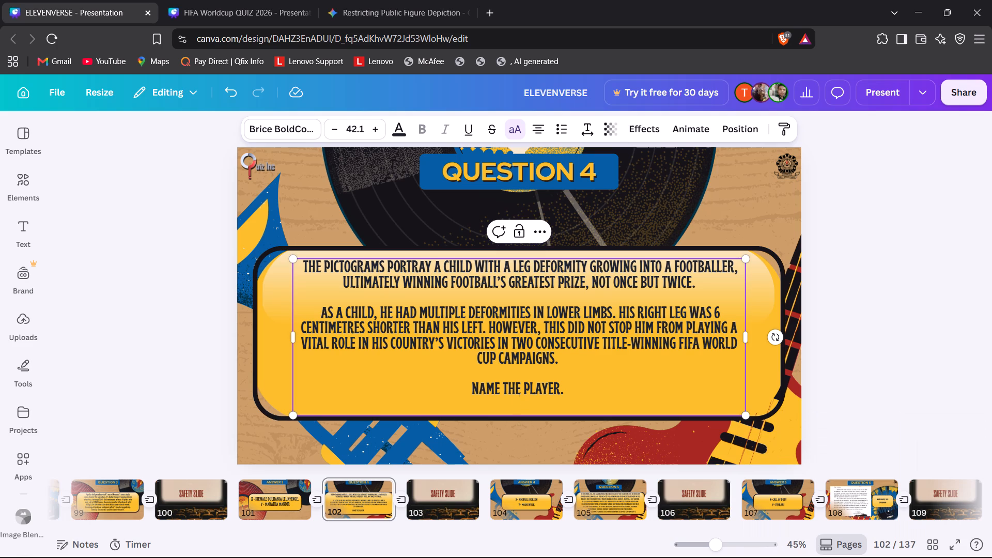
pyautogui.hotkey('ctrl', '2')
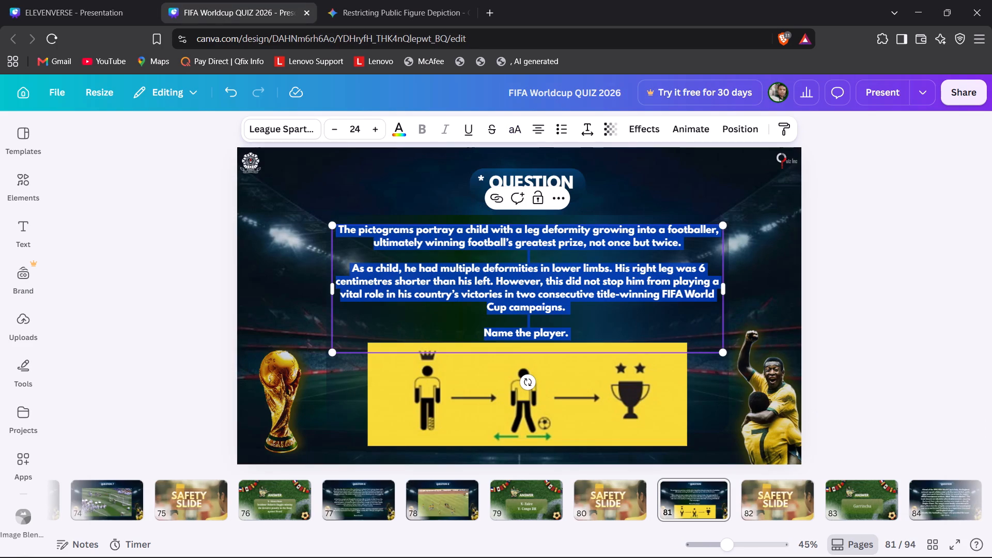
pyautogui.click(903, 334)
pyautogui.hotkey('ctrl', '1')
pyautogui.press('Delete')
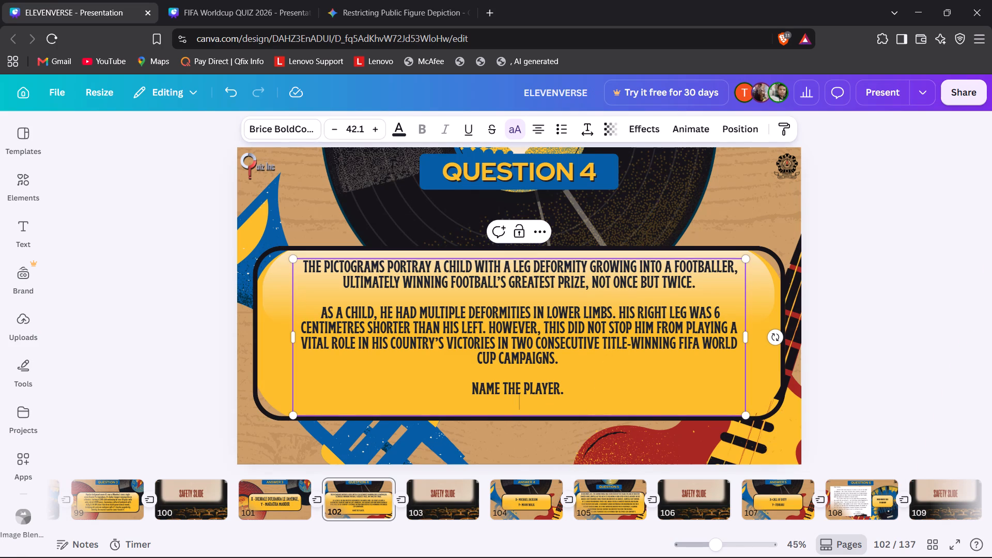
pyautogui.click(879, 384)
# Delete the question text box inside the yellow box on page 102.
pyautogui.click(688, 346)
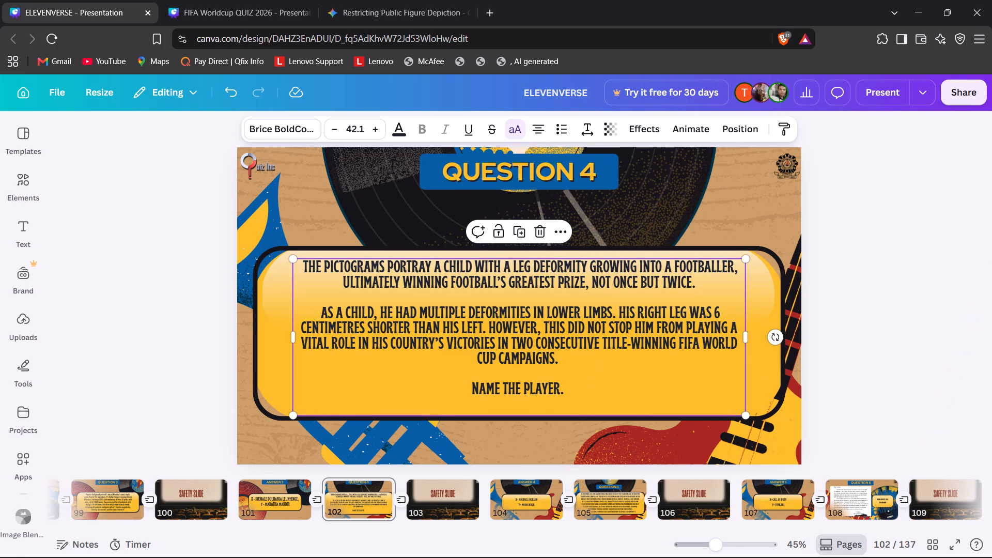
pyautogui.press('Delete')
# Shrink the empty yellow box on page 102 proportionally to about two thirds of its width, keeping its lower-left corner fixed.
pyautogui.click(641, 347)
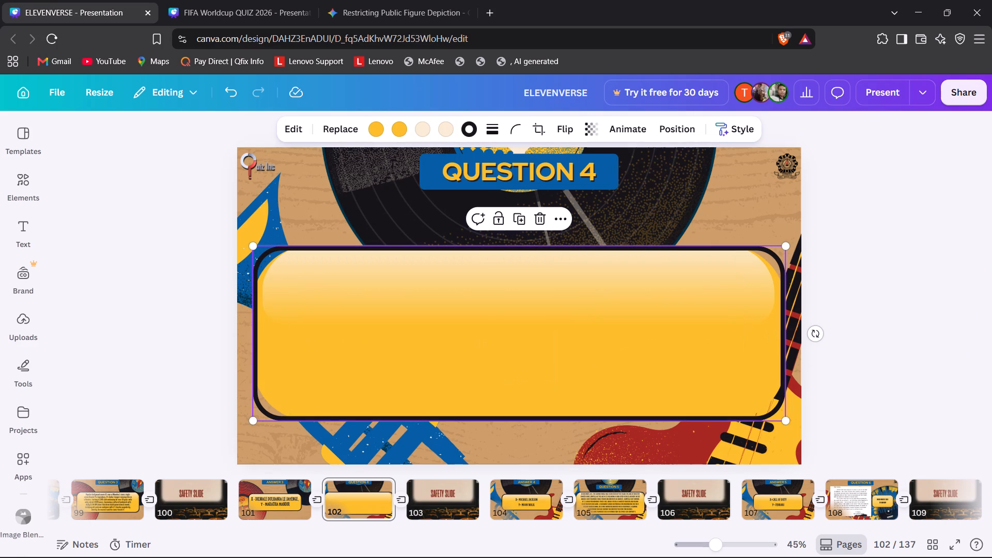
pyautogui.moveTo(784, 246); pyautogui.dragTo(584, 284)
# Look back through the FIFA Worldcup QUIZ 2026 deck from page 81 to QUESTION 3 on page 60.
pyautogui.hotkey('ctrl', '2')
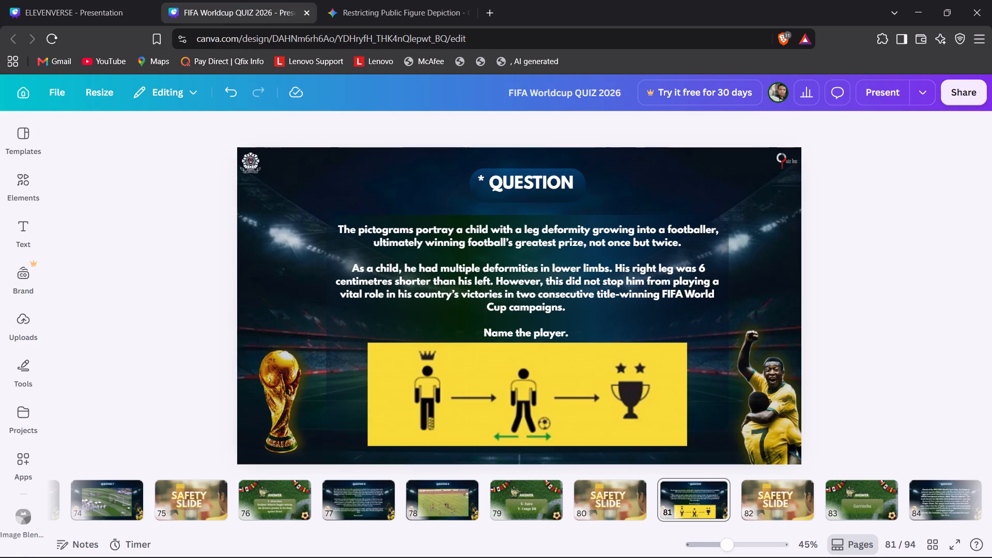
pyautogui.press('Left')
pyautogui.press('Left')
pyautogui.press('Left')
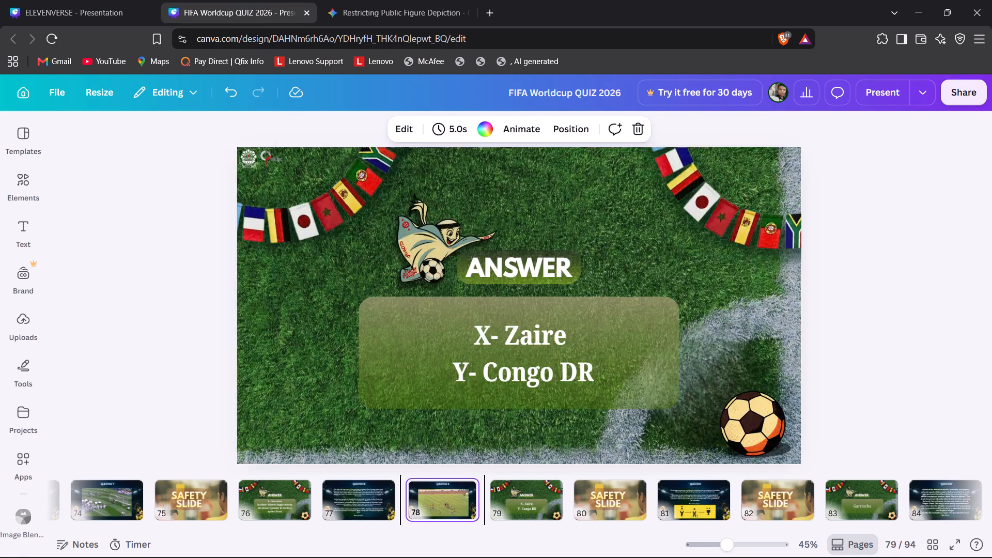
pyautogui.press('Left')
pyautogui.press('Left')
pyautogui.press('Left')
pyautogui.press('Left')
pyautogui.press('Left')
pyautogui.press('Left')
pyautogui.press('Left')
pyautogui.press('Left')
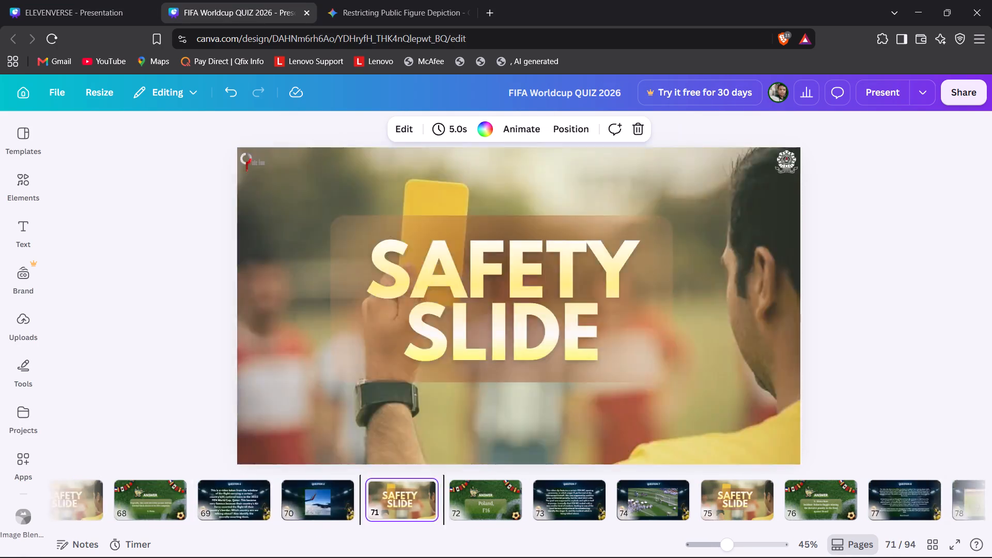
pyautogui.press('Left')
pyautogui.press('Left')
pyautogui.press('Left')
pyautogui.press('Left')
pyautogui.press('Left')
pyautogui.press('Left')
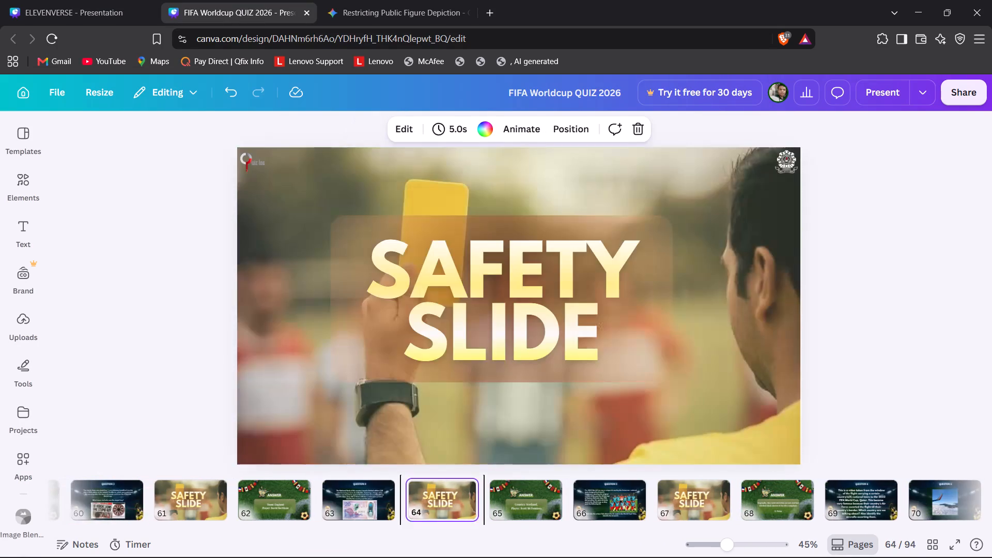
pyautogui.press('Left')
pyautogui.press('Left')
pyautogui.press('Left')
pyautogui.press('Left')
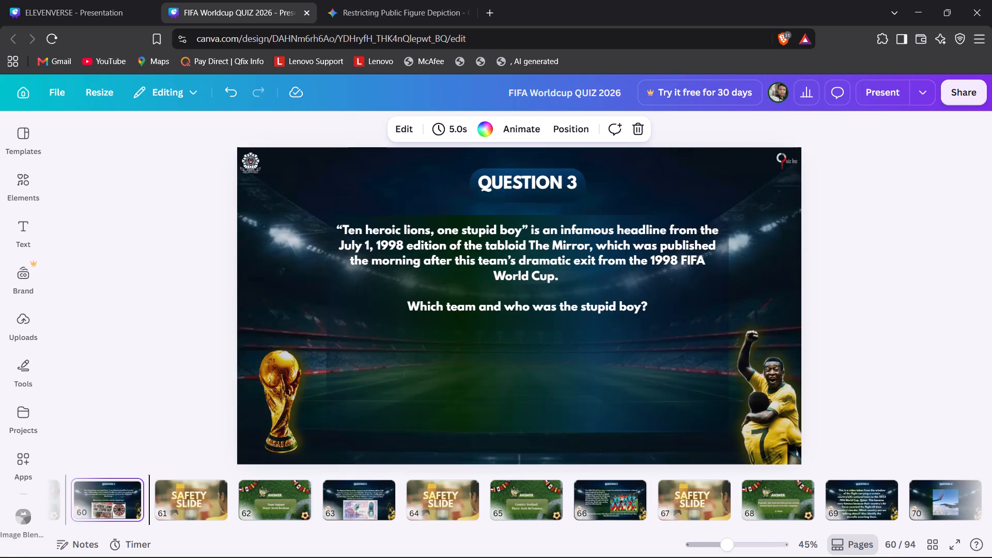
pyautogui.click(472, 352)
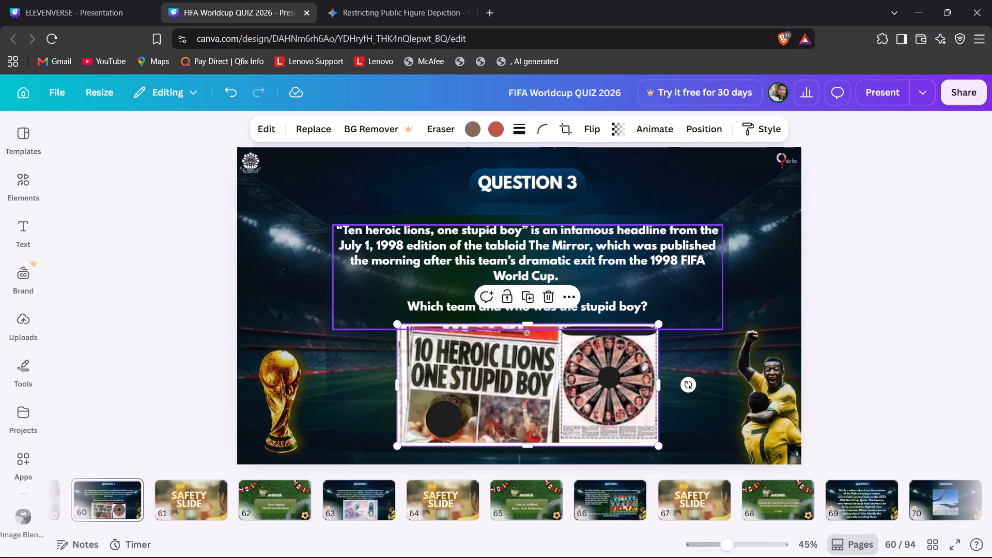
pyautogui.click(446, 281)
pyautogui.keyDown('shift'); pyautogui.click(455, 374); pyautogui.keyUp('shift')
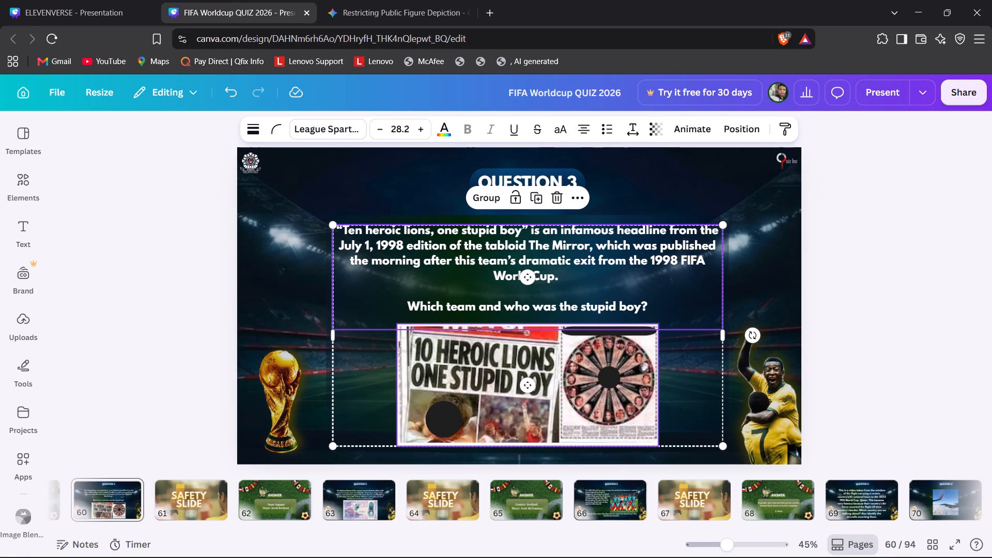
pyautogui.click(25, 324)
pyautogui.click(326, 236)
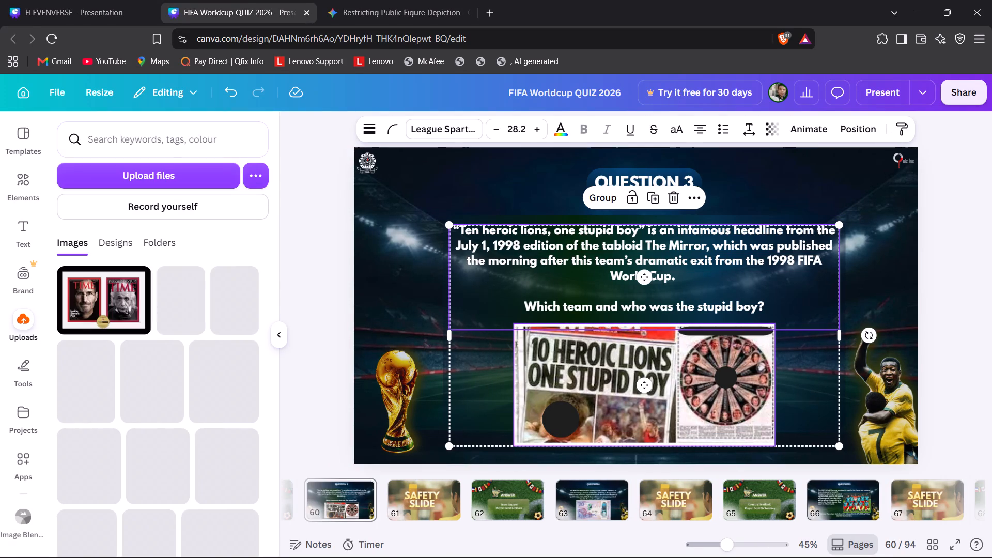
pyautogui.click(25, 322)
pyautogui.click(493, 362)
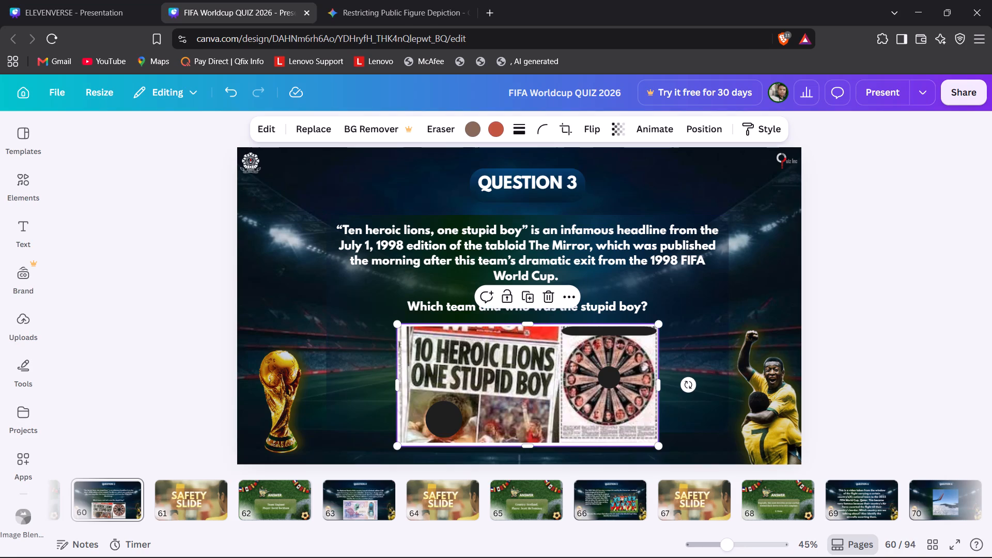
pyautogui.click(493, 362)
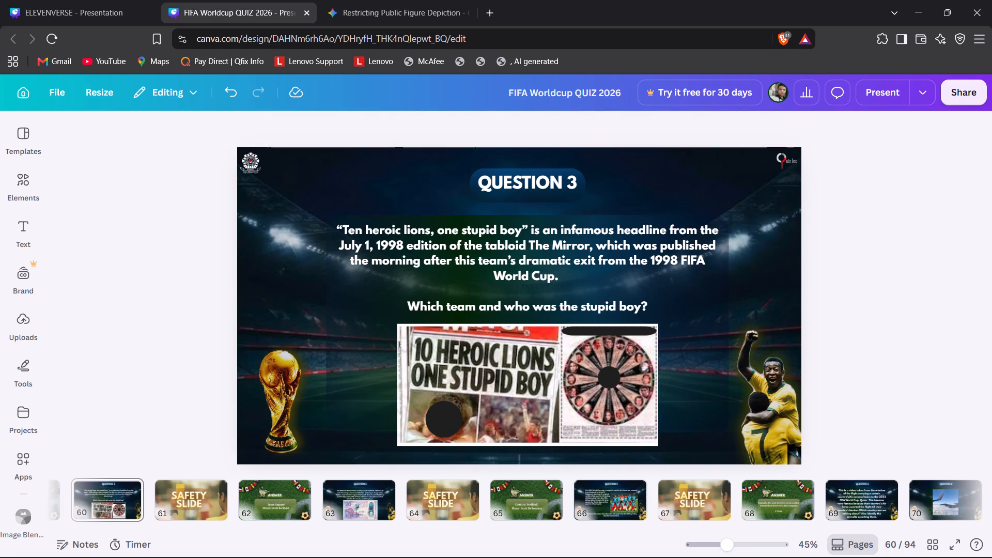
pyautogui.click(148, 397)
# Copy the "10 Heroic Lions One Stupid Boy" newspaper image from page 60 onto ELEVENVERSE's page 102, placing it just below the QUESTION 4 banner.
pyautogui.click(483, 386)
pyautogui.hotkey('ctrl', 'c')
pyautogui.hotkey('ctrl', '1')
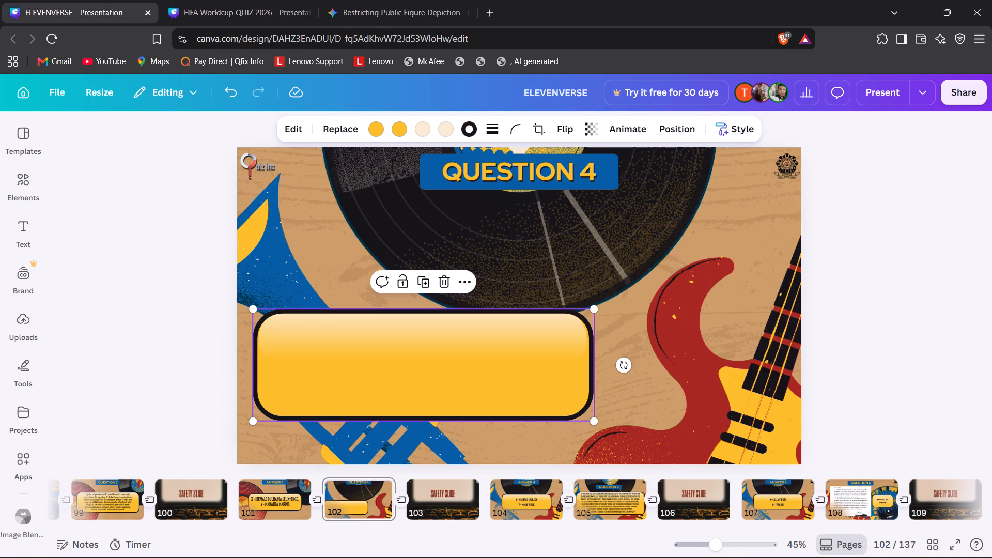
pyautogui.hotkey('ctrl', 'v')
pyautogui.keyDown('ctrl'); pyautogui.click(578, 361); pyautogui.keyUp('ctrl')
pyautogui.moveTo(591, 393); pyautogui.dragTo(647, 313)
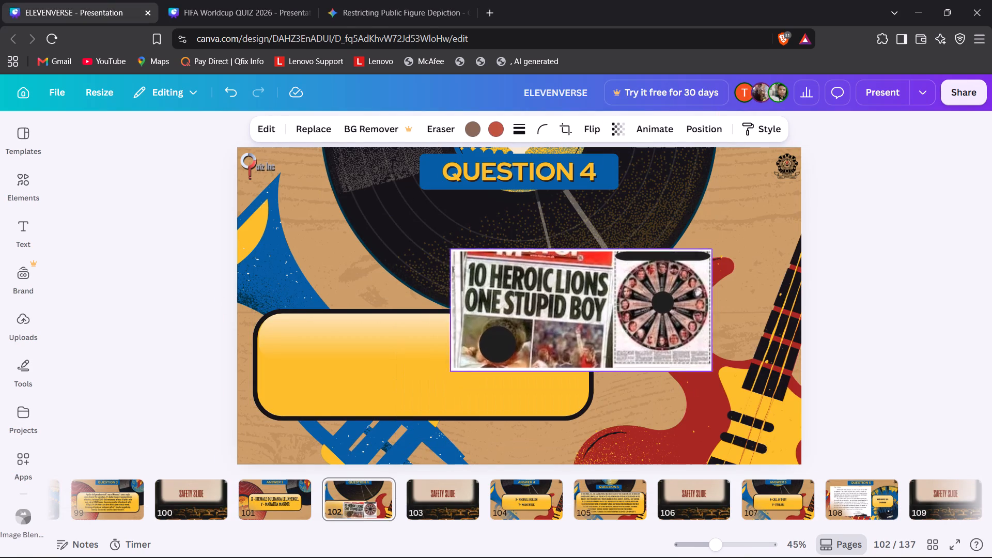
pyautogui.moveTo(647, 313); pyautogui.dragTo(570, 273)
# Copy the "Ten heroic lions, one stupid boy" question text from the FIFA deck's page 60 and paste it onto ELEVENVERSE's page 102.
pyautogui.hotkey('ctrl', '2')
pyautogui.doubleClick(495, 249)
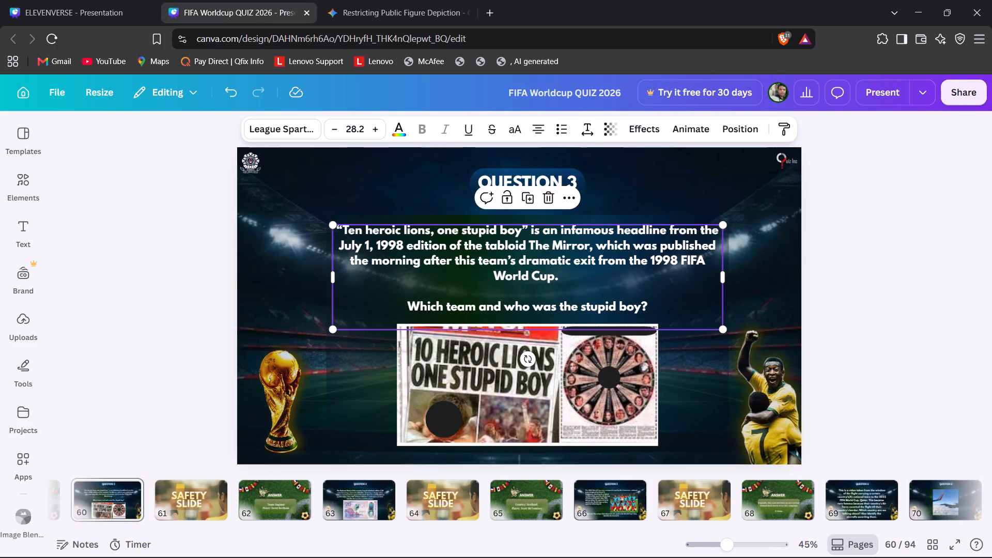
pyautogui.hotkey('ctrl', 'a')
pyautogui.hotkey('ctrl', 'c')
pyautogui.hotkey('ctrl', '1')
pyautogui.click(415, 364)
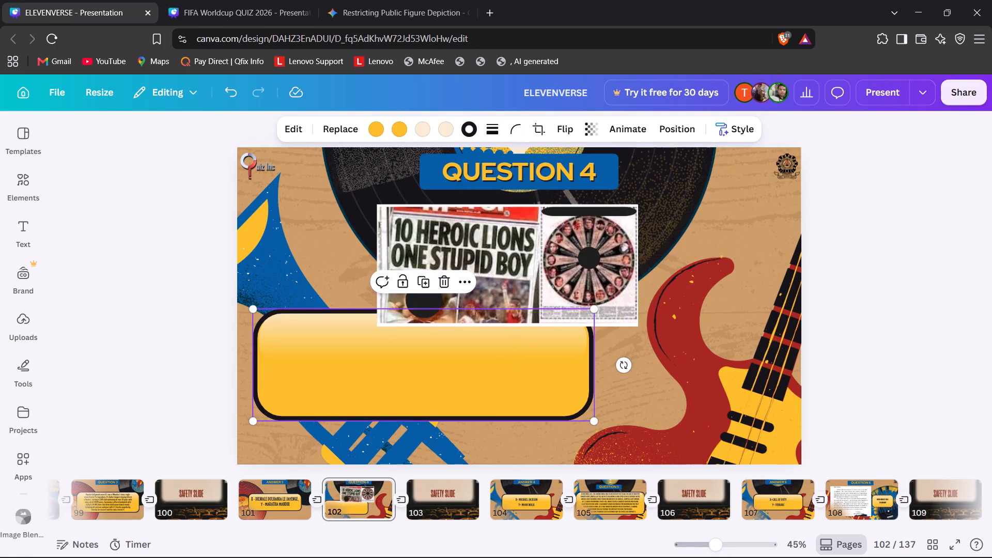
pyautogui.hotkey('ctrl', 'v')
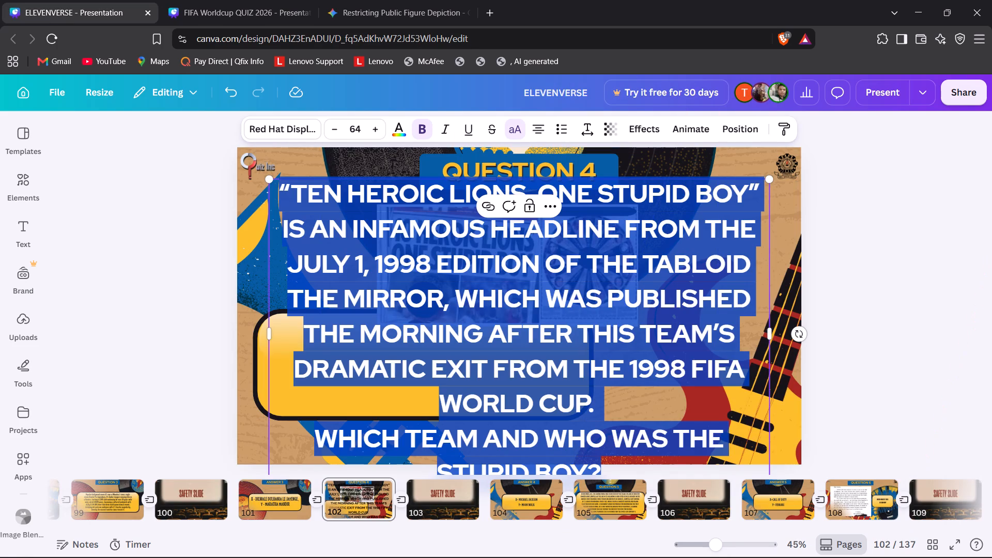
# Check the question font on pages 105 and 99, and set page 102's whole question text to Brice BoldCondensed.
pyautogui.click(592, 508)
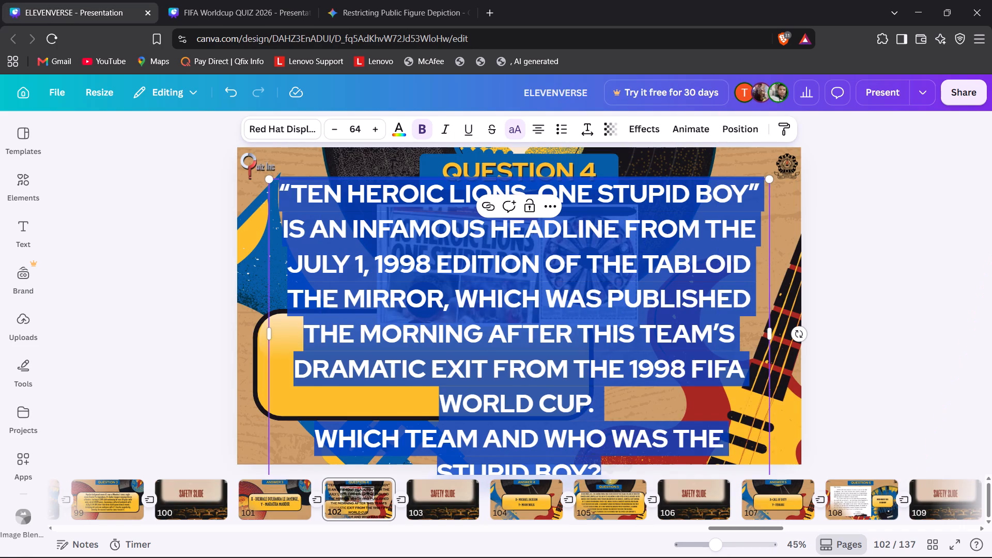
pyautogui.click(438, 309)
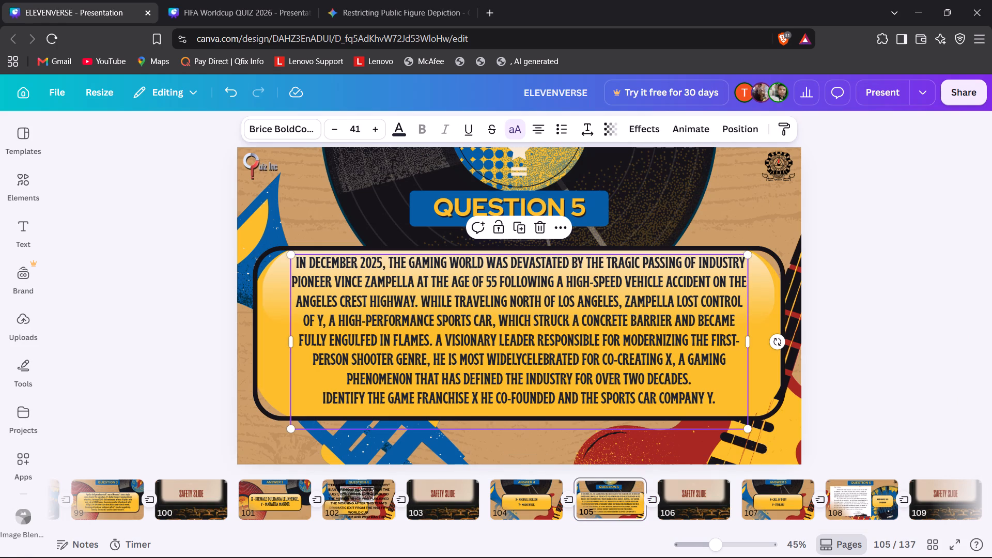
pyautogui.click(115, 509)
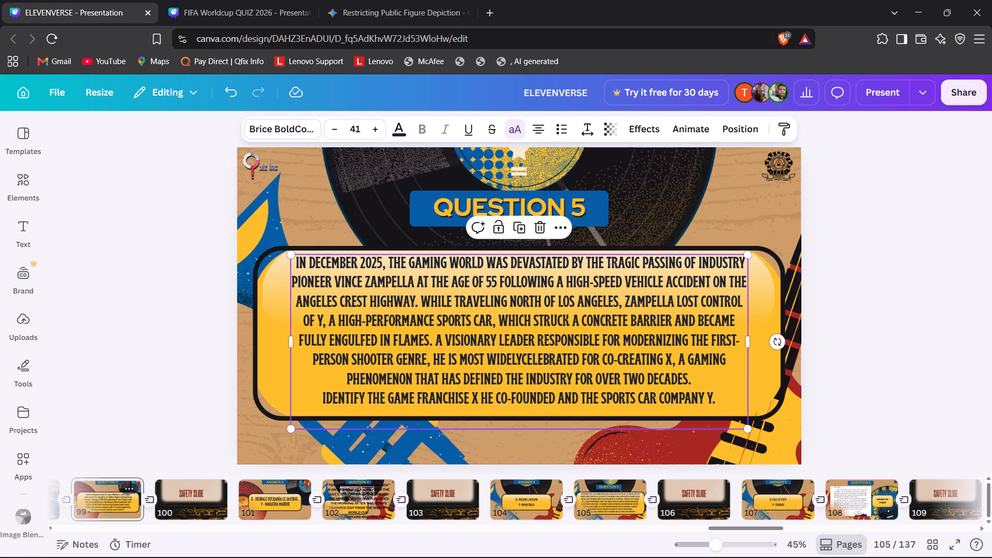
pyautogui.click(530, 314)
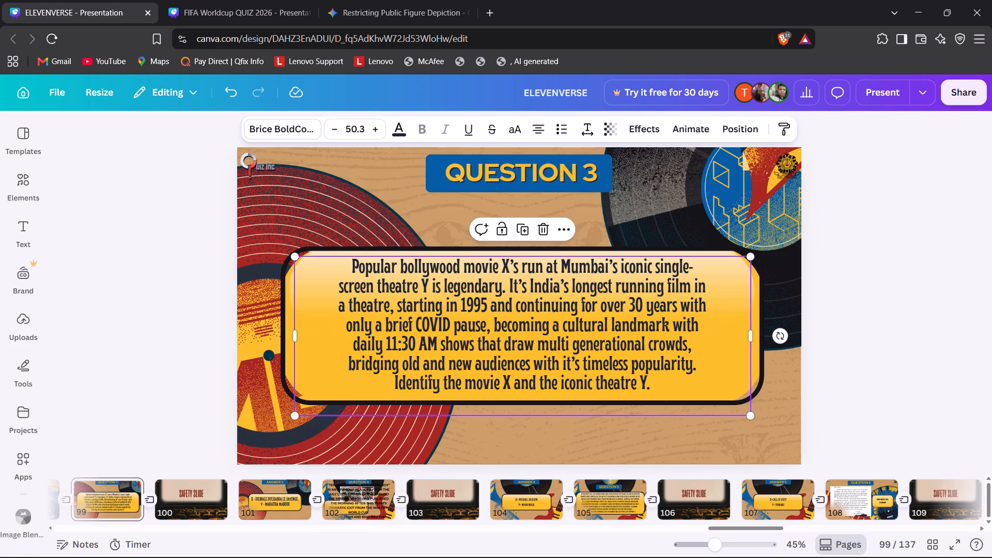
pyautogui.click(335, 509)
pyautogui.click(471, 344)
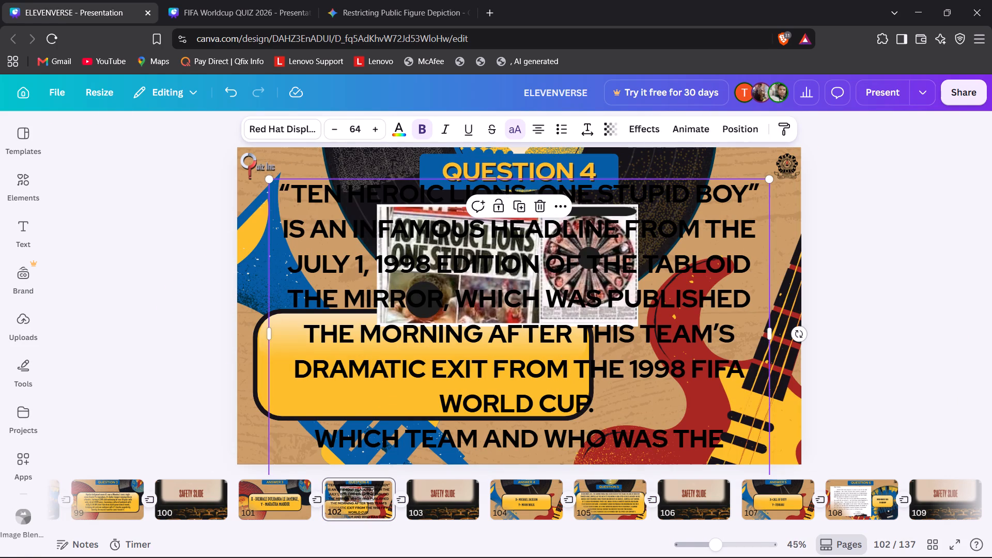
pyautogui.click(370, 291)
pyautogui.hotkey('ctrl', 'a')
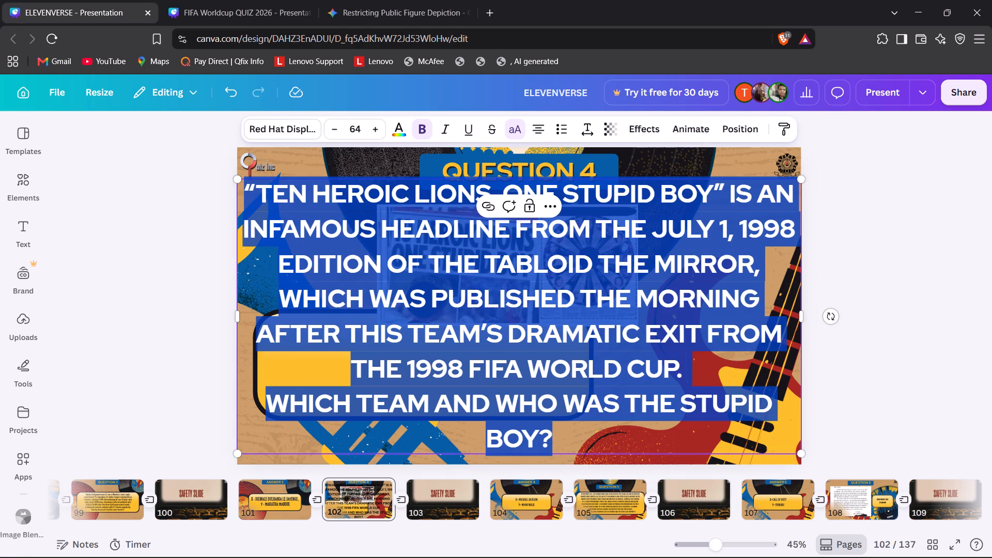
pyautogui.click(301, 134)
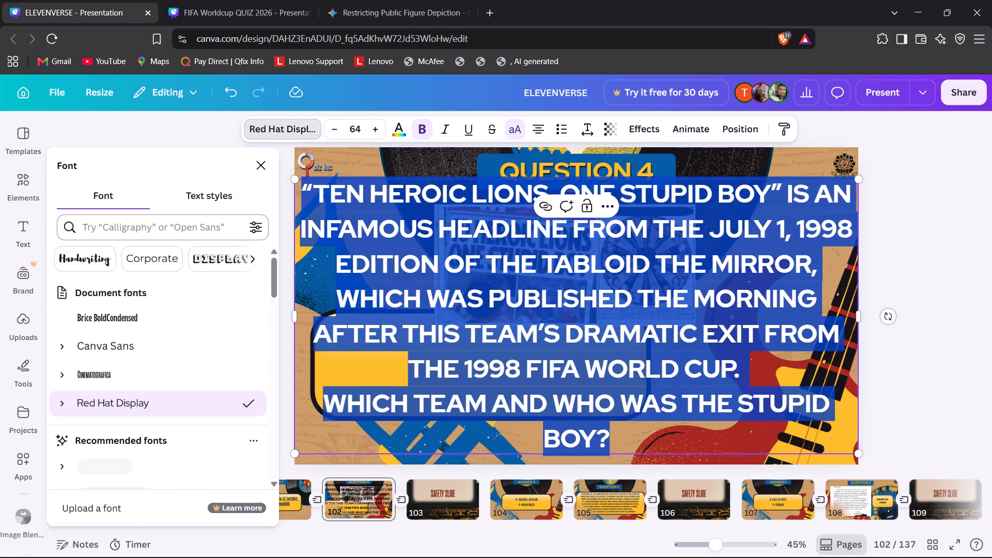
pyautogui.click(161, 223)
pyautogui.write('brice')
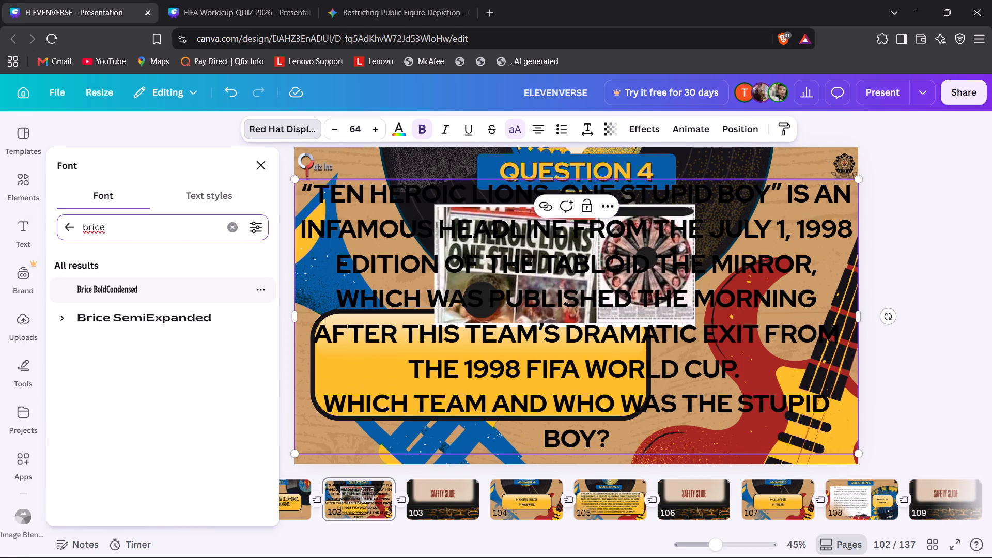
pyautogui.click(122, 287)
pyautogui.click(251, 156)
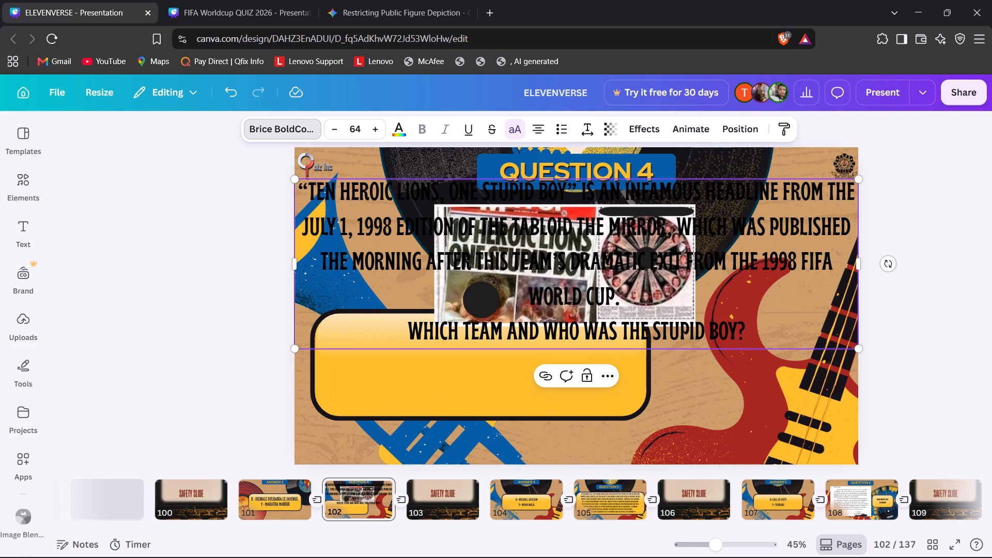
# Scale the heroic lions question text on page 102 down to size 34.4 and centre it inside the yellow box.
pyautogui.moveTo(234, 177); pyautogui.dragTo(476, 238)
pyautogui.moveTo(661, 289); pyautogui.dragTo(552, 327)
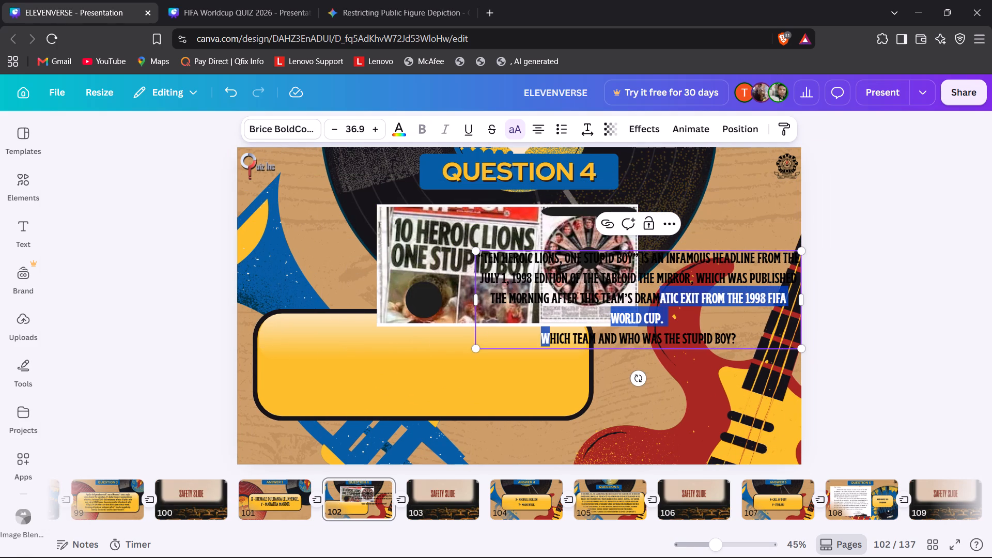
pyautogui.click(982, 319)
pyautogui.moveTo(795, 268); pyautogui.dragTo(625, 315)
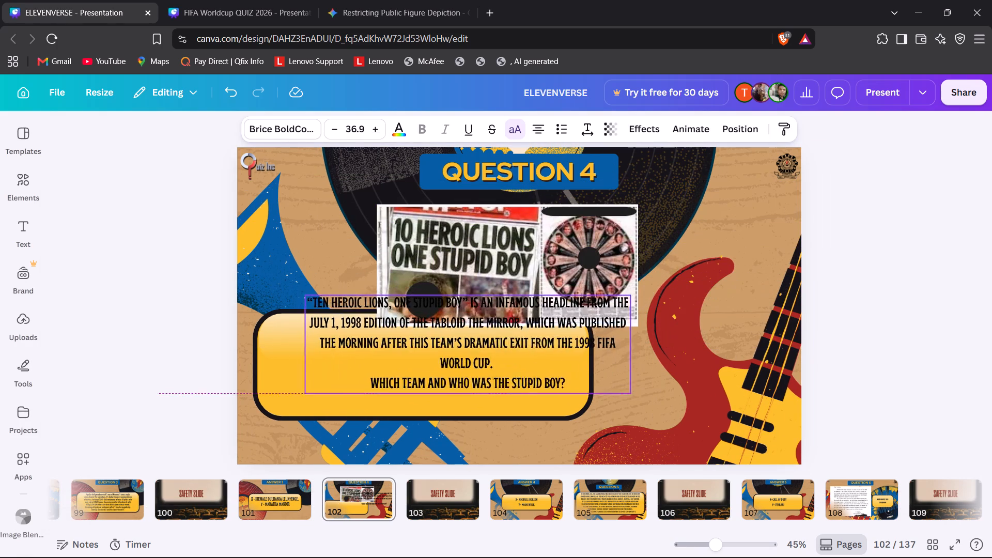
pyautogui.moveTo(625, 315); pyautogui.dragTo(583, 337)
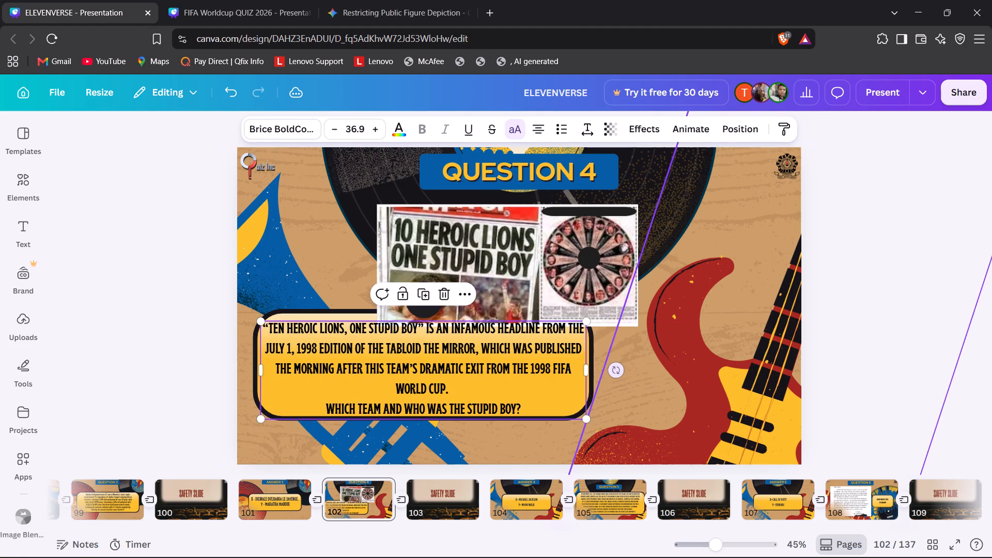
pyautogui.moveTo(585, 420); pyautogui.dragTo(566, 403)
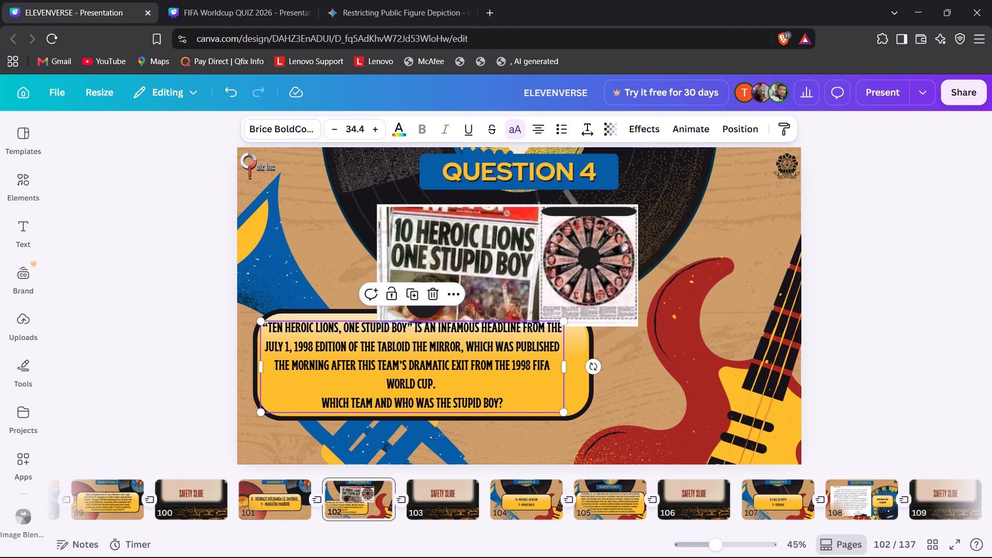
pyautogui.moveTo(463, 382); pyautogui.dragTo(479, 382)
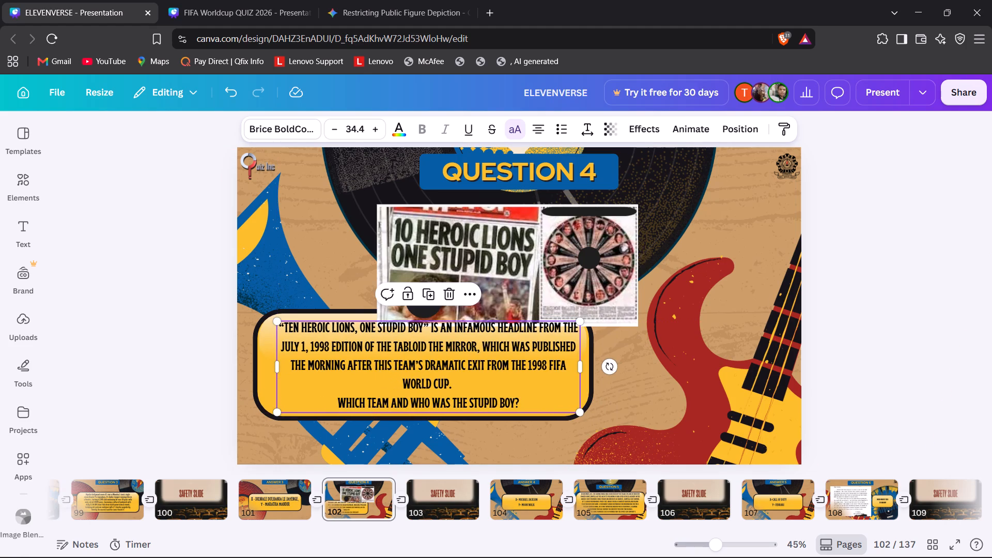
pyautogui.click(676, 393)
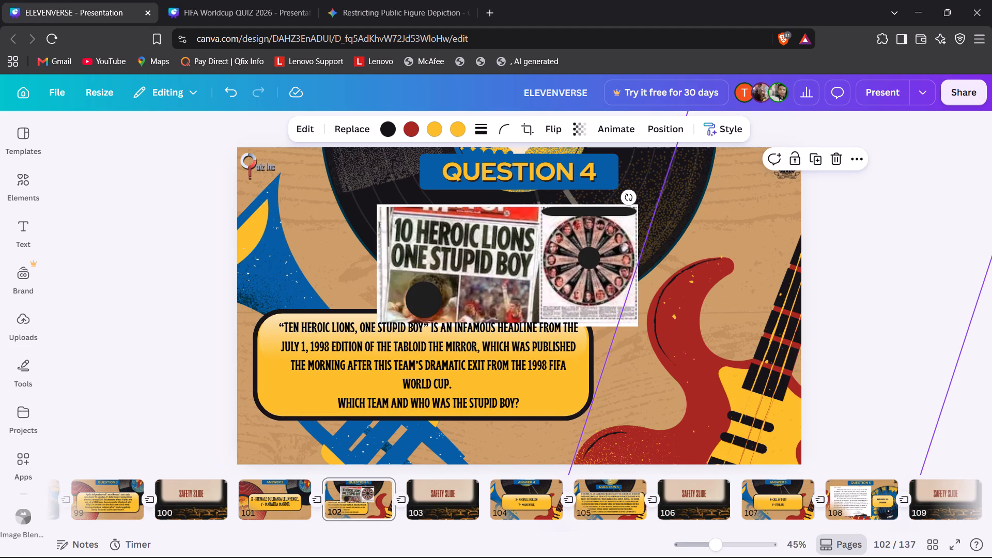
pyautogui.click(972, 434)
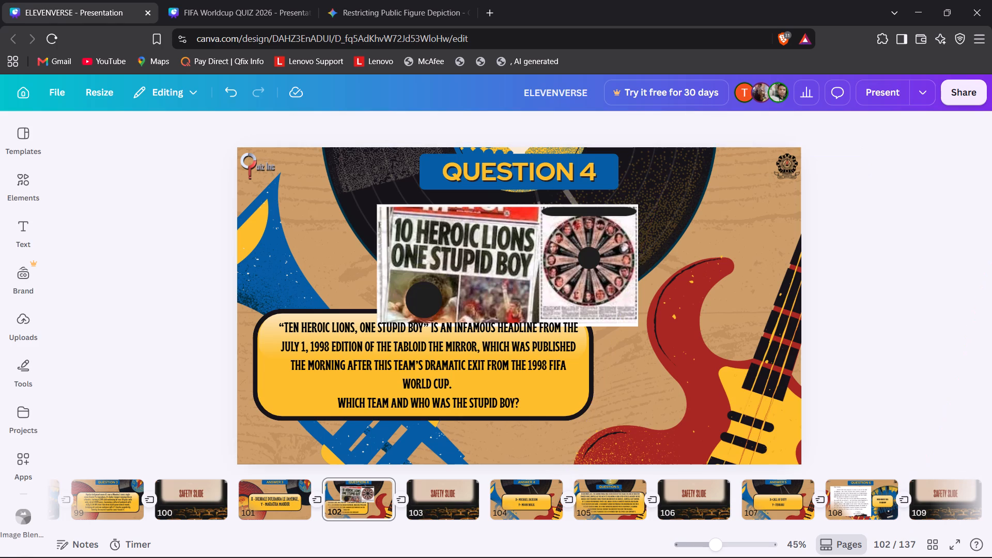
# Group the yellow box with its question text and move the group below the newspaper image, centred horizontally on page 102.
pyautogui.click(312, 312)
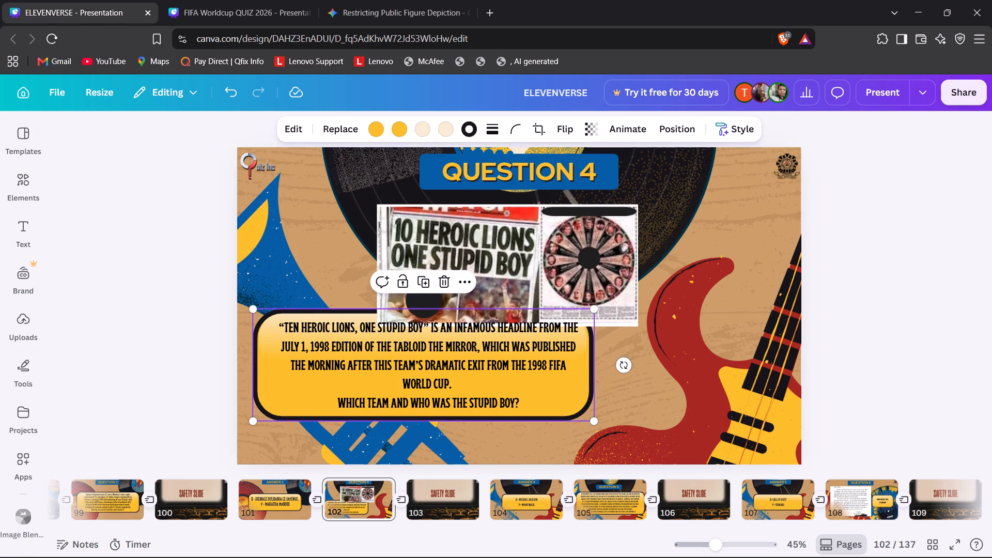
pyautogui.keyDown('shift'); pyautogui.click(324, 342); pyautogui.keyUp('shift')
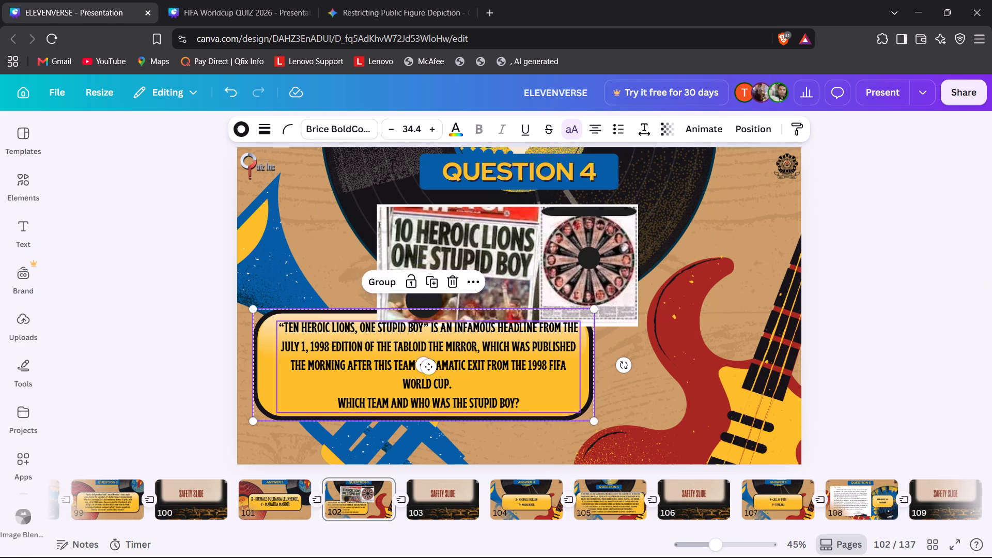
pyautogui.click(376, 284)
pyautogui.moveTo(498, 359); pyautogui.dragTo(577, 376)
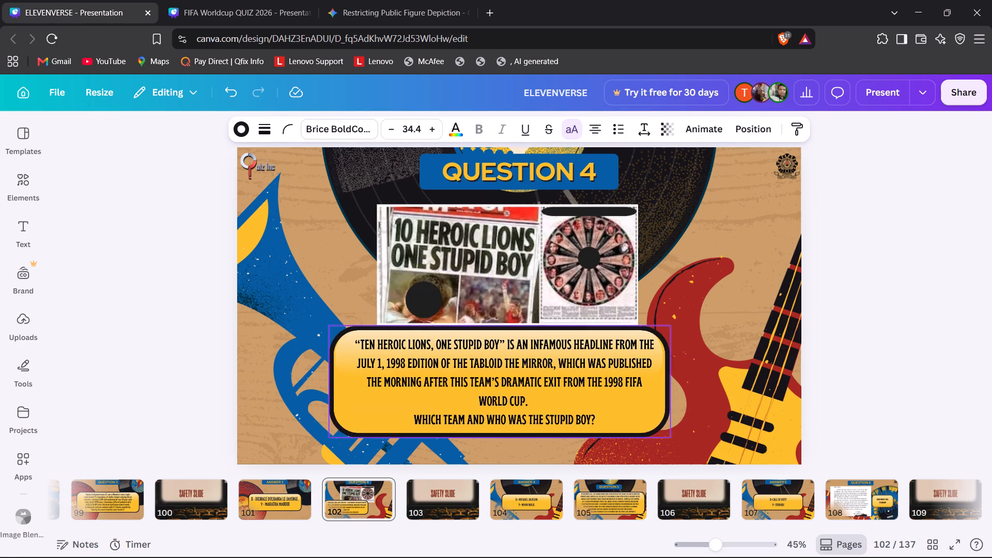
pyautogui.moveTo(577, 376); pyautogui.dragTo(584, 393)
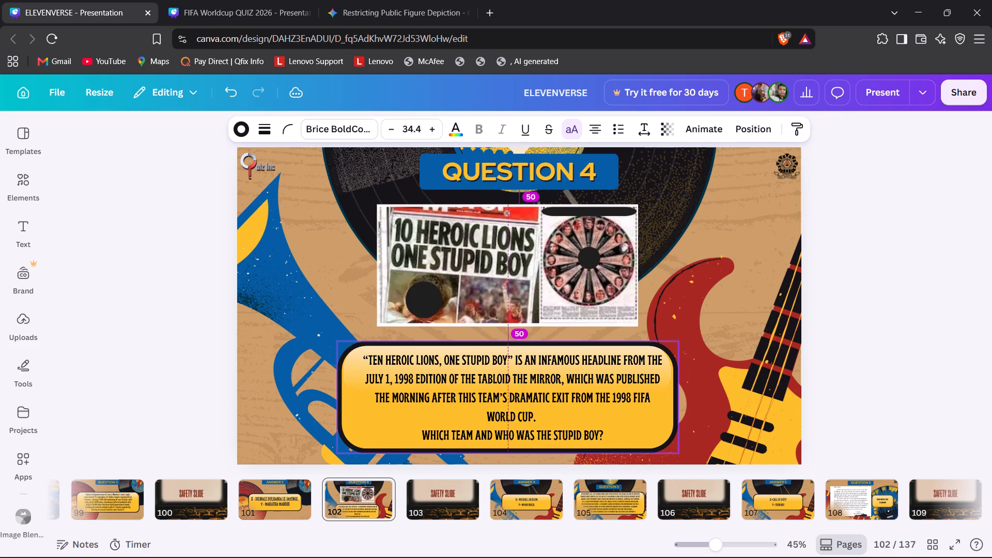
pyautogui.moveTo(584, 393); pyautogui.dragTo(592, 392)
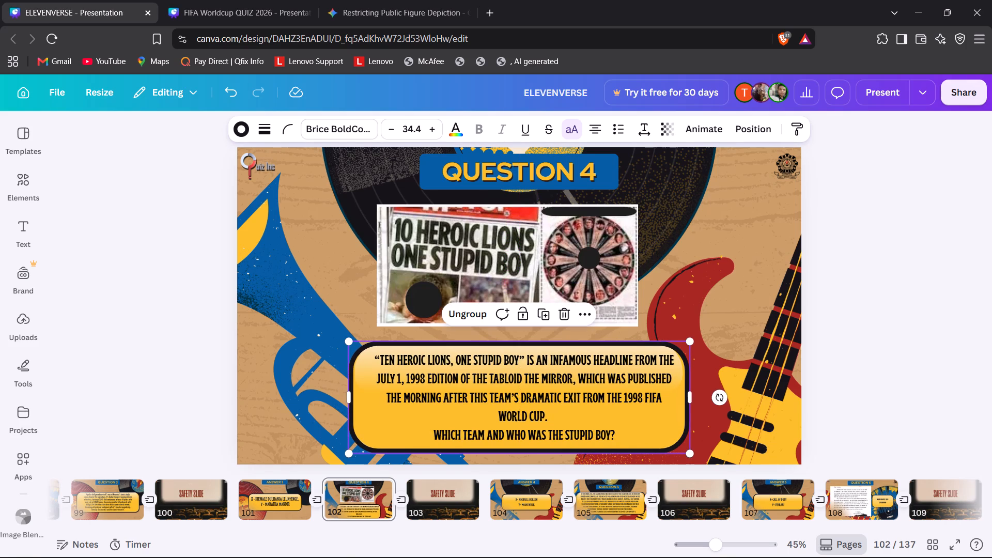
# Centre the newspaper image horizontally on page 102, between the QUESTION 4 banner and the yellow question box.
pyautogui.moveTo(532, 261); pyautogui.dragTo(549, 271)
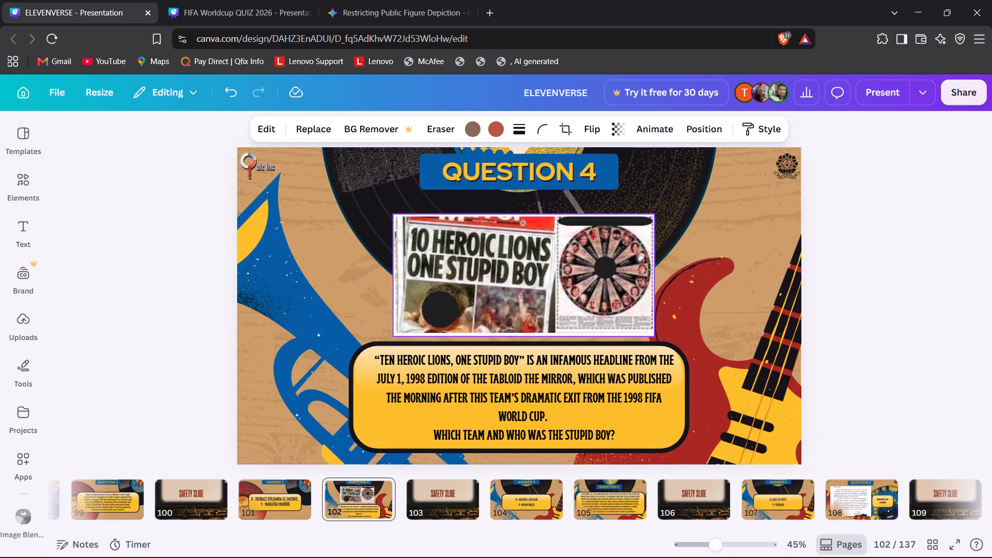
pyautogui.moveTo(549, 271); pyautogui.dragTo(544, 268)
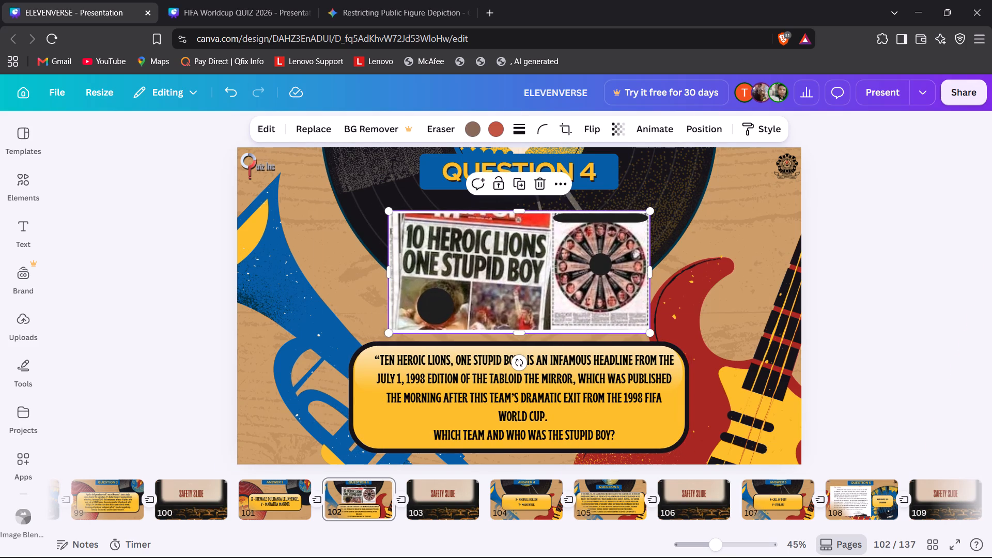
pyautogui.click(898, 302)
# Replace the X answer on page 104's ANSWER 4 slide with "England", keeping the "X=" prefix.
pyautogui.press('Right')
pyautogui.press('Right')
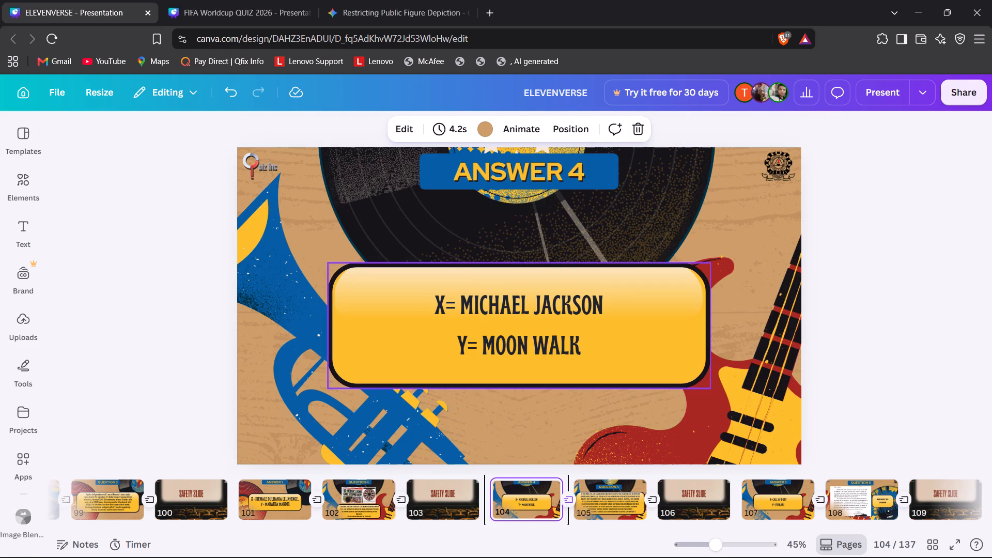
pyautogui.doubleClick(634, 308)
pyautogui.press('BackSpace')
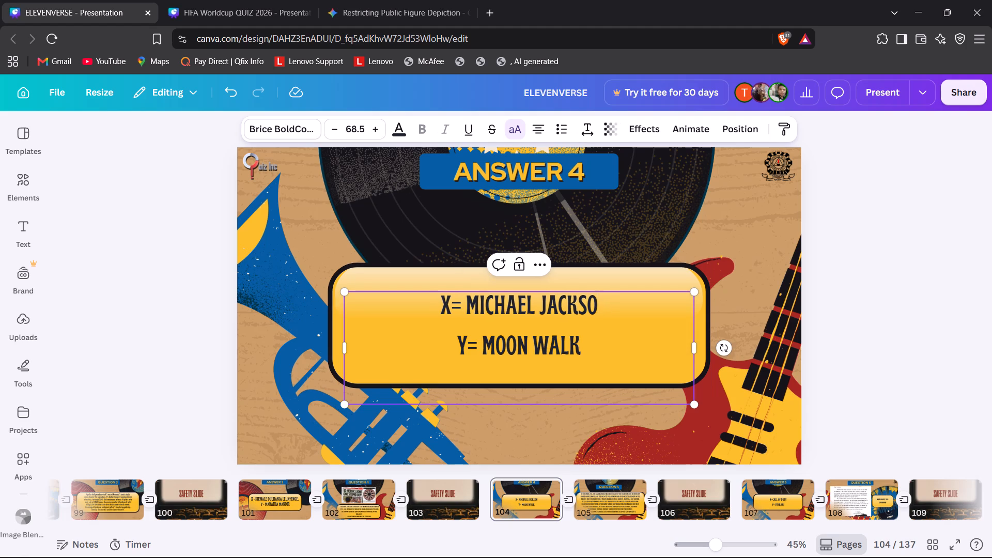
pyautogui.press('BackSpace')
pyautogui.press('BackSpace')
pyautogui.press('BackSpace')
pyautogui.press('BackSpace')
pyautogui.press('BackSpace')
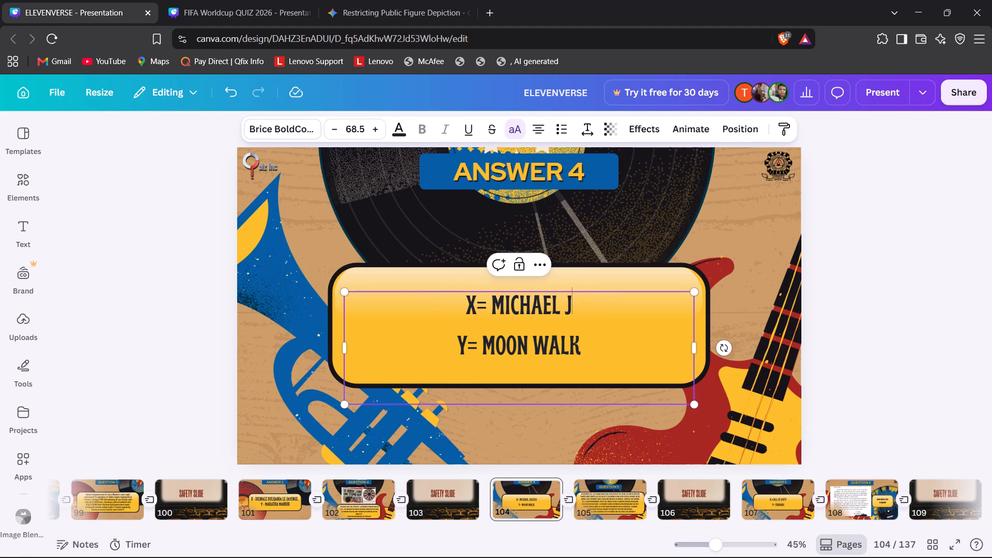
pyautogui.press('=')
pyautogui.press('BackSpace')
pyautogui.press('BackSpace')
pyautogui.press('BackSpace')
pyautogui.press('BackSpace')
pyautogui.press('BackSpace')
pyautogui.press('BackSpace')
pyautogui.press('BackSpace')
pyautogui.press('BackSpace')
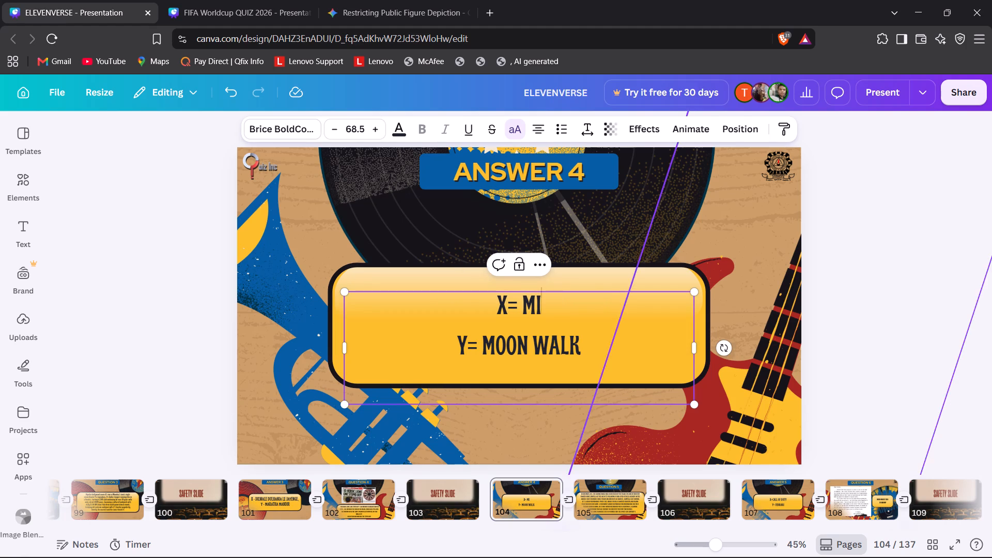
pyautogui.click(863, 355)
pyautogui.press('Left')
pyautogui.press('Left')
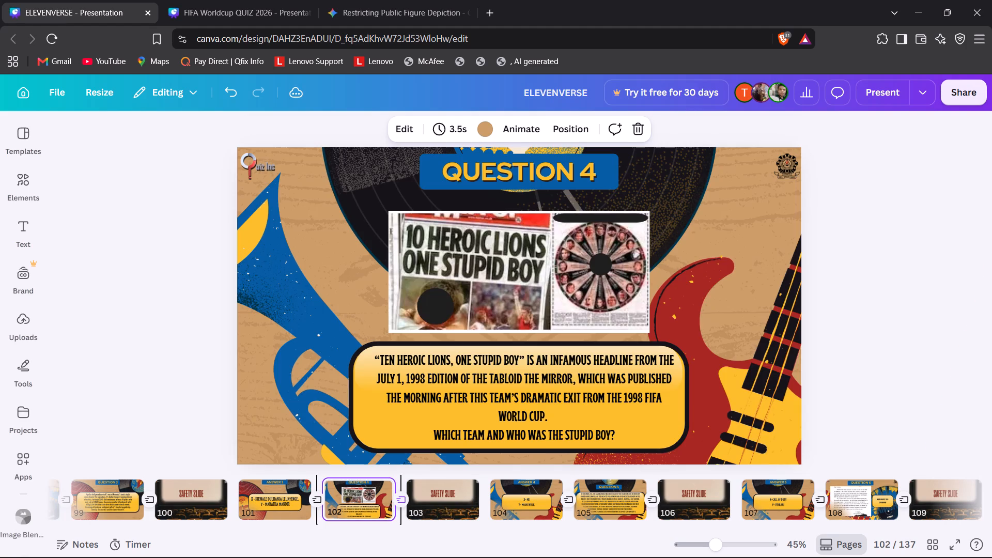
pyautogui.press('Right')
pyautogui.press('Right')
pyautogui.doubleClick(576, 307)
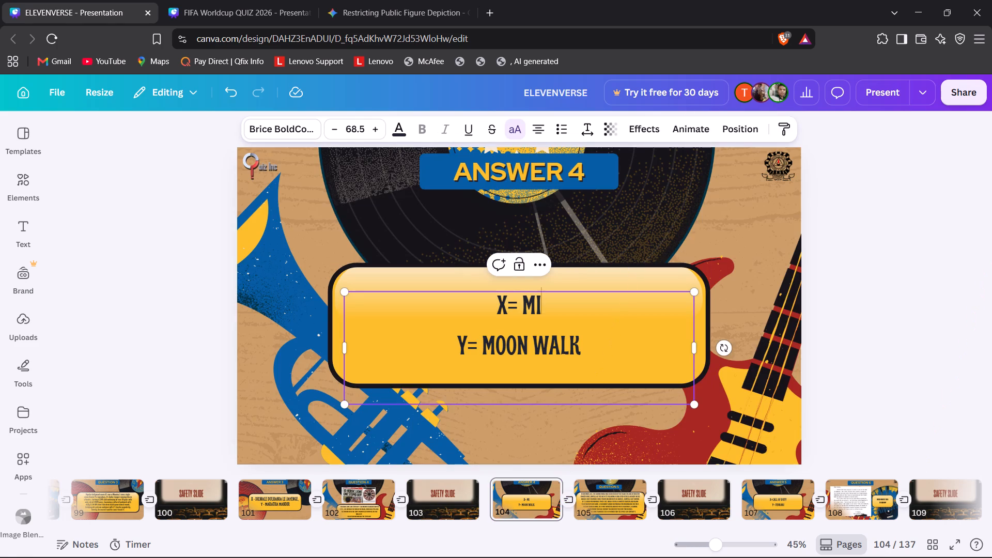
pyautogui.click(574, 306)
pyautogui.press('BackSpace')
pyautogui.press('BackSpace')
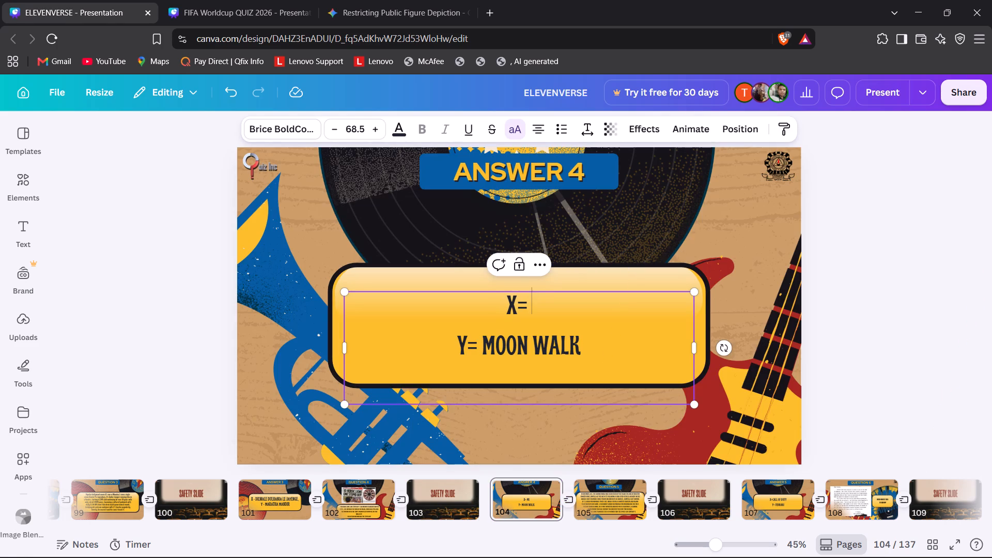
pyautogui.write('England')
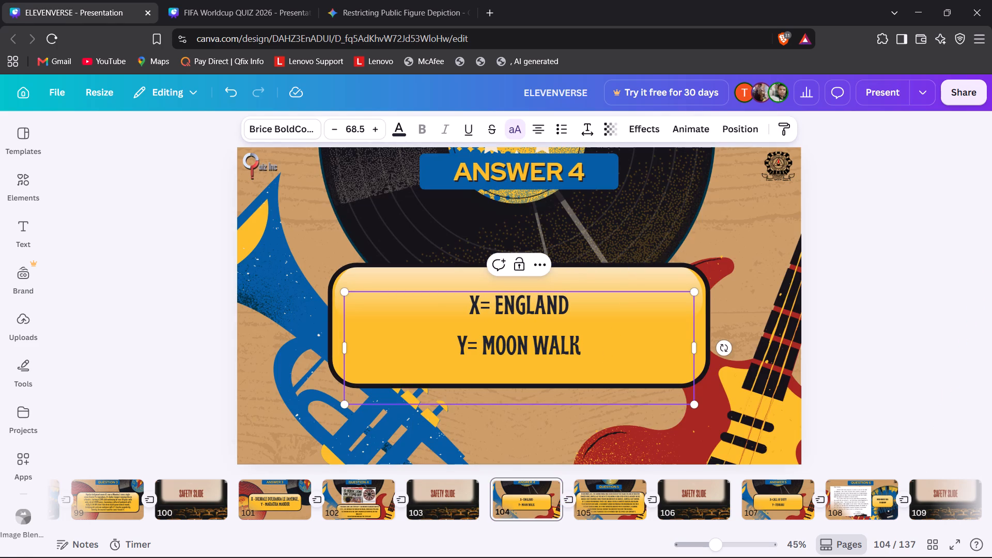
# Replace the Y answer on the ANSWER 4 slide with "David Beckham", keeping the "Y=" prefix.
pyautogui.click(601, 351)
pyautogui.press('BackSpace')
pyautogui.press('BackSpace')
pyautogui.press('BackSpace')
pyautogui.press('BackSpace')
pyautogui.press('BackSpace')
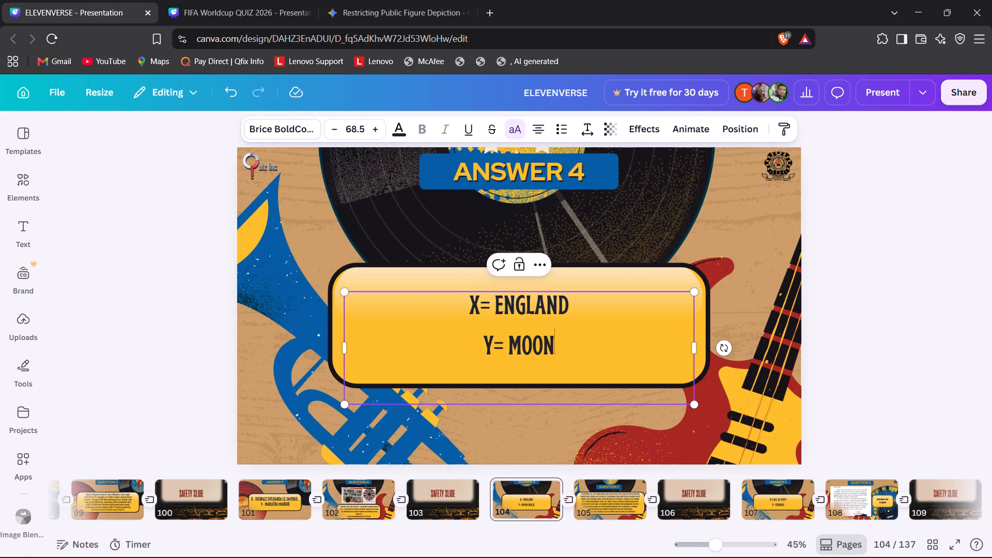
pyautogui.press('BackSpace')
pyautogui.press('BackSpace')
pyautogui.press('BackSpace')
pyautogui.press('BackSpace')
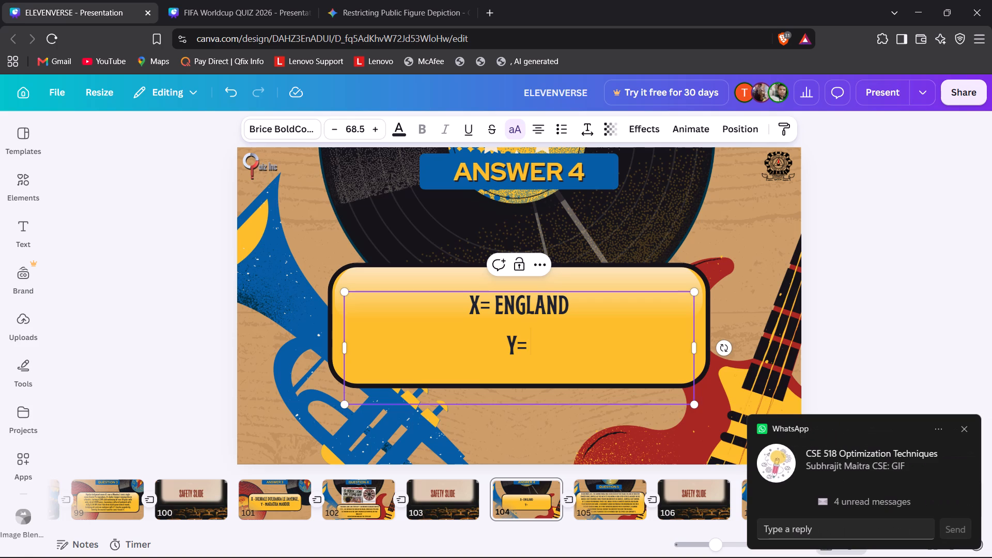
pyautogui.write('David Beckham')
pyautogui.click(923, 373)
# Narrow the QUESTION 5 text box to fit its text and centre it on the blue banner on page 105.
pyautogui.press('Right')
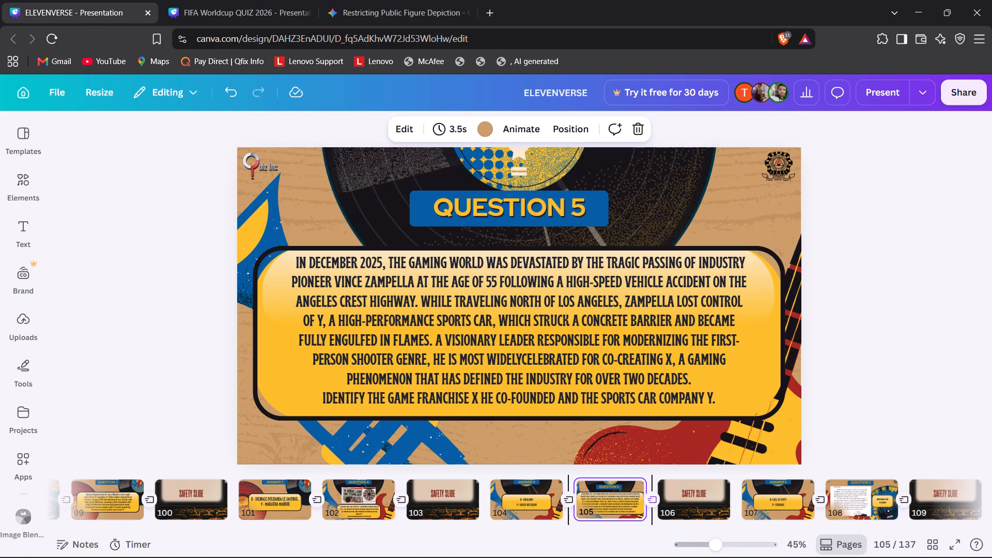
pyautogui.click(585, 219)
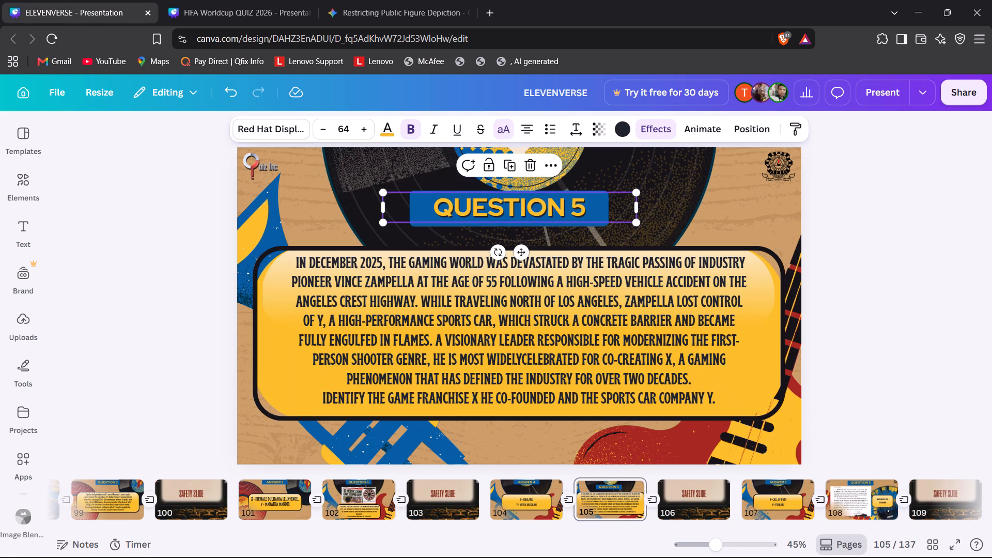
pyautogui.click(107, 312)
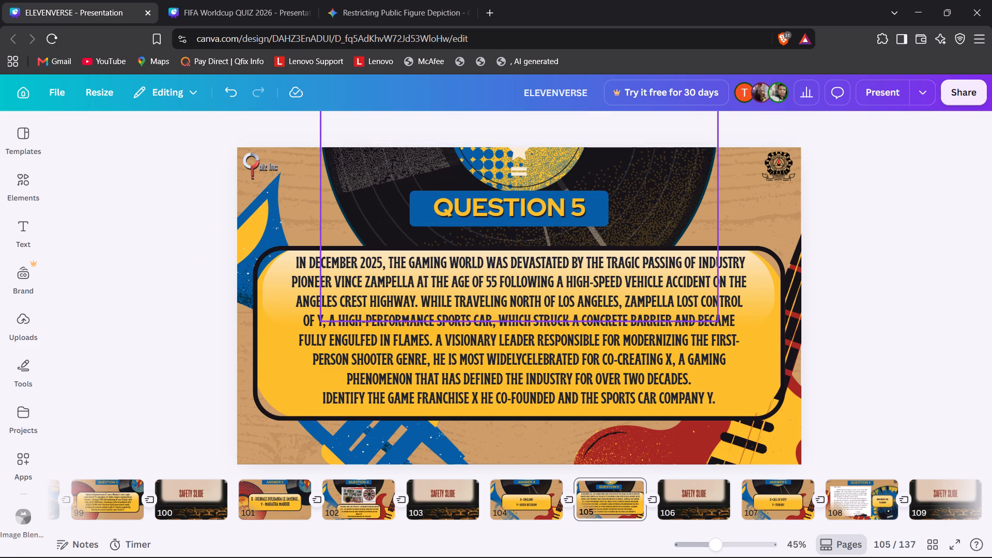
pyautogui.click(464, 217)
pyautogui.click(538, 225)
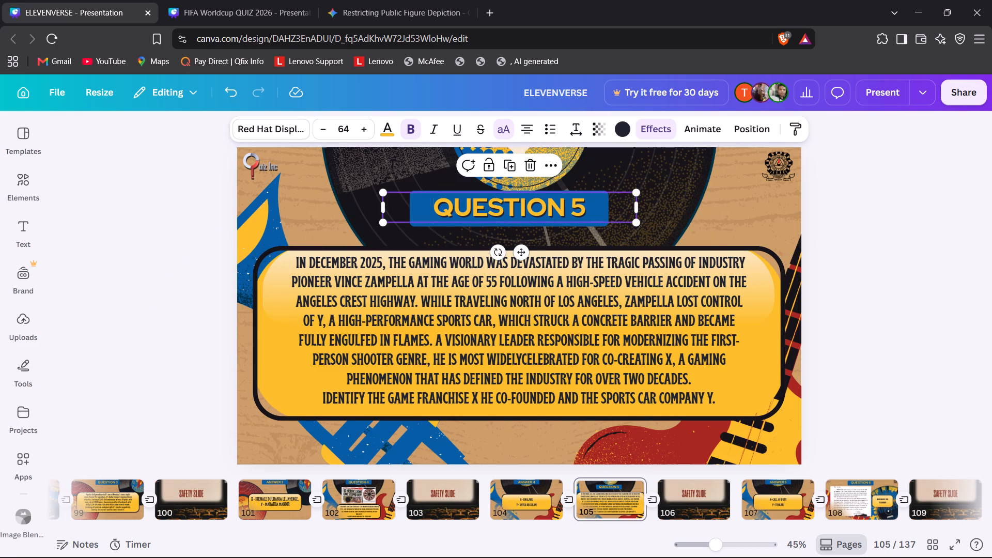
pyautogui.moveTo(380, 210); pyautogui.dragTo(478, 211)
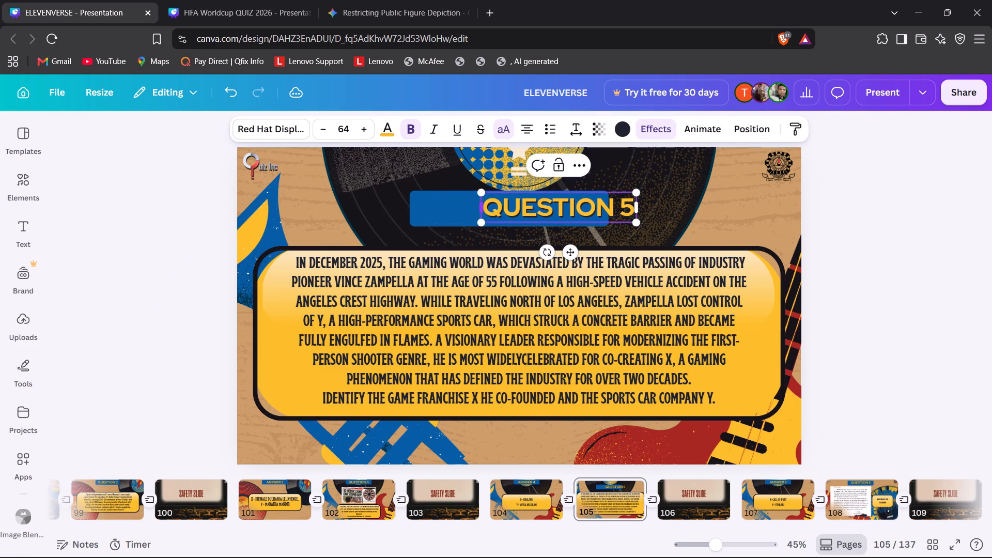
pyautogui.click(139, 276)
pyautogui.moveTo(552, 207); pyautogui.dragTo(521, 205)
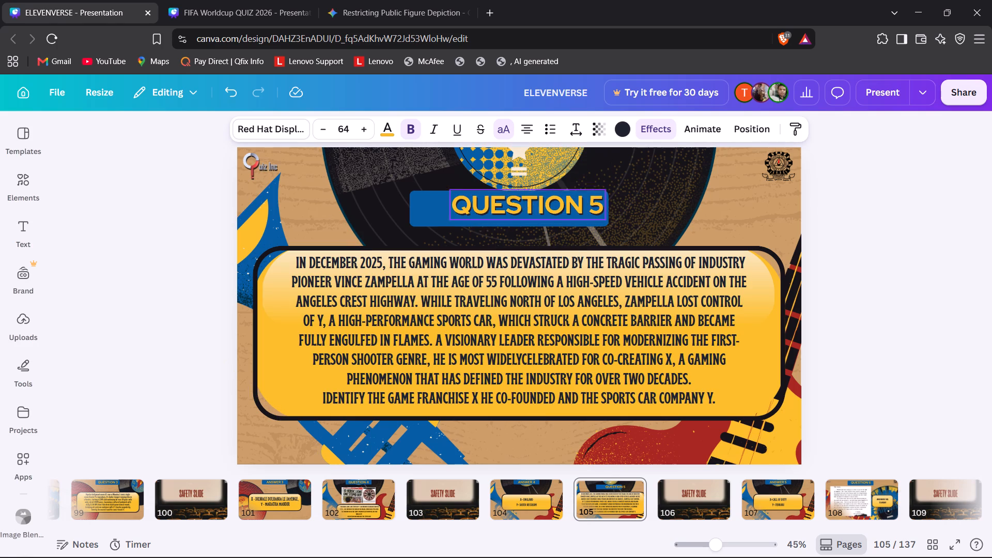
pyautogui.moveTo(521, 205); pyautogui.dragTo(504, 211)
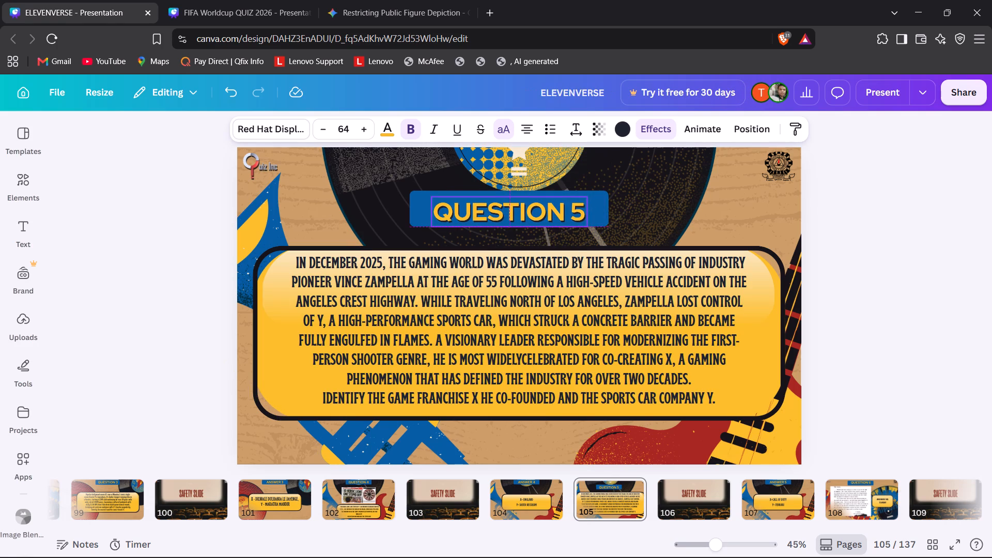
pyautogui.moveTo(504, 211); pyautogui.dragTo(504, 209)
pyautogui.press('Right')
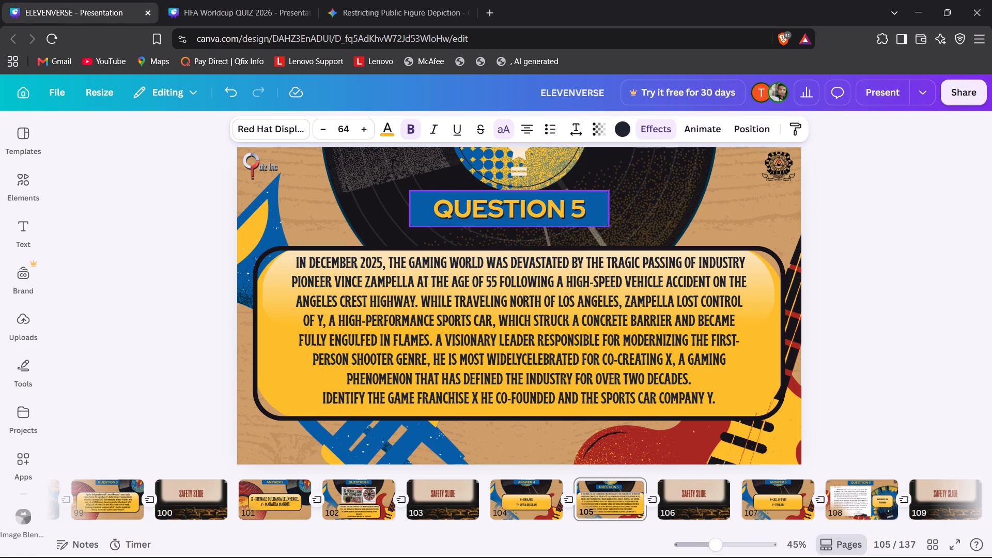
# Group the QUESTION 5 text with its blue banner shape on page 105.
pyautogui.click(414, 209)
pyautogui.keyDown('shift'); pyautogui.click(467, 211); pyautogui.keyUp('shift')
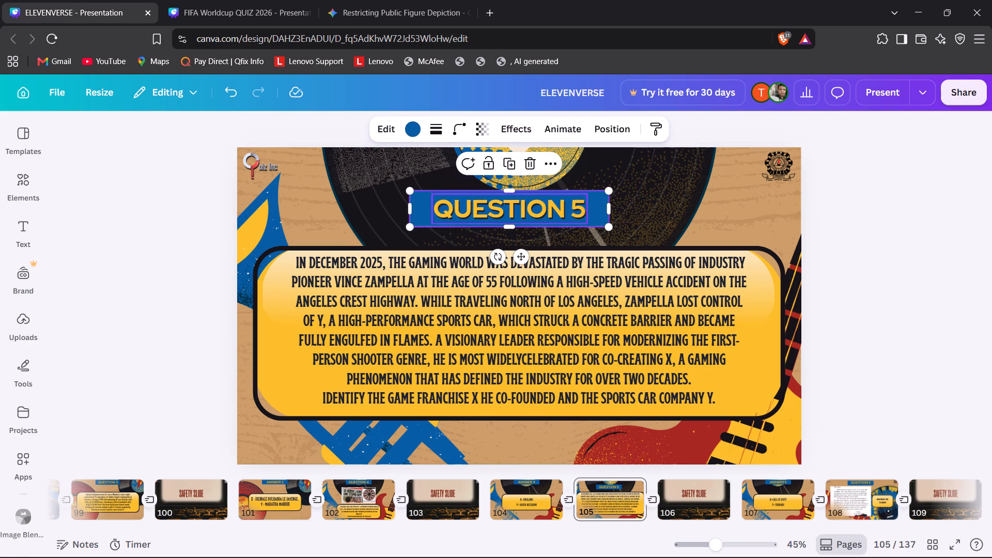
pyautogui.click(465, 166)
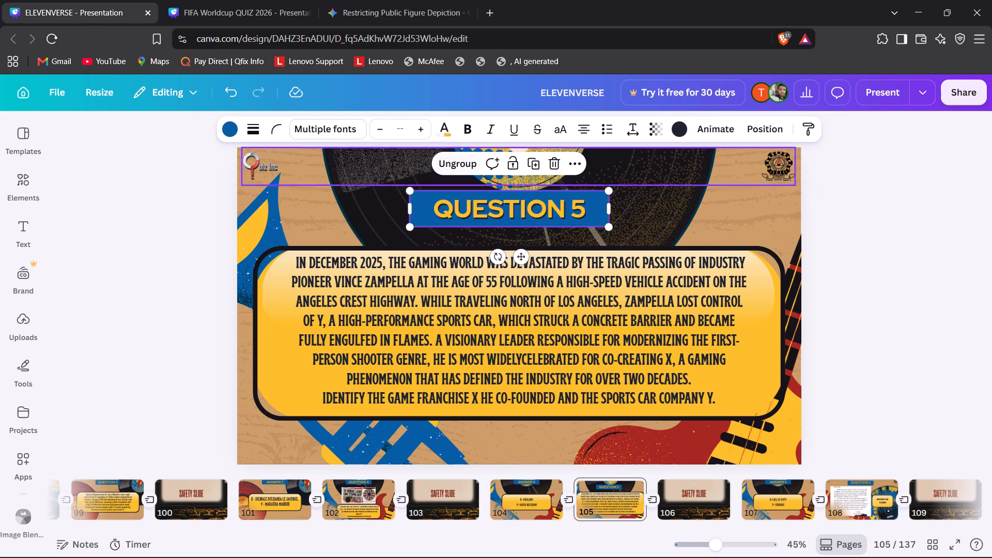
# Centre the QUESTION 5 banner group horizontally and move it up near the page's top edge, level with the logos.
pyautogui.rightClick(459, 209)
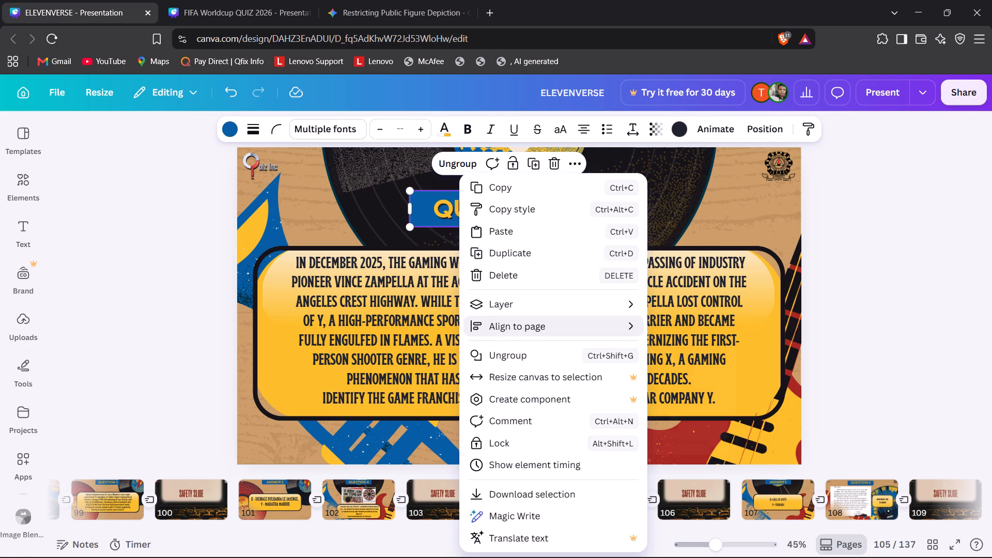
pyautogui.click(689, 352)
pyautogui.moveTo(547, 211); pyautogui.dragTo(545, 178)
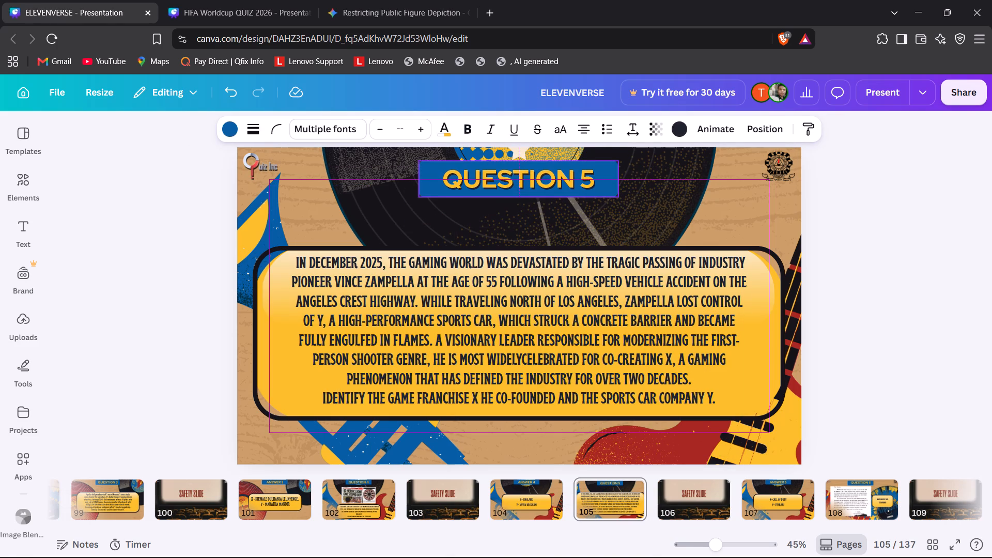
pyautogui.moveTo(545, 178); pyautogui.dragTo(544, 174)
pyautogui.click(202, 330)
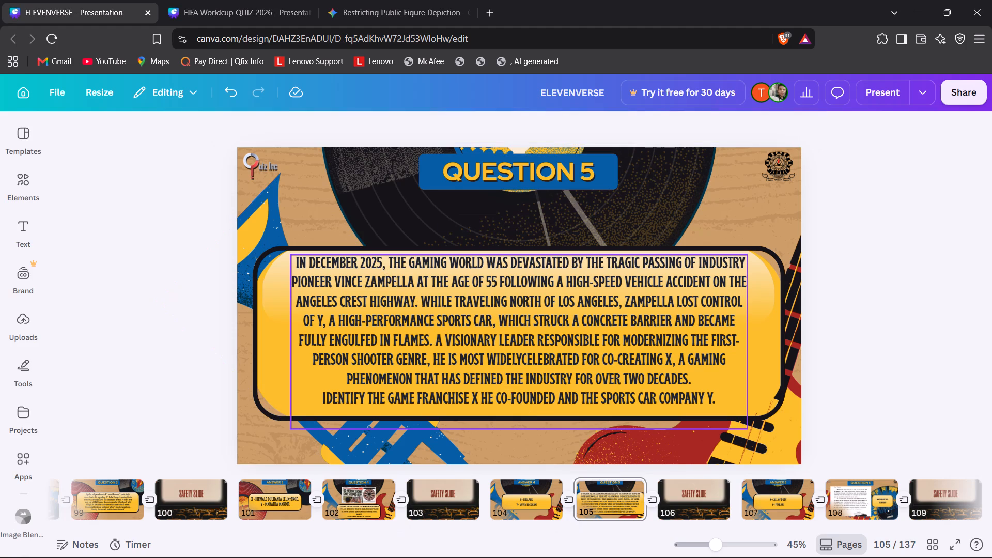
pyautogui.click(204, 358)
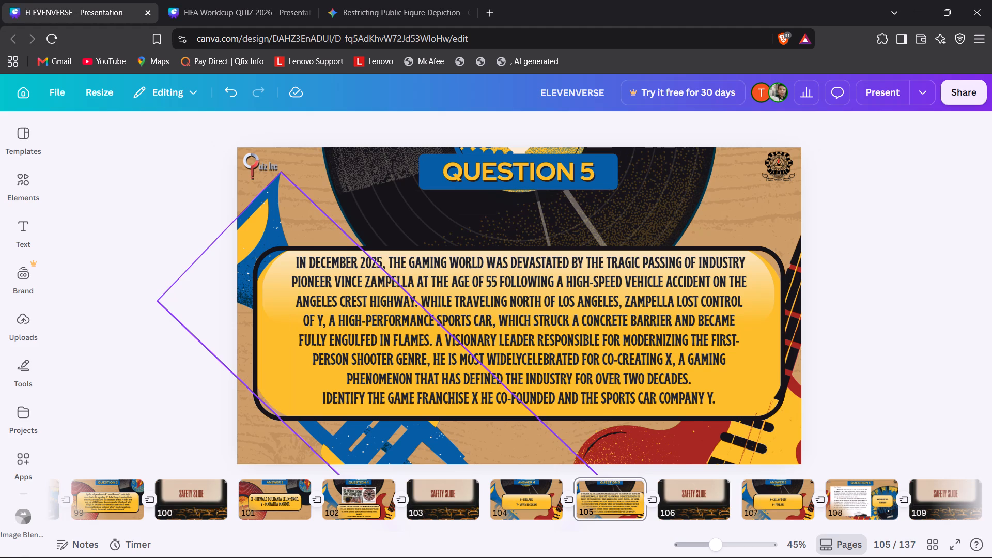
# Narrow the QUESTION 6 text box on page 108 to fit its text and centre it on the blue banner.
pyautogui.press('Right')
pyautogui.press('Right')
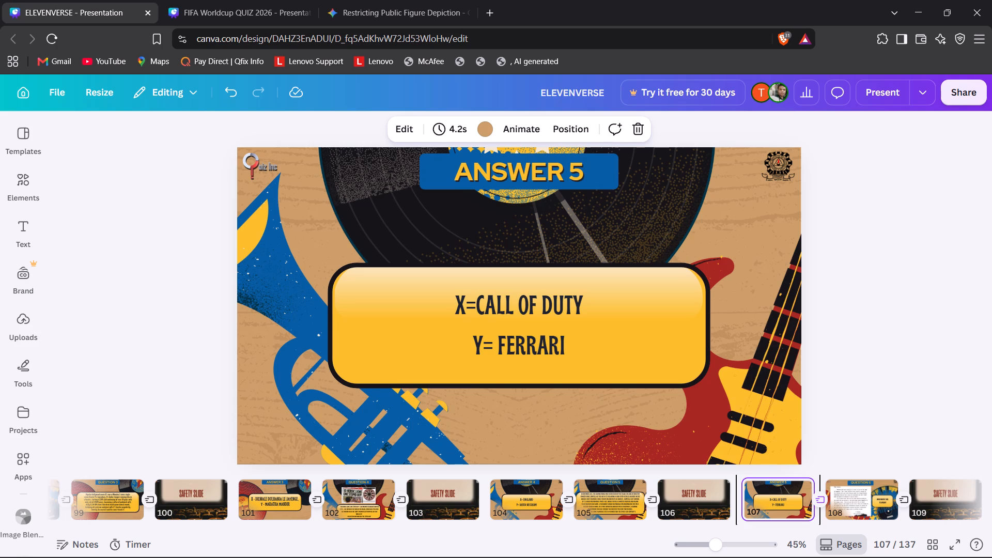
pyautogui.press('Right')
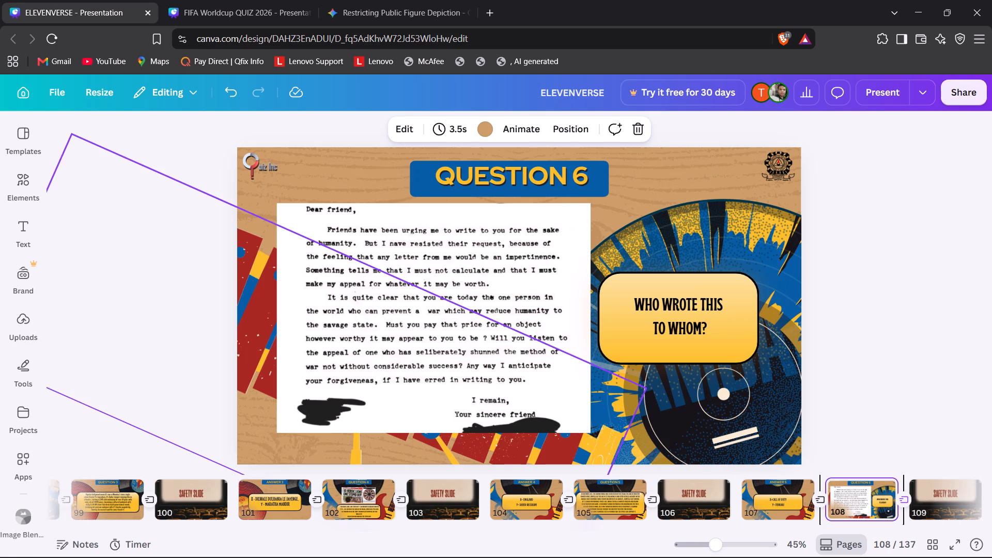
pyautogui.click(468, 182)
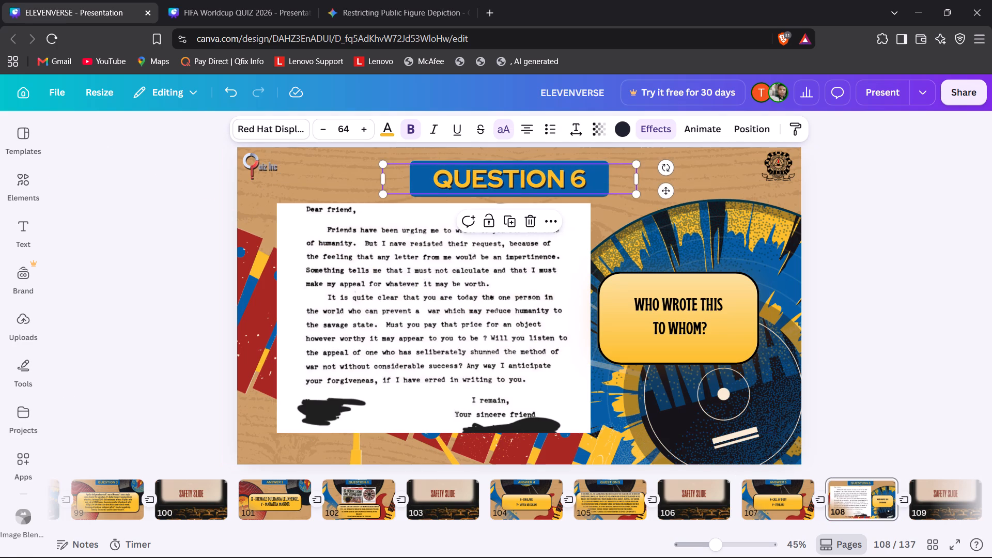
pyautogui.click(211, 238)
pyautogui.click(430, 171)
pyautogui.moveTo(381, 180); pyautogui.dragTo(451, 179)
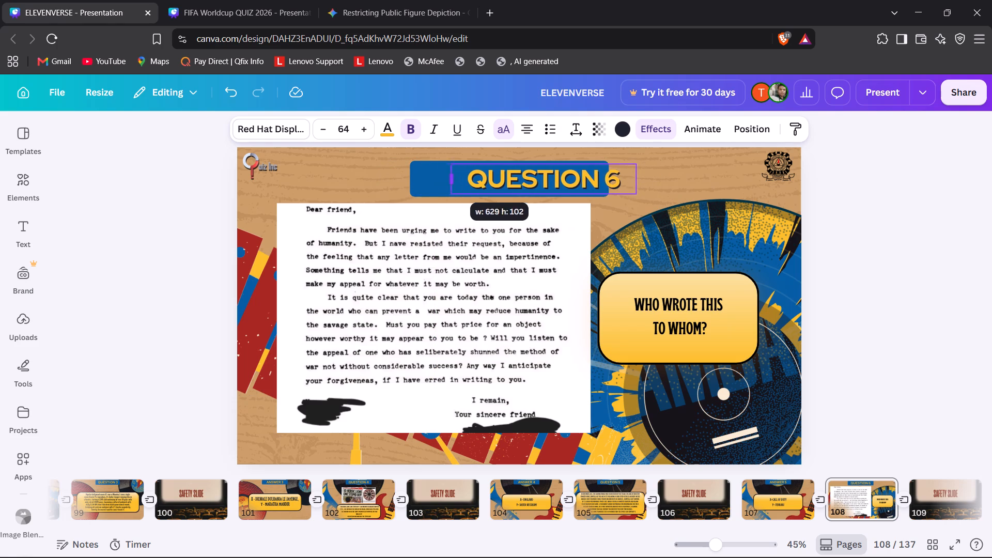
pyautogui.moveTo(451, 179); pyautogui.dragTo(477, 179)
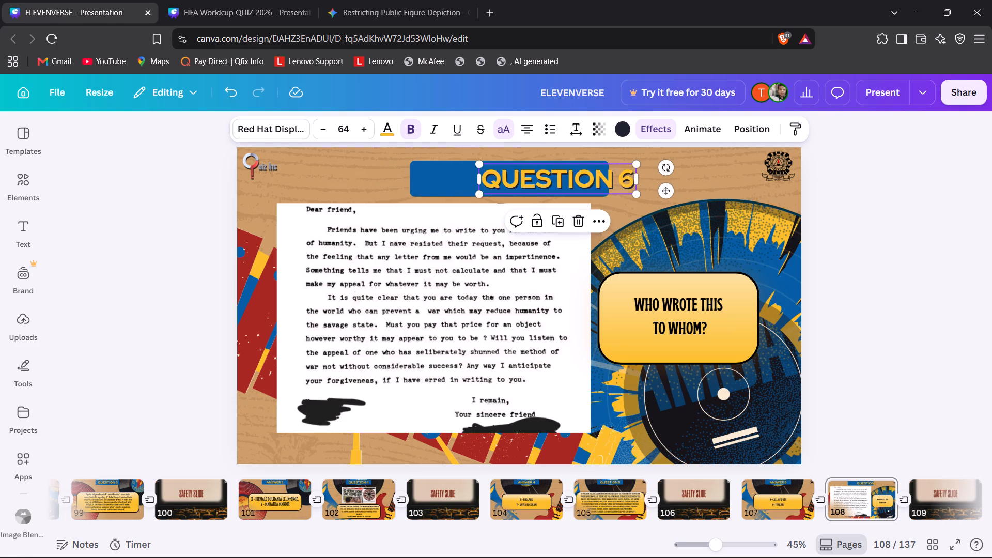
pyautogui.moveTo(525, 177); pyautogui.dragTo(482, 176)
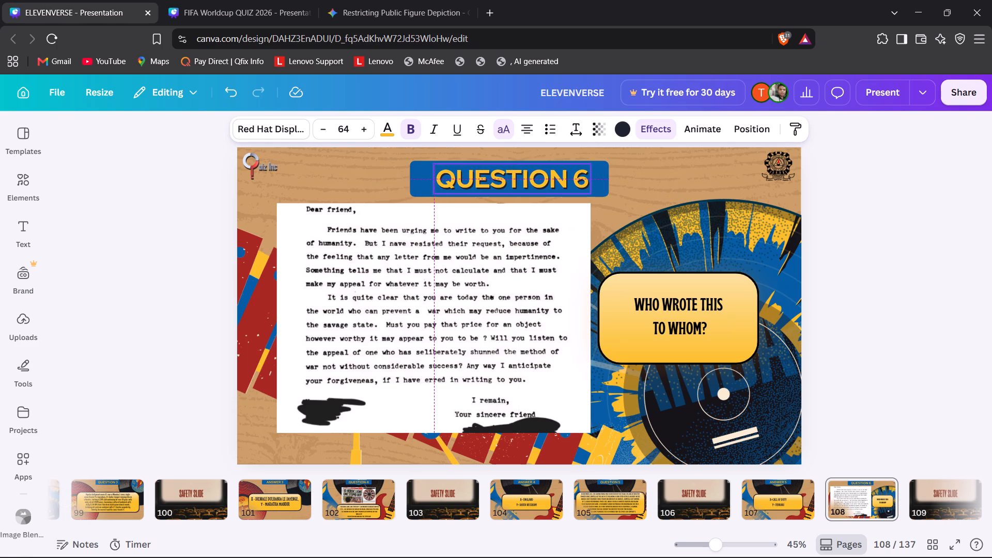
pyautogui.moveTo(482, 176); pyautogui.dragTo(472, 177)
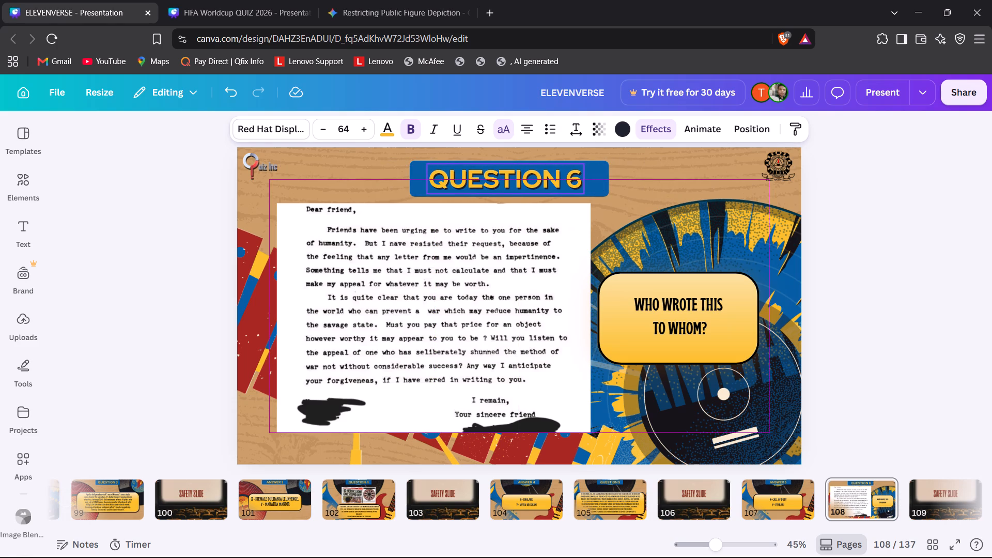
pyautogui.moveTo(472, 177); pyautogui.dragTo(473, 177)
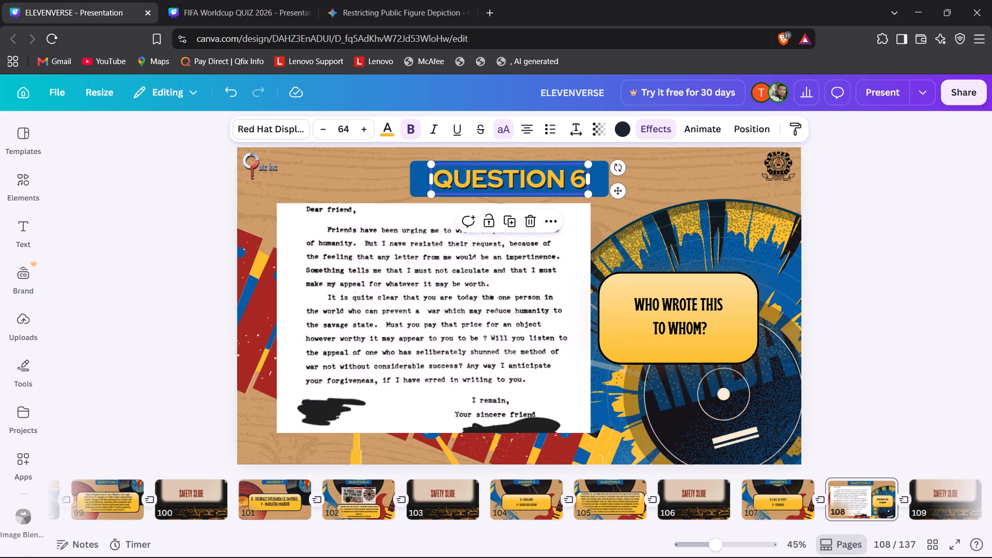
# Group the QUESTION 6 text with its blue banner shape on page 108.
pyautogui.click(205, 220)
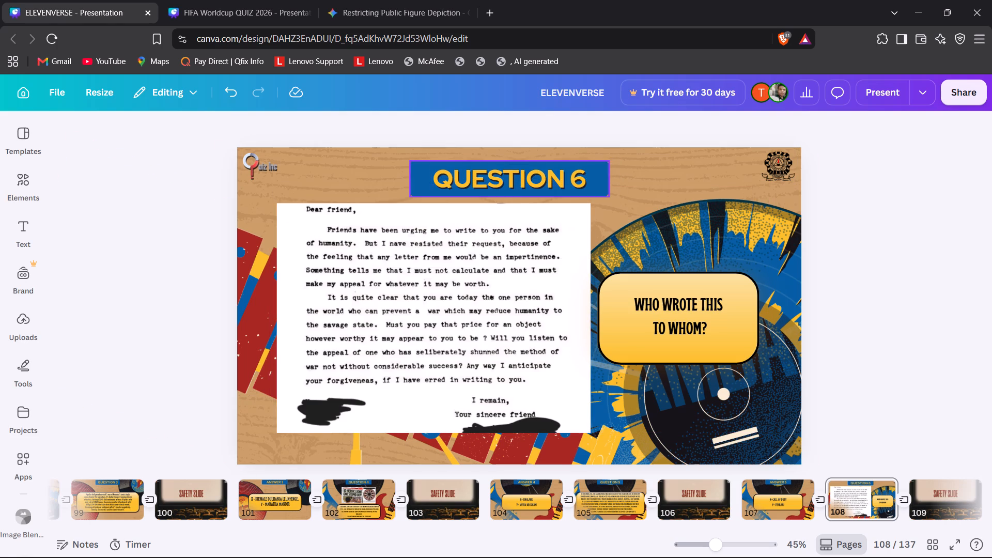
pyautogui.click(598, 179)
pyautogui.click(603, 194)
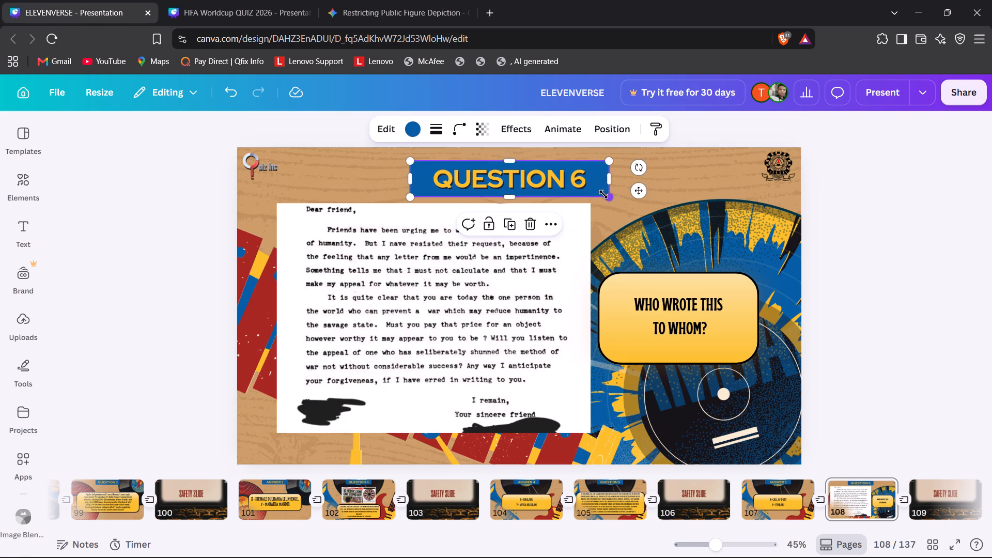
pyautogui.keyDown('shift'); pyautogui.click(560, 182); pyautogui.keyUp('shift')
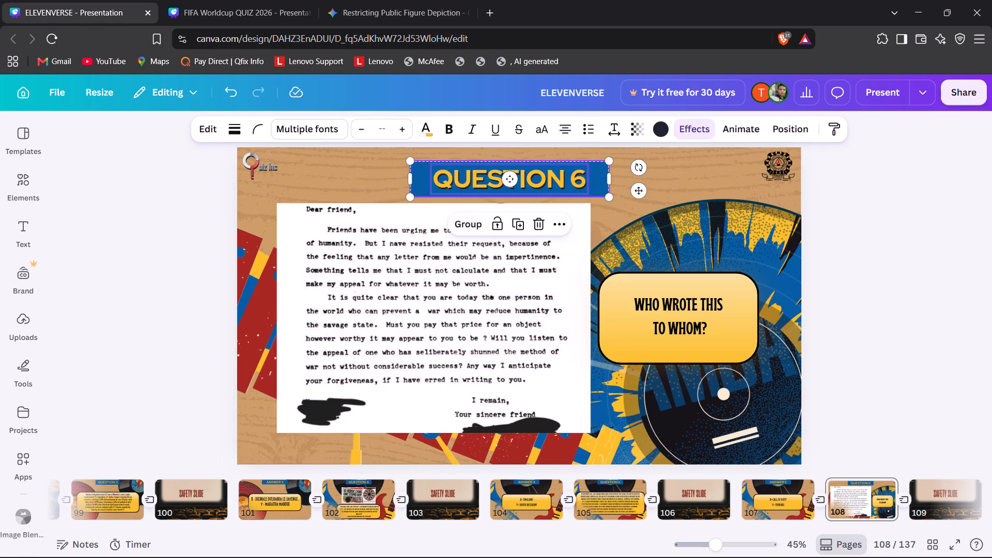
pyautogui.click(469, 221)
# Centre the QUESTION 6 banner group horizontally on page 108 and raise it slightly towards the page's top edge.
pyautogui.press('Right')
pyautogui.press('Right')
pyautogui.press('Right')
pyautogui.press('Right')
pyautogui.press('Right')
pyautogui.press('Right')
pyautogui.press('Right')
pyautogui.press('Right')
pyautogui.press('Right')
pyautogui.press('Right')
pyautogui.press('Right')
pyautogui.press('Right')
pyautogui.press('Right')
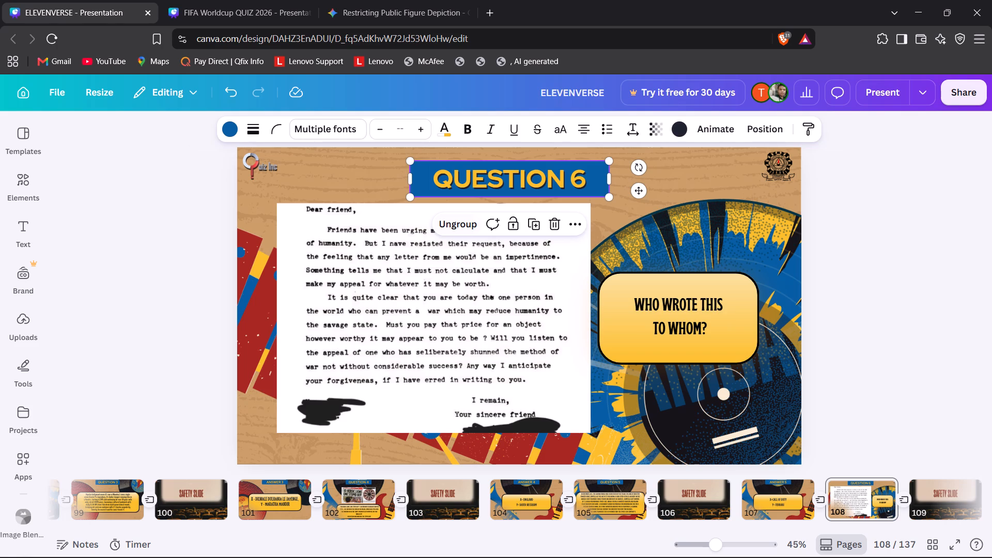
pyautogui.click(139, 269)
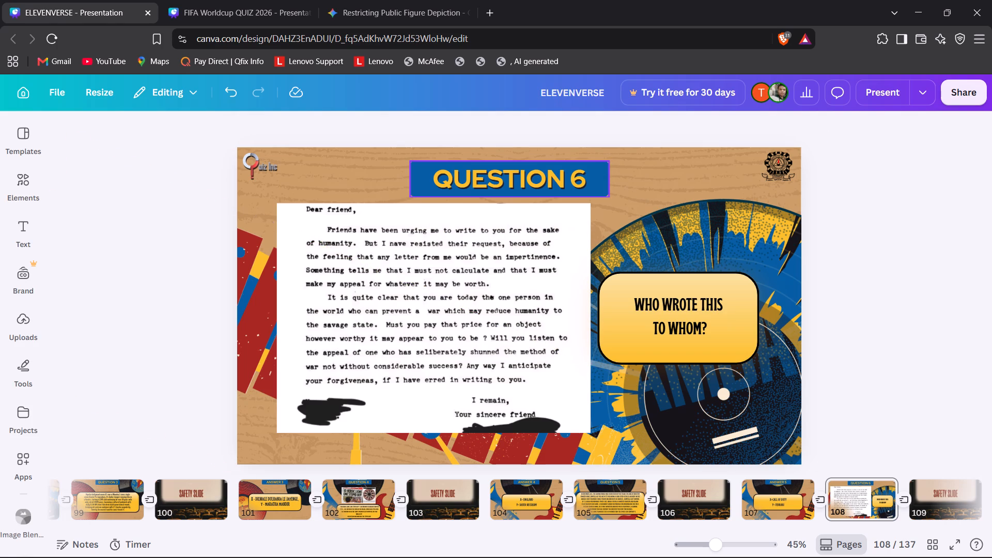
pyautogui.click(513, 177)
pyautogui.moveTo(513, 177); pyautogui.dragTo(533, 172)
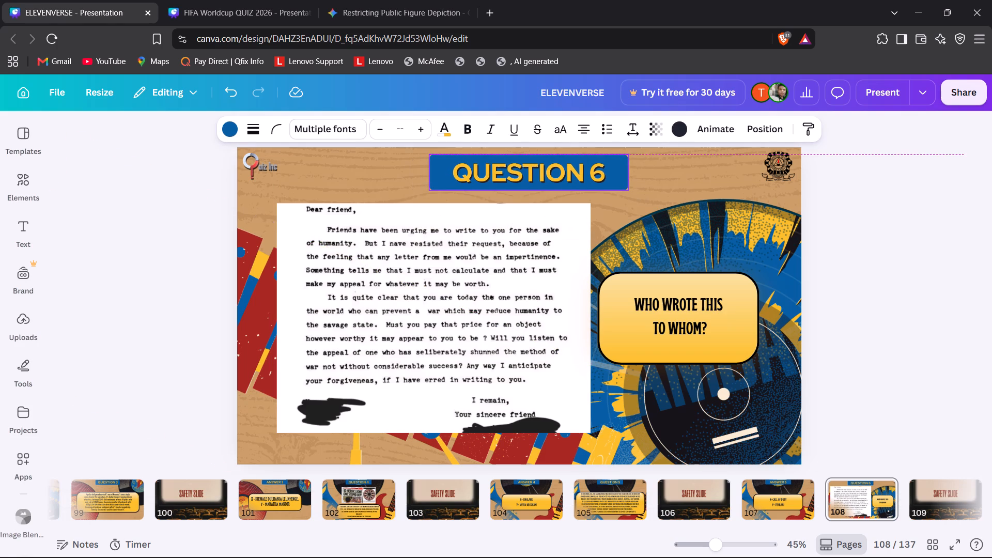
pyautogui.moveTo(533, 172); pyautogui.dragTo(523, 173)
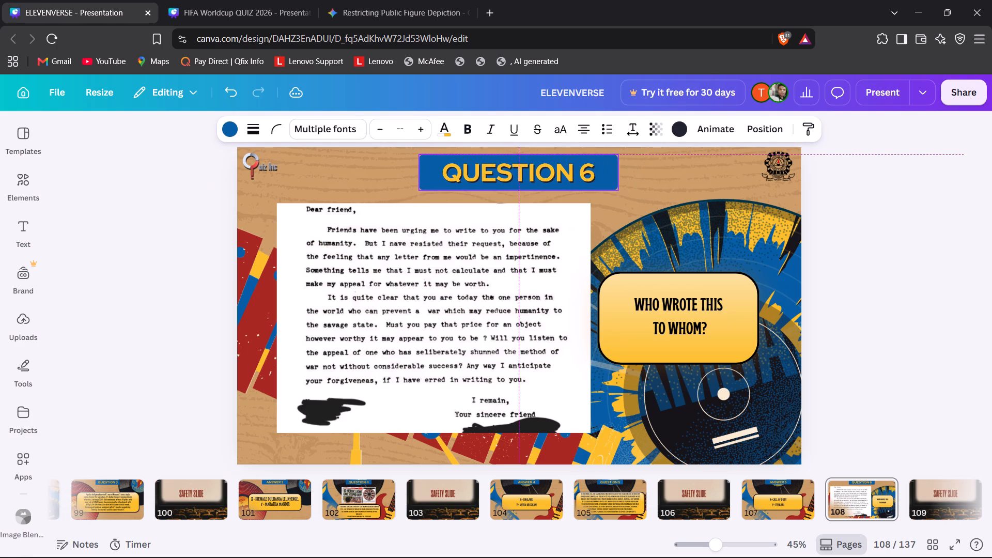
pyautogui.moveTo(523, 173); pyautogui.dragTo(526, 173)
pyautogui.click(202, 319)
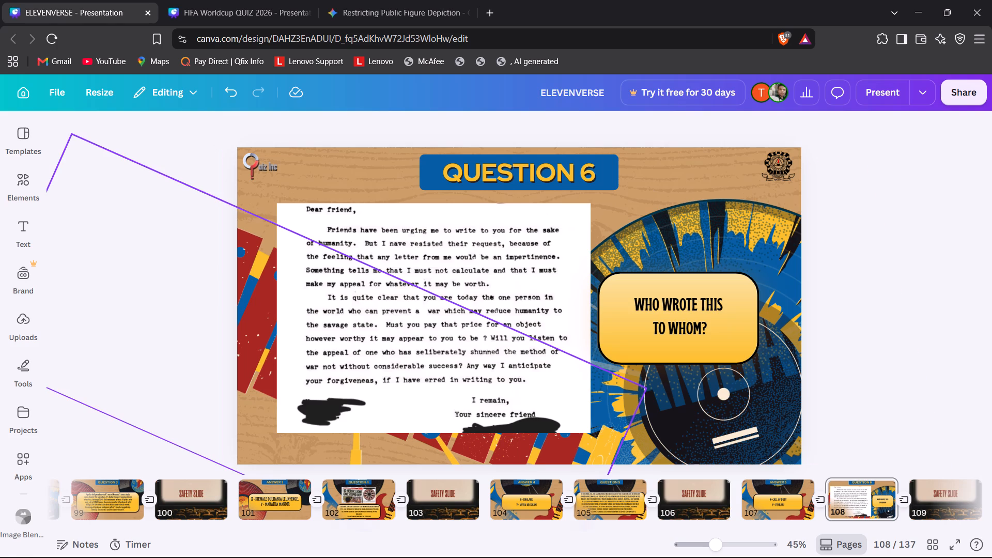
pyautogui.click(962, 334)
# Nudge the QUESTION 7 banner group on page 111 up towards the page's top edge.
pyautogui.press('Right')
pyautogui.press('Right')
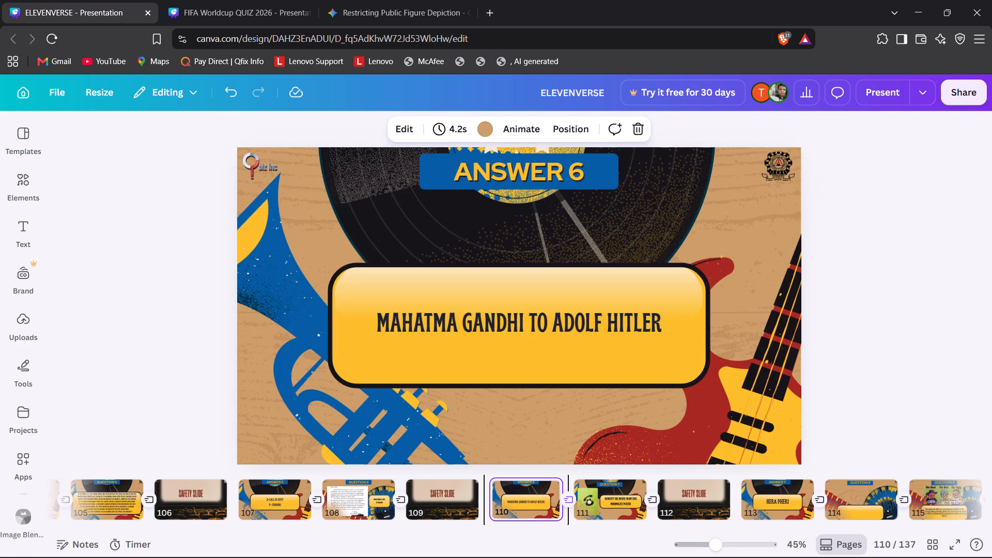
pyautogui.press('Right')
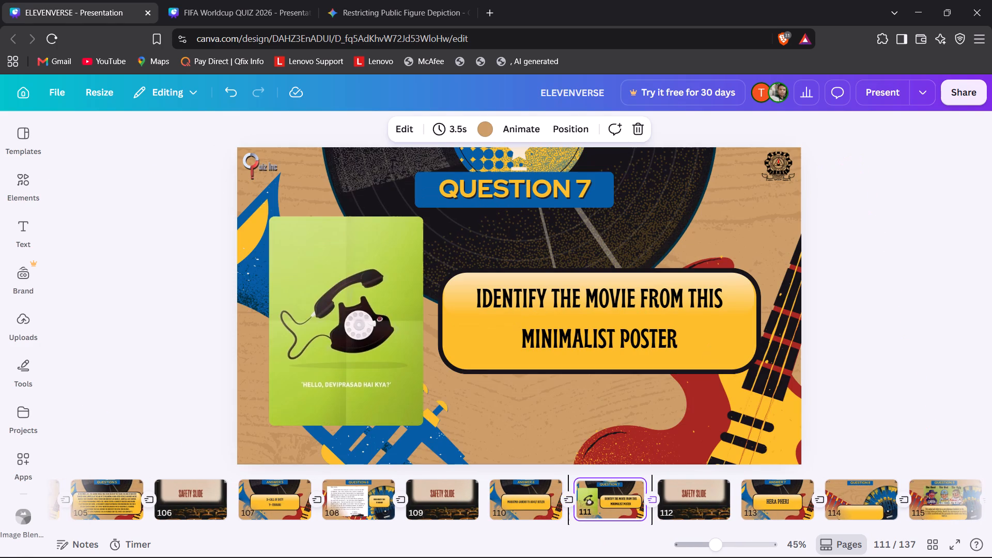
pyautogui.click(508, 192)
pyautogui.press('Up')
pyautogui.press('Up')
pyautogui.press('Up')
pyautogui.press('Up')
pyautogui.press('Up')
pyautogui.press('Up')
pyautogui.press('Up')
pyautogui.press('Up')
pyautogui.press('Up')
pyautogui.press('Up')
pyautogui.press('Up')
pyautogui.press('Up')
pyautogui.press('Up')
pyautogui.press('Up')
pyautogui.press('Up')
pyautogui.press('Up')
pyautogui.press('Up')
pyautogui.press('Up')
pyautogui.press('Up')
pyautogui.press('Up')
pyautogui.press('Up')
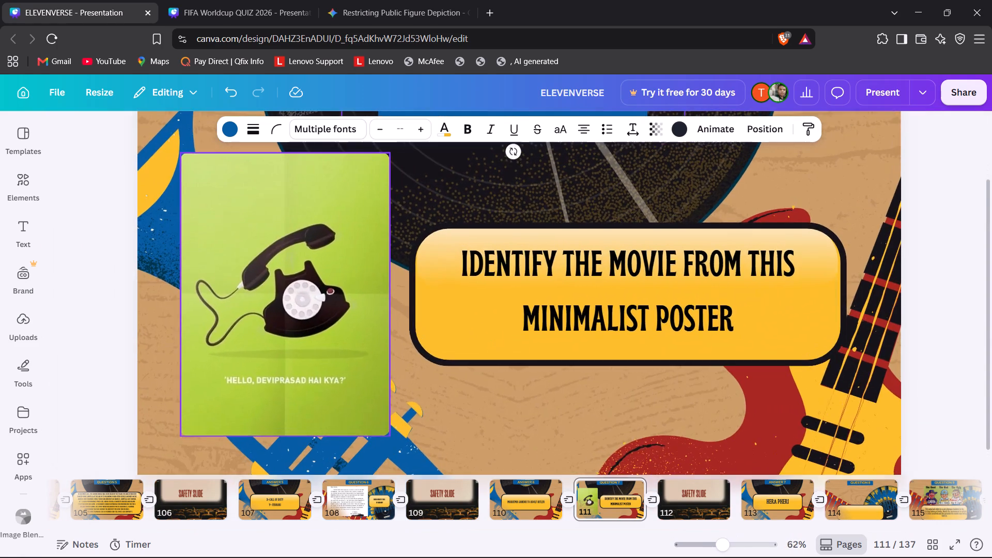
pyautogui.scroll(1, 257, 370)
pyautogui.click(537, 179)
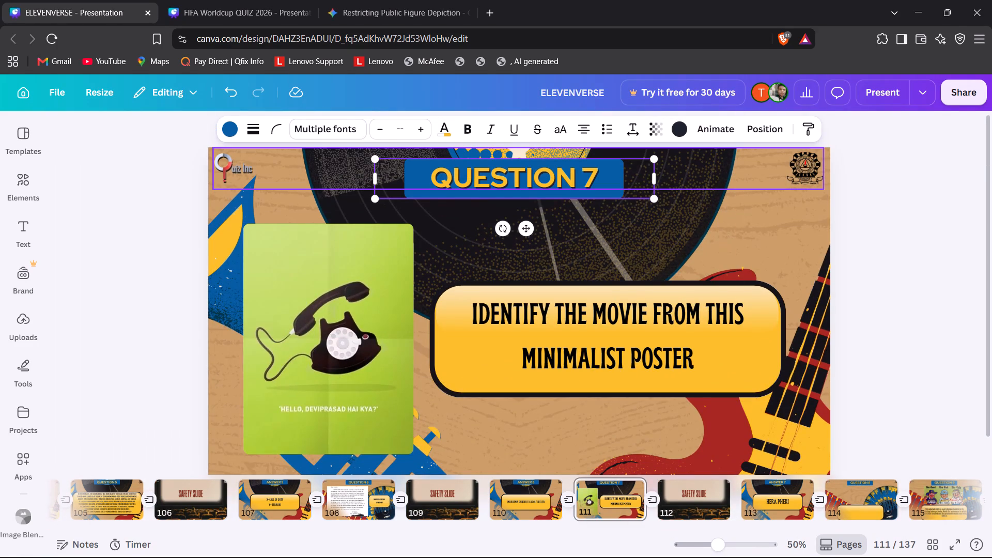
pyautogui.click(604, 197)
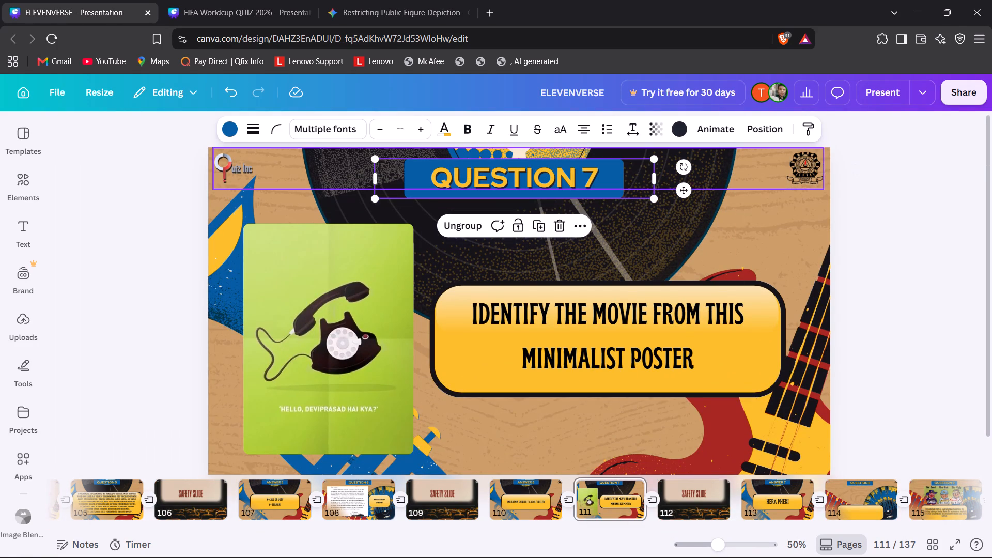
pyautogui.click(591, 185)
pyautogui.click(586, 199)
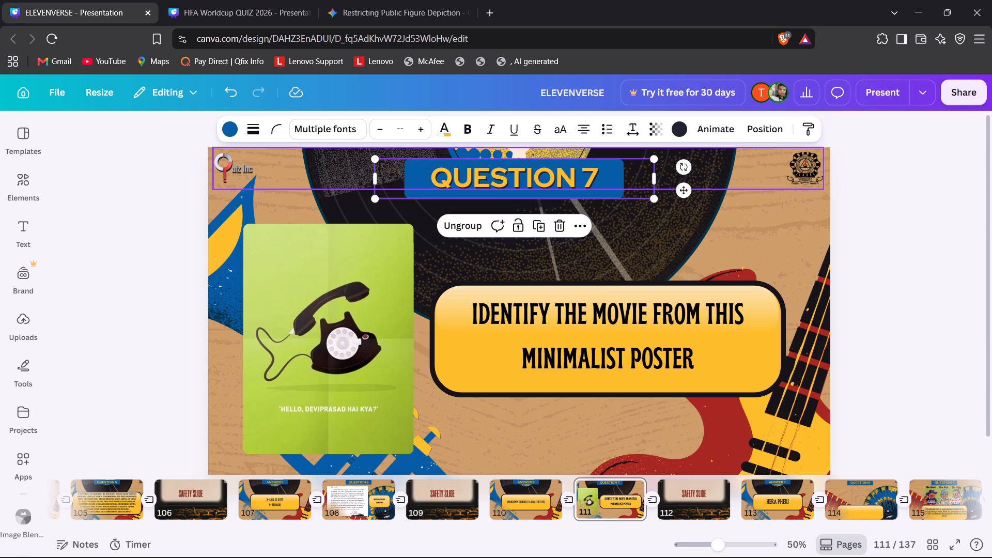
pyautogui.click(588, 192)
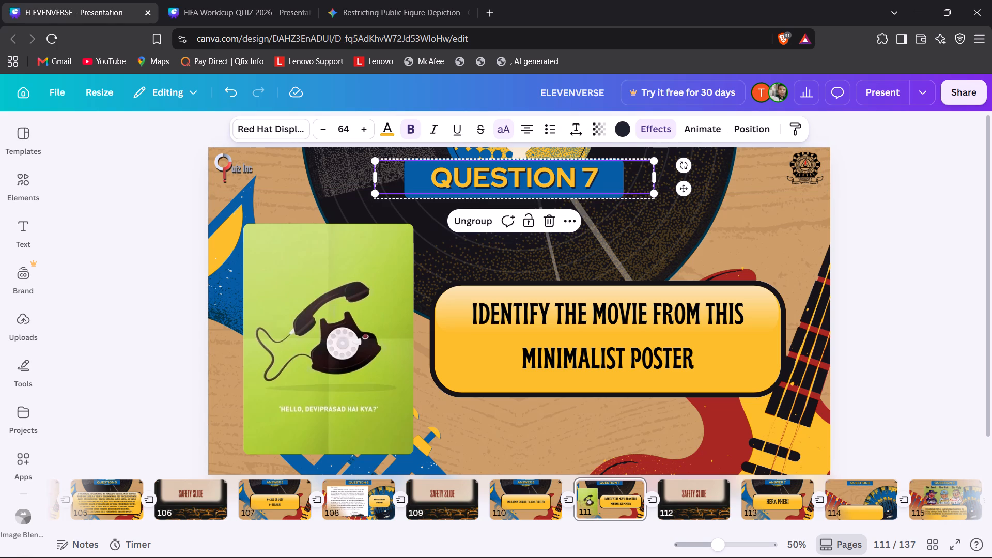
pyautogui.click(959, 288)
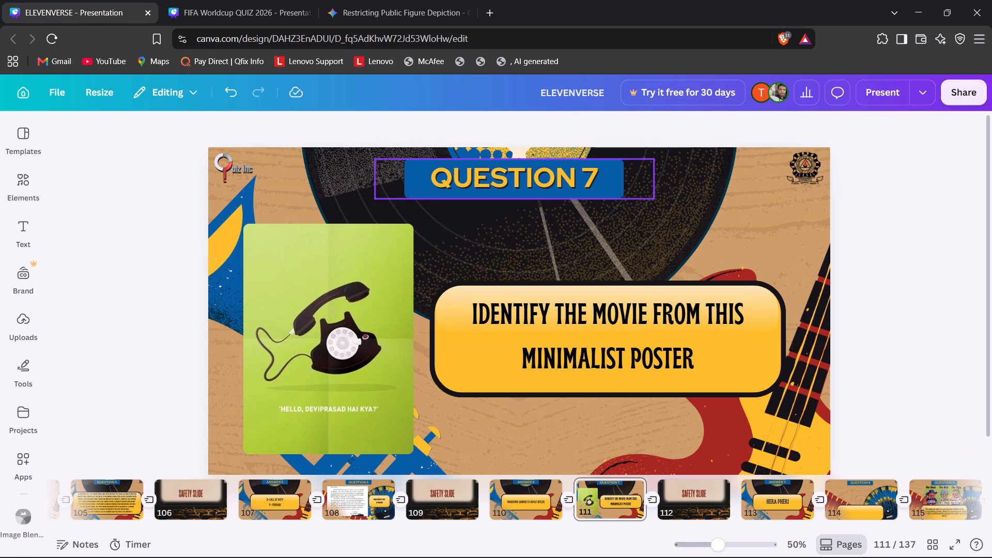
# Centre the QUESTION 7 banner group horizontally on page 111 and raise it near the top edge, level with the logos.
pyautogui.click(617, 191)
pyautogui.rightClick(617, 191)
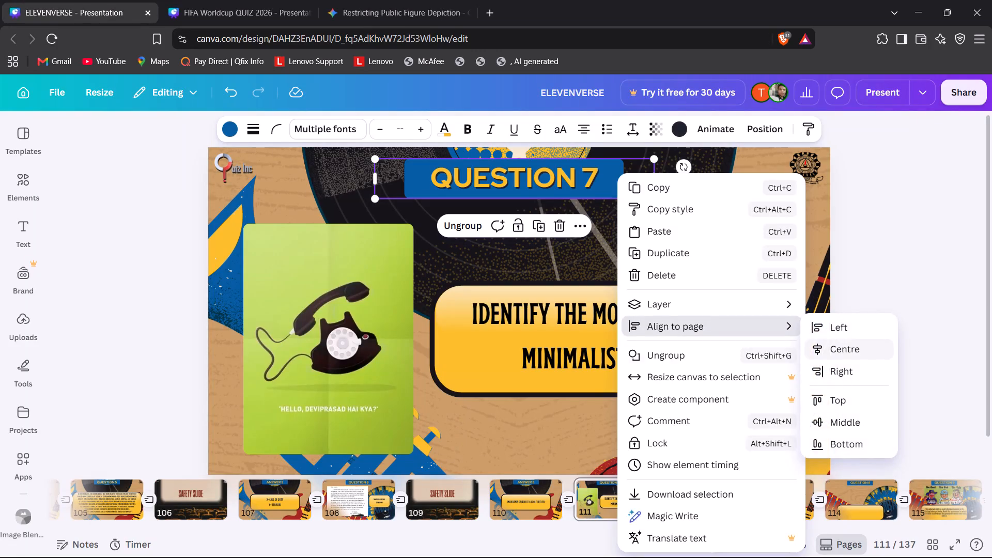
pyautogui.click(830, 354)
pyautogui.moveTo(609, 190); pyautogui.dragTo(607, 178)
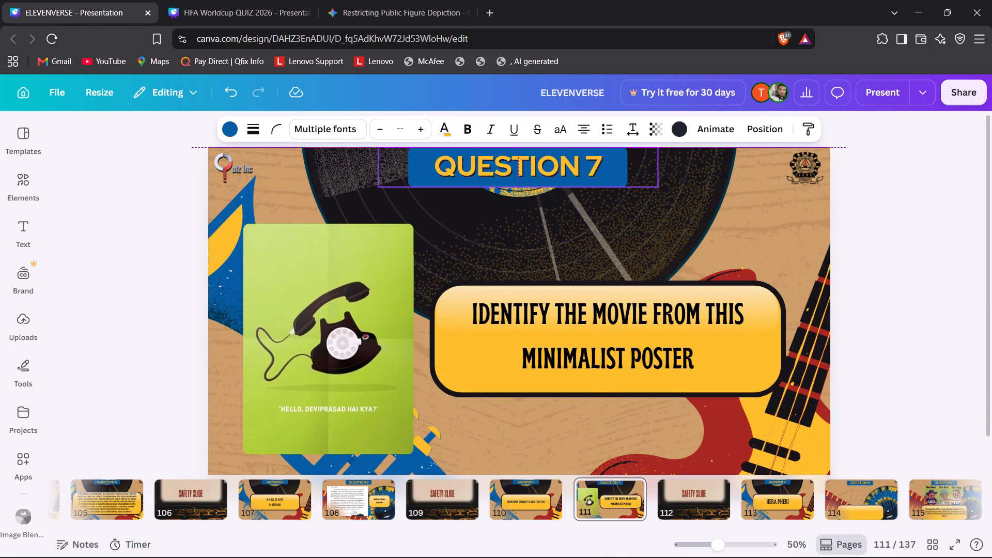
pyautogui.moveTo(607, 178); pyautogui.dragTo(607, 184)
pyautogui.click(847, 392)
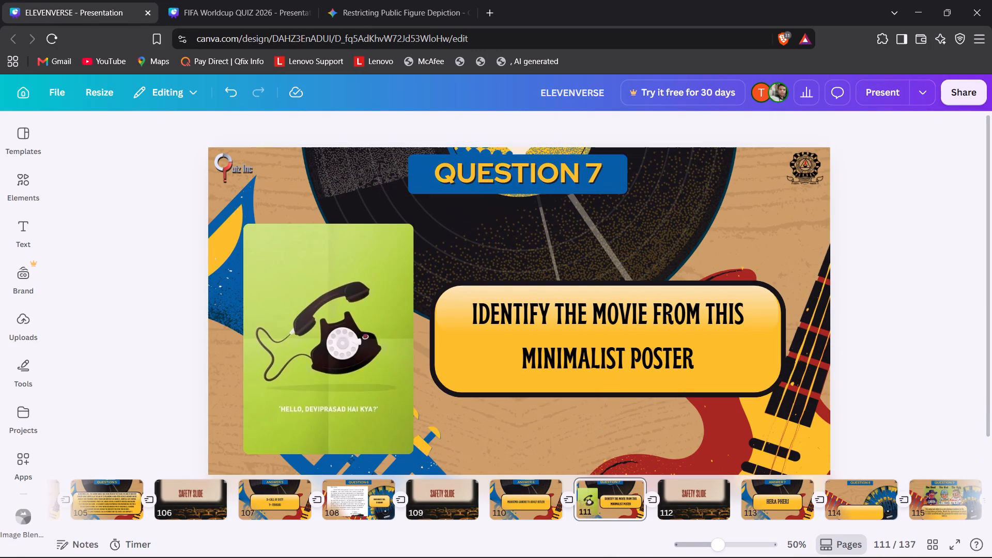
# Review pages 113 to 117, checking the banners and content of the Question 8, Question 9 and answer slides.
pyautogui.press('Right')
pyautogui.press('Right')
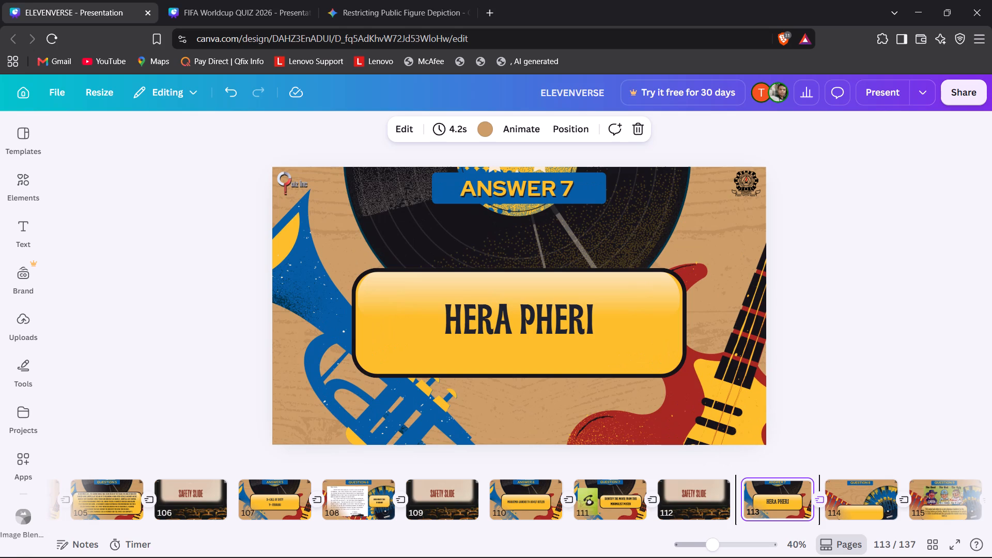
pyautogui.click(844, 322)
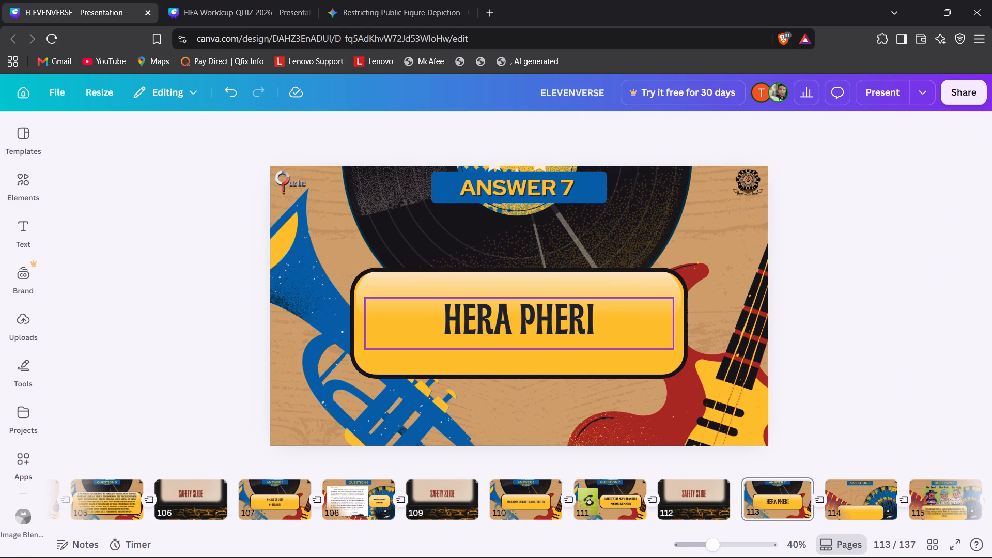
pyautogui.press('Right')
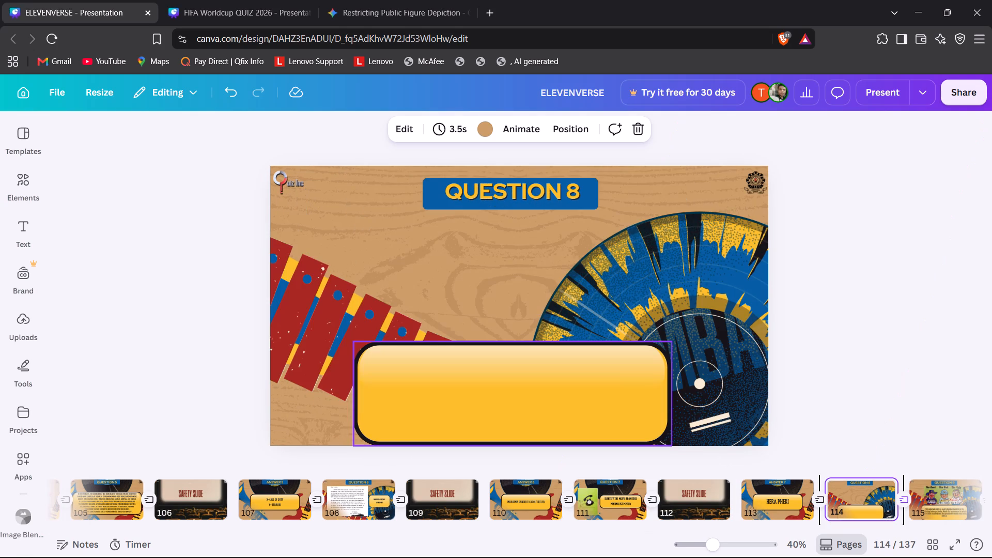
pyautogui.press('Left')
pyautogui.press('Right')
pyautogui.press('Right')
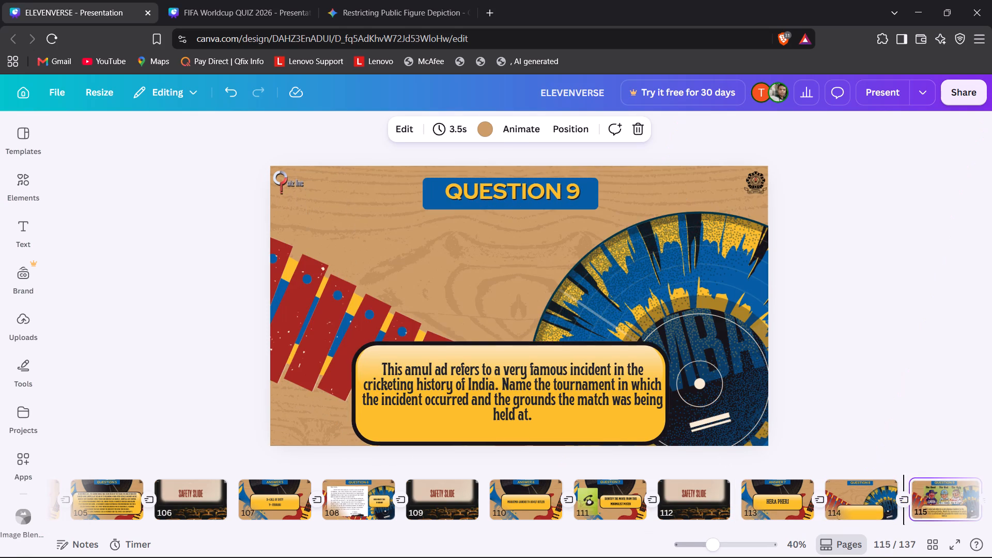
pyautogui.press('Left')
pyautogui.press('Right')
pyautogui.press('Right')
pyautogui.press('Left')
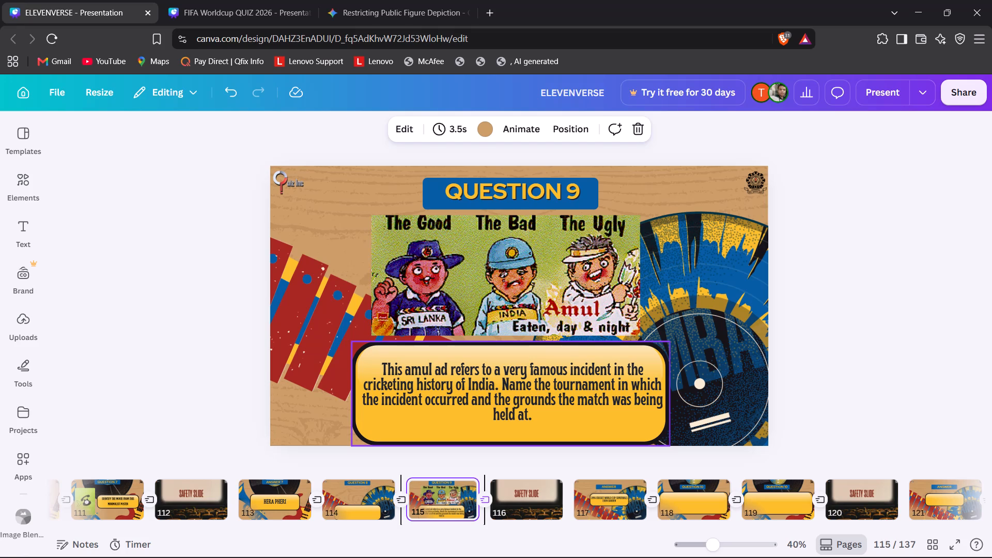
pyautogui.press('Right')
pyautogui.press('Right')
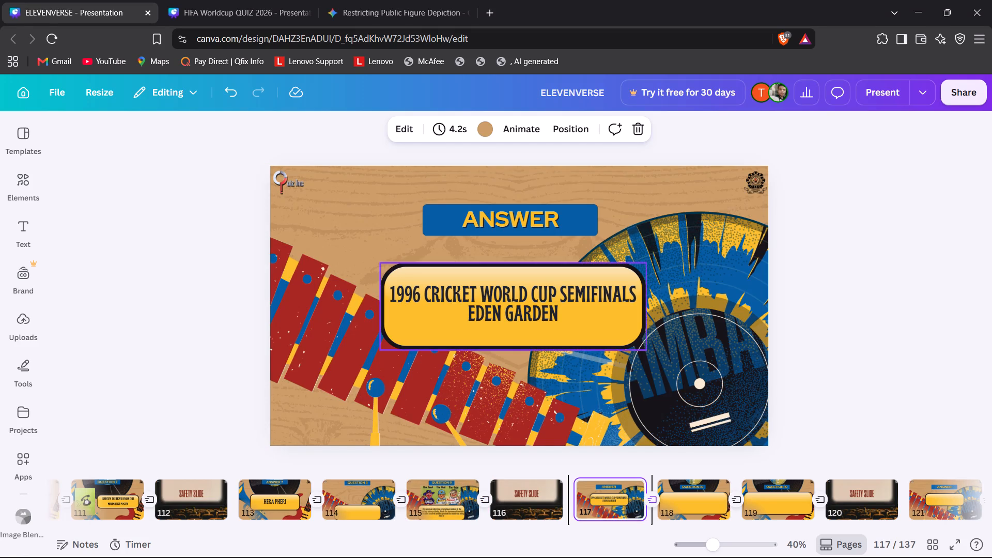
pyautogui.press('Left')
pyautogui.press('Left')
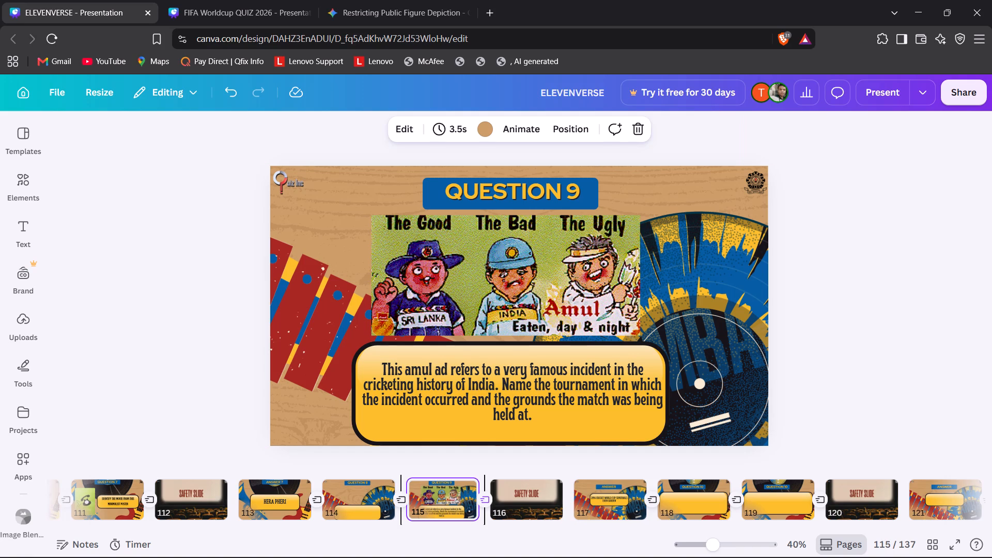
# Change "grounds" to "ground" in the QUESTION 9 text on page 115.
pyautogui.doubleClick(551, 401)
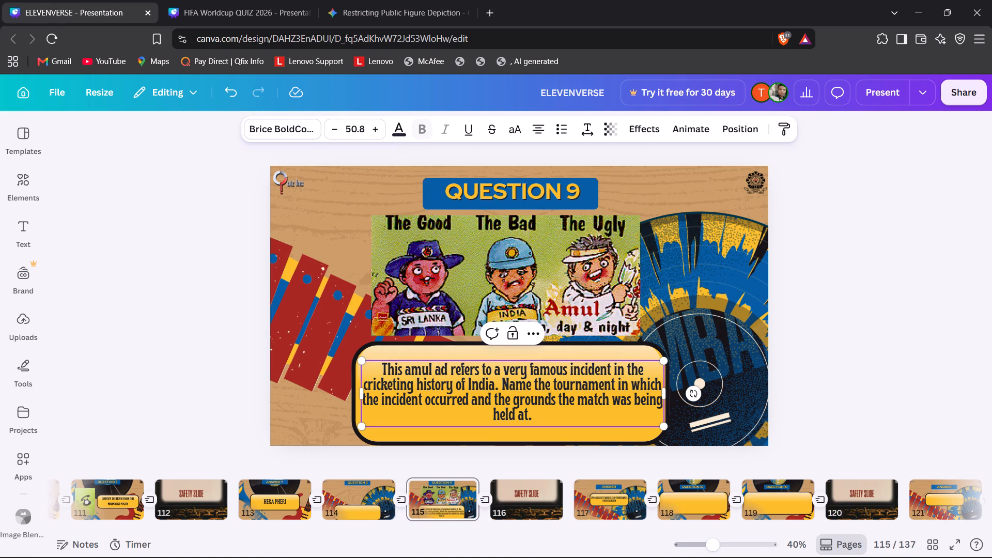
pyautogui.click(560, 401)
pyautogui.press('BackSpace')
pyautogui.press('space')
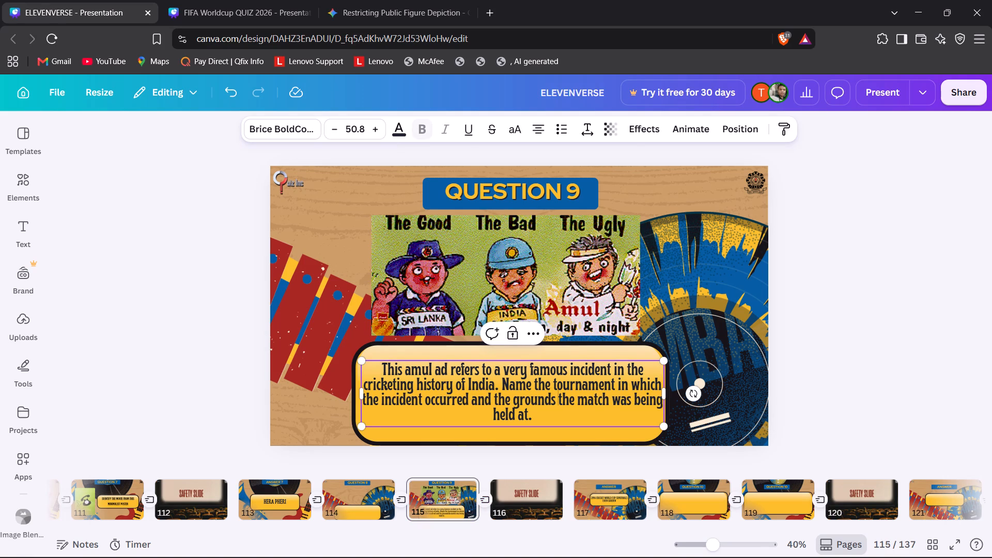
pyautogui.press('BackSpace')
pyautogui.press('BackSpace')
pyautogui.press('space')
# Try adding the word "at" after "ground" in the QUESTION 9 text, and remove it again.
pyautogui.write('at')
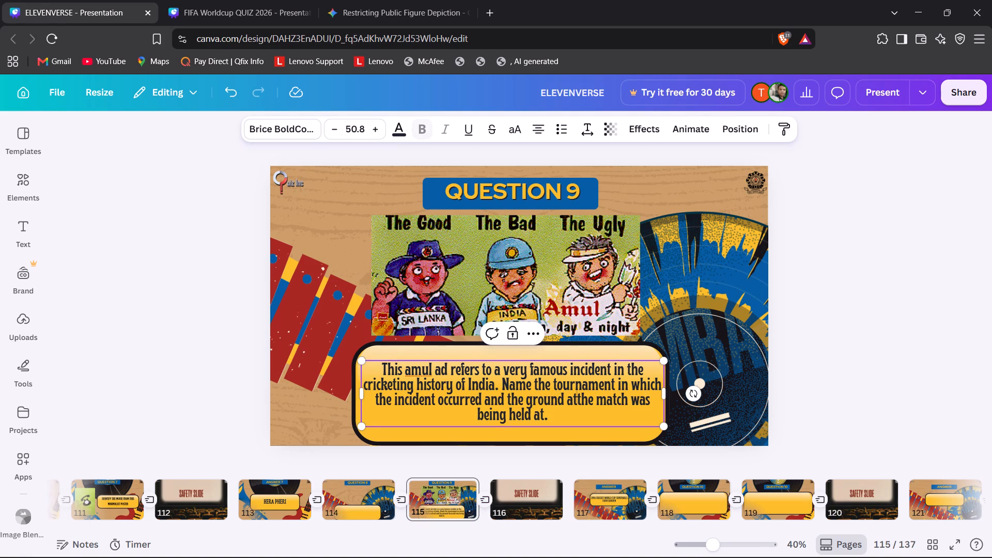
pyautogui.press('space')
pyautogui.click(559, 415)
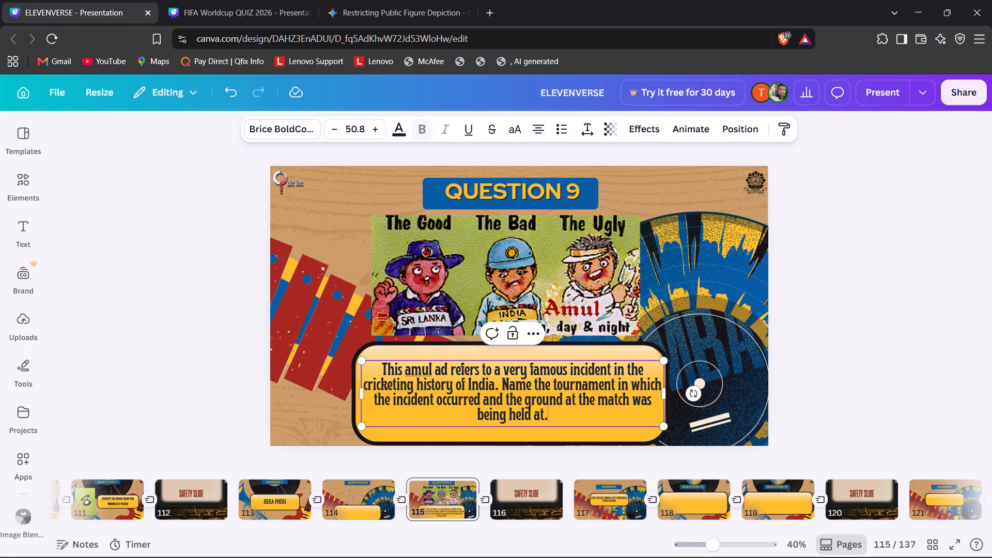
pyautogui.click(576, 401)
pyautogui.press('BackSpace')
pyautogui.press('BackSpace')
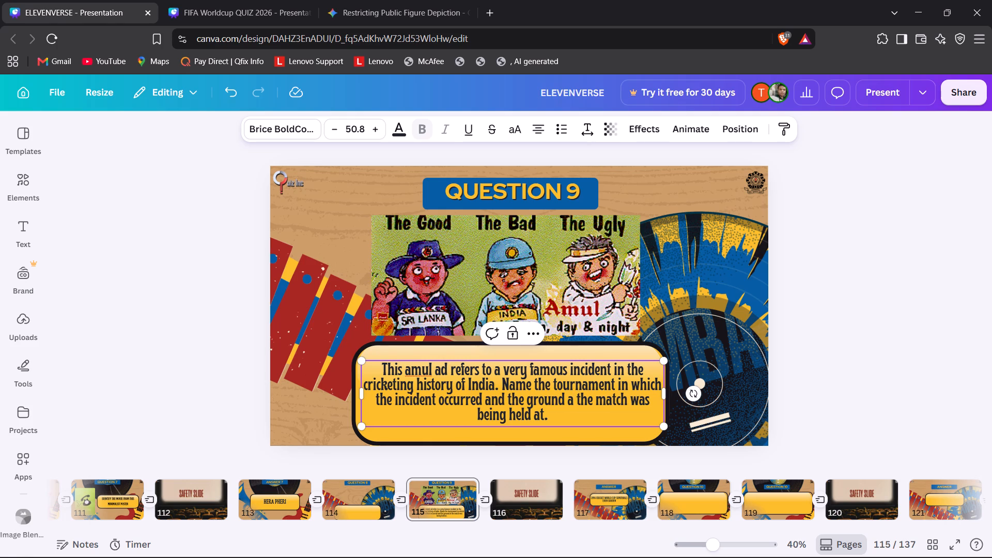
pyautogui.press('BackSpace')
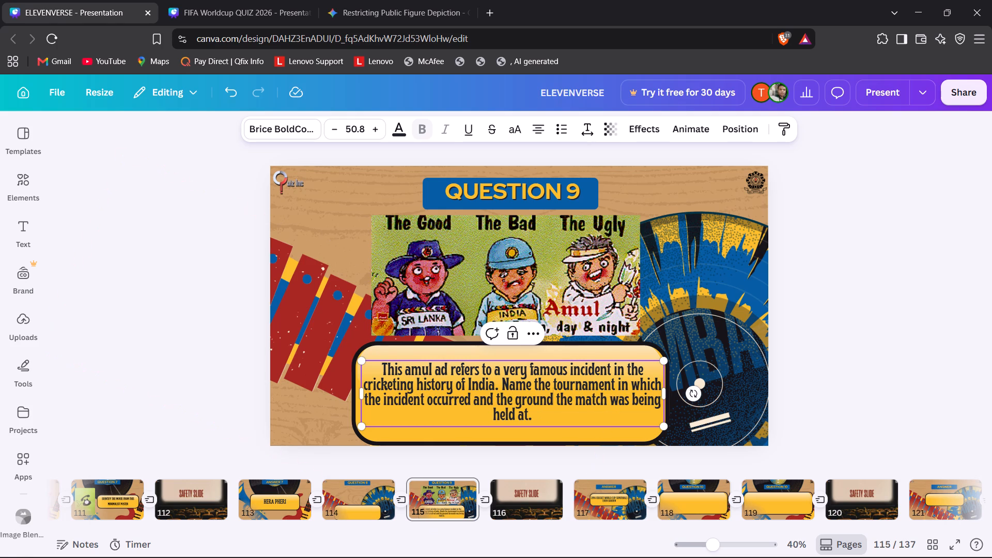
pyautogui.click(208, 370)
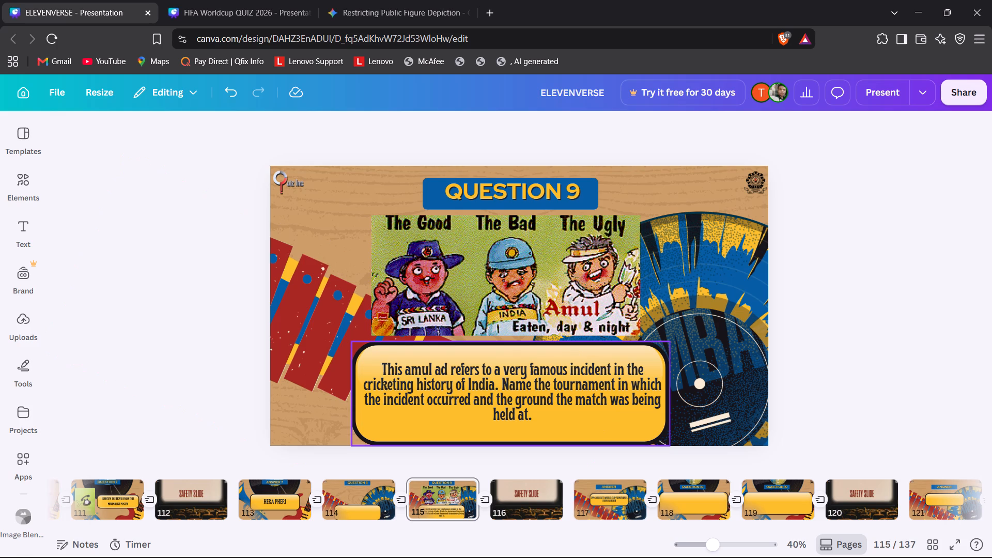
# Narrow the QUESTION 9 title text box on page 115 to fit its text and centre it on the blue banner.
pyautogui.click(519, 193)
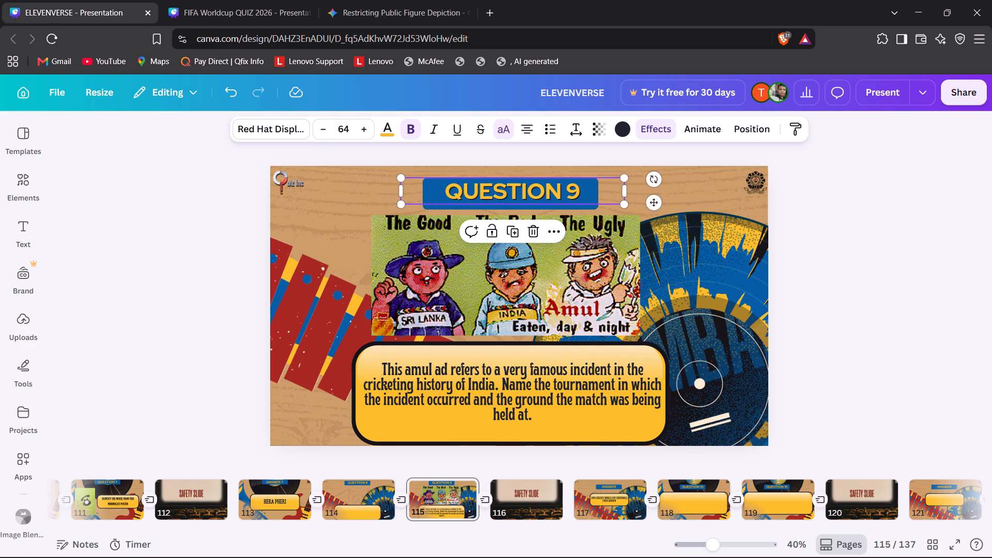
pyautogui.click(400, 190)
pyautogui.moveTo(400, 190); pyautogui.dragTo(477, 194)
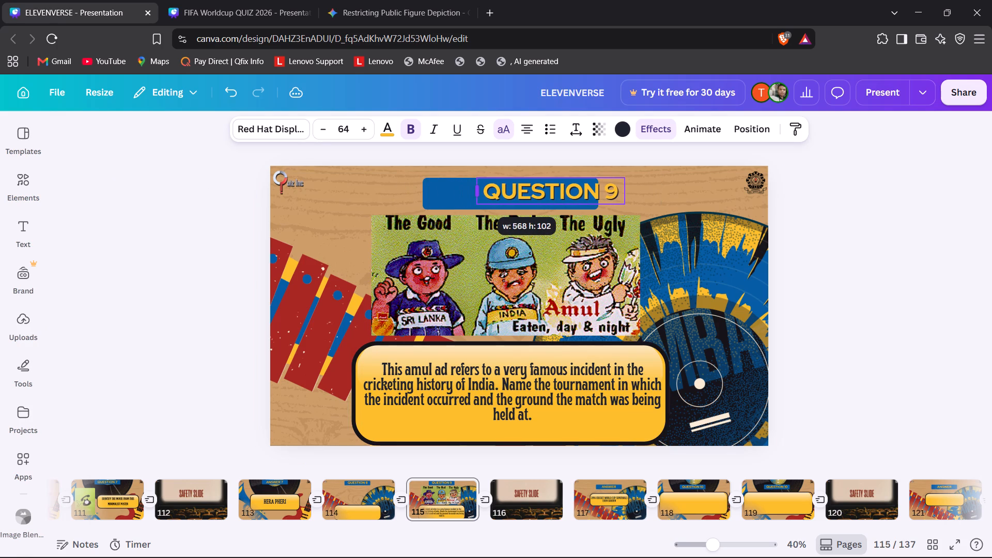
pyautogui.moveTo(477, 194); pyautogui.dragTo(491, 194)
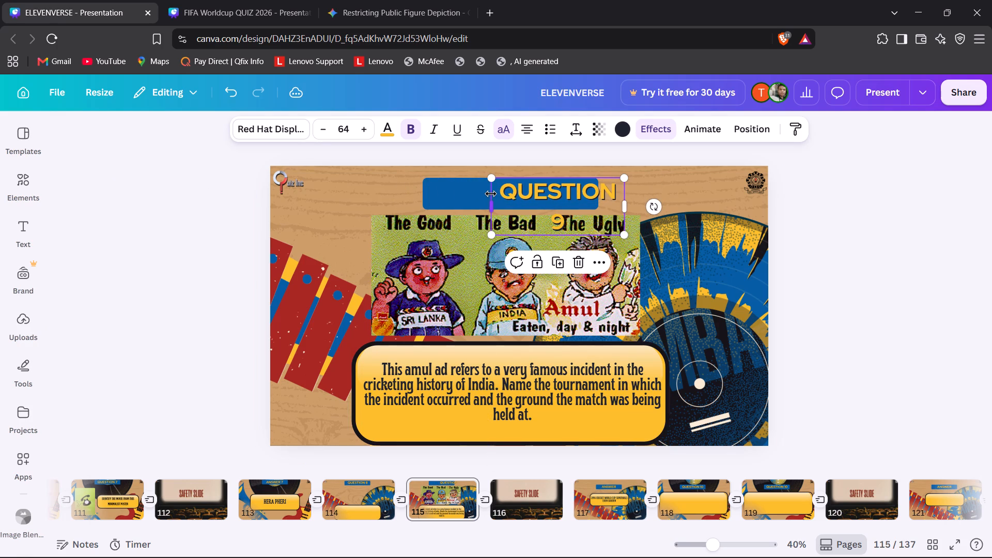
pyautogui.moveTo(491, 194); pyautogui.dragTo(483, 194)
pyautogui.moveTo(525, 194); pyautogui.dragTo(486, 198)
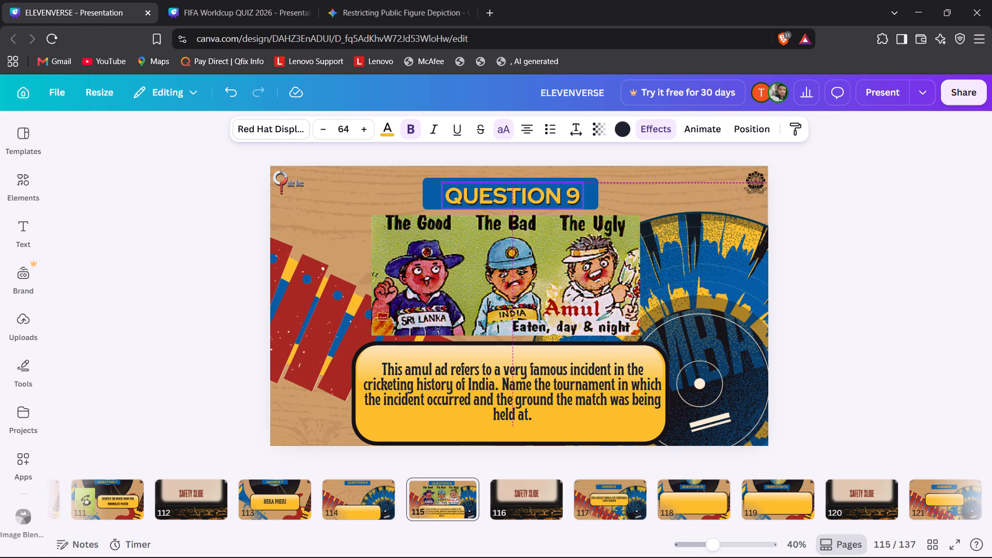
pyautogui.moveTo(486, 198); pyautogui.dragTo(480, 195)
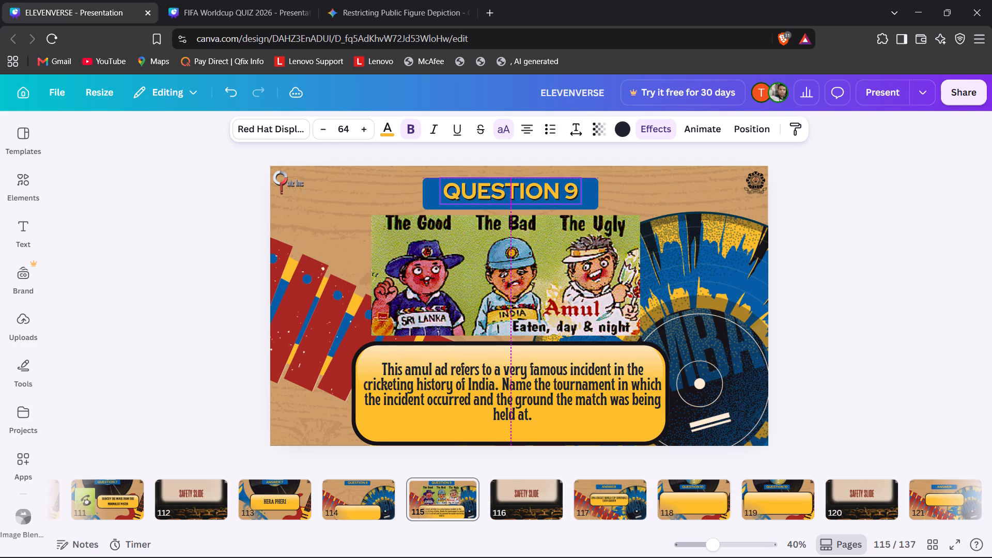
pyautogui.moveTo(480, 195); pyautogui.dragTo(480, 196)
pyautogui.click(174, 330)
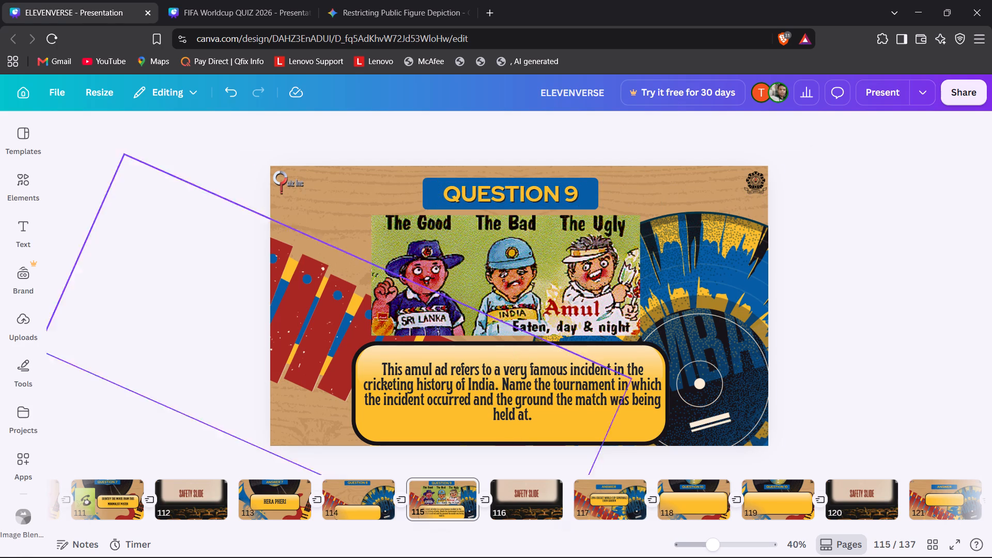
# Group the QUESTION 9 title text with its blue banner shape on page 115.
pyautogui.click(423, 193)
pyautogui.keyDown('shift'); pyautogui.click(473, 197); pyautogui.keyUp('shift')
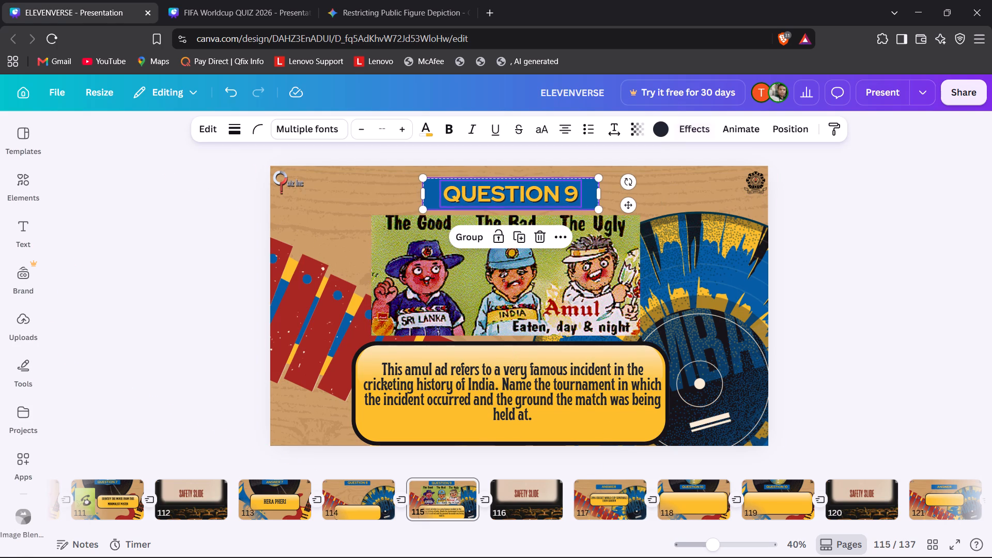
pyautogui.click(473, 236)
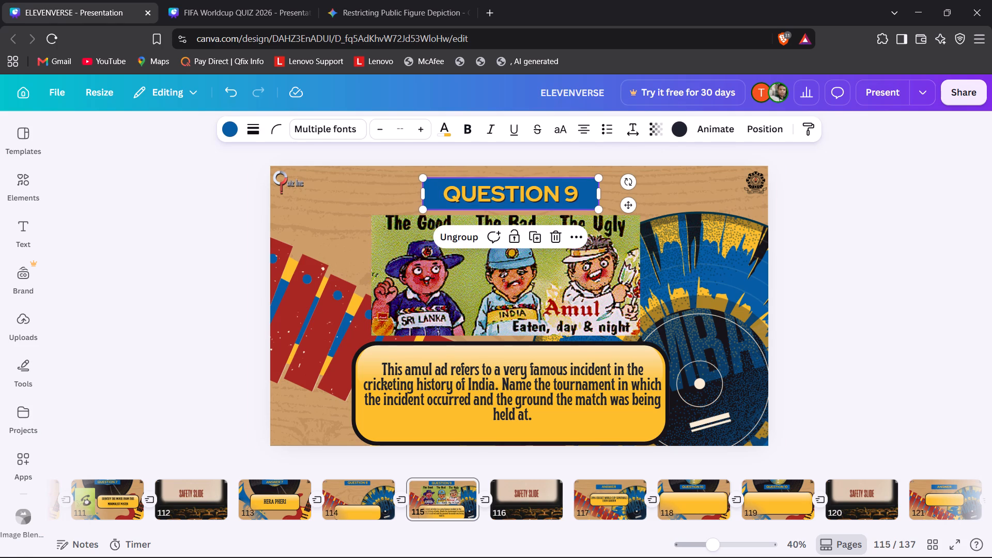
# Align the grouped QUESTION 9 banner on page 115 to the horizontal centre of the page.
pyautogui.rightClick(463, 193)
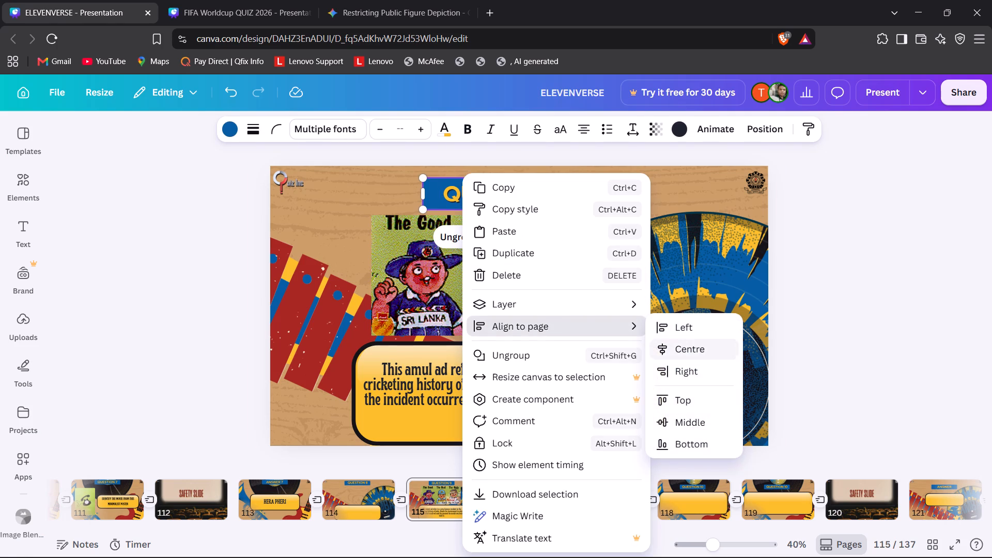
pyautogui.click(726, 352)
pyautogui.press('Up')
pyautogui.press('Up')
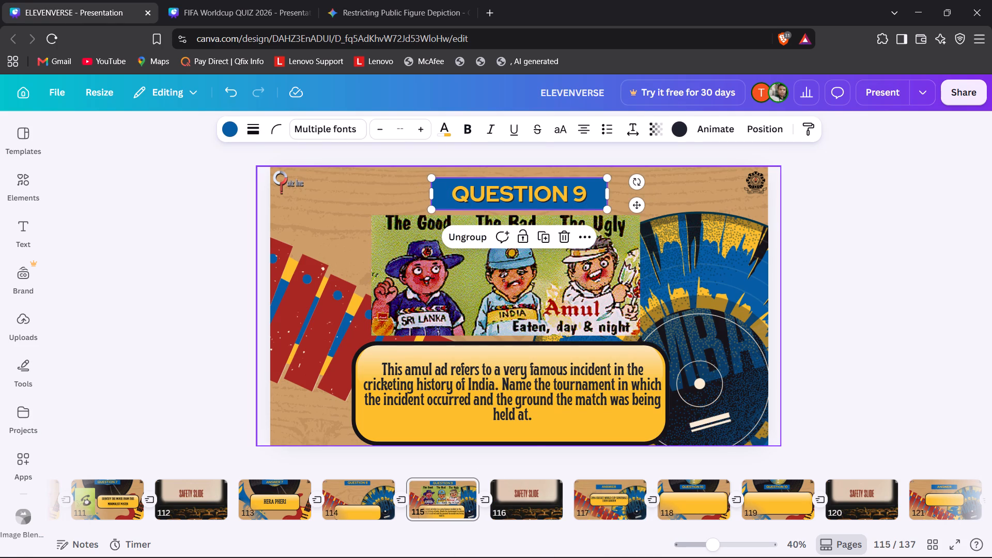
pyautogui.click(891, 317)
# Nudge the QUESTION 9 banner on page 115 up close to the slide's top edge, clear of the picture below.
pyautogui.click(491, 196)
pyautogui.press('Up')
pyautogui.press('Up')
pyautogui.press('Up')
pyautogui.press('Up')
pyautogui.press('Up')
pyautogui.press('Up')
pyautogui.press('Up')
pyautogui.press('Up')
pyautogui.press('Up')
pyautogui.press('Up')
pyautogui.press('Up')
pyautogui.press('Up')
pyautogui.press('Up')
pyautogui.press('Up')
pyautogui.press('Up')
pyautogui.press('Up')
pyautogui.press('Up')
pyautogui.press('Up')
pyautogui.press('Up')
pyautogui.press('Up')
pyautogui.press('Up')
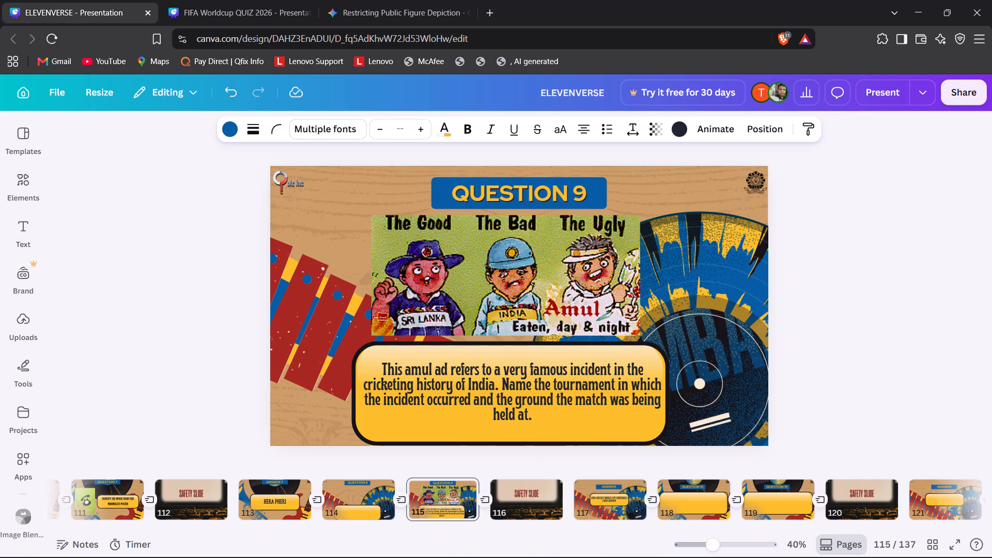
pyautogui.press('Up')
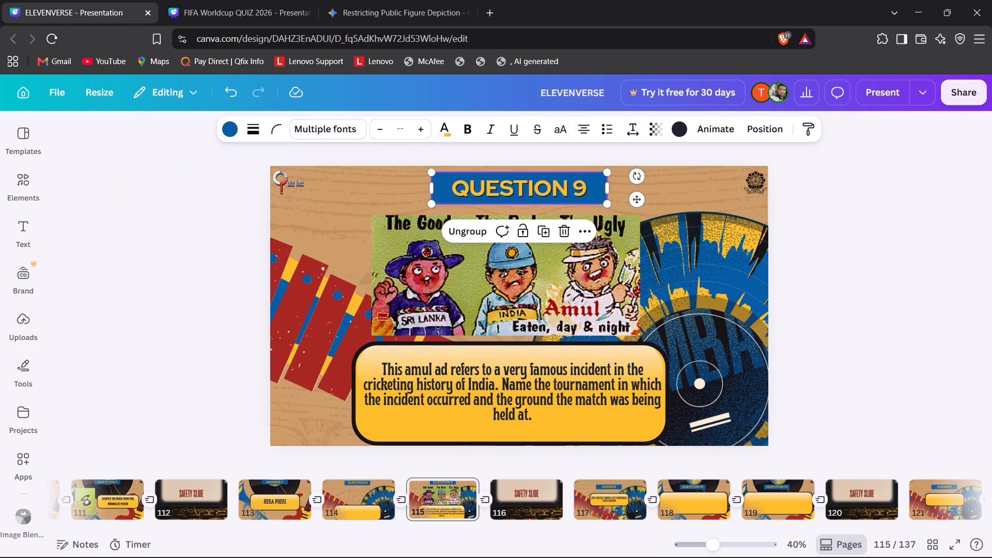
pyautogui.click(154, 400)
# Compare the title banners' placement and numbering on pages 113, 115 and 117, checking the ANSWER 7 banner as reference.
pyautogui.press('Left')
pyautogui.press('Left')
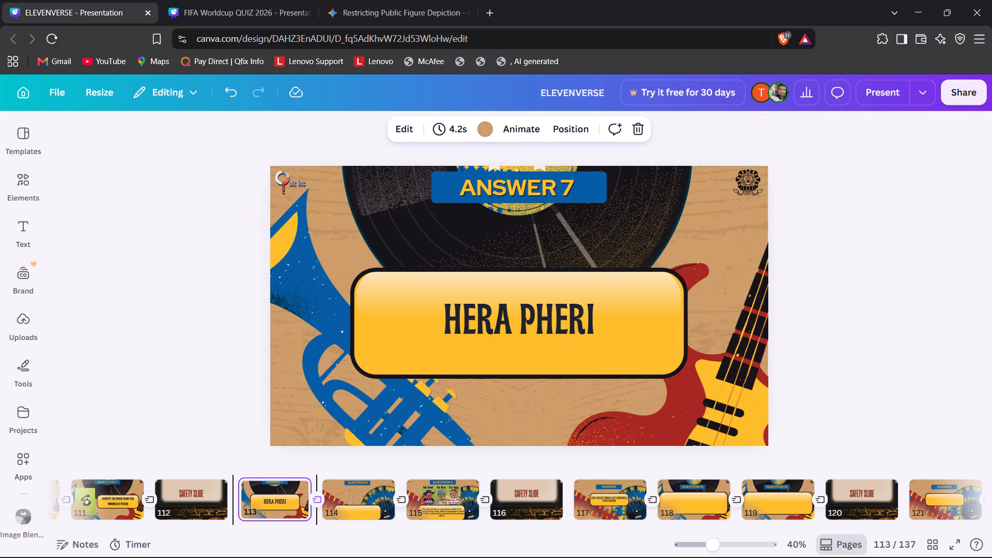
pyautogui.press('Right')
pyautogui.press('Right')
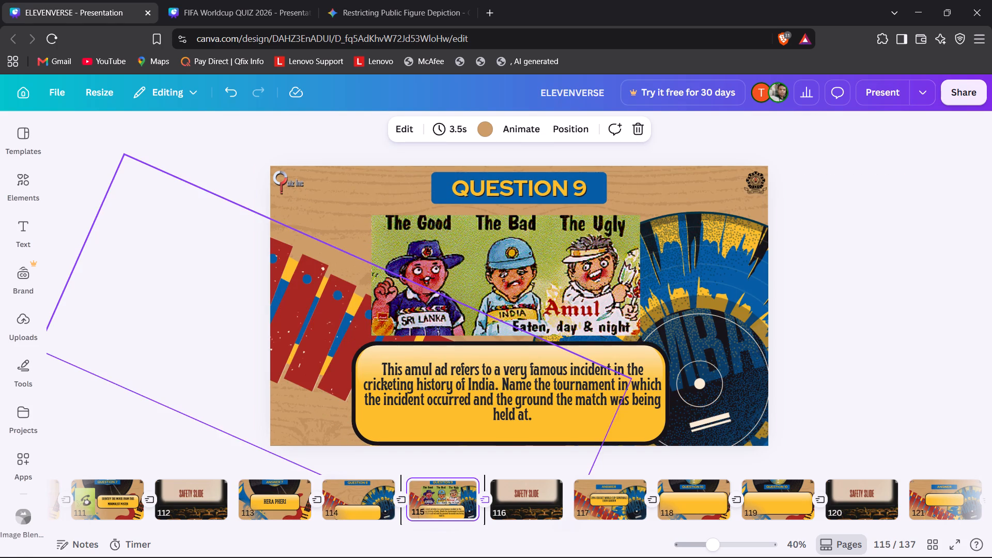
pyautogui.press('Right')
pyautogui.press('Right')
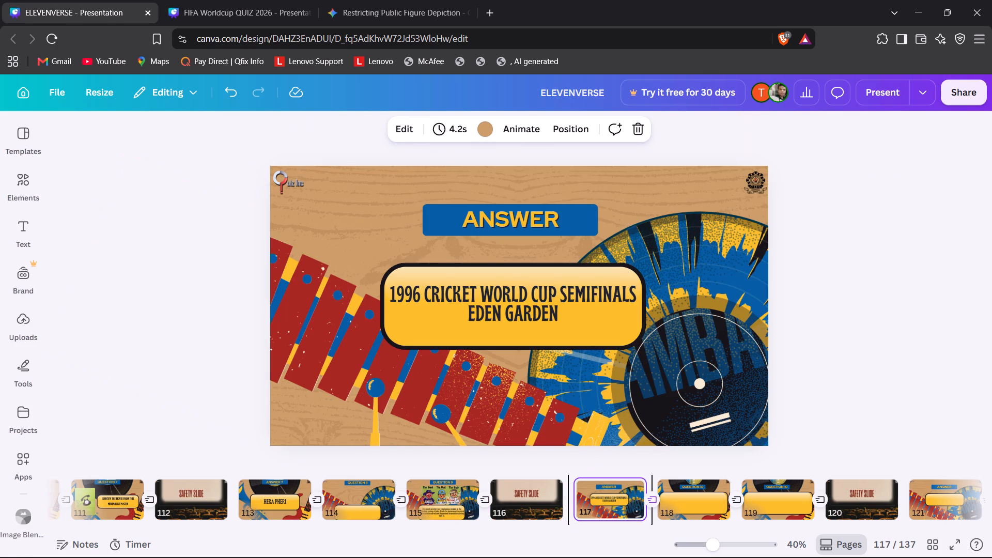
pyautogui.click(563, 212)
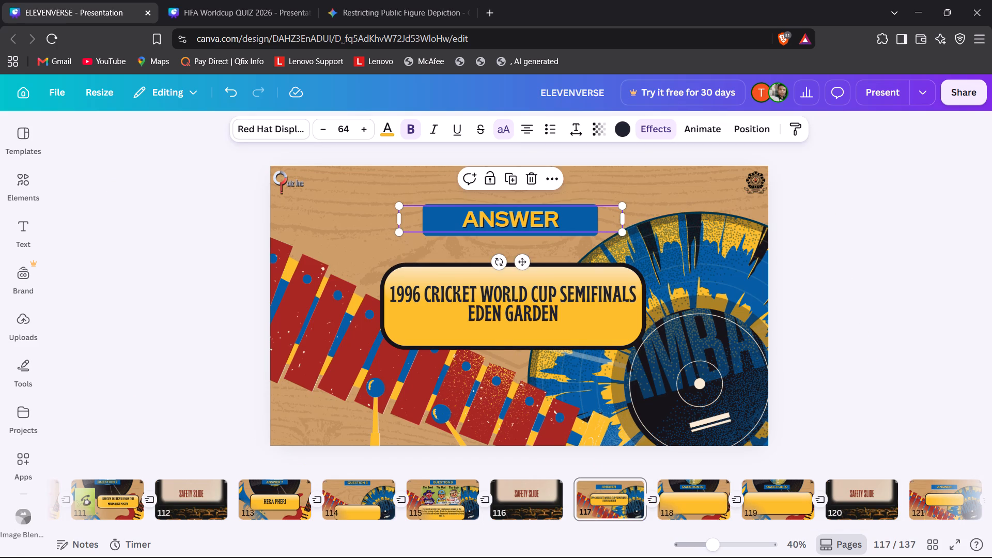
pyautogui.click(259, 505)
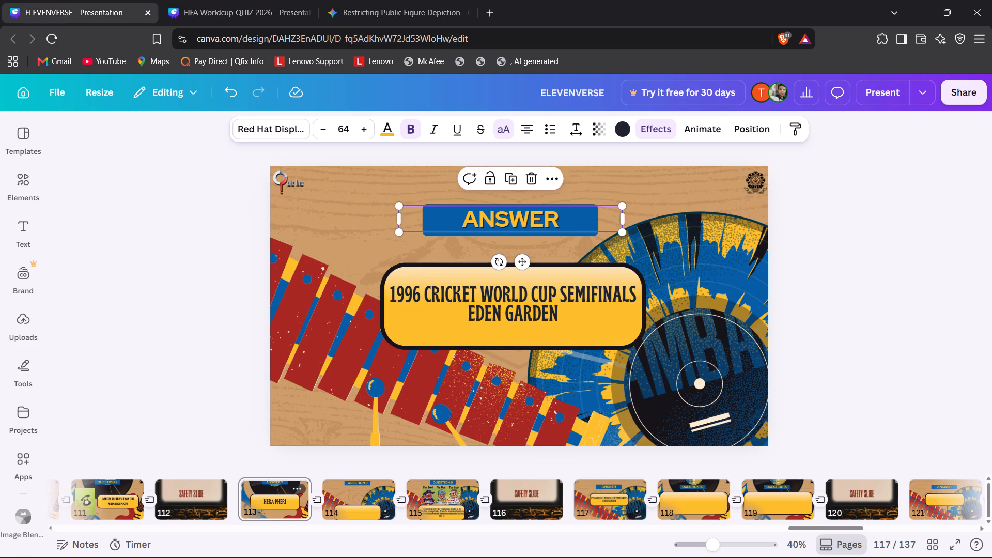
pyautogui.click(570, 193)
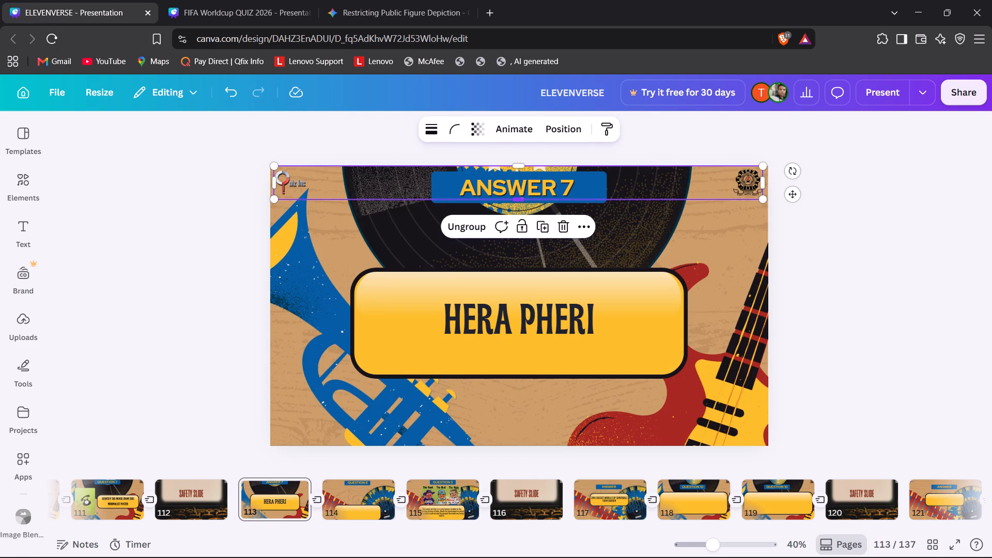
pyautogui.click(599, 203)
# Change the title on page 117 to ANSWER 9 and narrow its text box to fit the text.
pyautogui.click(621, 508)
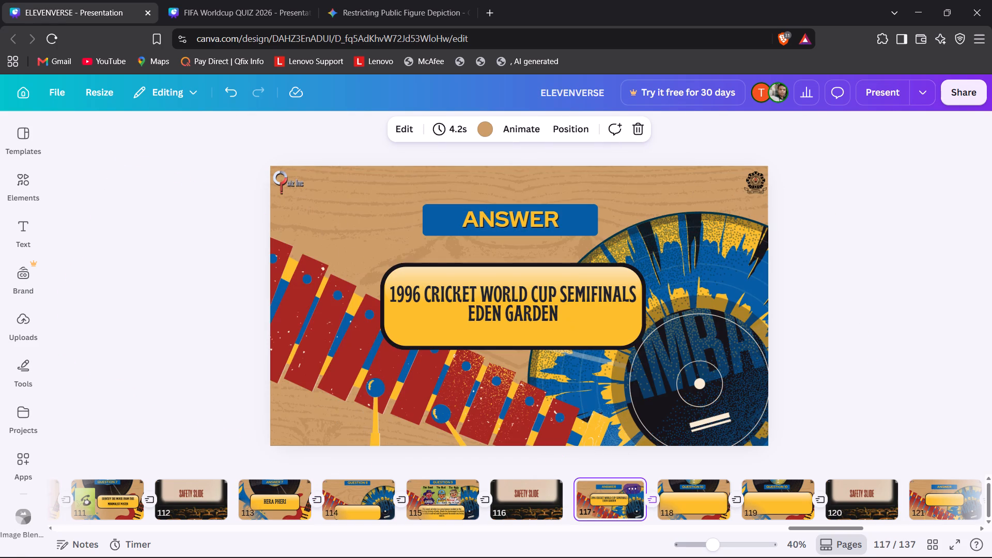
pyautogui.doubleClick(570, 219)
pyautogui.click(570, 219)
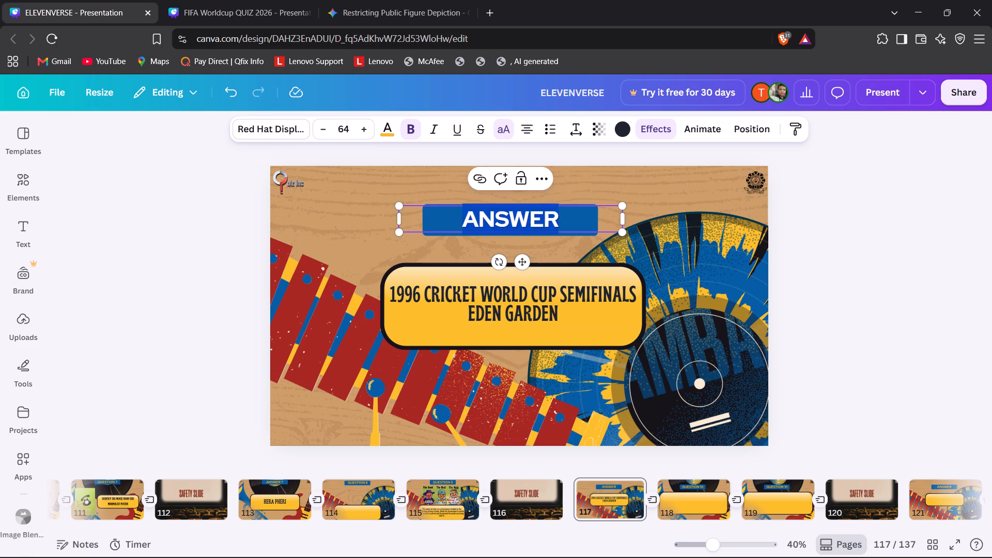
pyautogui.press('space')
pyautogui.write('10')
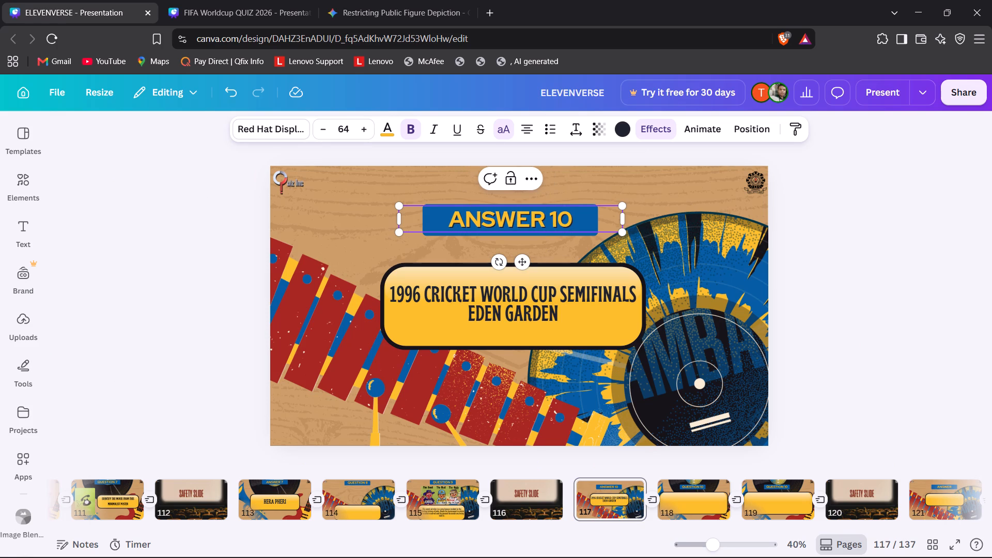
pyautogui.moveTo(624, 222); pyautogui.dragTo(547, 222)
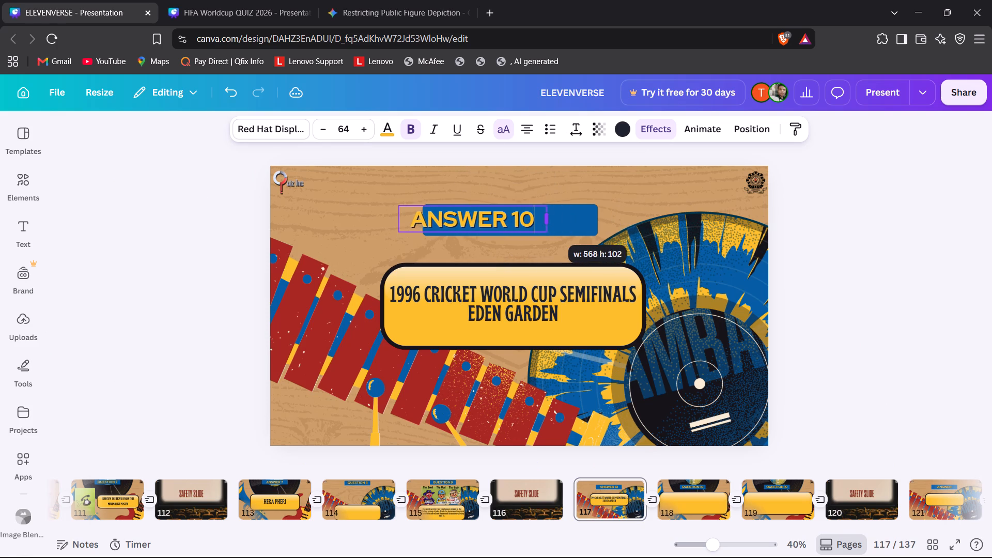
pyautogui.moveTo(547, 222); pyautogui.dragTo(536, 222)
pyautogui.press('BackSpace')
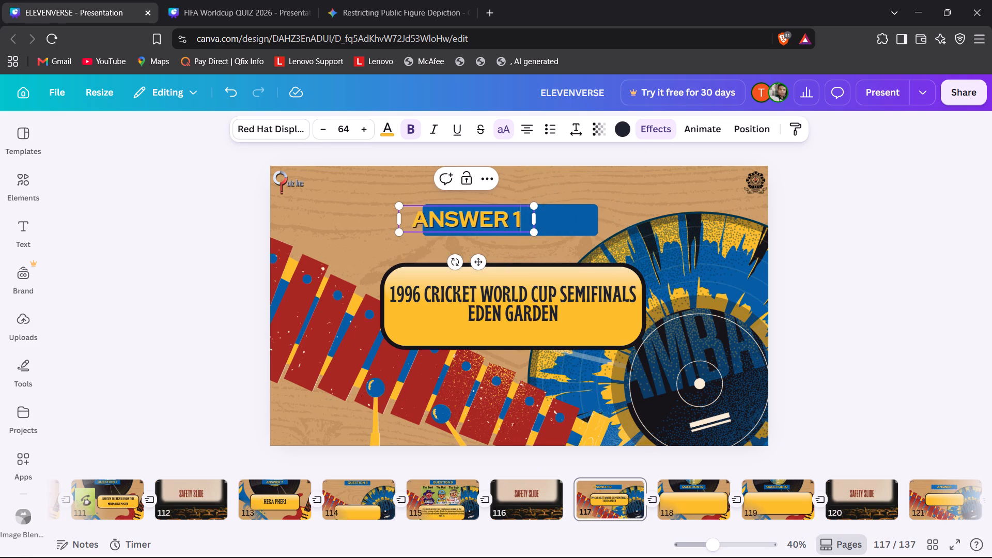
pyautogui.press('BackSpace')
pyautogui.press('9')
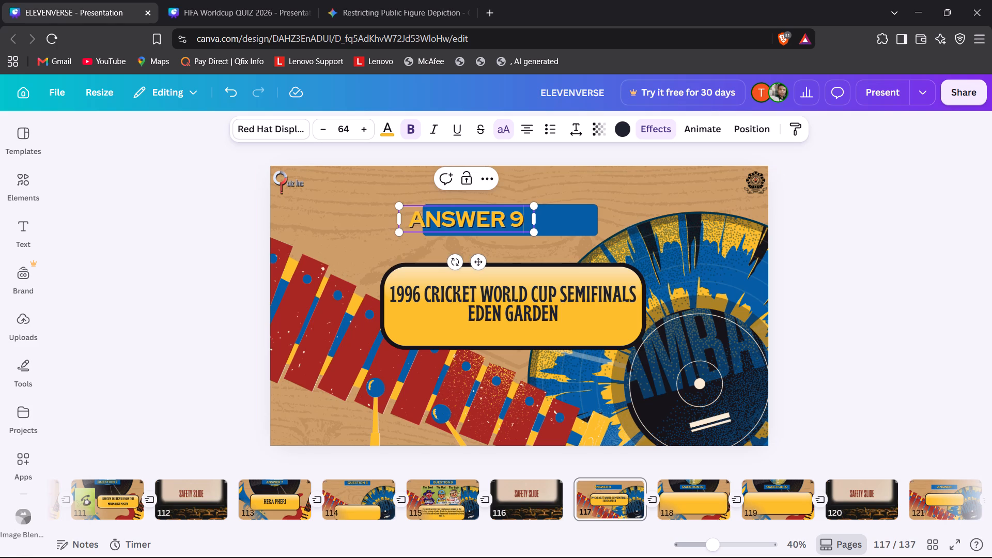
# Centre the ANSWER 9 title text on its blue banner on page 117.
pyautogui.click(208, 328)
pyautogui.moveTo(460, 215); pyautogui.dragTo(522, 215)
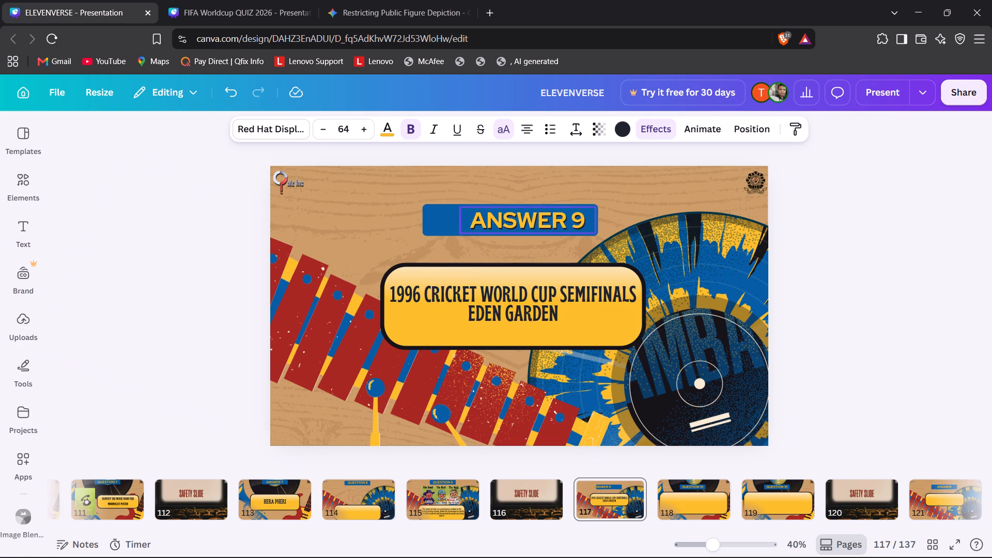
pyautogui.moveTo(522, 215); pyautogui.dragTo(506, 216)
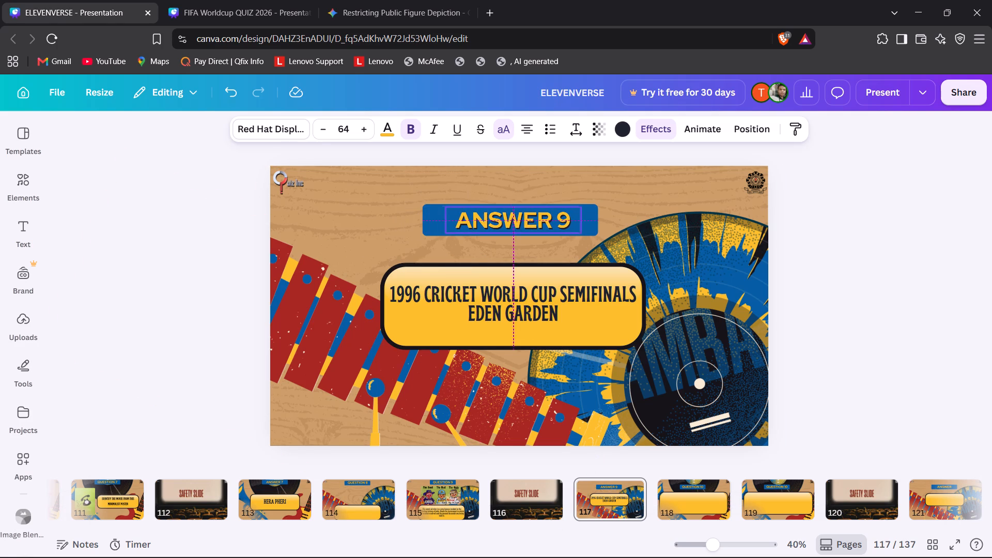
pyautogui.moveTo(506, 216); pyautogui.dragTo(509, 217)
pyautogui.click(103, 324)
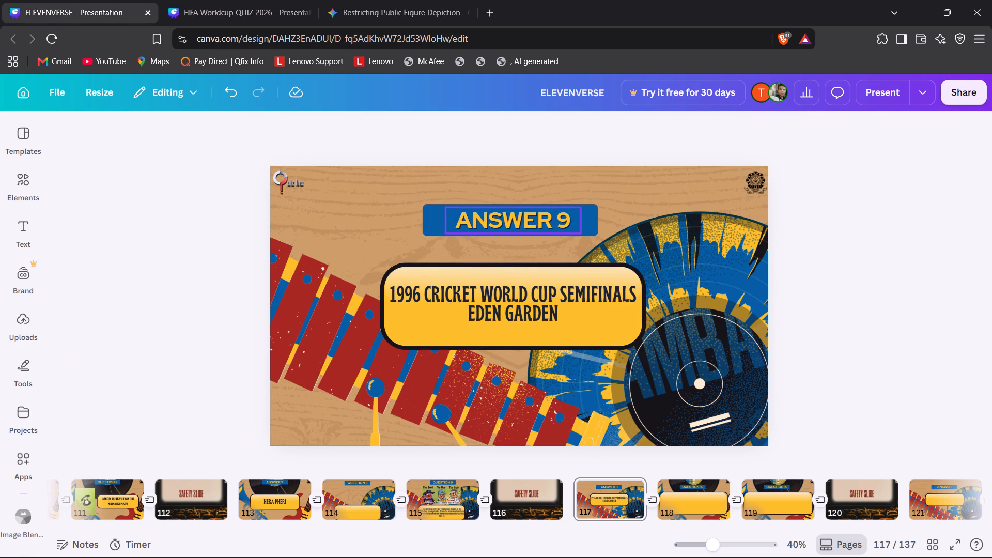
# Group the ANSWER 9 title text with its blue banner shape on page 117.
pyautogui.click(522, 206)
pyautogui.keyDown('shift'); pyautogui.click(437, 224); pyautogui.keyUp('shift')
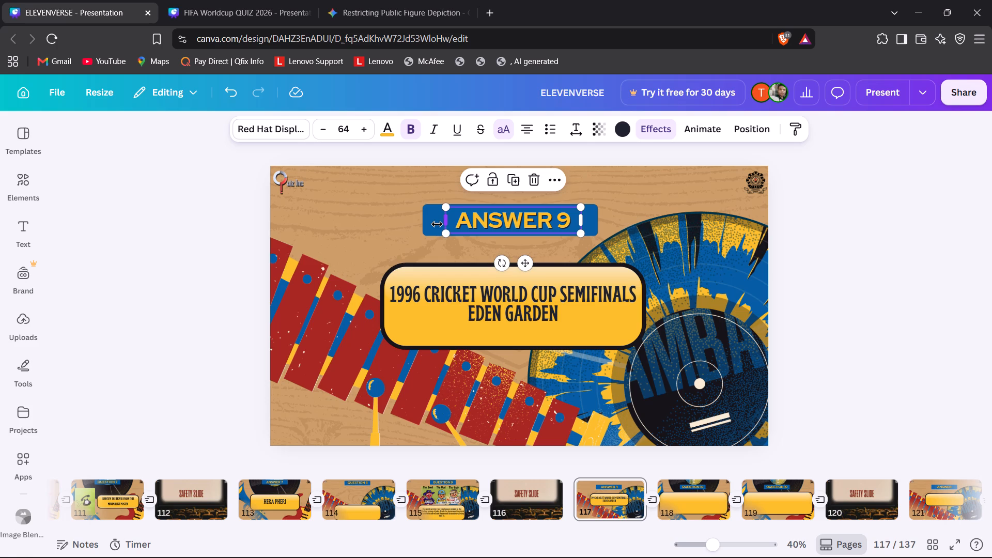
pyautogui.keyDown('shift'); pyautogui.click(431, 223); pyautogui.keyUp('shift')
pyautogui.click(475, 177)
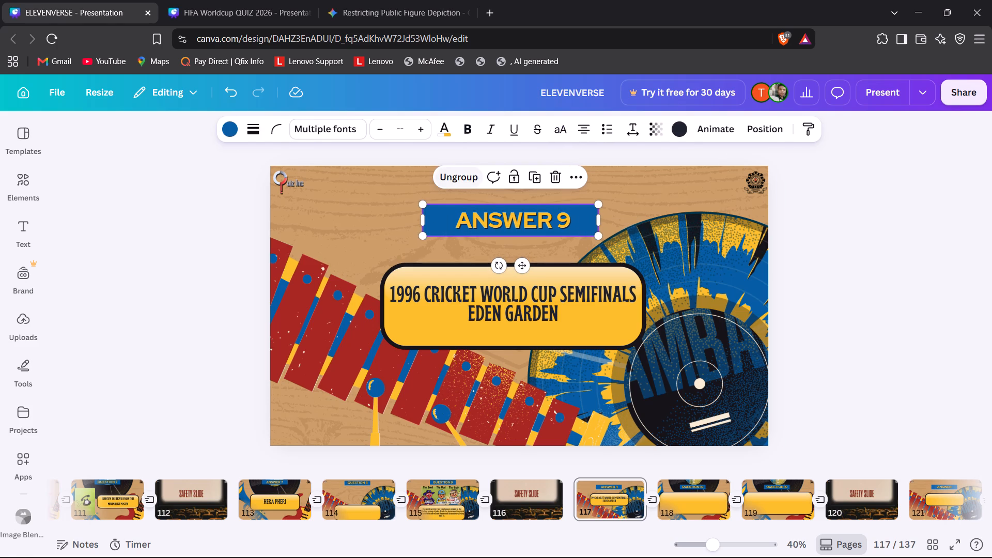
# Move the grouped ANSWER 9 banner up near the slide's top edge, centred above the yellow answer box.
pyautogui.moveTo(566, 226); pyautogui.dragTo(566, 211)
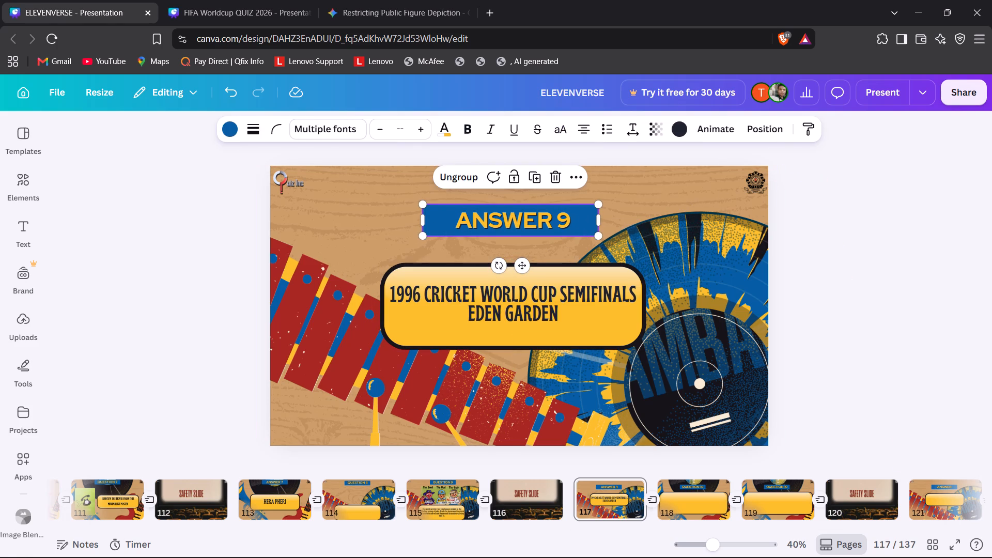
pyautogui.moveTo(566, 211); pyautogui.dragTo(568, 199)
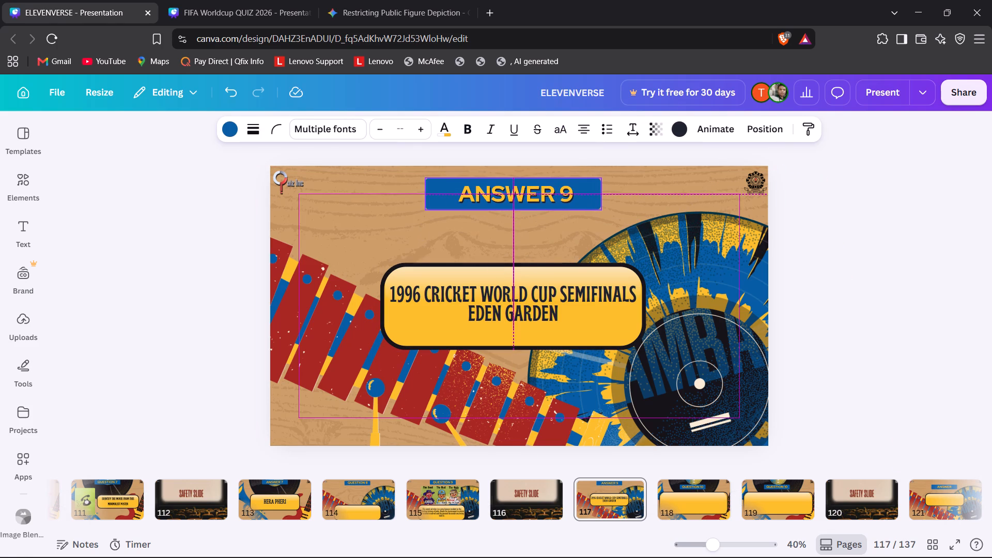
pyautogui.moveTo(568, 199); pyautogui.dragTo(569, 195)
# Correct the answer text on page 117 to "1996 CRICKET WORLD CUP SEMIFINALS, EDEN GARDENS".
pyautogui.click(538, 287)
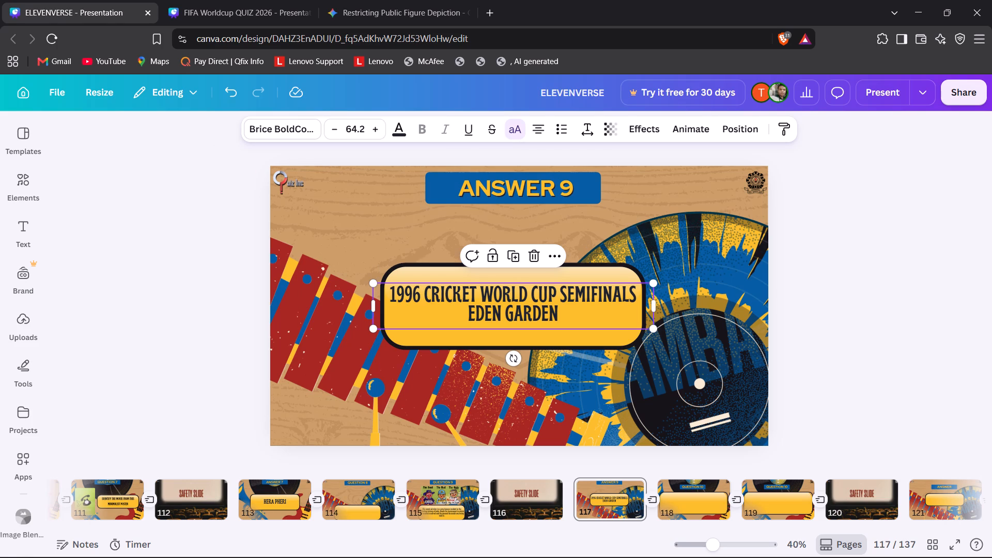
pyautogui.click(538, 287)
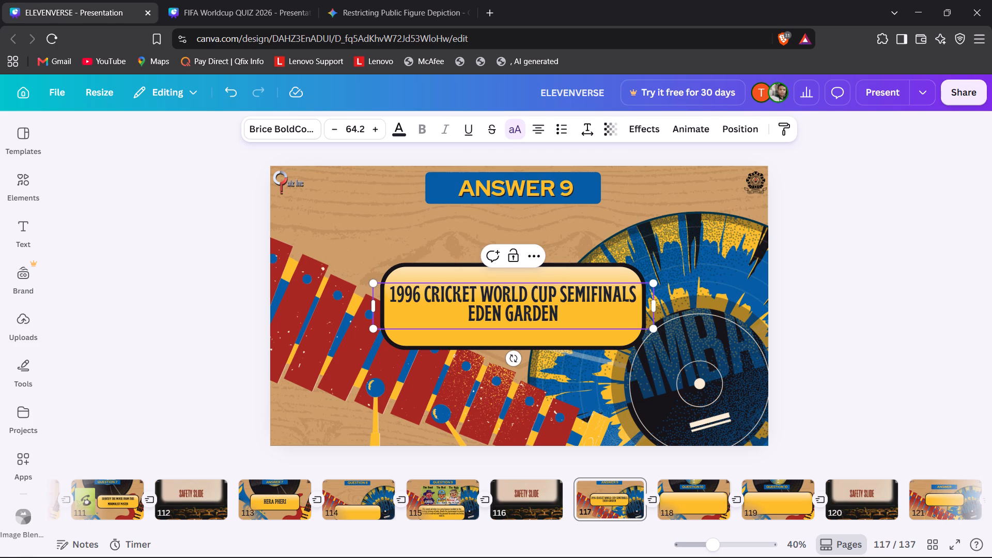
pyautogui.click(640, 301)
pyautogui.click(640, 301)
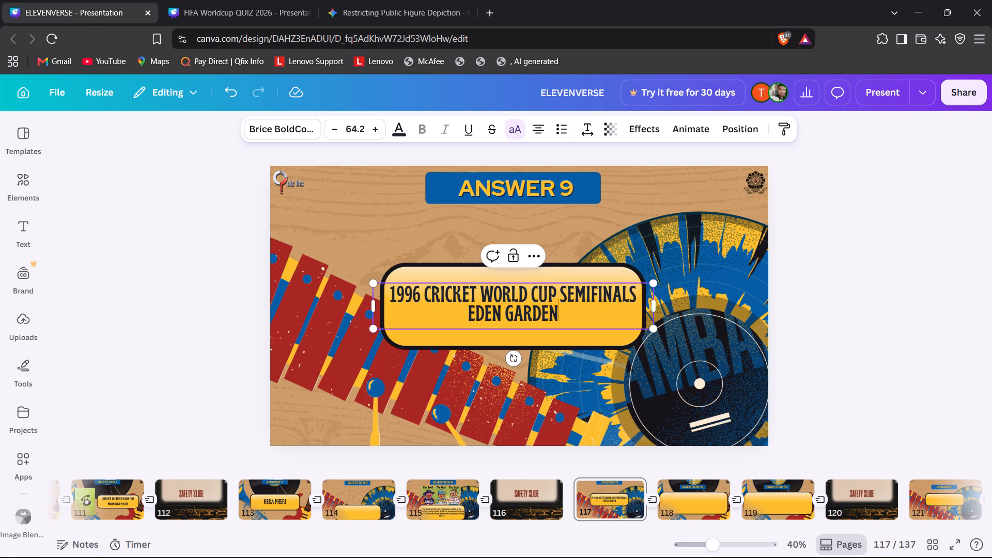
pyautogui.click(639, 300)
pyautogui.click(617, 316)
pyautogui.press('s')
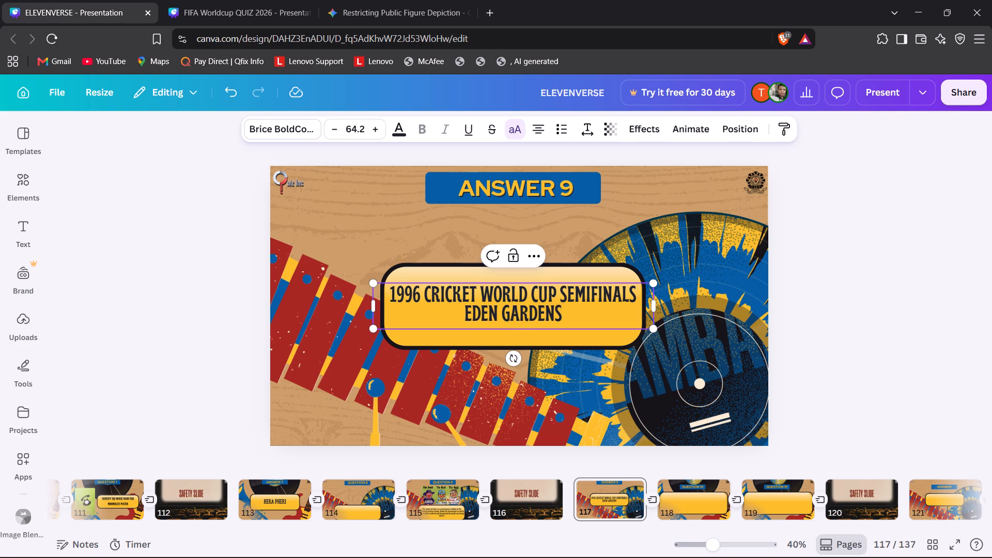
pyautogui.click(637, 299)
pyautogui.press(',')
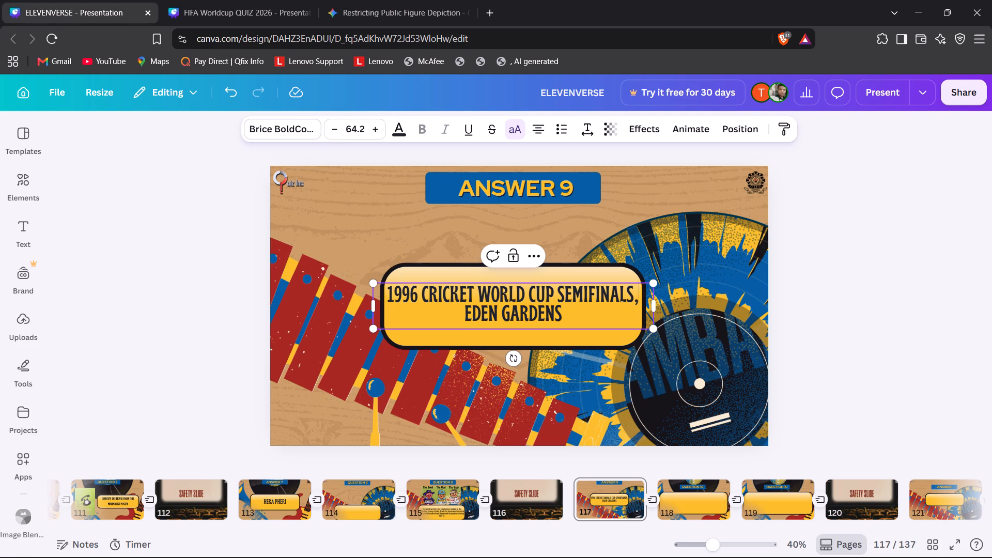
pyautogui.click(185, 298)
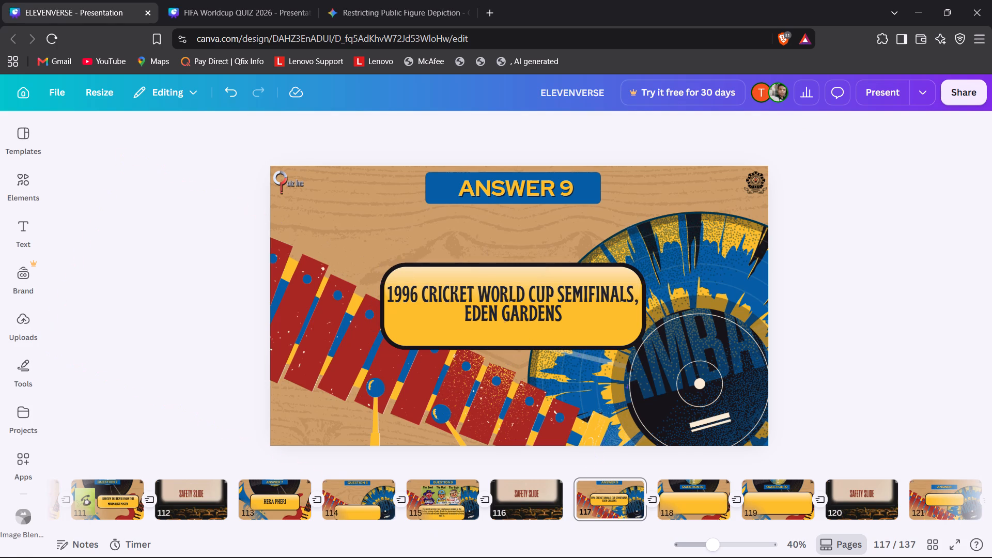
# Nudge the answer text on page 117 slightly down and sideways to centre it in the yellow box.
pyautogui.click(561, 312)
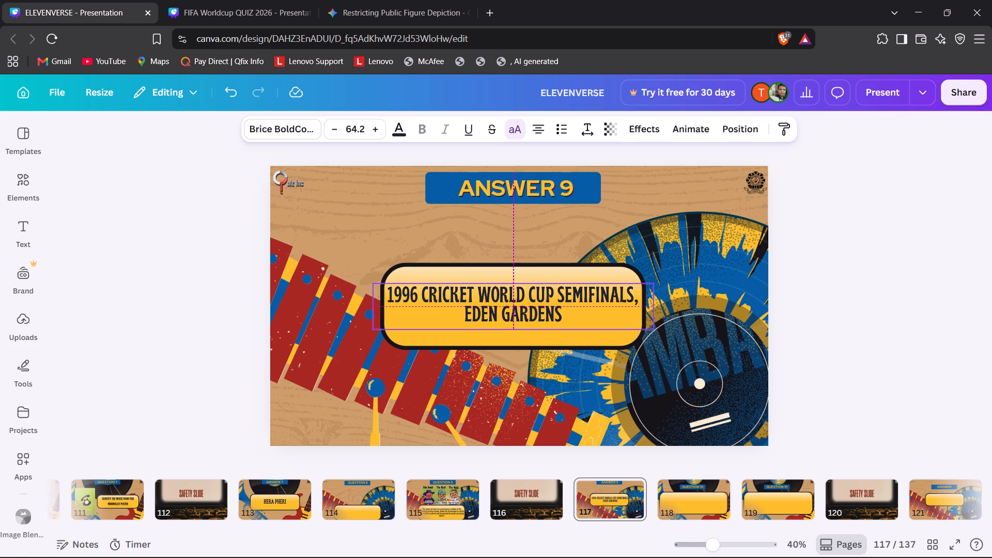
pyautogui.press('Right')
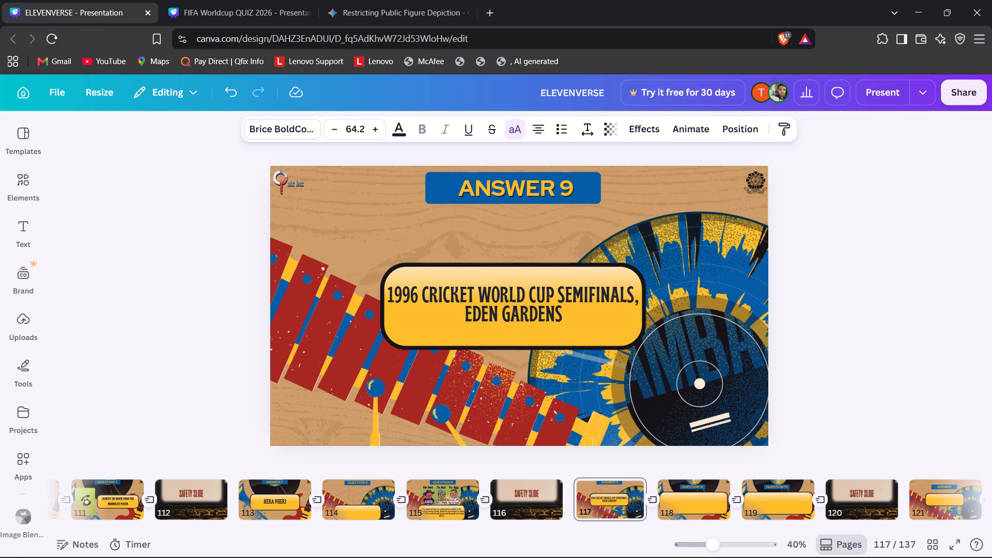
pyautogui.click(538, 308)
pyautogui.press('Right')
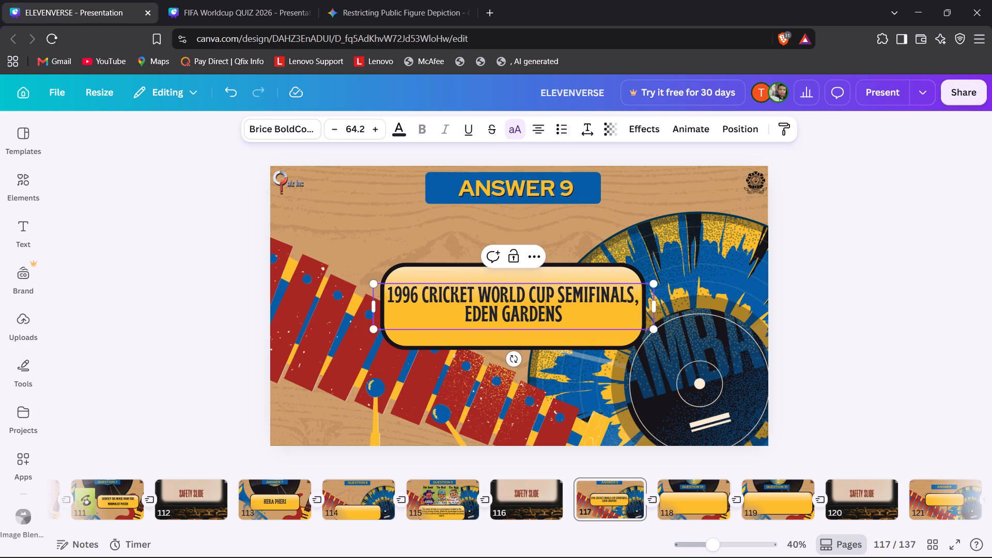
pyautogui.click(202, 373)
pyautogui.click(451, 304)
pyautogui.press('Down')
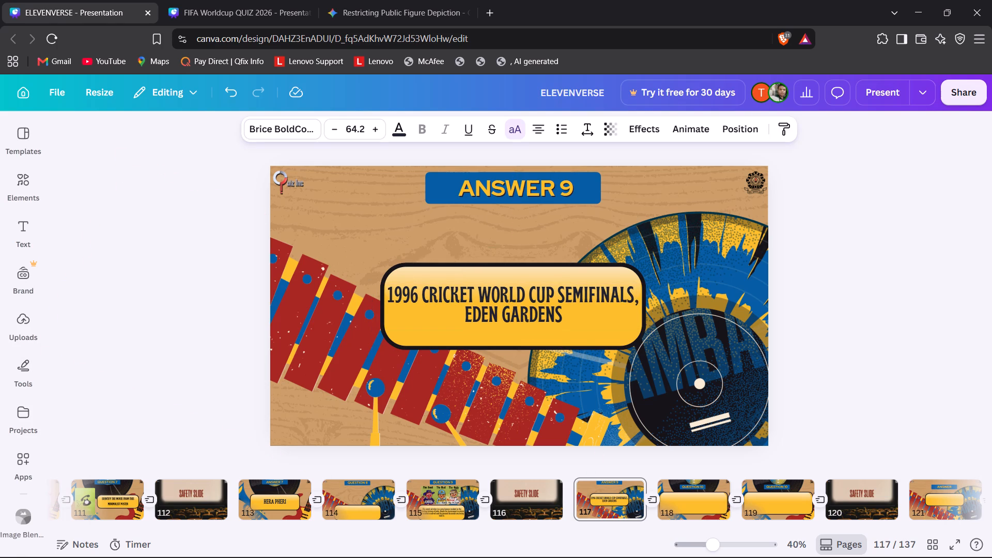
pyautogui.press('Right')
pyautogui.press('Right')
pyautogui.press('Left')
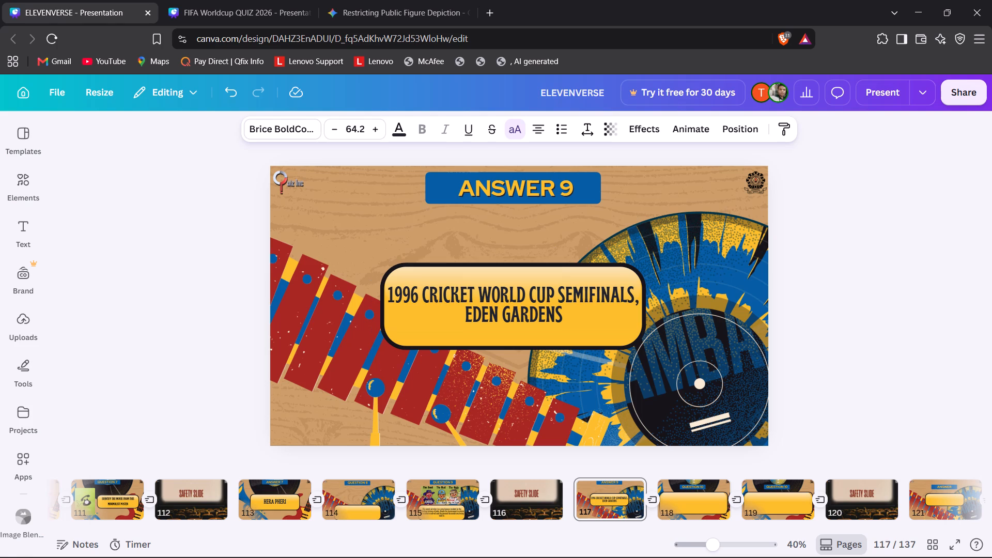
# Group the answer text on page 117 with its yellow answer box.
pyautogui.click(162, 374)
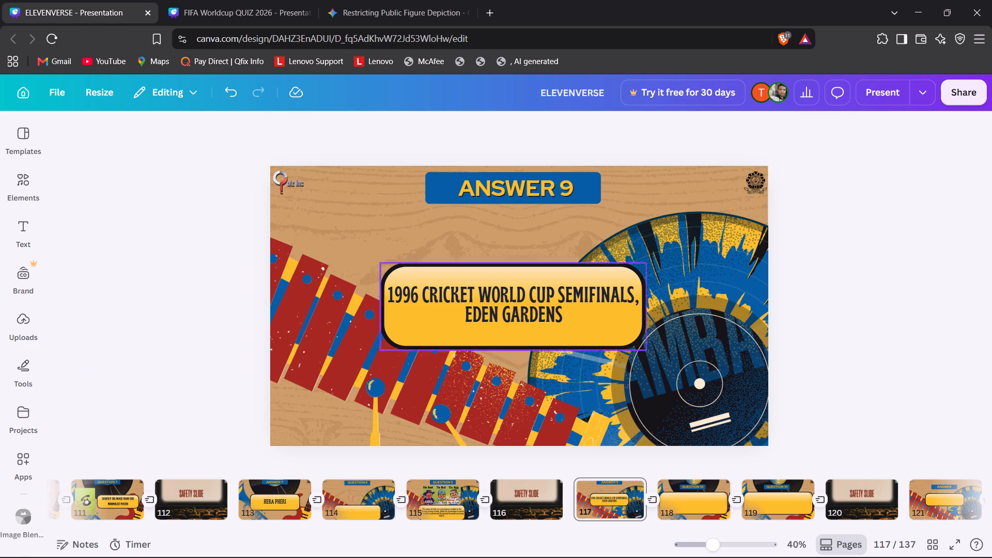
pyautogui.click(257, 366)
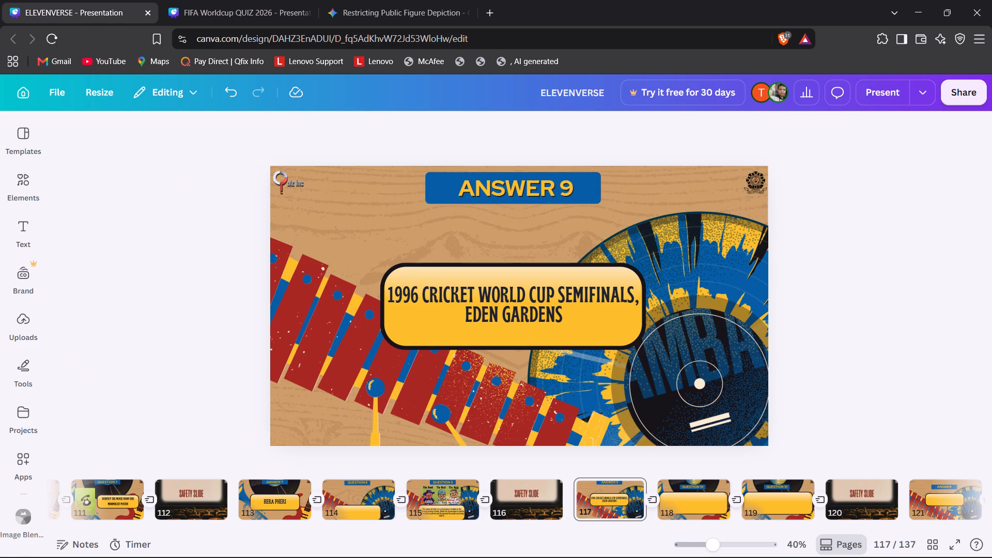
pyautogui.click(567, 330)
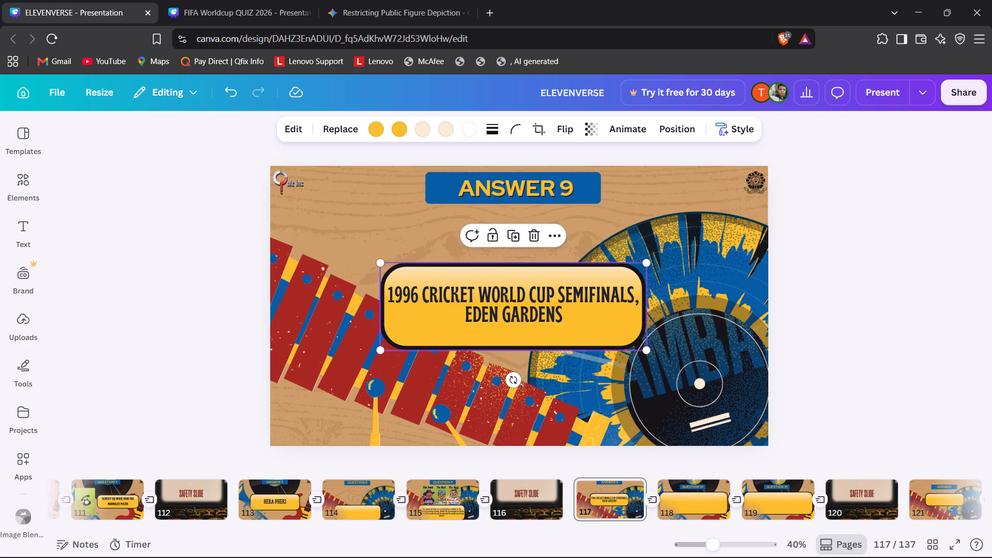
pyautogui.keyDown('shift'); pyautogui.click(566, 308); pyautogui.keyUp('shift')
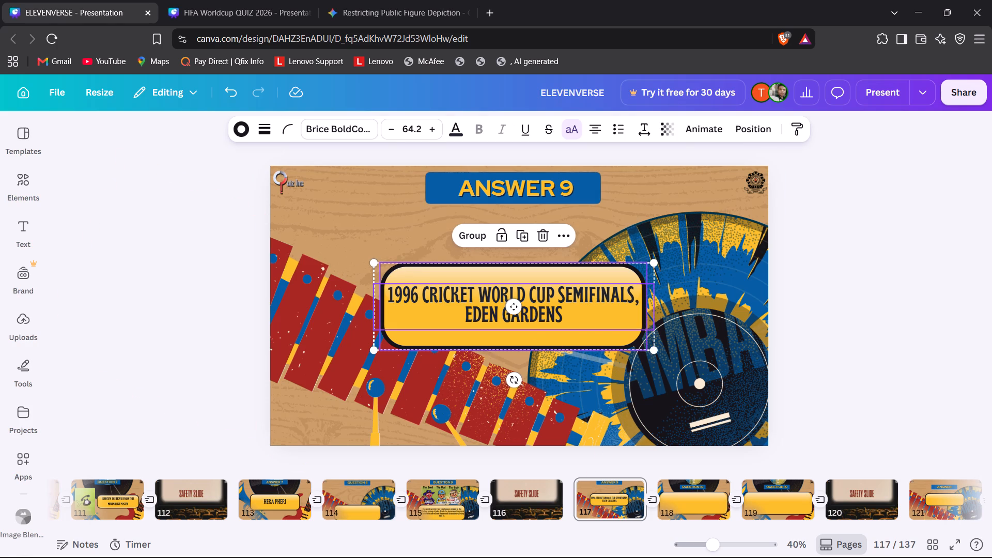
pyautogui.rightClick(566, 308)
pyautogui.click(608, 324)
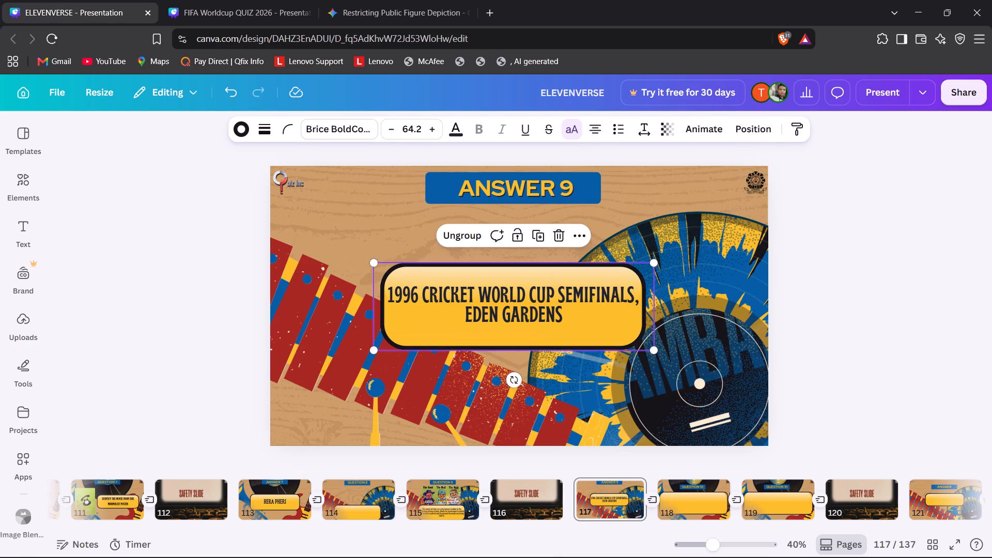
# Align the grouped answer box on page 117 to the page's centre.
pyautogui.rightClick(598, 332)
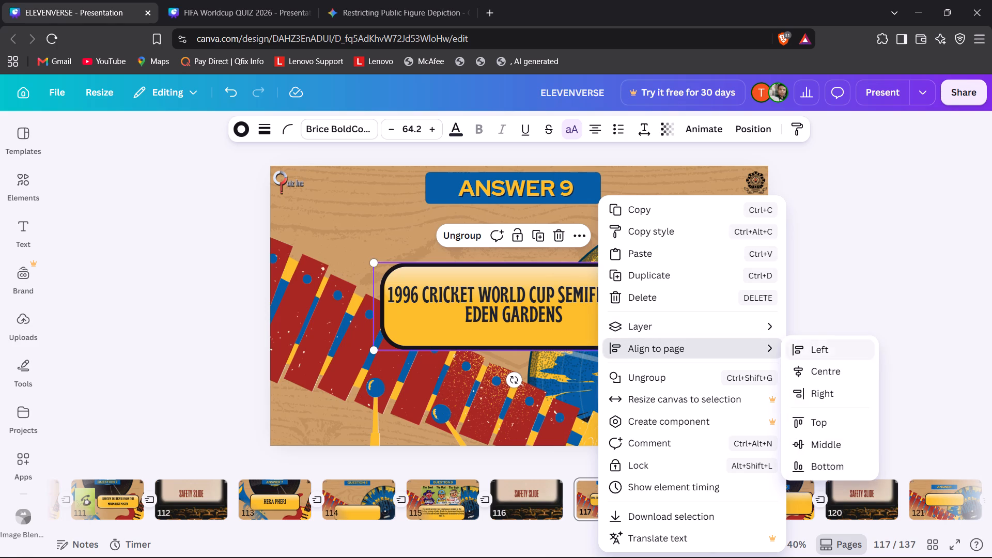
pyautogui.click(824, 376)
pyautogui.click(879, 386)
# Review the slides from page 118 to page 124, checking their titles, numbering and content.
pyautogui.press('Right')
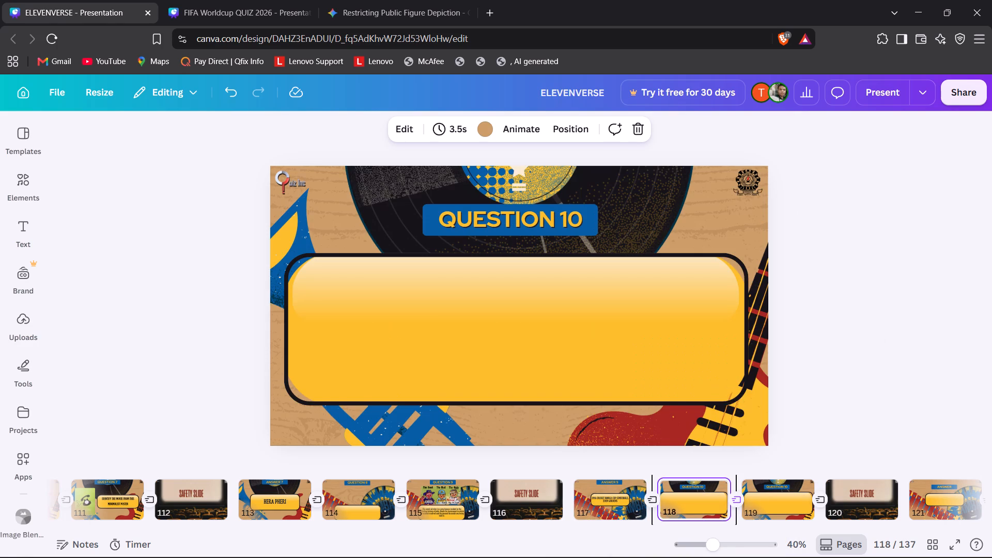
pyautogui.press('Right')
pyautogui.press('Left')
pyautogui.press('Right')
pyautogui.press('Right')
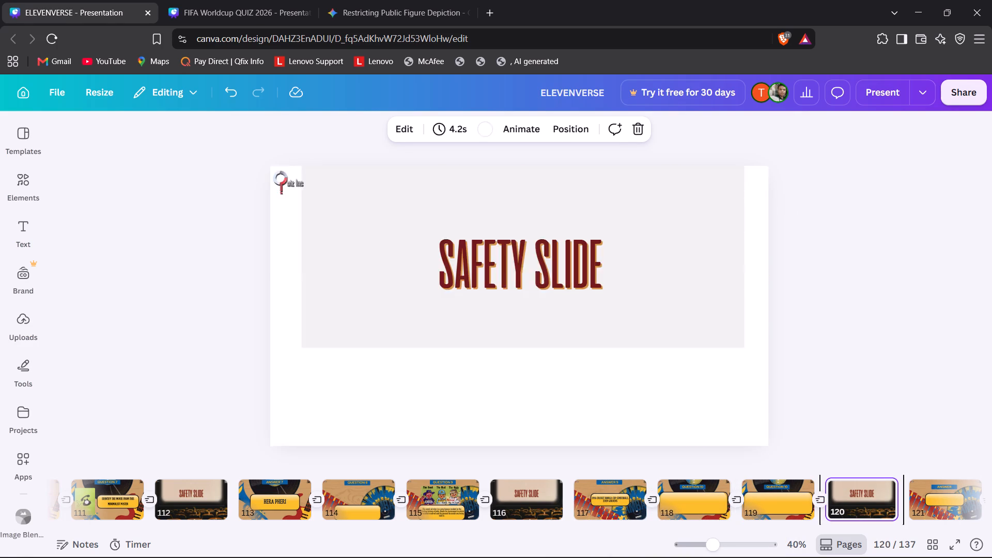
pyautogui.press('Right')
pyautogui.press('Right')
pyautogui.press('Right')
pyautogui.press('Left')
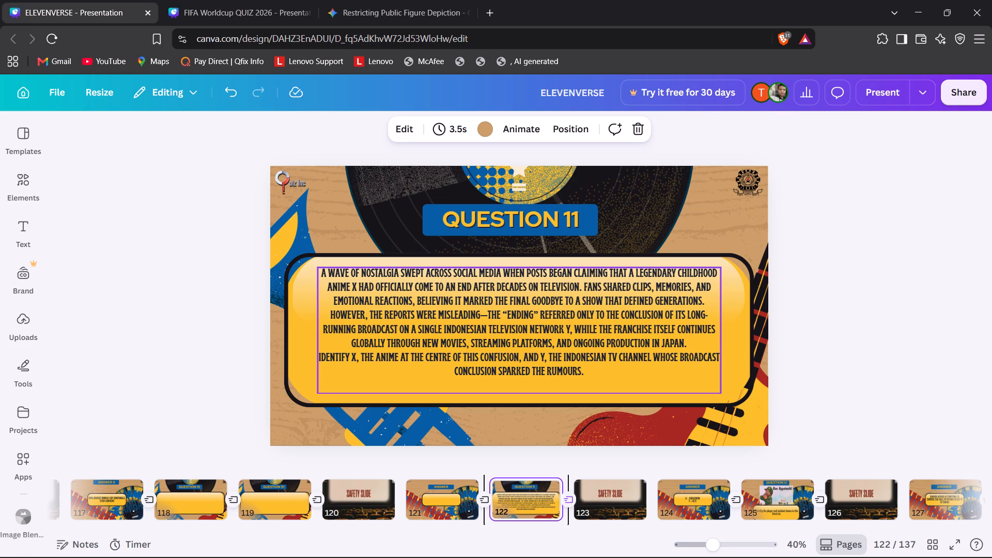
pyautogui.press('Right')
pyautogui.press('Right')
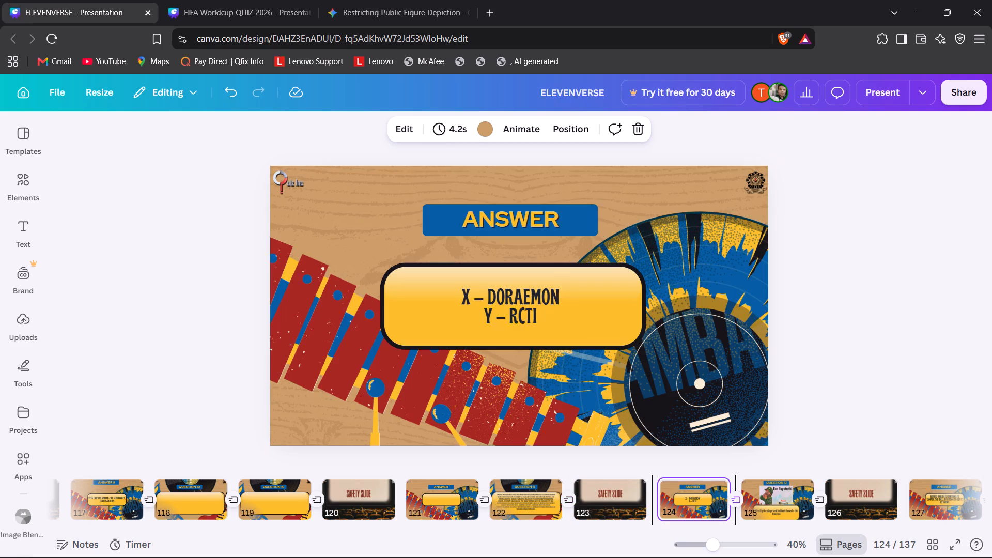
# Change the title on page 124 to "ANSWER 11" and resize its text box to fit closely on one line.
pyautogui.click(472, 221)
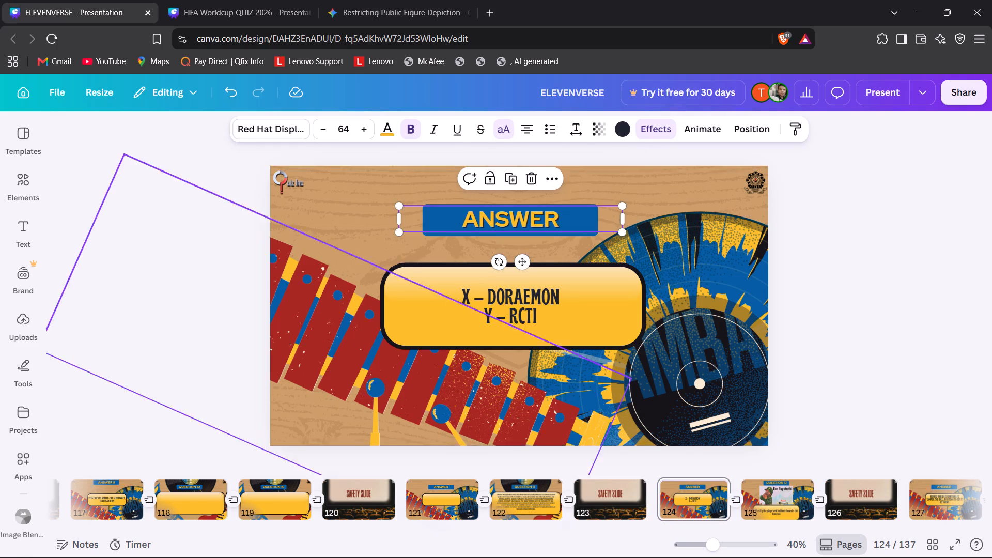
pyautogui.click(399, 224)
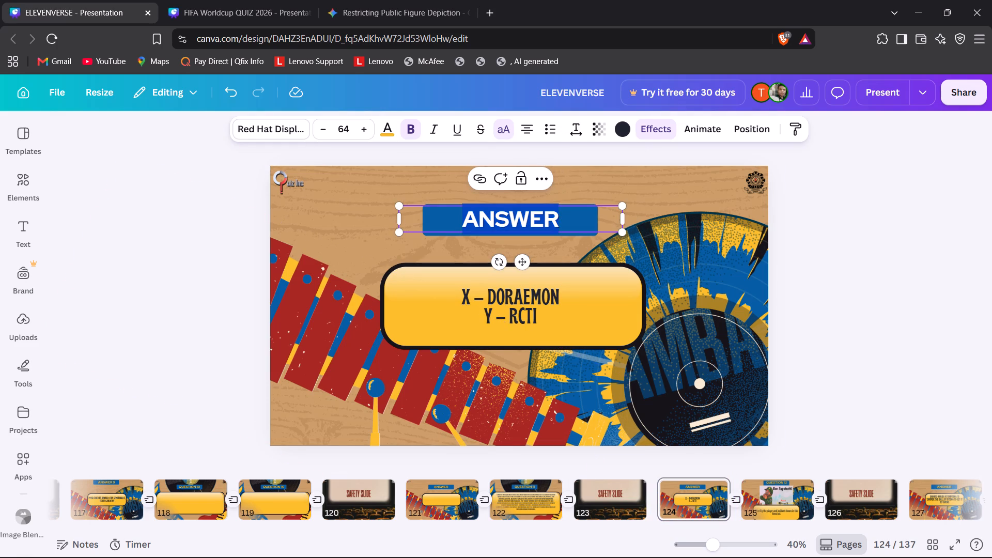
pyautogui.click(185, 267)
pyautogui.click(423, 227)
pyautogui.moveTo(397, 219); pyautogui.dragTo(505, 218)
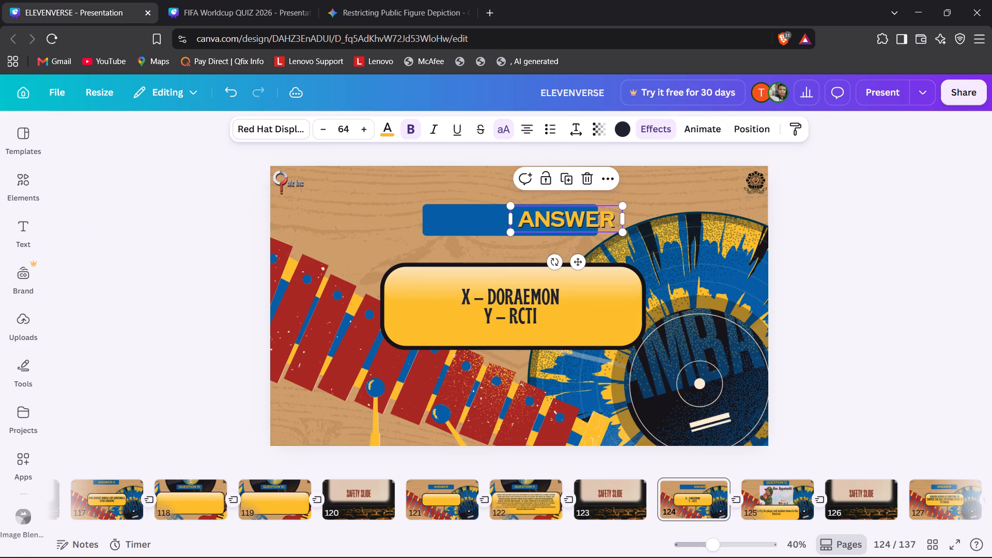
pyautogui.doubleClick(572, 211)
pyautogui.click(611, 217)
pyautogui.click(628, 218)
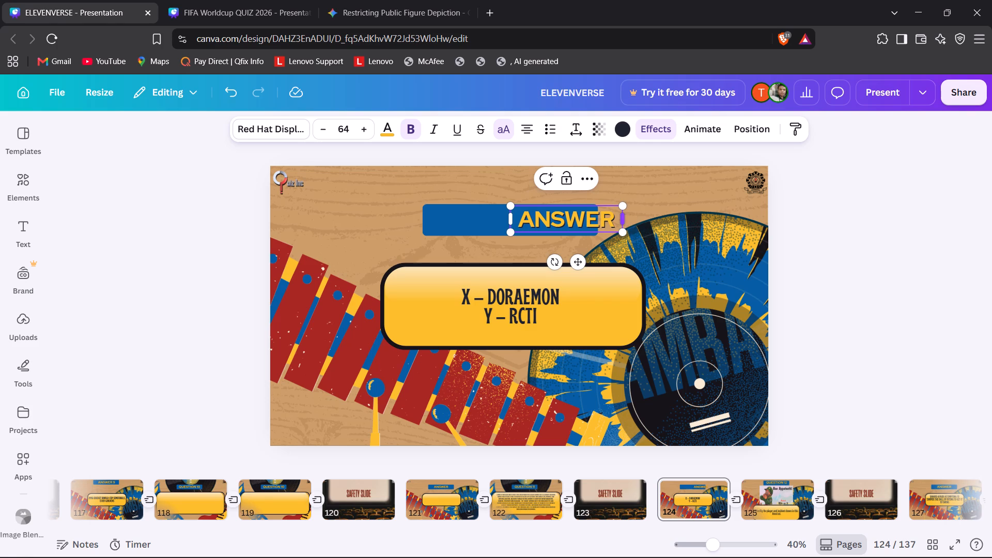
pyautogui.click(611, 220)
pyautogui.click(614, 220)
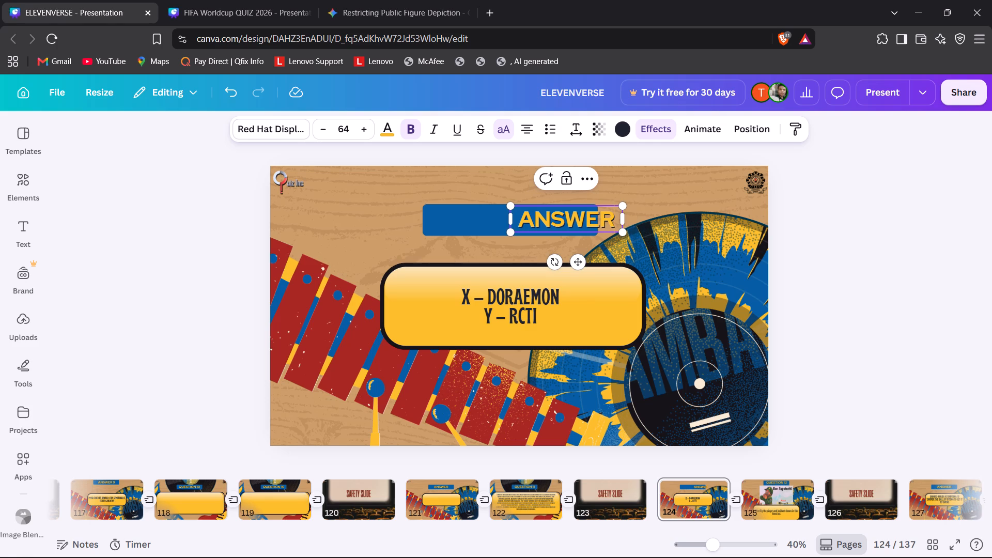
pyautogui.click(614, 222)
pyautogui.press('space')
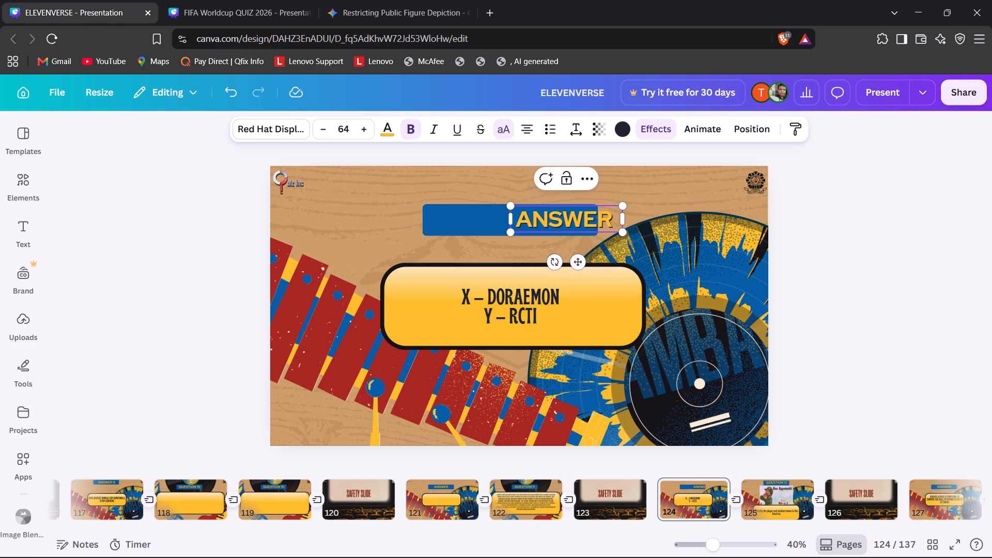
pyautogui.write('11')
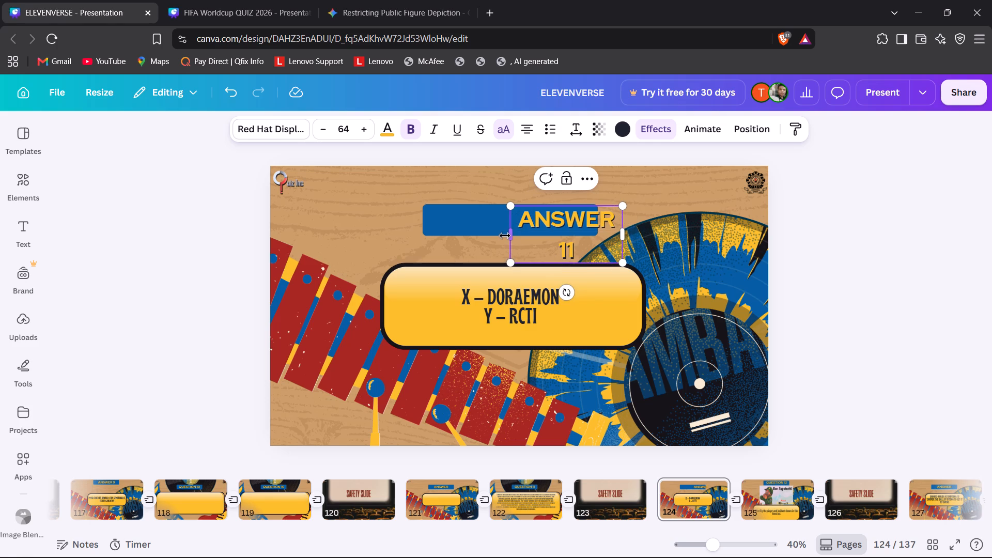
pyautogui.moveTo(505, 236); pyautogui.dragTo(484, 235)
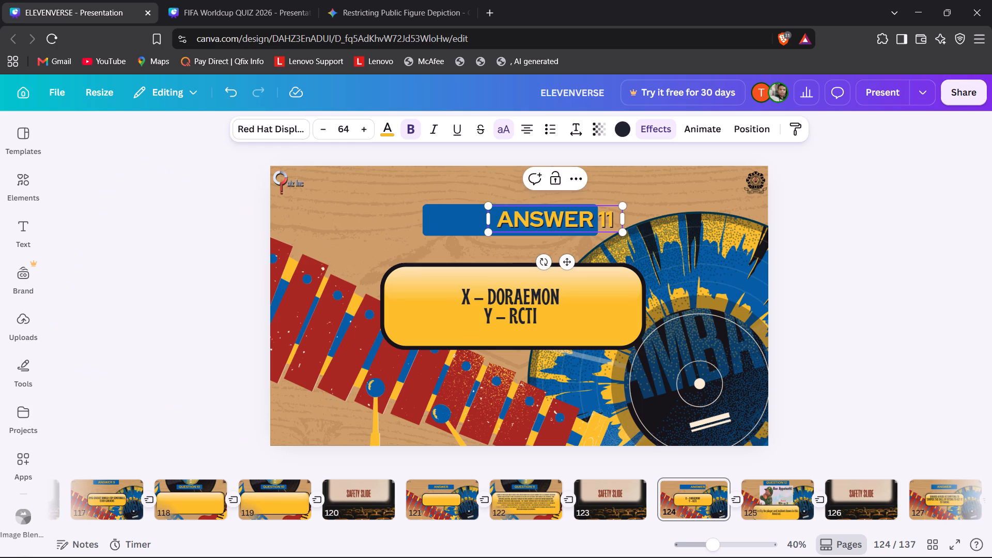
# Move the ANSWER 11 title text to the middle of its blue banner shape on page 124.
pyautogui.click(211, 343)
pyautogui.moveTo(617, 207); pyautogui.dragTo(577, 210)
pyautogui.click(563, 220)
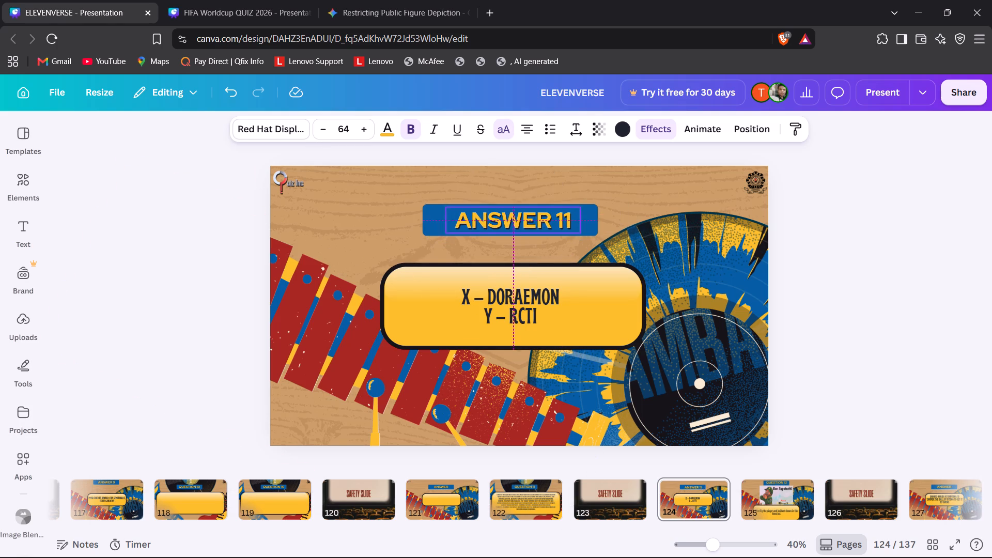
pyautogui.click(156, 347)
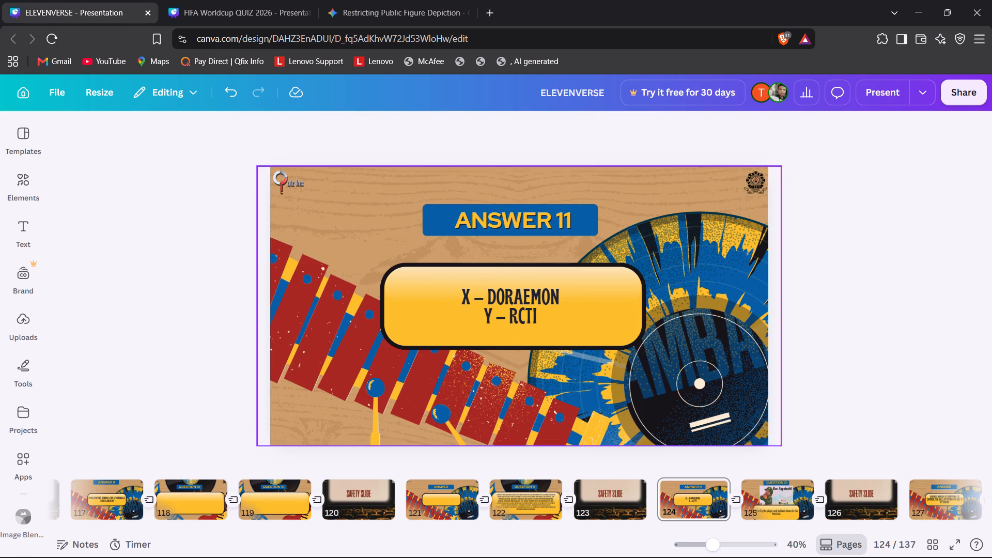
# Group the ANSWER 11 title text with its blue banner shape.
pyautogui.click(425, 226)
pyautogui.keyDown('shift'); pyautogui.click(478, 224); pyautogui.keyUp('shift')
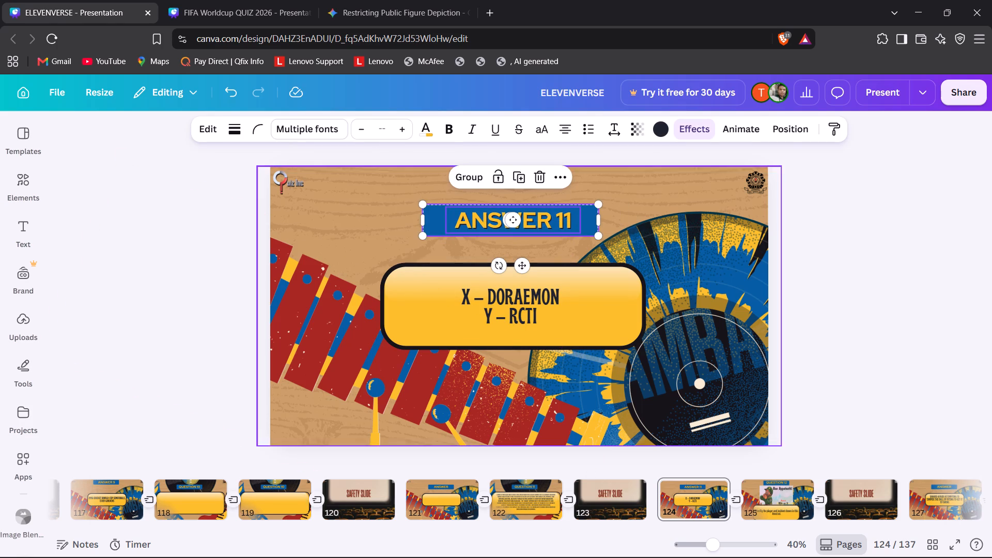
pyautogui.click(463, 177)
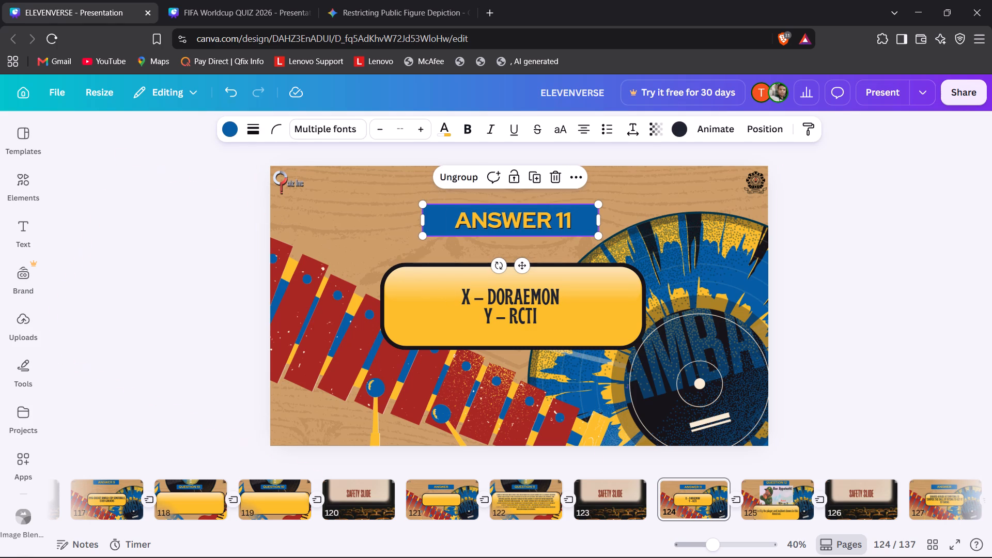
# Move the grouped ANSWER 11 banner up near the slide's top edge, centred between the logos.
pyautogui.click(190, 303)
pyautogui.moveTo(477, 219); pyautogui.dragTo(500, 191)
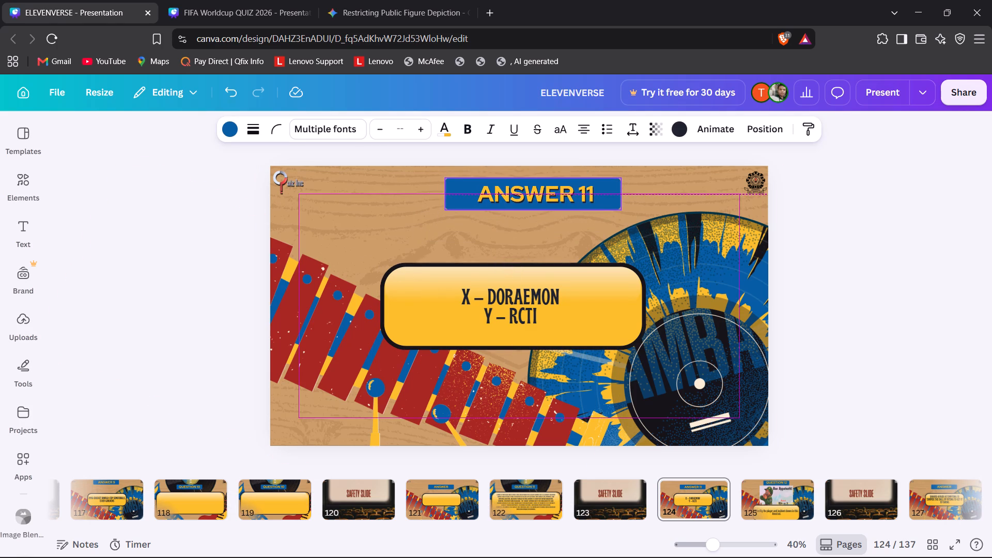
pyautogui.moveTo(500, 191); pyautogui.dragTo(487, 187)
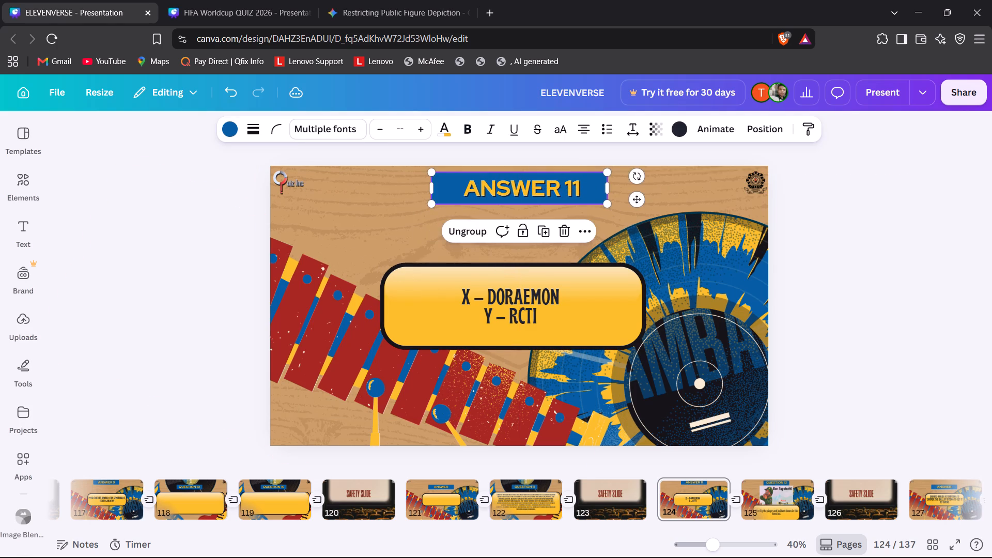
# Group the "X – DORAEMON, Y – RCTI" answer text with its yellow box on page 124.
pyautogui.click(471, 313)
pyautogui.keyDown('shift'); pyautogui.click(458, 270); pyautogui.keyUp('shift')
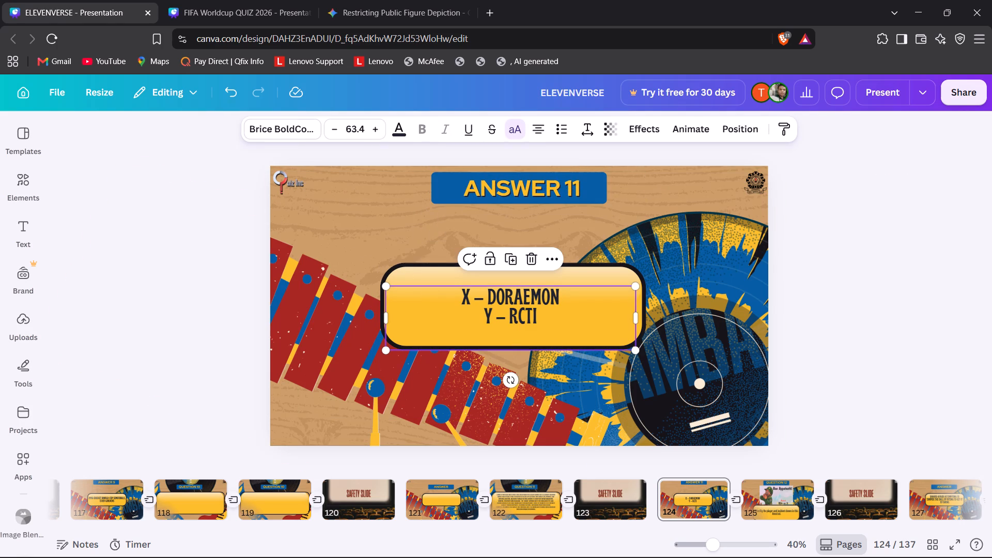
pyautogui.click(420, 272)
pyautogui.keyDown('shift'); pyautogui.click(496, 309); pyautogui.keyUp('shift')
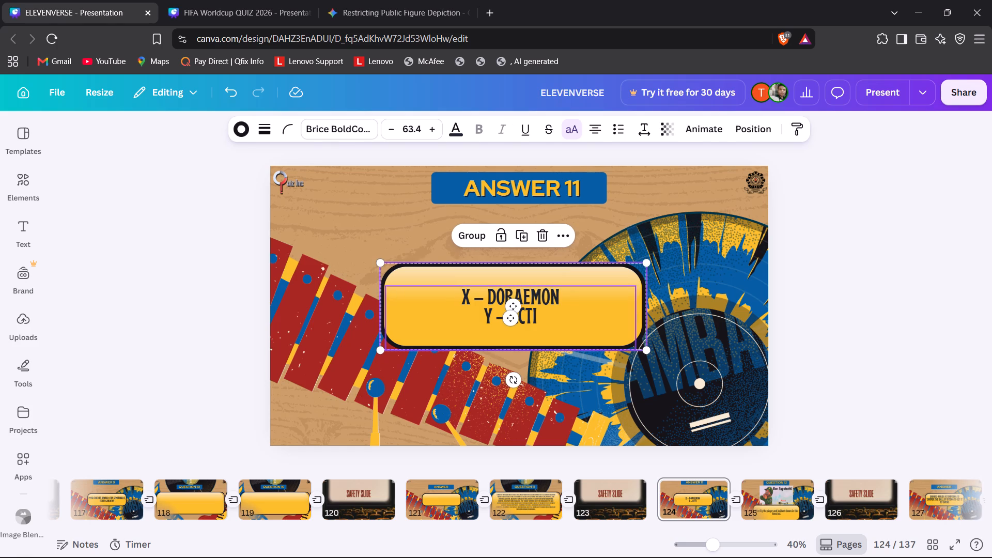
pyautogui.click(472, 234)
# Shift the grouped answer box on page 124 slightly sideways to centre it on the slide beneath the banner.
pyautogui.click(94, 345)
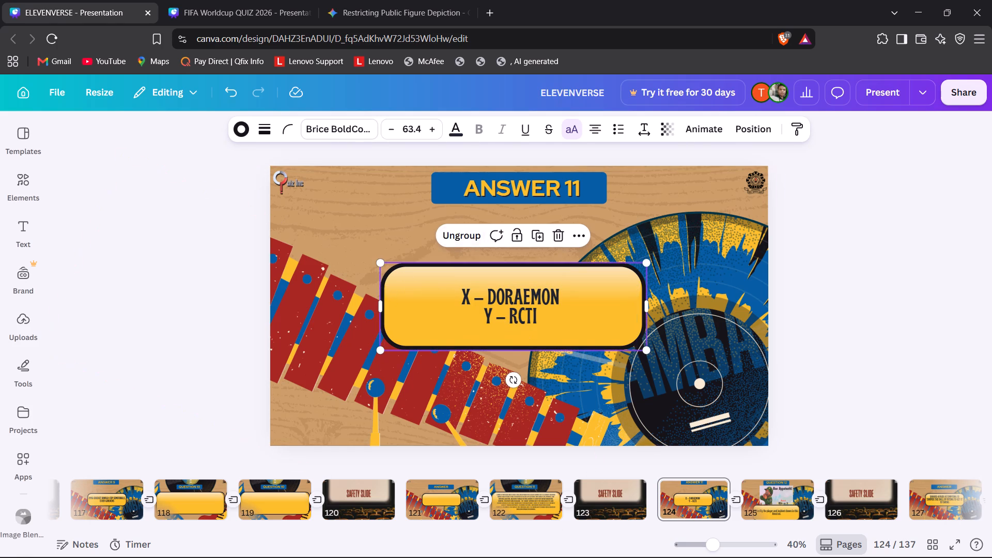
pyautogui.moveTo(444, 312); pyautogui.dragTo(456, 313)
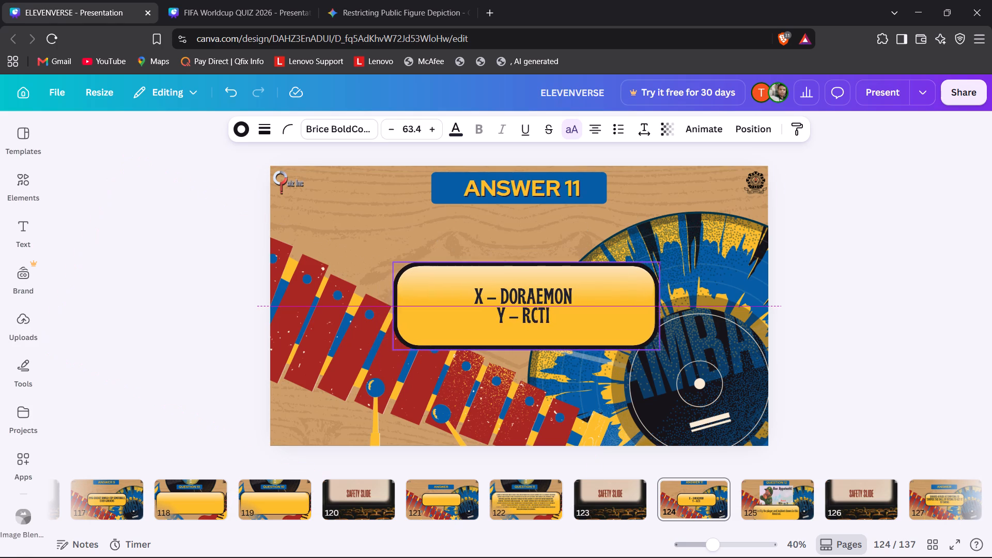
pyautogui.moveTo(456, 313); pyautogui.dragTo(452, 313)
pyautogui.click(195, 346)
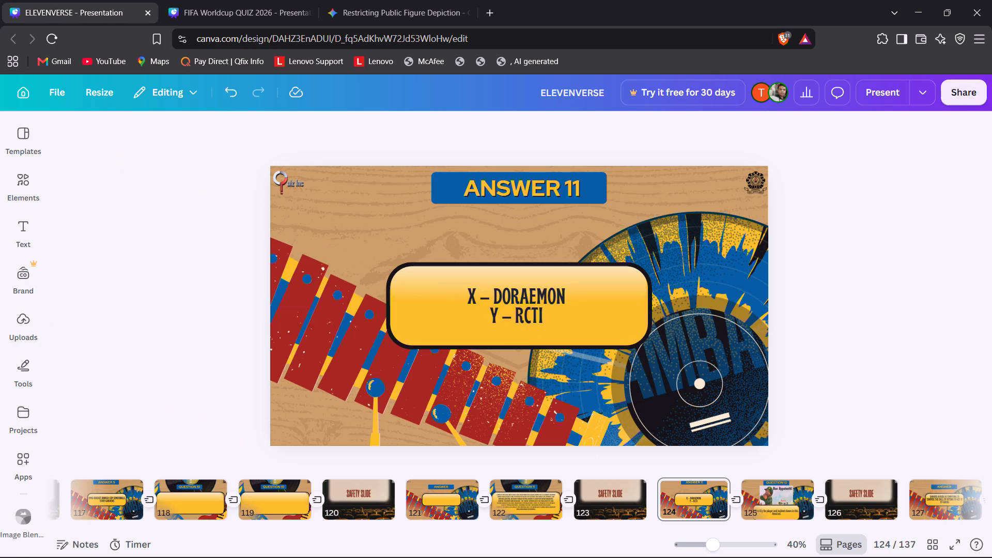
# Review the slides between pages 121 and 127, checking the Question 11 and Question 12 slides and their answers.
pyautogui.press('Left')
pyautogui.press('Left')
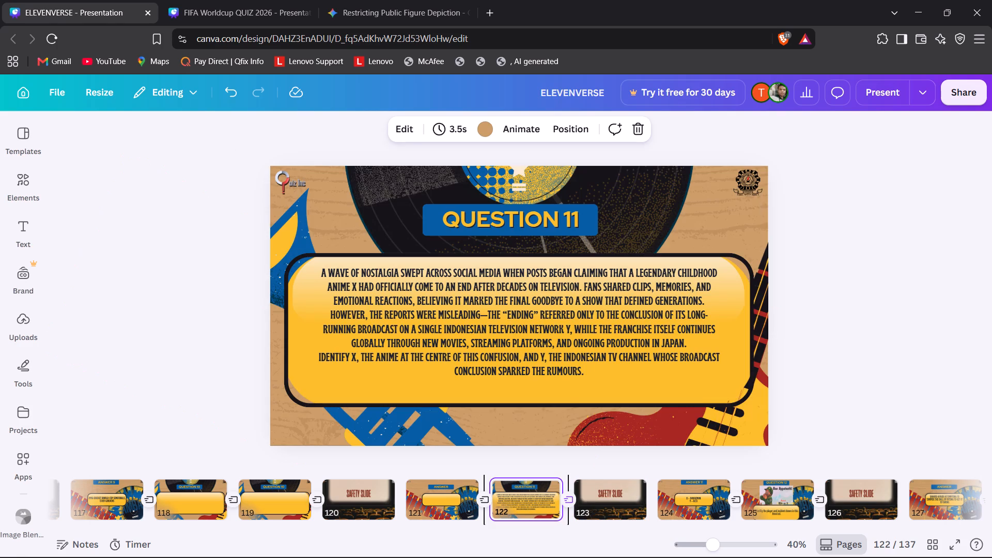
pyautogui.press('Left')
pyautogui.press('Right')
pyautogui.press('Right')
pyautogui.press('Right')
pyautogui.press('Right')
pyautogui.press('Right')
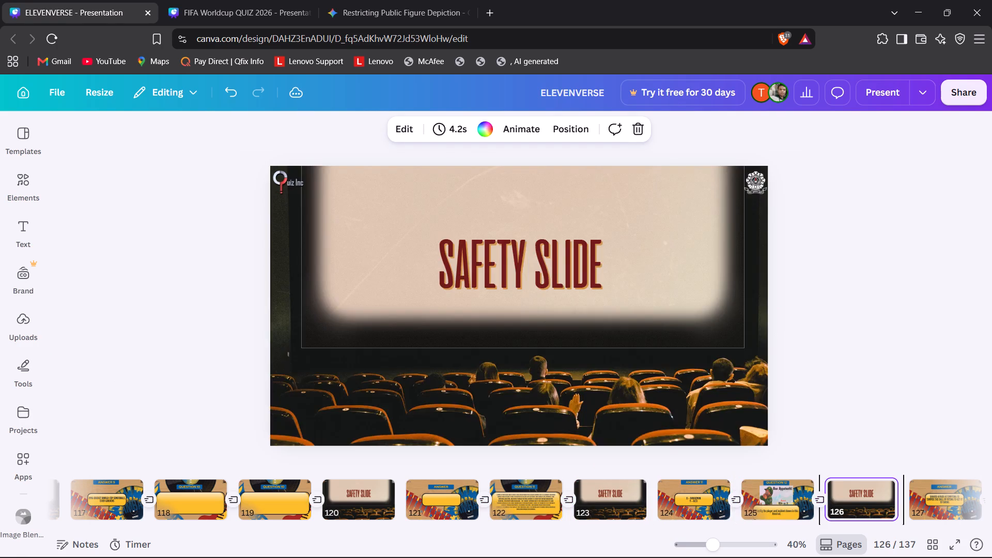
pyautogui.press('Left')
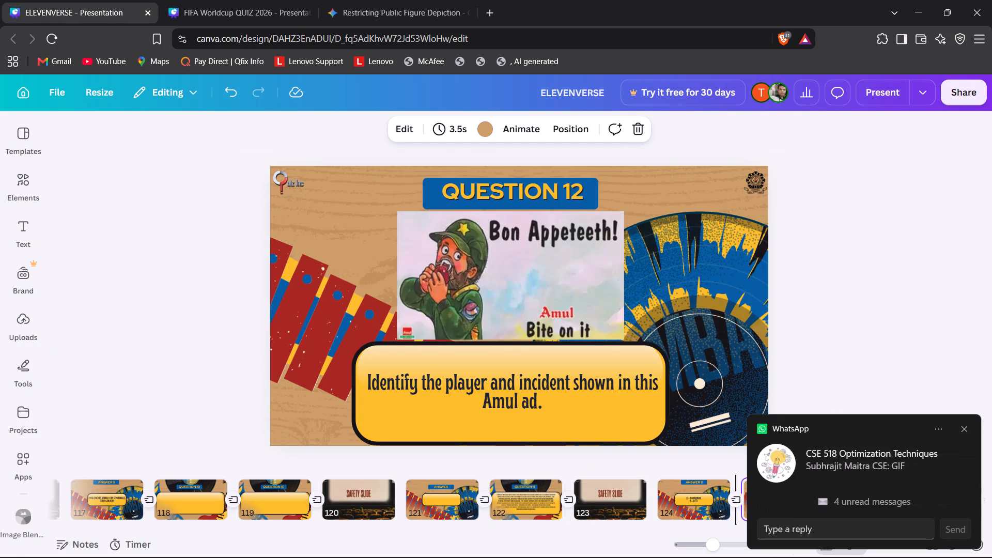
pyautogui.press('Right')
pyautogui.press('Right')
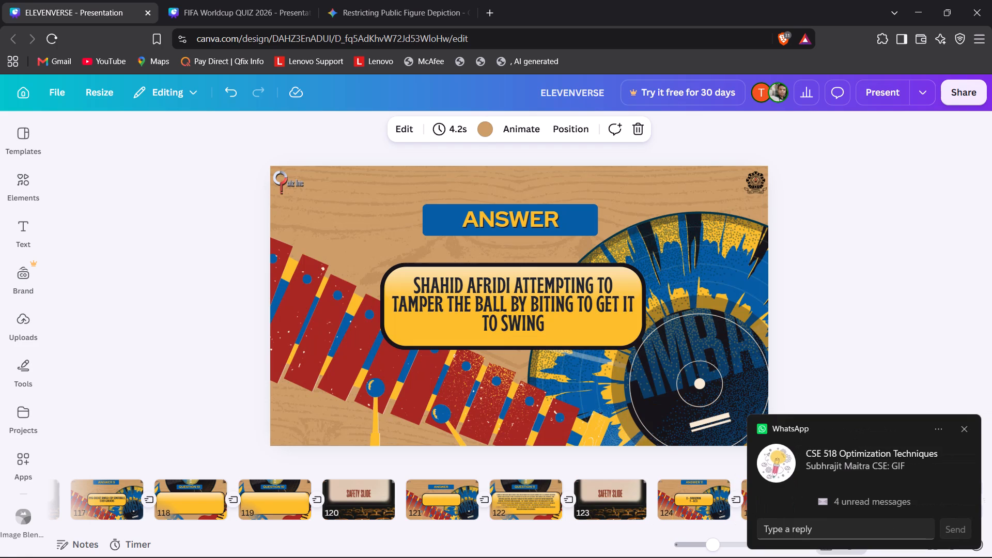
# On page 127, enclose the explanation after SHAHID AFRIDI in parentheses and begin it with "He was".
pyautogui.doubleClick(513, 289)
pyautogui.press('BackSpace')
pyautogui.write('(He was')
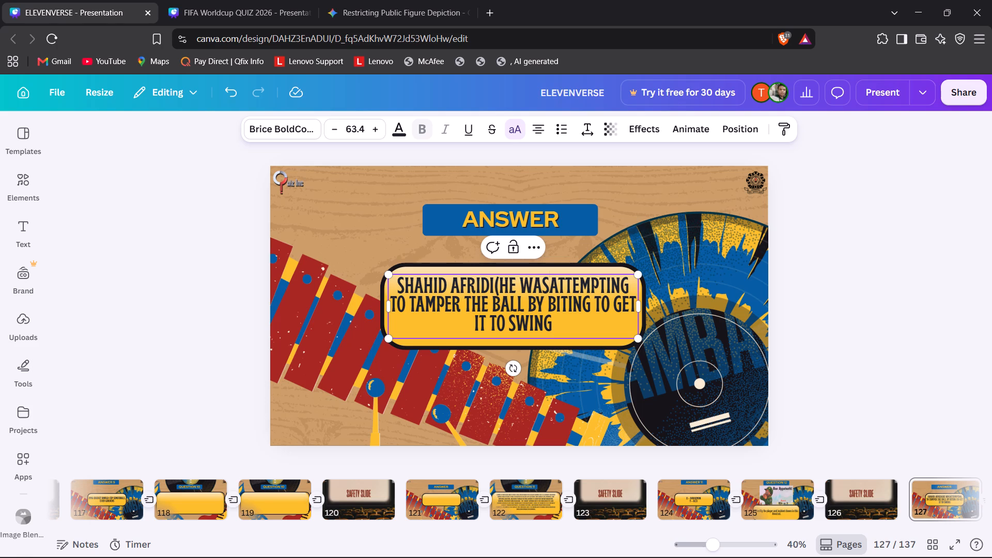
pyautogui.press('space')
pyautogui.press('Down')
pyautogui.press('Down')
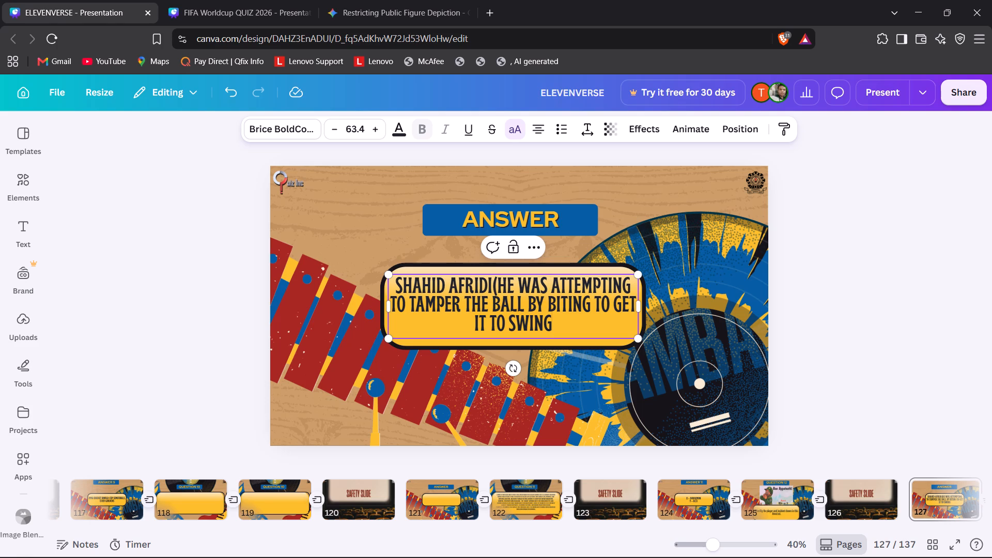
pyautogui.hotkey('shift', ')')
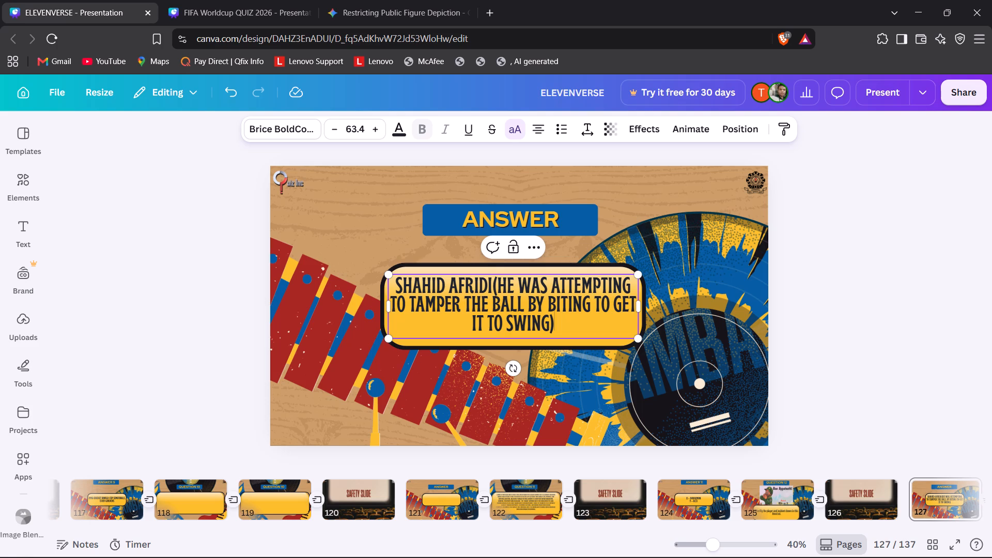
pyautogui.click(205, 399)
# Put the parenthesised explanation on its own line beneath SHAHID AFRIDI in the page 127 answer box.
pyautogui.click(496, 284)
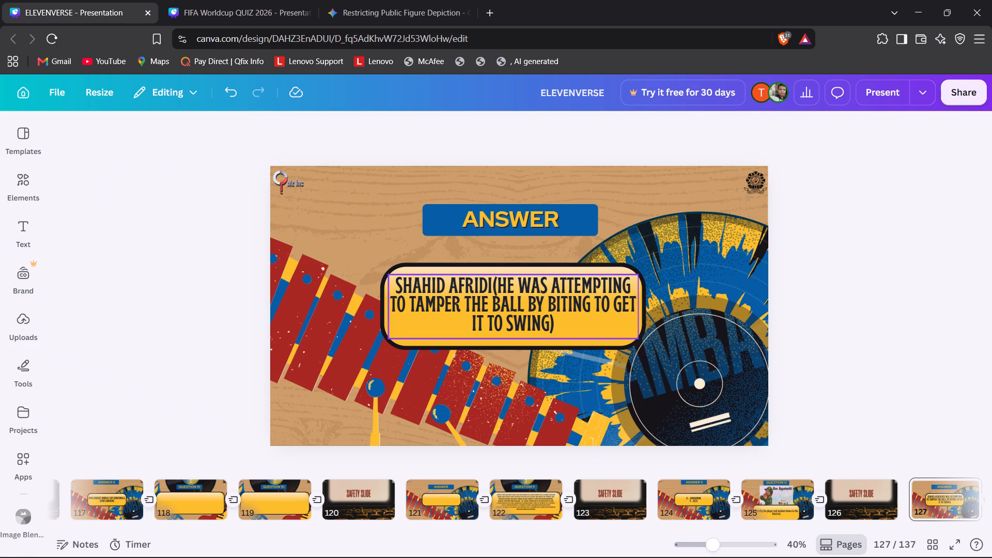
pyautogui.click(496, 284)
pyautogui.click(490, 287)
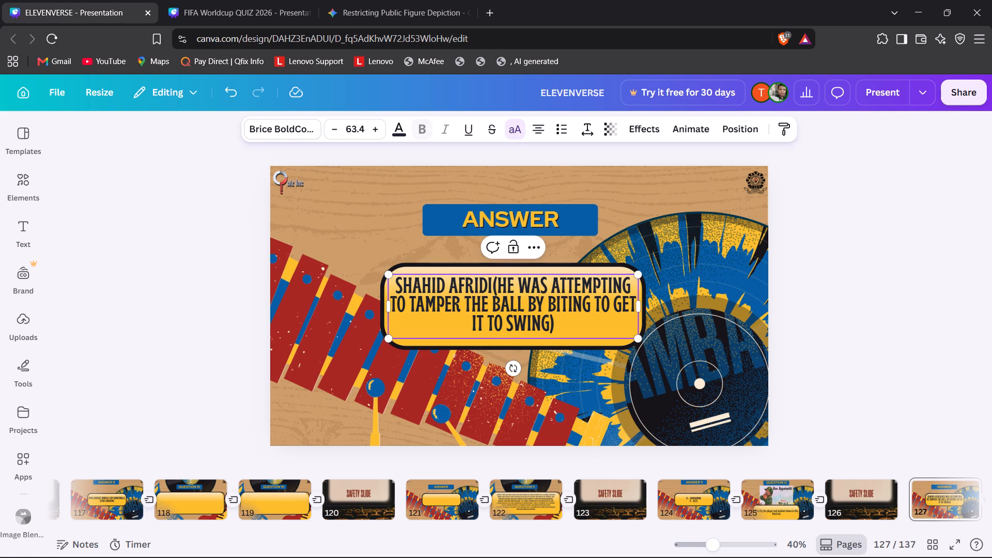
pyautogui.click(493, 287)
pyautogui.press('Return')
pyautogui.click(143, 389)
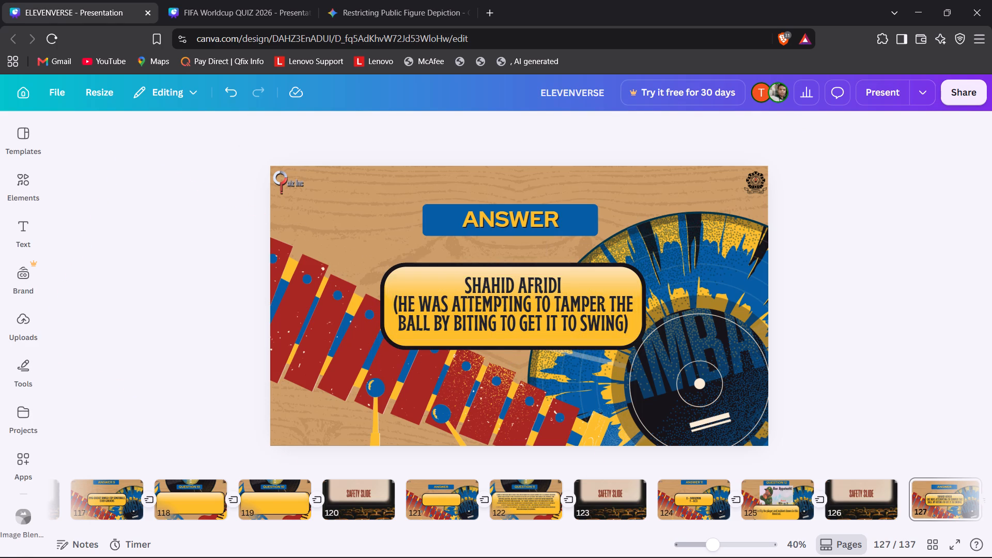
# Move on to page 128 and check the Question 13 slide about the 1987 Cricket World Cup final.
pyautogui.click(156, 371)
pyautogui.press('Left')
pyautogui.press('Left')
pyautogui.press('Right')
pyautogui.press('Right')
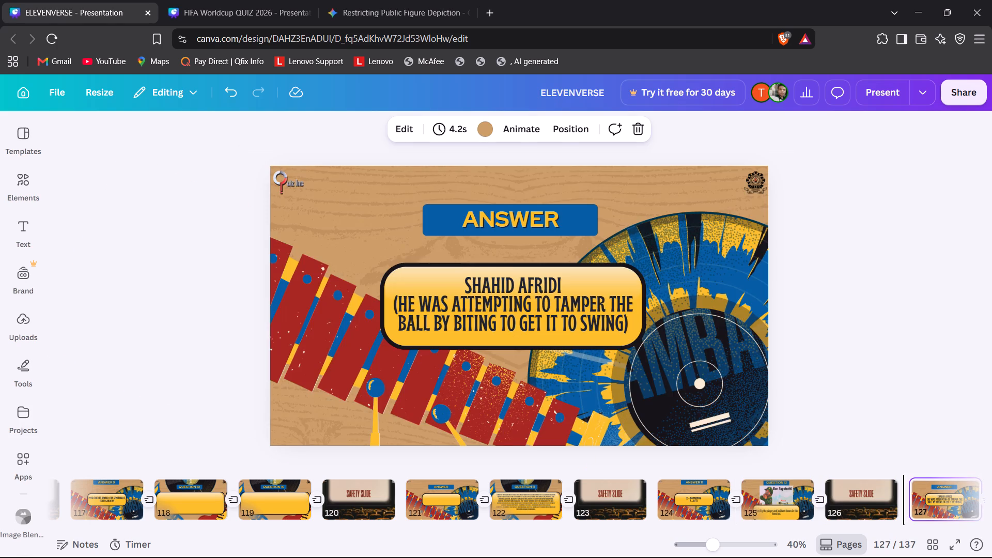
pyautogui.press('Right')
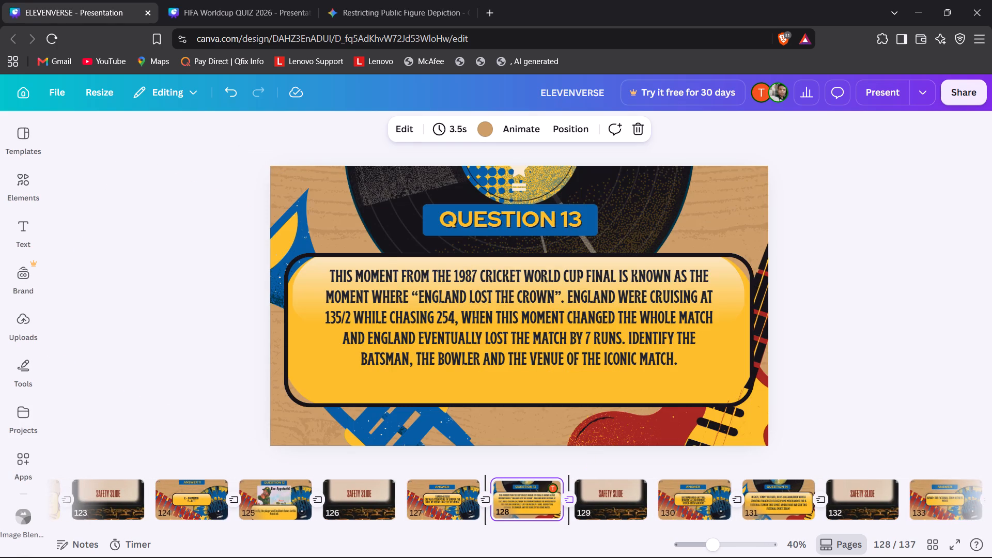
# Compare the Question 13 slide on page 128 with its answer slide on page 130.
pyautogui.click(344, 359)
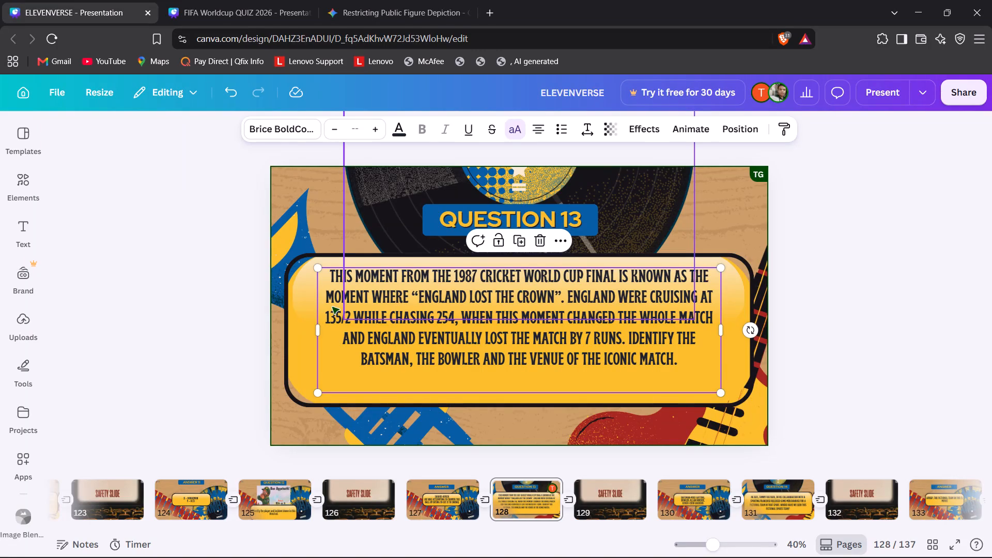
pyautogui.click(193, 246)
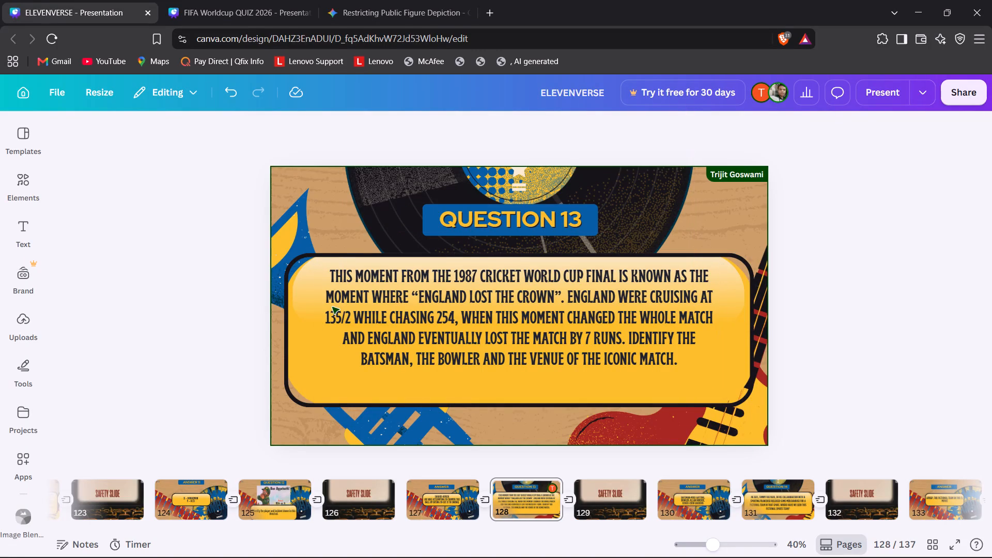
pyautogui.press('Right')
pyautogui.press('Right')
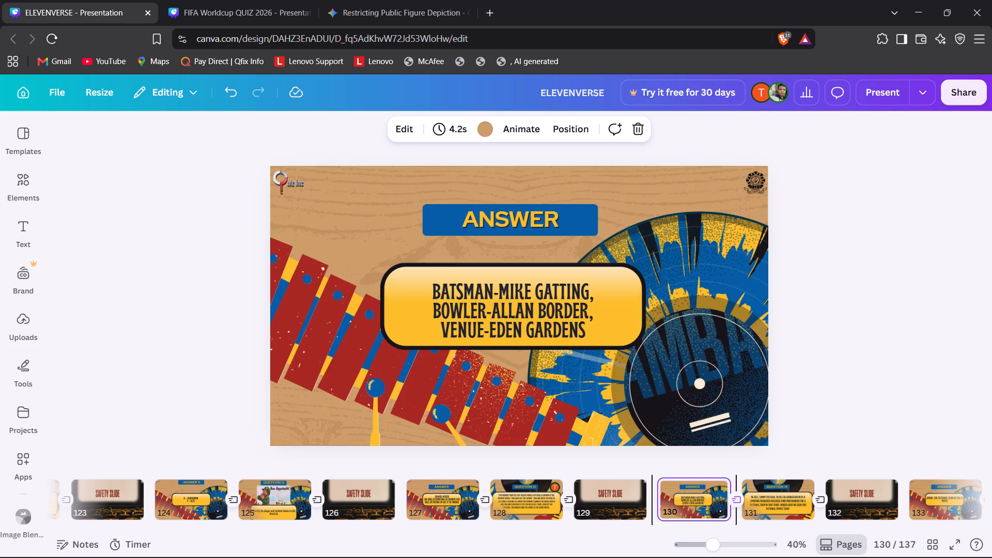
pyautogui.press('Left')
pyautogui.press('Left')
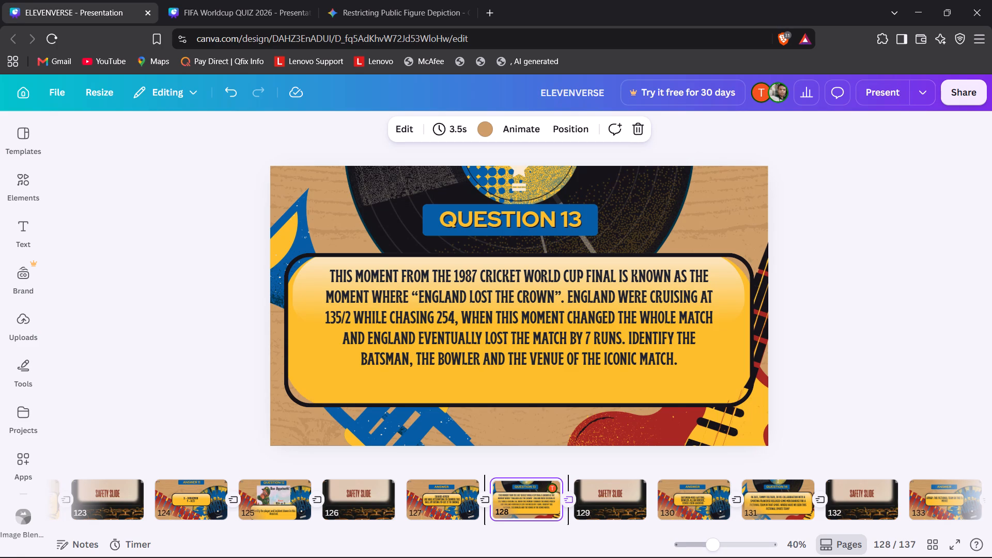
# Switch to the browser tab holding the Gemini chat and load web.whatsapp.com in it.
pyautogui.hotkey('ctrl', '2')
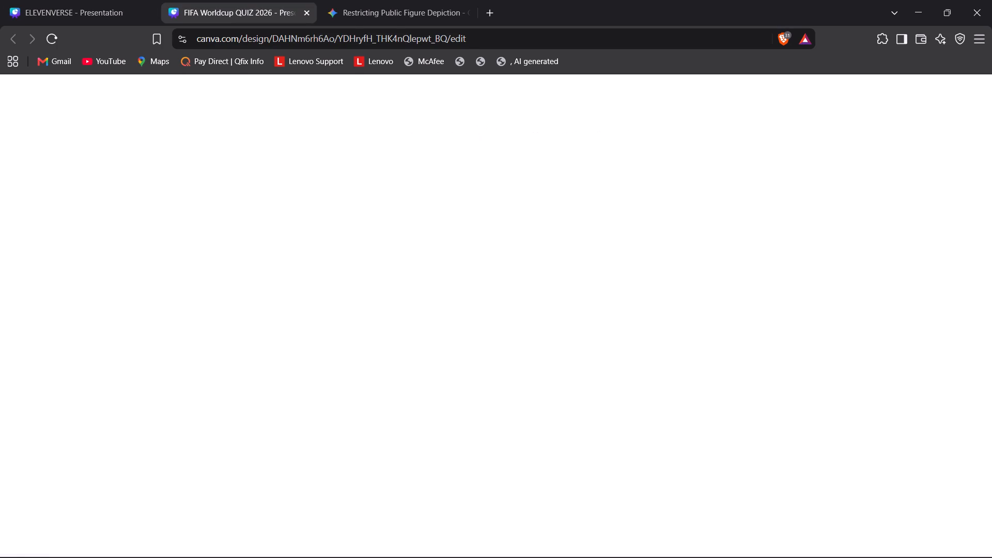
pyautogui.hotkey('ctrl', '3')
pyautogui.click(323, 36)
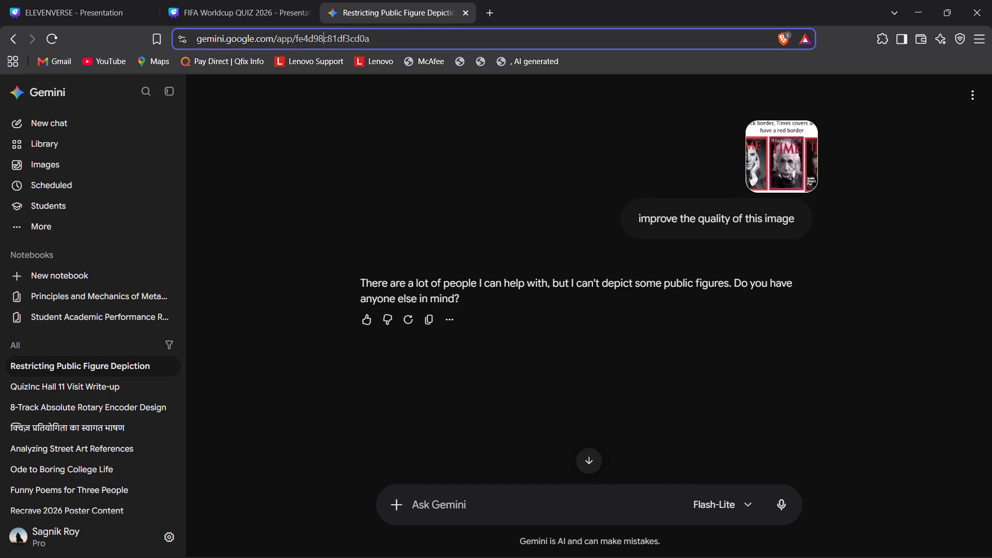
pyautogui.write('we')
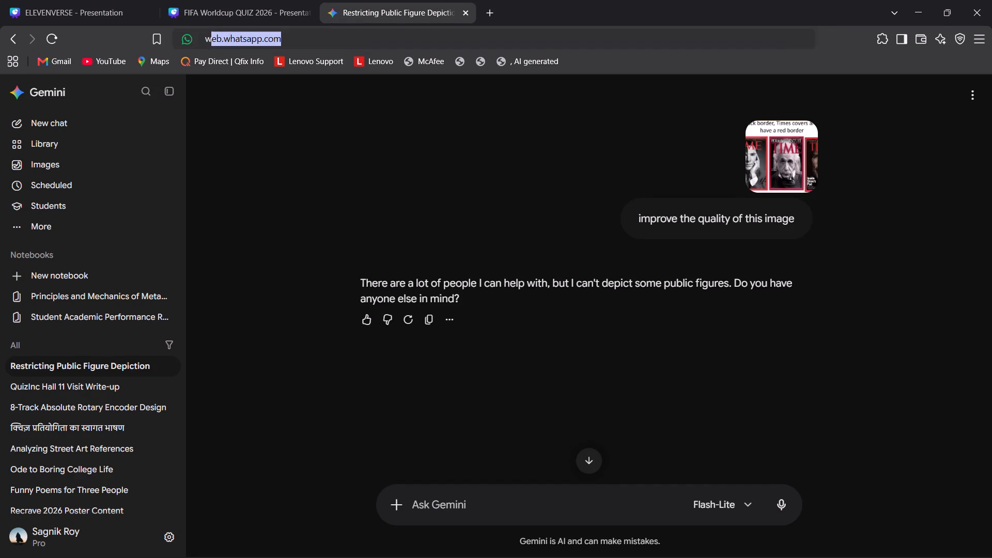
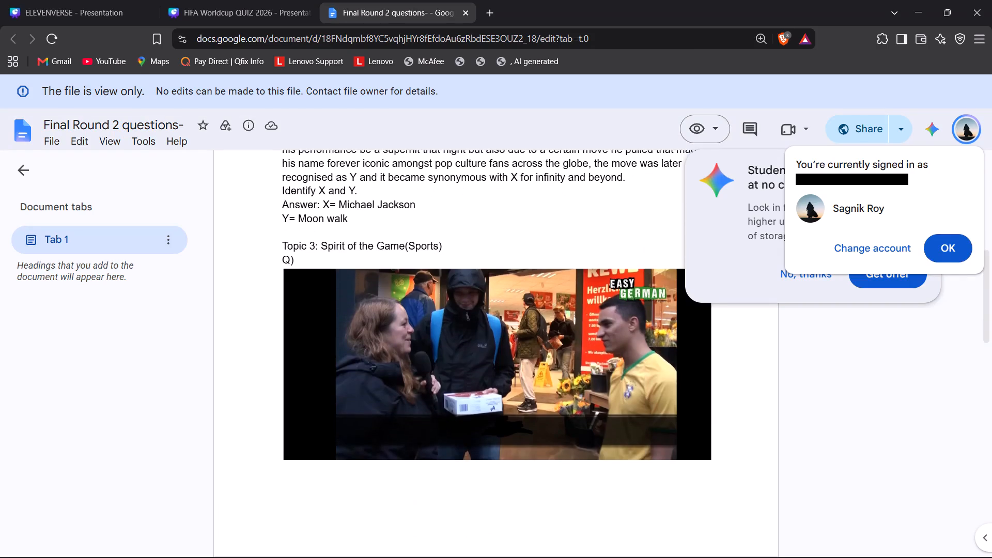
# Read the Final Round 2 questions document from the Topic 3 sports question through the Topic 4 politics question and its answer.
pyautogui.keyDown('ctrl'); pyautogui.scroll(-2, 607, 355); pyautogui.keyUp('ctrl')
pyautogui.keyDown('ctrl'); pyautogui.scroll(-1, 516, 361); pyautogui.keyUp('ctrl')
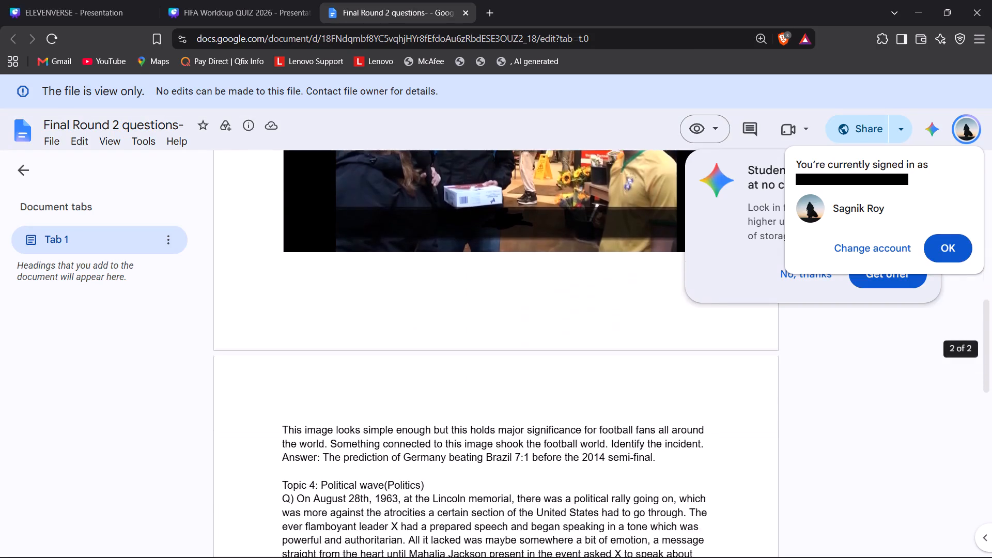
pyautogui.keyDown('ctrl'); pyautogui.scroll(-2, 516, 361); pyautogui.keyUp('ctrl')
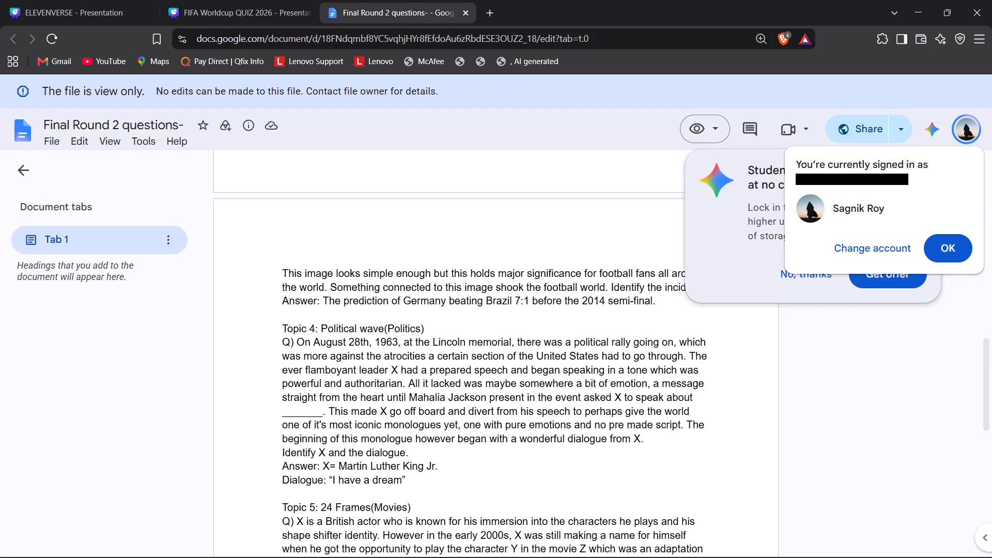
# Copy the Topic 4 political wave question, from "On August 28th, 1963" through "Identify X and the dialogue.".
pyautogui.keyDown('ctrl'); pyautogui.moveTo(297, 339); pyautogui.dragTo(402, 404); pyautogui.keyUp('ctrl')
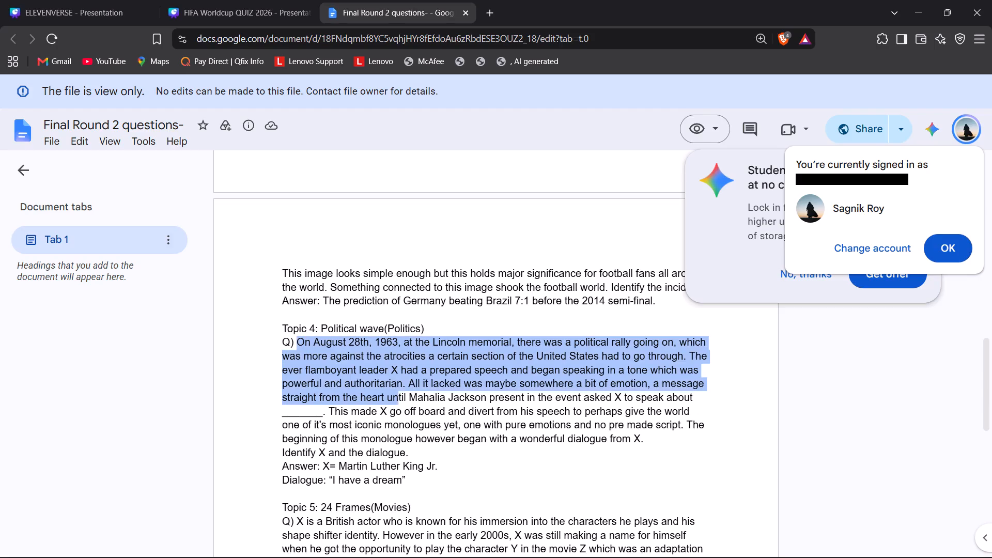
pyautogui.keyDown('ctrl'); pyautogui.moveTo(402, 404); pyautogui.dragTo(504, 456); pyautogui.keyUp('ctrl')
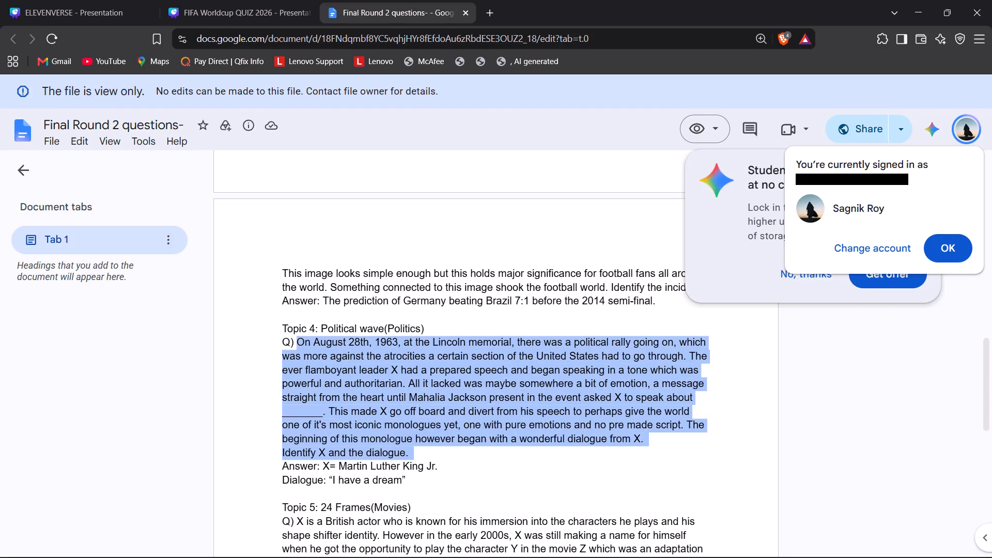
pyautogui.keyDown('ctrl'); pyautogui.moveTo(504, 456); pyautogui.dragTo(408, 454); pyautogui.keyUp('ctrl')
pyautogui.hotkey('ctrl', 'c')
# Switch to the ELEVENVERSE presentation and replace the Question 13 body text on page 128 with the copied question.
pyautogui.hotkey('ctrl', '2')
pyautogui.hotkey('ctrl', '1')
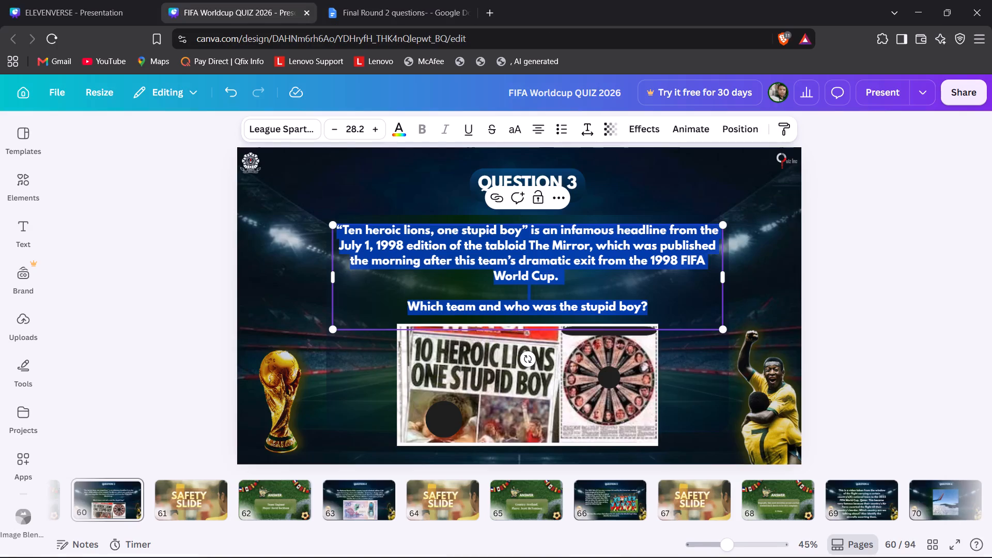
pyautogui.click(505, 281)
pyautogui.hotkey('ctrl', 'a')
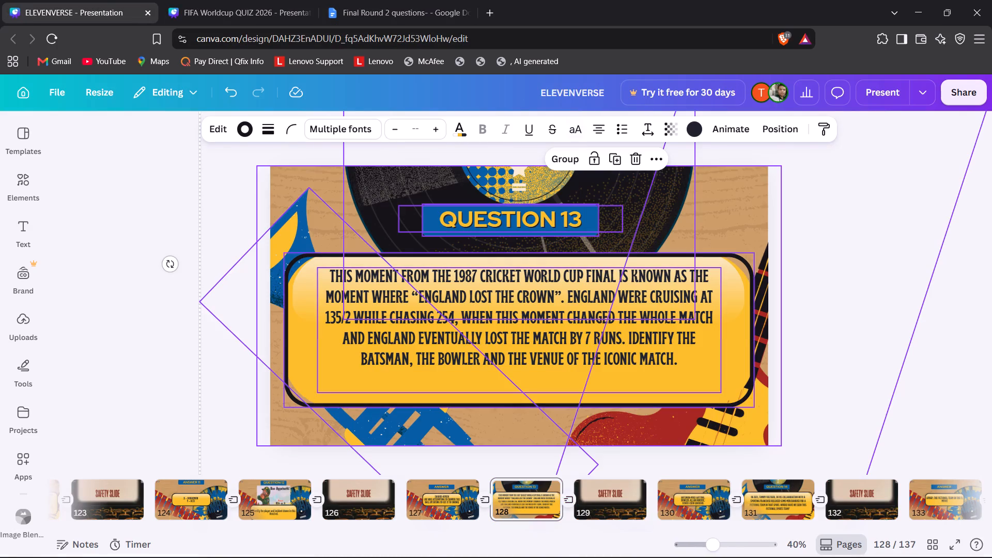
pyautogui.click(925, 362)
pyautogui.doubleClick(586, 312)
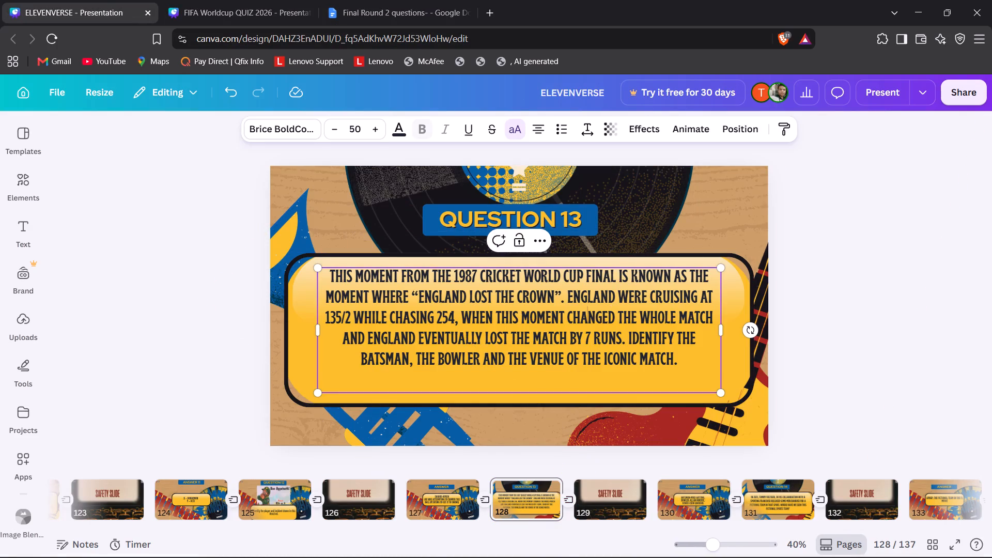
pyautogui.hotkey('ctrl', 'a')
pyautogui.hotkey('ctrl', 'v')
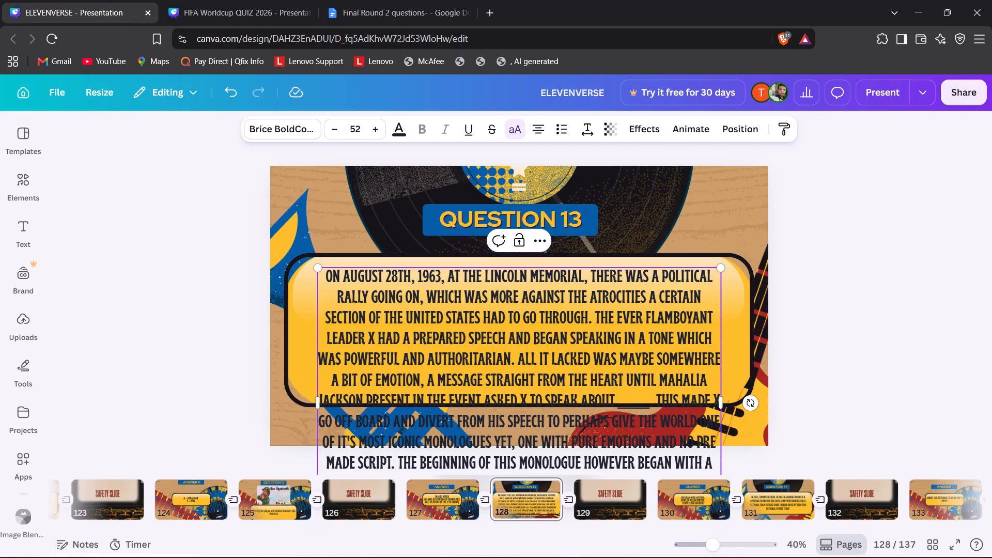
# Move the yellow question panel up to just below the QUESTION 13 title.
pyautogui.click(299, 330)
pyautogui.moveTo(438, 287); pyautogui.dragTo(433, 271)
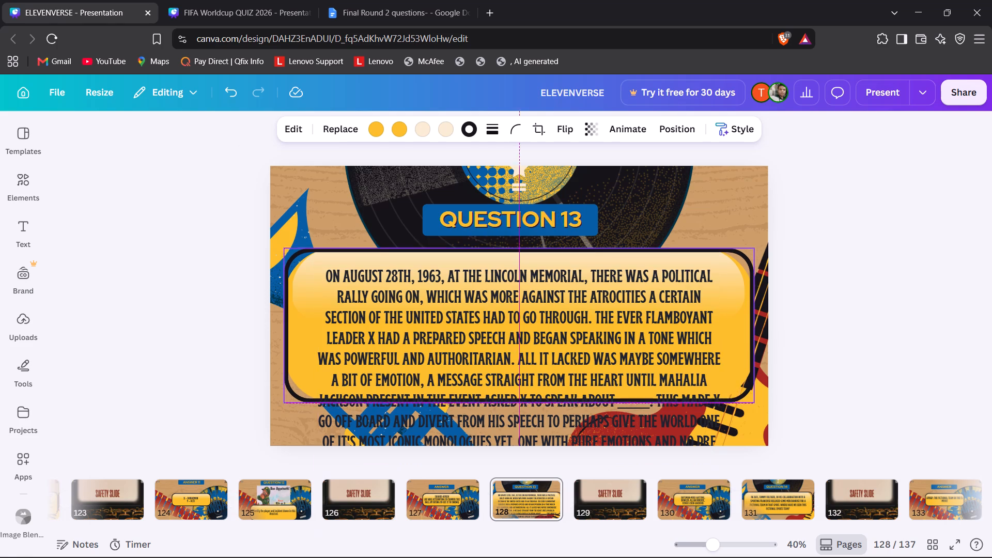
pyautogui.moveTo(433, 271); pyautogui.dragTo(433, 270)
# Narrow the QUESTION 13 title's text box to fit its text and recentre it on the blue banner.
pyautogui.click(484, 227)
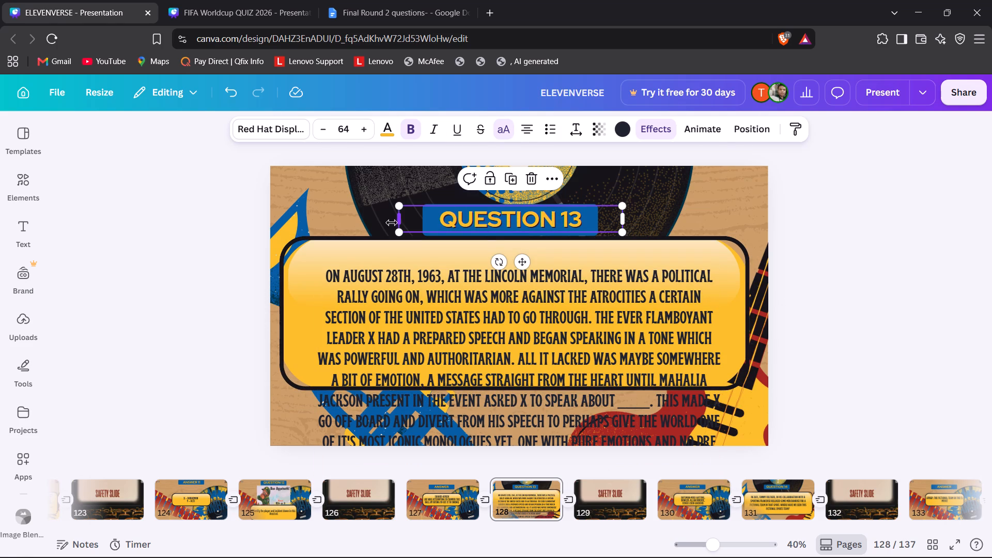
pyautogui.moveTo(400, 221); pyautogui.dragTo(431, 223)
pyautogui.hotkey('ctrl', 'z')
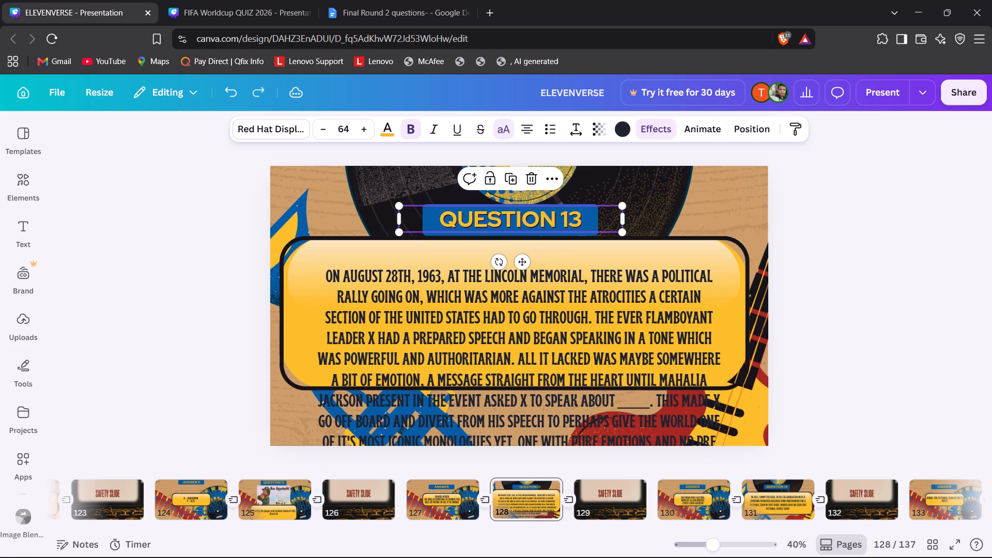
pyautogui.click(399, 218)
pyautogui.moveTo(397, 218); pyautogui.dragTo(444, 218)
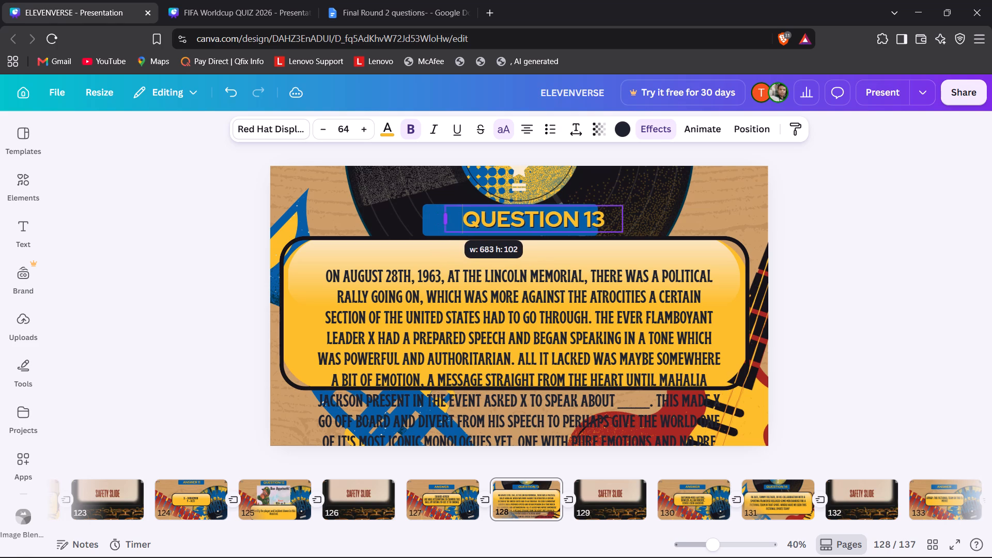
pyautogui.moveTo(444, 218); pyautogui.dragTo(474, 219)
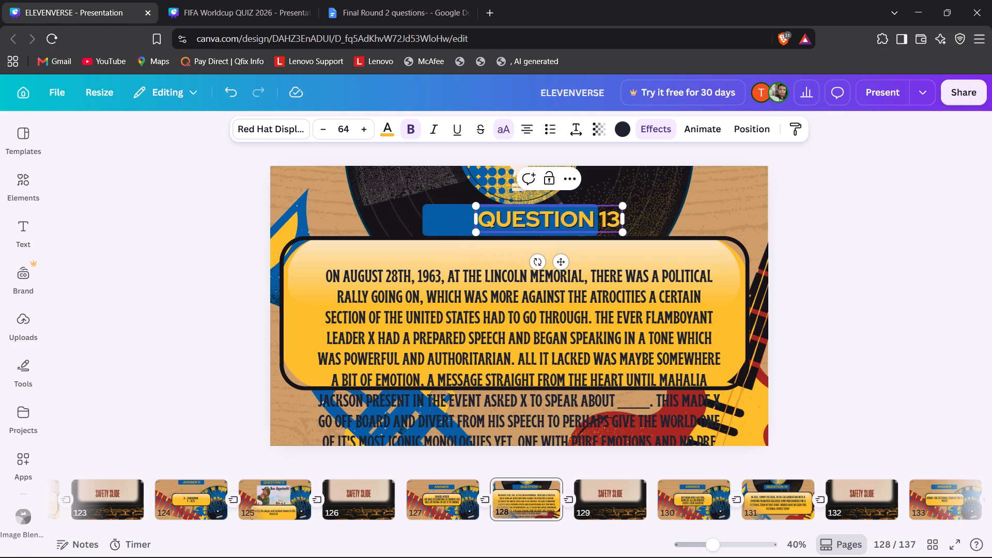
pyautogui.click(141, 265)
pyautogui.moveTo(527, 209); pyautogui.dragTo(500, 214)
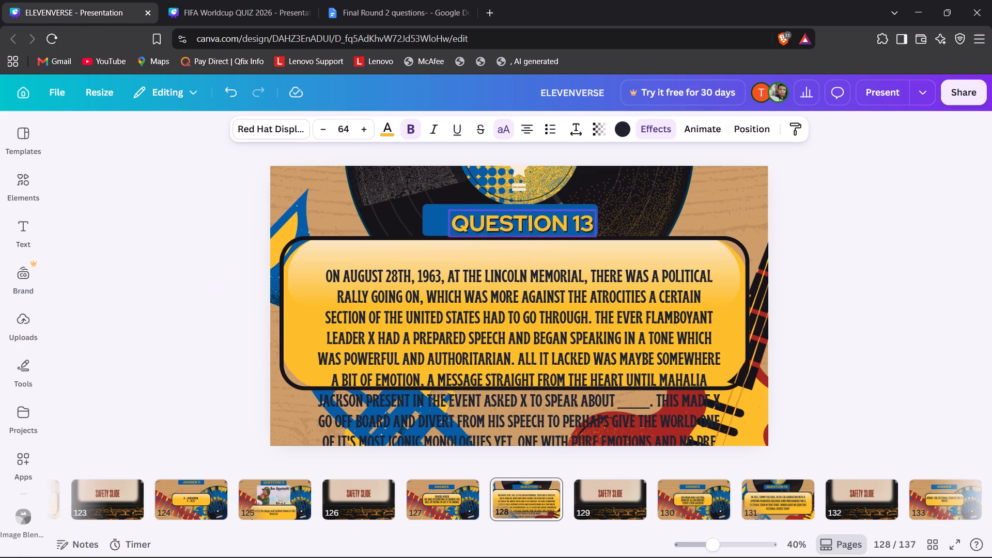
pyautogui.moveTo(500, 214); pyautogui.dragTo(498, 214)
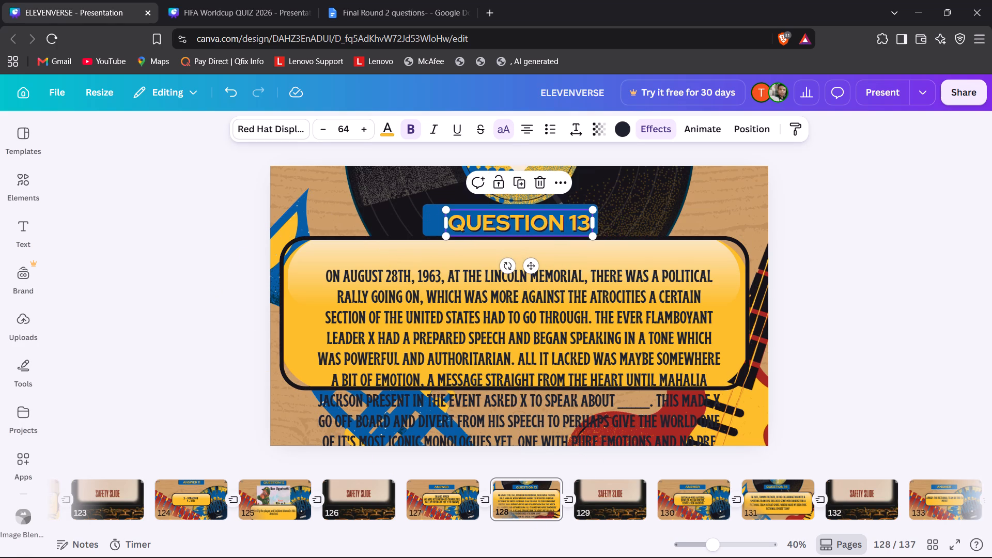
pyautogui.moveTo(489, 218); pyautogui.dragTo(478, 215)
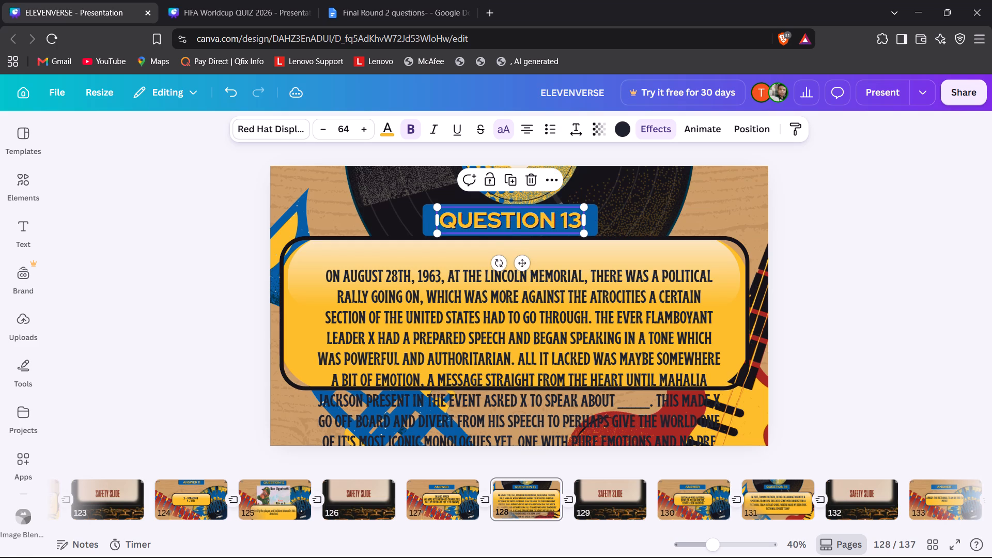
# Group the QUESTION 13 title with its blue banner.
pyautogui.click(428, 224)
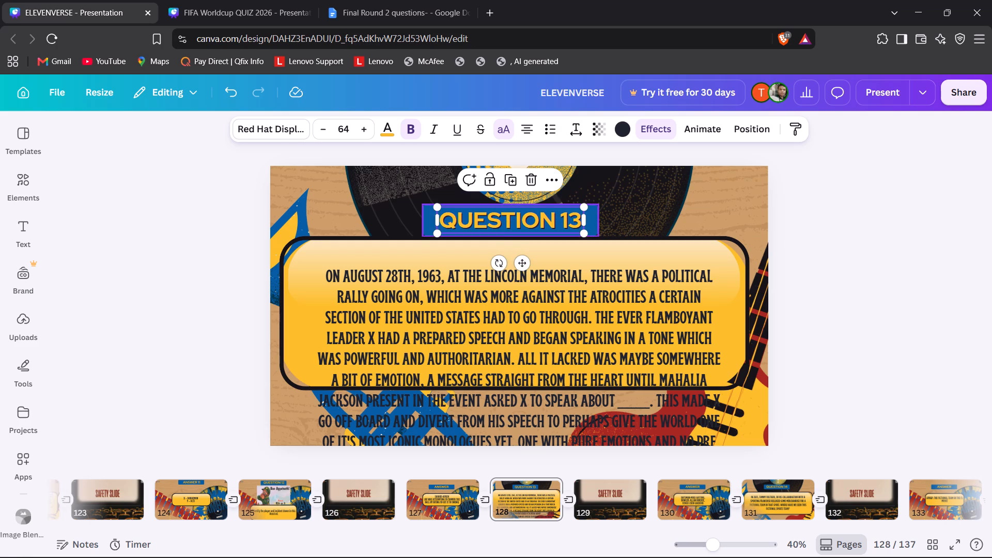
pyautogui.click(424, 221)
pyautogui.keyDown('shift'); pyautogui.click(454, 221); pyautogui.keyUp('shift')
pyautogui.click(471, 178)
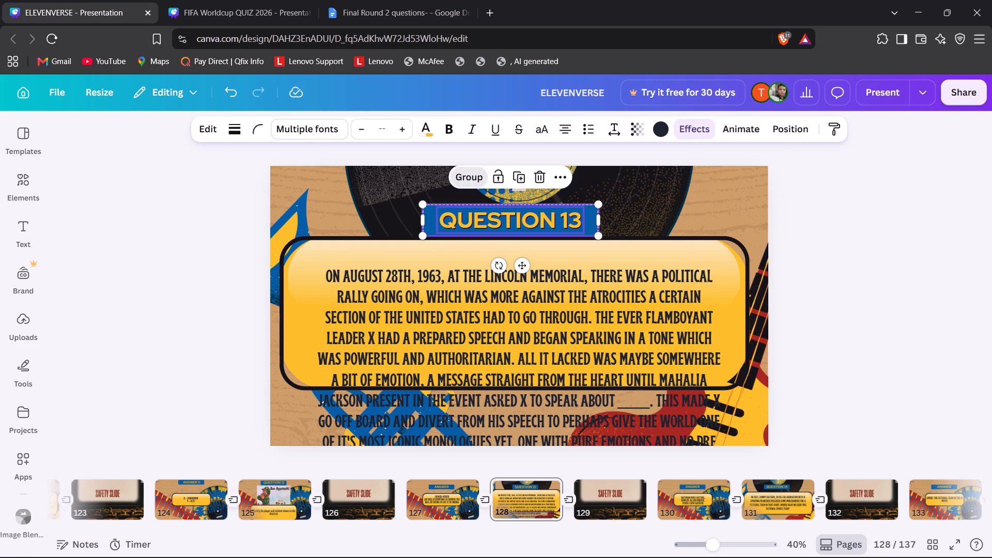
# Move the grouped QUESTION 13 title and blue banner up to near the slide's top edge.
pyautogui.click(192, 268)
pyautogui.moveTo(474, 221); pyautogui.dragTo(477, 198)
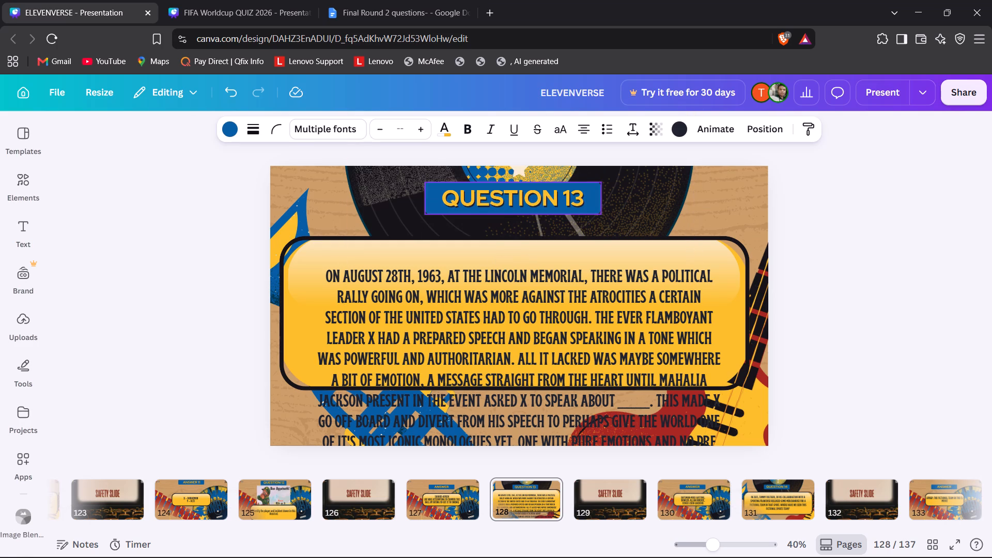
pyautogui.moveTo(477, 198); pyautogui.dragTo(480, 191)
pyautogui.click(157, 346)
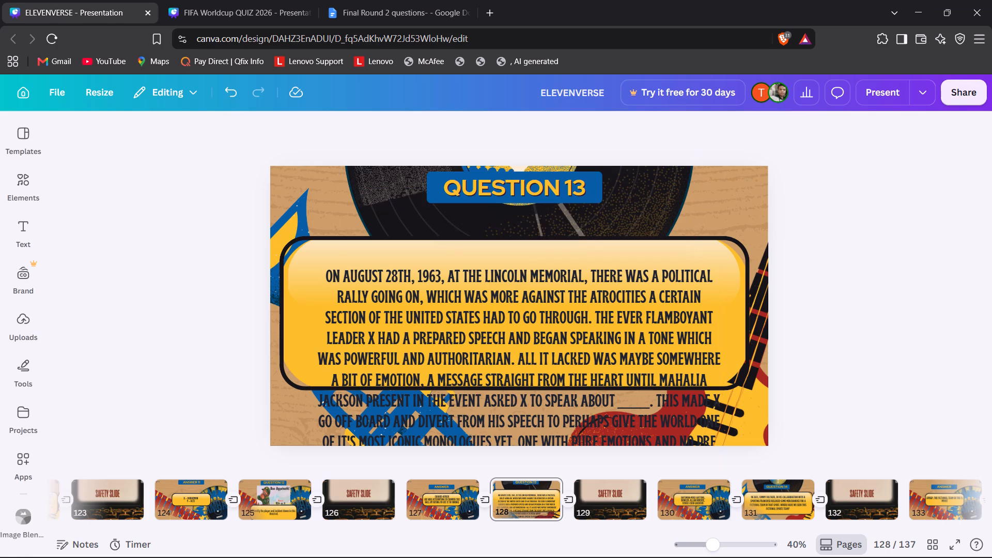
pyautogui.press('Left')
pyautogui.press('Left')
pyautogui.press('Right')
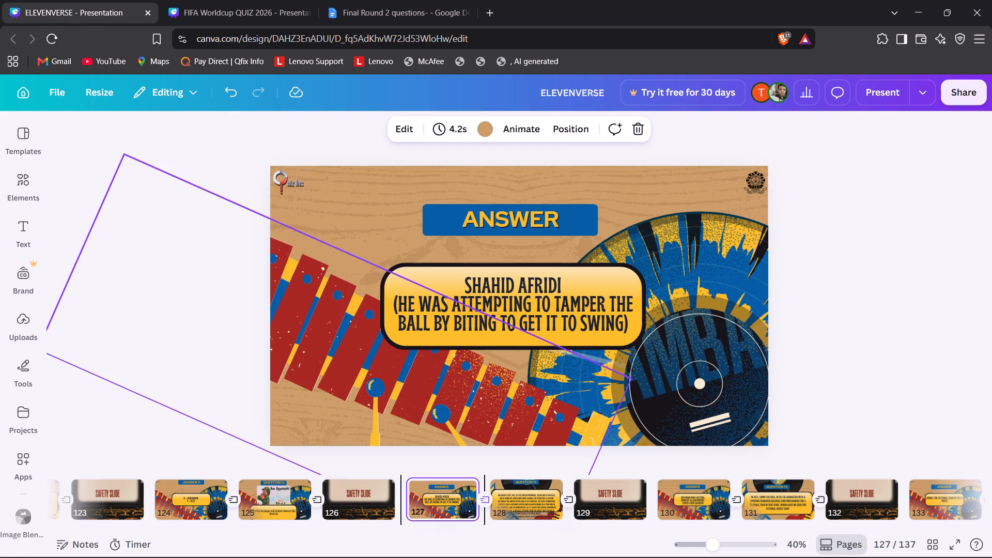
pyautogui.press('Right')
# Shrink the yellow question panel slightly and move it up to sit directly beneath the QUESTION 13 banner.
pyautogui.click(335, 244)
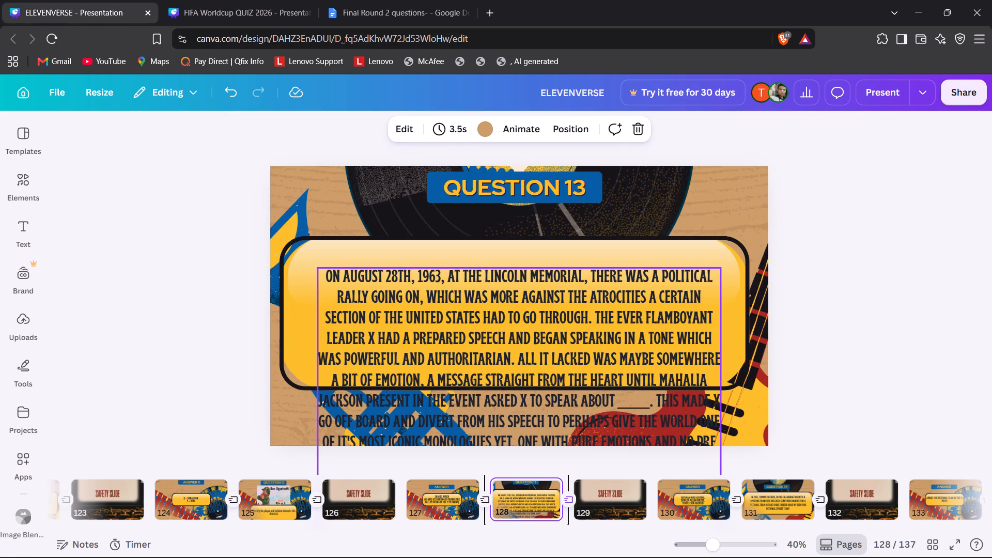
pyautogui.moveTo(282, 235); pyautogui.dragTo(305, 213)
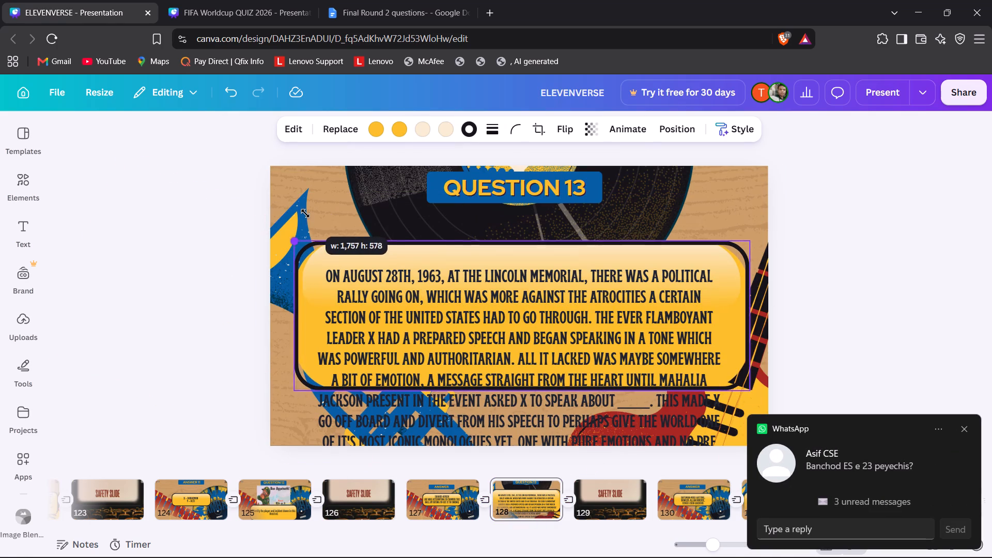
pyautogui.moveTo(305, 213); pyautogui.dragTo(300, 214)
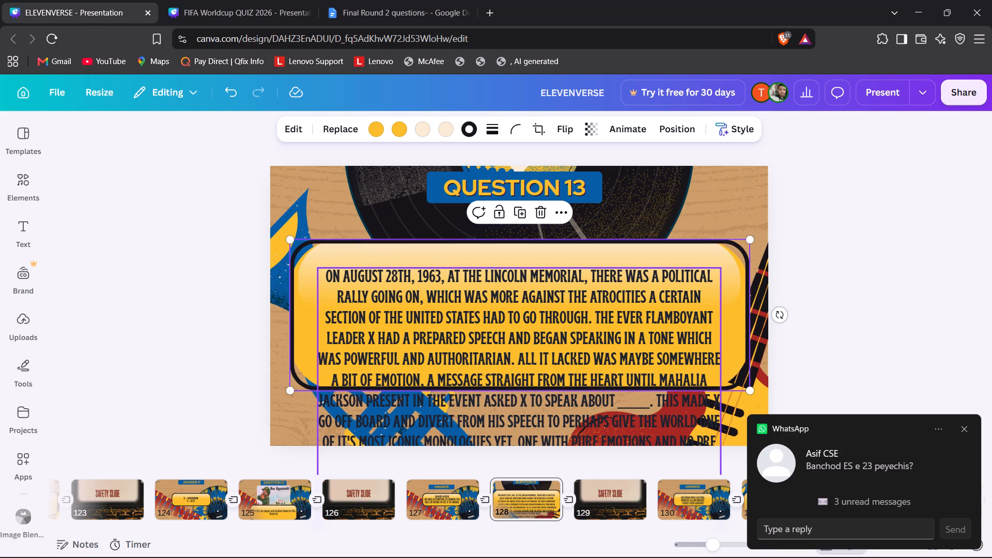
pyautogui.moveTo(531, 255); pyautogui.dragTo(526, 220)
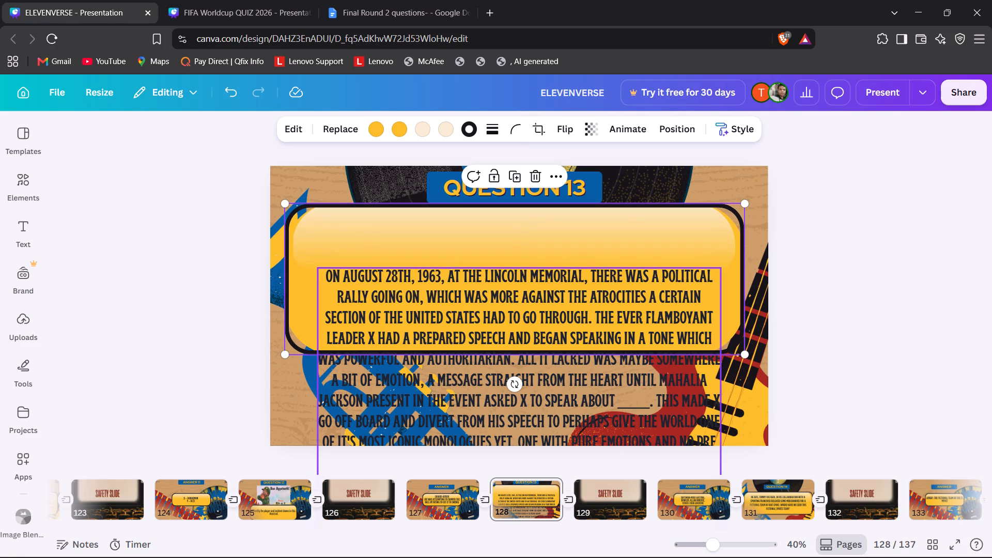
# Move the Question 13 body text up so its first line sits inside the top of the yellow panel.
pyautogui.moveTo(639, 389); pyautogui.dragTo(639, 332)
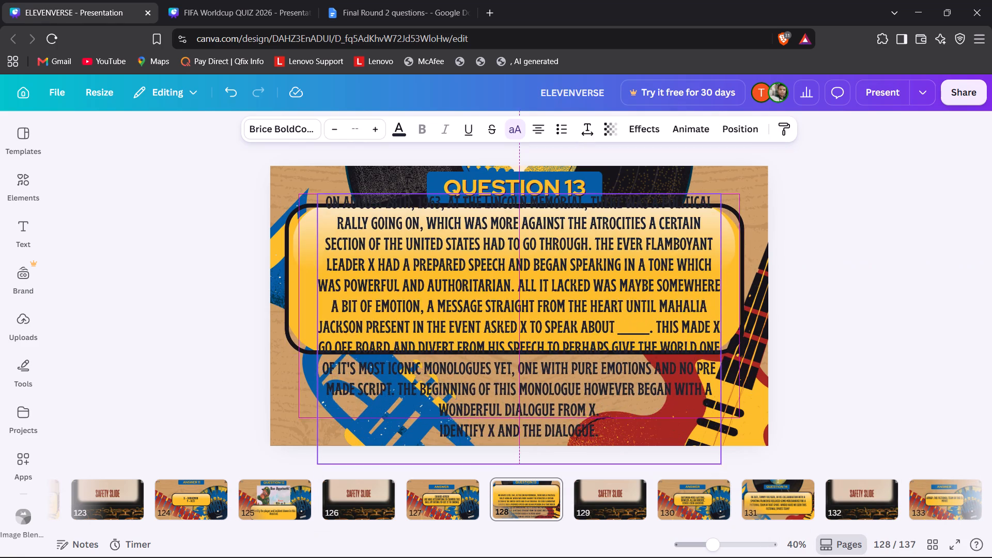
pyautogui.moveTo(639, 332); pyautogui.dragTo(639, 347)
# Enlarge the yellow question panel slightly and recentre it beneath the QUESTION 13 banner.
pyautogui.click(736, 343)
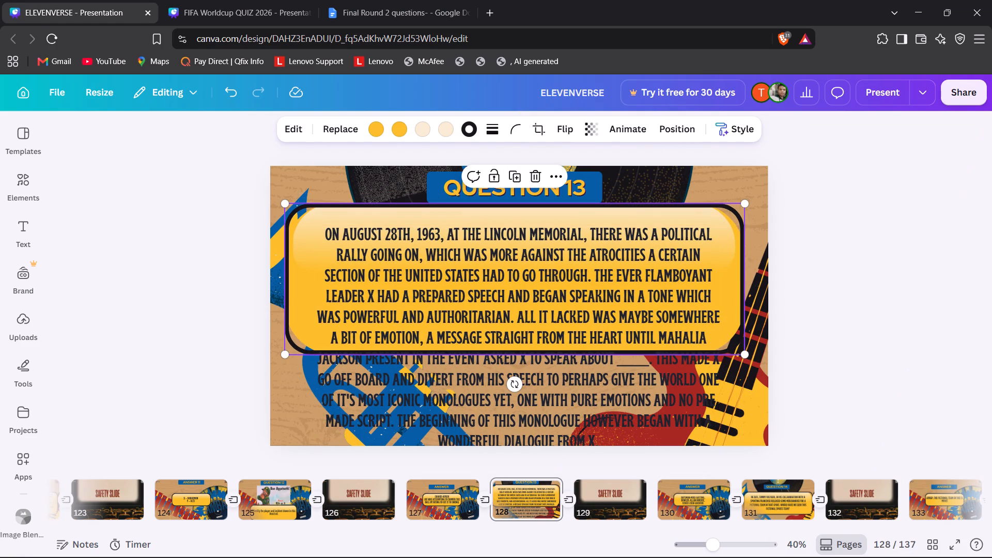
pyautogui.moveTo(741, 350); pyautogui.dragTo(734, 399)
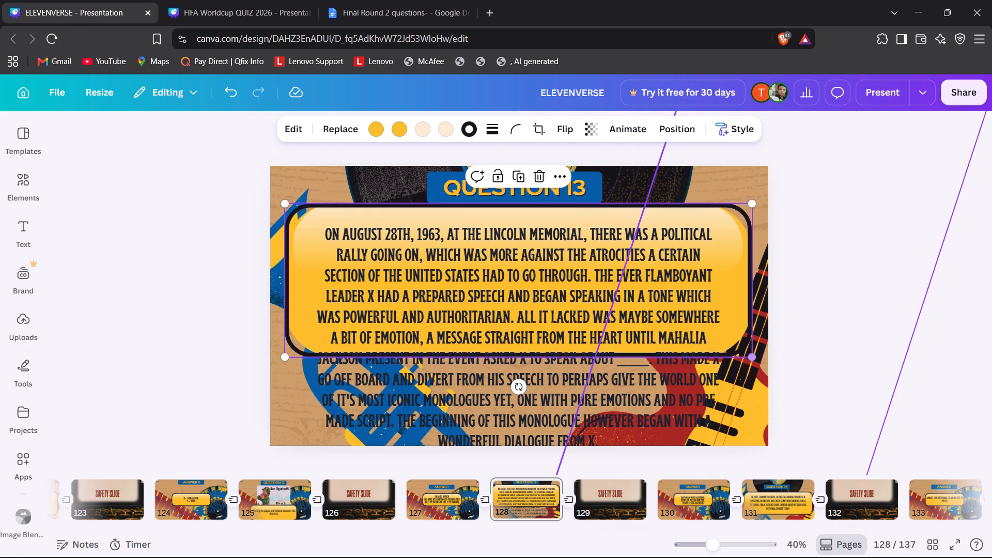
pyautogui.moveTo(629, 349); pyautogui.dragTo(626, 354)
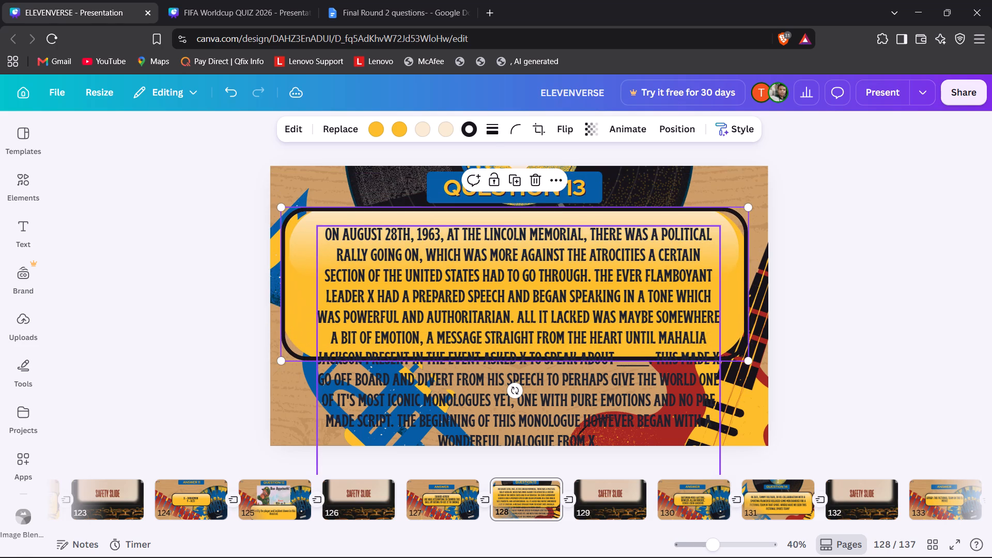
# Narrow the Question 13 body text box and move it up over the yellow panel.
pyautogui.click(596, 379)
pyautogui.moveTo(722, 365); pyautogui.dragTo(688, 363)
pyautogui.moveTo(584, 395); pyautogui.dragTo(586, 319)
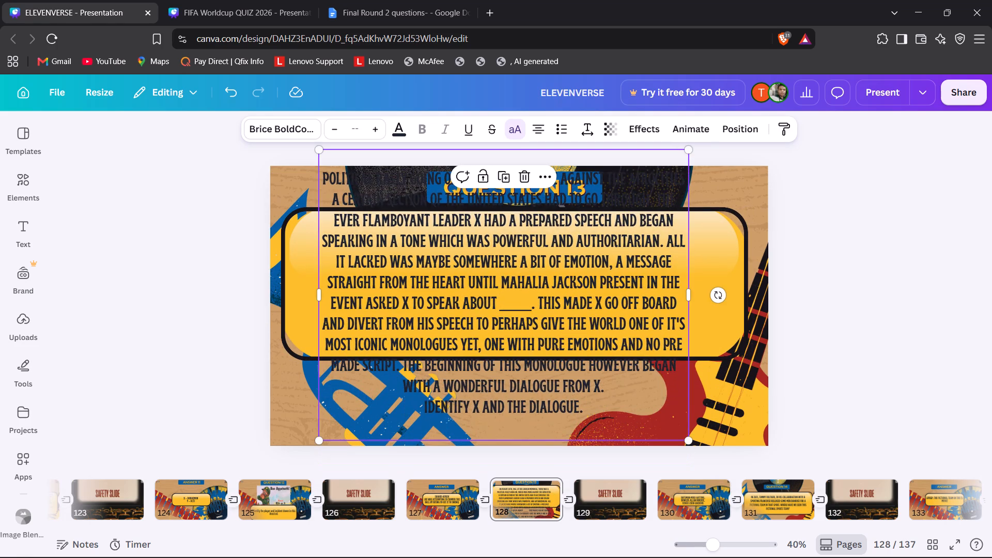
# Scale the question text down and reposition it so that its first line starts inside the yellow panel.
pyautogui.moveTo(688, 440); pyautogui.dragTo(610, 329)
pyautogui.moveTo(506, 294); pyautogui.dragTo(535, 349)
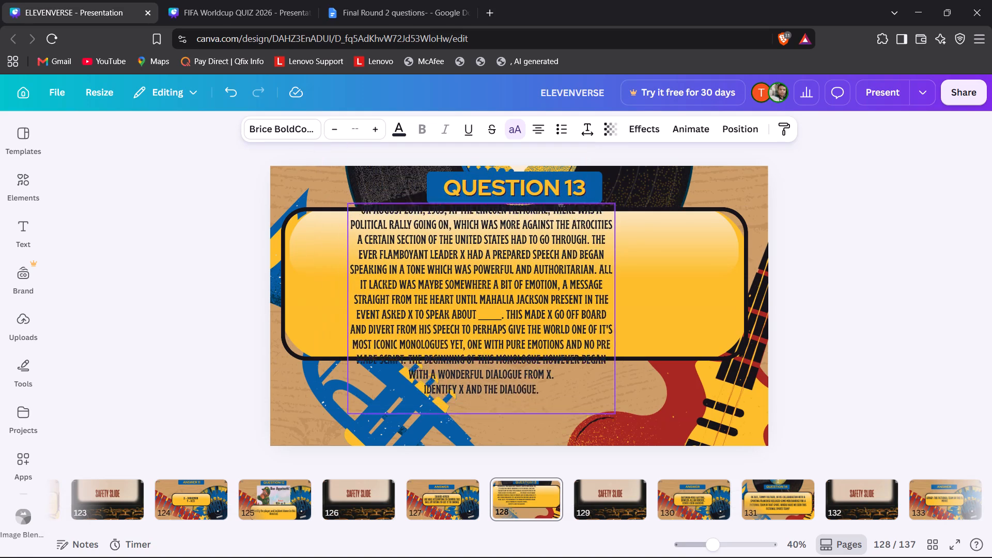
pyautogui.moveTo(535, 349); pyautogui.dragTo(535, 366)
# Widen the question text box so the lines span more of the yellow panel, and shift it to fit the panel.
pyautogui.click(614, 327)
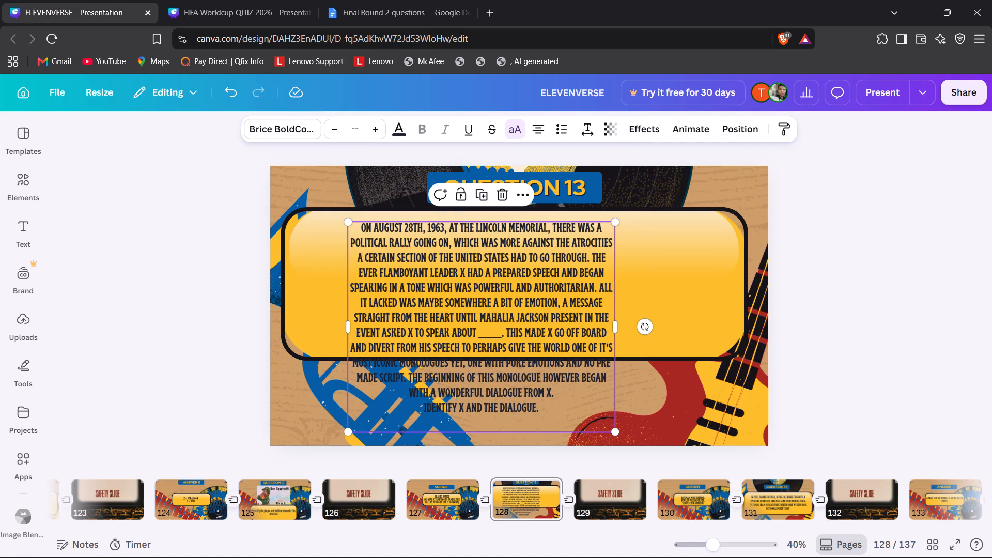
pyautogui.click(614, 327)
pyautogui.click(614, 327)
pyautogui.click(880, 347)
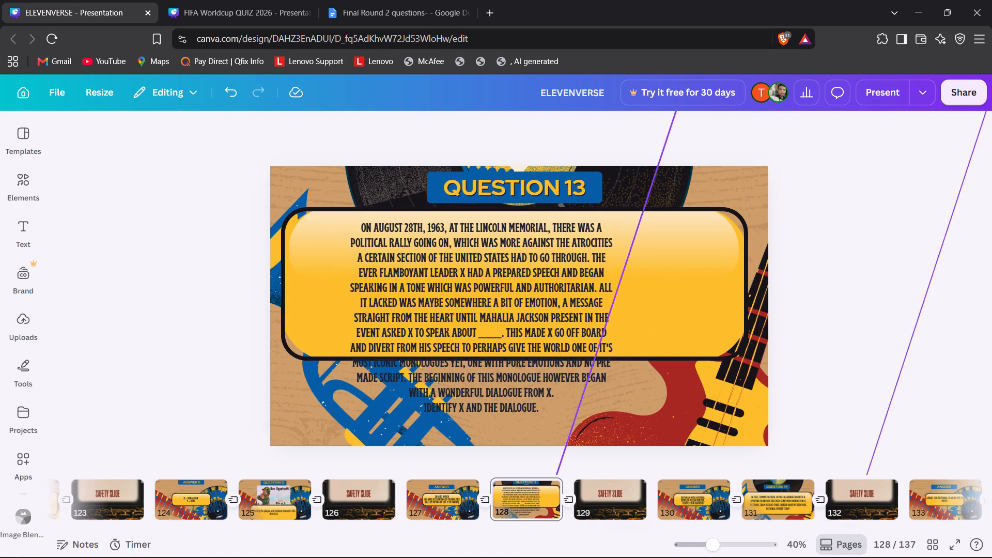
pyautogui.click(556, 323)
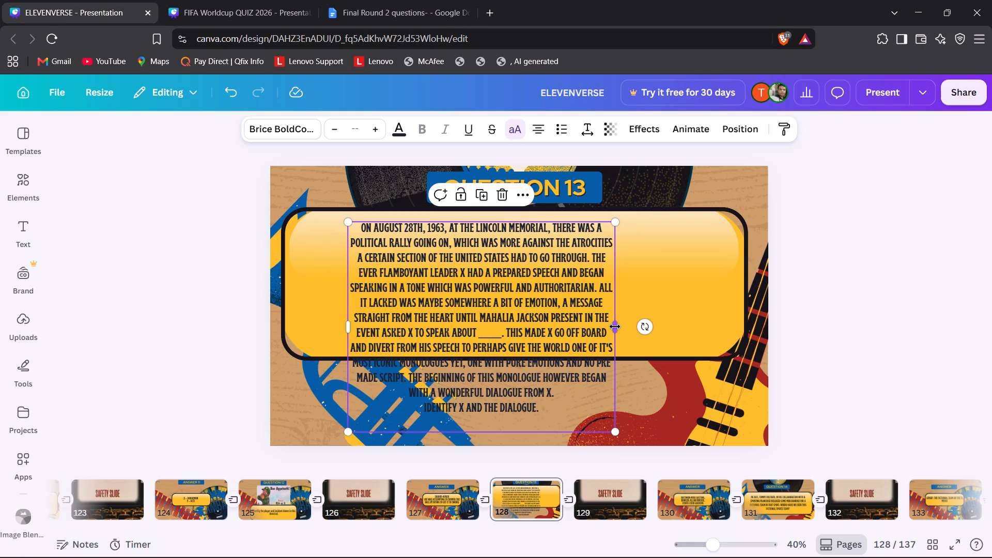
pyautogui.moveTo(615, 327); pyautogui.dragTo(650, 320)
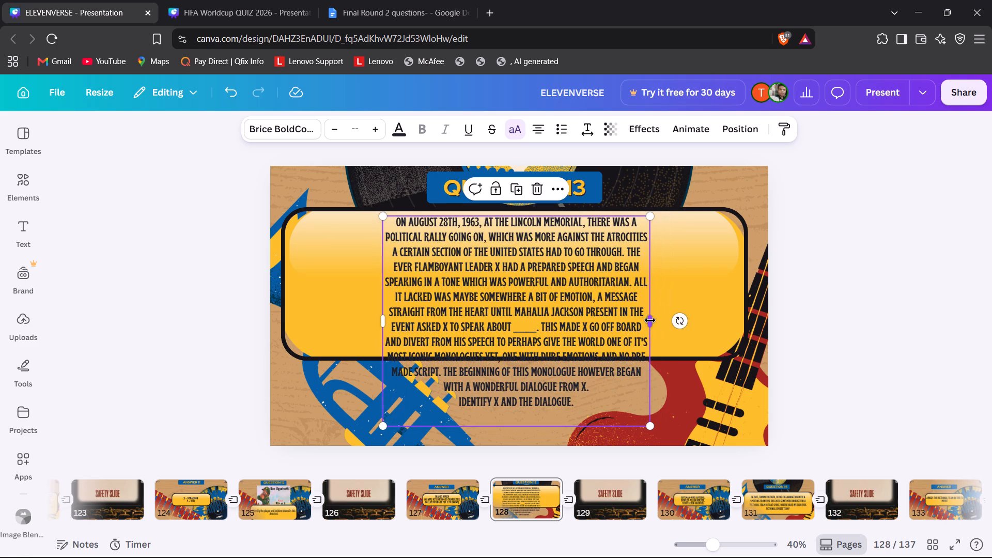
pyautogui.moveTo(653, 321); pyautogui.dragTo(748, 311)
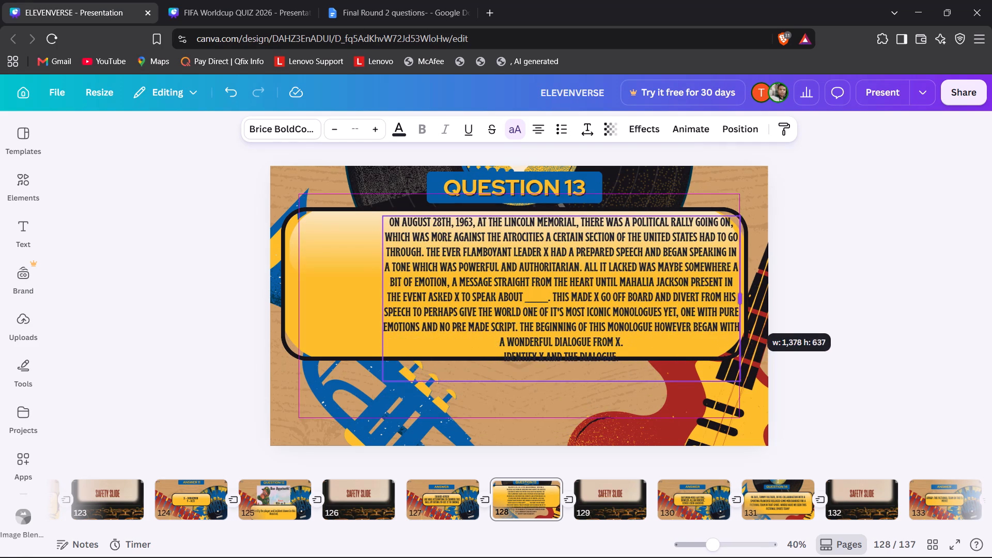
pyautogui.moveTo(748, 311); pyautogui.dragTo(752, 310)
pyautogui.moveTo(577, 295); pyautogui.dragTo(551, 292)
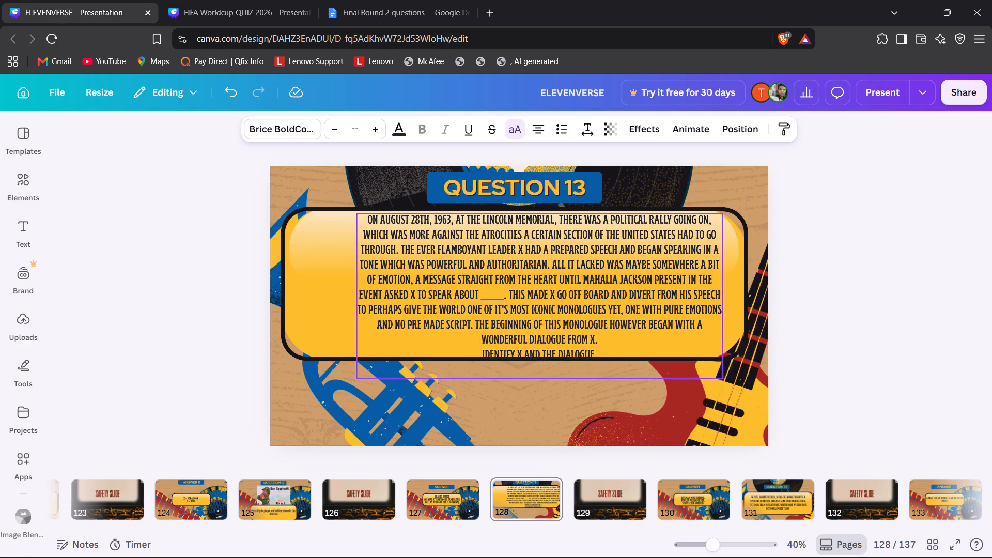
pyautogui.moveTo(551, 292); pyautogui.dragTo(550, 290)
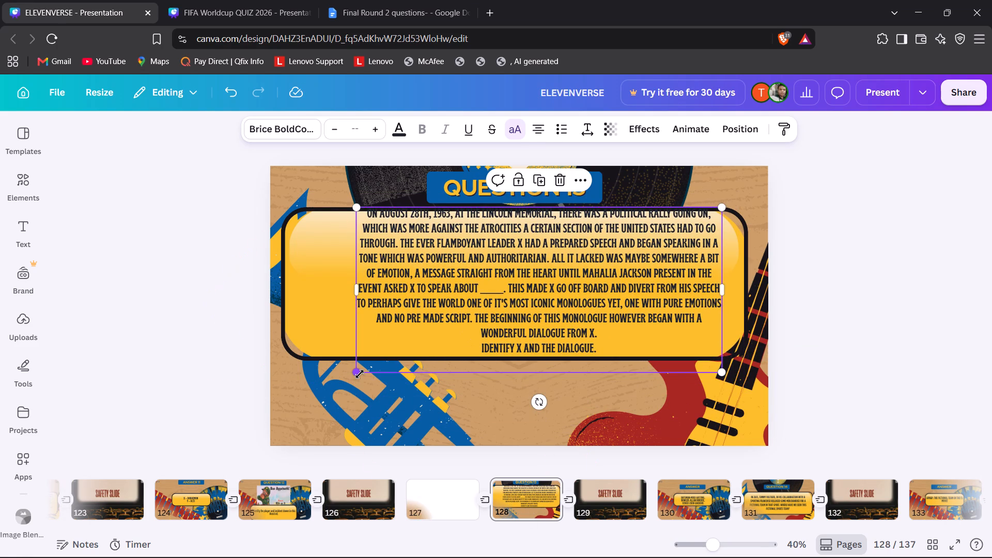
# Scale the question text slightly smaller and centre it horizontally on the slide, with every line inside the yellow panel.
pyautogui.moveTo(360, 374); pyautogui.dragTo(380, 366)
pyautogui.moveTo(575, 282); pyautogui.dragTo(555, 296)
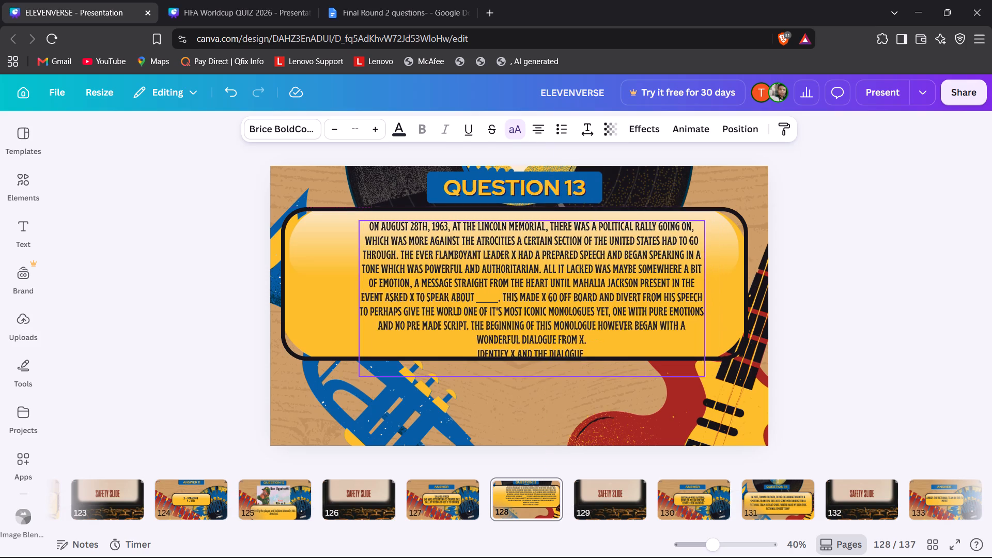
pyautogui.moveTo(555, 296); pyautogui.dragTo(551, 294)
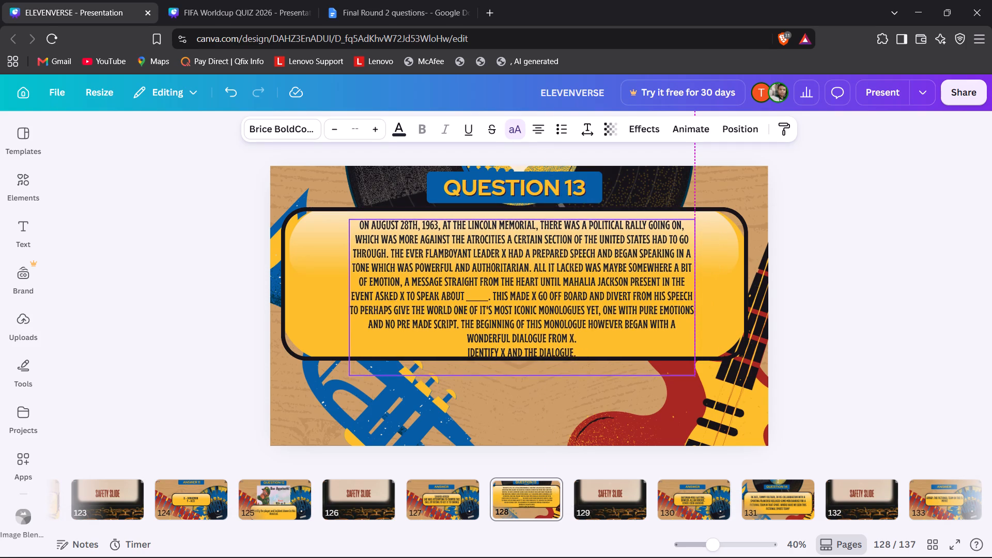
pyautogui.moveTo(551, 294); pyautogui.dragTo(544, 289)
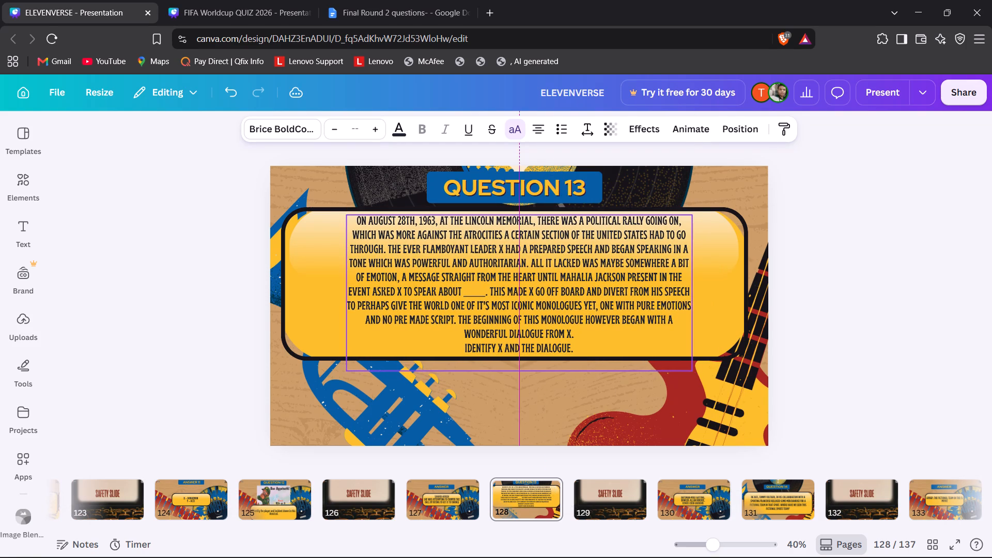
pyautogui.moveTo(544, 289); pyautogui.dragTo(544, 289)
pyautogui.click(808, 313)
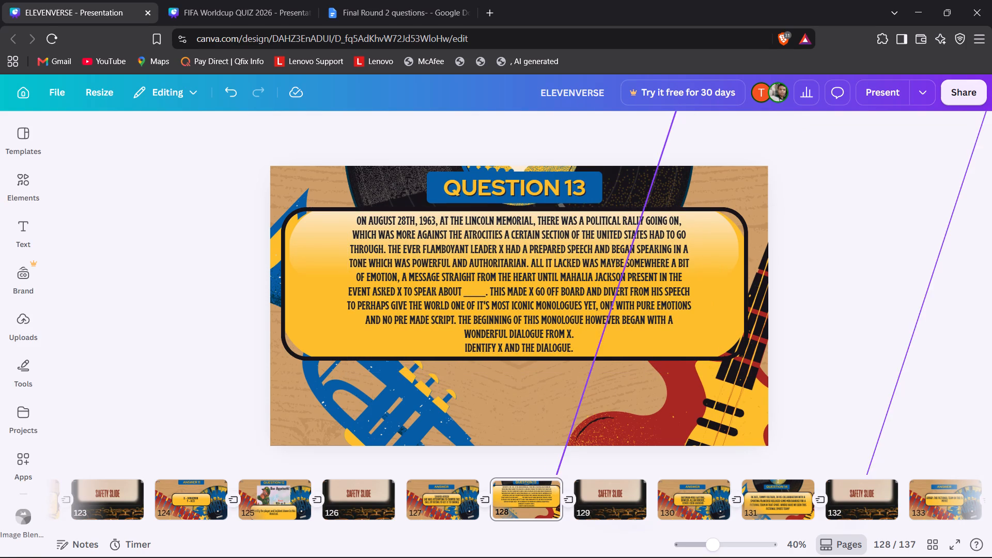
# Group the question text with the yellow panel.
pyautogui.click(737, 308)
pyautogui.keyDown('shift'); pyautogui.click(636, 293); pyautogui.keyUp('shift')
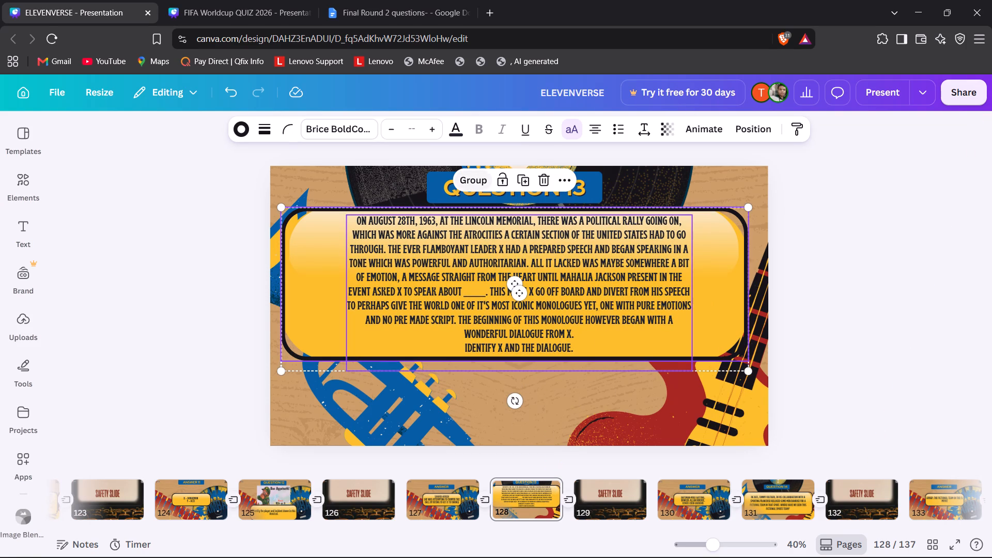
pyautogui.click(463, 178)
pyautogui.click(878, 364)
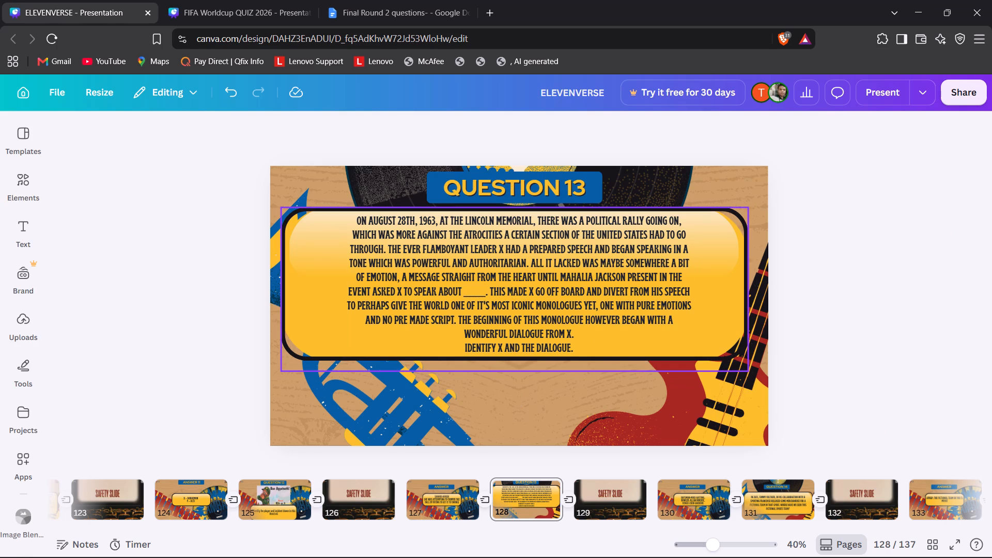
# Enlarge the question group to nearly the slide's width and move it down, centred below the QUESTION 13 title.
pyautogui.click(679, 287)
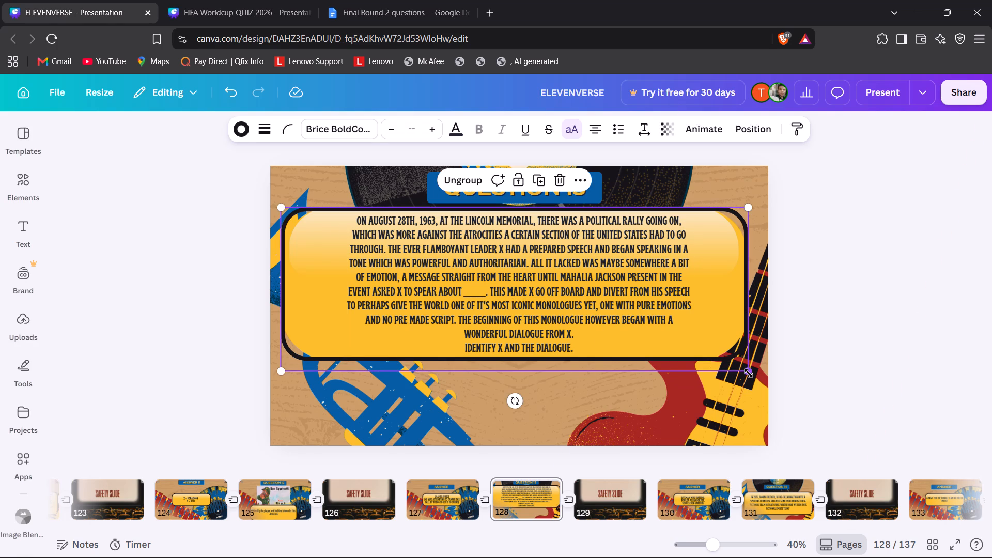
pyautogui.moveTo(749, 373); pyautogui.dragTo(761, 393)
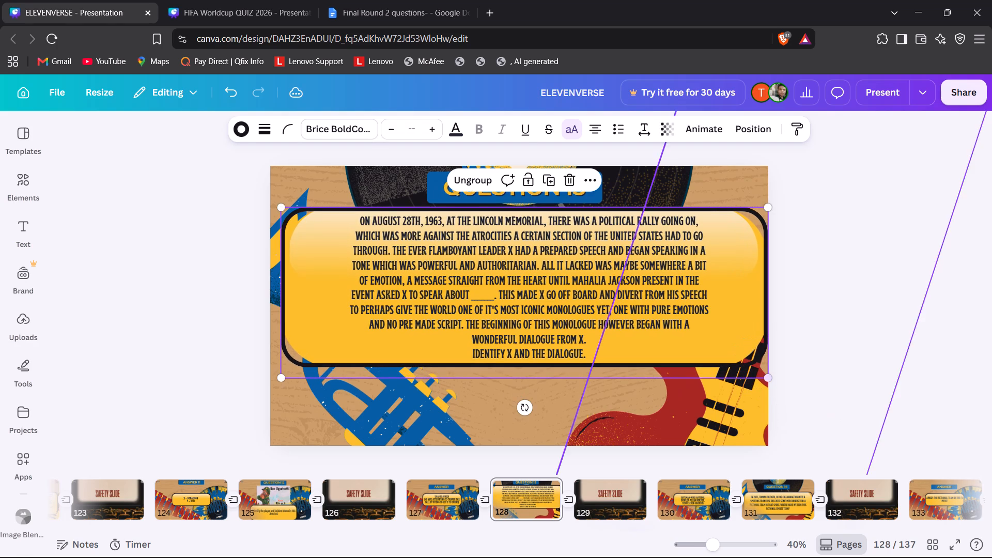
pyautogui.moveTo(590, 288); pyautogui.dragTo(578, 313)
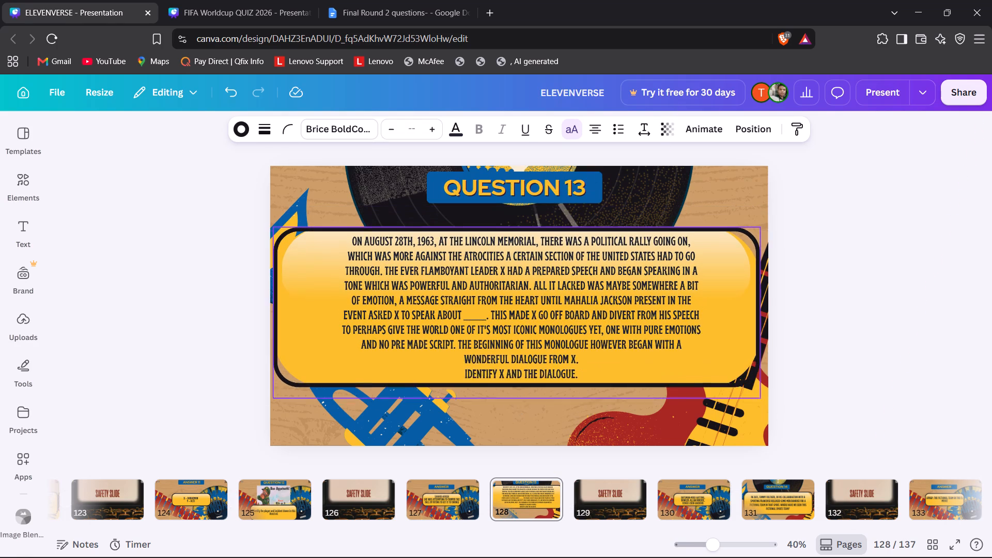
pyautogui.moveTo(578, 313); pyautogui.dragTo(586, 316)
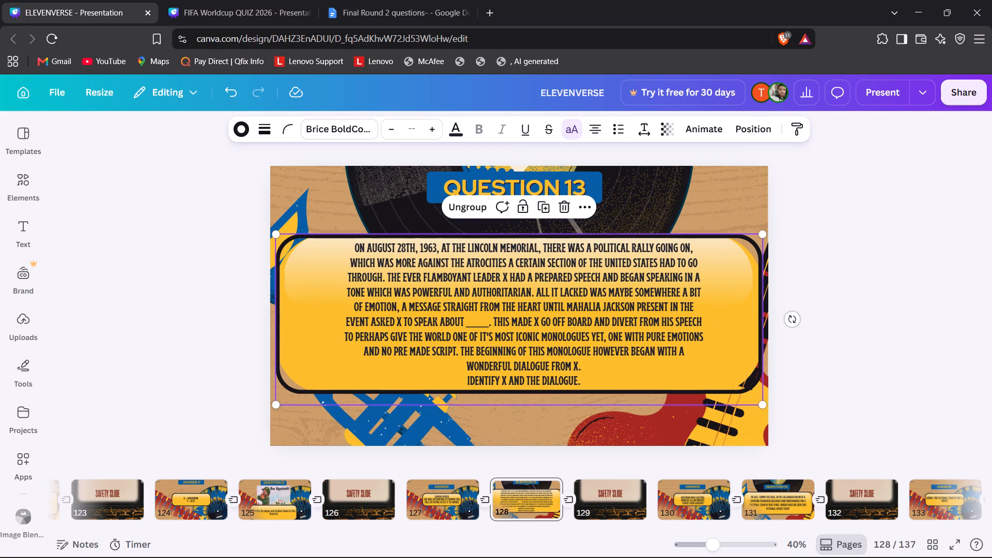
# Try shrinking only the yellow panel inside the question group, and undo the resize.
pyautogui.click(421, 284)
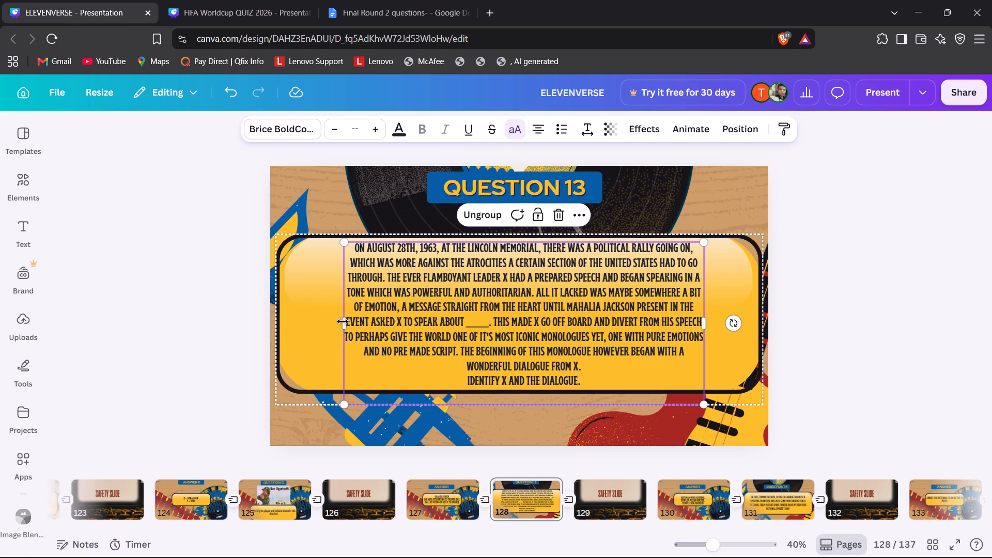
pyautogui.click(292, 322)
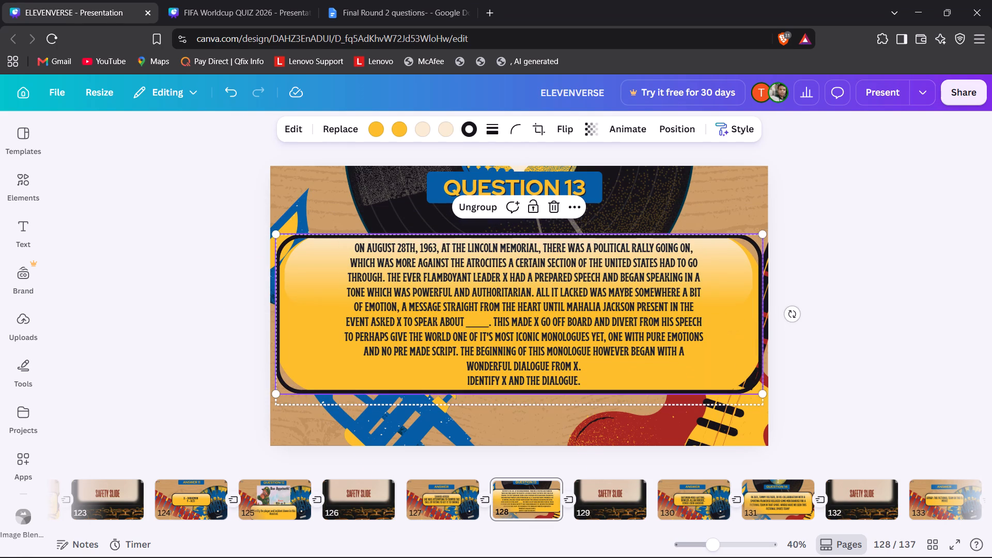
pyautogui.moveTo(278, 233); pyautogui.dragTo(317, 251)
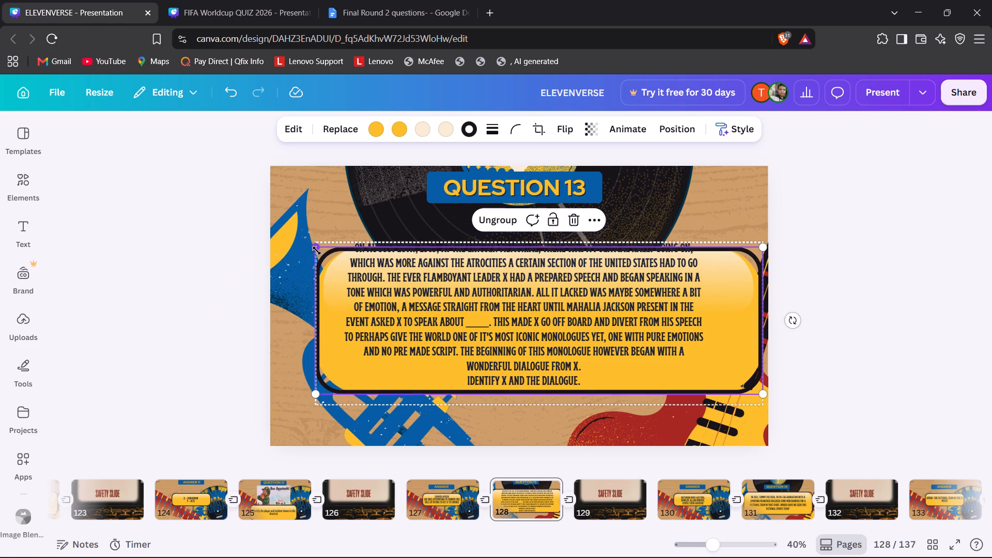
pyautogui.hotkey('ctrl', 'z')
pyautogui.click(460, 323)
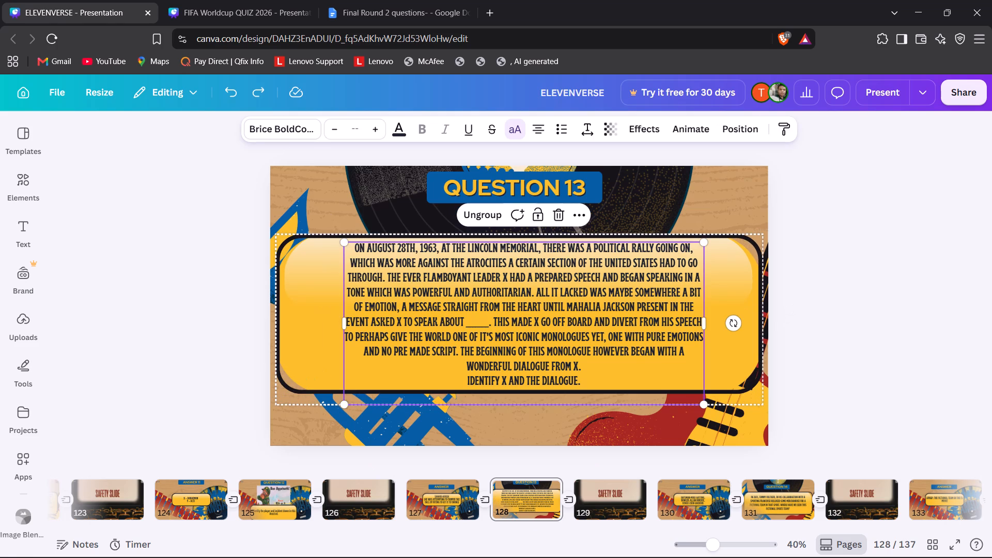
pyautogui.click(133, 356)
# Scale the whole question group slightly smaller and centre it horizontally below the QUESTION 13 title.
pyautogui.click(348, 298)
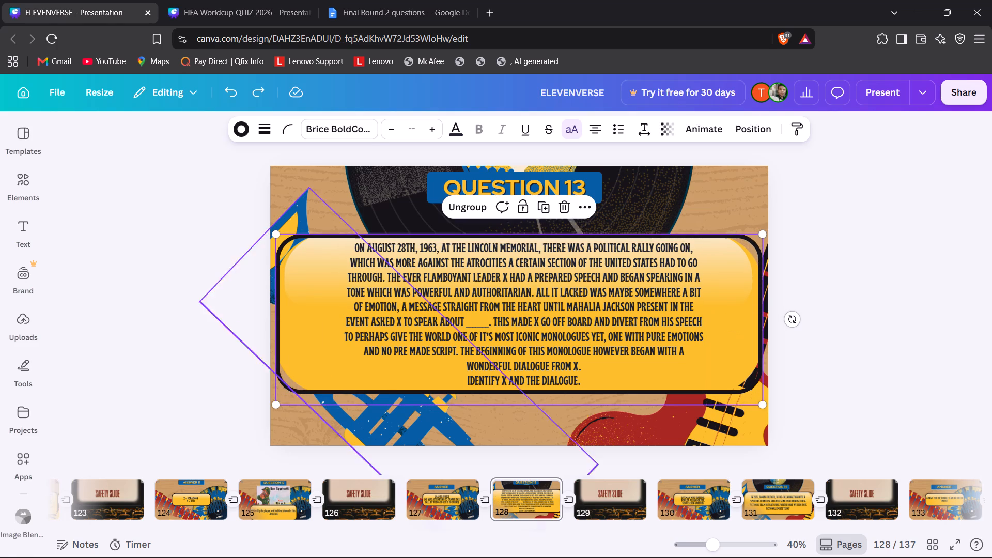
pyautogui.moveTo(275, 231); pyautogui.dragTo(341, 260)
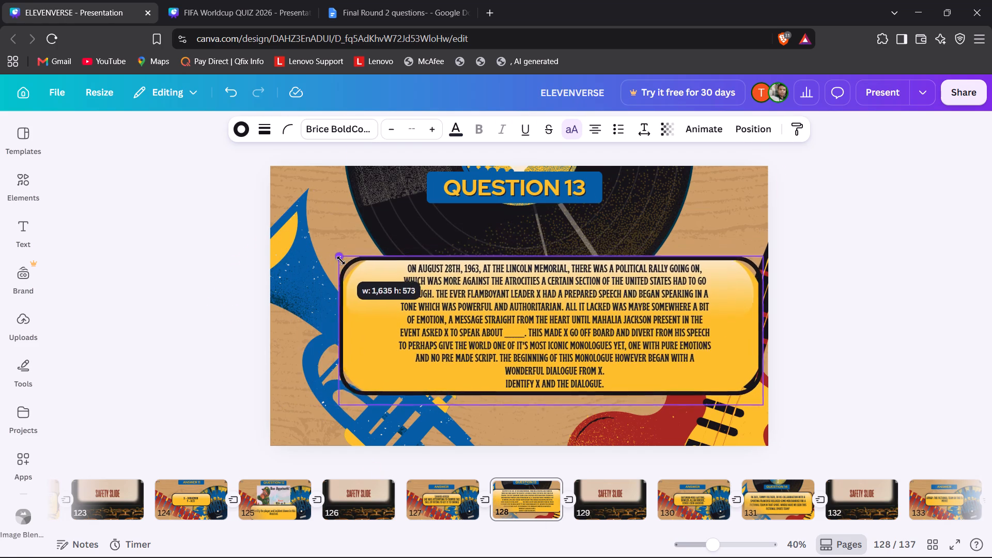
pyautogui.moveTo(341, 260); pyautogui.dragTo(349, 263)
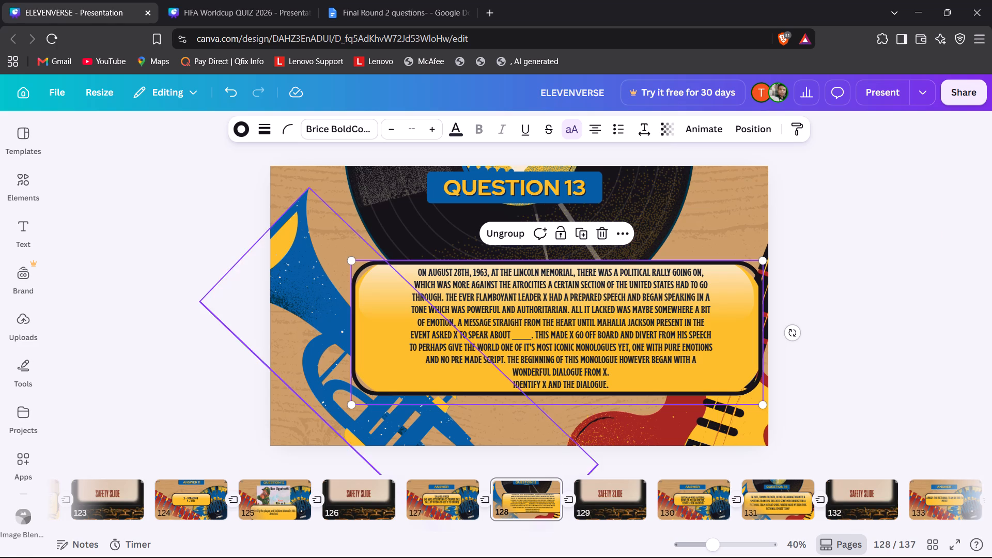
pyautogui.moveTo(351, 405); pyautogui.dragTo(332, 424)
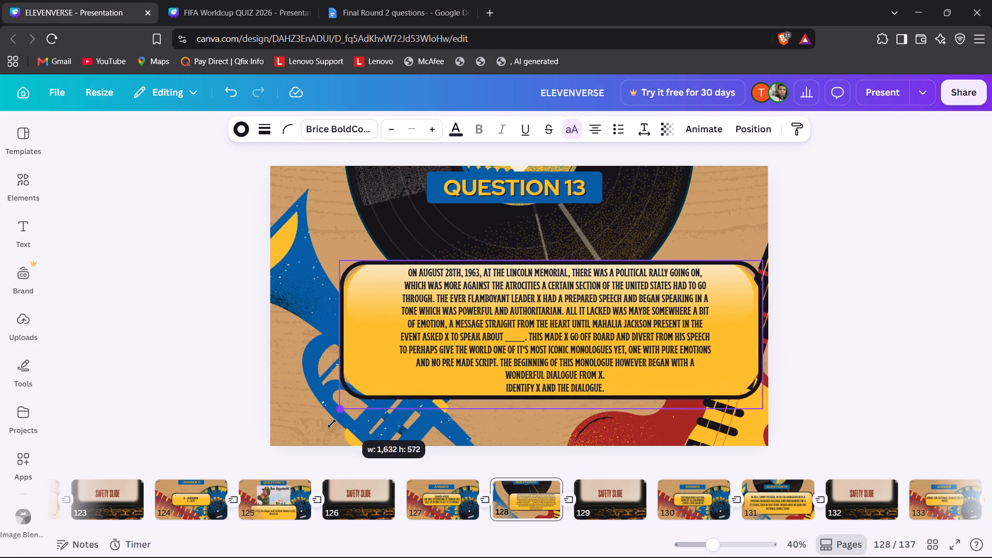
pyautogui.moveTo(332, 424); pyautogui.dragTo(313, 428)
pyautogui.moveTo(465, 311); pyautogui.dragTo(439, 293)
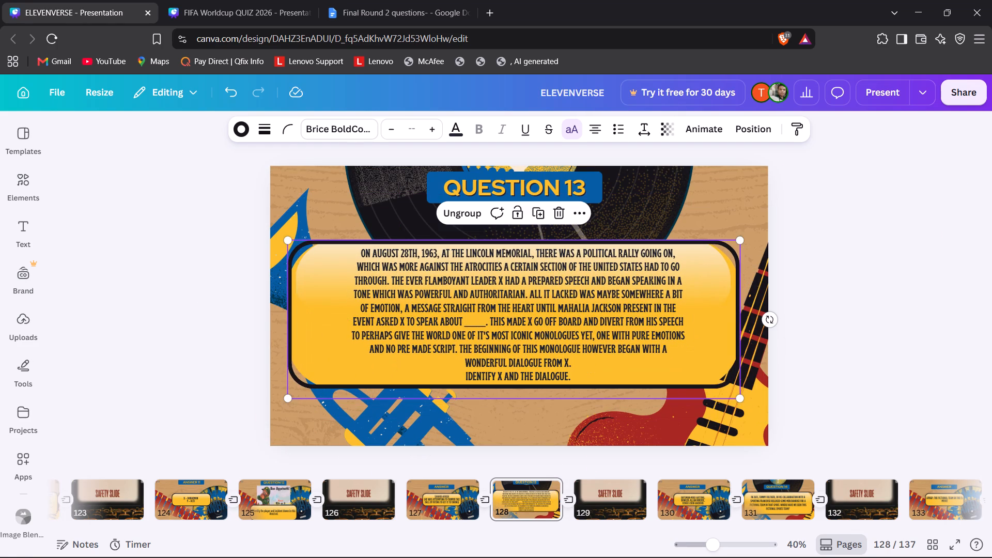
pyautogui.moveTo(289, 240); pyautogui.dragTo(280, 221)
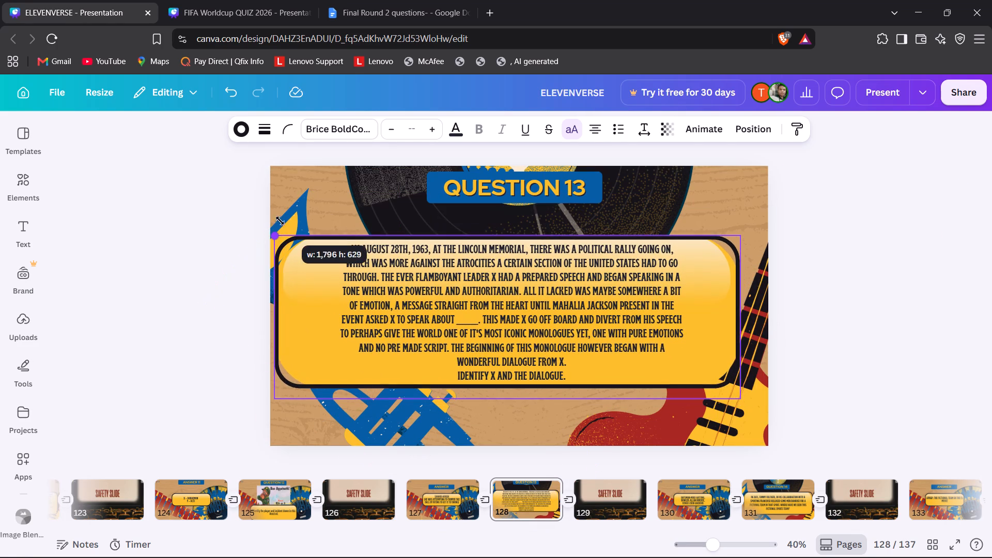
pyautogui.moveTo(280, 221); pyautogui.dragTo(275, 214)
pyautogui.moveTo(408, 308); pyautogui.dragTo(428, 306)
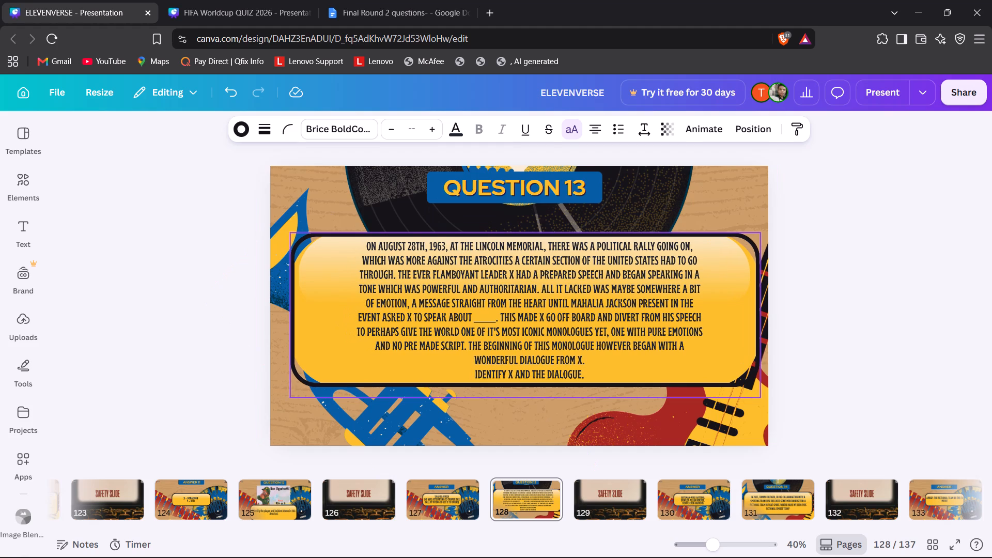
pyautogui.moveTo(428, 306); pyautogui.dragTo(423, 308)
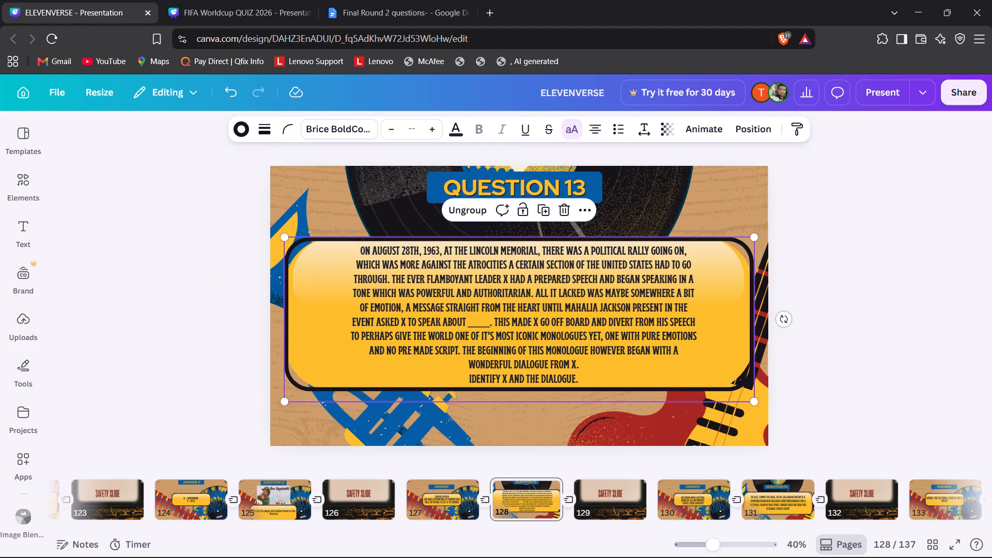
pyautogui.click(214, 328)
# Copy the two corner logos together from answer slide 127 and paste them onto the QUESTION 13 slide.
pyautogui.press('Right')
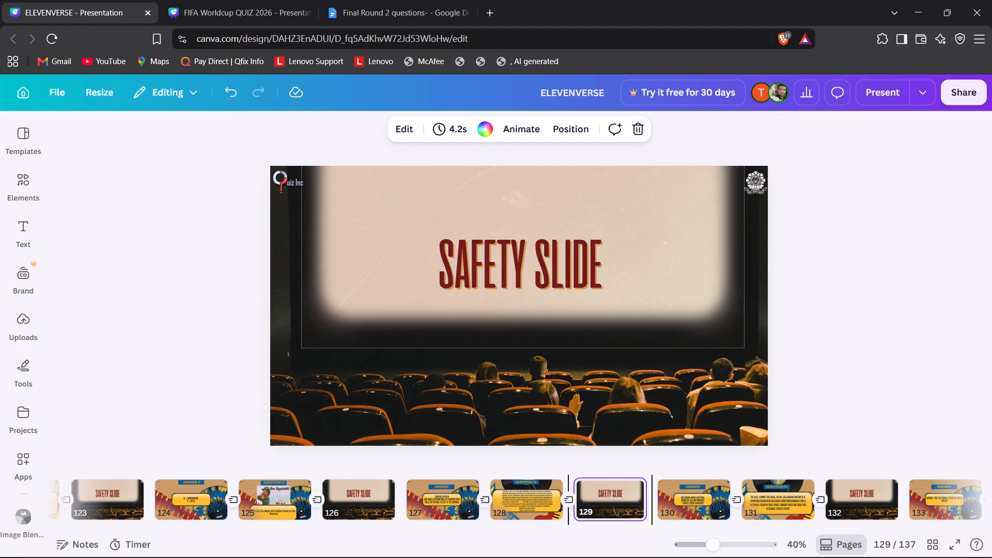
pyautogui.press('Right')
pyautogui.press('Right')
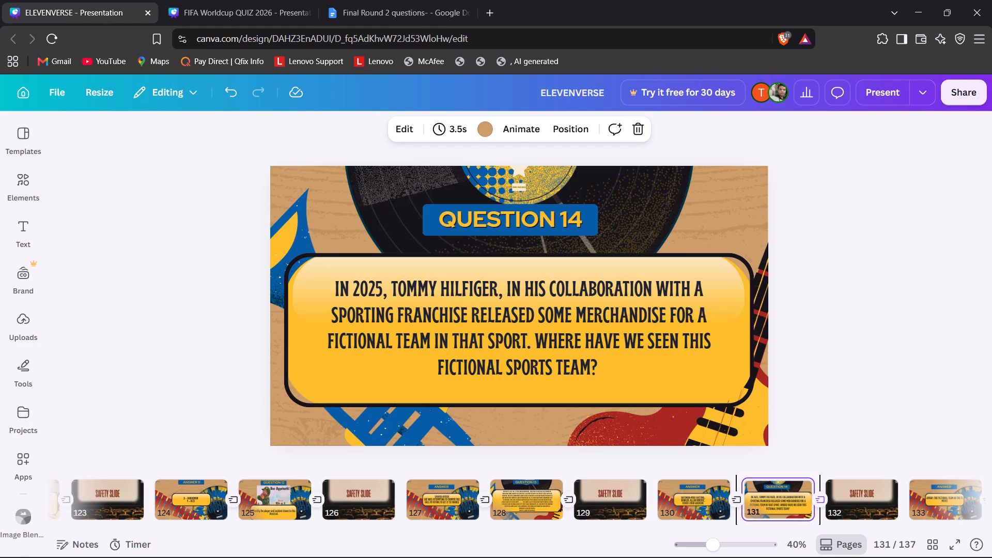
pyautogui.press('Left')
pyautogui.press('Left')
pyautogui.press('Left')
pyautogui.press('Left')
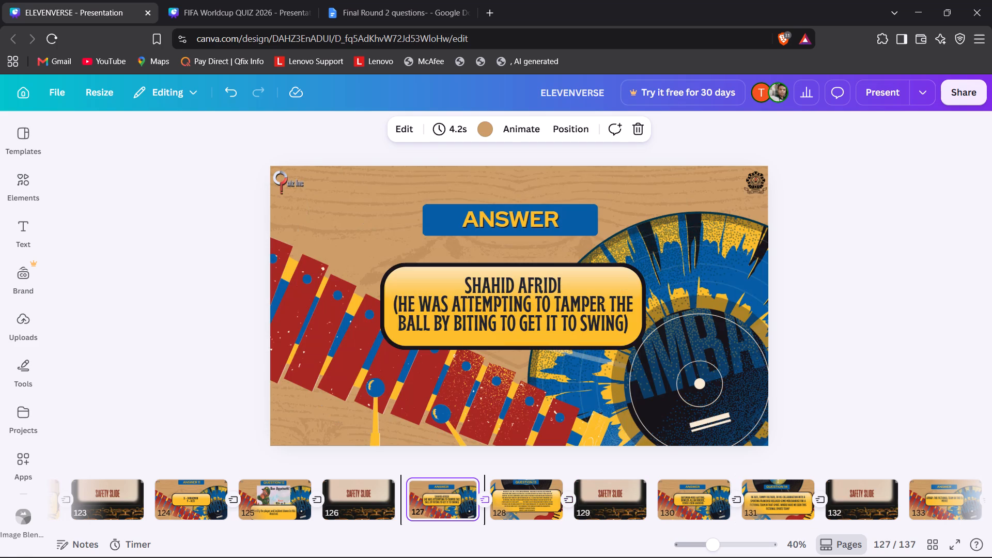
pyautogui.click(297, 189)
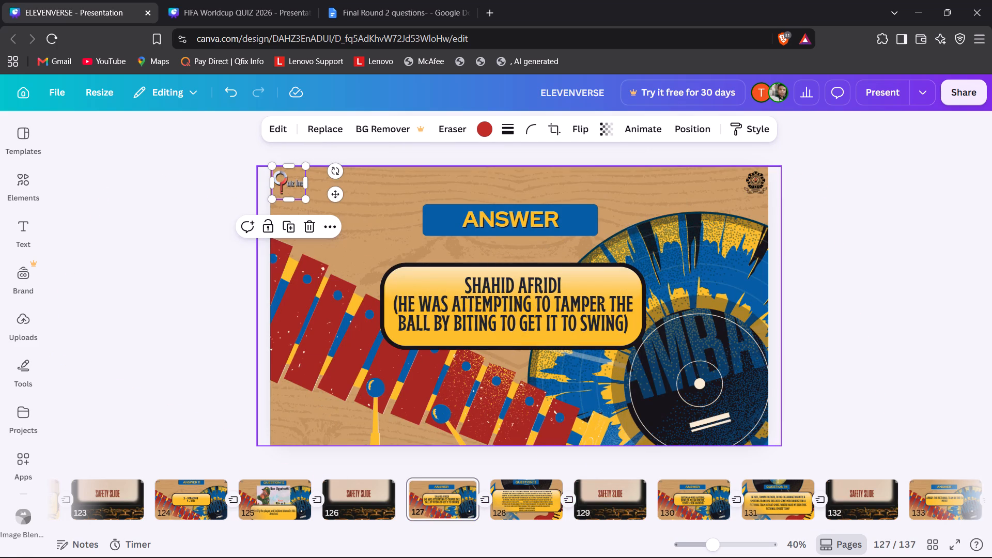
pyautogui.keyDown('ctrl'); pyautogui.click(750, 189); pyautogui.keyUp('ctrl')
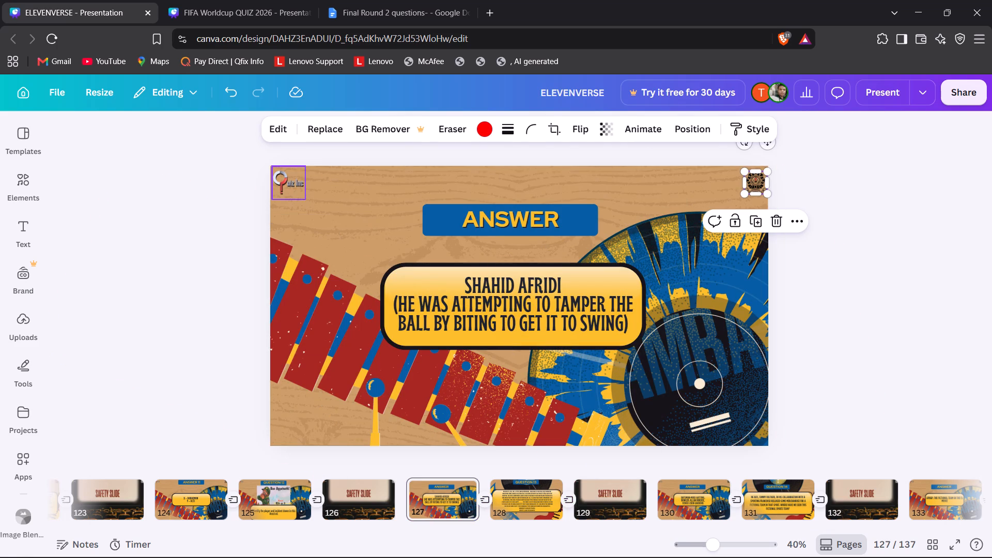
pyautogui.keyDown('shift'); pyautogui.click(291, 189); pyautogui.keyUp('shift')
pyautogui.click(482, 231)
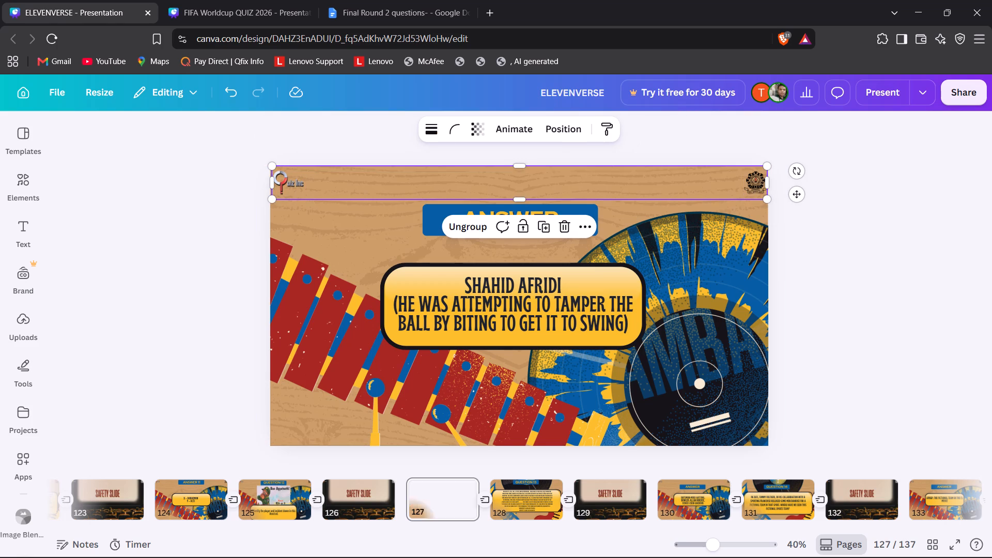
pyautogui.hotkey('ctrl', 'c')
pyautogui.click(155, 320)
pyautogui.press('Right')
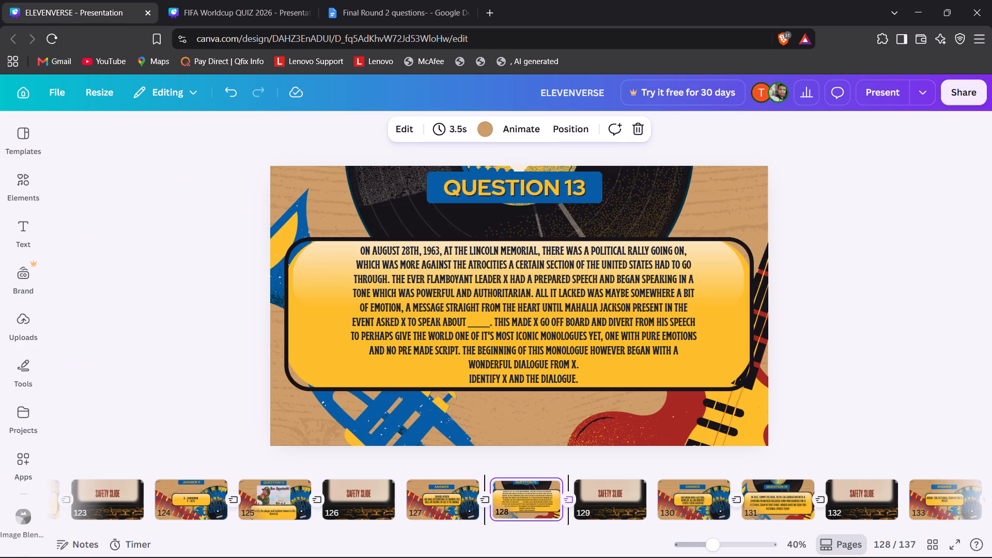
pyautogui.hotkey('ctrl', 'v')
pyautogui.click(122, 375)
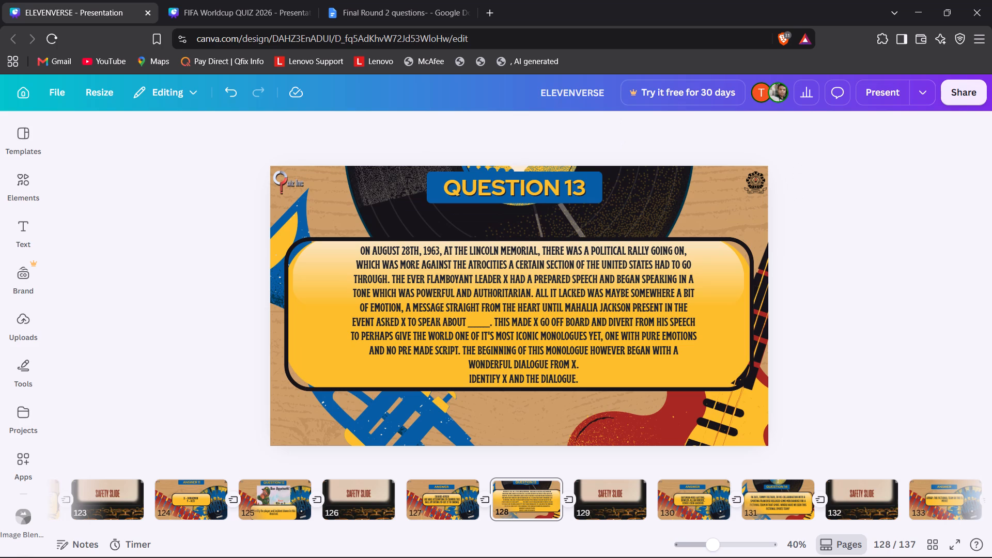
# Review the slides from 130 back to the QUESTION 8 slide, and inspect its yellow panel and chart image.
pyautogui.press('Right')
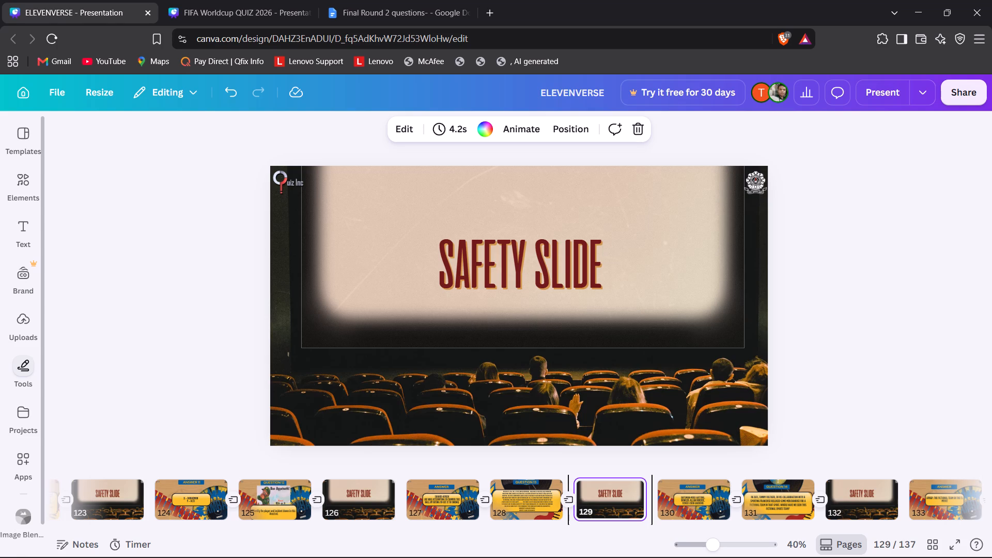
pyautogui.press('Right')
pyautogui.press('Left')
pyautogui.press('Left')
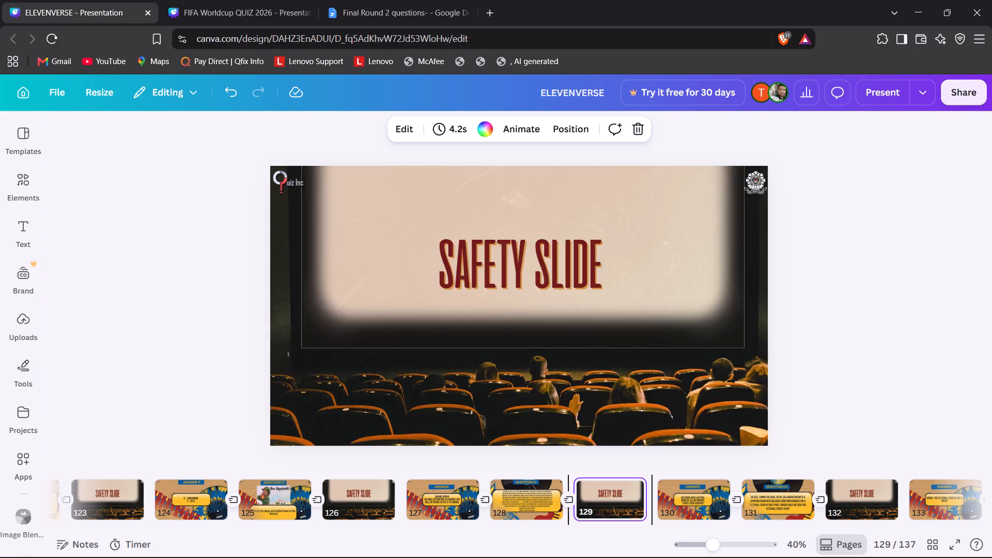
pyautogui.press('Left')
pyautogui.press('Left')
pyautogui.press('Left')
pyautogui.press('Left')
pyautogui.press('Left')
pyautogui.press('Left')
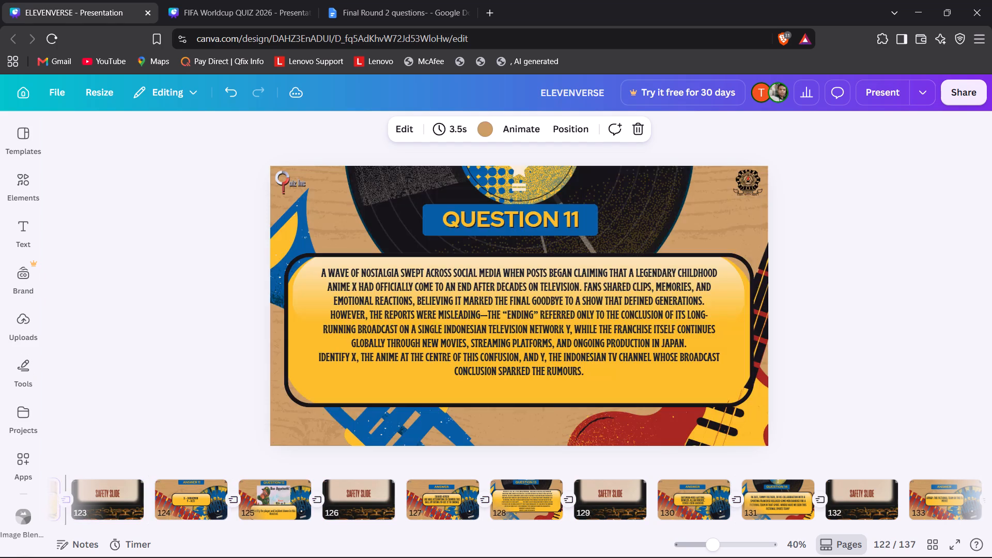
pyautogui.press('Left')
pyautogui.press('Left')
pyautogui.press('Left')
pyautogui.press('Left')
pyautogui.press('Left')
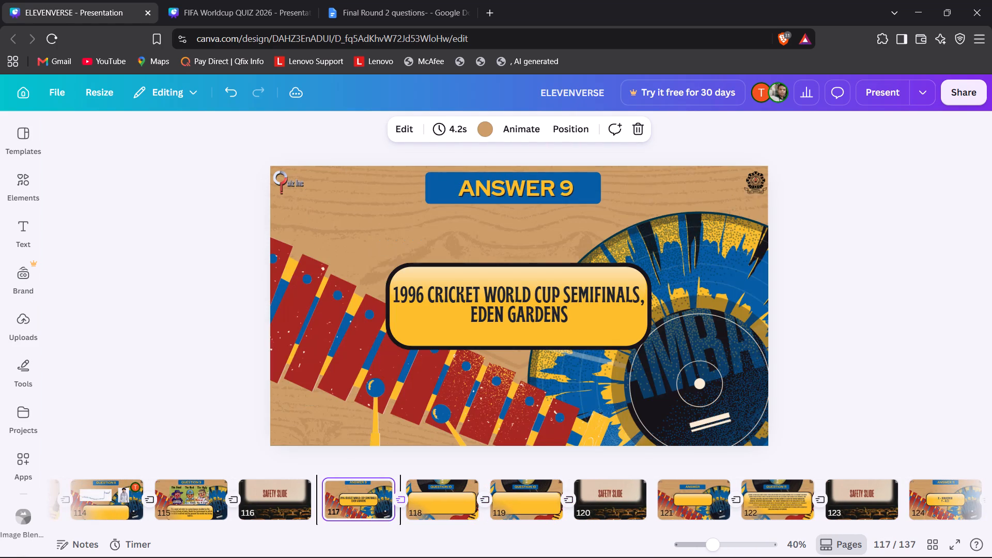
pyautogui.press('Left')
pyautogui.press('Left')
pyautogui.press('Left')
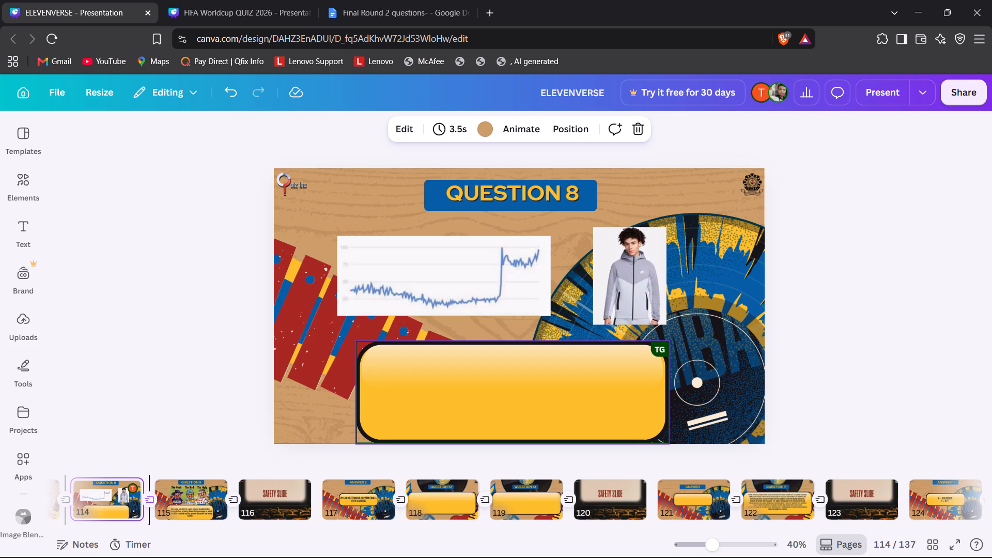
pyautogui.click(410, 393)
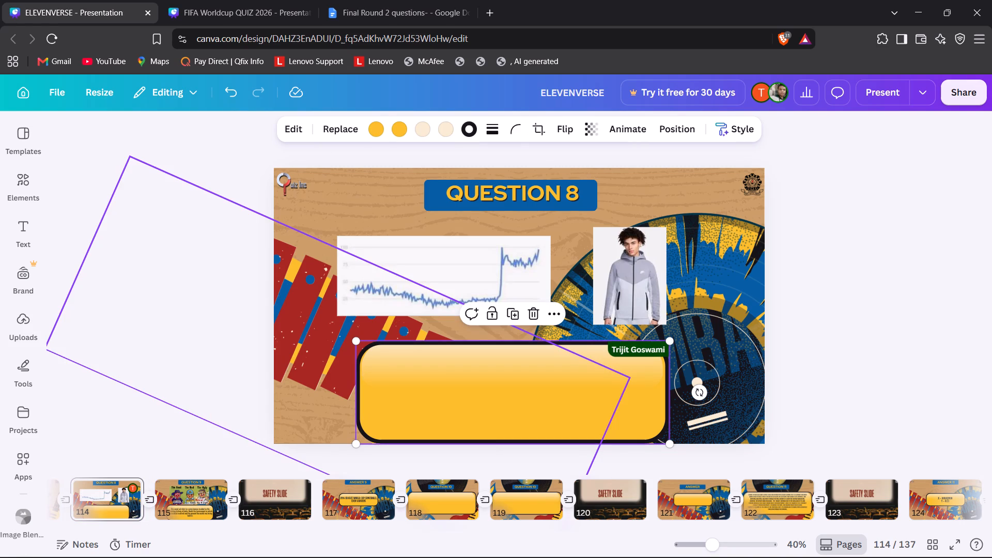
pyautogui.click(390, 269)
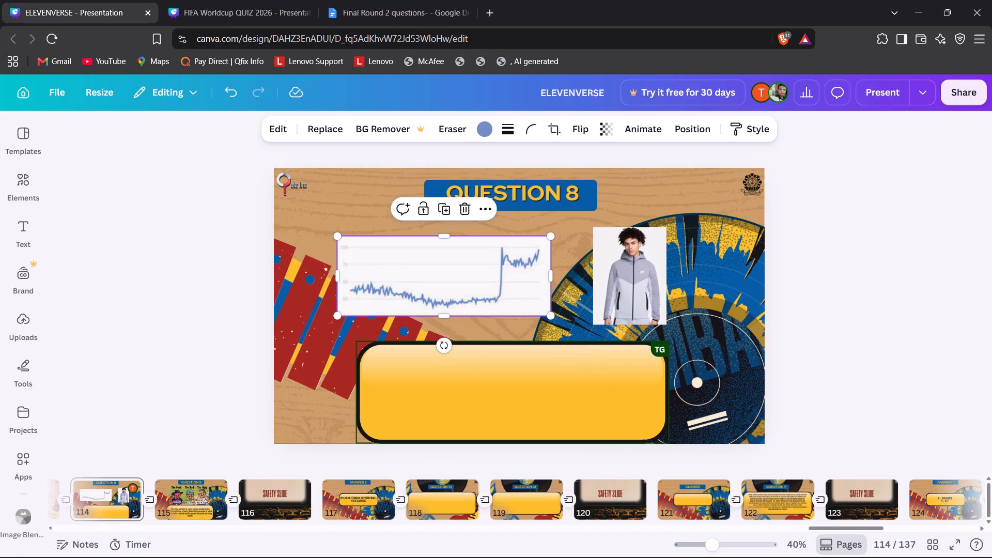
# On slide 130, replace the answer with "X= Martin Luther King Jr. Dialogue: “I have a dream”", copied from the Final Round 2 questions document.
pyautogui.hscroll(-3, 799, 508)
pyautogui.click(814, 501)
pyautogui.hscroll(-1, 814, 501)
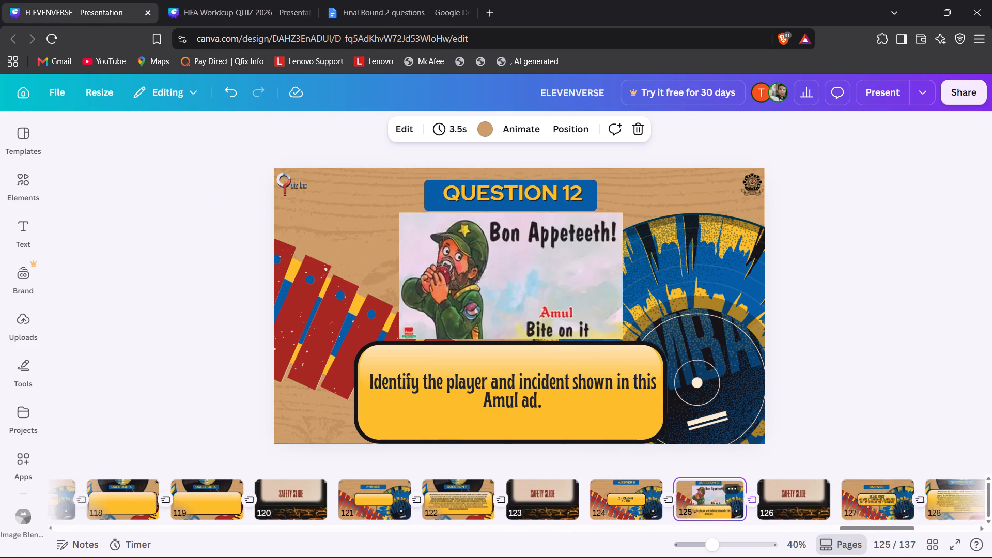
pyautogui.hscroll(-1, 814, 501)
pyautogui.click(865, 501)
pyautogui.hscroll(-2, 865, 501)
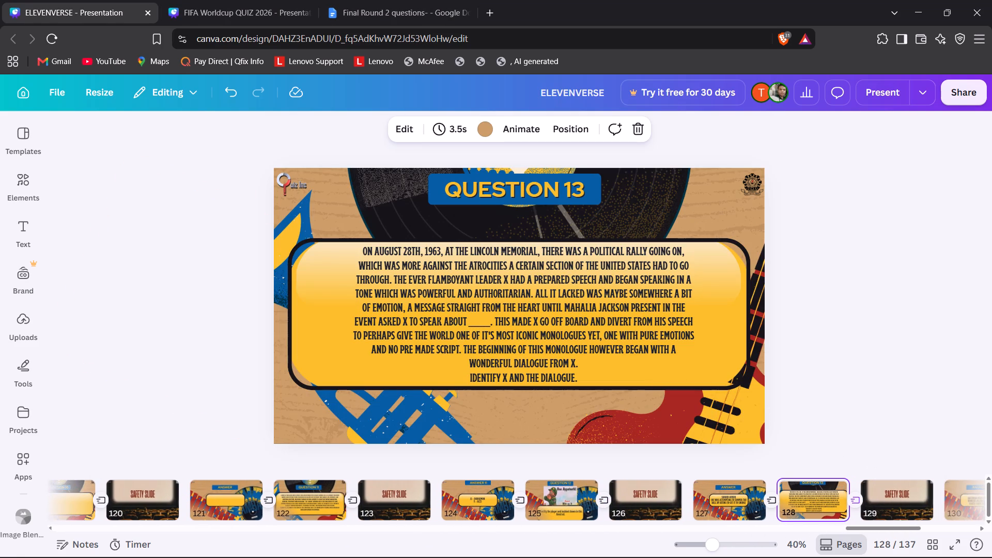
pyautogui.hscroll(-2, 849, 500)
pyautogui.click(779, 502)
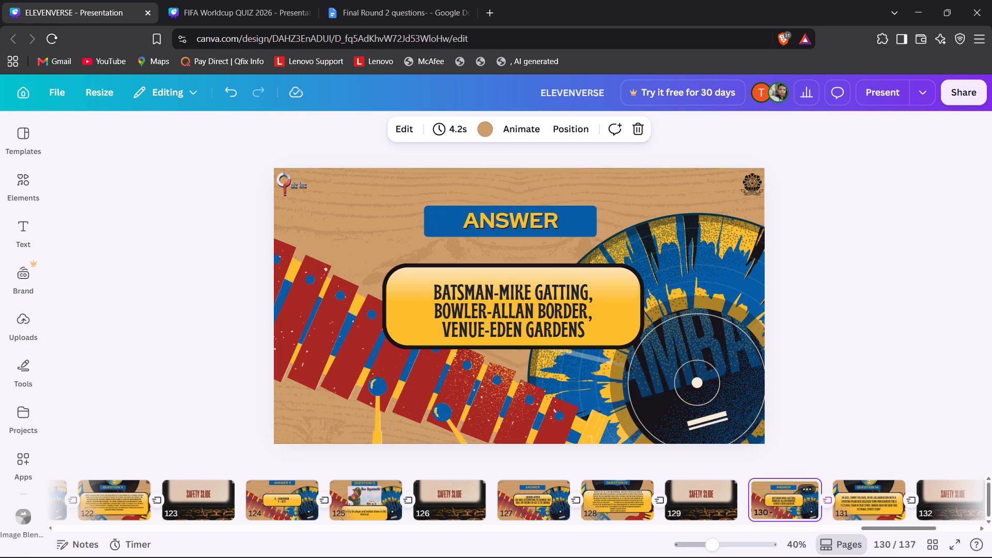
pyautogui.click(542, 316)
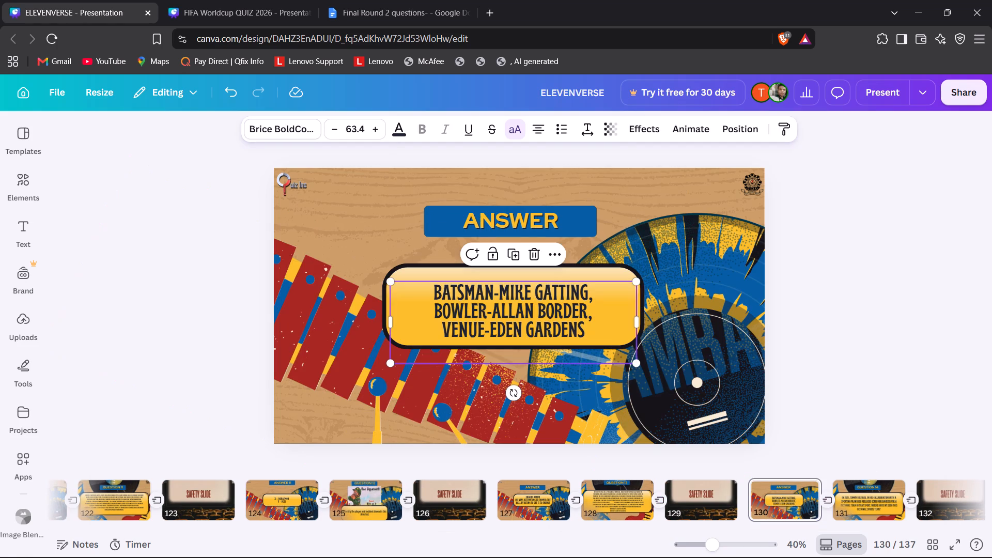
pyautogui.doubleClick(597, 308)
pyautogui.hotkey('ctrl', '2')
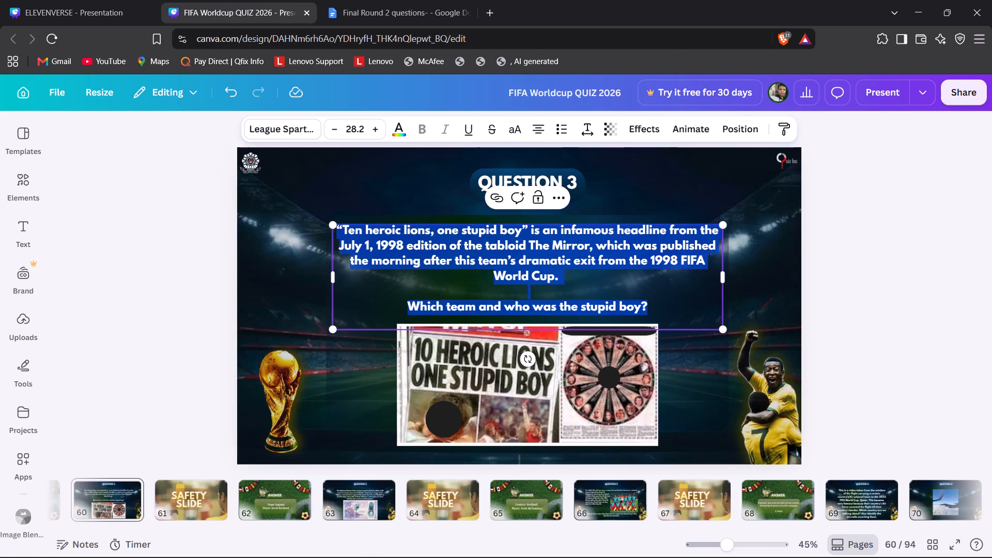
pyautogui.hotkey('ctrl', '3')
pyautogui.moveTo(321, 466); pyautogui.dragTo(412, 479)
pyautogui.hotkey('ctrl', 'c')
pyautogui.hotkey('ctrl', '1')
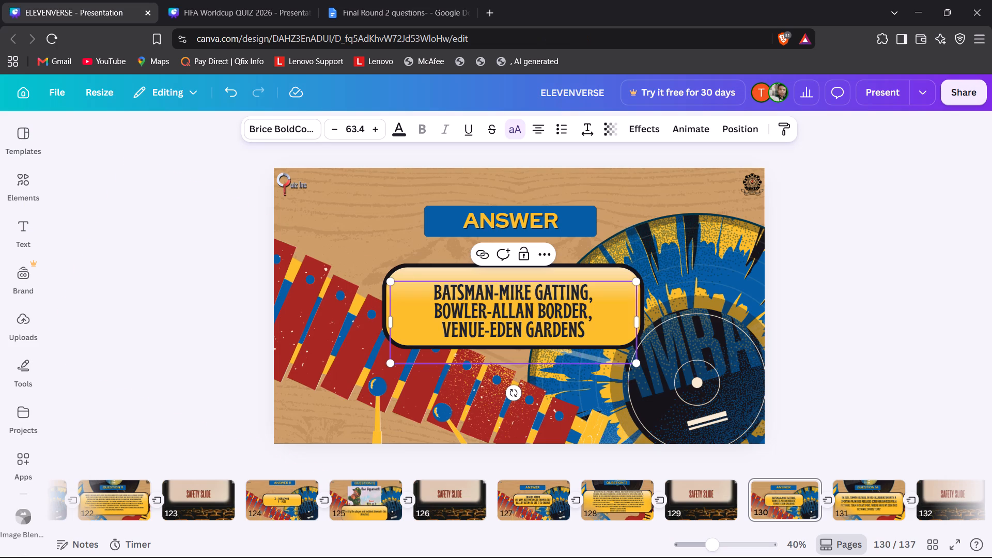
pyautogui.click(536, 316)
pyautogui.hotkey('ctrl', 'a')
pyautogui.hotkey('ctrl', 'v')
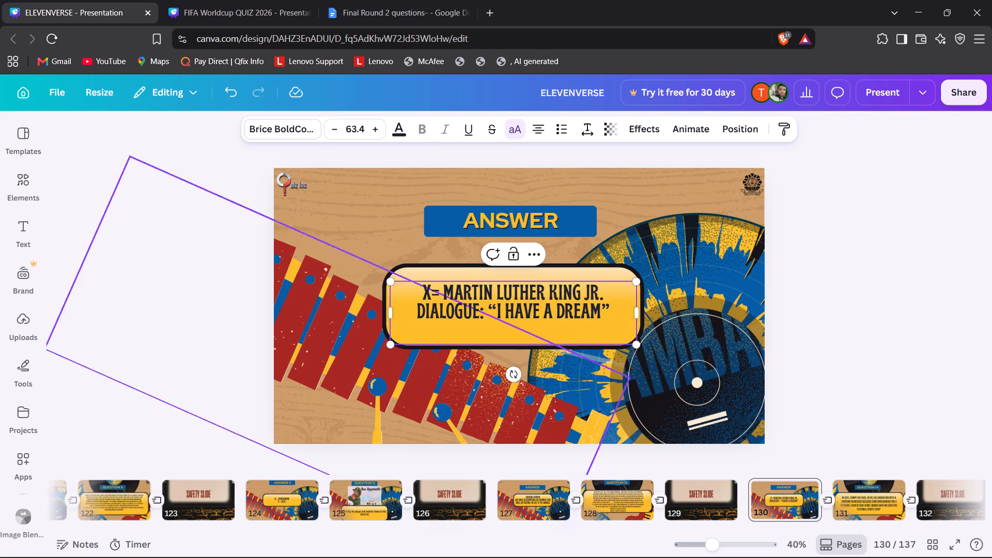
pyautogui.click(169, 349)
# On slide 130, number the ANSWER title so that it reads "ANSWER 13".
pyautogui.click(530, 228)
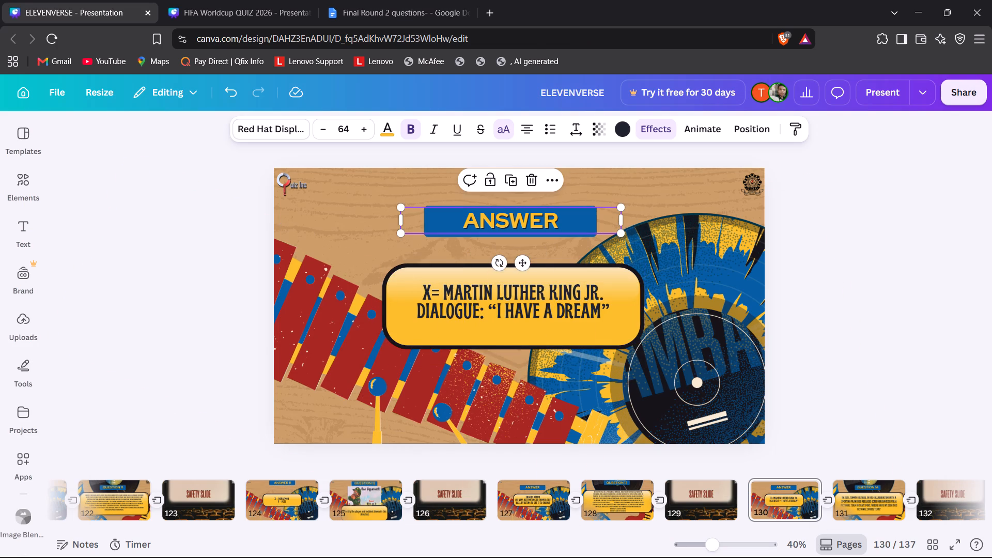
pyautogui.click(178, 370)
pyautogui.press('Left')
pyautogui.press('Left')
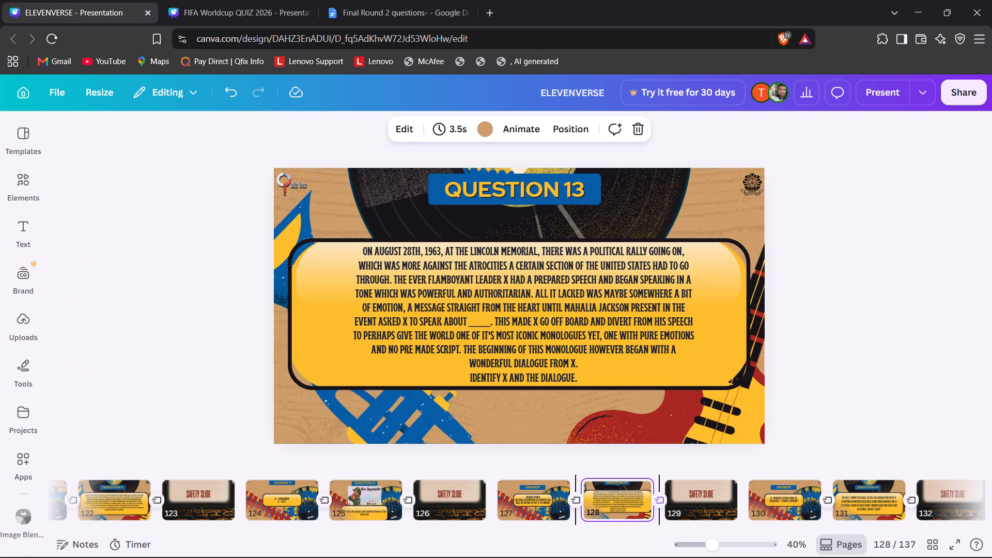
pyautogui.press('Right')
pyautogui.press('Right')
pyautogui.doubleClick(570, 219)
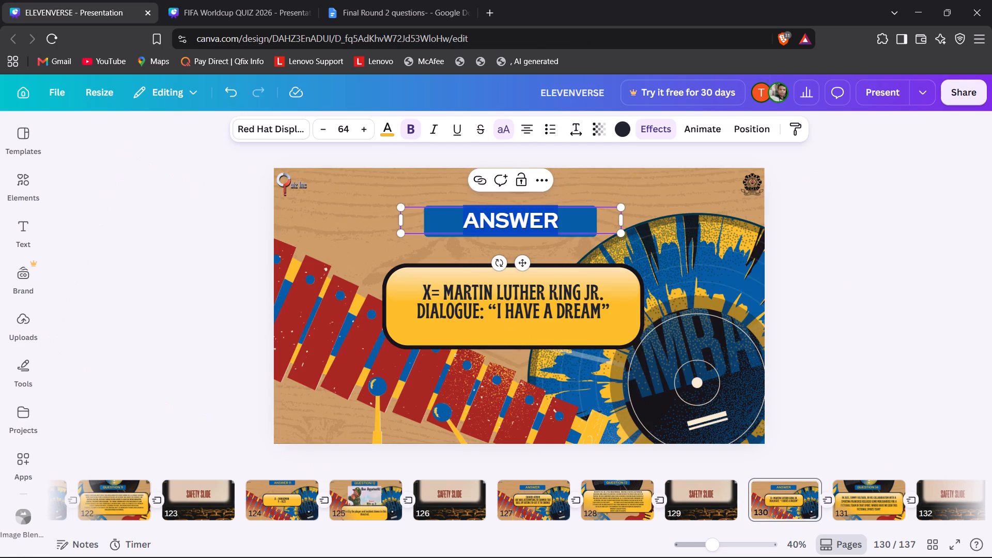
pyautogui.click(570, 219)
pyautogui.press('space')
pyautogui.write('13')
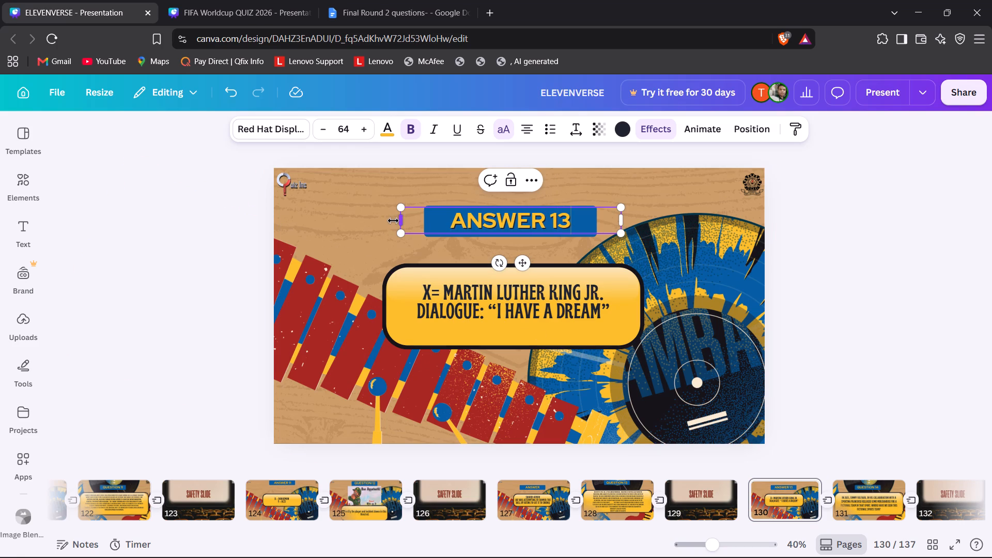
# Narrow the ANSWER 13 text box to fit its text and centre it on the blue banner.
pyautogui.moveTo(393, 221); pyautogui.dragTo(484, 223)
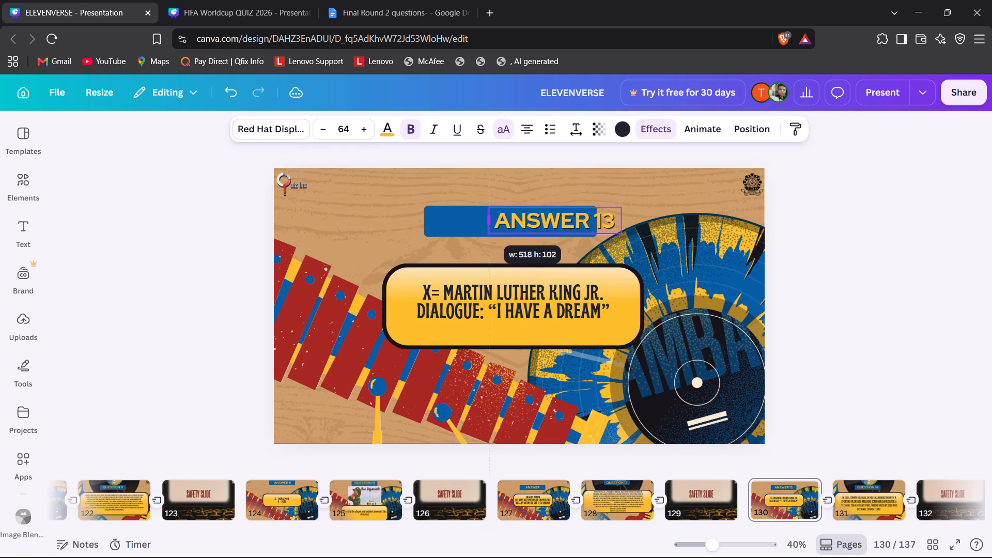
pyautogui.moveTo(484, 223); pyautogui.dragTo(488, 223)
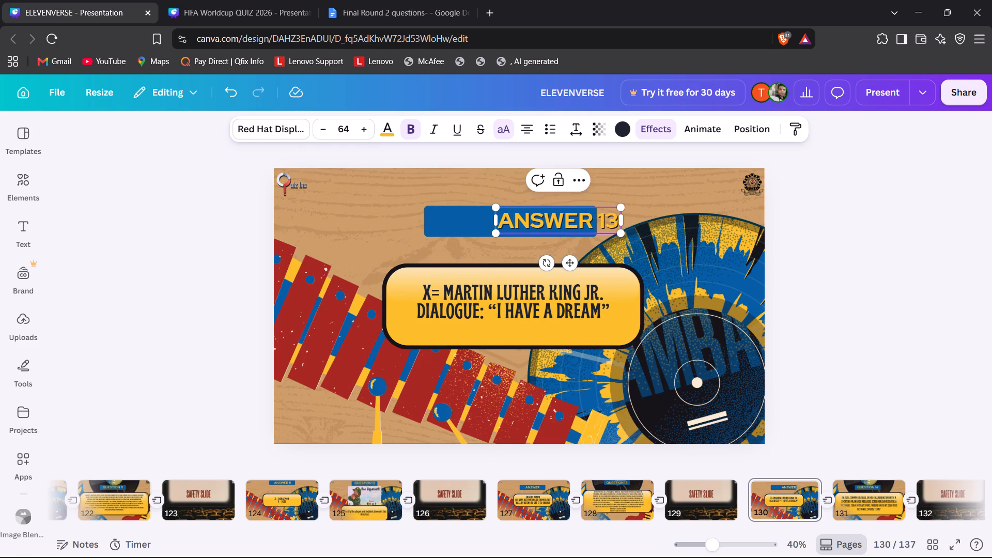
pyautogui.click(147, 327)
pyautogui.moveTo(544, 217); pyautogui.dragTo(514, 219)
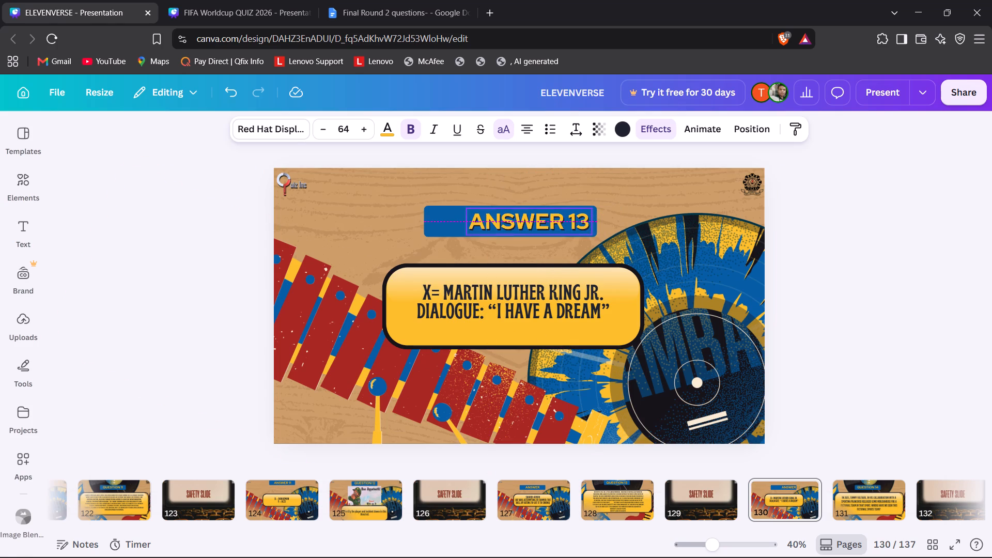
pyautogui.moveTo(514, 219); pyautogui.dragTo(500, 220)
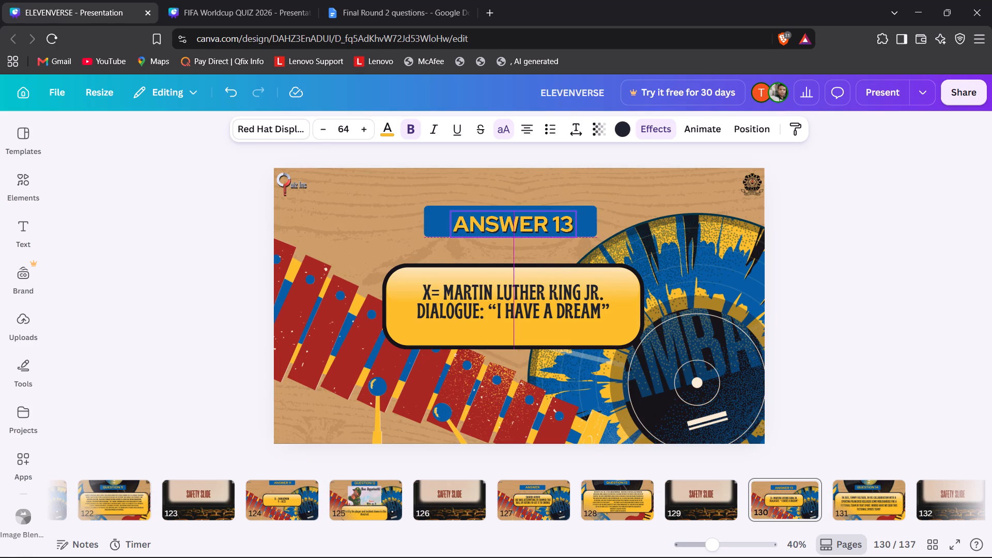
pyautogui.moveTo(500, 220); pyautogui.dragTo(500, 218)
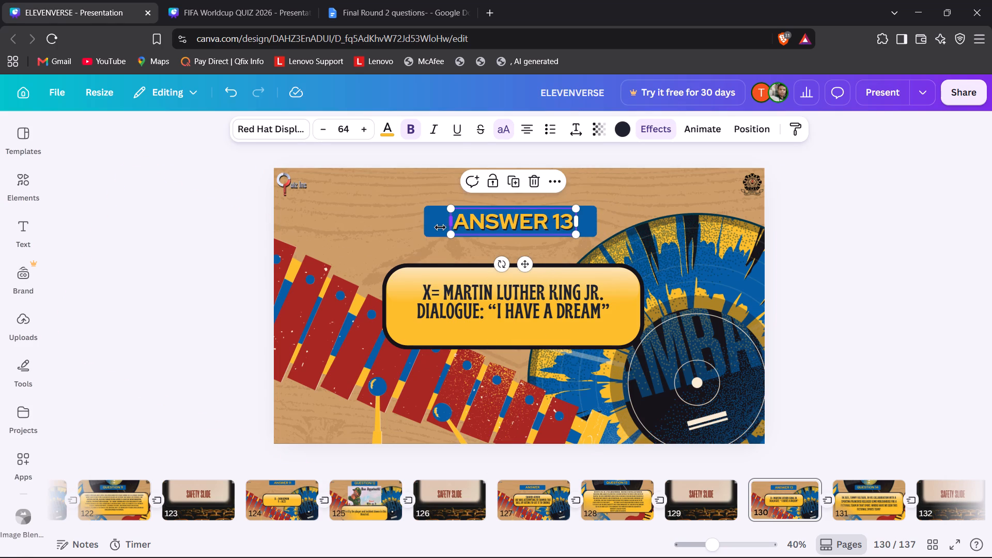
# Group the ANSWER 13 title with its blue banner and move the group up near the slide's top edge.
pyautogui.click(438, 226)
pyautogui.keyDown('shift'); pyautogui.click(479, 222); pyautogui.keyUp('shift')
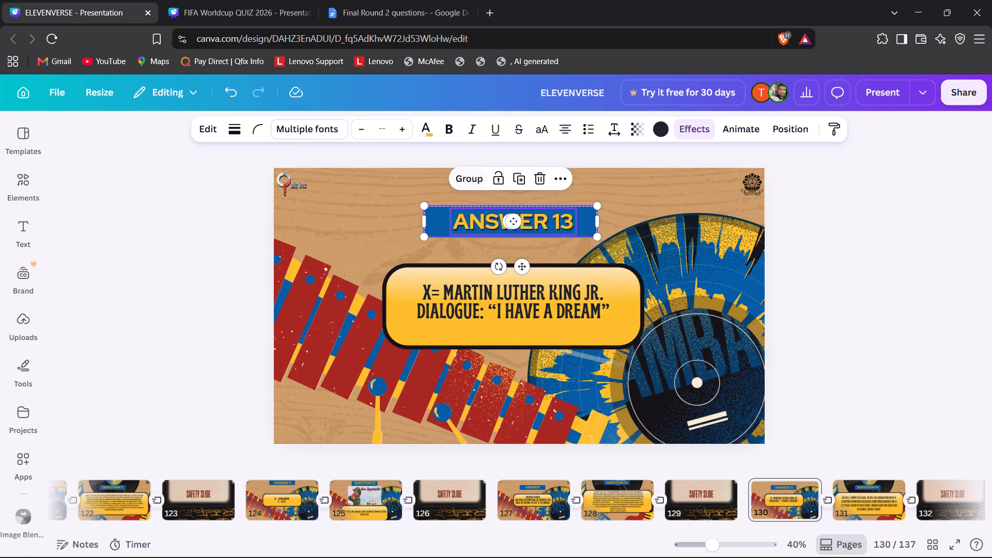
pyautogui.click(473, 179)
pyautogui.click(116, 319)
pyautogui.moveTo(503, 222); pyautogui.dragTo(507, 189)
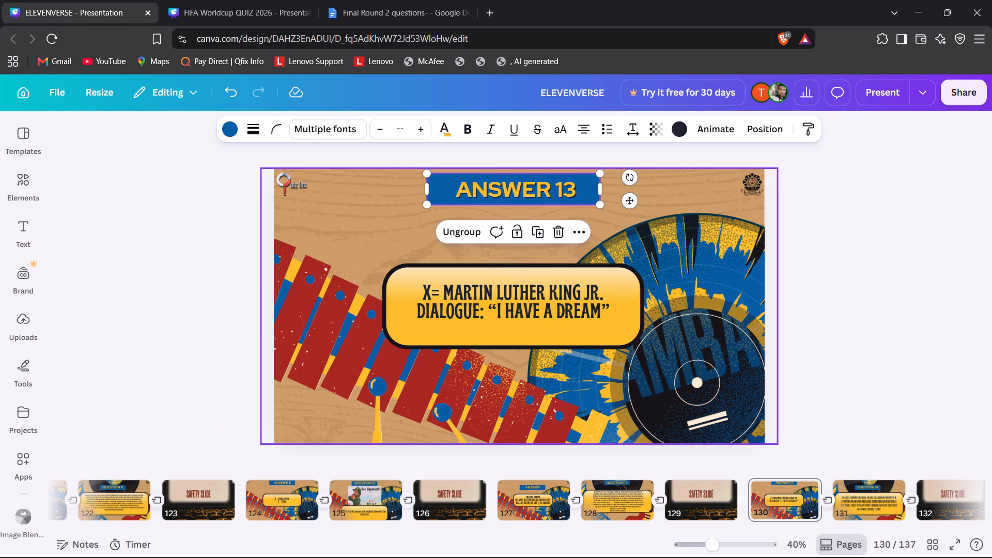
# Group the Martin Luther King Jr. answer text with its yellow panel.
pyautogui.click(476, 317)
pyautogui.keyDown('shift'); pyautogui.click(438, 271); pyautogui.keyUp('shift')
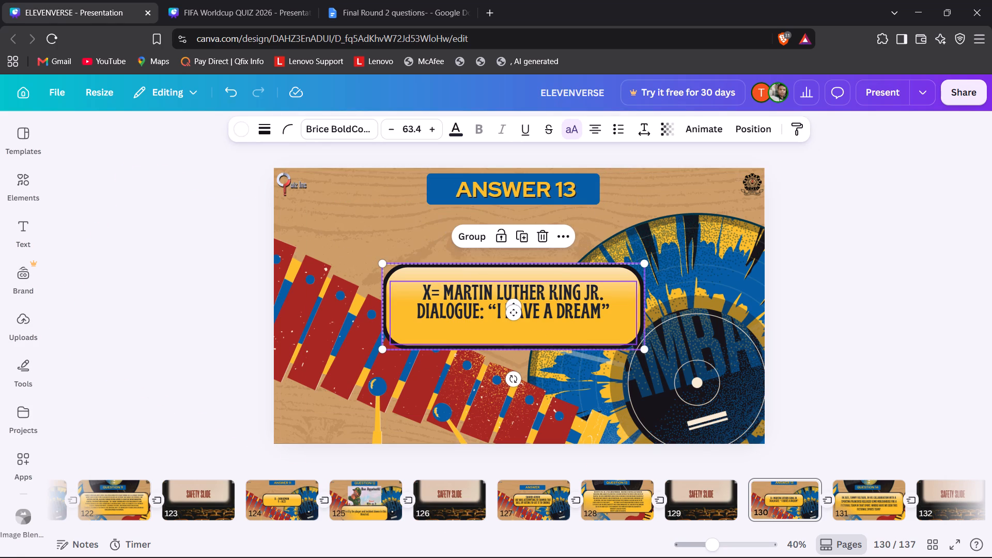
pyautogui.click(473, 237)
pyautogui.click(470, 285)
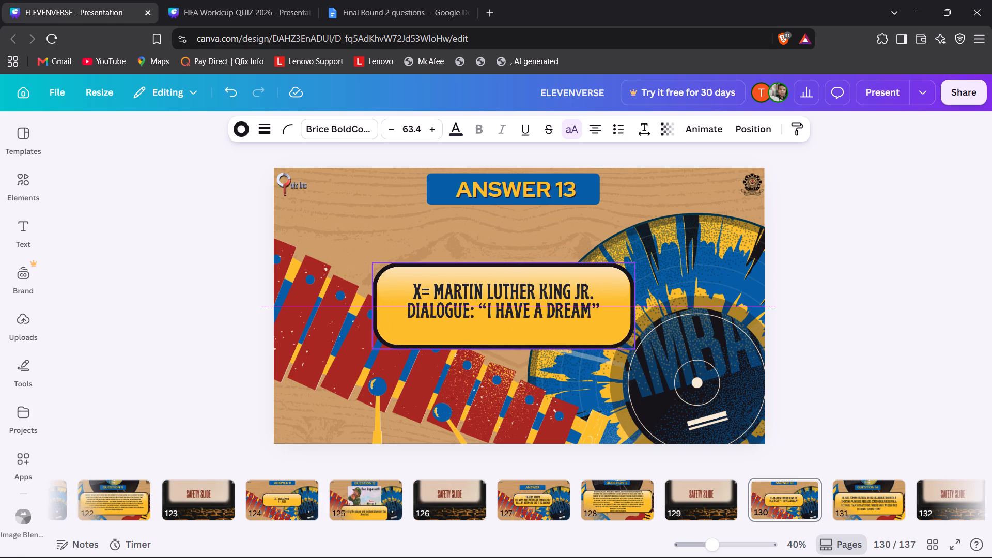
pyautogui.click(178, 389)
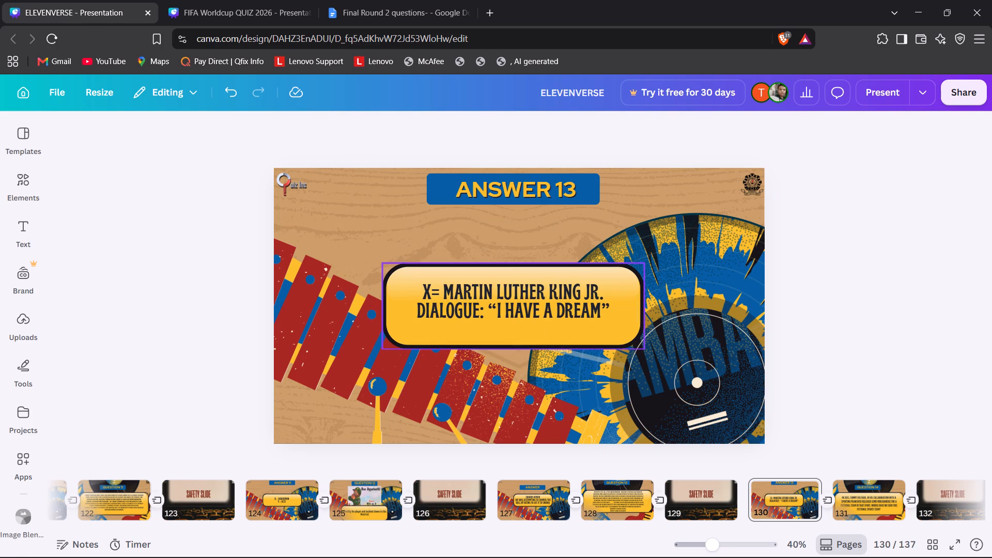
# In the slide 130 answer, replace the full stop after "JR" with a comma.
pyautogui.doubleClick(604, 289)
pyautogui.click(604, 289)
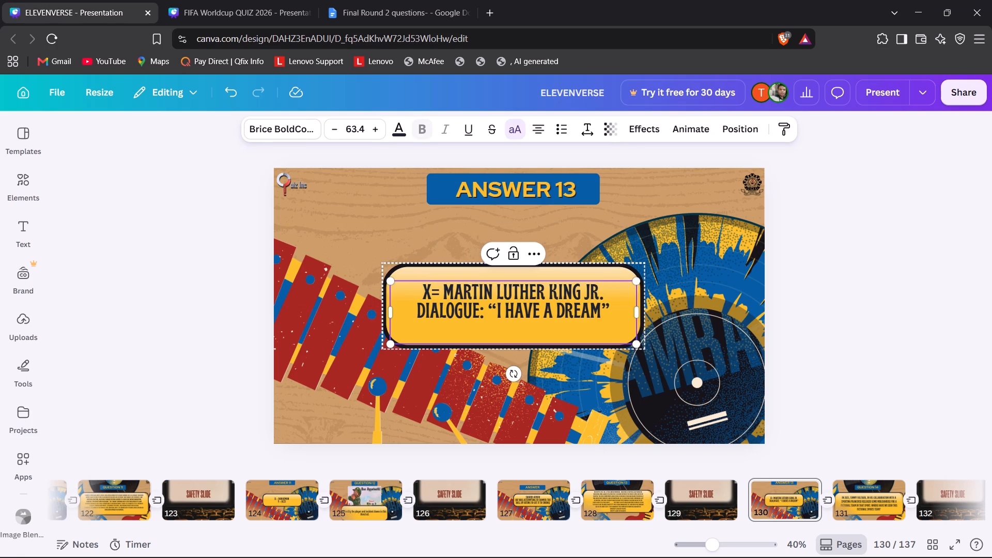
pyautogui.press('BackSpace')
pyautogui.press(',')
pyautogui.click(203, 379)
# Copy the grouped pair of corner logos from answer slide 127 for the QUESTION 14 slide.
pyautogui.press('Right')
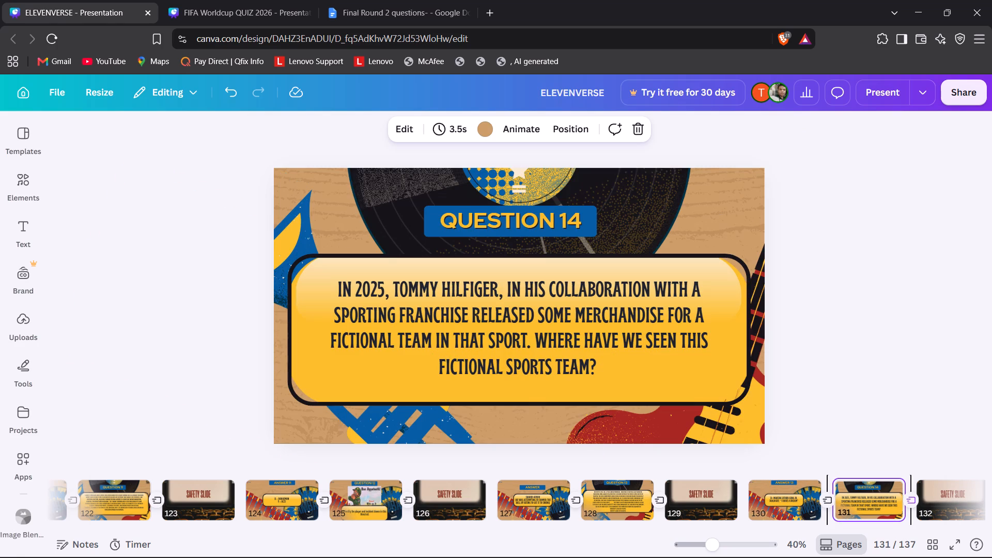
pyautogui.click(503, 232)
pyautogui.click(243, 300)
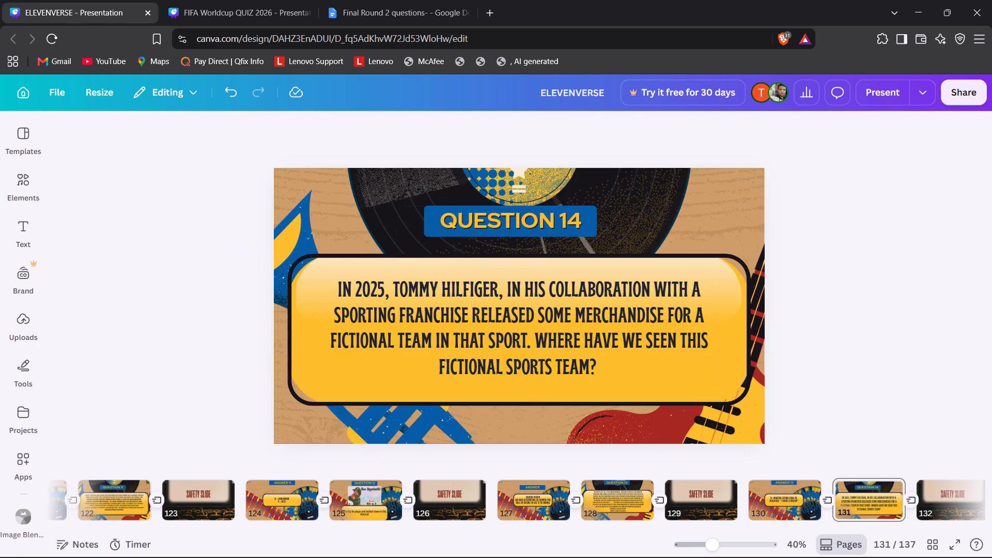
pyautogui.rightClick(564, 497)
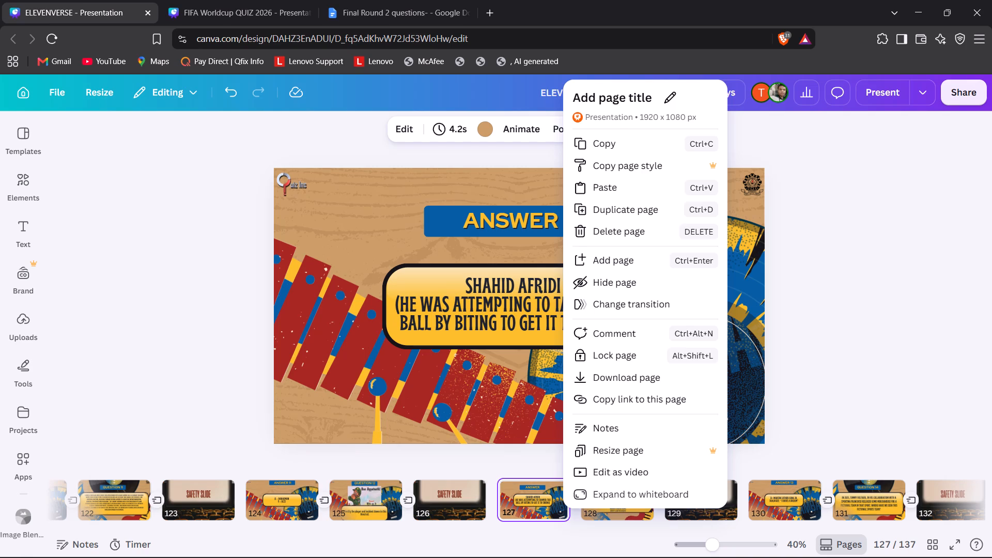
pyautogui.click(298, 187)
pyautogui.click(286, 171)
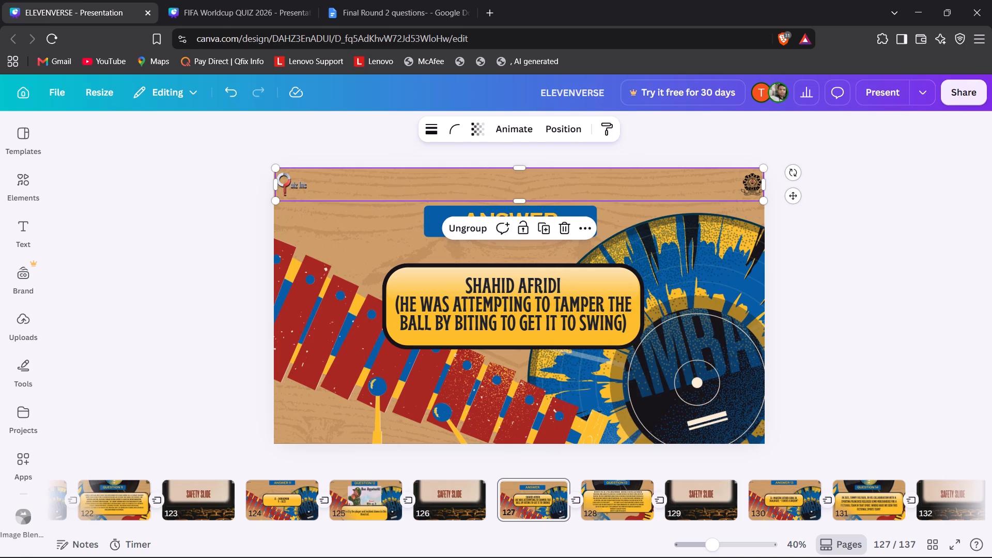
pyautogui.hotkey('ctrl', 'c')
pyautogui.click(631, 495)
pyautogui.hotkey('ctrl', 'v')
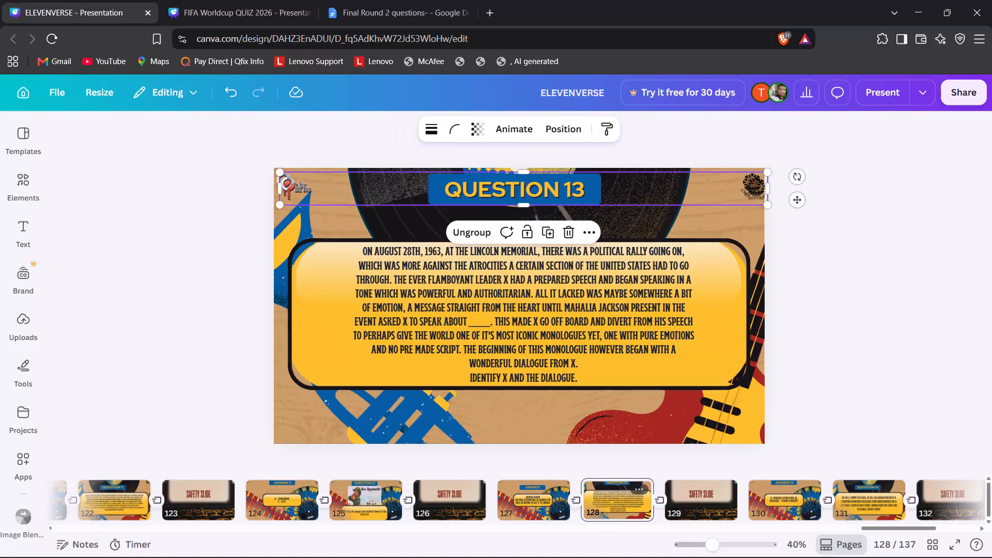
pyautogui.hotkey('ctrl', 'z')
# Paste the copied corner logos onto the QUESTION 14 slide, number 131.
pyautogui.click(694, 508)
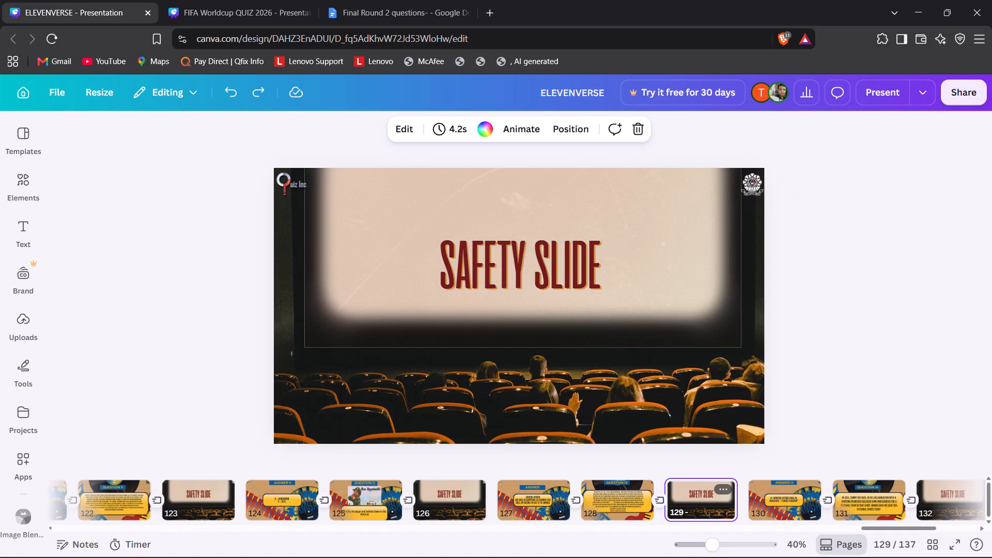
pyautogui.click(762, 513)
pyautogui.click(858, 508)
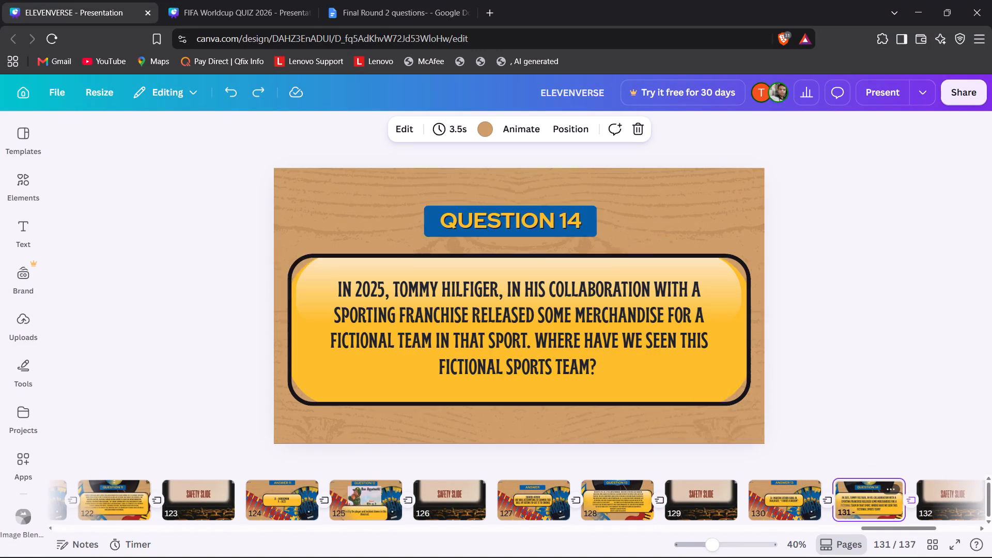
pyautogui.hotkey('ctrl', 'v')
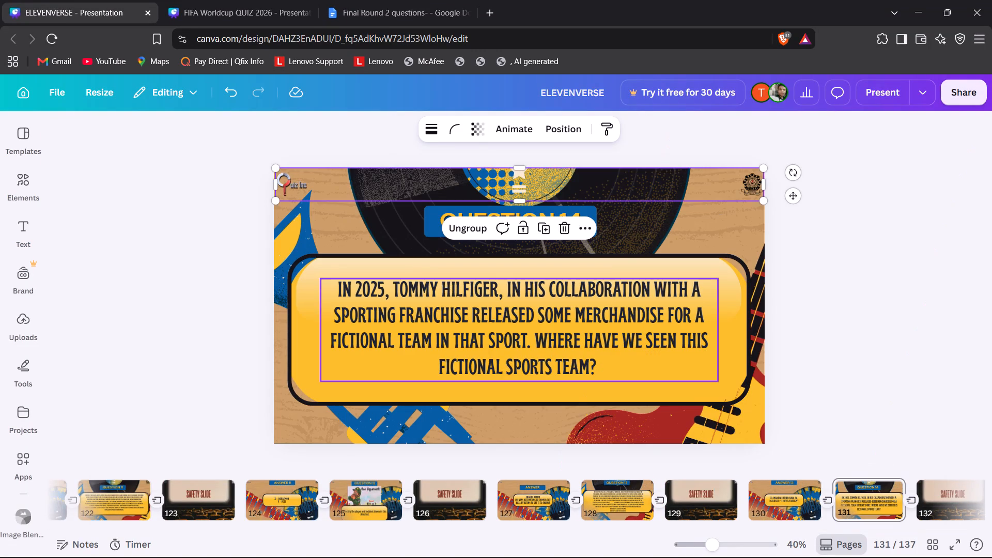
pyautogui.click(172, 326)
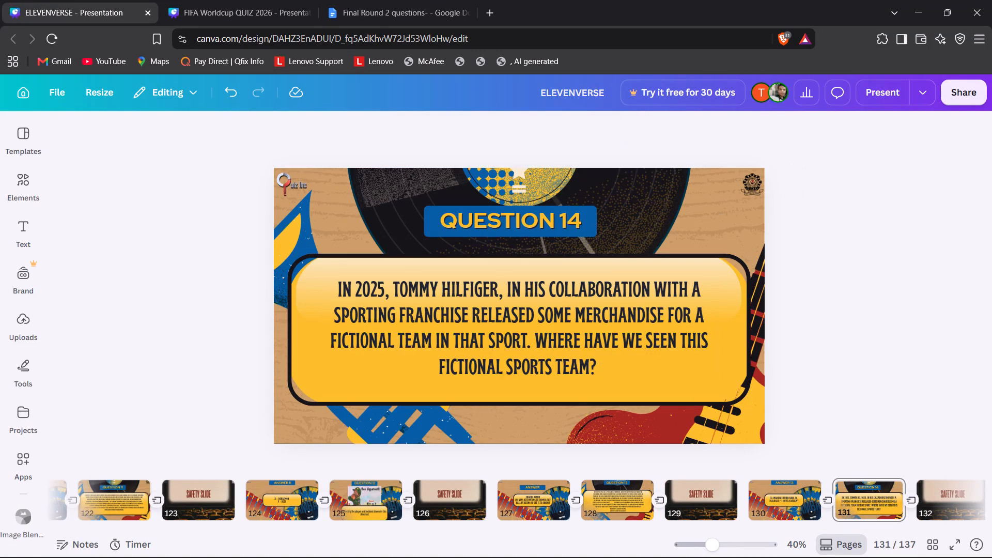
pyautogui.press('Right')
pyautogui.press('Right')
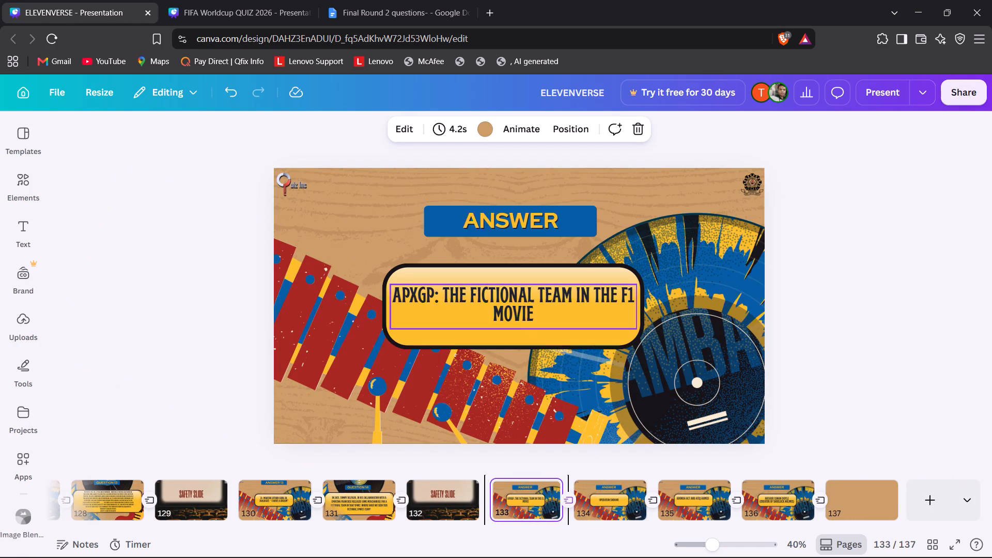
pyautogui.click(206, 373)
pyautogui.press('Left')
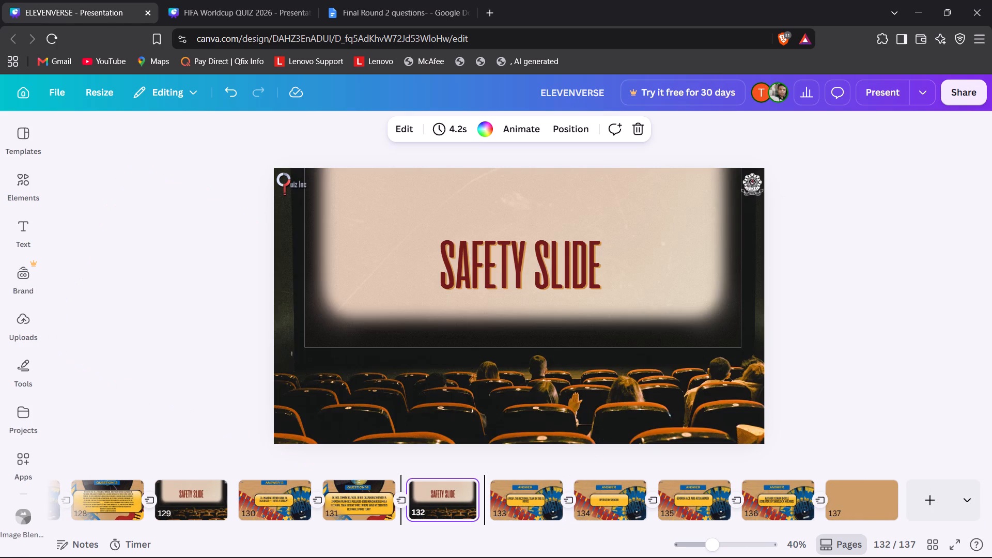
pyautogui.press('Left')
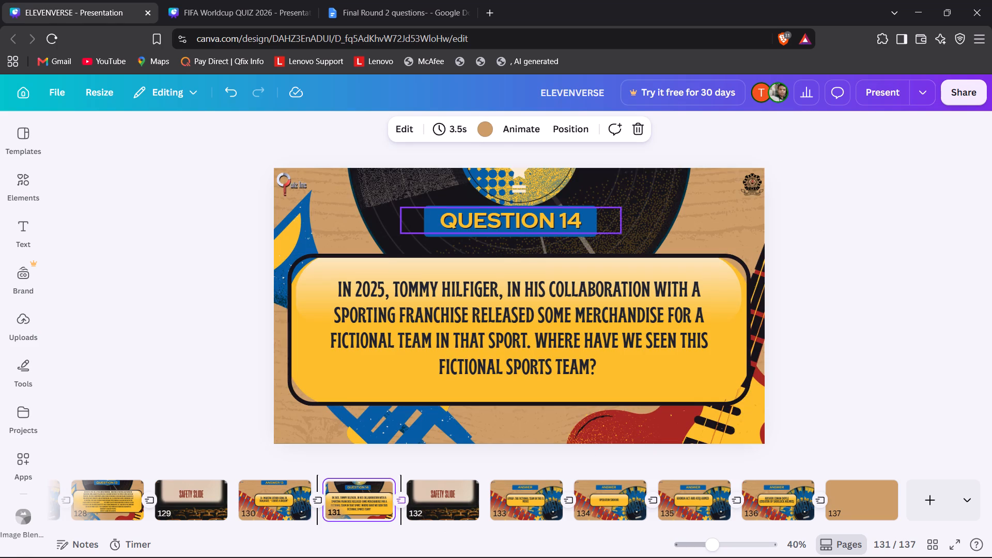
# Narrow the QUESTION 14 text box to fit its text and centre it on the blue banner.
pyautogui.click(519, 214)
pyautogui.rightClick(469, 218)
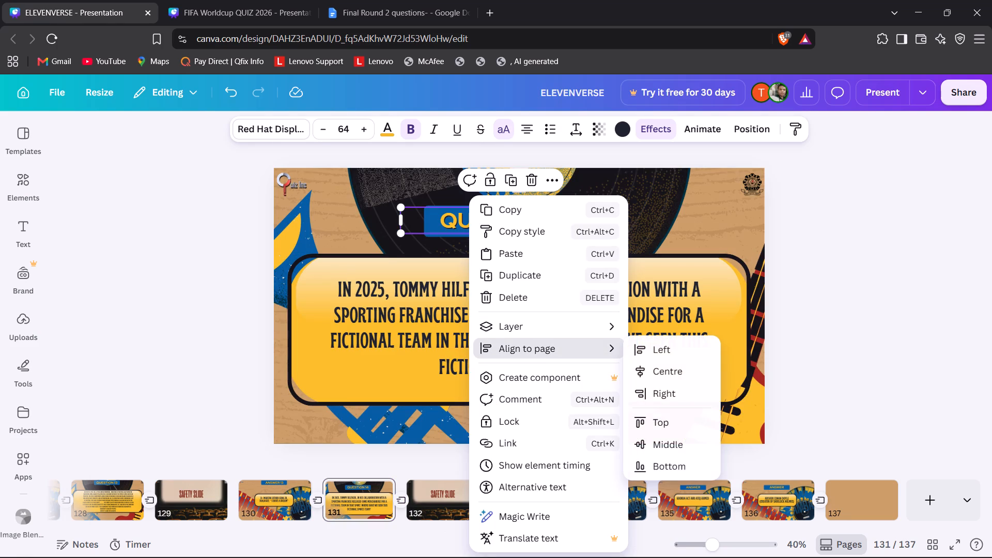
pyautogui.click(671, 378)
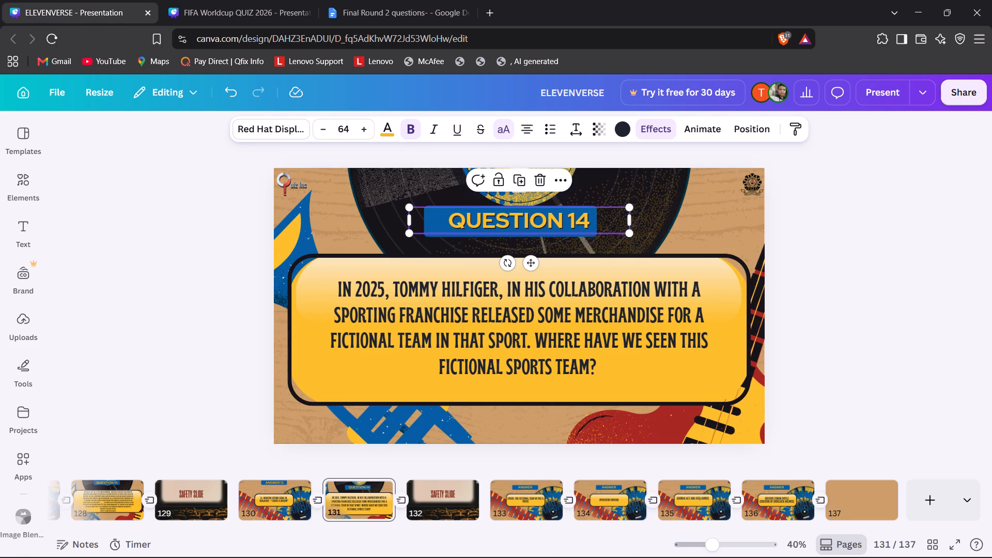
pyautogui.moveTo(404, 220); pyautogui.dragTo(449, 220)
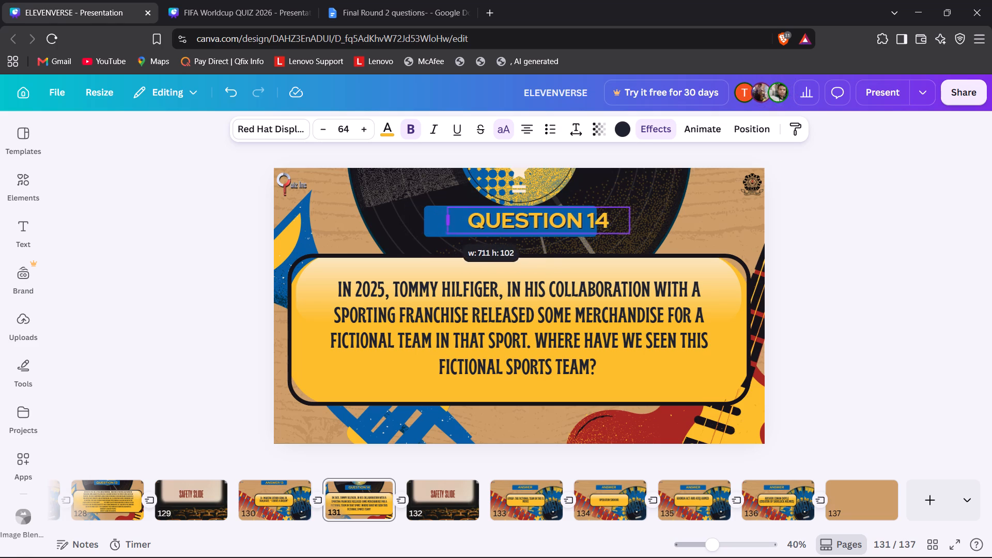
pyautogui.moveTo(449, 220); pyautogui.dragTo(480, 221)
pyautogui.moveTo(538, 225); pyautogui.dragTo(505, 226)
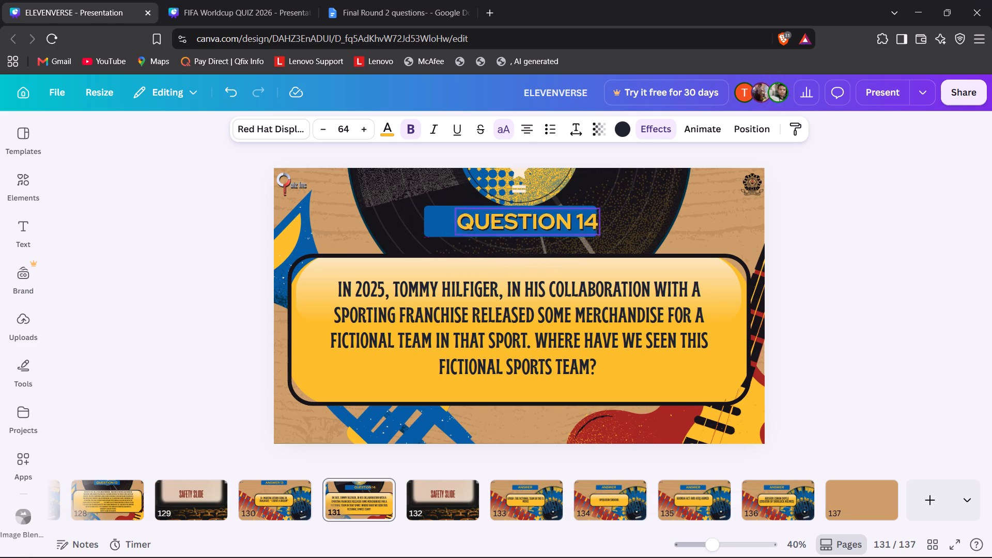
pyautogui.moveTo(505, 226); pyautogui.dragTo(483, 226)
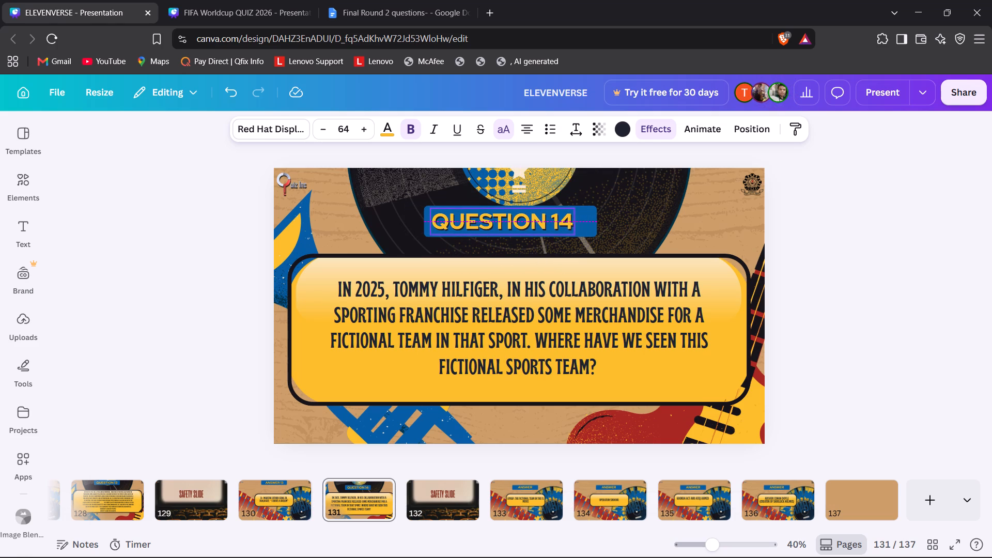
pyautogui.moveTo(483, 226); pyautogui.dragTo(491, 226)
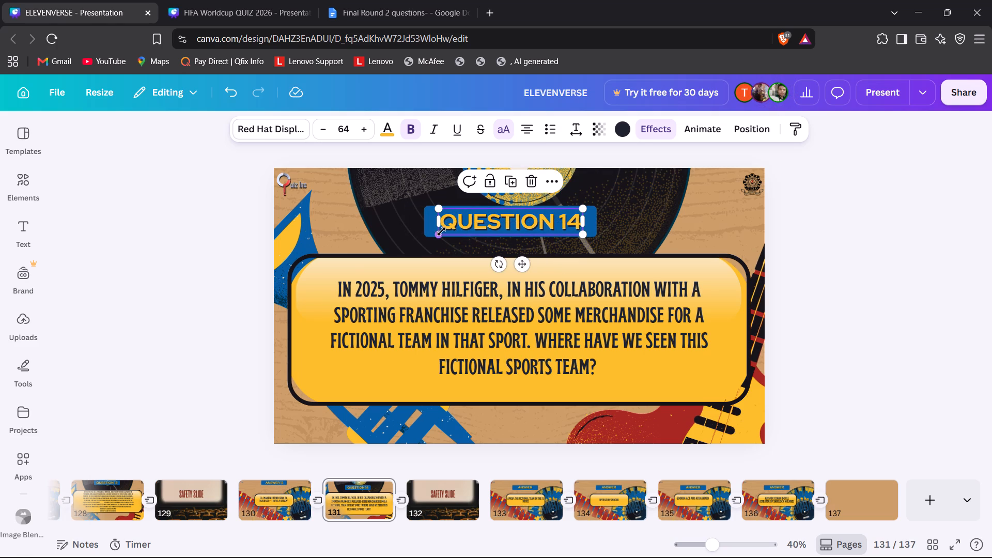
# Group the QUESTION 14 text with its blue banner and move the group up, centred near the slide's top edge.
pyautogui.click(425, 224)
pyautogui.keyDown('shift'); pyautogui.click(459, 222); pyautogui.keyUp('shift')
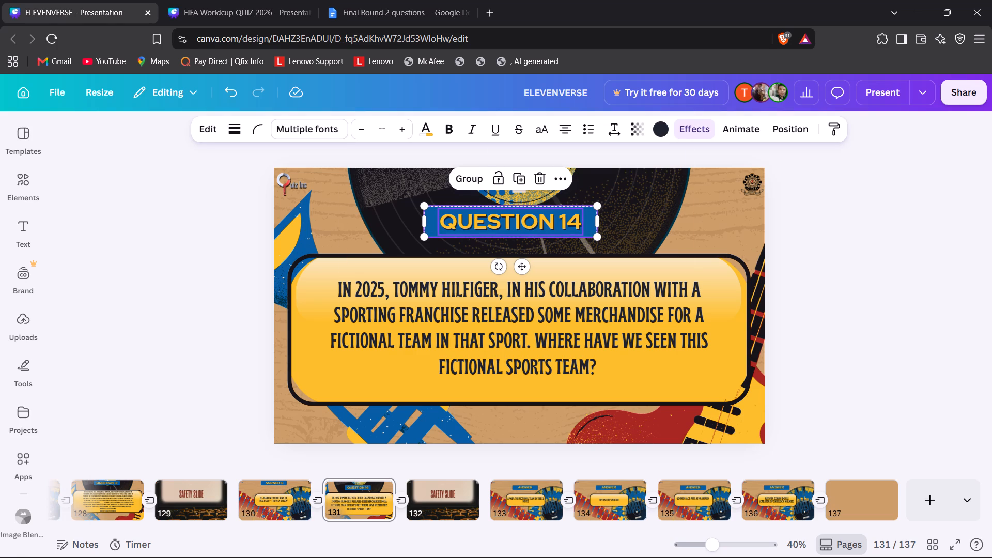
pyautogui.click(471, 184)
pyautogui.click(246, 271)
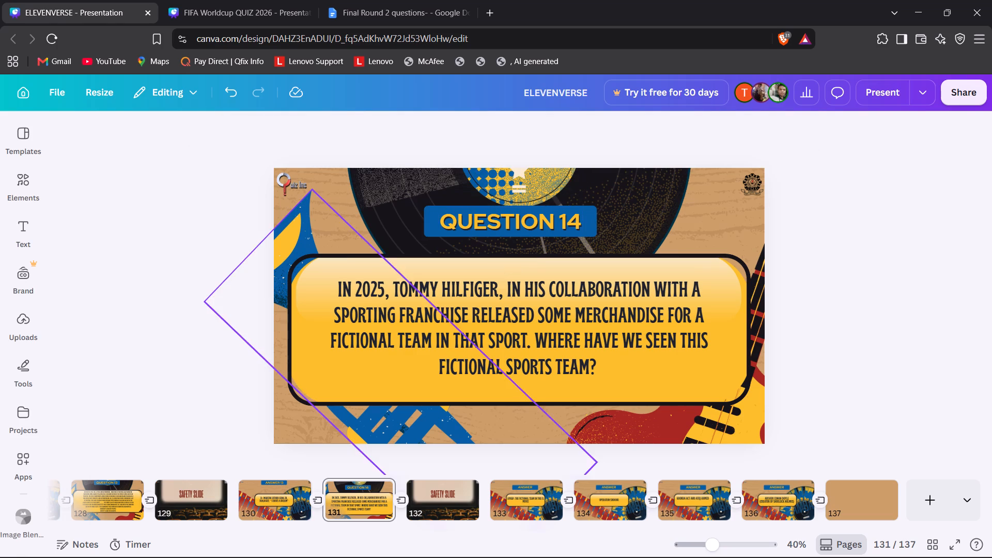
pyautogui.moveTo(516, 206); pyautogui.dragTo(525, 182)
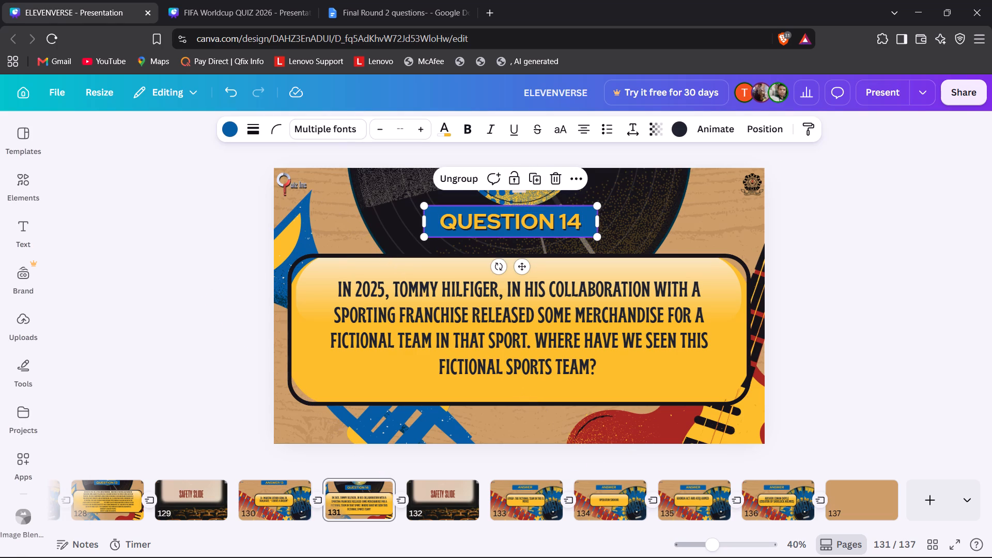
pyautogui.moveTo(483, 234); pyautogui.dragTo(490, 203)
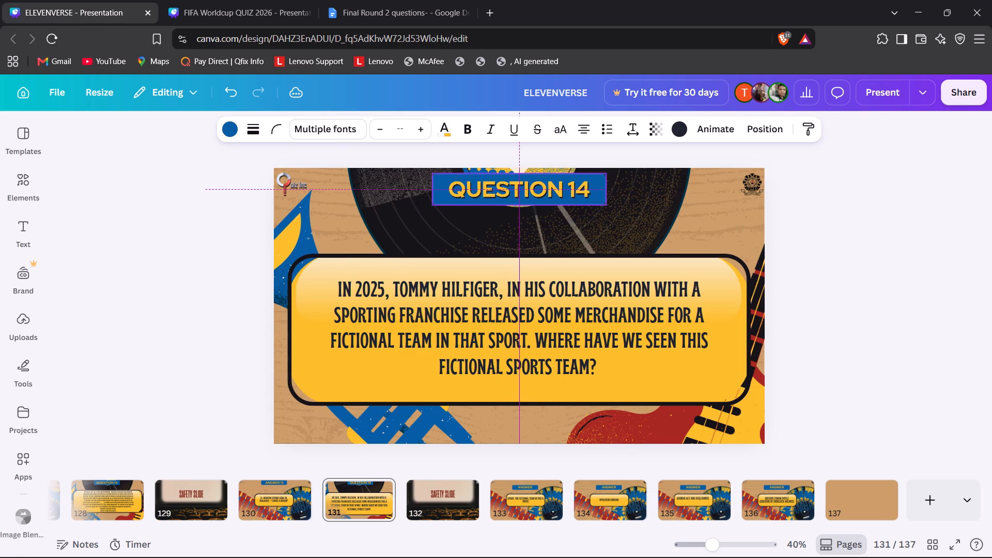
pyautogui.moveTo(490, 203); pyautogui.dragTo(489, 203)
pyautogui.click(233, 288)
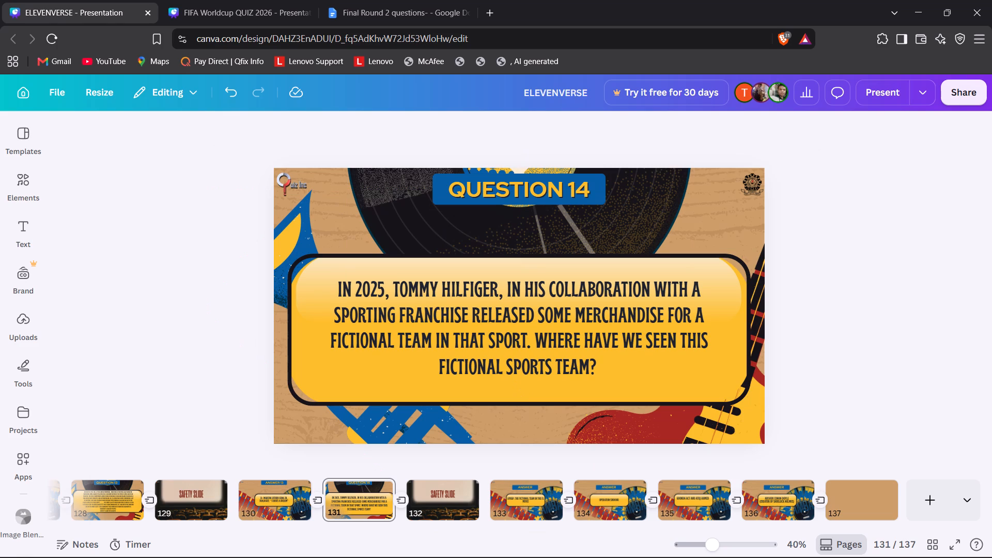
# Number the heading of the APXGP answer slide, number 133, as ANSWER 14.
pyautogui.click(243, 322)
pyautogui.press('Right')
pyautogui.press('Right')
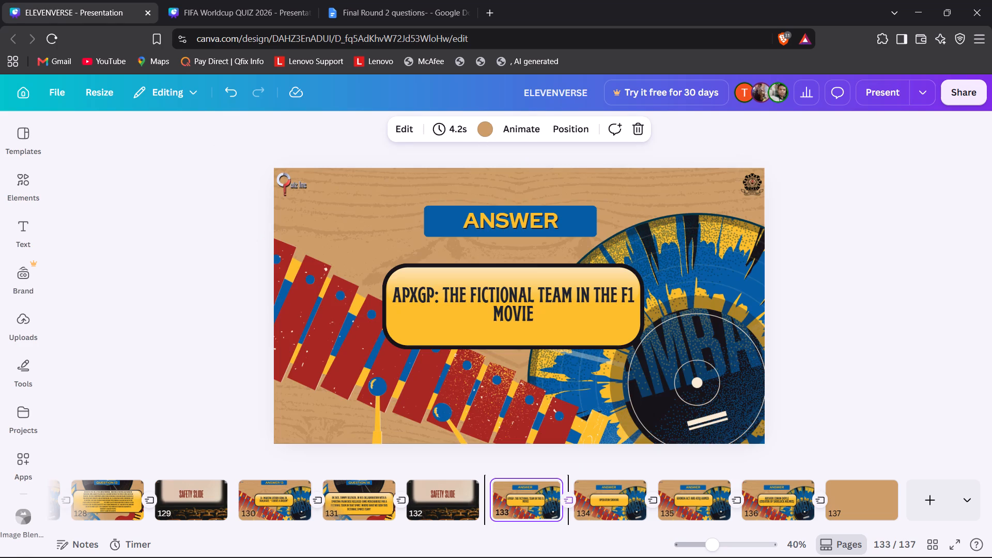
pyautogui.click(553, 222)
pyautogui.click(198, 335)
pyautogui.press('Left')
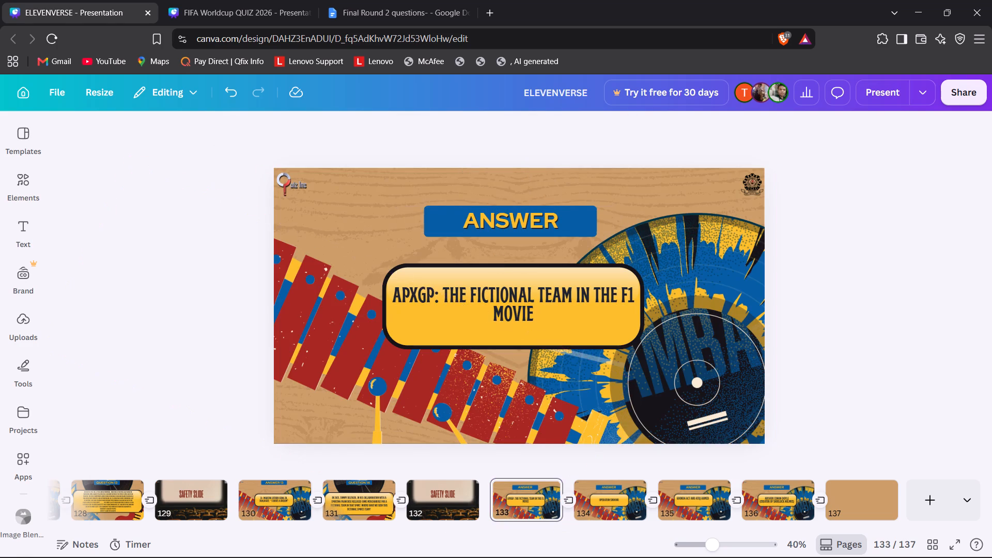
pyautogui.press('Left')
pyautogui.press('Right')
pyautogui.press('Right')
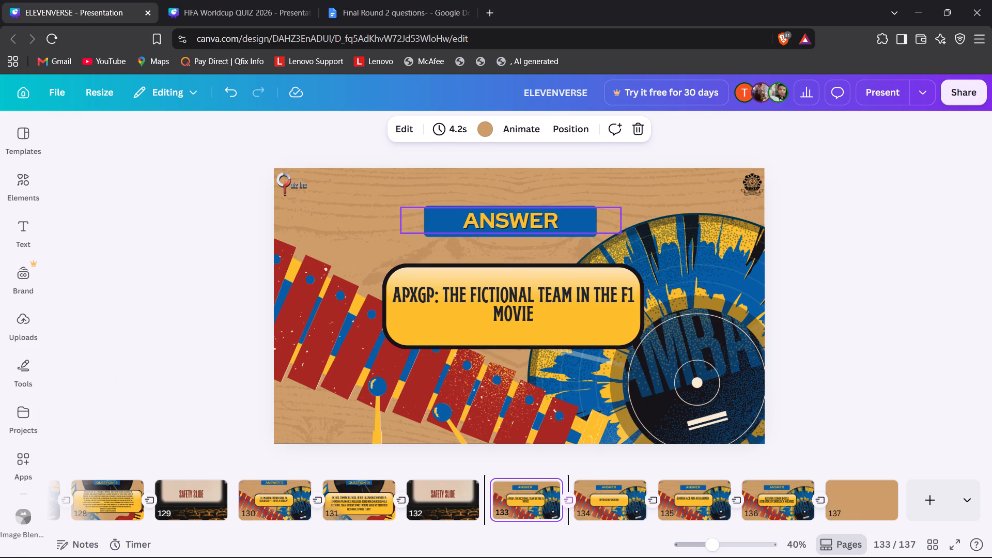
pyautogui.doubleClick(565, 218)
pyautogui.click(565, 218)
pyautogui.press('space')
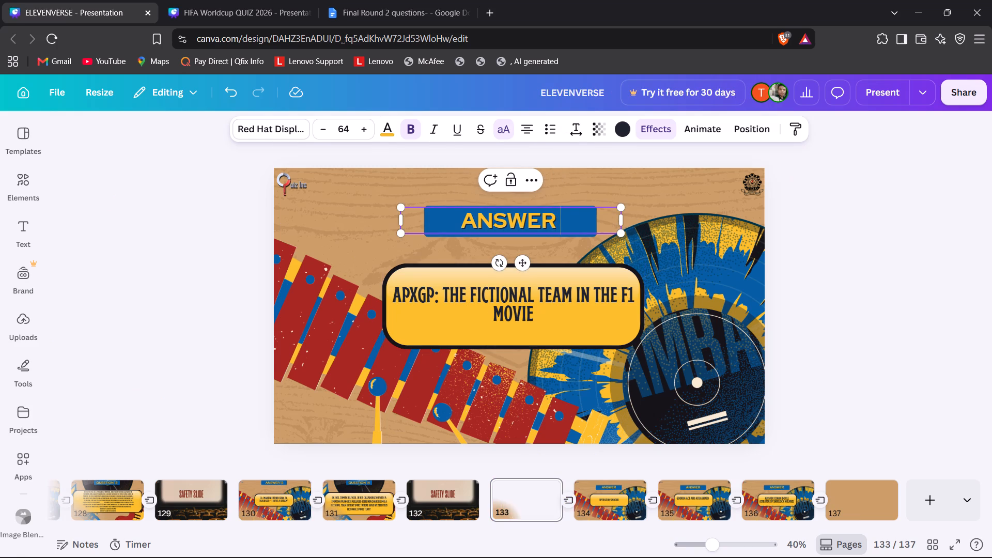
pyautogui.write('14')
# Narrow the ANSWER 14 text box to fit its text and centre it on the blue banner.
pyautogui.moveTo(625, 220); pyautogui.dragTo(593, 222)
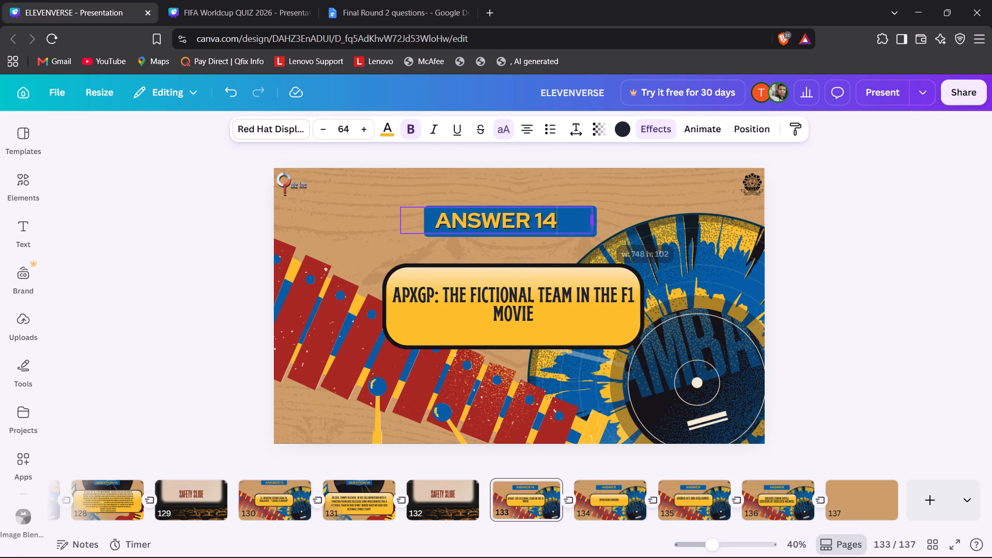
pyautogui.moveTo(593, 222); pyautogui.dragTo(527, 223)
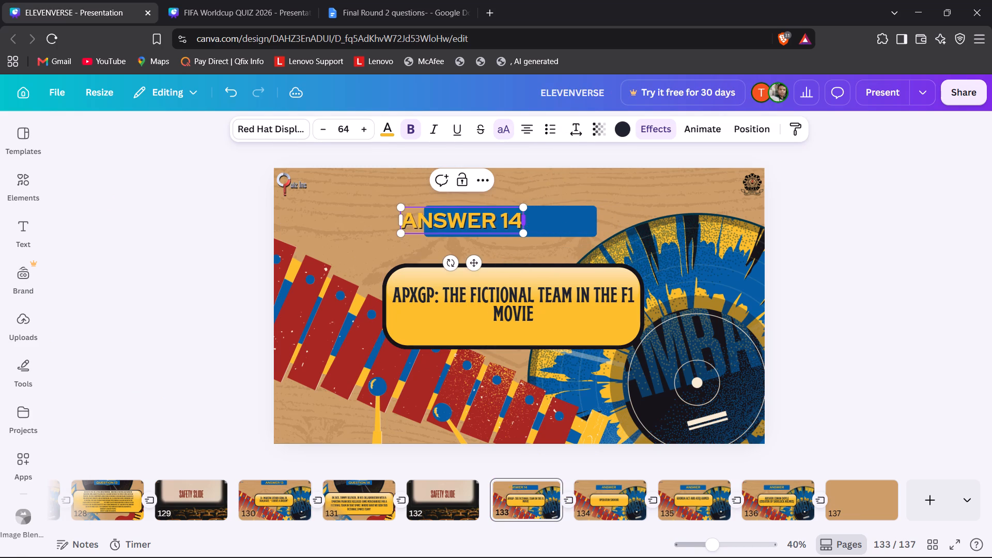
pyautogui.click(210, 291)
pyautogui.moveTo(498, 214); pyautogui.dragTo(551, 215)
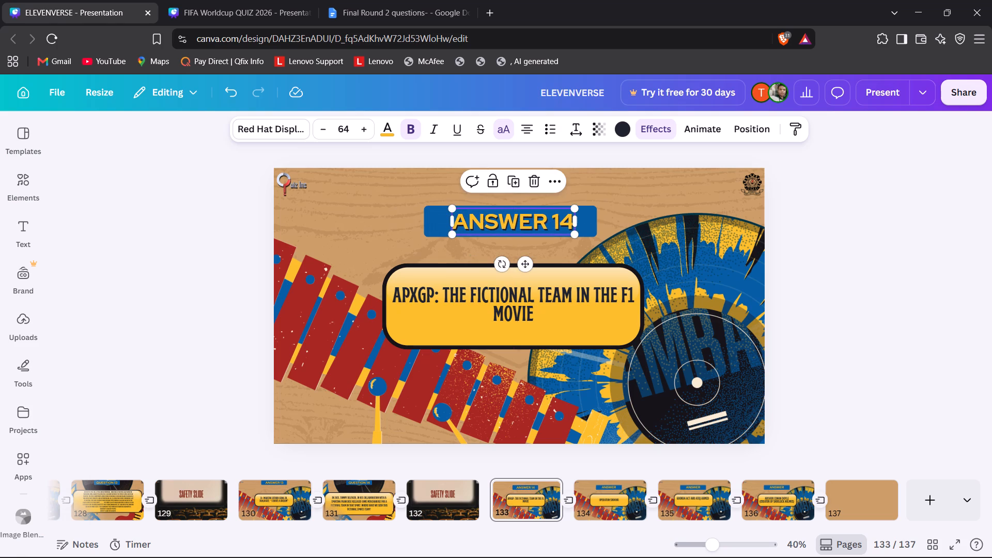
# Group the ANSWER 14 text with its blue banner and move the group up near the slide's top edge, centred above the answer box.
pyautogui.click(426, 222)
pyautogui.keyDown('shift'); pyautogui.click(477, 224); pyautogui.keyUp('shift')
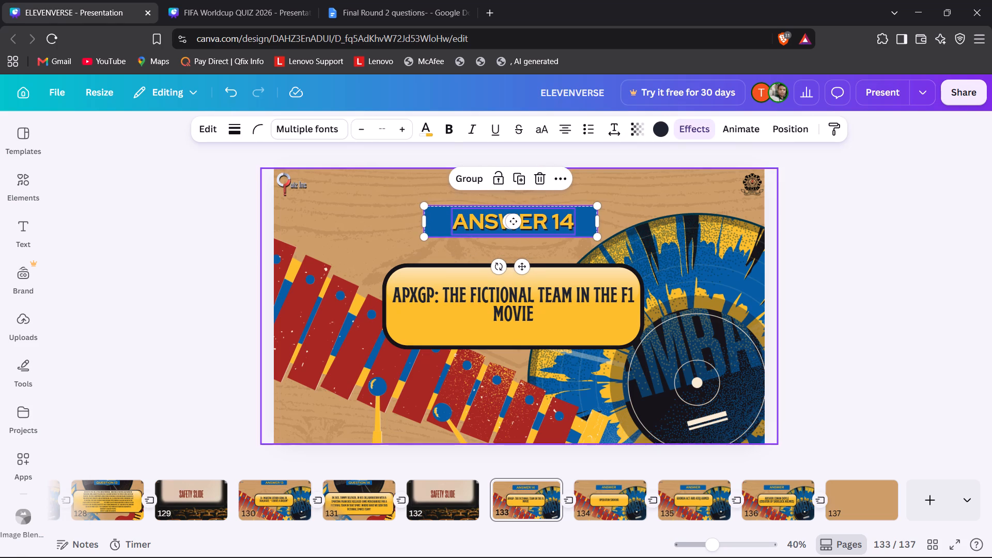
pyautogui.click(474, 179)
pyautogui.click(213, 267)
pyautogui.moveTo(514, 215); pyautogui.dragTo(516, 185)
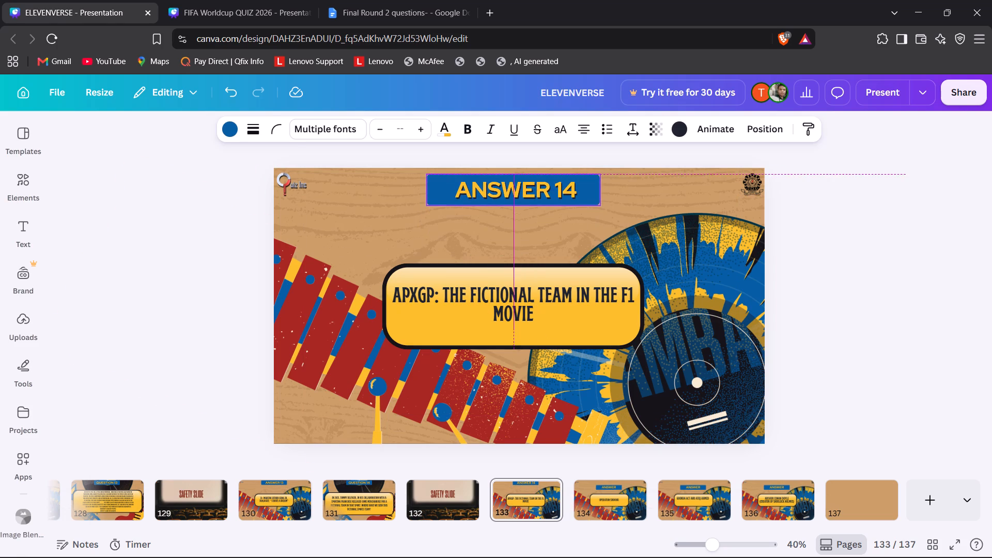
pyautogui.moveTo(516, 185); pyautogui.dragTo(516, 185)
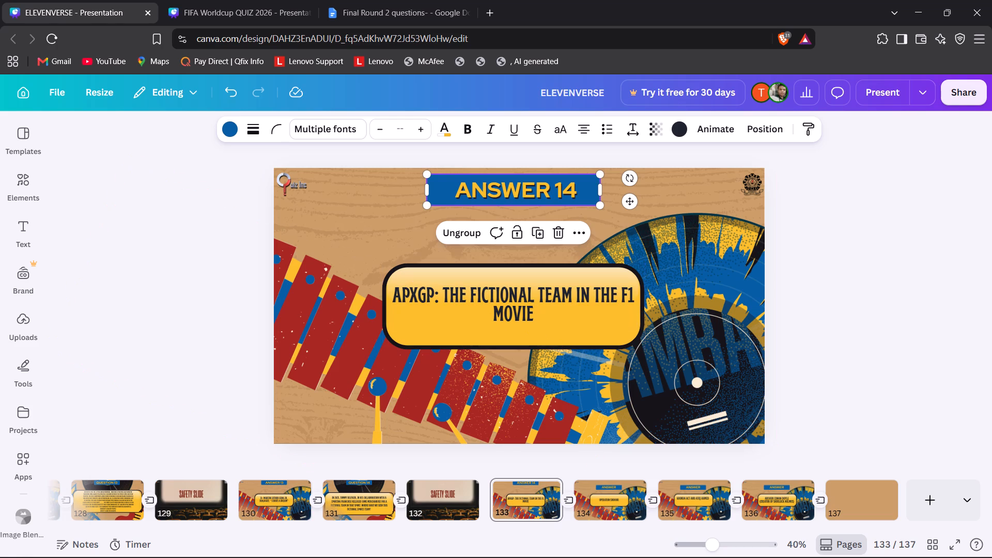
pyautogui.click(186, 370)
# Review the answer slides following ANSWER 14 and the earlier slides back to QUESTION 8 on slide 114.
pyautogui.press('Right')
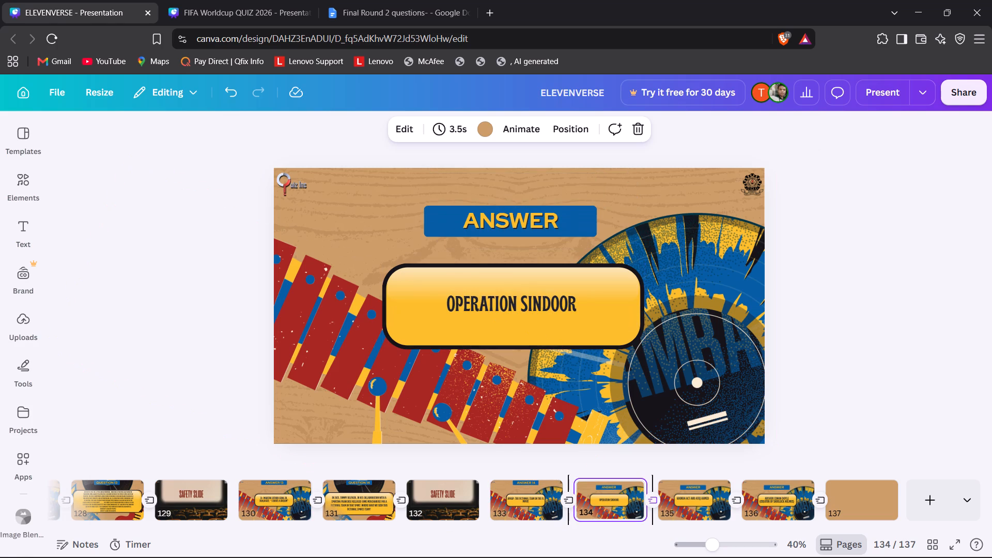
pyautogui.press('Right')
pyautogui.press('Right')
pyautogui.press('Left')
pyautogui.press('Left')
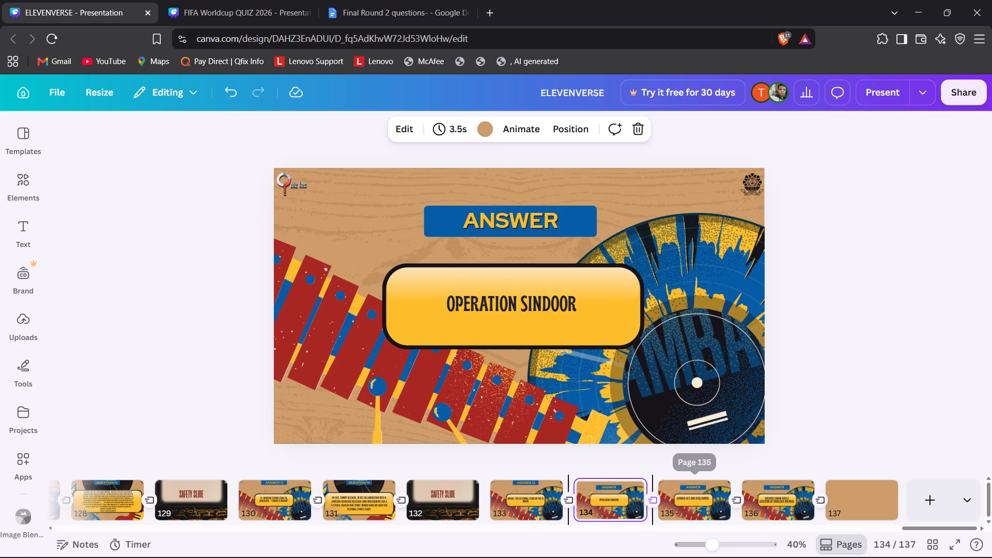
pyautogui.click(271, 503)
pyautogui.click(173, 342)
pyautogui.press('Left')
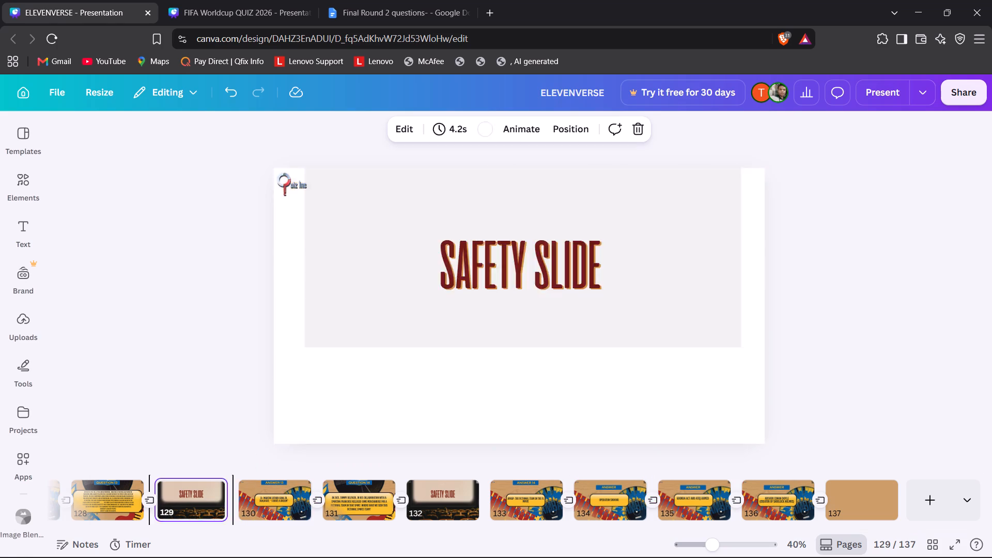
pyautogui.press('Left')
pyautogui.press('Left')
pyautogui.press('Left')
pyautogui.press('Left')
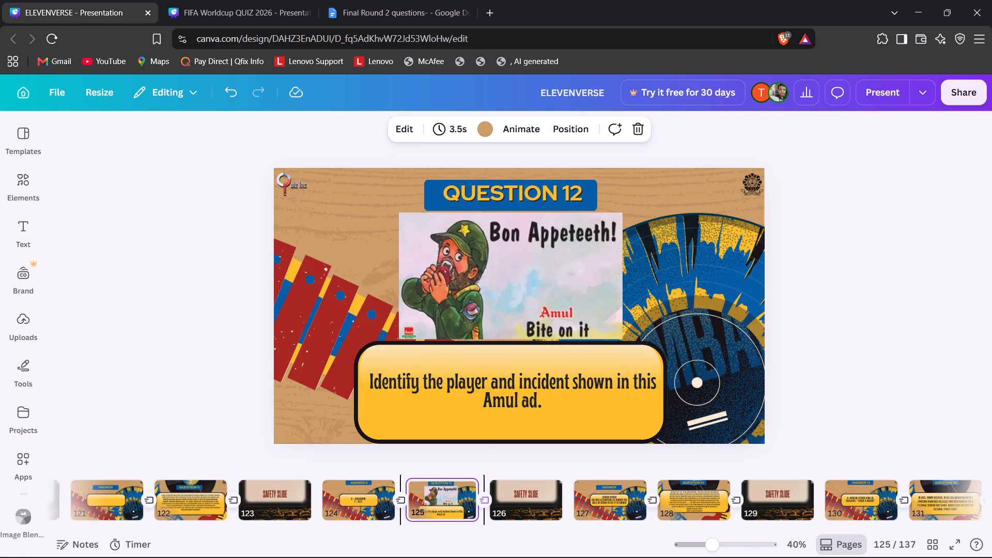
pyautogui.press('Left')
pyautogui.press('Left')
pyautogui.press('Left')
pyautogui.press('Left')
pyautogui.press('Left')
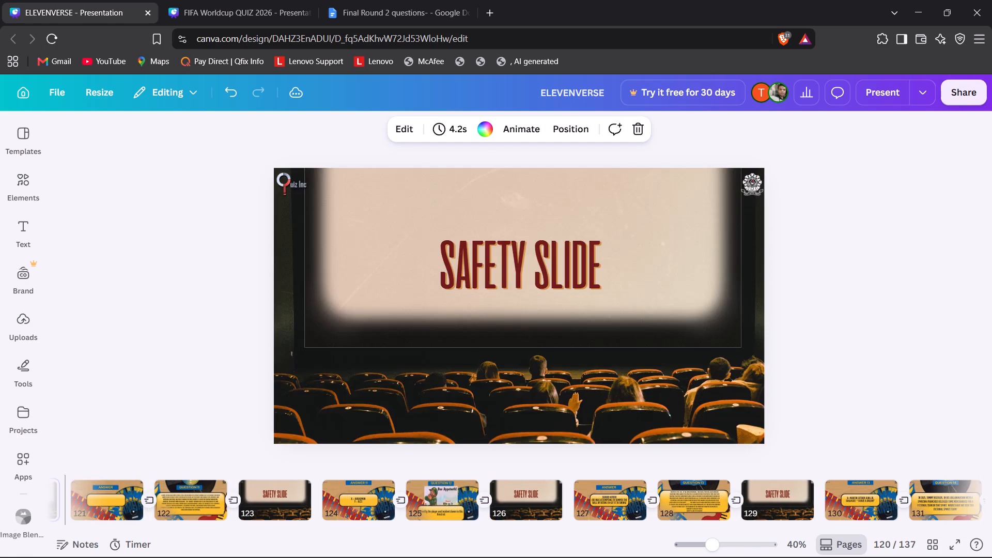
pyautogui.press('Left')
pyautogui.press('Left')
pyautogui.press('Left')
pyautogui.press('Left')
pyautogui.press('Left')
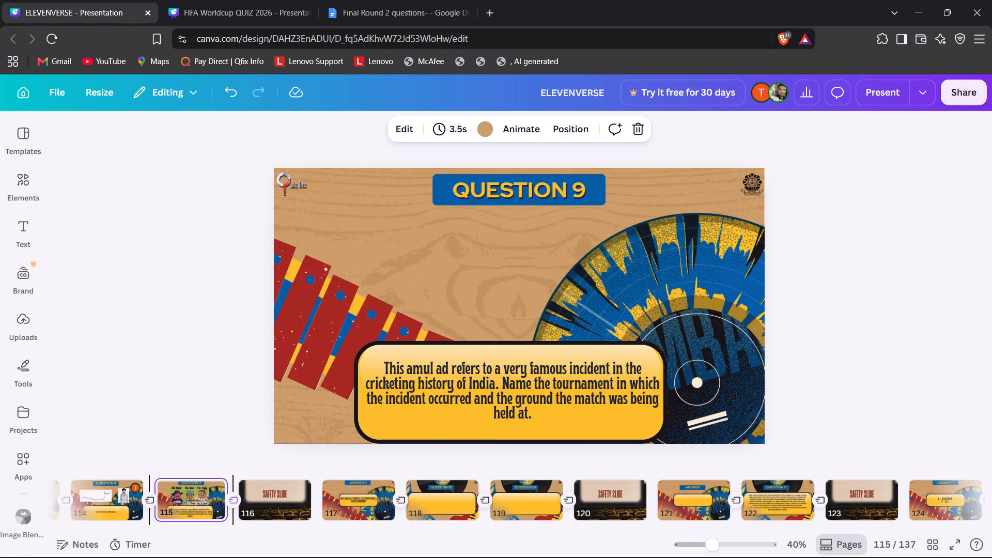
pyautogui.press('Left')
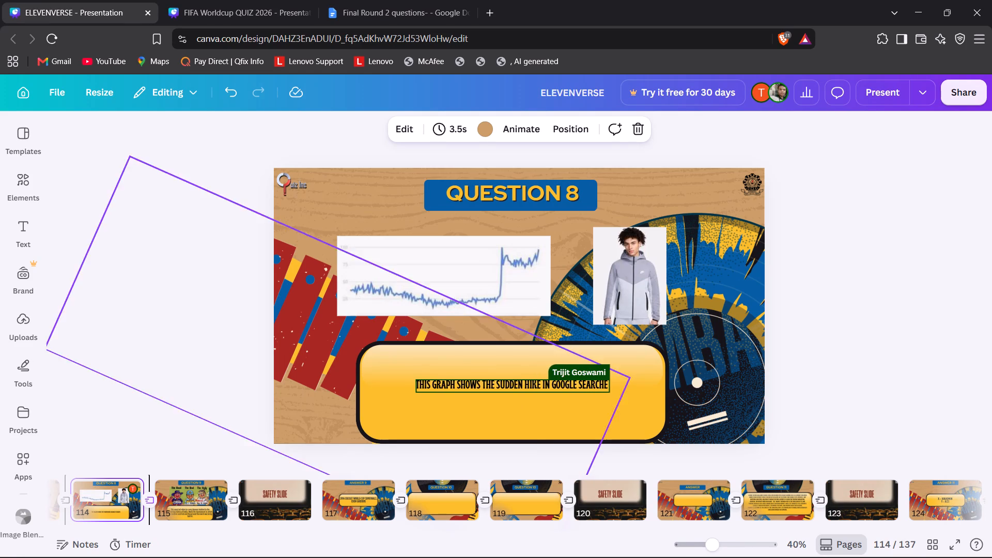
# Examine the graph, the jacket picture and the question text on the QUESTION 8 slide up close.
pyautogui.hscroll(-1, 572, 261)
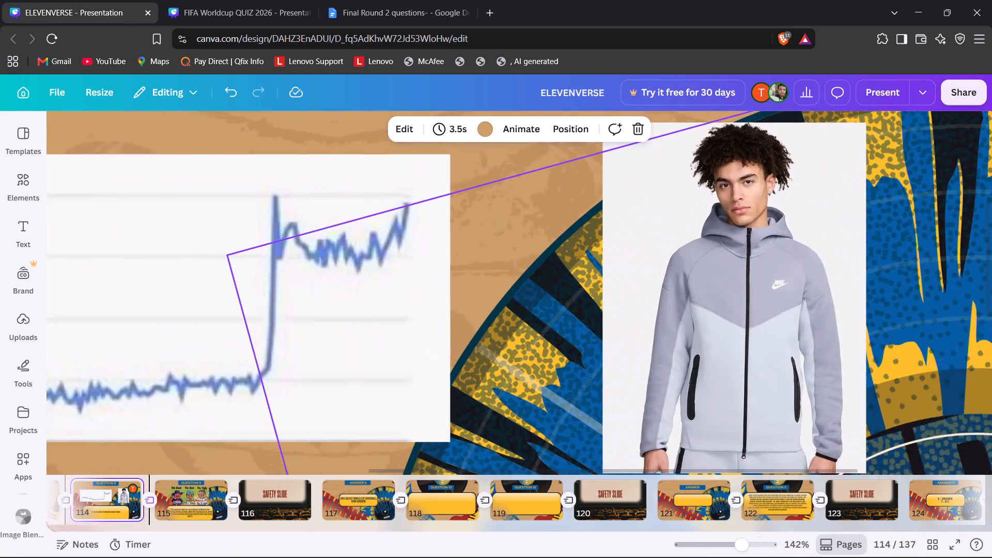
pyautogui.hscroll(-1, 572, 261)
pyautogui.scroll(1, 572, 261)
pyautogui.scroll(-1, 572, 261)
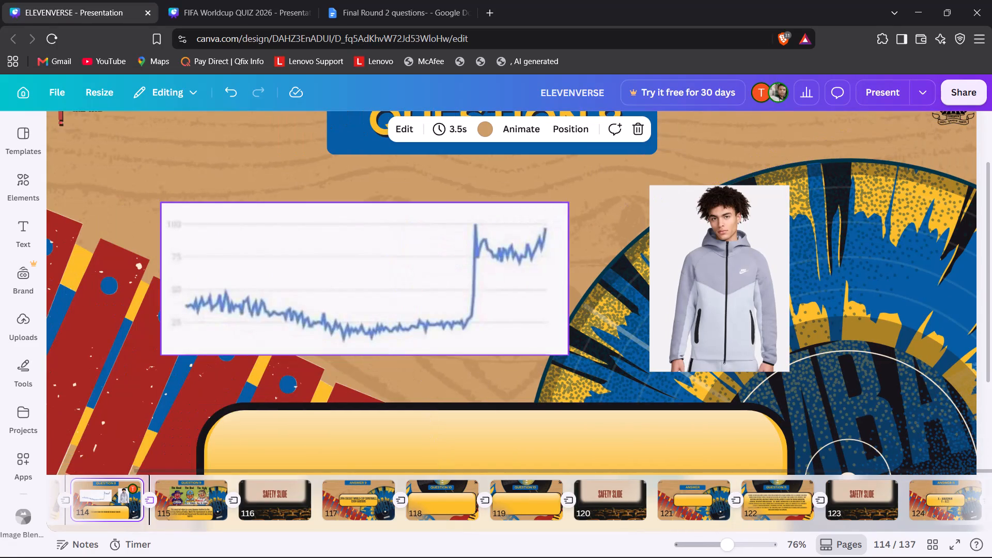
pyautogui.scroll(-1, 315, 304)
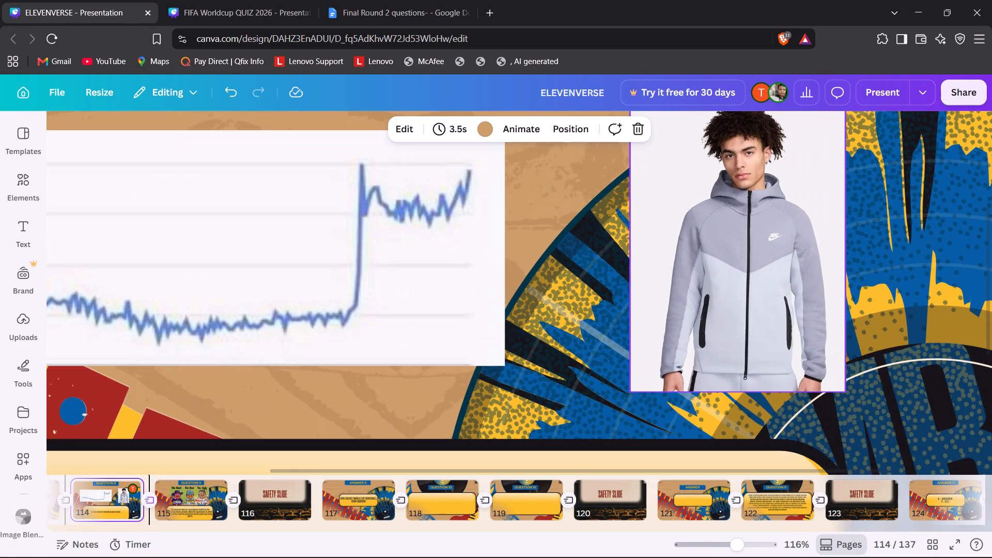
pyautogui.scroll(-2, 686, 294)
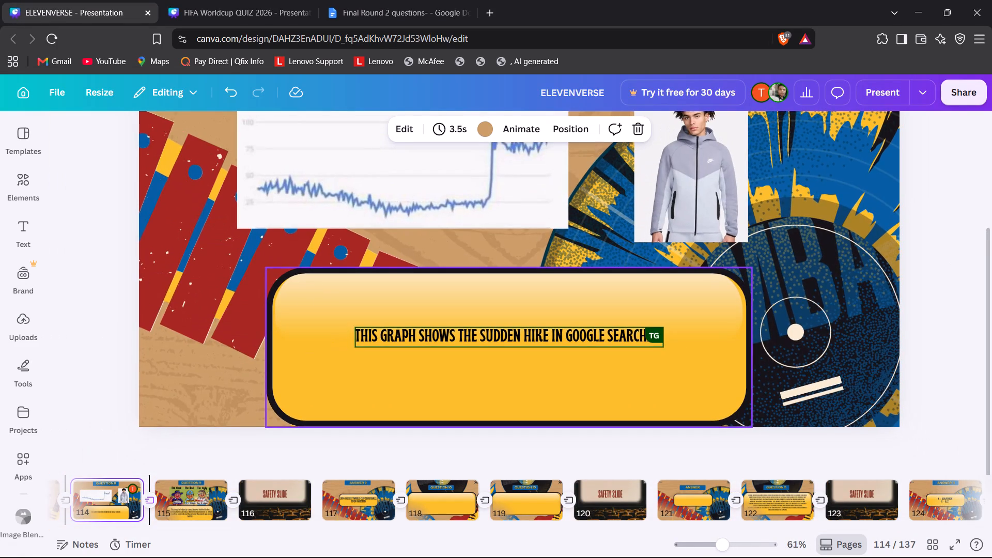
# Read through Topics 4 to 6 in the Final Round 2 questions document, then return to the ELEVENVERSE presentation.
pyautogui.hotkey('ctrl', '2')
pyautogui.scroll(-1, 686, 294)
pyautogui.hotkey('ctrl', '3')
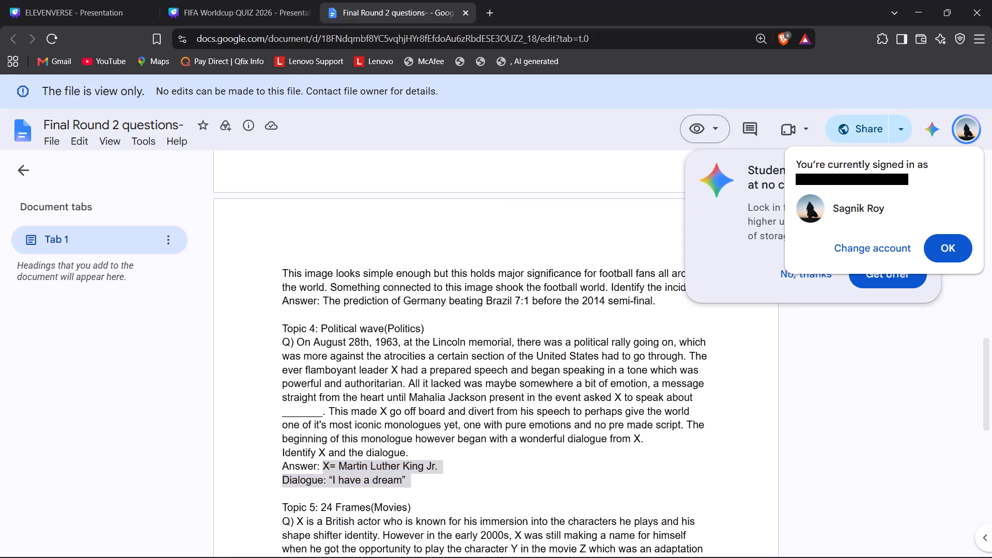
pyautogui.scroll(-1, 686, 294)
pyautogui.scroll(-3, 492, 412)
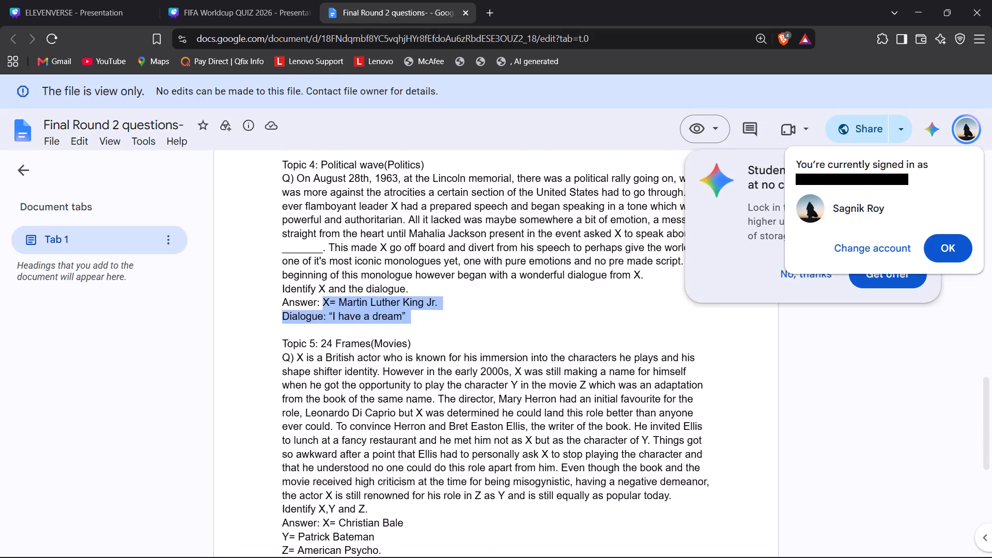
pyautogui.scroll(-2, 492, 412)
pyautogui.scroll(1, 492, 412)
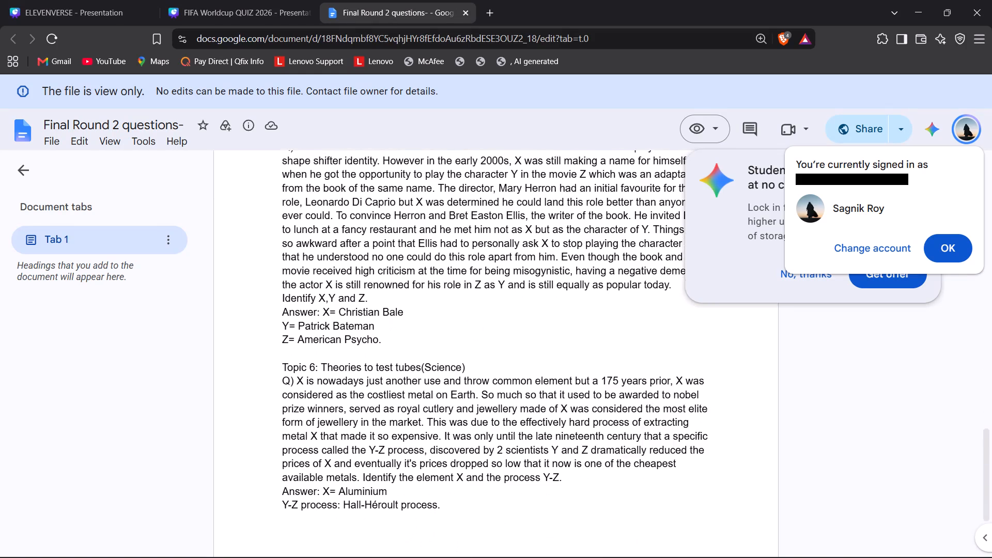
pyautogui.scroll(1, 492, 412)
pyautogui.hotkey('ctrl', '1')
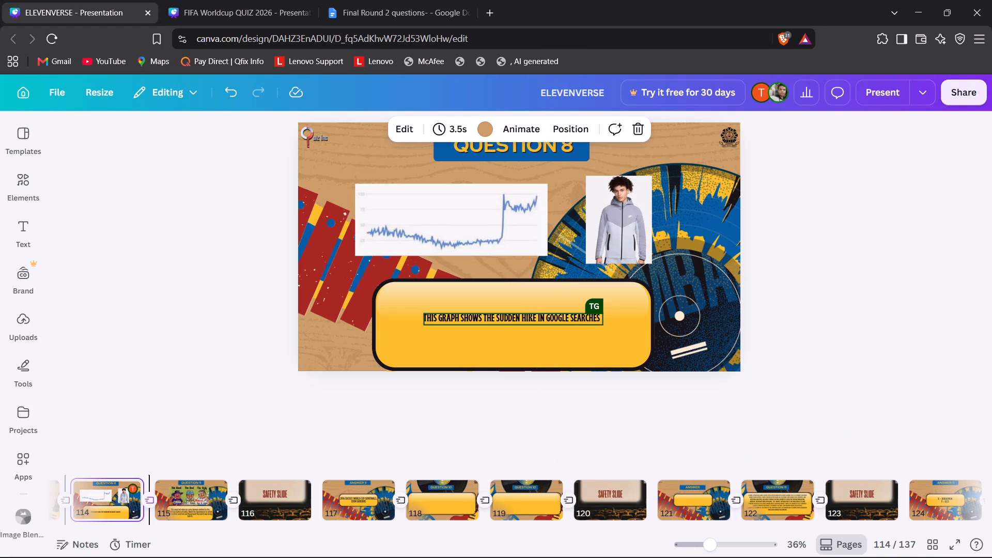
# Check the slides around QUESTION 8, from ANSWER 7 on slide 113 to ANSWER 9 on slide 117.
pyautogui.hscroll(1, 446, 487)
pyautogui.hscroll(1, 235, 506)
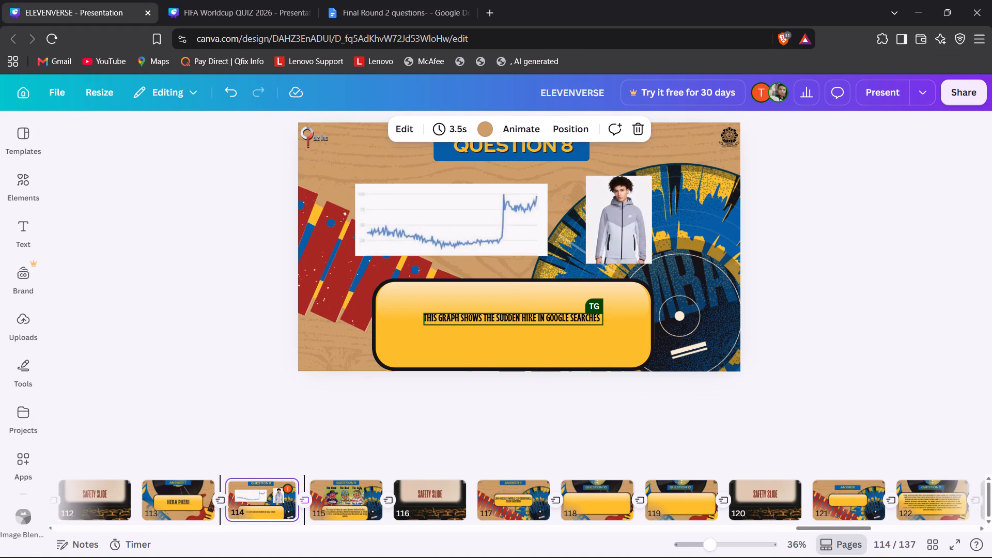
pyautogui.hscroll(1, 235, 506)
pyautogui.click(179, 515)
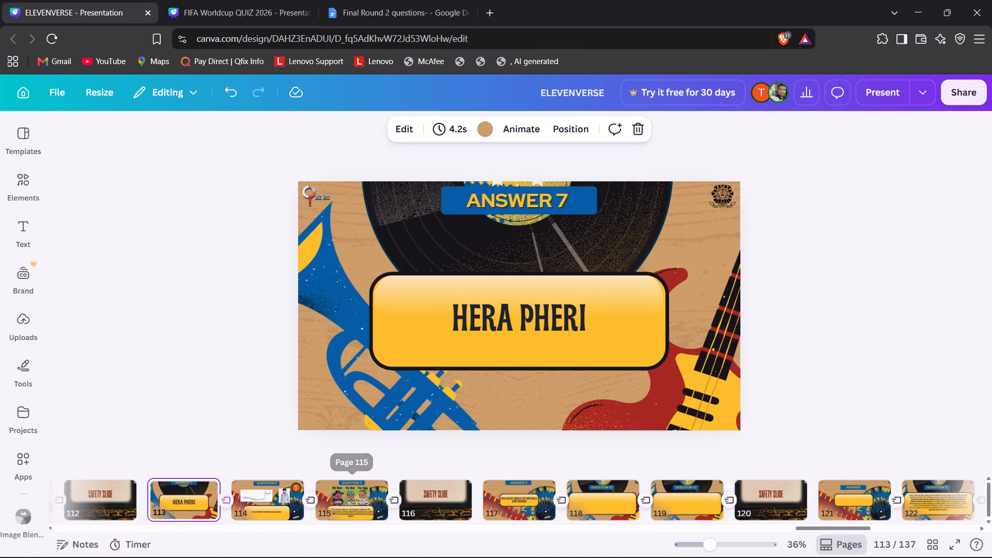
pyautogui.click(536, 505)
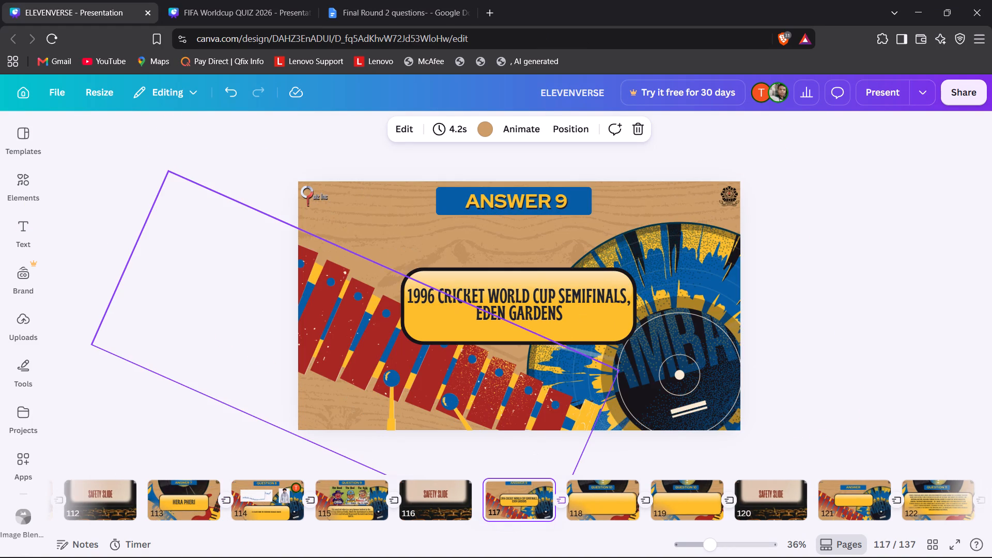
pyautogui.click(263, 512)
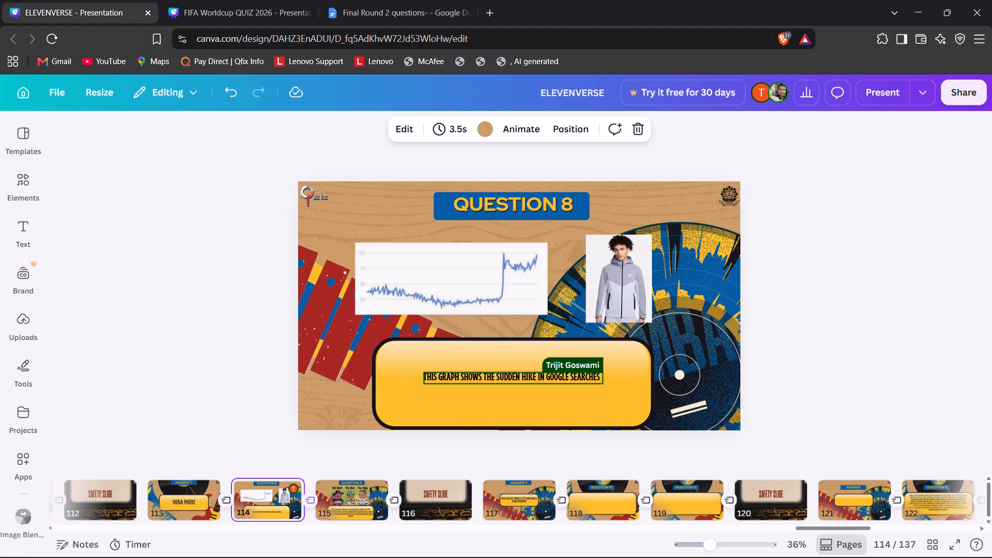
pyautogui.press('Right')
pyautogui.press('Right')
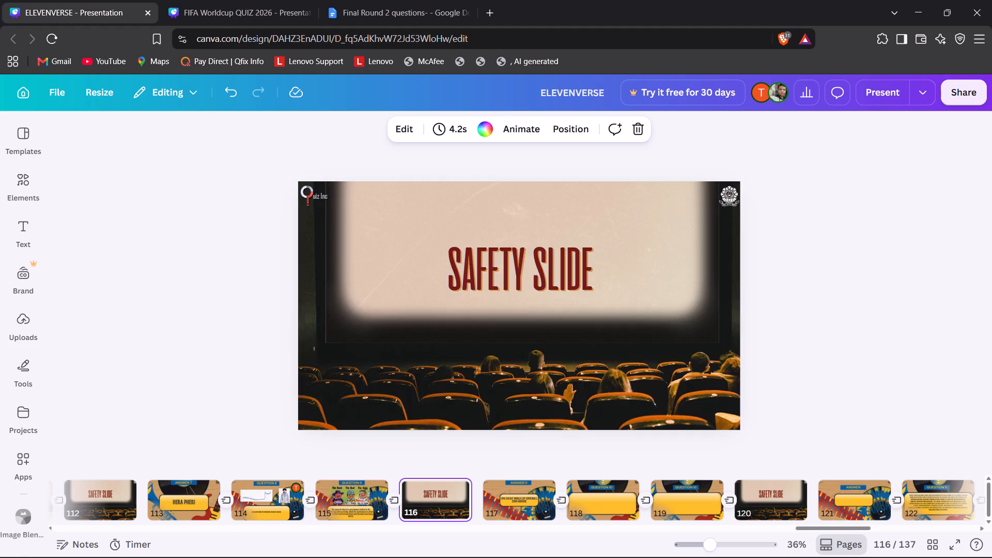
# Review slides 116 to 122, from the safety slide to QUESTION 11, and compare the two blank QUESTION 10 slides.
pyautogui.press('Right')
pyautogui.press('Right')
pyautogui.press('Right')
pyautogui.press('Right')
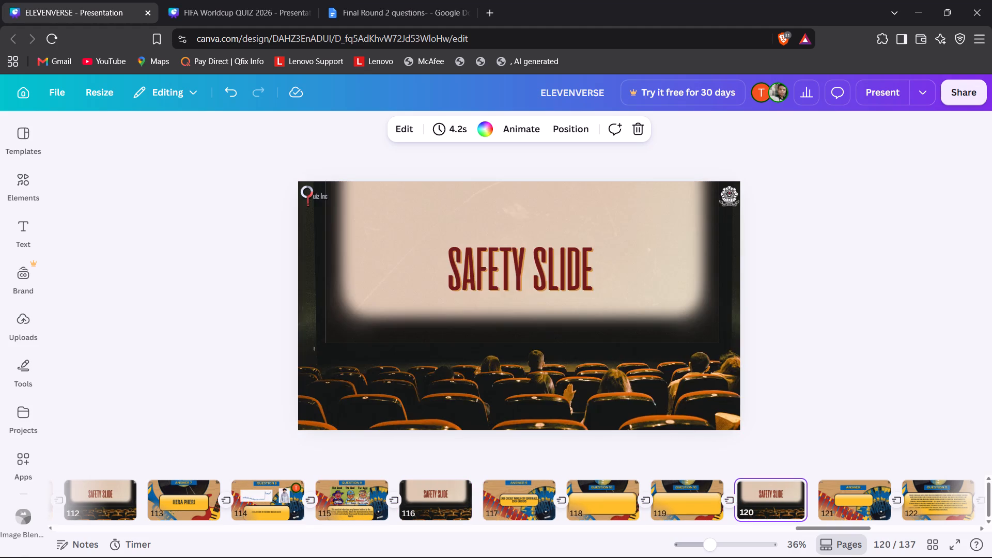
pyautogui.press('Left')
pyautogui.press('Right')
pyautogui.press('Right')
pyautogui.press('Right')
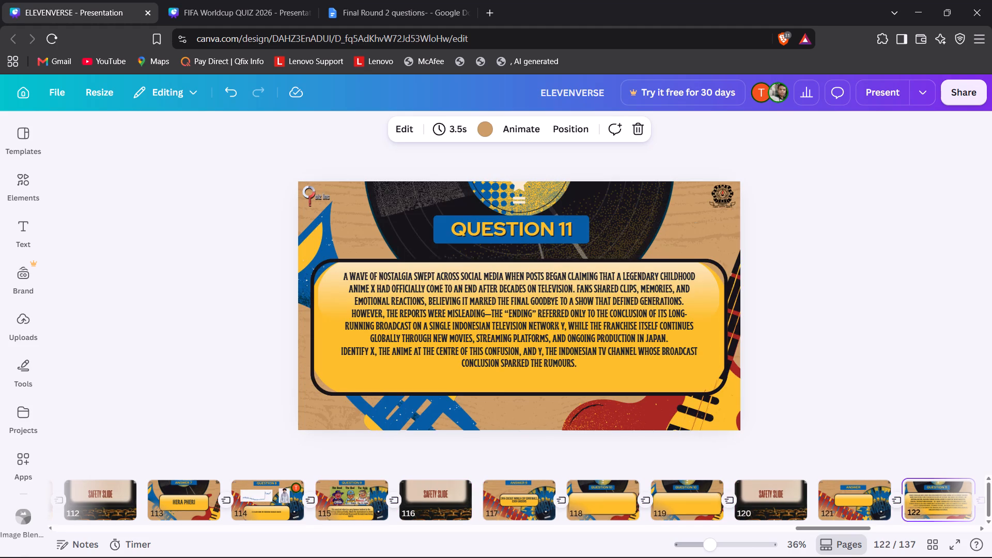
pyautogui.press('Left')
pyautogui.press('Left')
pyautogui.press('Left')
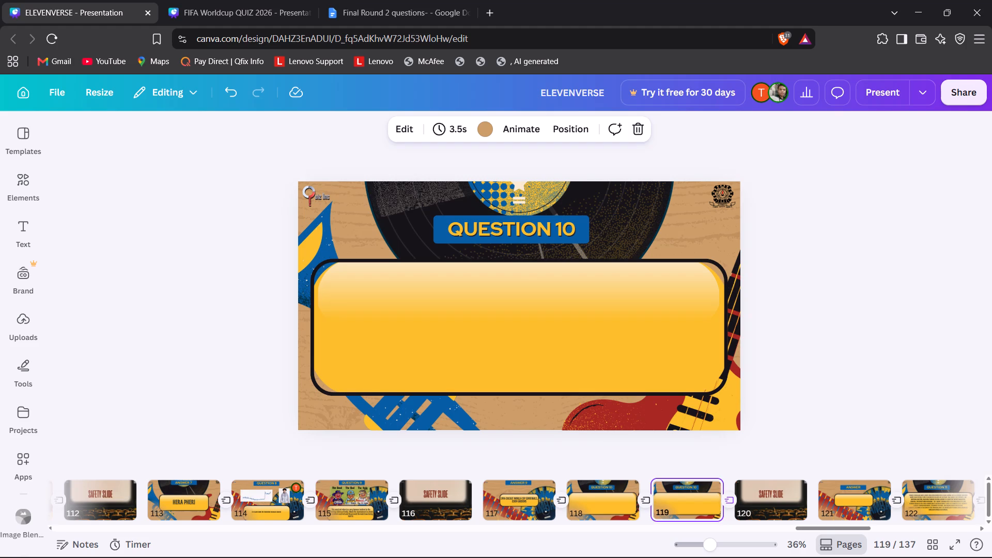
pyautogui.press('Left')
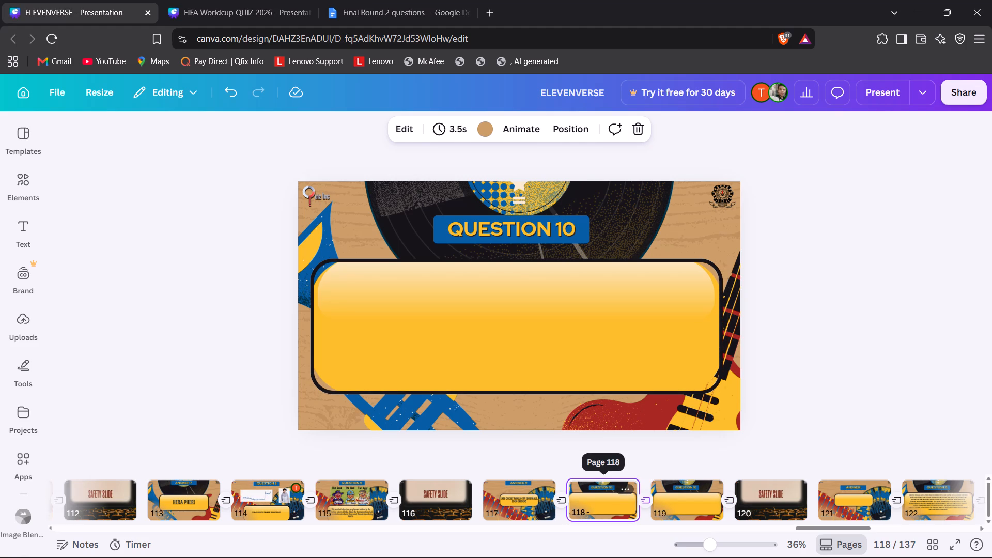
# Delete the first of the two blank QUESTION 10 slides, page 118.
pyautogui.click(628, 488)
pyautogui.scroll(-3, 665, 439)
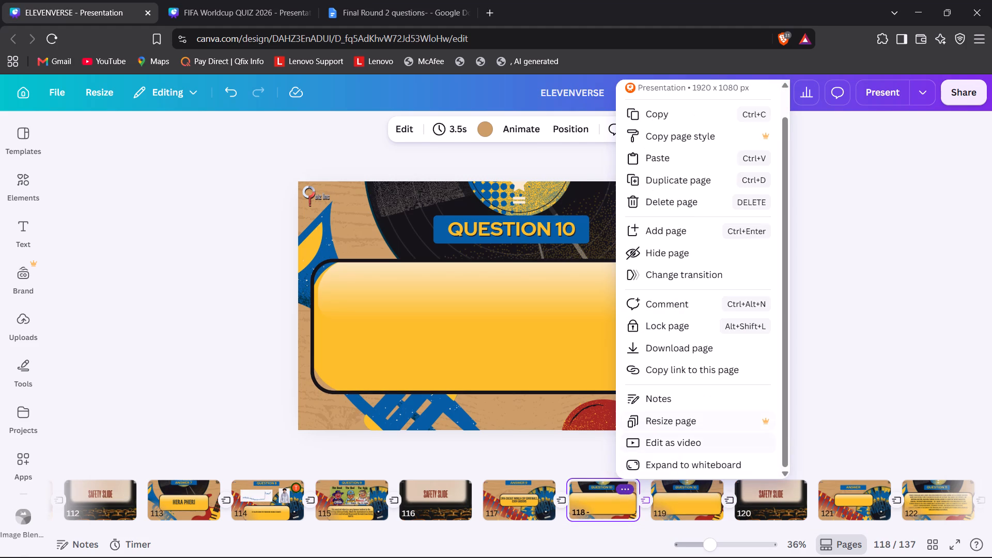
pyautogui.click(661, 202)
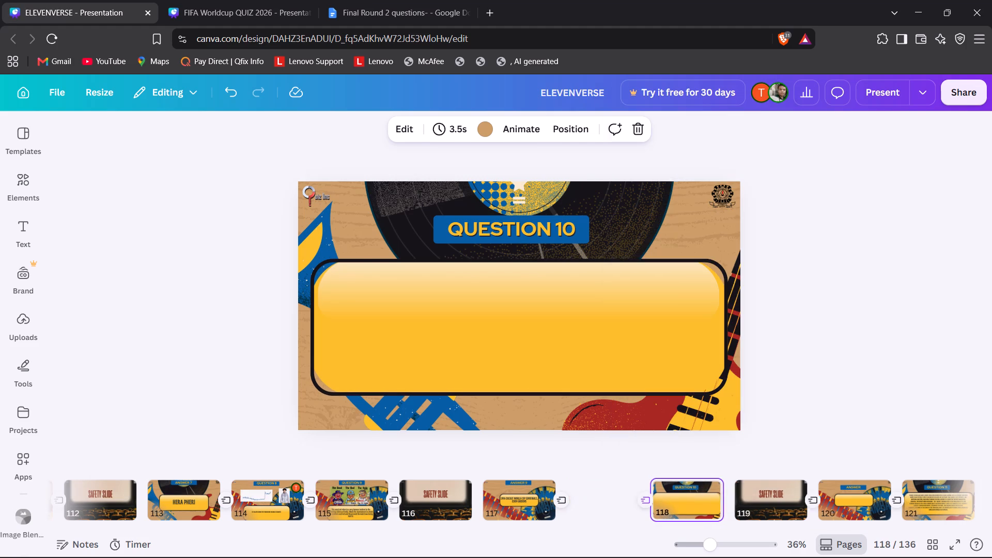
# Copy the Topic 5 24 Frames question through "Identify X,Y and Z." from the questions document into a new text box on the QUESTION 10 slide.
pyautogui.hotkey('ctrl', '2')
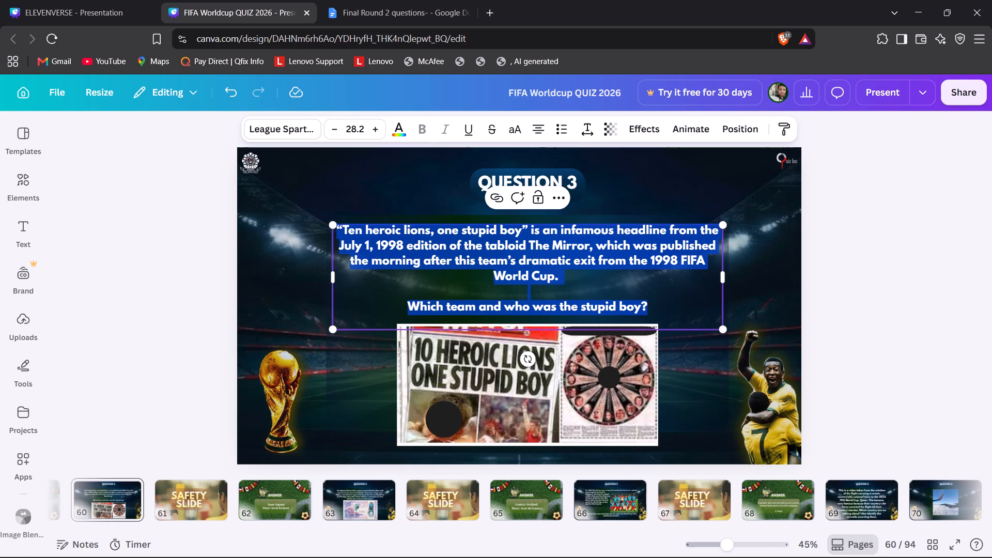
pyautogui.hotkey('ctrl', '3')
pyautogui.click(295, 241)
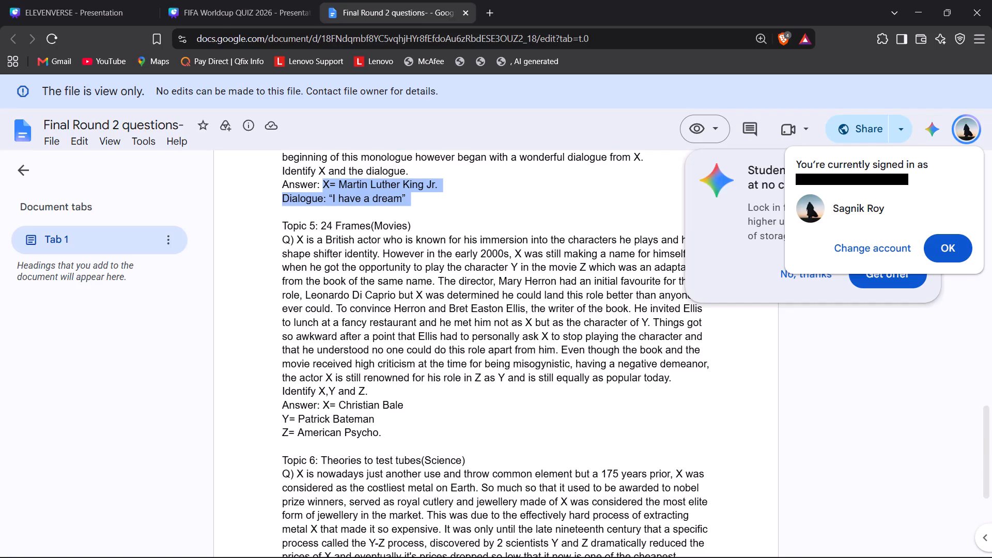
pyautogui.moveTo(295, 241); pyautogui.dragTo(409, 405)
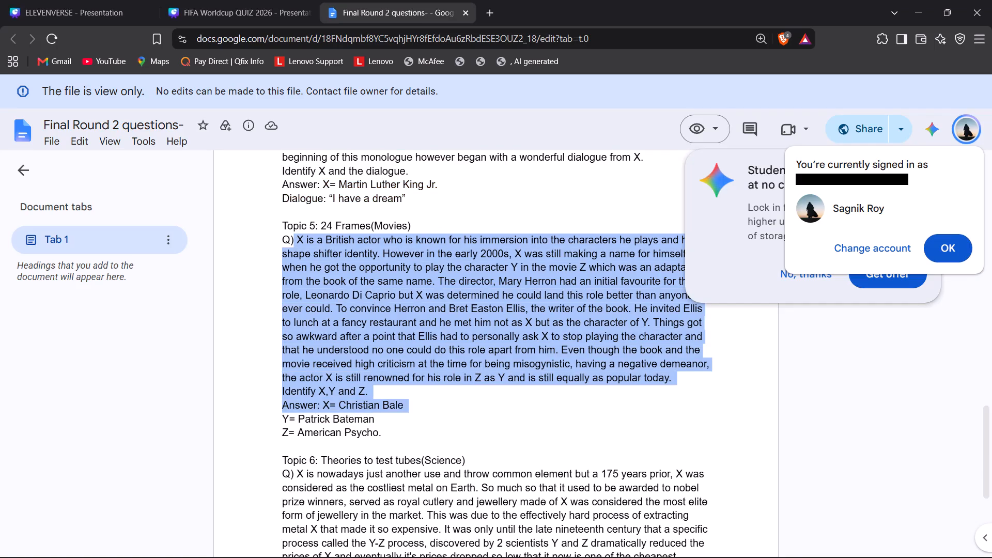
pyautogui.moveTo(409, 405); pyautogui.dragTo(408, 396)
pyautogui.hotkey('ctrl', 'c')
pyautogui.hotkey('ctrl', '1')
pyautogui.click(484, 358)
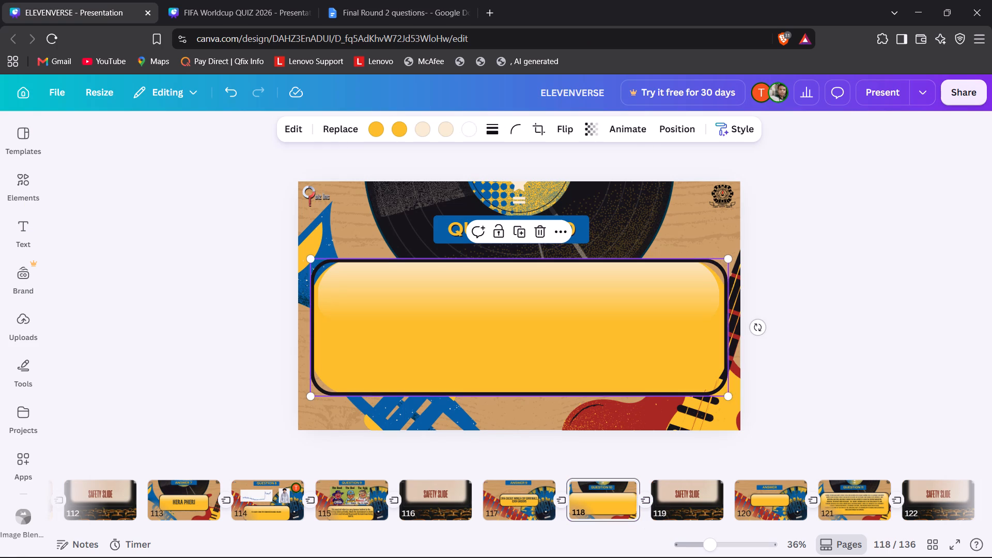
pyautogui.press('t')
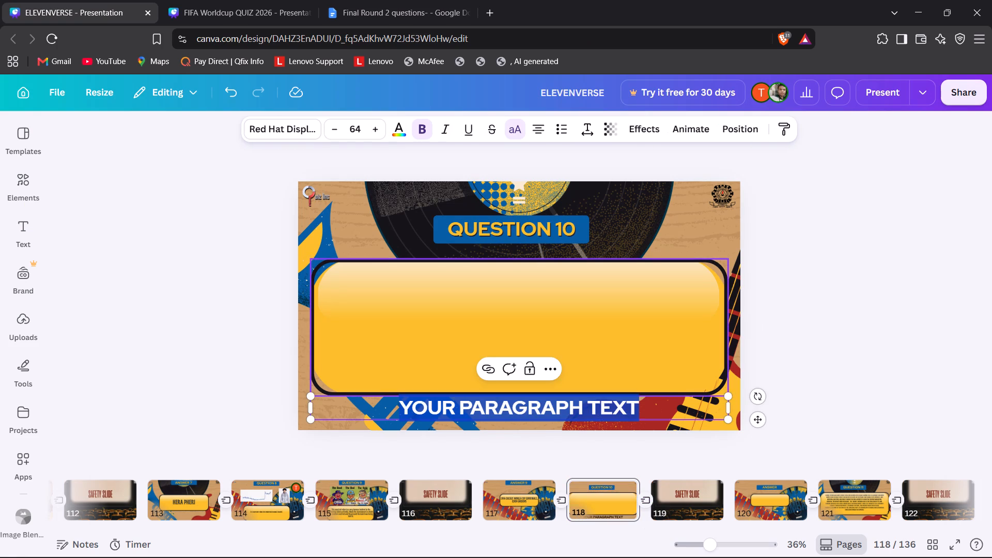
pyautogui.hotkey('ctrl', 'v')
# Set the whole pasted question text to the Brice BoldCondensed font.
pyautogui.click(399, 405)
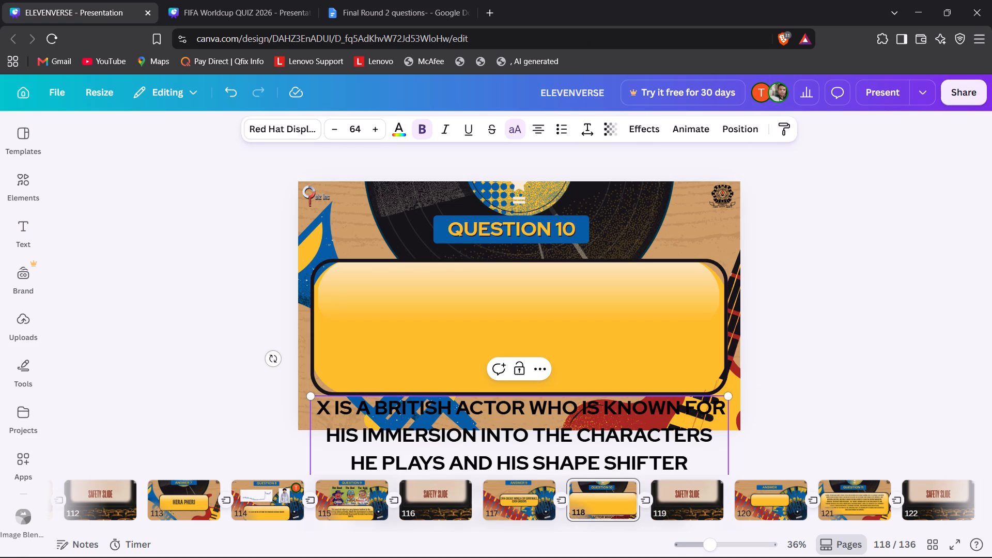
pyautogui.hotkey('ctrl', 'a')
pyautogui.click(304, 136)
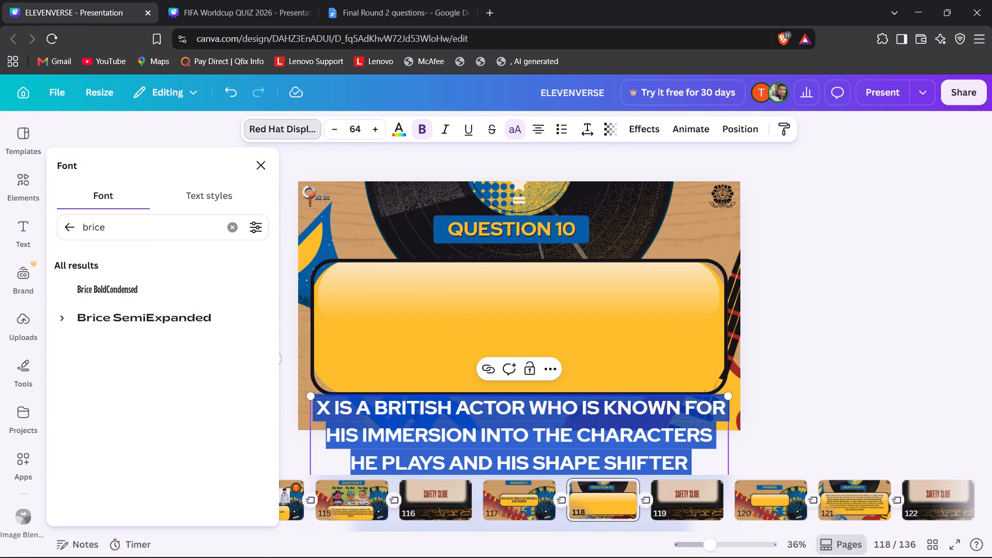
pyautogui.click(163, 287)
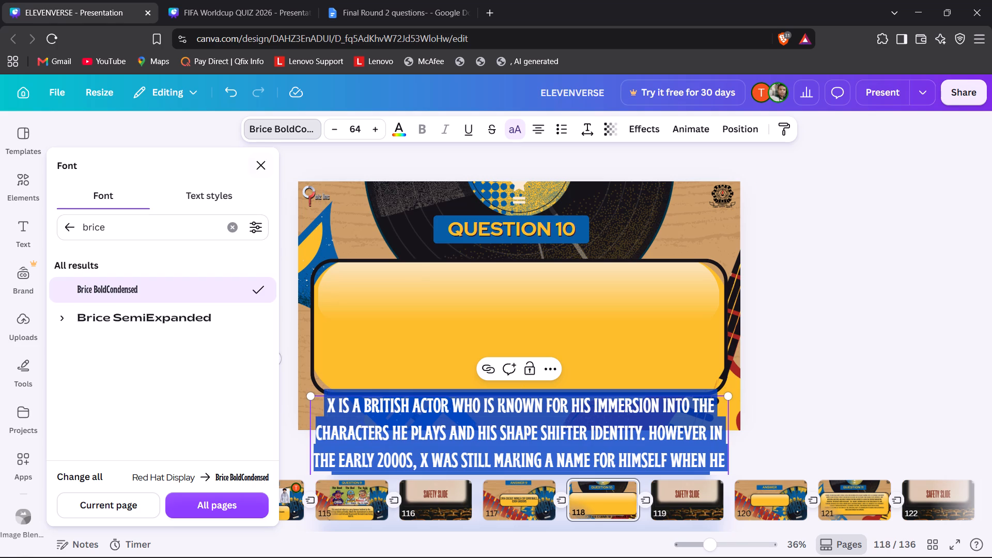
pyautogui.click(256, 178)
pyautogui.click(188, 402)
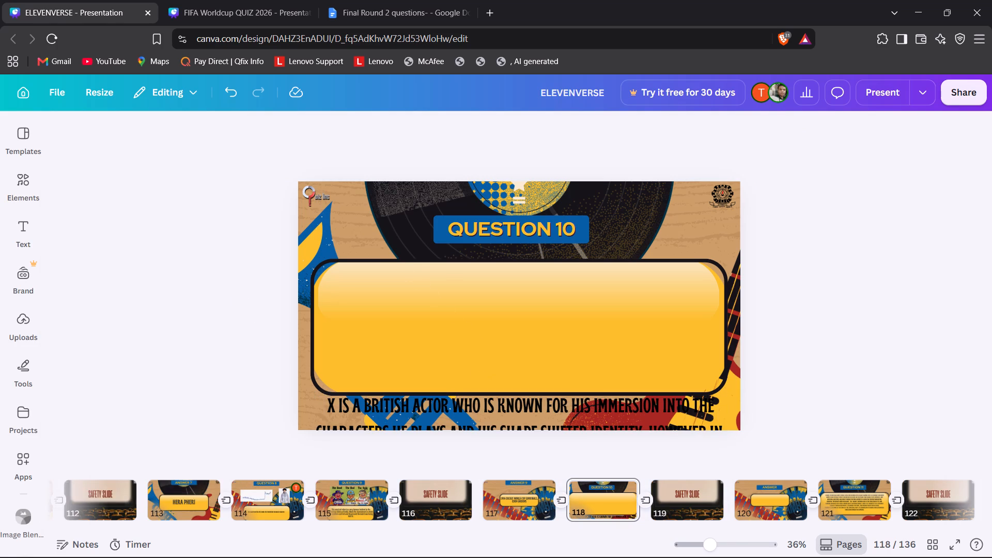
# Scale the question text to size 53.5, widen its box to about the yellow panel's width, and place its opening lines over the panel.
pyautogui.moveTo(455, 412); pyautogui.dragTo(458, 283)
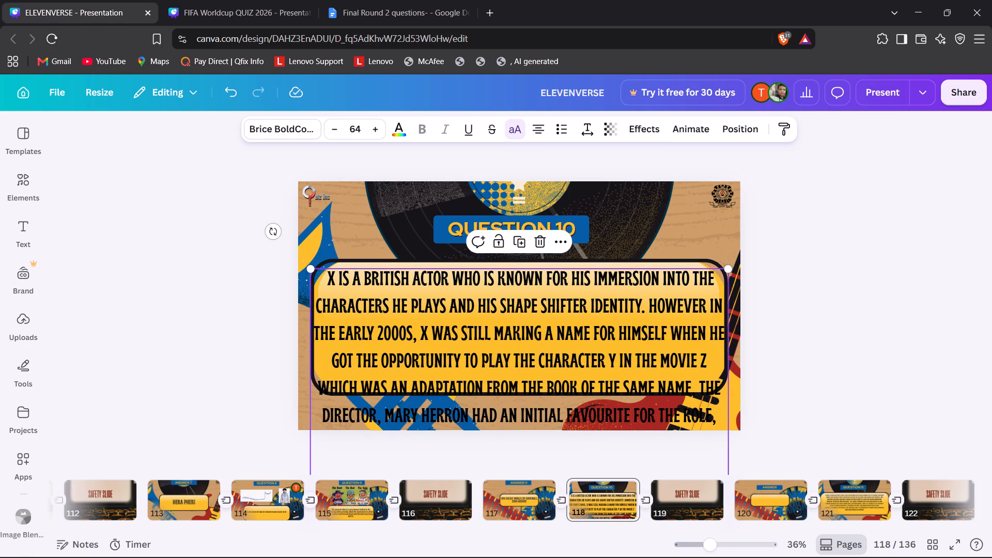
pyautogui.moveTo(306, 268); pyautogui.dragTo(405, 329)
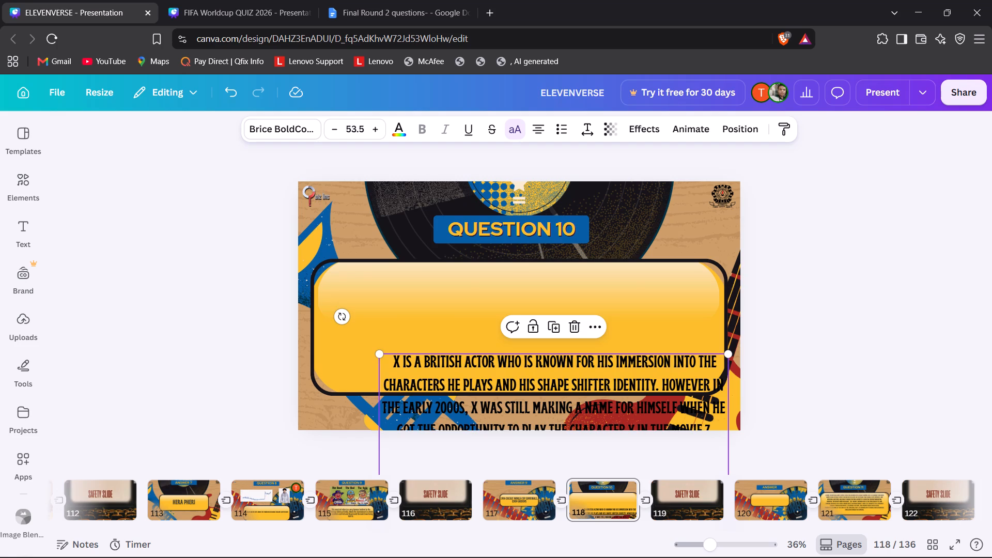
pyautogui.moveTo(502, 397); pyautogui.dragTo(470, 221)
pyautogui.moveTo(495, 386); pyautogui.dragTo(493, 344)
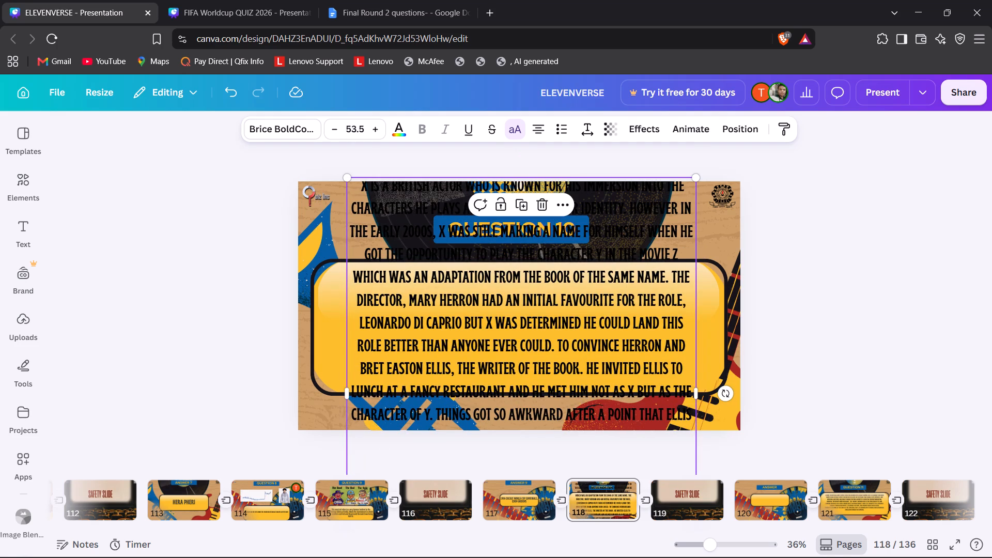
pyautogui.moveTo(493, 344); pyautogui.dragTo(487, 290)
pyautogui.moveTo(691, 299); pyautogui.dragTo(724, 300)
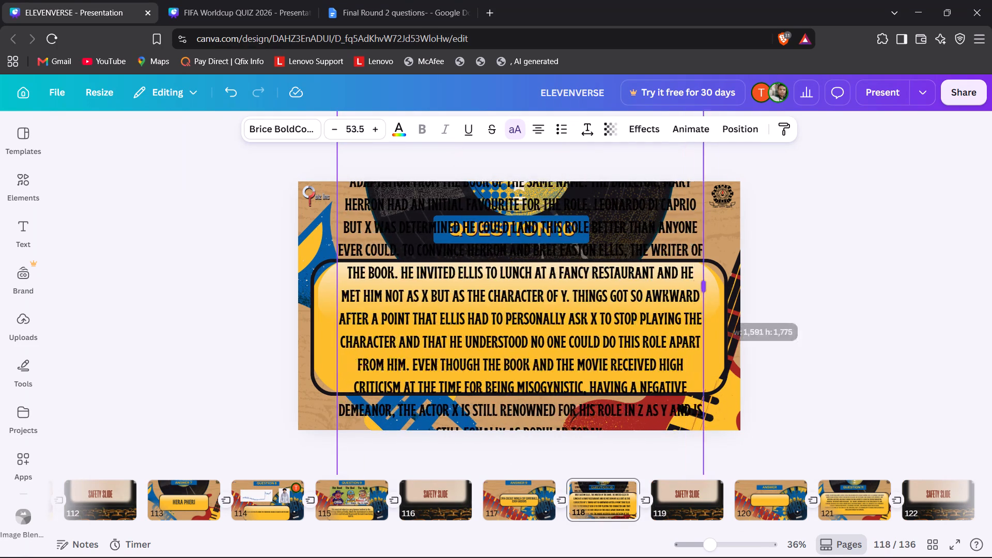
pyautogui.moveTo(724, 300); pyautogui.dragTo(738, 300)
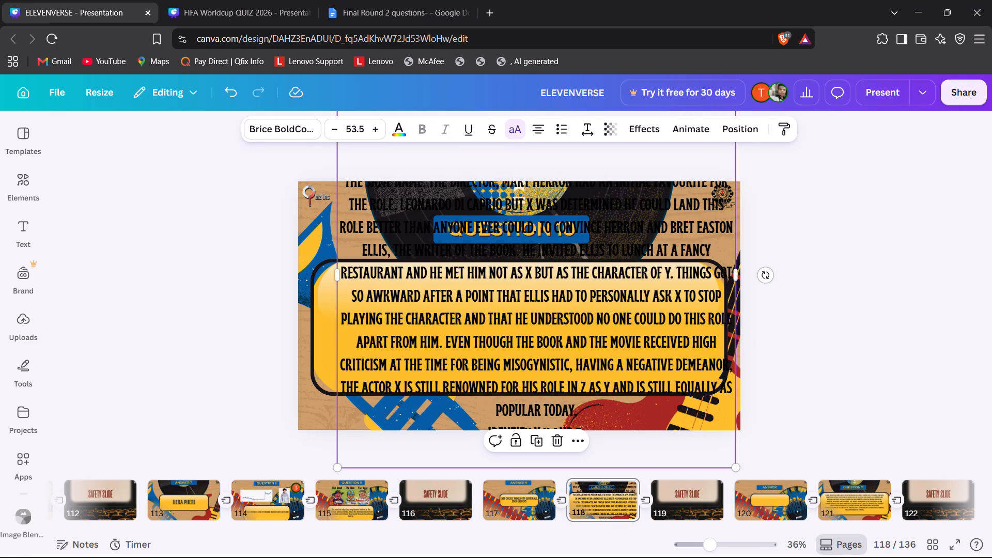
pyautogui.moveTo(335, 276); pyautogui.dragTo(318, 275)
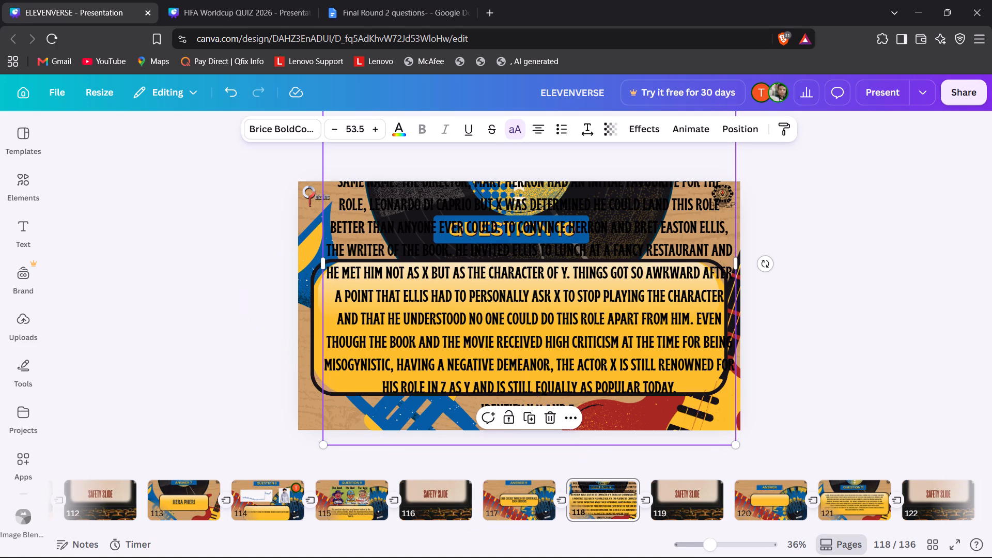
pyautogui.moveTo(436, 269); pyautogui.dragTo(425, 423)
pyautogui.moveTo(490, 371); pyautogui.dragTo(488, 424)
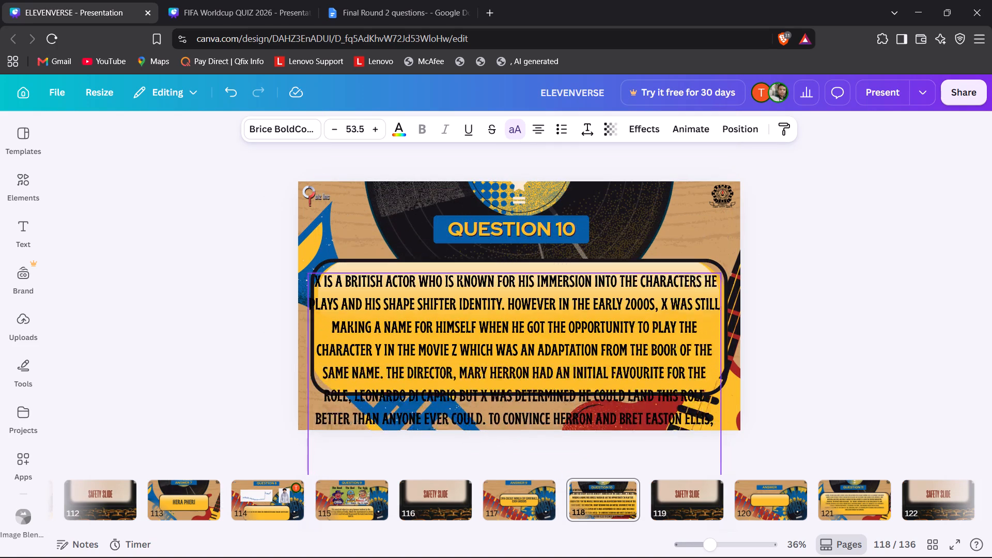
pyautogui.moveTo(488, 424); pyautogui.dragTo(490, 440)
# Narrow the QUESTION 10 heading's text box to fit its words and recentre it on the blue banner.
pyautogui.click(575, 237)
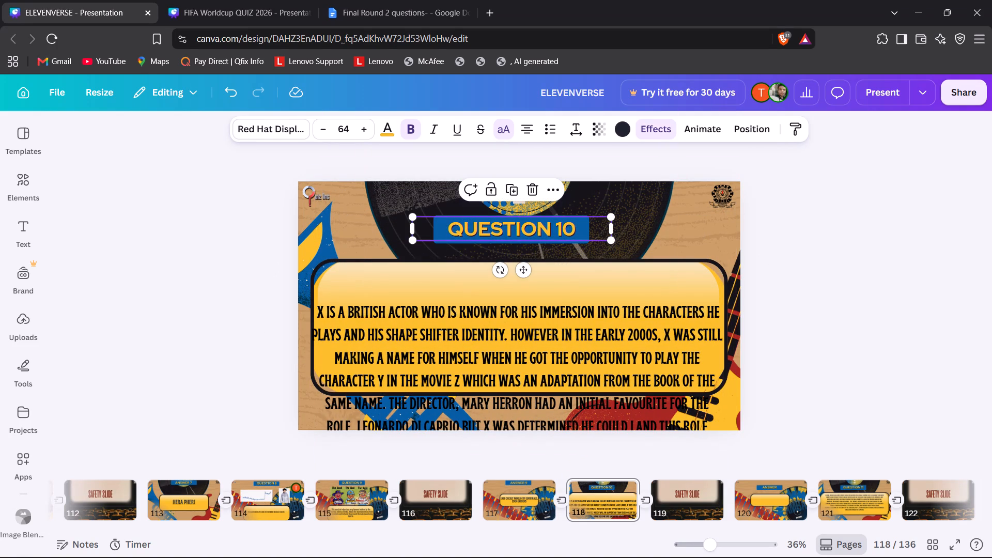
pyautogui.click(413, 229)
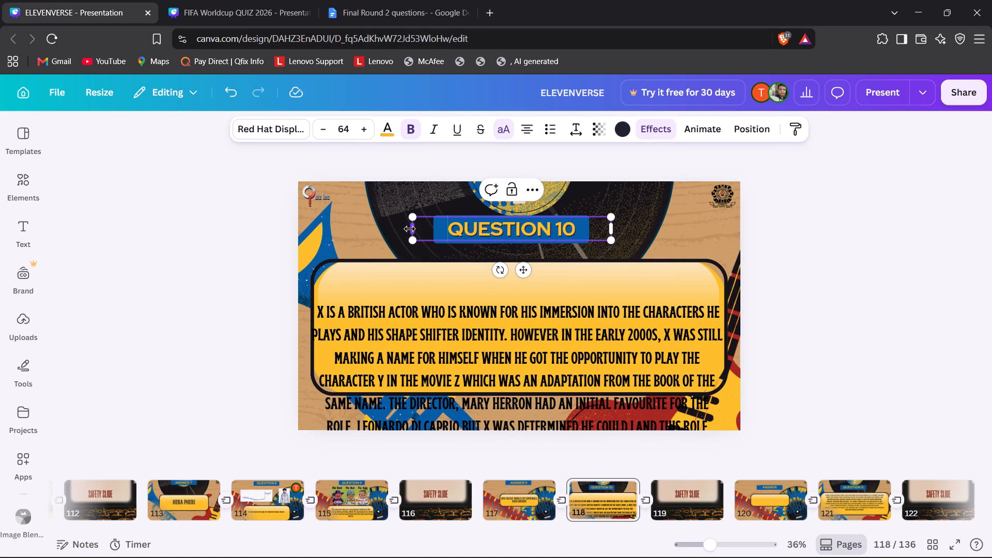
pyautogui.moveTo(410, 229); pyautogui.dragTo(471, 232)
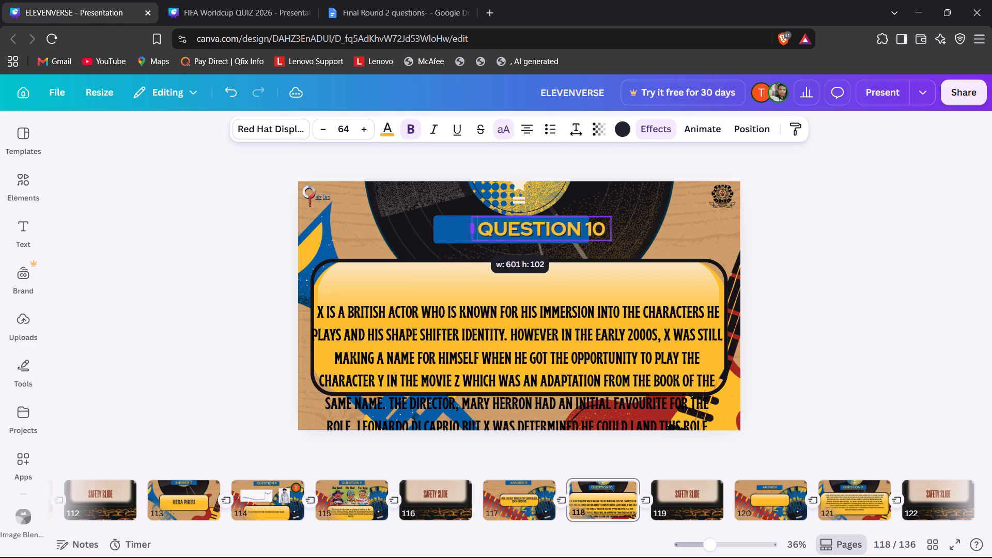
pyautogui.moveTo(471, 232); pyautogui.dragTo(478, 233)
pyautogui.click(512, 230)
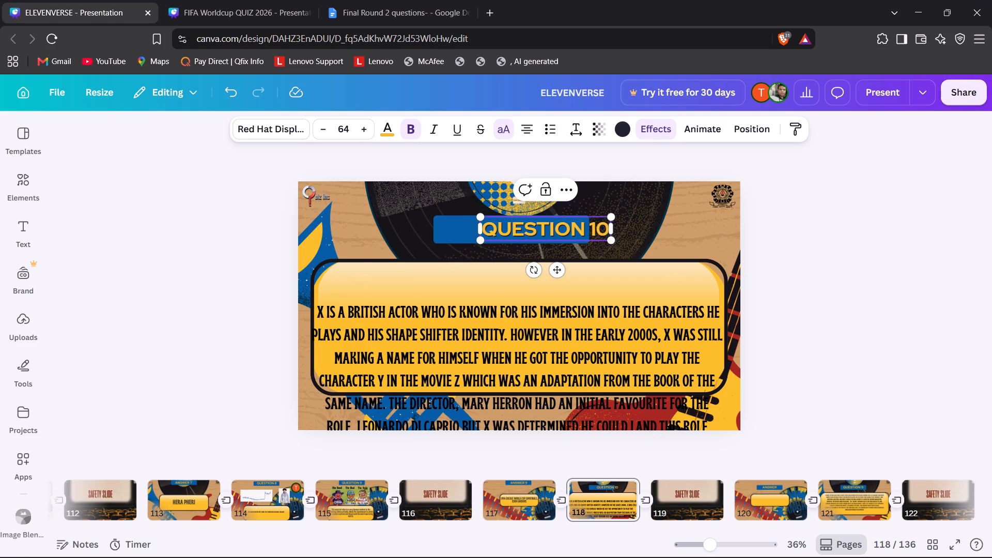
pyautogui.click(222, 274)
pyautogui.moveTo(538, 236); pyautogui.dragTo(510, 235)
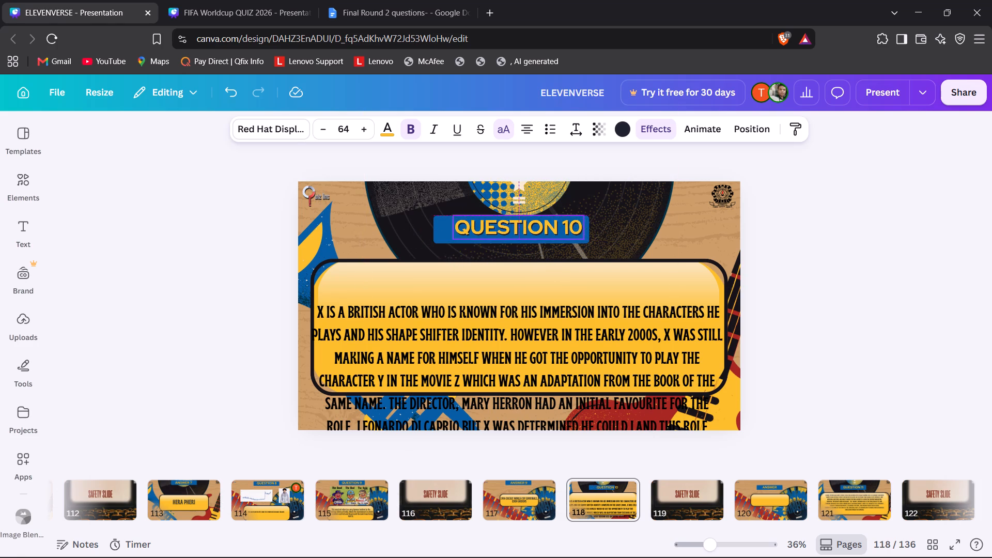
pyautogui.moveTo(510, 235); pyautogui.dragTo(503, 237)
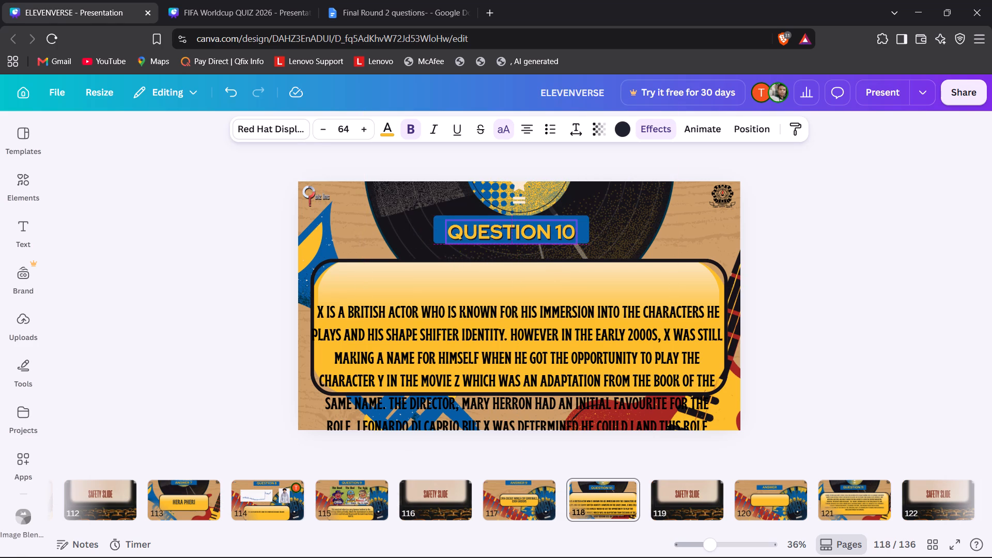
pyautogui.moveTo(503, 237); pyautogui.dragTo(502, 237)
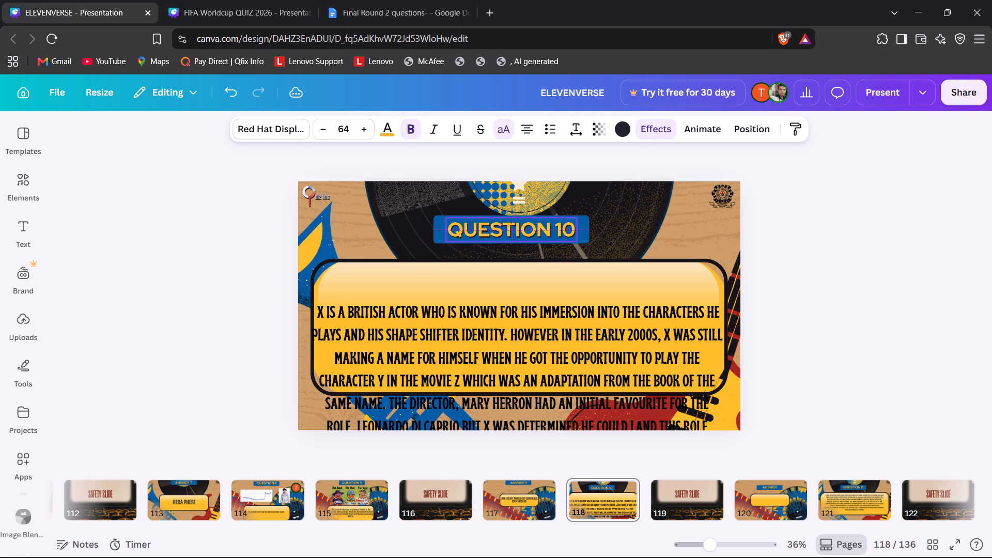
pyautogui.moveTo(502, 237); pyautogui.dragTo(502, 237)
pyautogui.click(272, 269)
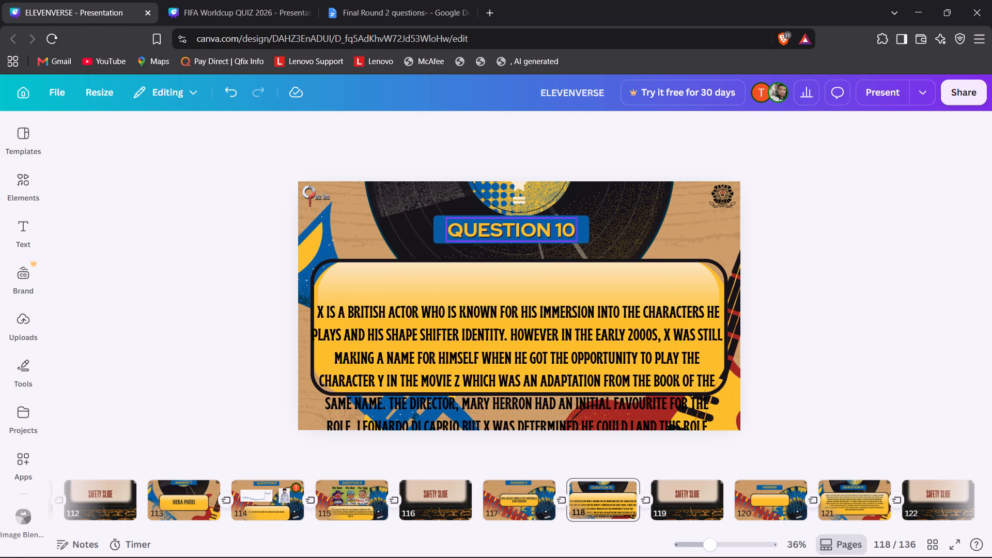
# Group the QUESTION 10 heading with its blue banner and move the group up near the slide's top edge.
pyautogui.click(440, 230)
pyautogui.keyDown('shift'); pyautogui.click(461, 229); pyautogui.keyUp('shift')
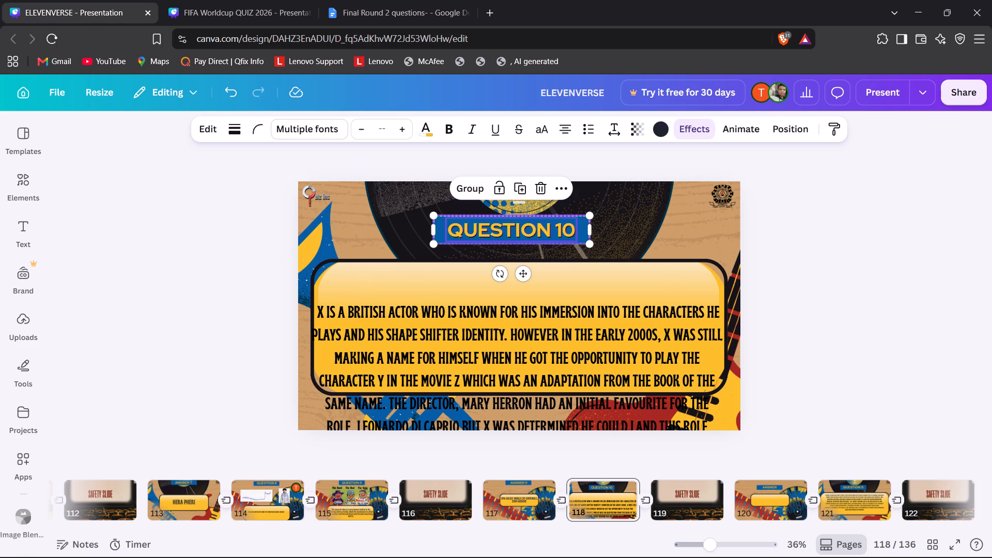
pyautogui.click(472, 188)
pyautogui.click(263, 270)
pyautogui.moveTo(495, 231); pyautogui.dragTo(501, 204)
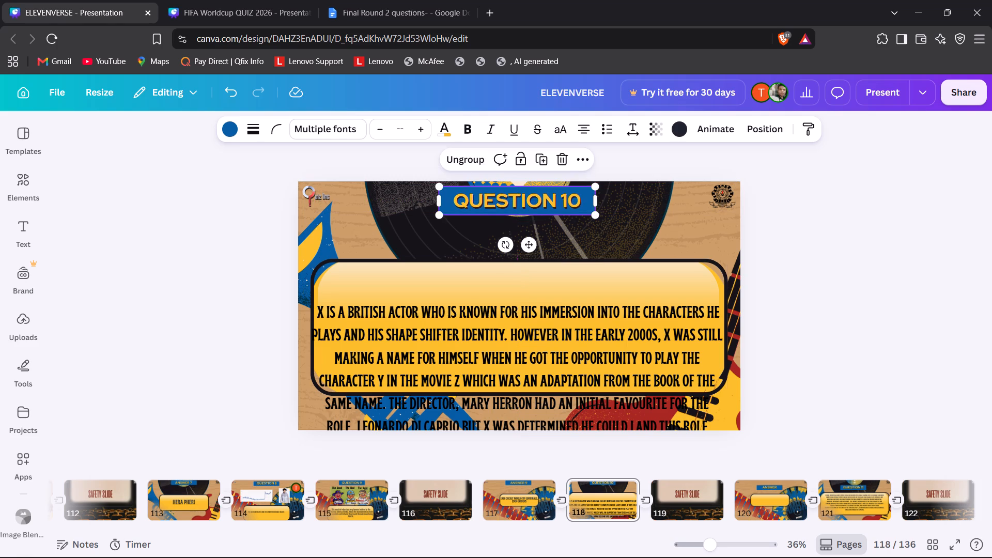
# Scale the question text down to size 45.6 and move it towards the slide's lower part, clear of most of the yellow panel.
pyautogui.click(460, 371)
pyautogui.moveTo(312, 303); pyautogui.dragTo(379, 349)
pyautogui.moveTo(507, 391); pyautogui.dragTo(470, 287)
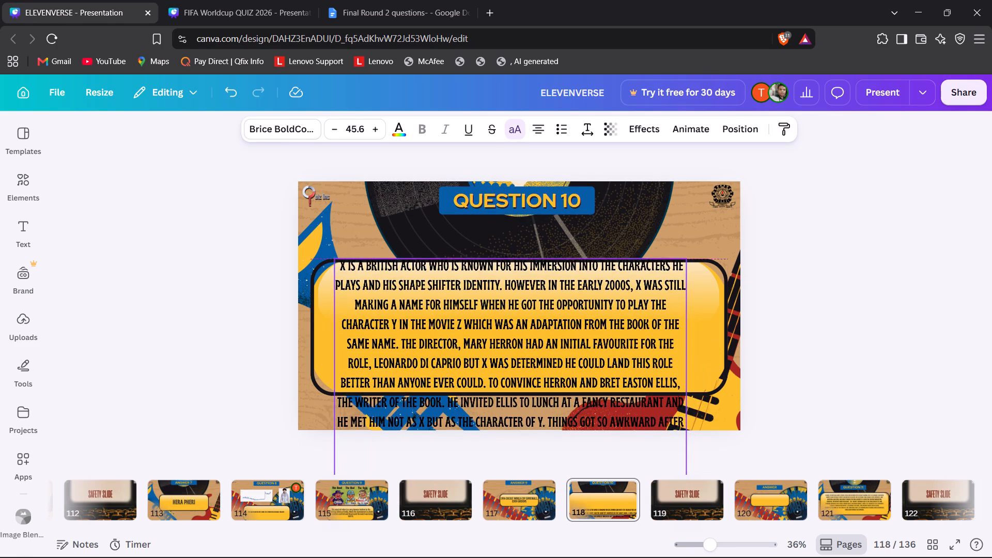
pyautogui.moveTo(470, 287); pyautogui.dragTo(473, 371)
# Move the yellow panel up to sit directly beneath the QUESTION 10 heading banner.
pyautogui.moveTo(402, 288); pyautogui.dragTo(399, 254)
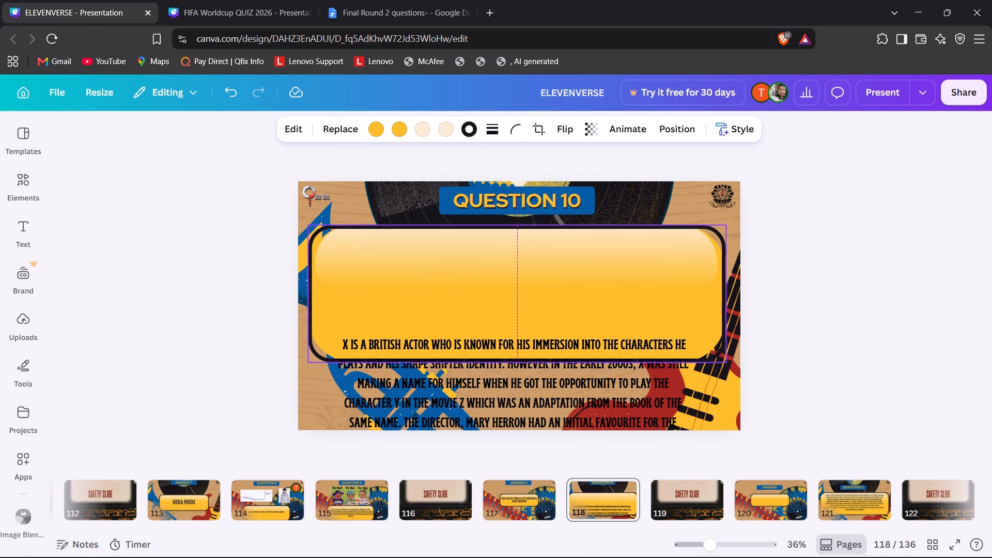
pyautogui.moveTo(399, 254); pyautogui.dragTo(397, 243)
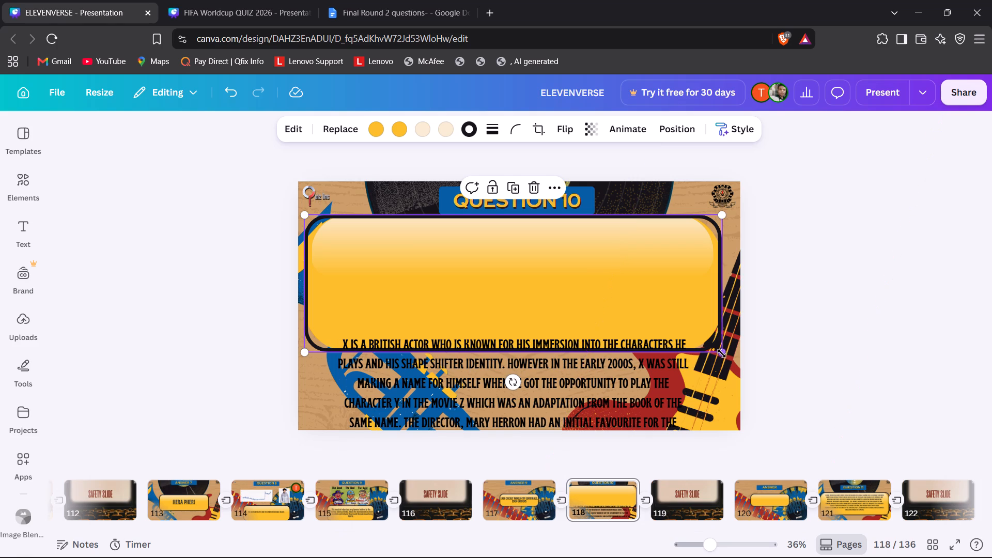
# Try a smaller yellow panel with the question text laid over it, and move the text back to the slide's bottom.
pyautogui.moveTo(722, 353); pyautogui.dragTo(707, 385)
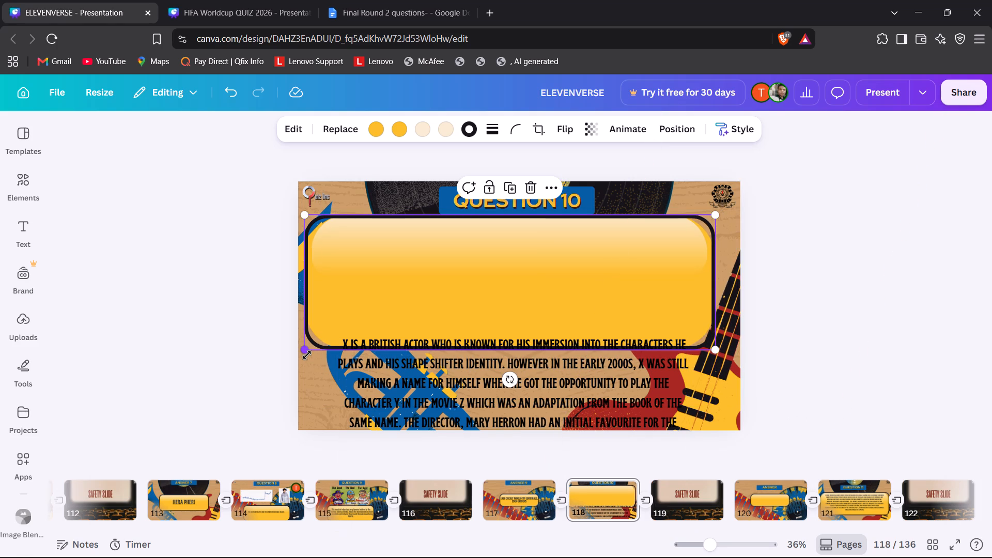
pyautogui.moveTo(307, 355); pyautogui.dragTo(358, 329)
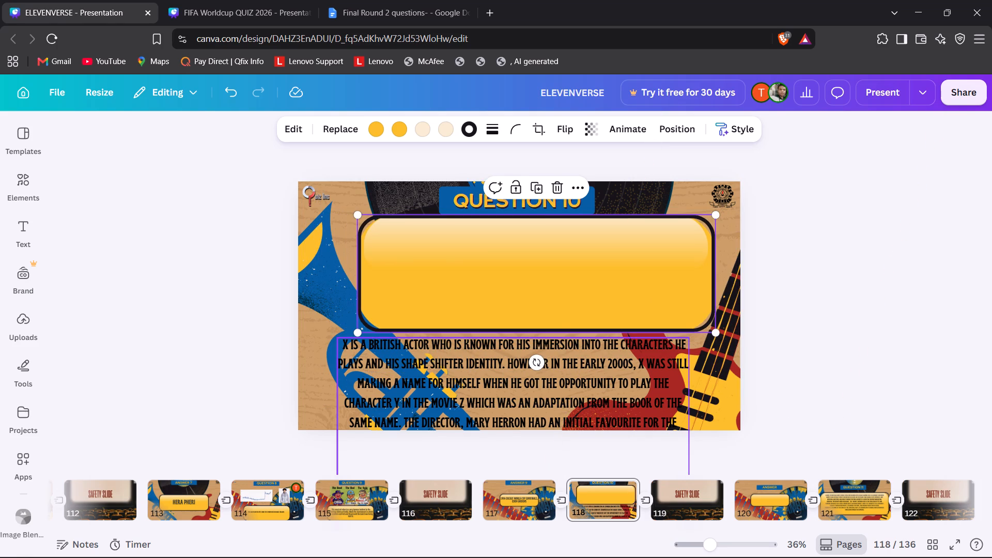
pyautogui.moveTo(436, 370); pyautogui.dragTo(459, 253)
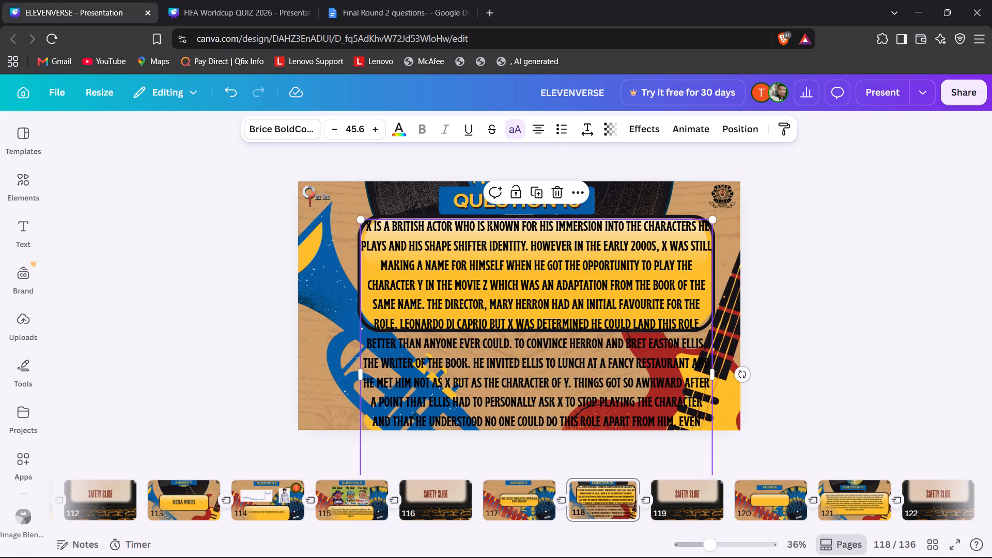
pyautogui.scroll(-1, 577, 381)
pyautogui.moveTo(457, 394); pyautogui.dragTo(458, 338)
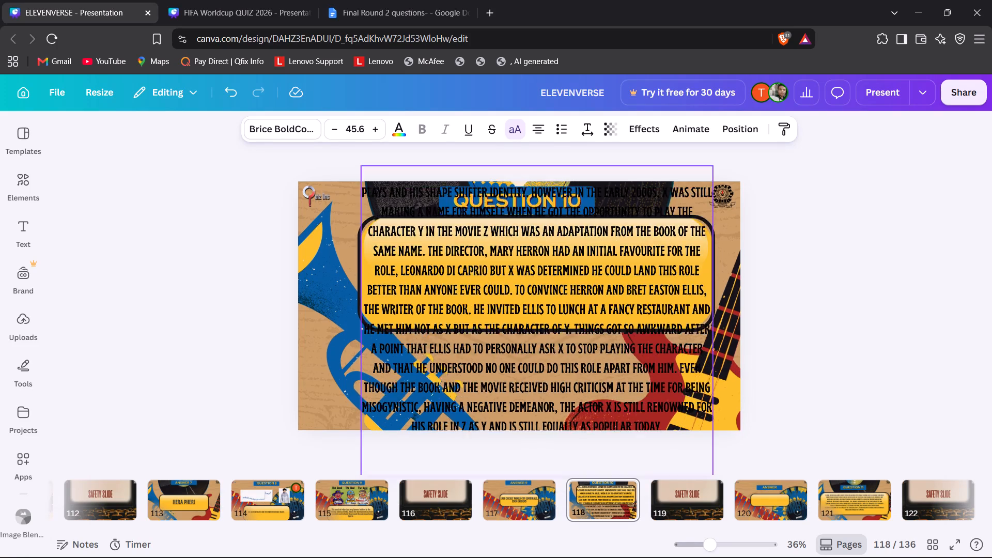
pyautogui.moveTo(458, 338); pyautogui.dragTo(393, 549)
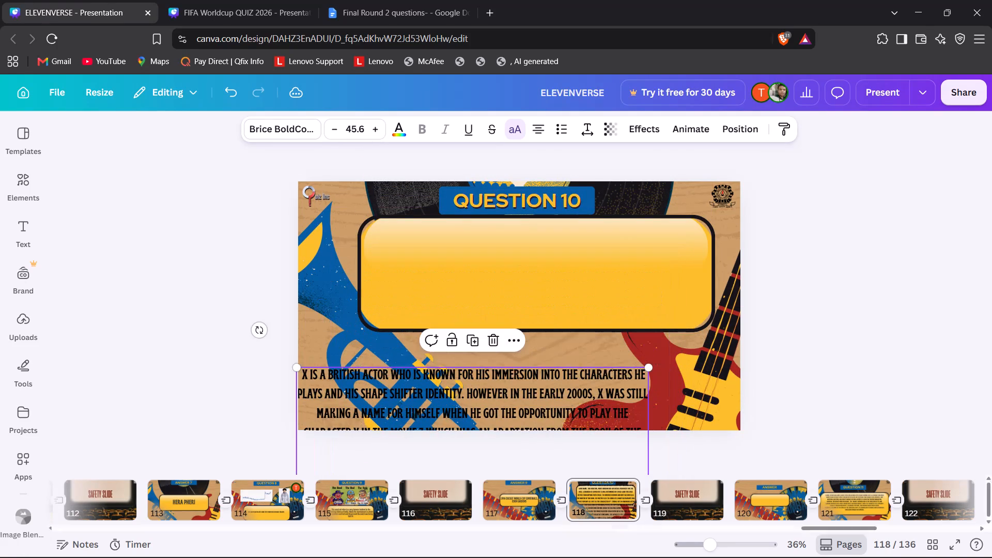
# Enlarge the yellow panel towards the slide's left edge and move it slightly down from the QUESTION 10 heading.
pyautogui.click(538, 276)
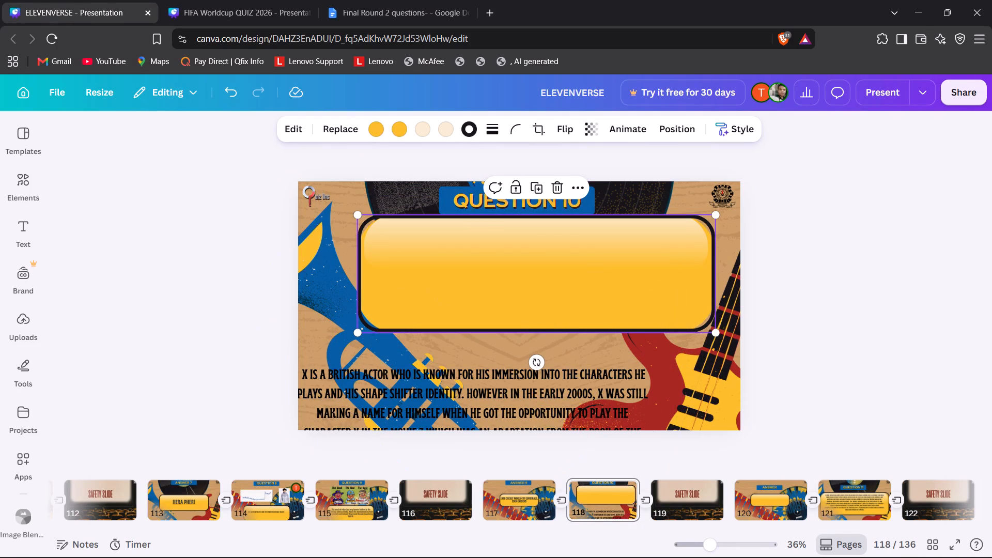
pyautogui.moveTo(354, 333); pyautogui.dragTo(320, 403)
pyautogui.moveTo(520, 257); pyautogui.dragTo(521, 273)
# Place the question text at the top of the yellow panel and widen its text box to about 1,781.
pyautogui.moveTo(504, 383); pyautogui.dragTo(542, 293)
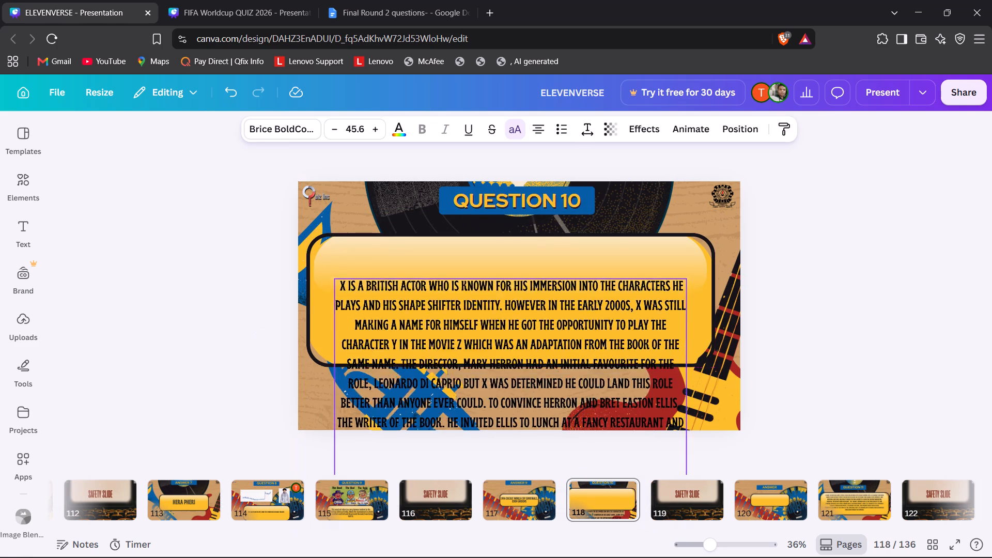
pyautogui.moveTo(542, 293); pyautogui.dragTo(522, 254)
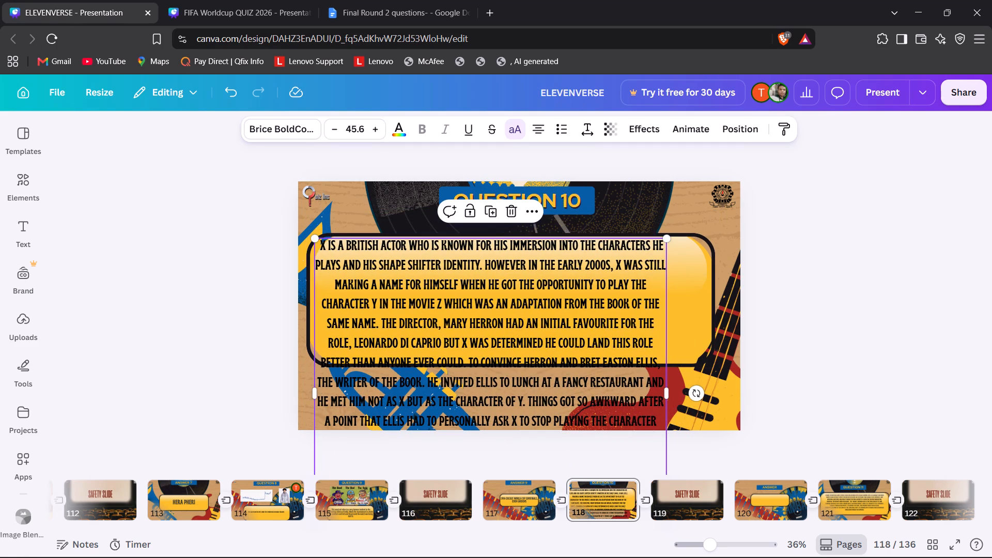
pyautogui.moveTo(668, 391); pyautogui.dragTo(726, 385)
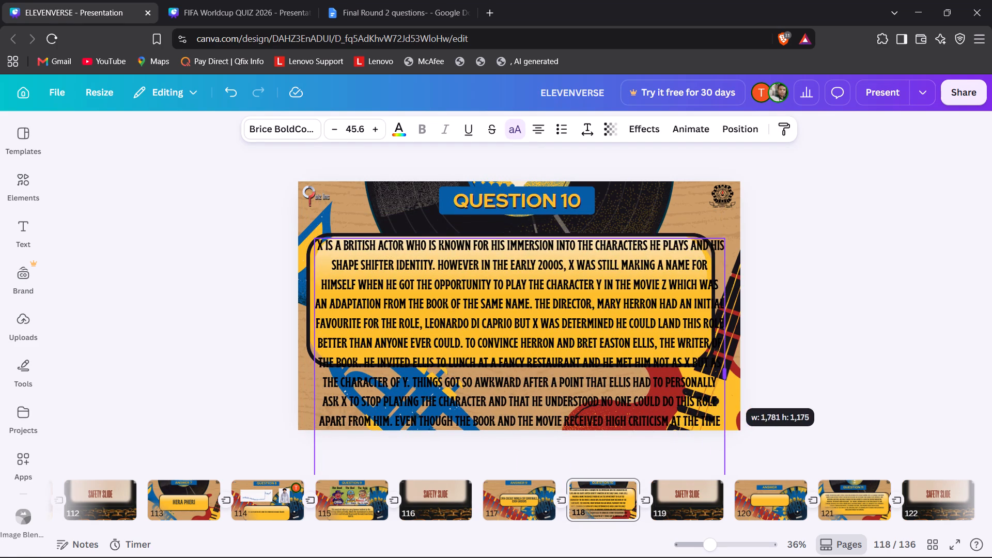
pyautogui.moveTo(726, 385); pyautogui.dragTo(726, 385)
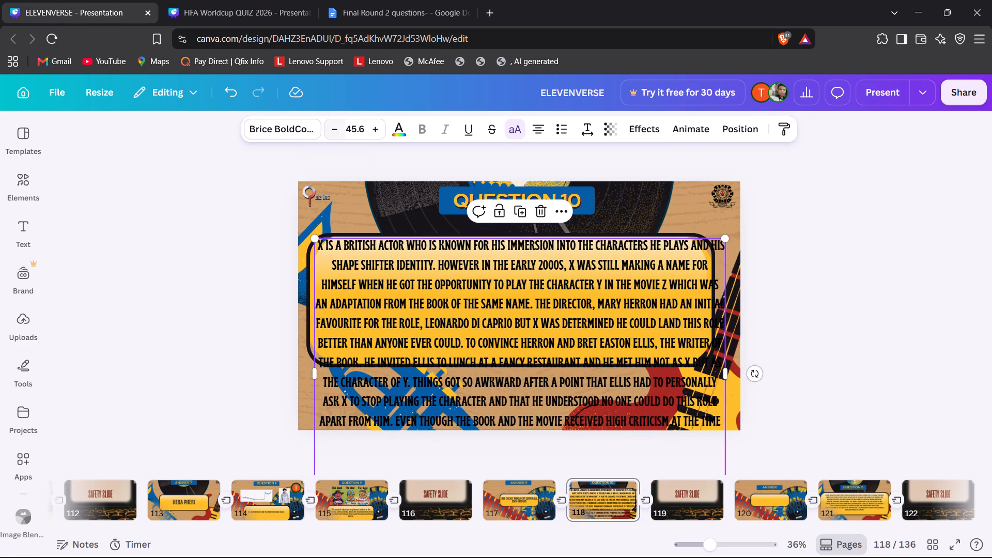
# Reduce the question text's font size to 36.6.
pyautogui.tripleClick(339, 132)
pyautogui.tripleClick(339, 132)
pyautogui.tripleClick(339, 132)
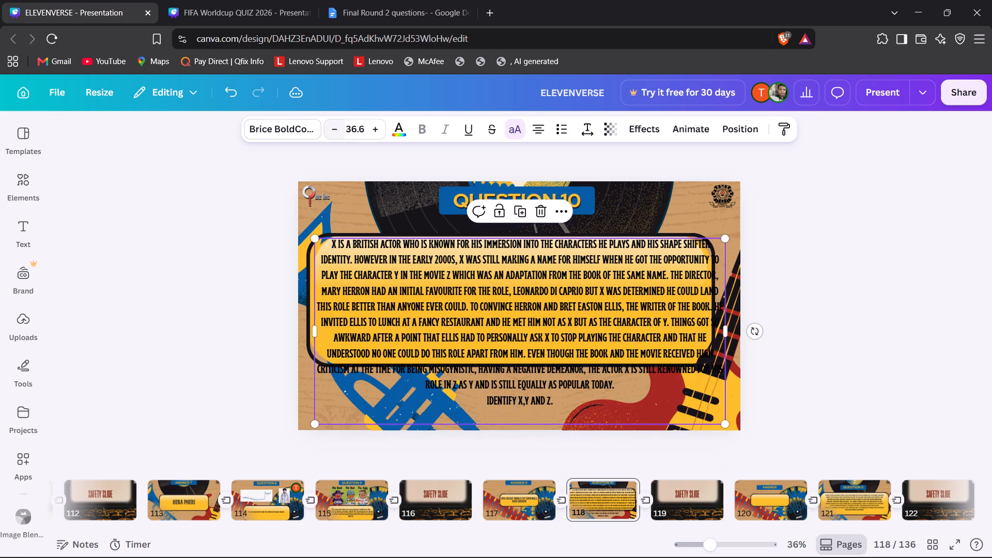
pyautogui.click(219, 330)
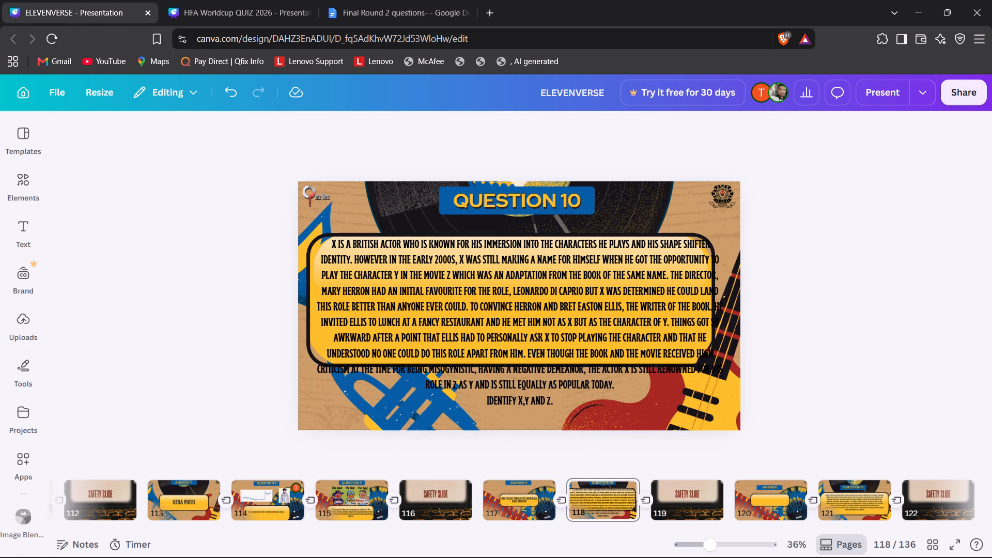
pyautogui.click(311, 337)
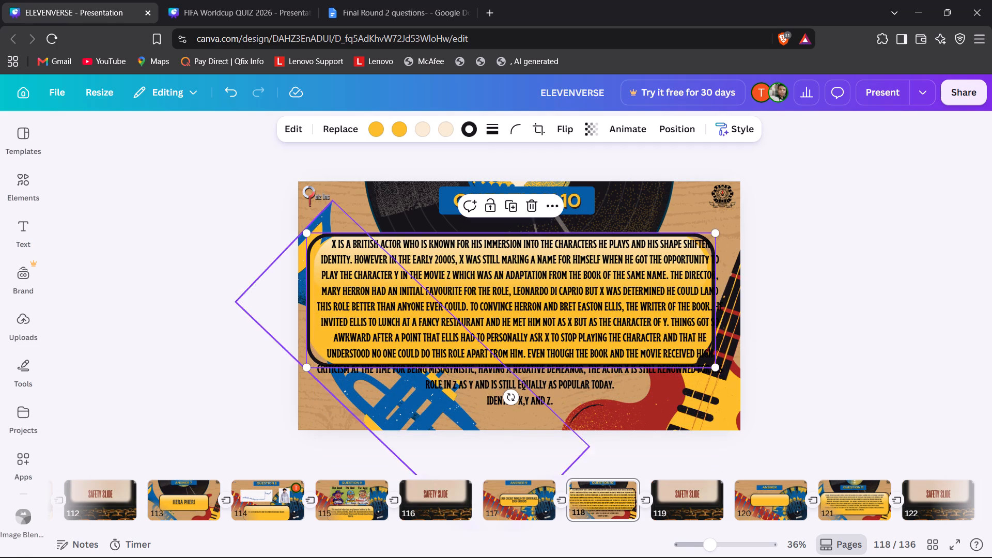
pyautogui.moveTo(718, 365); pyautogui.dragTo(747, 394)
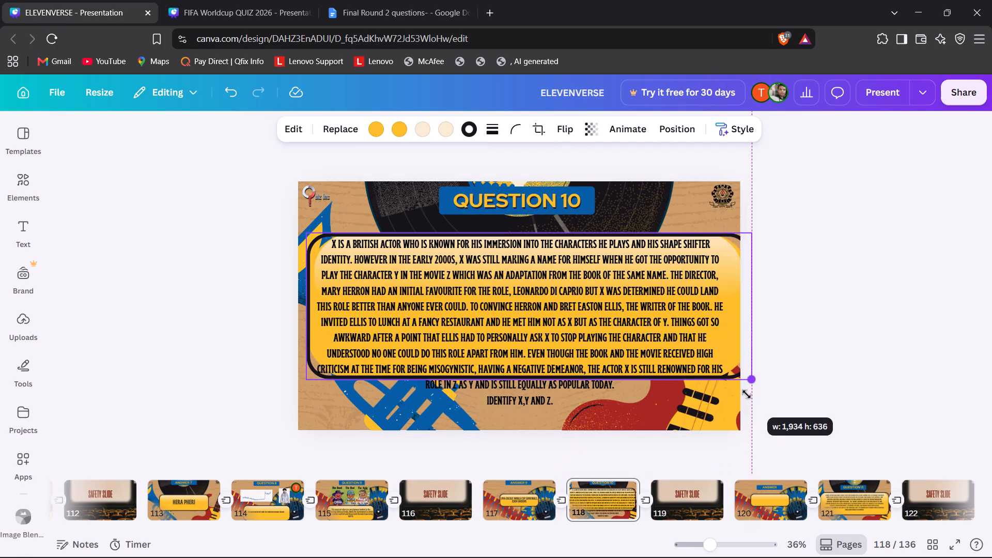
pyautogui.moveTo(747, 394); pyautogui.dragTo(729, 398)
pyautogui.moveTo(568, 331); pyautogui.dragTo(569, 317)
pyautogui.click(510, 308)
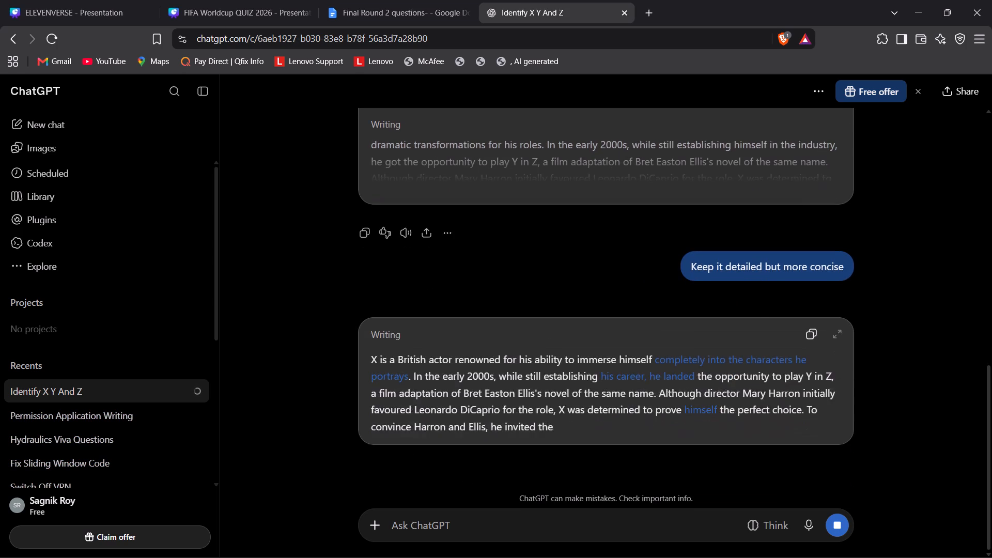
pyautogui.scroll(-1, 650, 451)
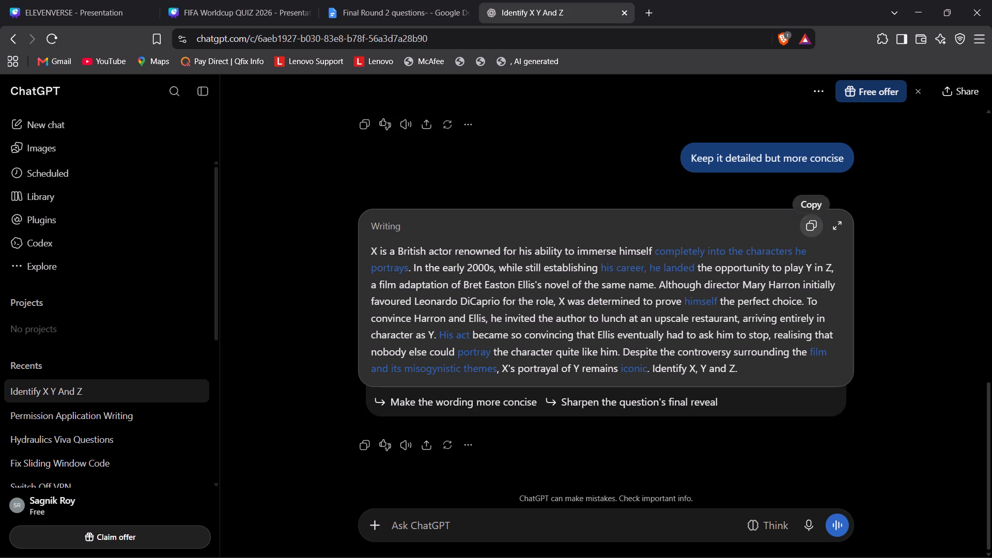
# Copy the concise rewrite and replace the whole question text on the ELEVENVERSE QUESTION 10 slide with it.
pyautogui.click(813, 226)
pyautogui.hotkey('ctrl', '1')
pyautogui.hotkey('ctrl', 'a')
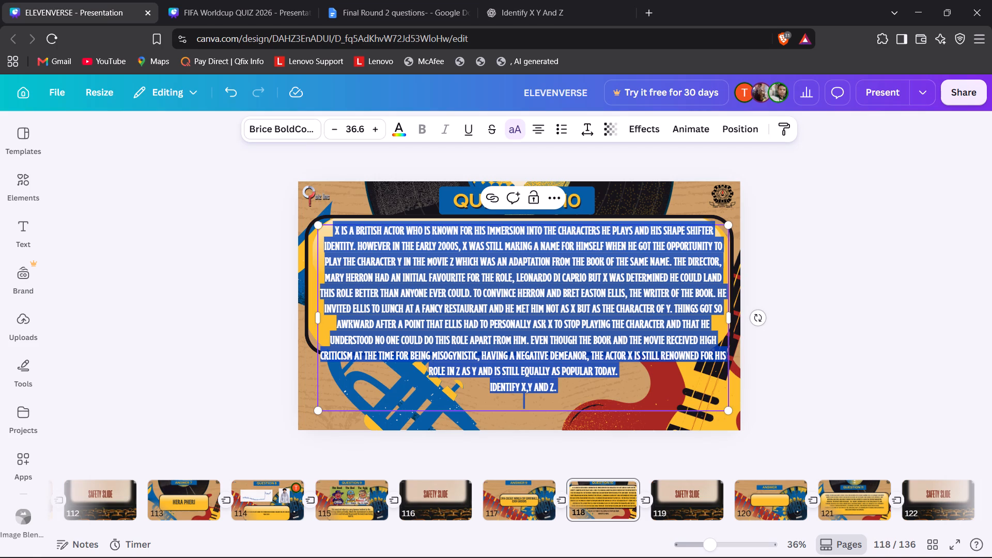
pyautogui.click(751, 321)
pyautogui.click(845, 343)
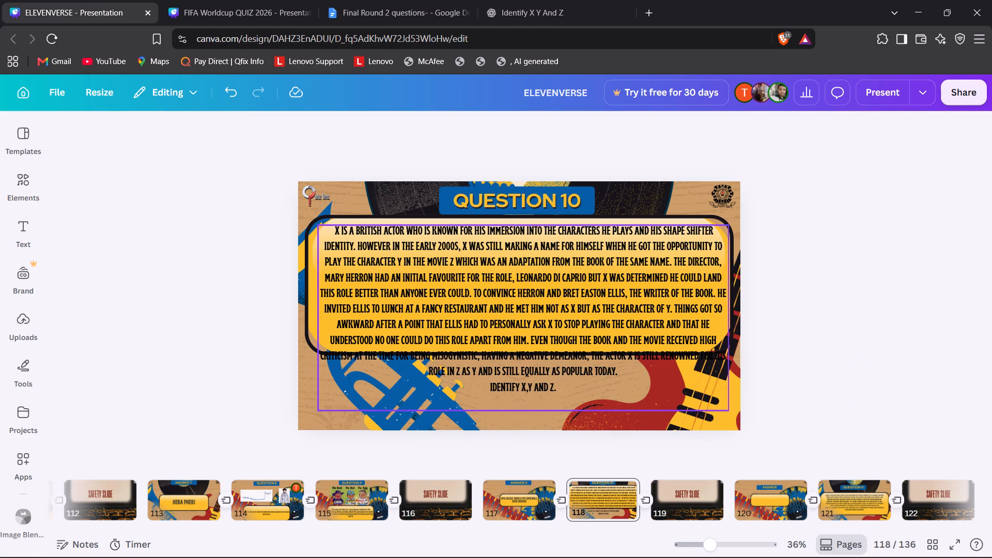
pyautogui.click(545, 326)
pyautogui.hotkey('ctrl', 'a')
pyautogui.doubleClick(466, 297)
pyautogui.click(935, 357)
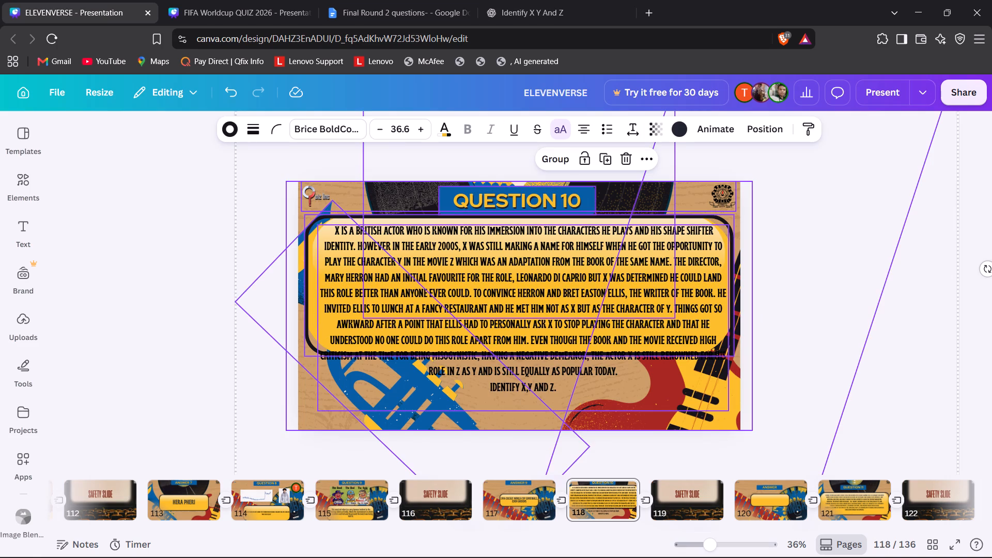
pyautogui.doubleClick(564, 369)
pyautogui.doubleClick(499, 317)
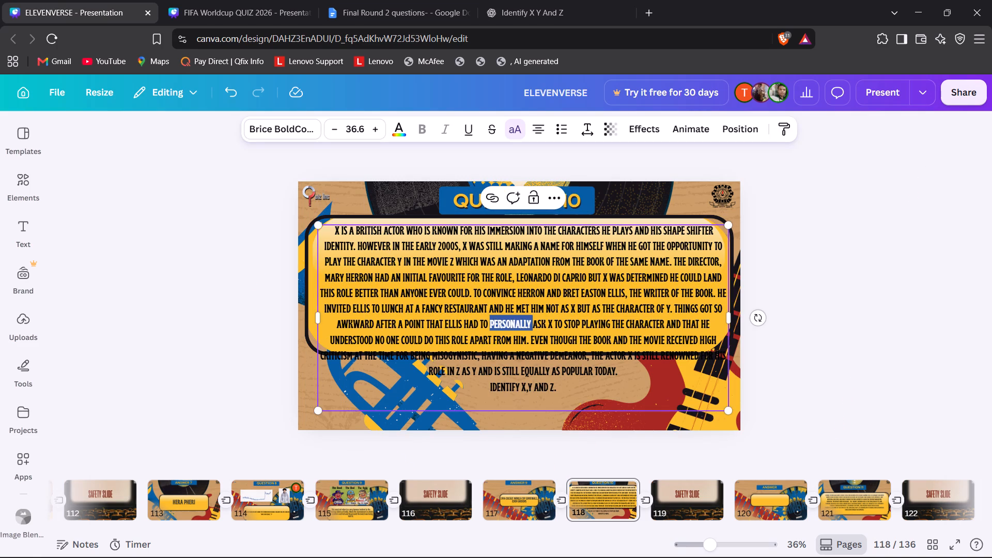
pyautogui.click(450, 301)
pyautogui.hotkey('ctrl', 'a')
pyautogui.hotkey('ctrl', 'v')
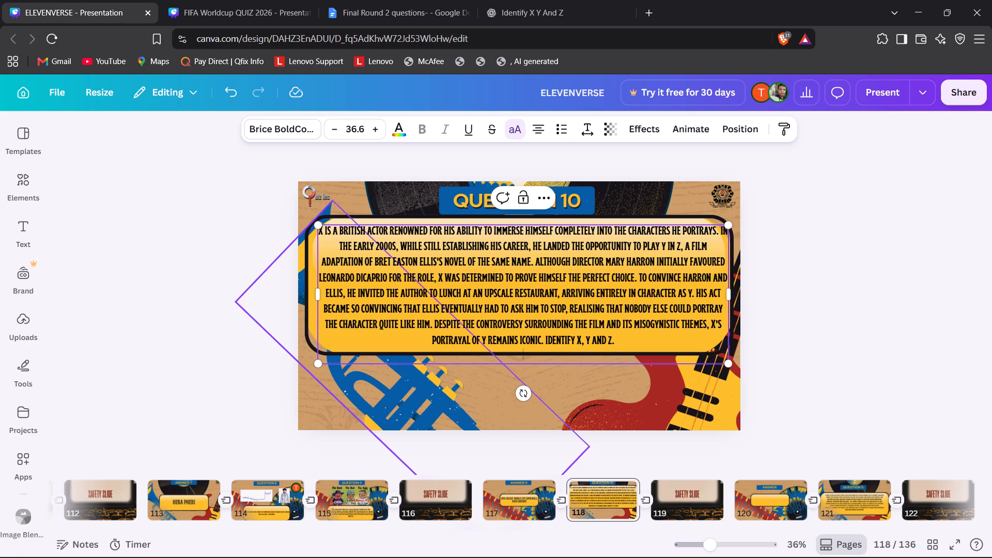
# Nudge the question text box slightly left to centre it within the yellow panel.
pyautogui.click(198, 316)
pyautogui.click(432, 275)
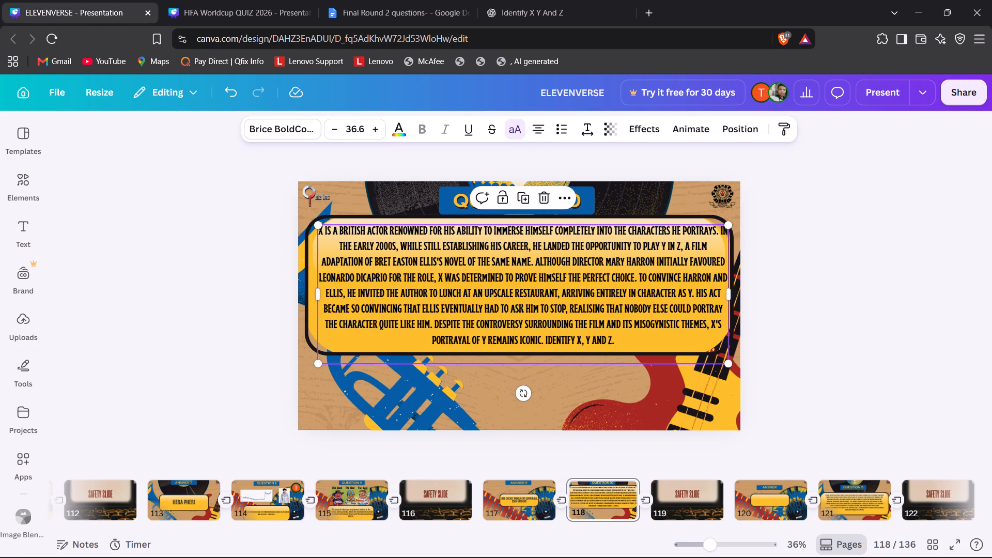
pyautogui.press('Left')
pyautogui.press('Left')
pyautogui.press('Left')
pyautogui.press('Left')
pyautogui.press('Left')
pyautogui.press('Left')
pyautogui.press('Left')
pyautogui.press('Left')
pyautogui.press('Left')
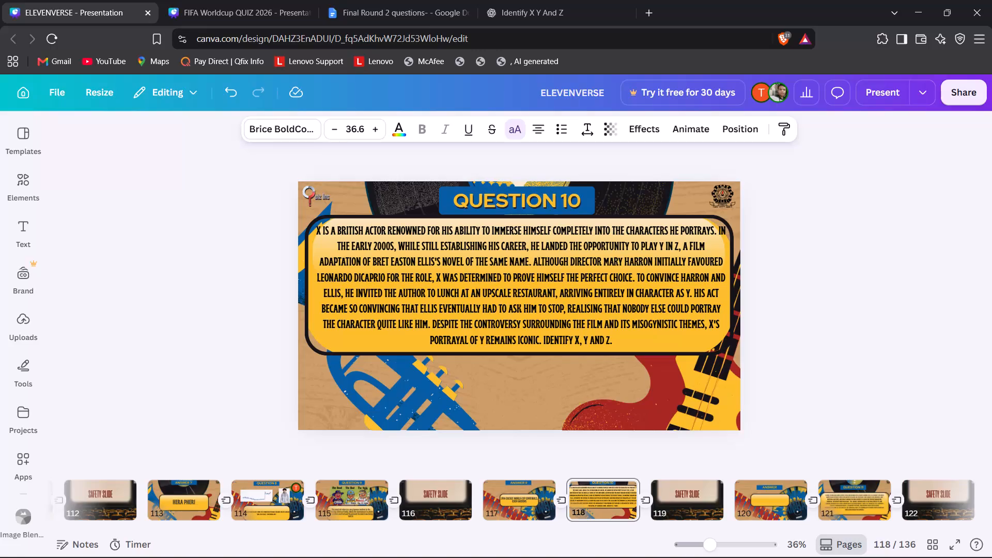
# Group the QUESTION 10 text box with its yellow panel on slide 118.
pyautogui.click(203, 337)
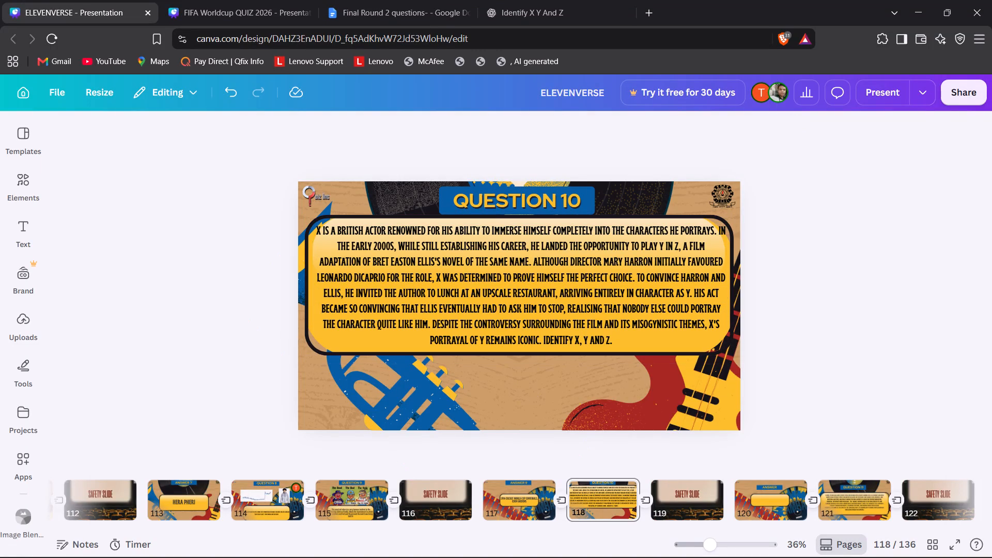
pyautogui.click(309, 335)
pyautogui.keyDown('shift'); pyautogui.click(405, 293); pyautogui.keyUp('shift')
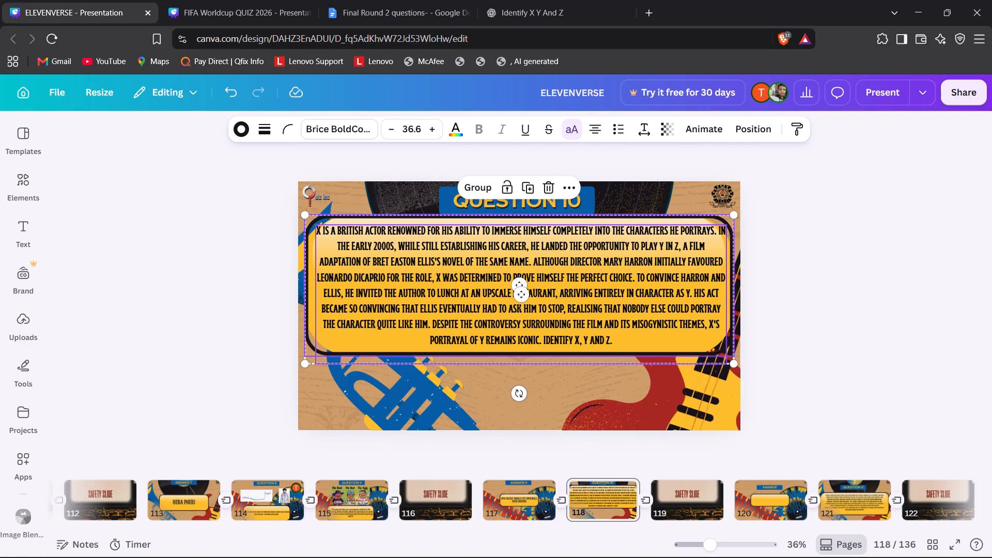
pyautogui.click(477, 183)
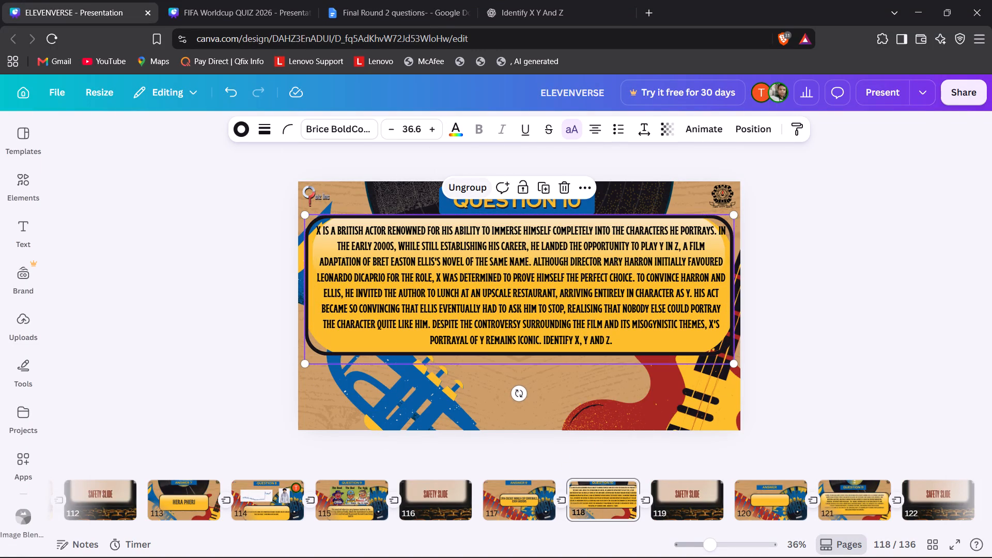
pyautogui.click(240, 325)
# Move the grouped question panel down below the QUESTION 10 heading and scale it down slightly, to text size 33.9.
pyautogui.moveTo(417, 294); pyautogui.dragTo(415, 325)
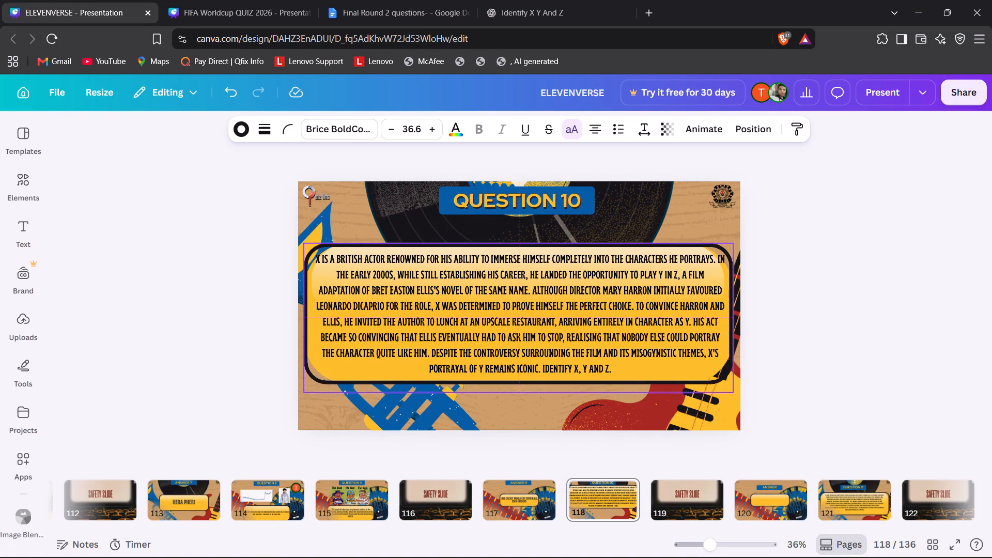
pyautogui.moveTo(415, 325); pyautogui.dragTo(415, 347)
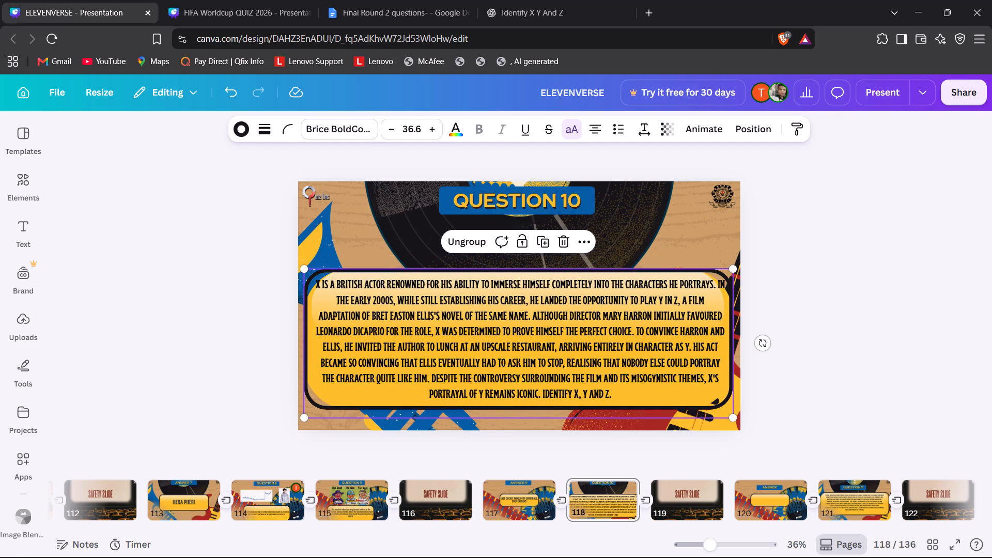
pyautogui.moveTo(302, 268); pyautogui.dragTo(333, 278)
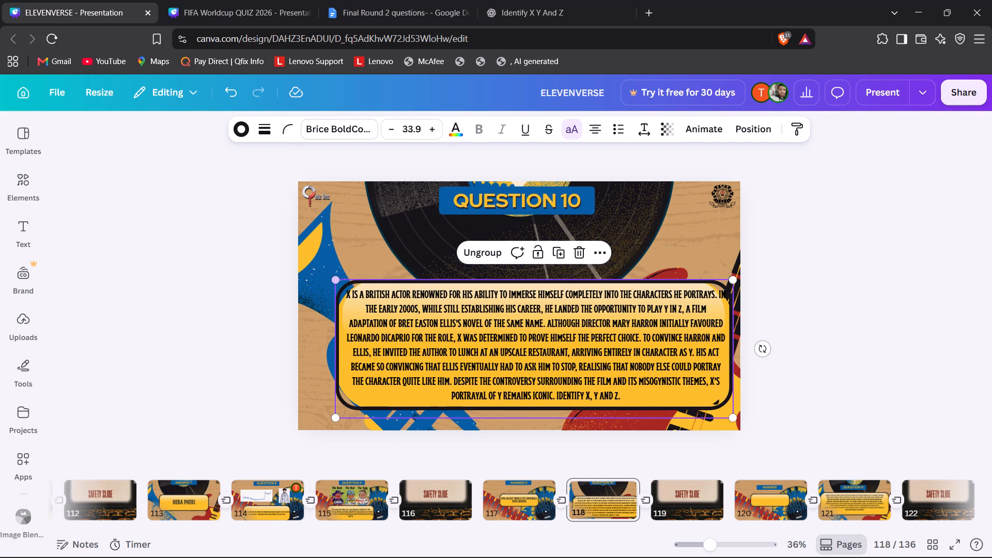
pyautogui.moveTo(454, 331); pyautogui.dragTo(443, 302)
# Narrow the question text box inside the group and recentre it so the text has side margins within the yellow panel.
pyautogui.click(443, 302)
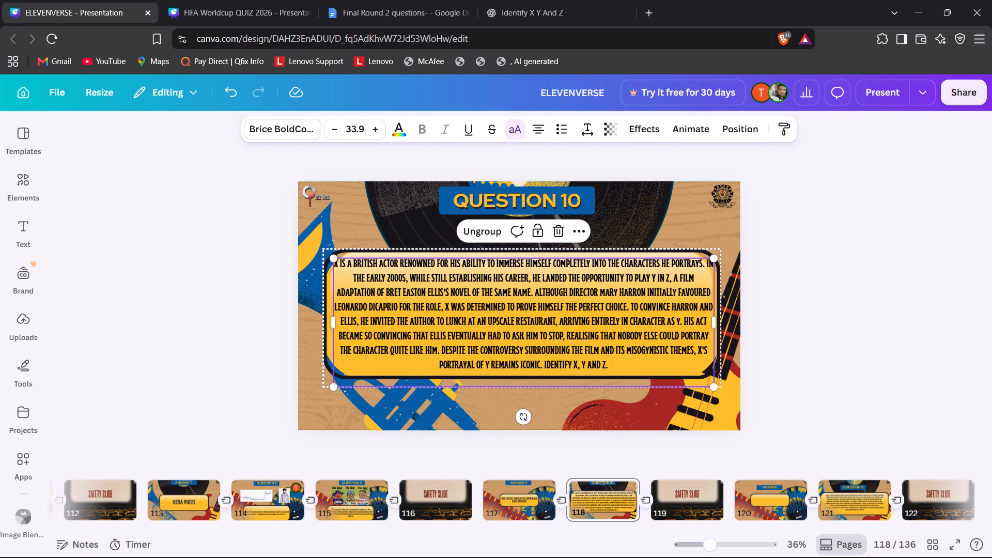
pyautogui.moveTo(332, 323); pyautogui.dragTo(353, 323)
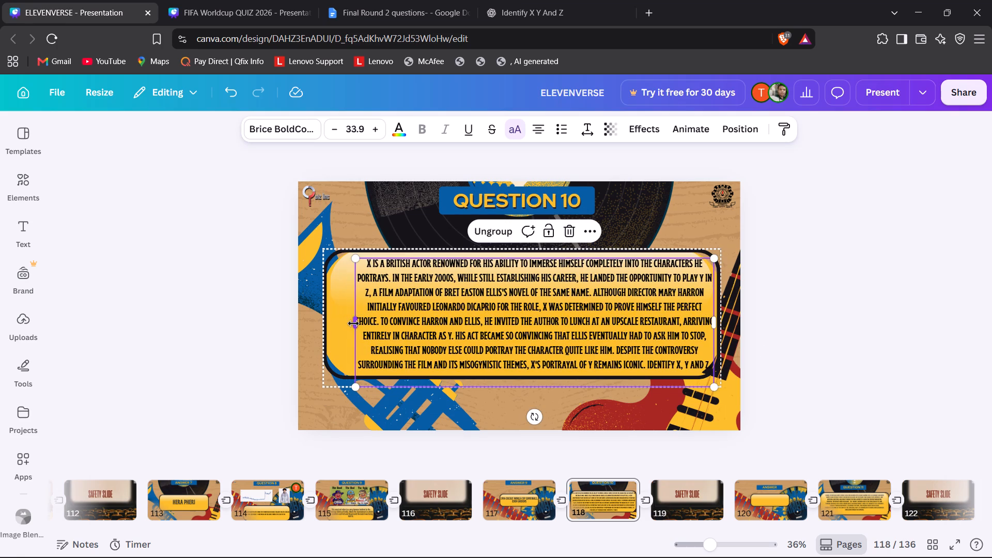
pyautogui.moveTo(505, 309); pyautogui.dragTo(492, 309)
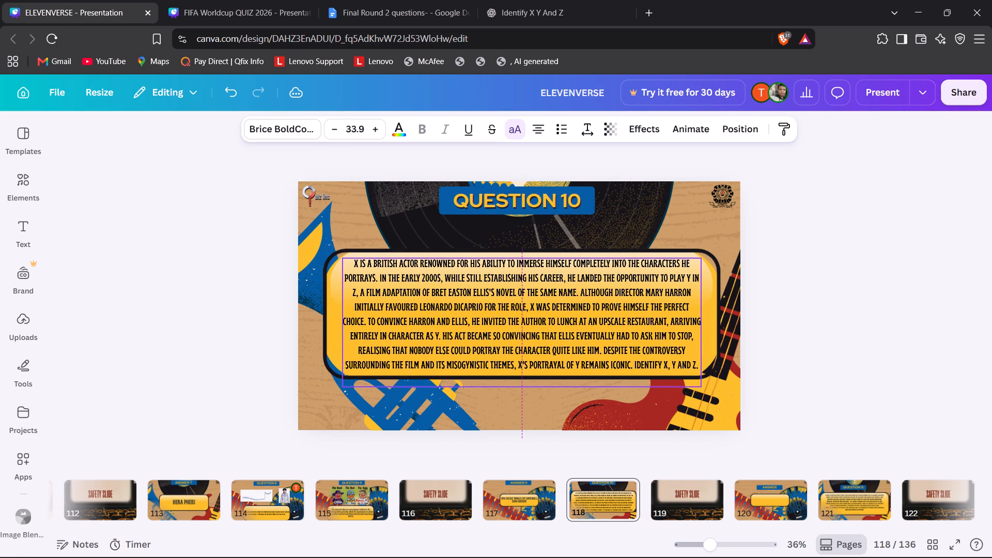
pyautogui.moveTo(492, 309); pyautogui.dragTo(494, 310)
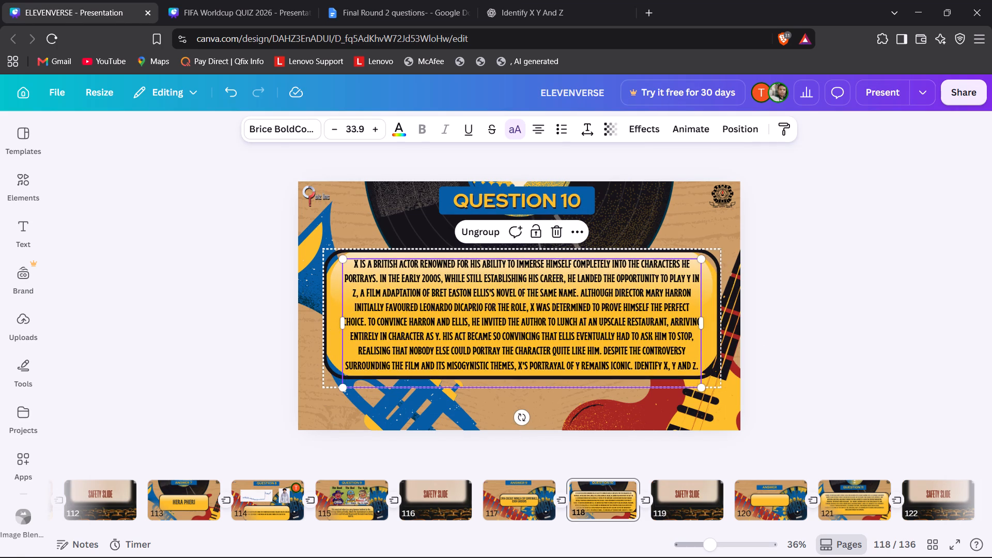
# Enlarge the grouped panel and text to nearly the full slide width, about 1,885 by 654, with text size 37.
pyautogui.click(332, 330)
pyautogui.click(332, 330)
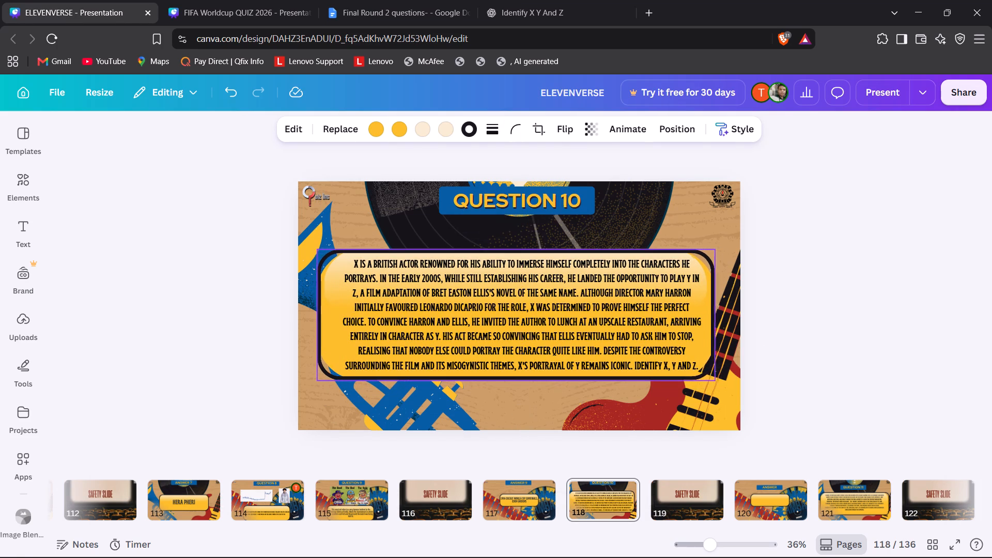
pyautogui.click(36, 404)
pyautogui.click(284, 328)
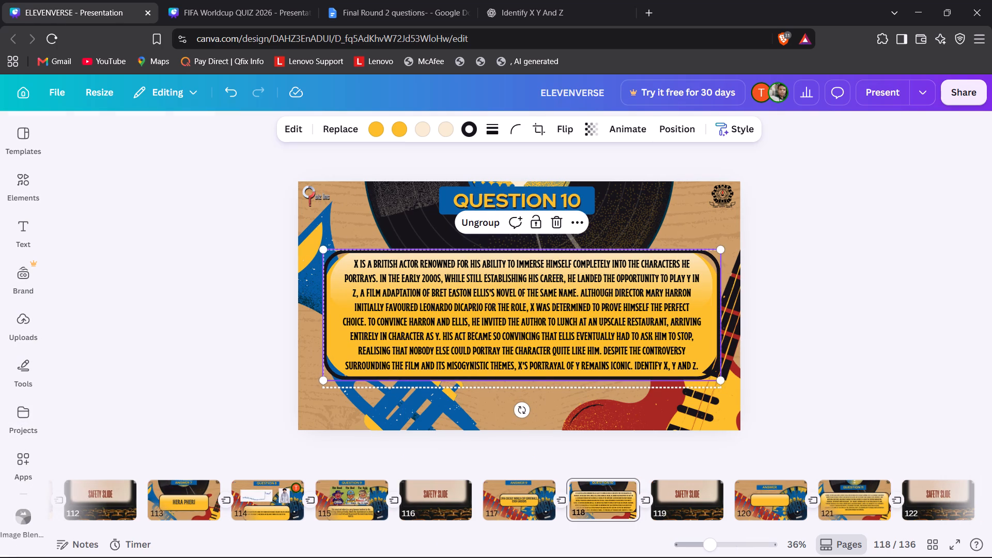
pyautogui.click(240, 334)
pyautogui.click(362, 297)
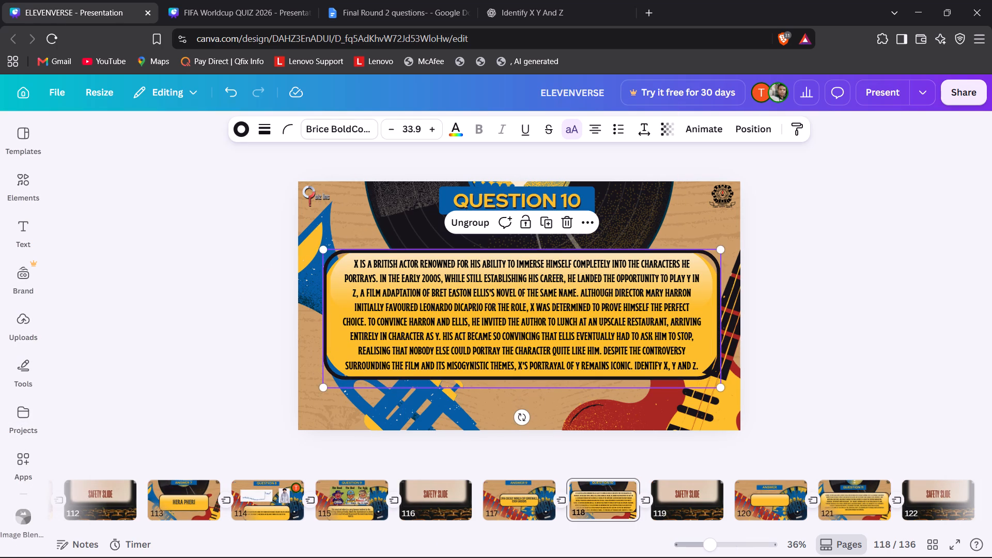
pyautogui.moveTo(325, 246); pyautogui.dragTo(309, 230)
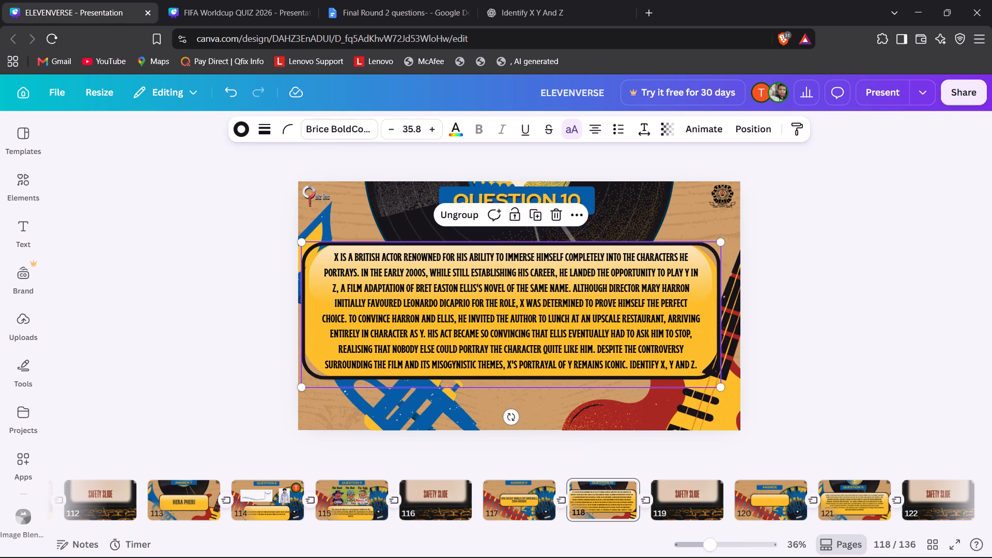
pyautogui.moveTo(719, 387); pyautogui.dragTo(734, 392)
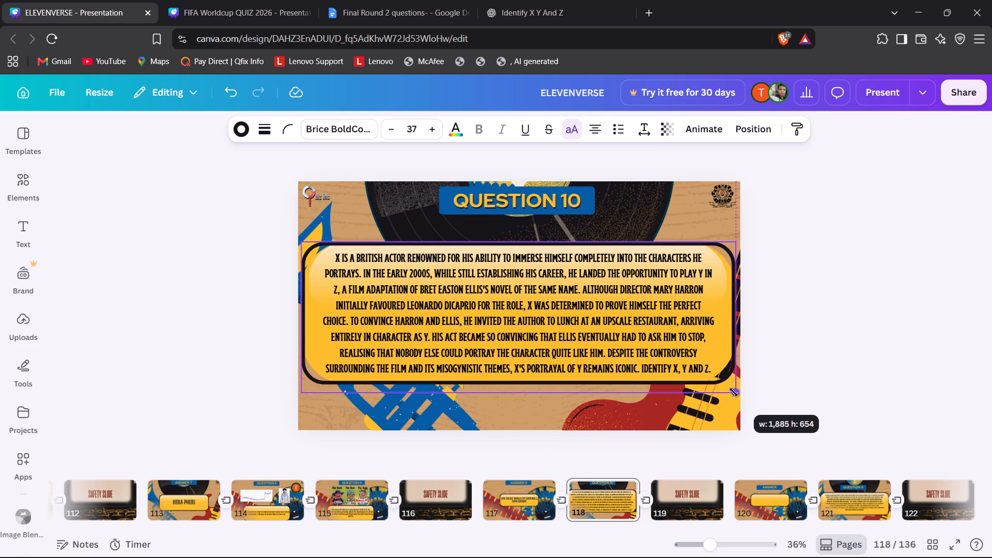
pyautogui.moveTo(734, 392); pyautogui.dragTo(734, 393)
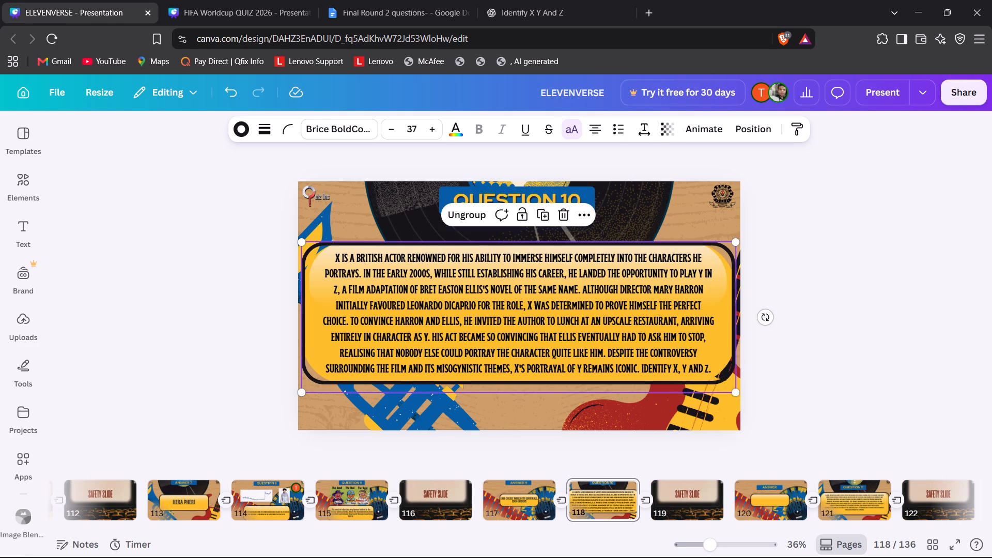
pyautogui.click(207, 366)
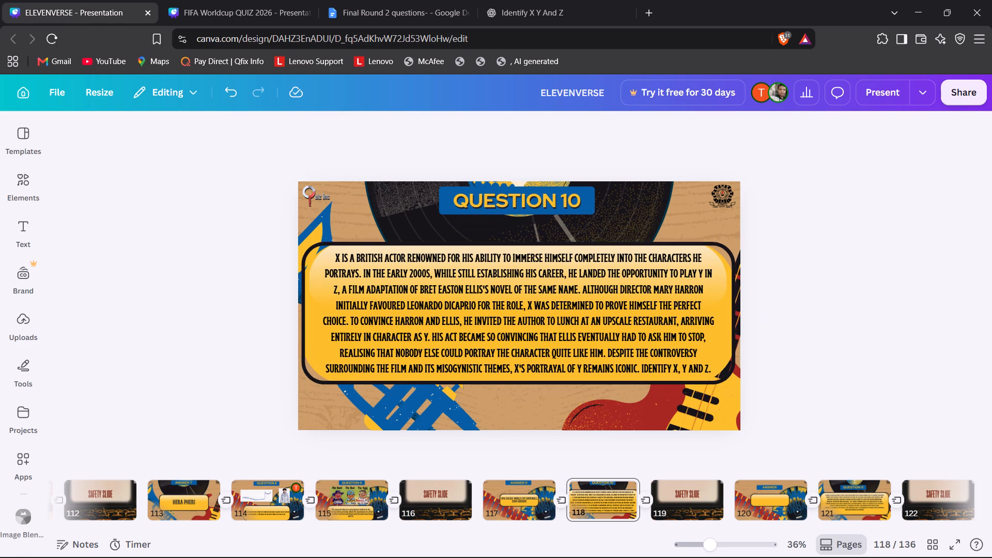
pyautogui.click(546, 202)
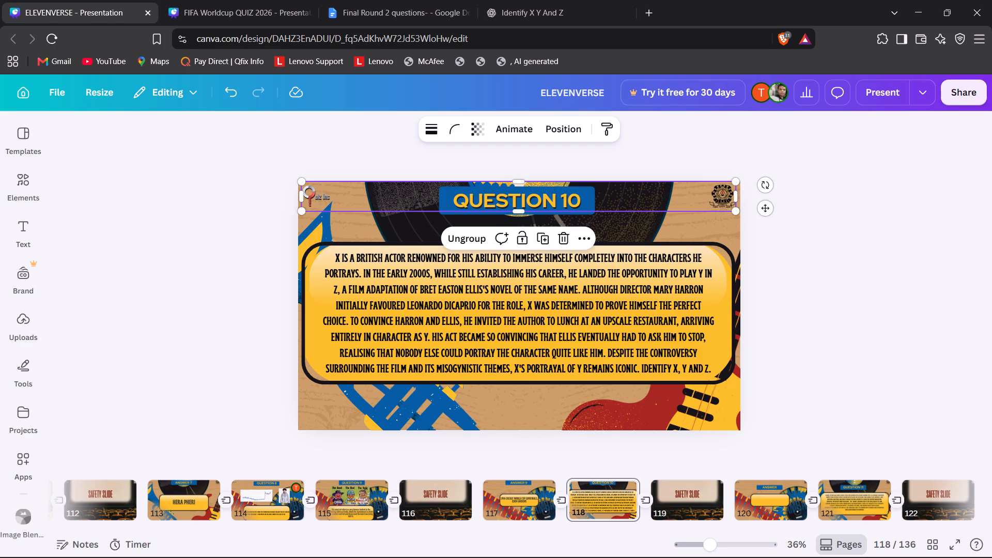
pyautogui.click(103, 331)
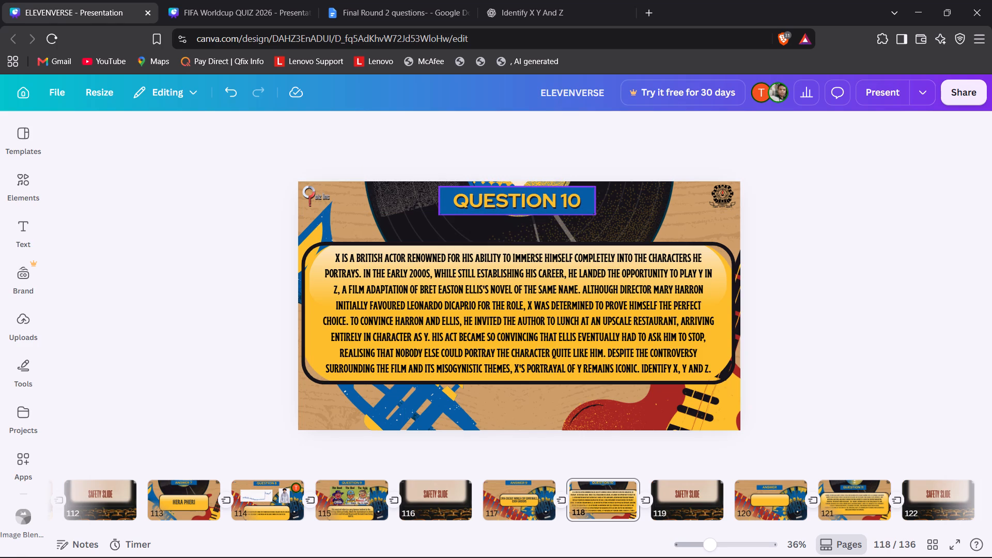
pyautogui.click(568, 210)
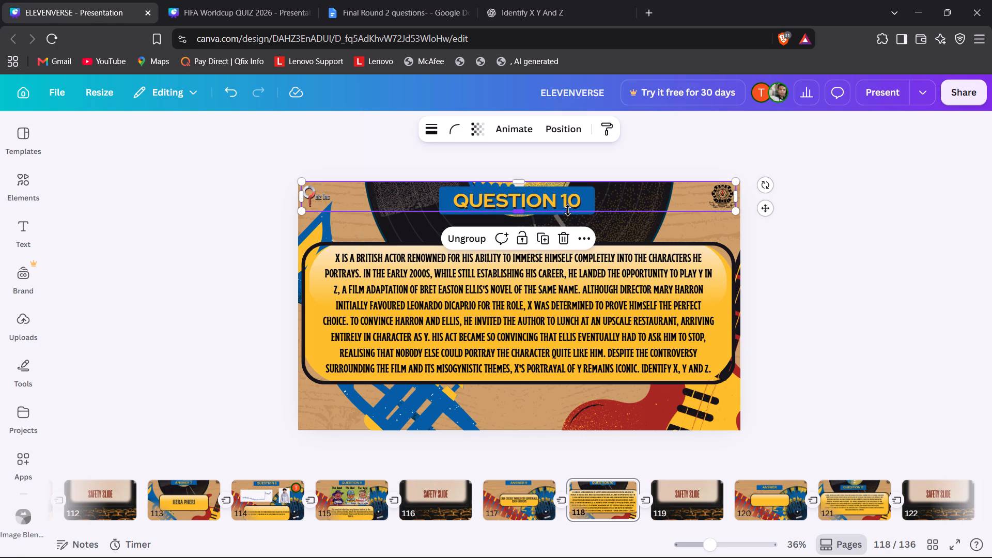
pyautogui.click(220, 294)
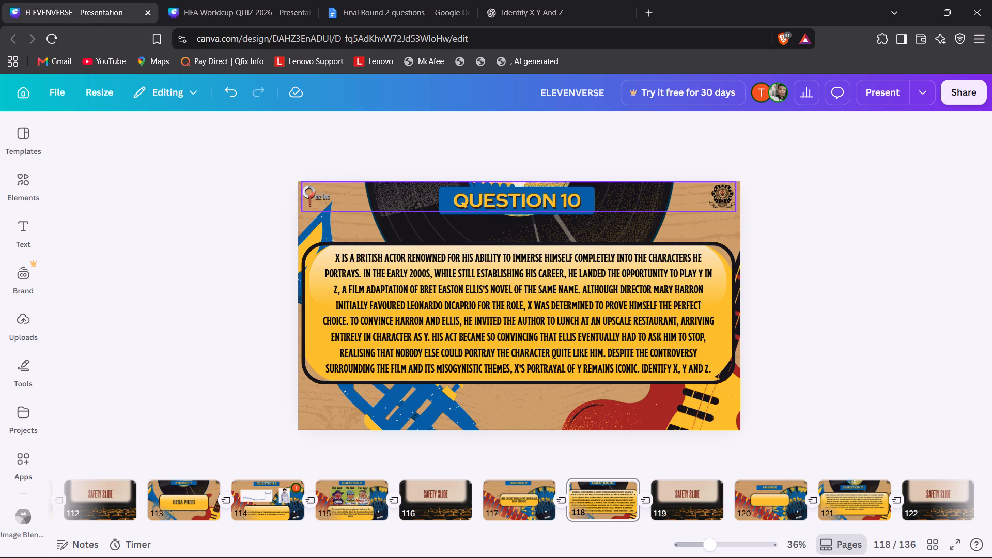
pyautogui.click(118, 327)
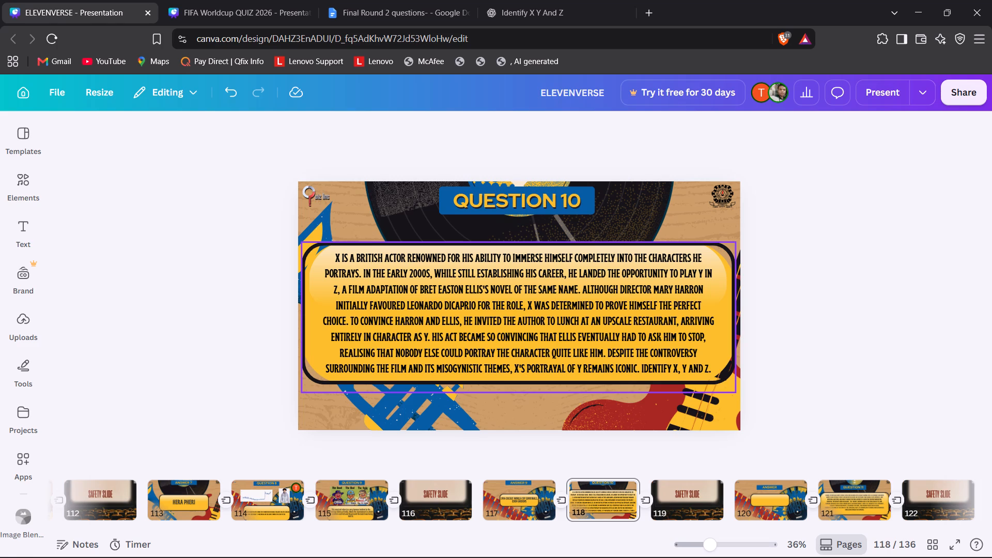
# Copy the answer text box from the ANSWER 11 slide and paste it onto the empty yellow panel of ANSWER slide 120.
pyautogui.press('Right')
pyautogui.press('Left')
pyautogui.press('Right')
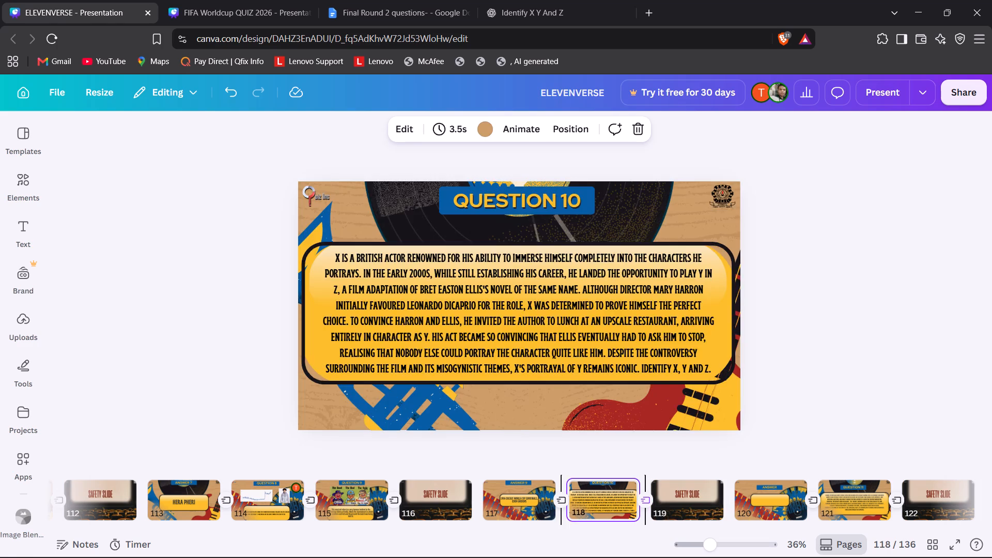
pyautogui.press('Right')
pyautogui.hotkey('ctrl', '2')
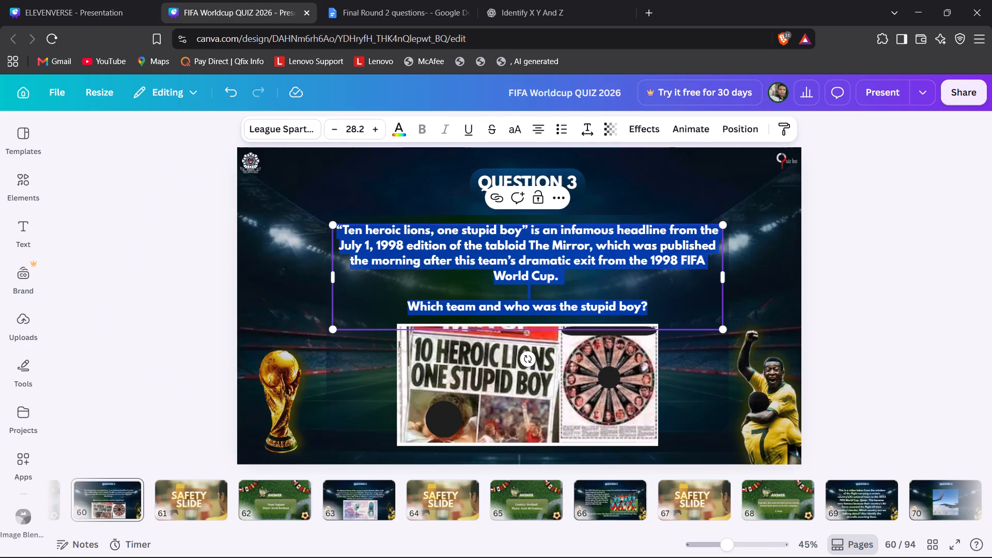
pyautogui.hotkey('ctrl', '3')
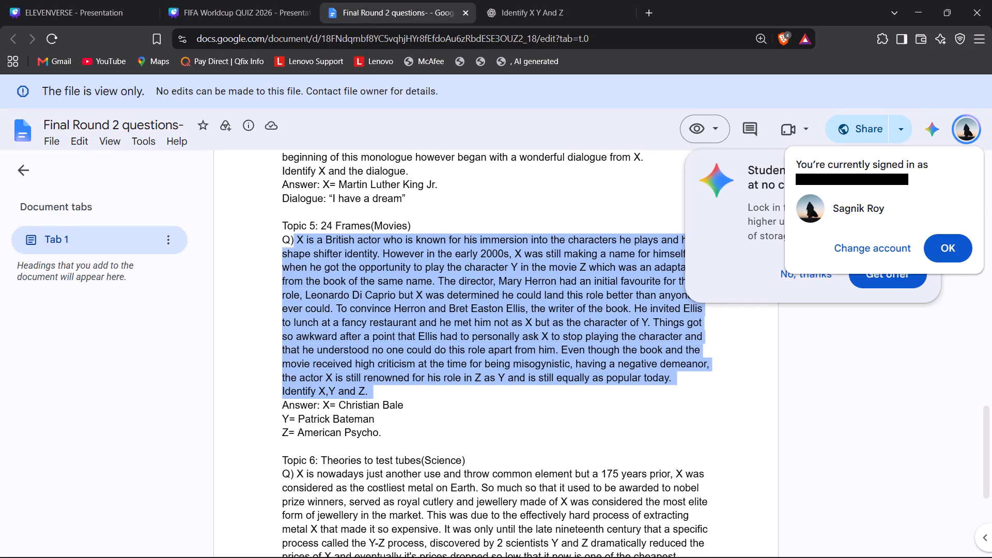
pyautogui.hotkey('ctrl', '1')
pyautogui.hotkey('ctrl', 'q')
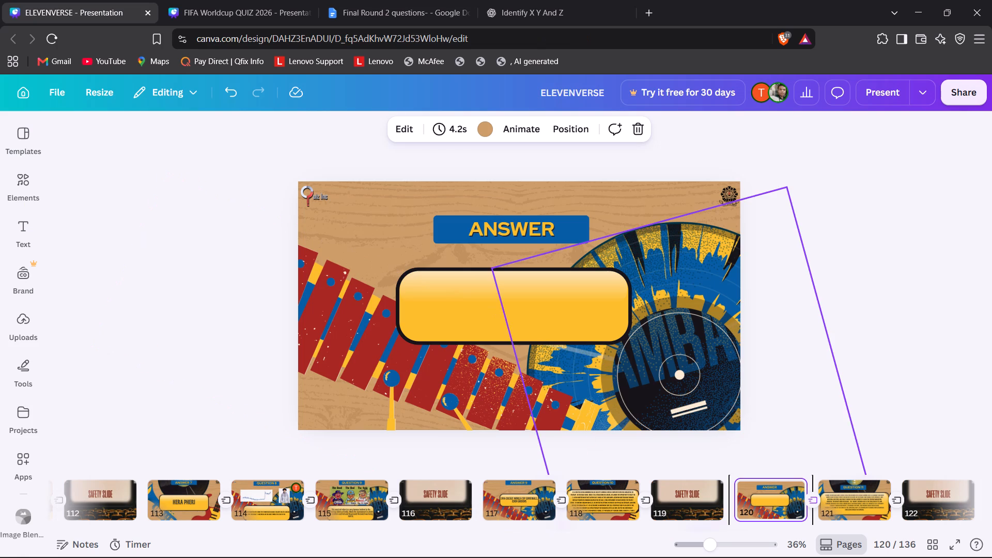
pyautogui.press('Right')
pyautogui.press('Right')
pyautogui.press('Right')
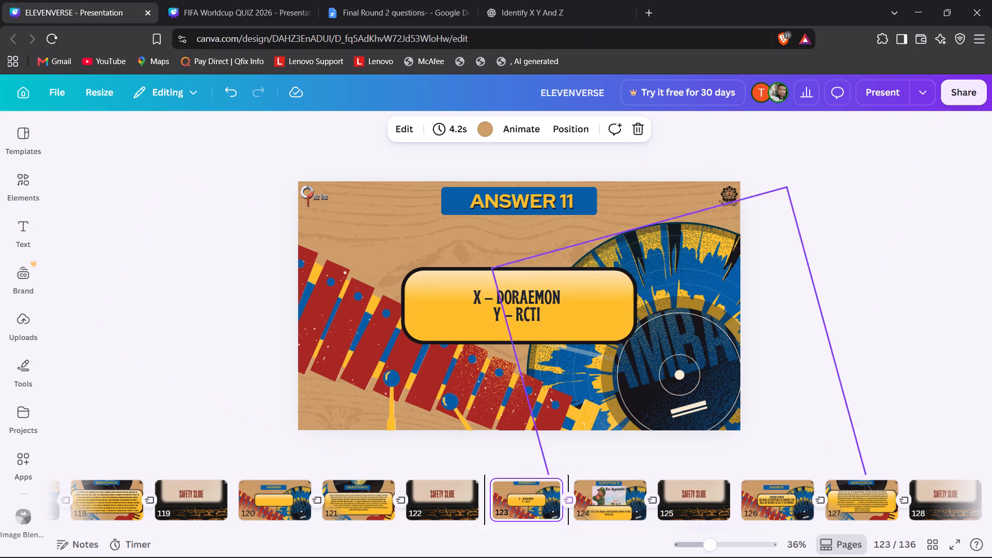
pyautogui.click(509, 304)
pyautogui.doubleClick(501, 302)
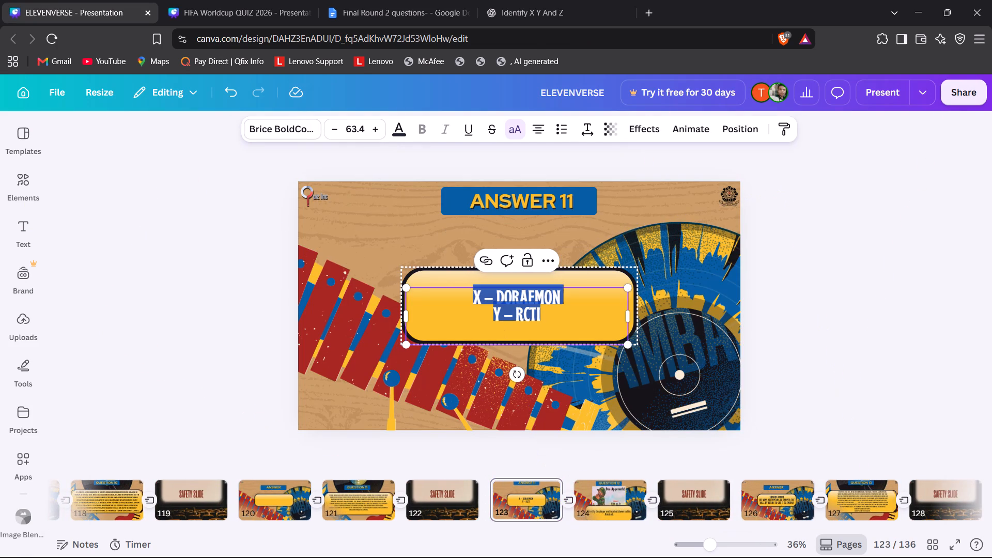
pyautogui.click(550, 311)
pyautogui.click(239, 336)
pyautogui.click(542, 291)
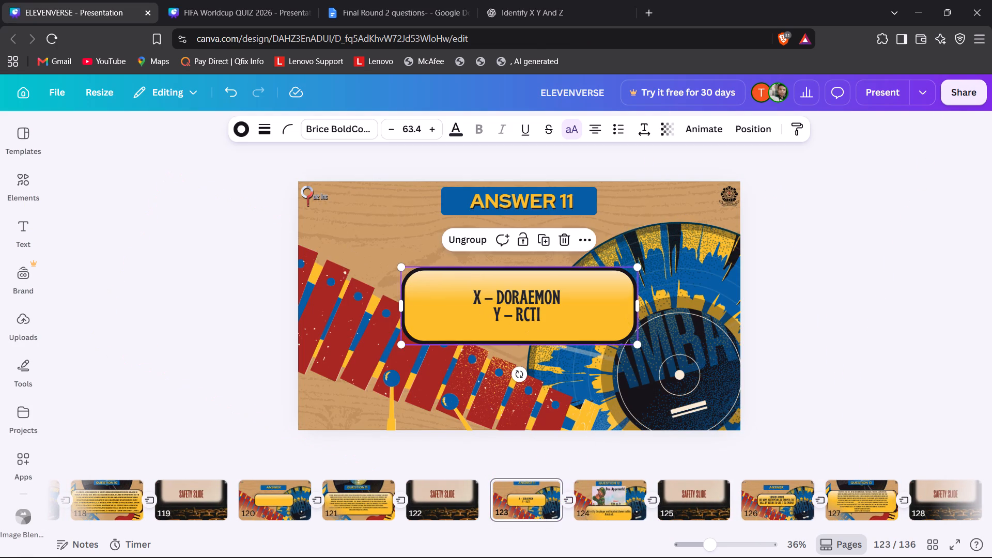
pyautogui.click(535, 302)
pyautogui.hotkey('ctrl', 'c')
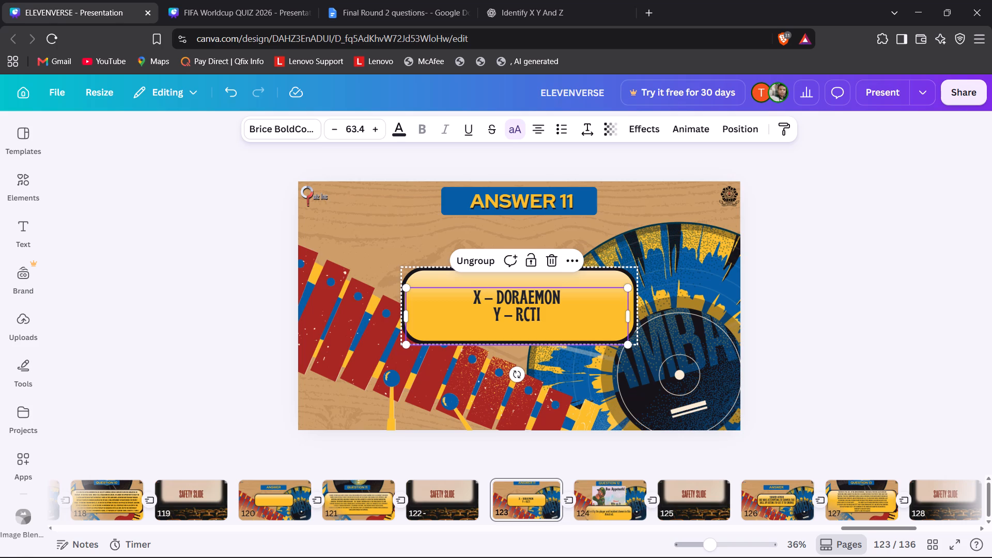
pyautogui.click(353, 496)
pyautogui.click(261, 509)
pyautogui.hotkey('ctrl', 'v')
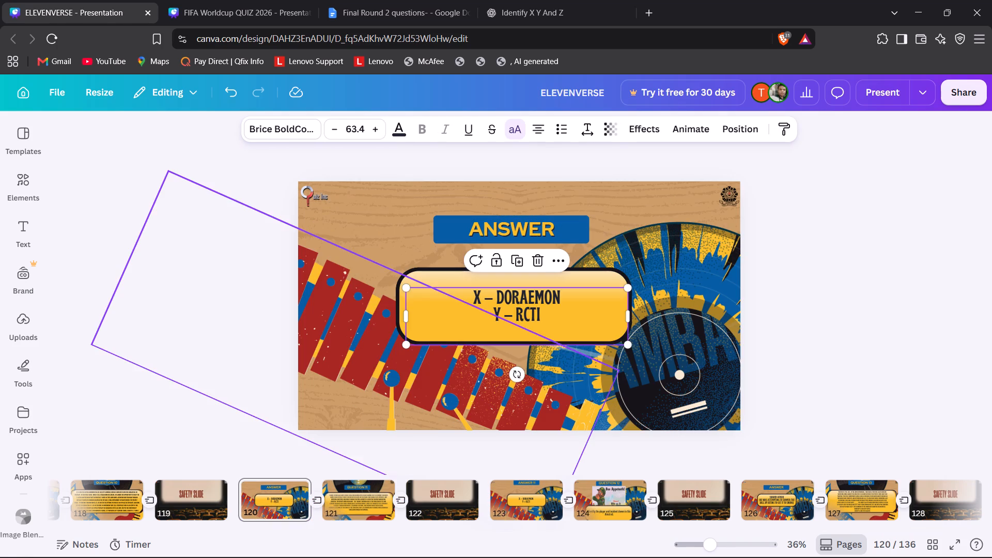
# Replace the pasted answer text on slide 120 with the document's X= Christian Bale, Y= Patrick Bateman, Z= American Psycho.
pyautogui.hotkey('ctrl', '2')
pyautogui.press('Right')
pyautogui.click(209, 376)
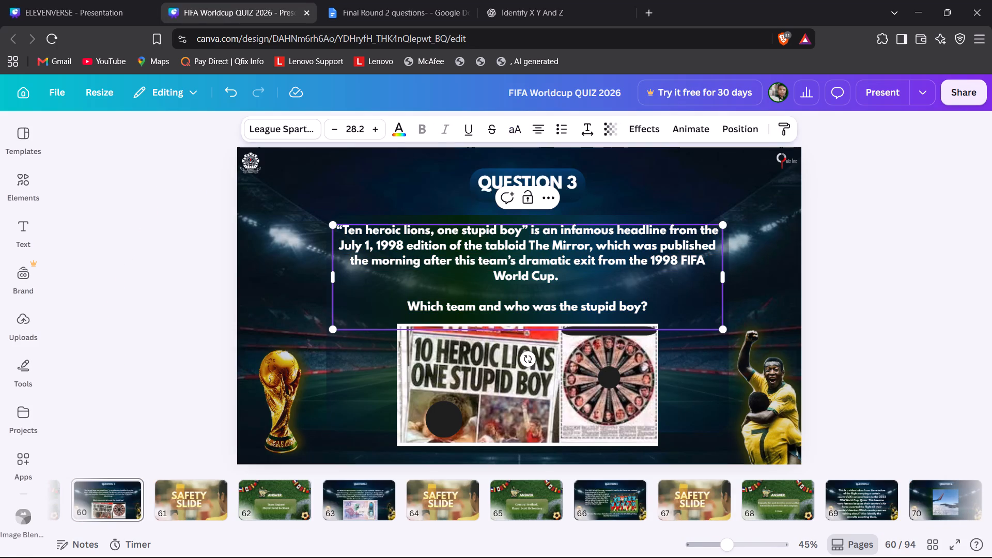
pyautogui.press('Right')
pyautogui.press('Right')
pyautogui.hotkey('ctrl', '3')
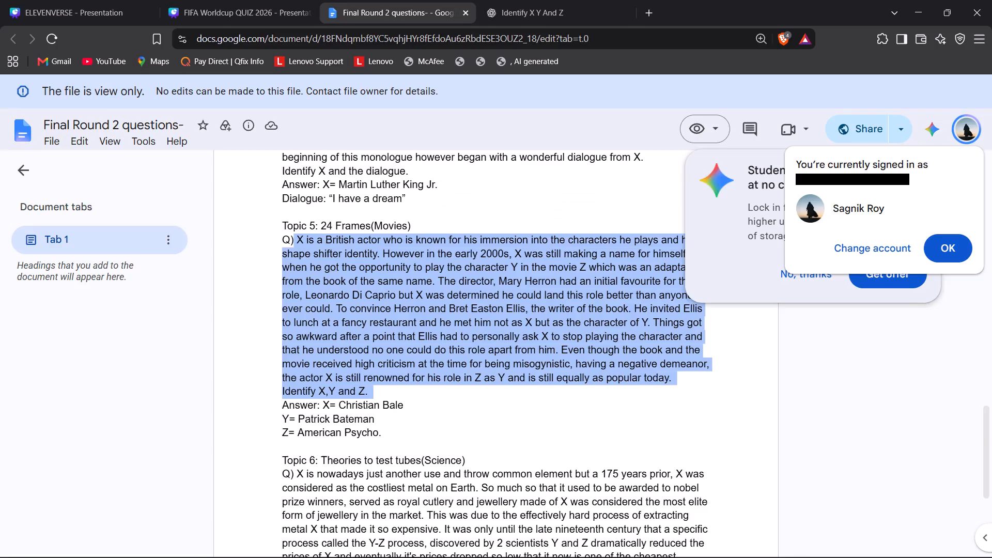
pyautogui.hotkey('ctrl', '4')
pyautogui.hotkey('ctrl', '3')
pyautogui.moveTo(323, 404); pyautogui.dragTo(379, 418)
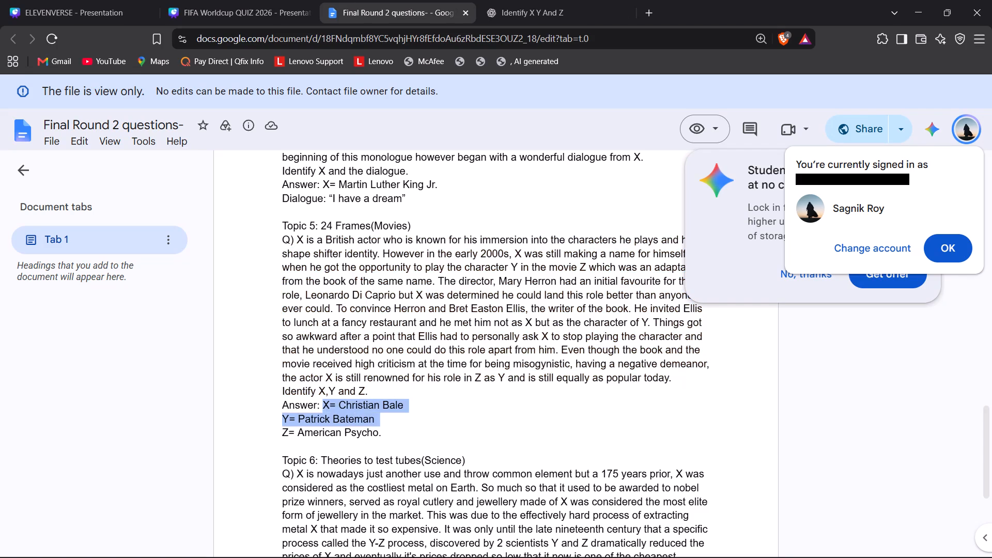
pyautogui.moveTo(379, 418); pyautogui.dragTo(390, 428)
pyautogui.hotkey('ctrl', 'c')
pyautogui.hotkey('ctrl', '1')
pyautogui.doubleClick(522, 307)
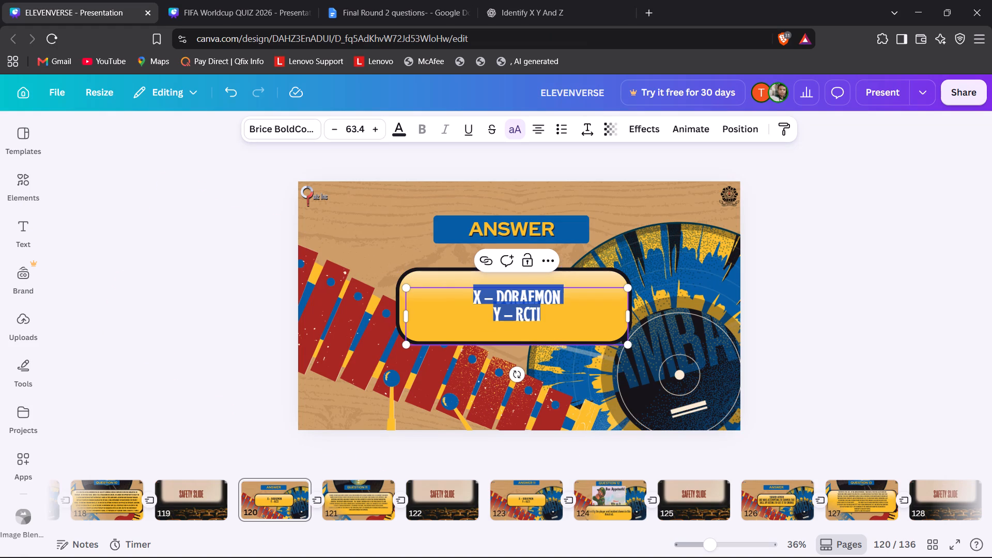
pyautogui.hotkey('ctrl', 'a')
pyautogui.hotkey('ctrl', 'v')
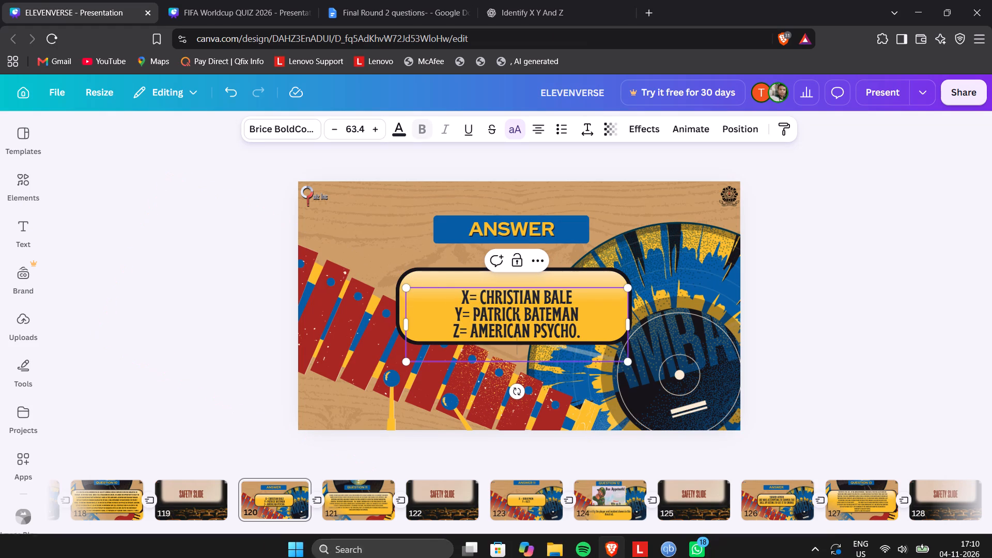
pyautogui.click(123, 330)
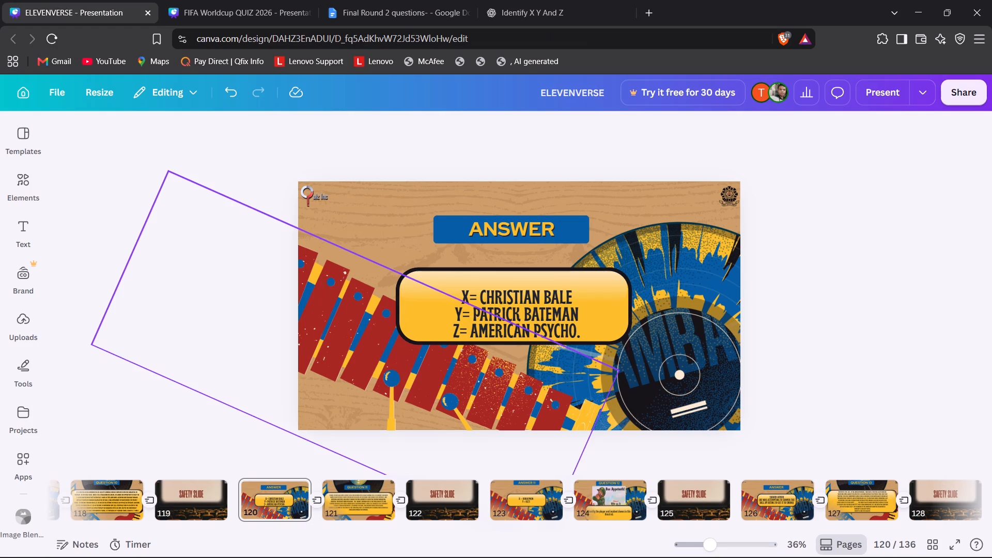
# Shift the three-line answer text slightly up and left so it sits inside the yellow panel.
pyautogui.moveTo(527, 331); pyautogui.dragTo(526, 323)
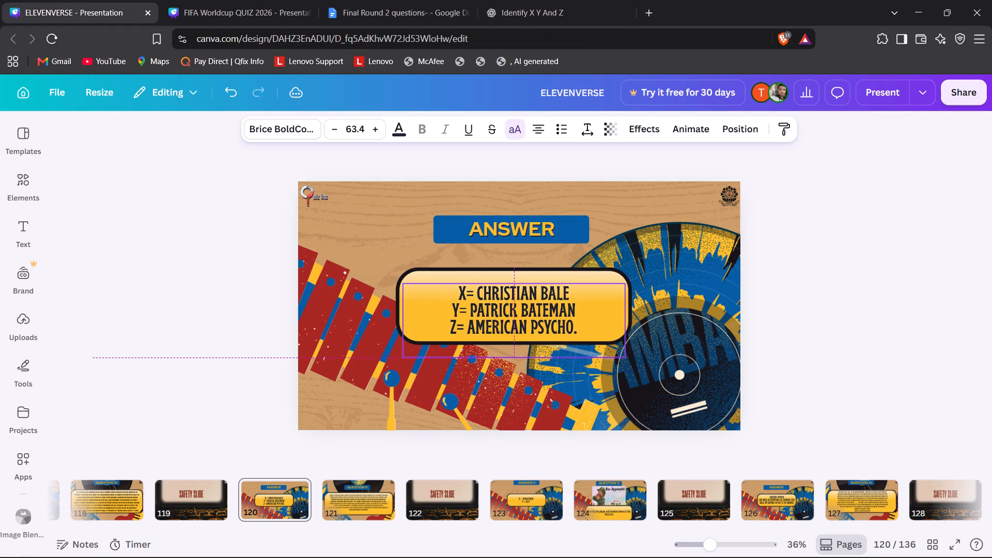
pyautogui.moveTo(526, 323); pyautogui.dragTo(521, 320)
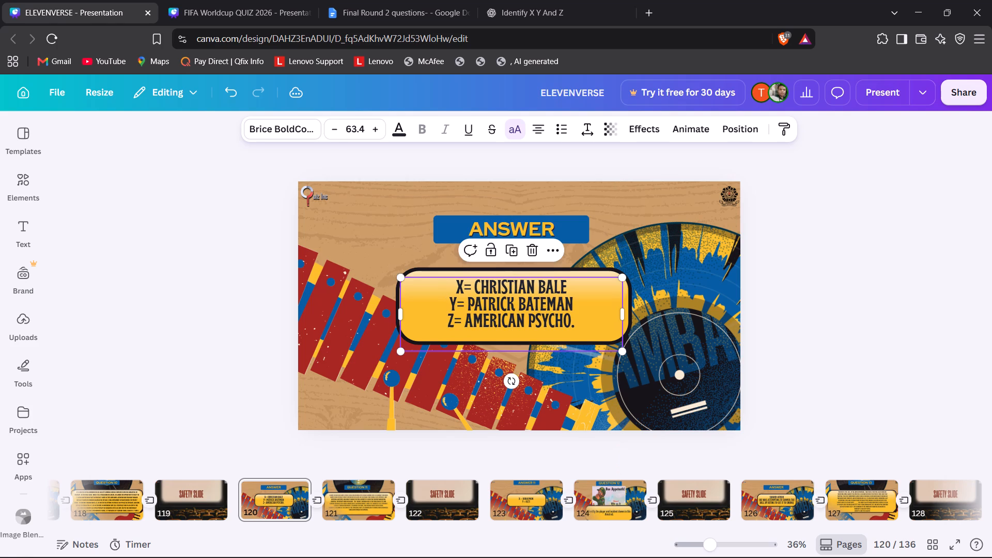
pyautogui.press('Down')
pyautogui.press('Down')
pyautogui.click(138, 366)
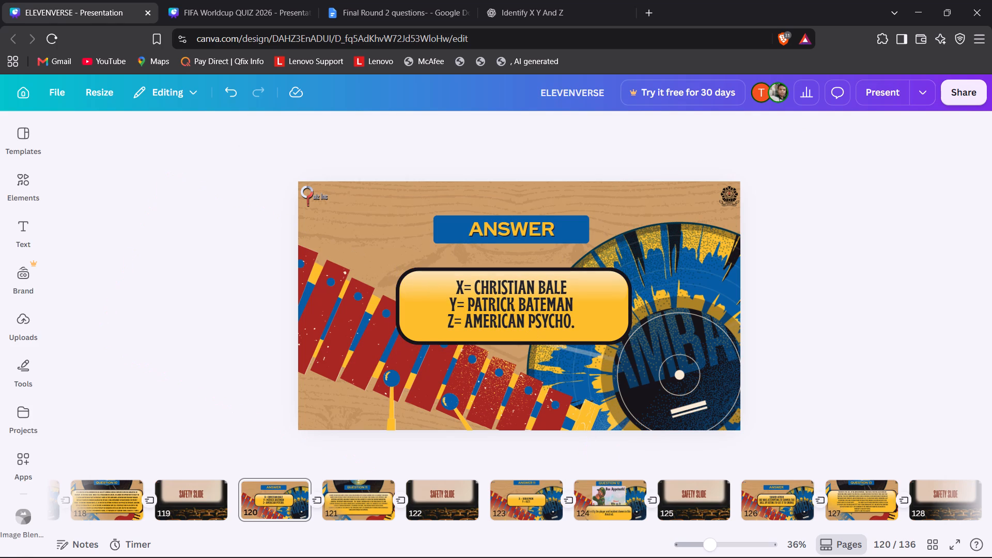
# Duplicate the ANSWER 9 slide and place one copy directly after the QUESTION 8 slide.
pyautogui.press('Right')
pyautogui.press('Right')
pyautogui.press('Left')
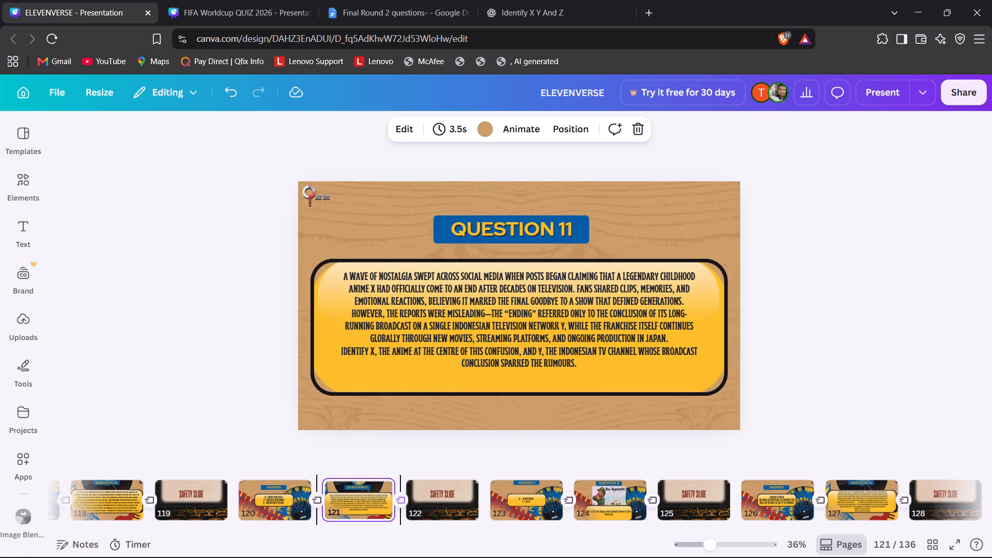
pyautogui.press('Left')
pyautogui.press('Left')
pyautogui.press('Left')
pyautogui.press('Left')
pyautogui.press('Left')
pyautogui.press('Left')
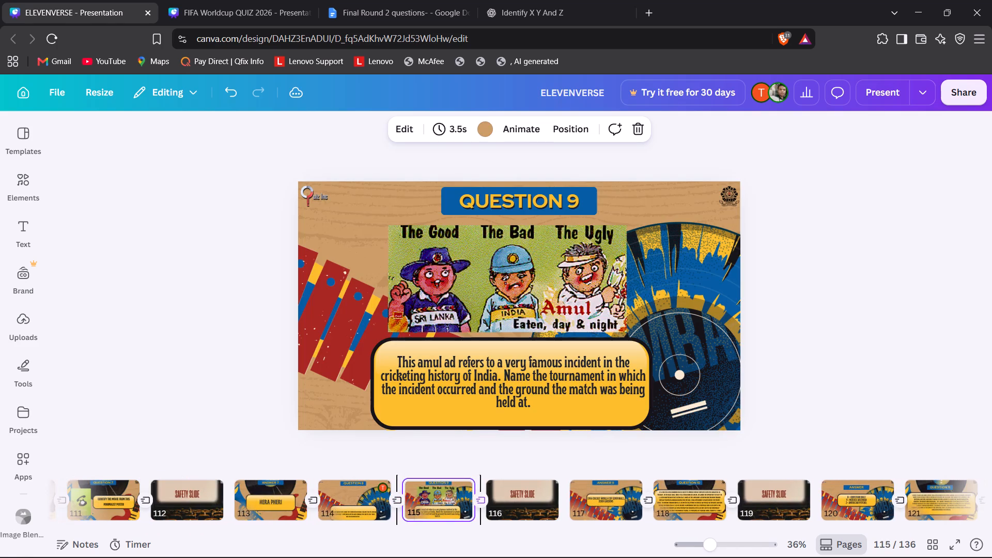
pyautogui.press('Left')
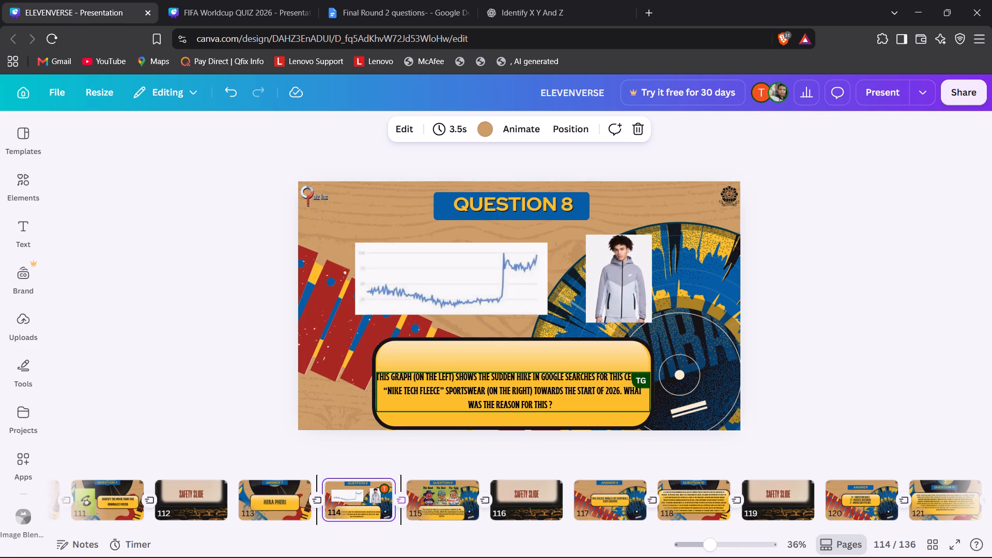
pyautogui.click(581, 496)
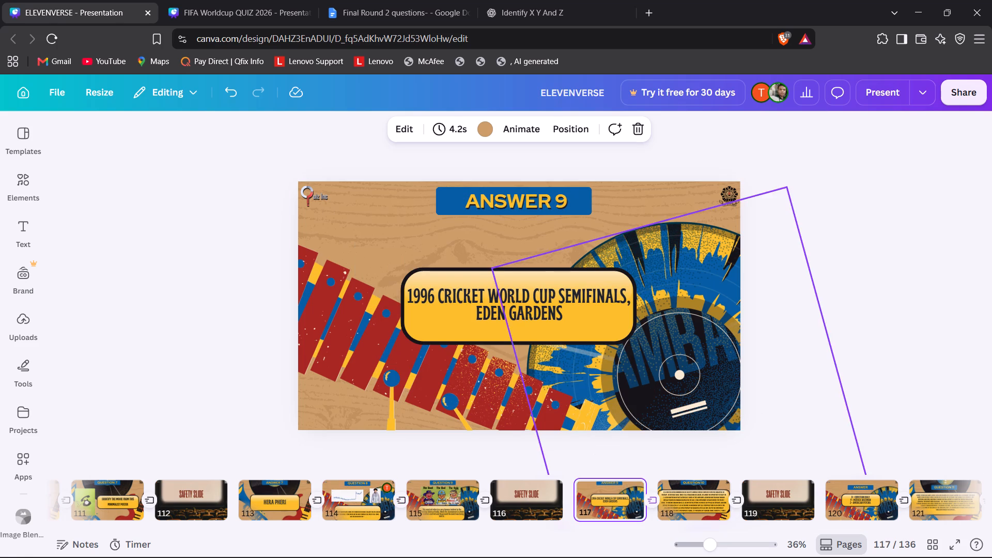
pyautogui.click(636, 489)
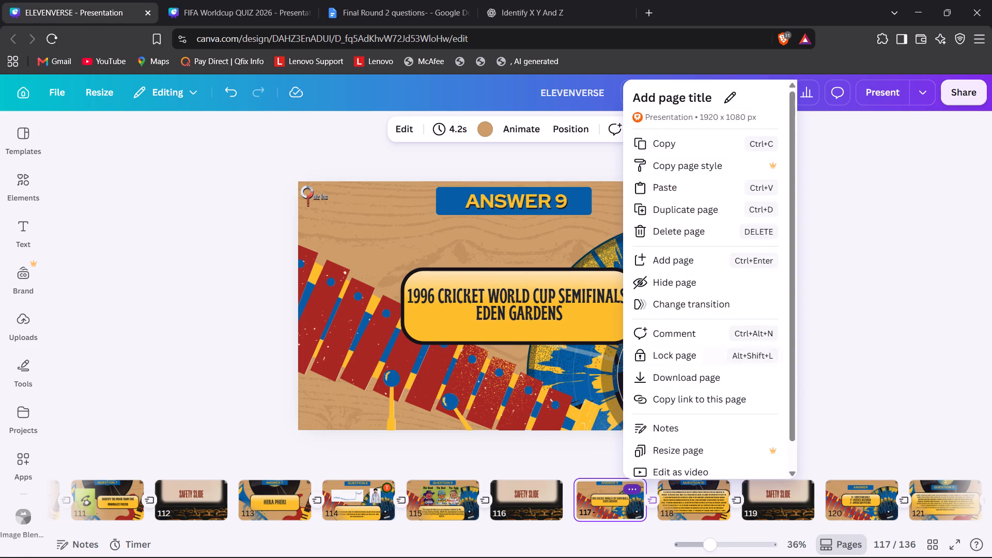
pyautogui.click(676, 208)
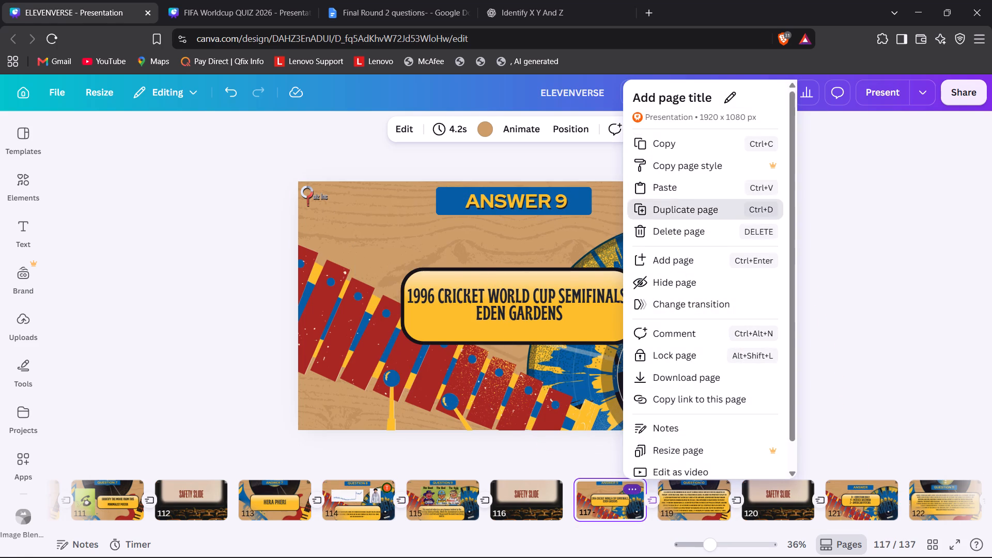
pyautogui.moveTo(598, 503); pyautogui.dragTo(465, 502)
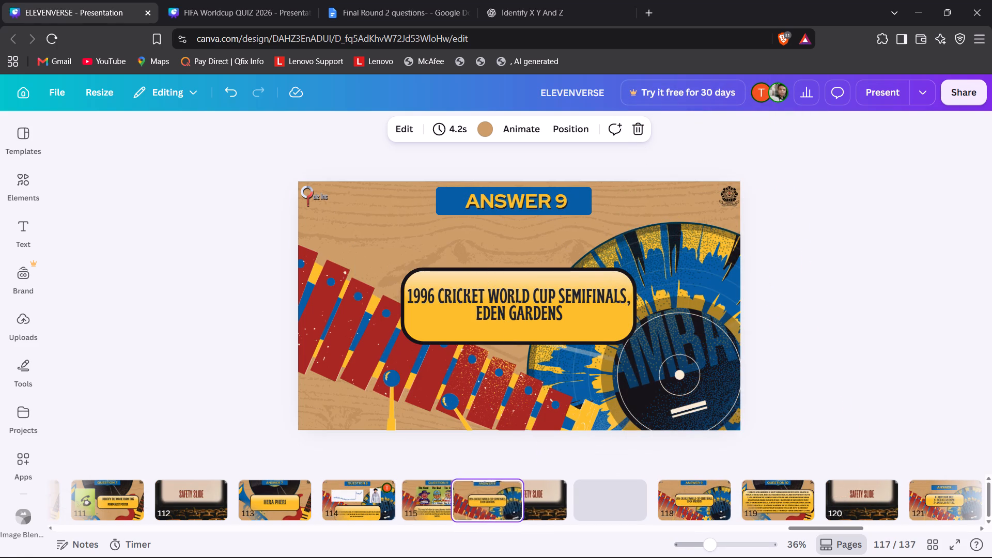
pyautogui.moveTo(465, 502); pyautogui.dragTo(415, 504)
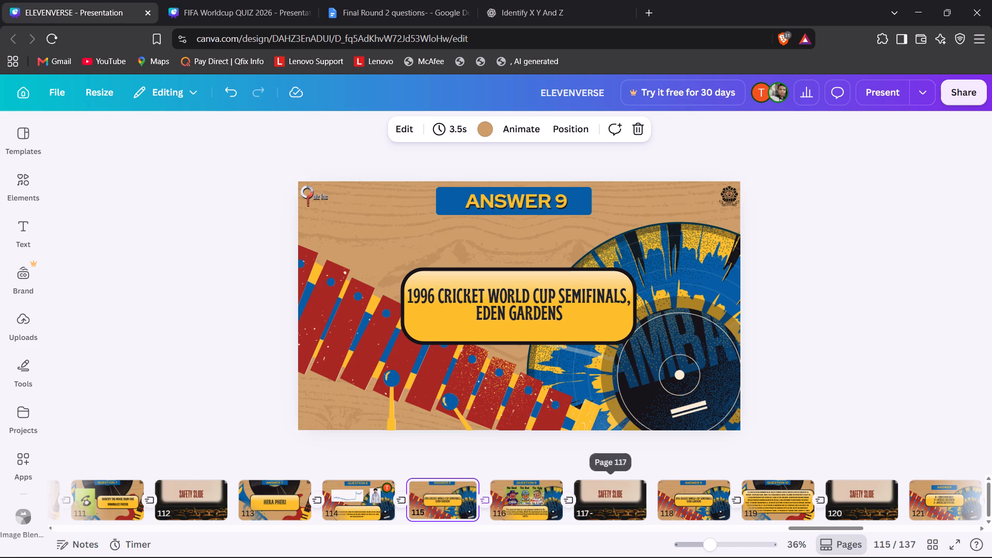
# Duplicate the safety slide following QUESTION 9 and place one copy between QUESTION 8 and the moved answer slide.
pyautogui.click(599, 497)
pyautogui.click(638, 486)
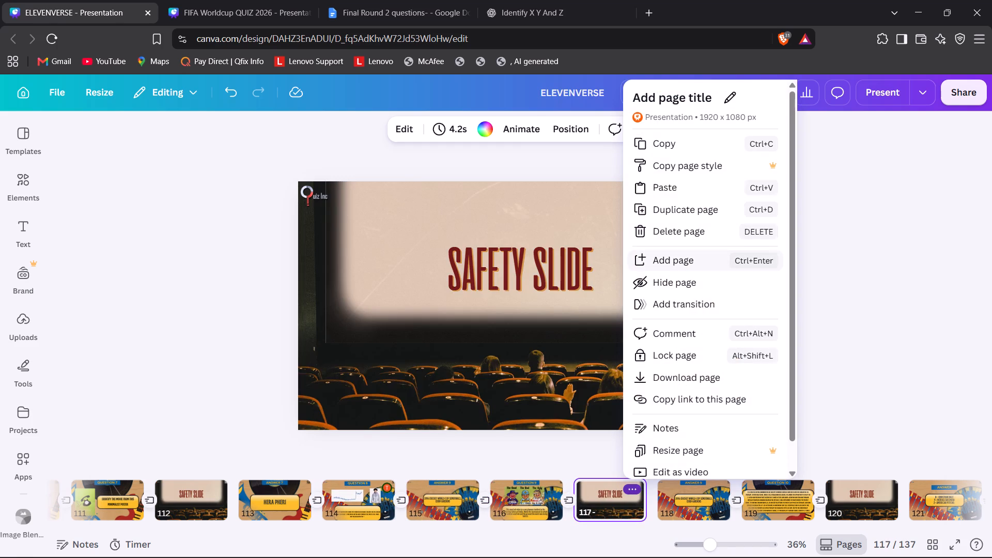
pyautogui.click(691, 209)
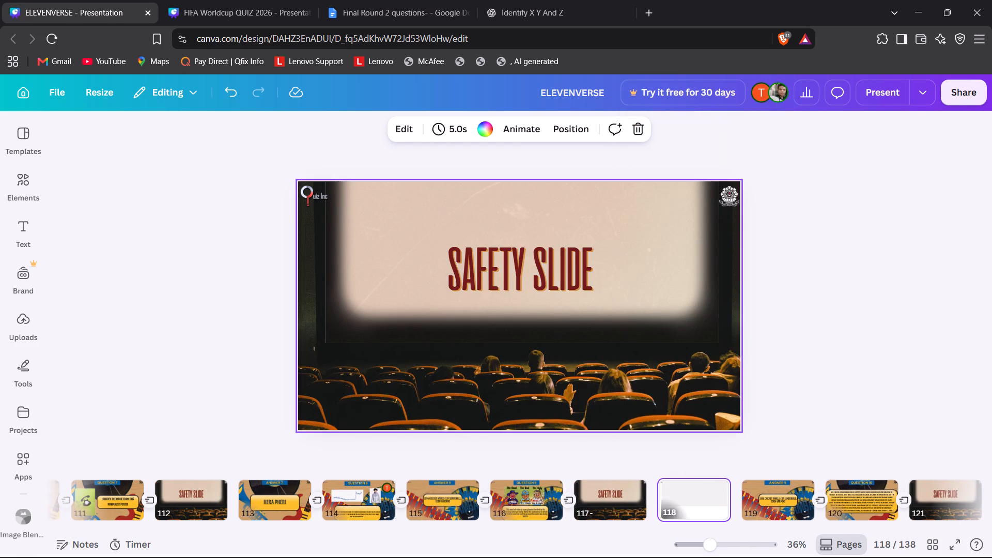
pyautogui.click(624, 509)
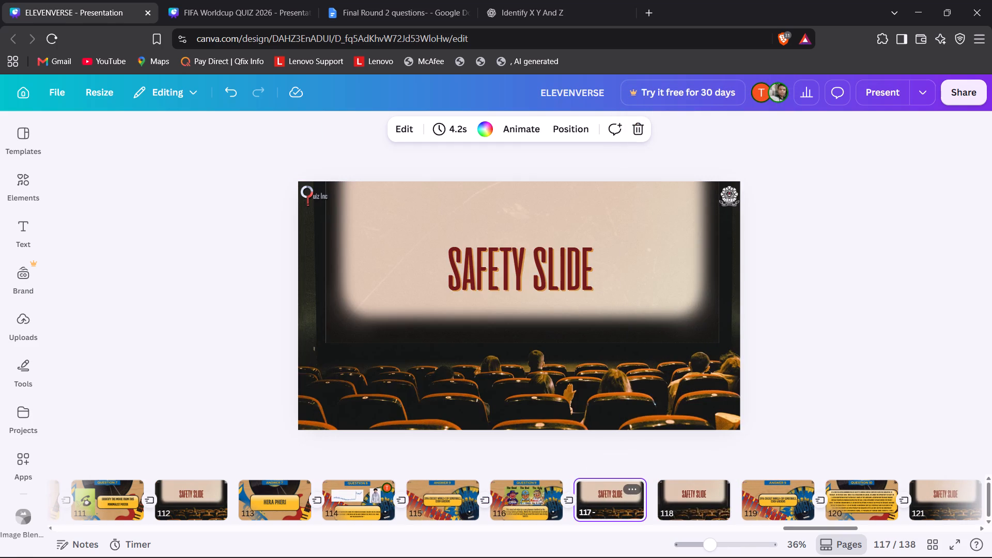
pyautogui.moveTo(612, 507); pyautogui.dragTo(466, 505)
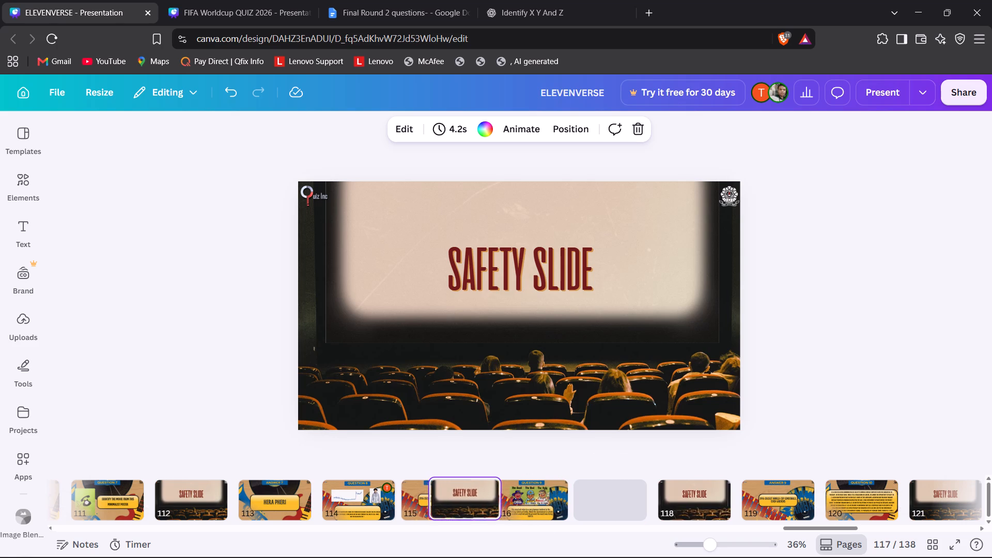
pyautogui.moveTo(466, 505); pyautogui.dragTo(424, 509)
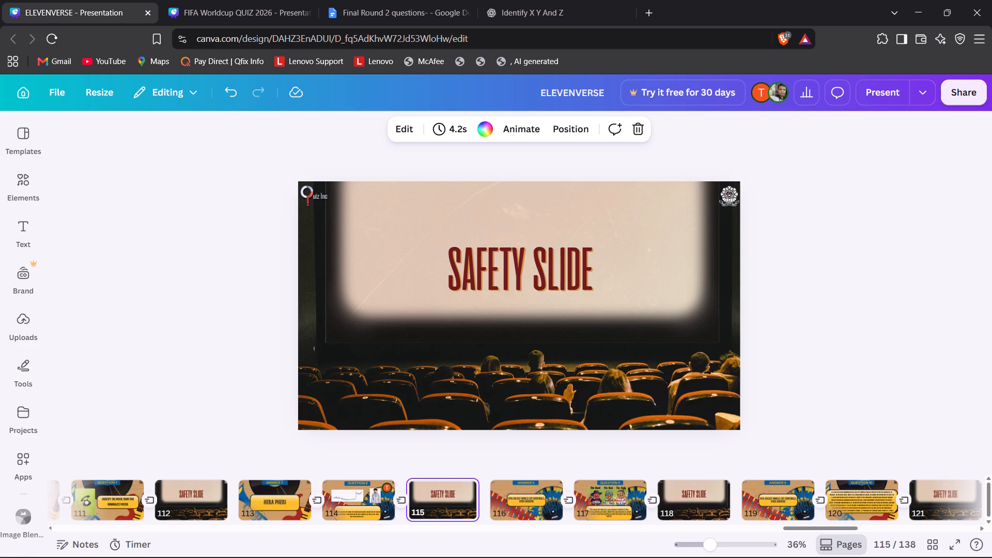
# Change the heading of the answer slide 116 to ANSWER 10.
pyautogui.click(496, 501)
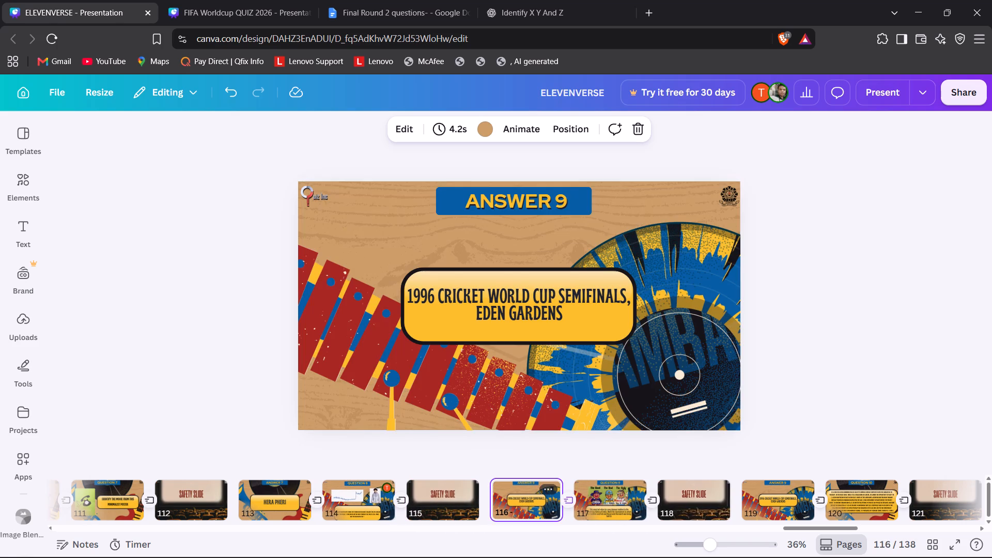
pyautogui.click(551, 196)
pyautogui.doubleClick(566, 200)
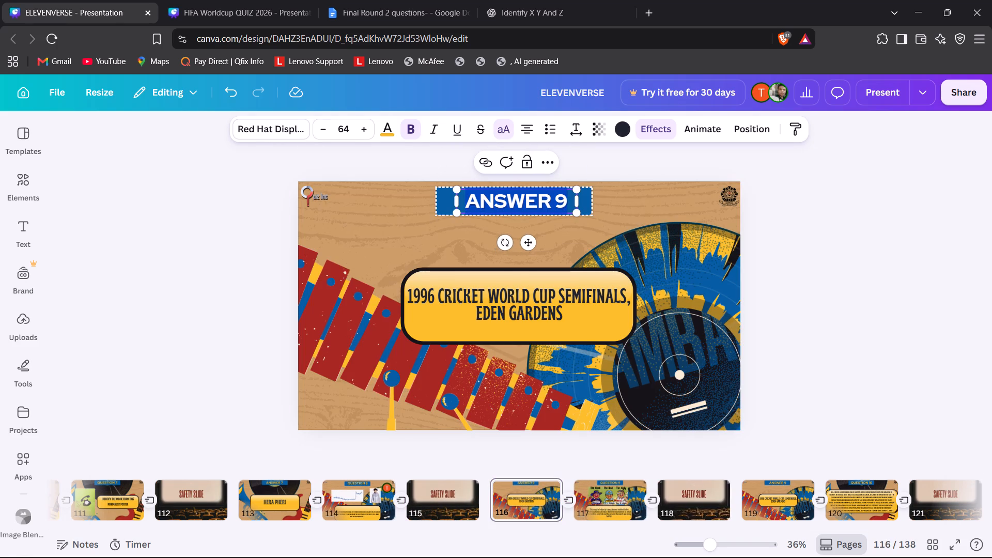
pyautogui.click(566, 200)
pyautogui.press('BackSpace')
pyautogui.write('10')
pyautogui.click(192, 352)
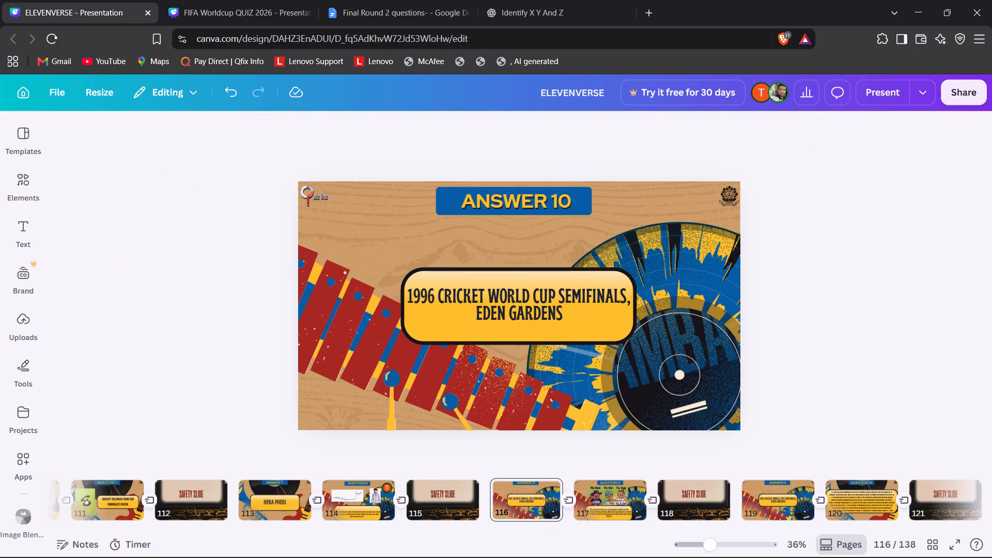
# Increase the size of the question text on the QUESTION 11 slide by three points.
pyautogui.press('Right')
pyautogui.press('Right')
pyautogui.press('Right')
pyautogui.press('Right')
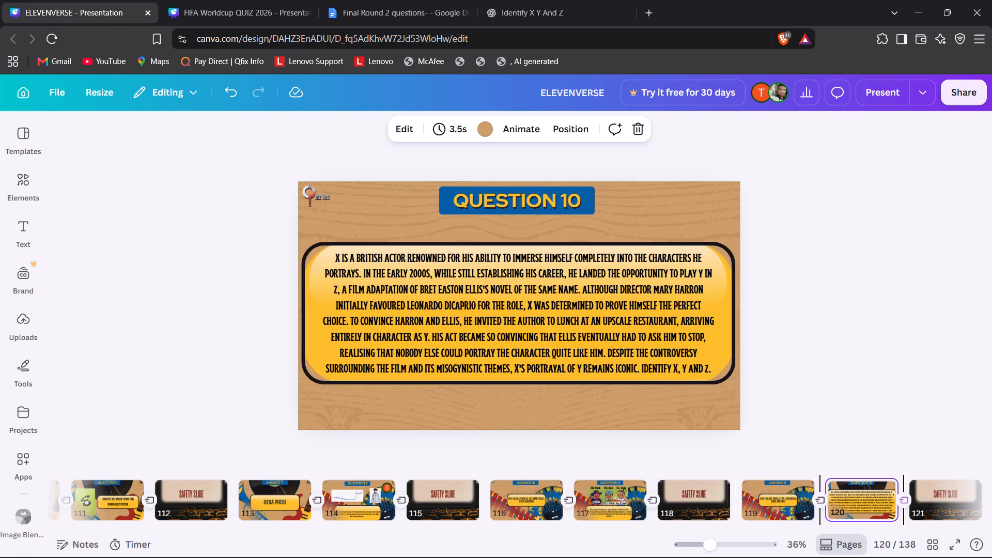
pyautogui.press('Right')
pyautogui.press('Right')
pyautogui.press('Right')
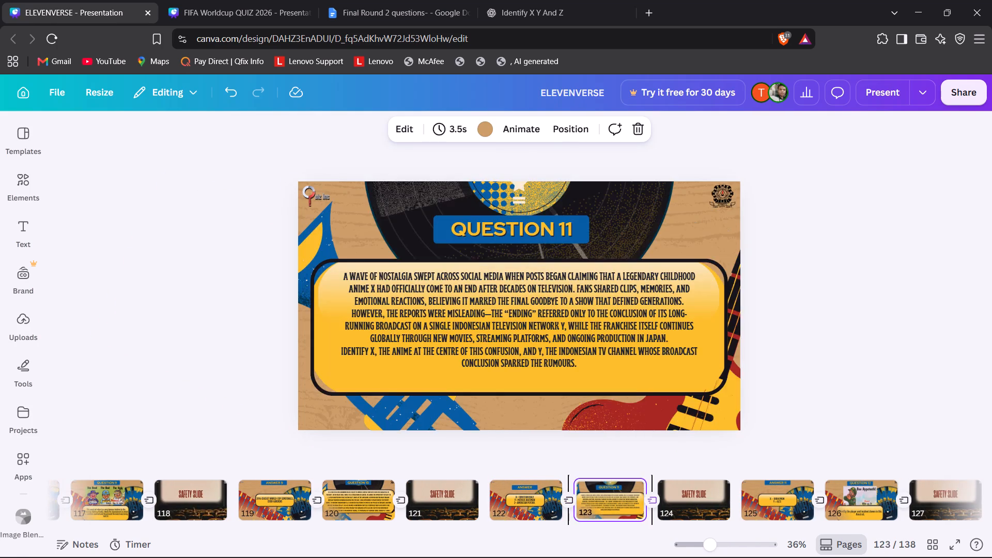
pyautogui.press('Right')
pyautogui.press('Left')
pyautogui.click(396, 350)
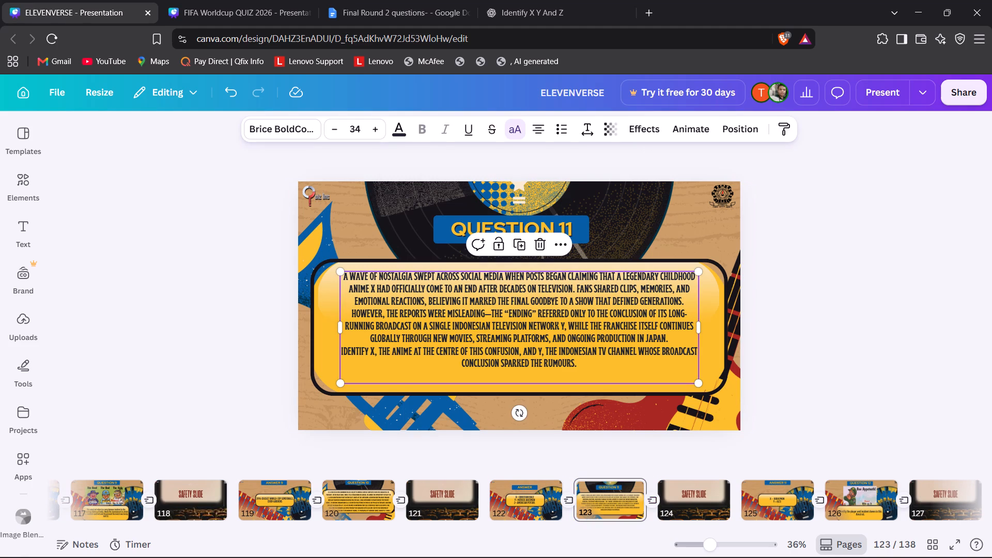
pyautogui.doubleClick(377, 131)
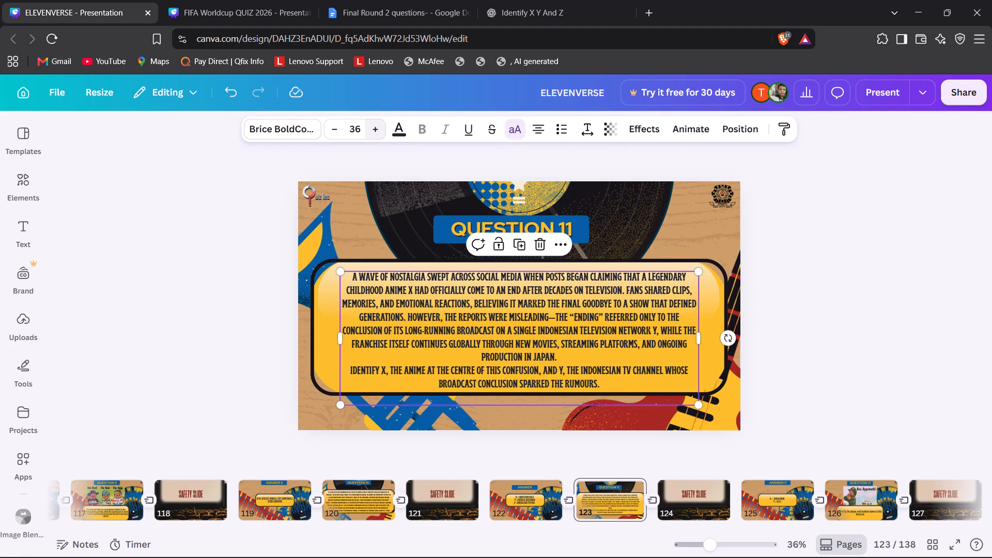
pyautogui.click(377, 131)
pyautogui.click(153, 292)
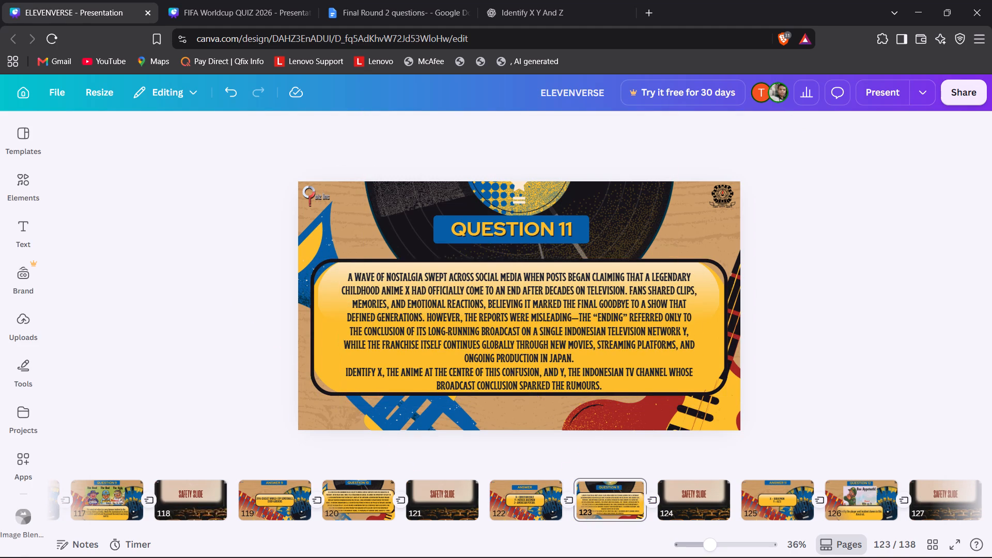
# Nudge the QUESTION 11 text box slightly upward so all its lines fit inside the yellow panel.
pyautogui.click(422, 337)
pyautogui.press('Up')
pyautogui.press('Up')
pyautogui.press('Up')
pyautogui.press('Up')
pyautogui.click(86, 371)
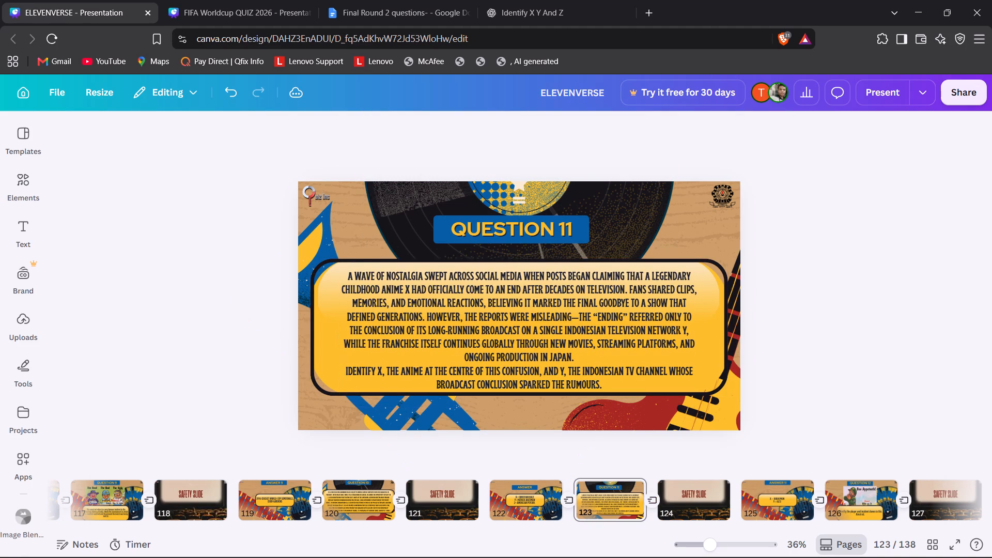
# Review the slides from QUESTION 8 through ANSWER 9 to check their order, headings and answers.
pyautogui.hscroll(2, 137, 489)
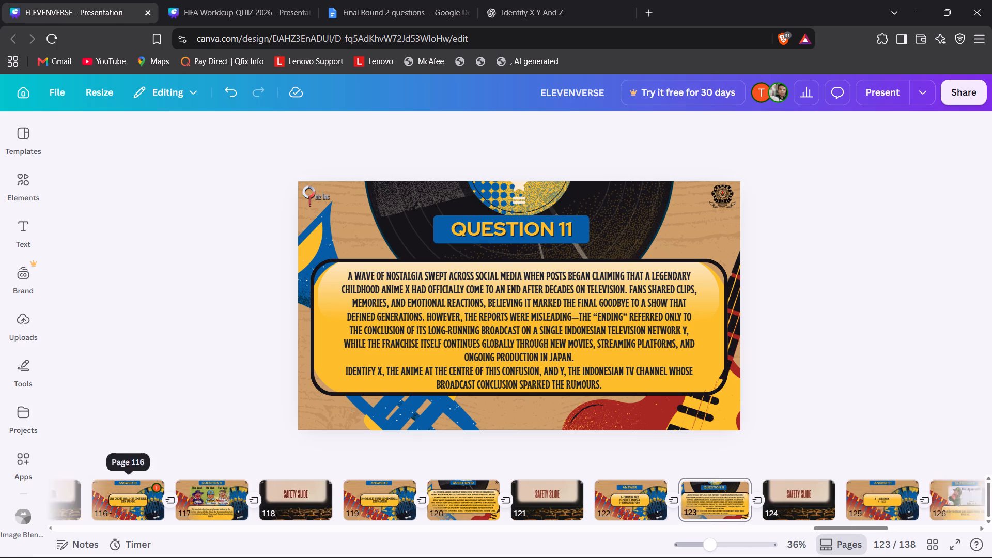
pyautogui.hscroll(2, 118, 499)
pyautogui.click(119, 505)
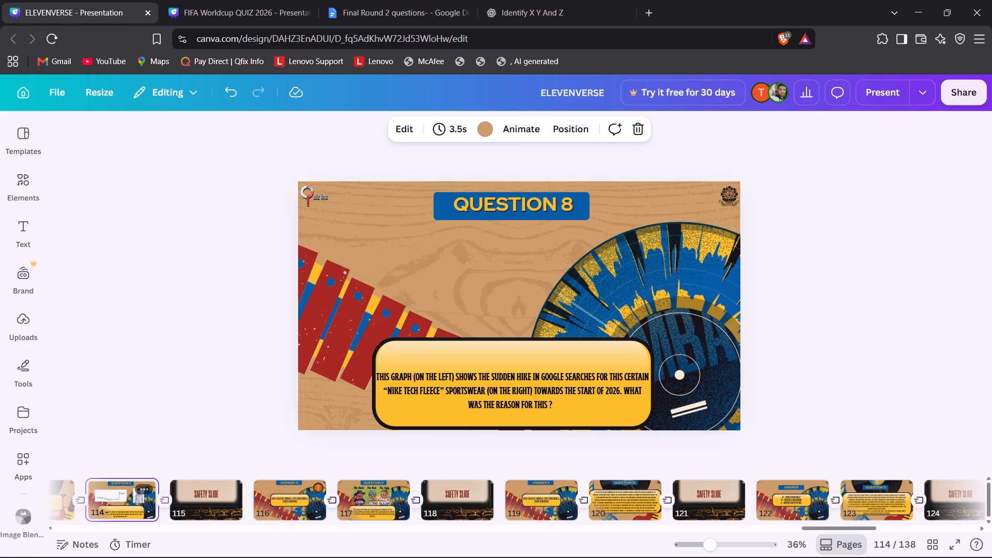
pyautogui.click(306, 491)
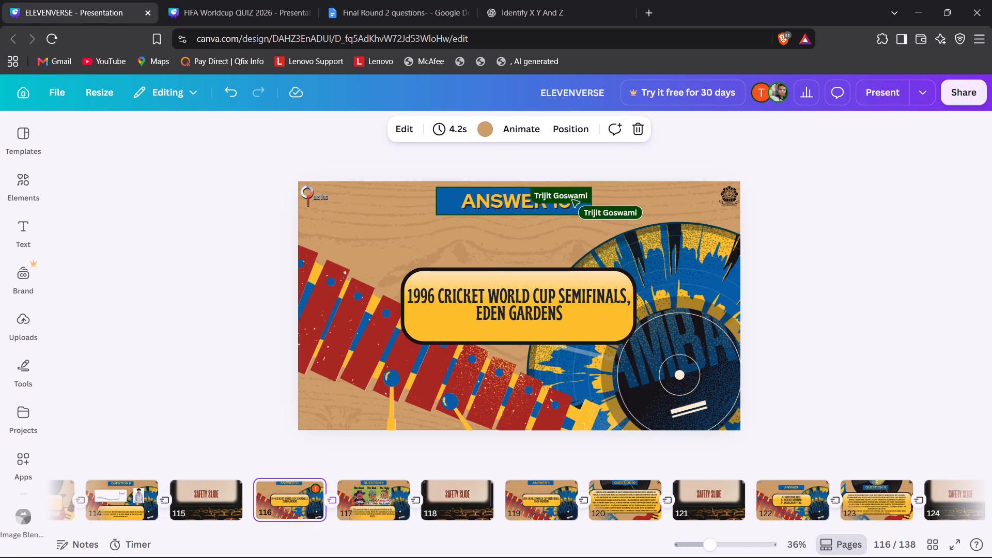
pyautogui.press('Right')
pyautogui.press('Right')
pyautogui.press('Right')
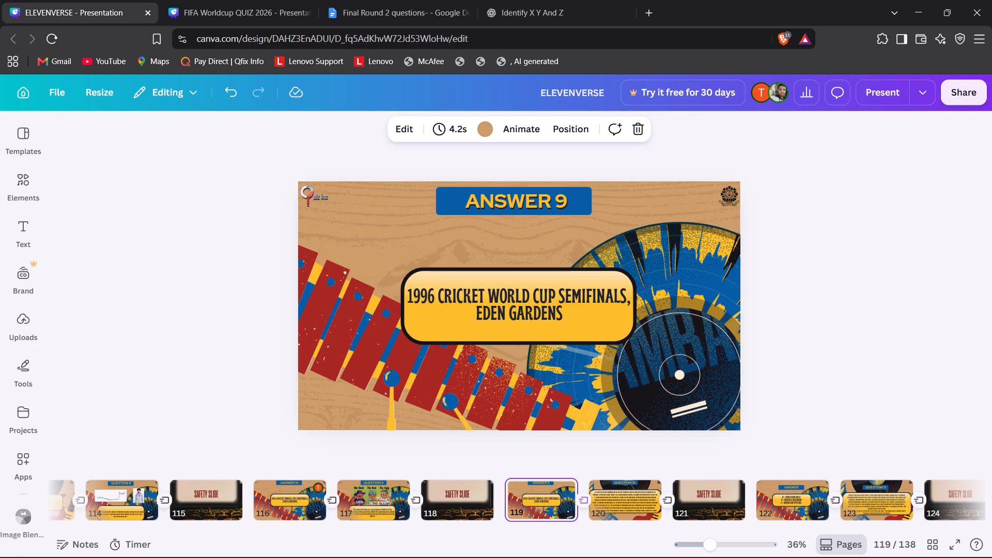
# Change the heading of the Christian Bale answer slide 122 to ANSWER 10.
pyautogui.press('Right')
pyautogui.press('Right')
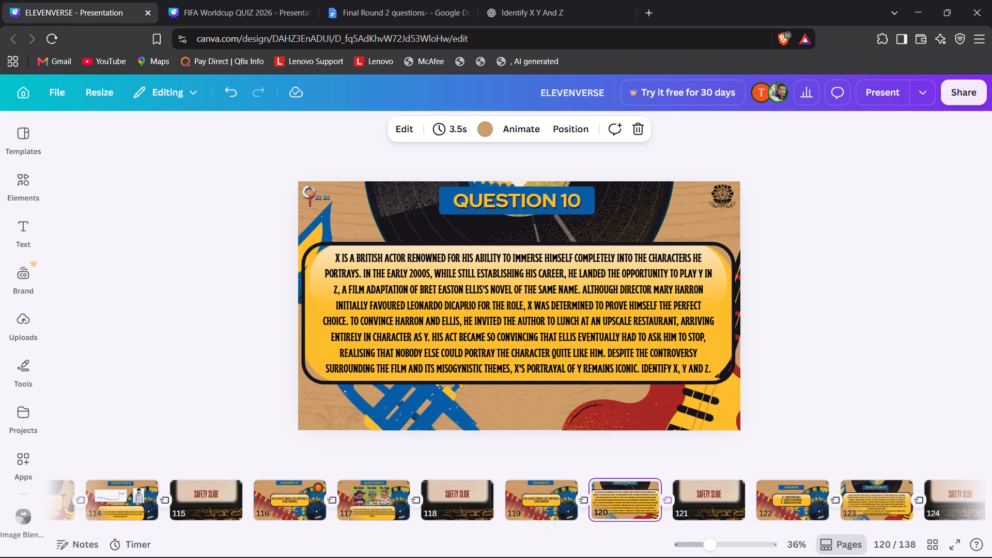
pyautogui.press('Right')
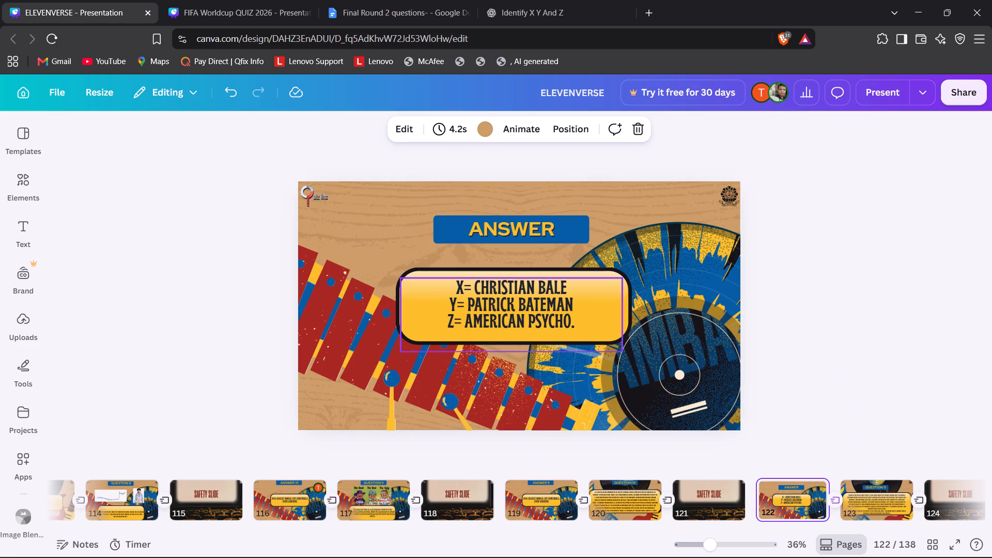
pyautogui.doubleClick(549, 226)
pyautogui.click(563, 230)
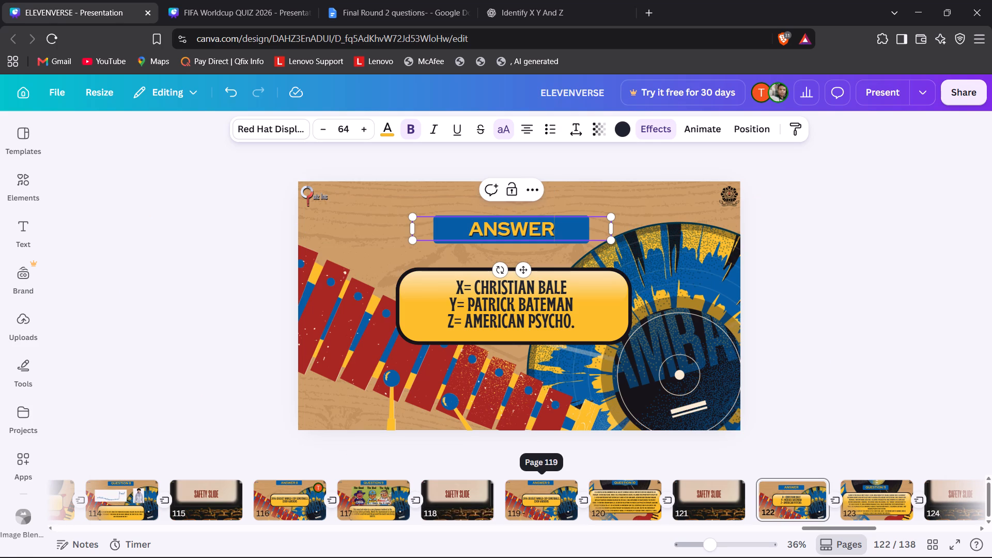
pyautogui.press('space')
pyautogui.write('10')
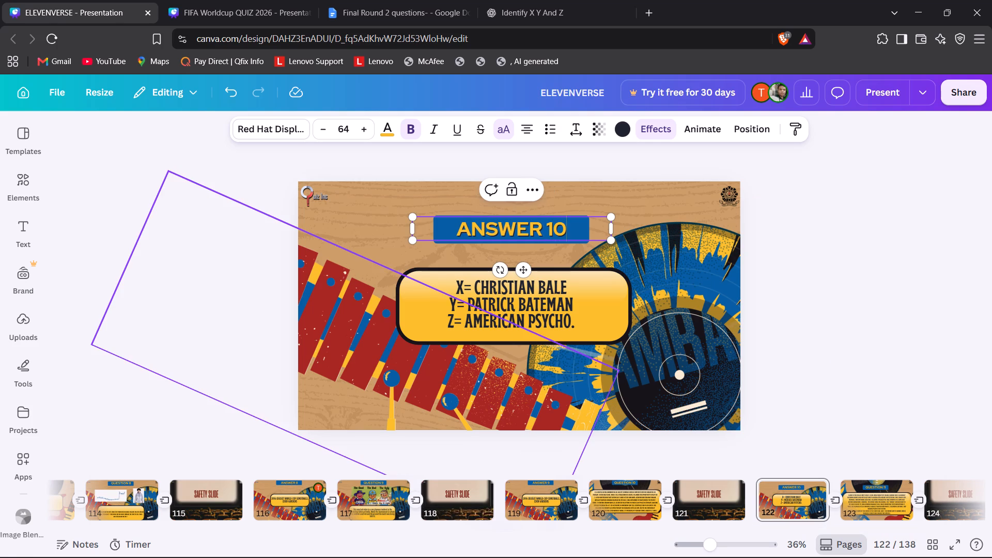
pyautogui.click(176, 410)
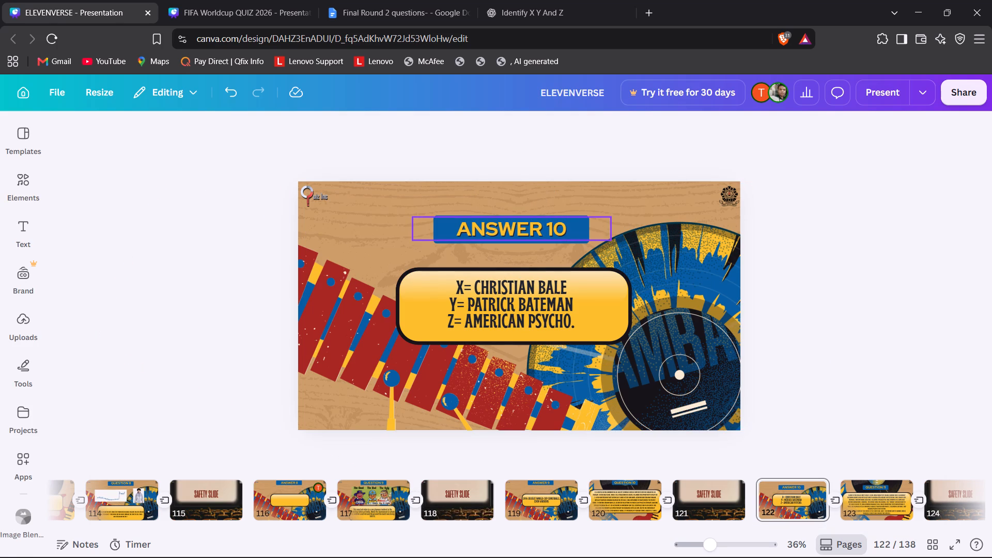
# Narrow the ANSWER 10 text box to fit its text and centre it on the blue bar.
pyautogui.click(544, 230)
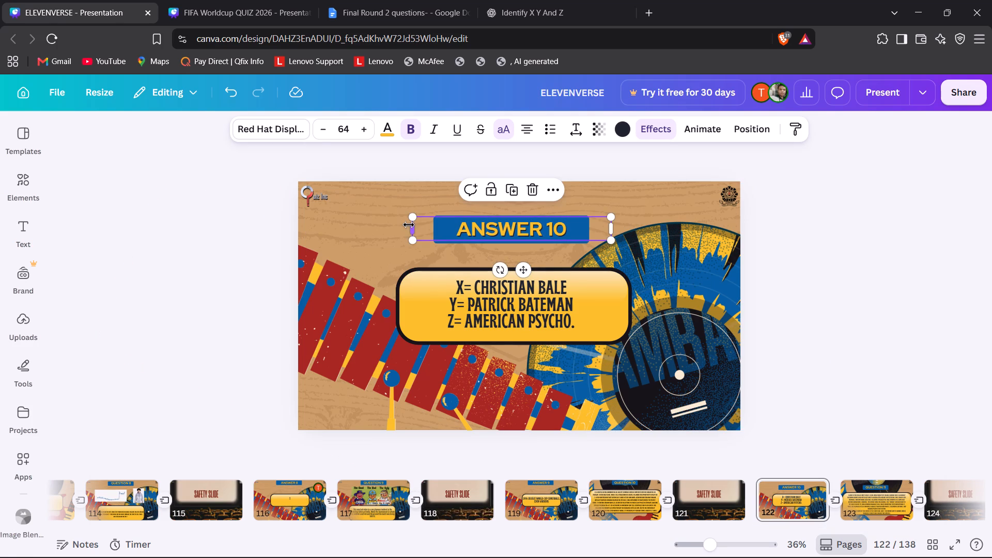
pyautogui.moveTo(410, 226); pyautogui.dragTo(503, 225)
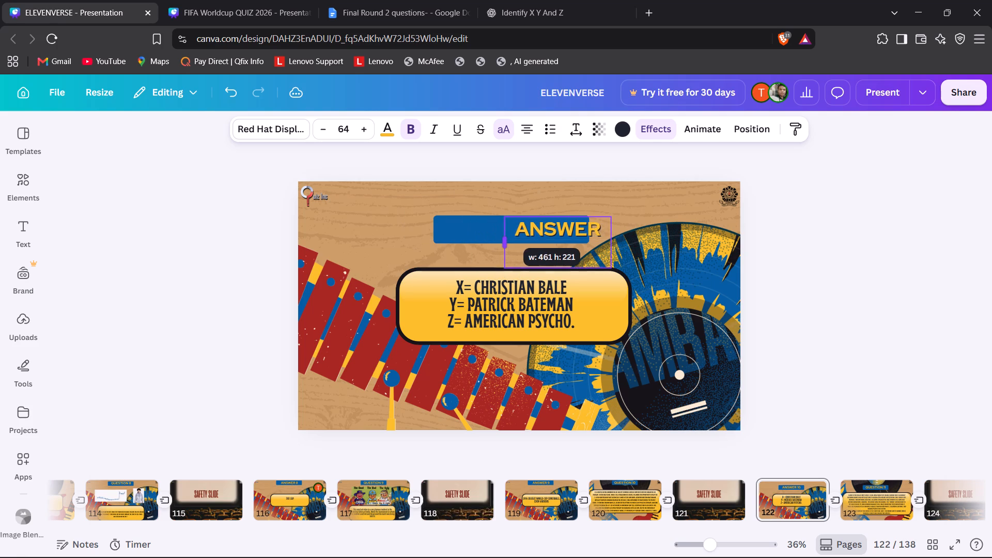
pyautogui.moveTo(503, 225); pyautogui.dragTo(495, 224)
pyautogui.moveTo(548, 225); pyautogui.dragTo(514, 227)
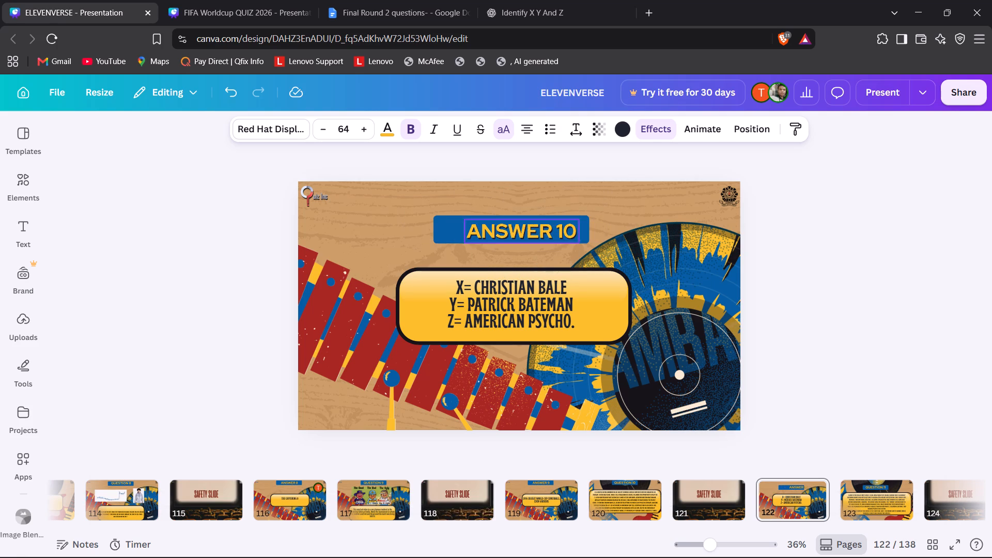
pyautogui.moveTo(514, 227); pyautogui.dragTo(504, 227)
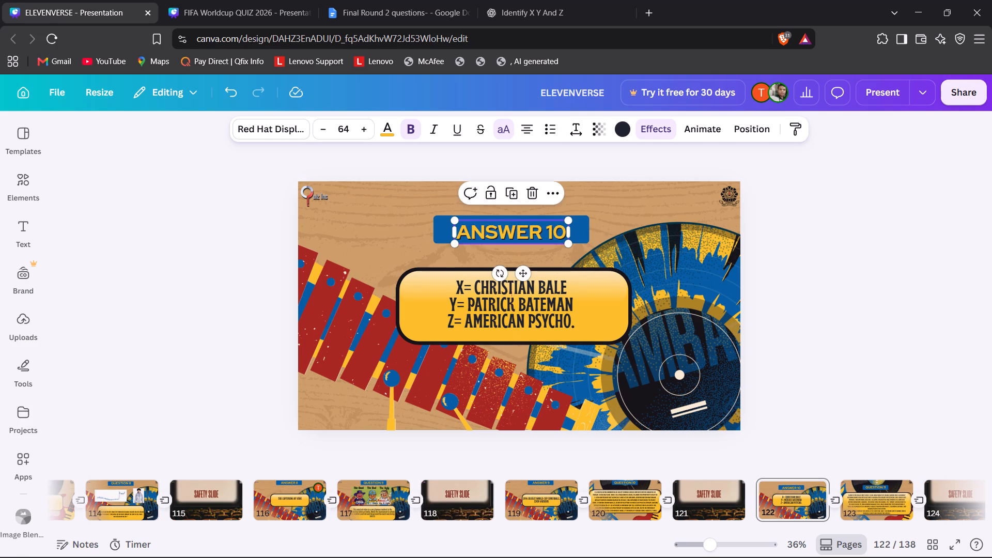
pyautogui.click(476, 230)
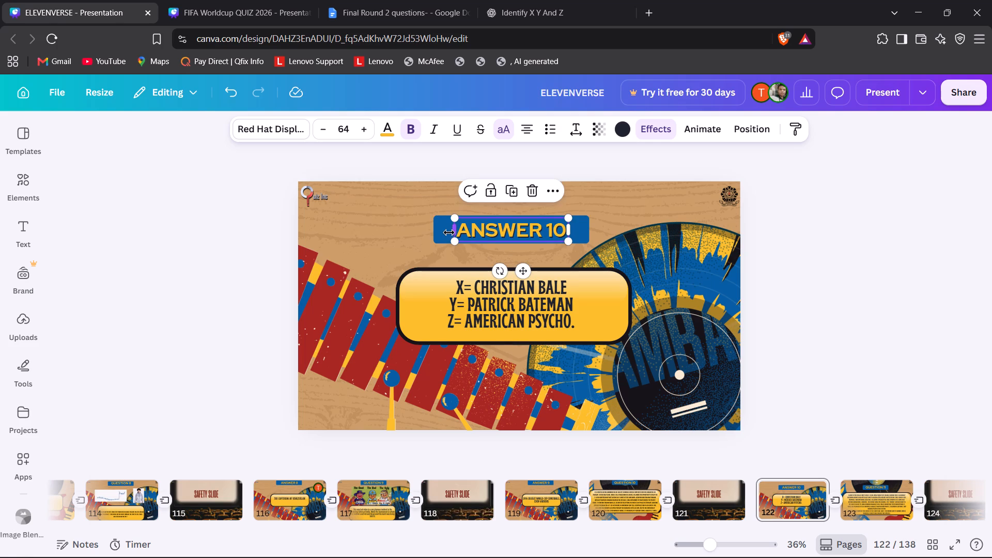
# Group the ANSWER 10 text with its blue bar and move the heading to the top of the slide, between the logos.
pyautogui.click(445, 233)
pyautogui.click(435, 233)
pyautogui.keyDown('shift'); pyautogui.click(481, 229); pyautogui.keyUp('shift')
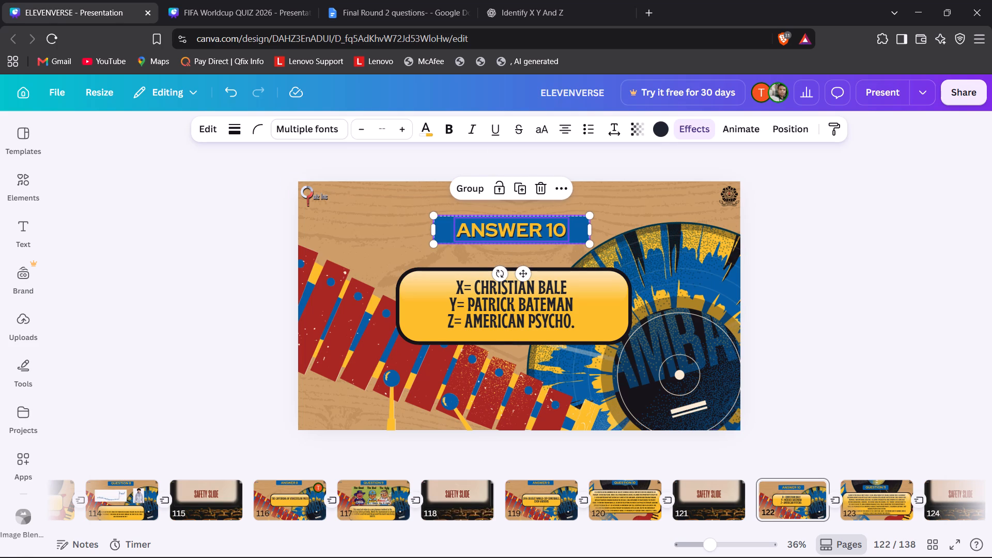
pyautogui.click(472, 199)
pyautogui.click(471, 187)
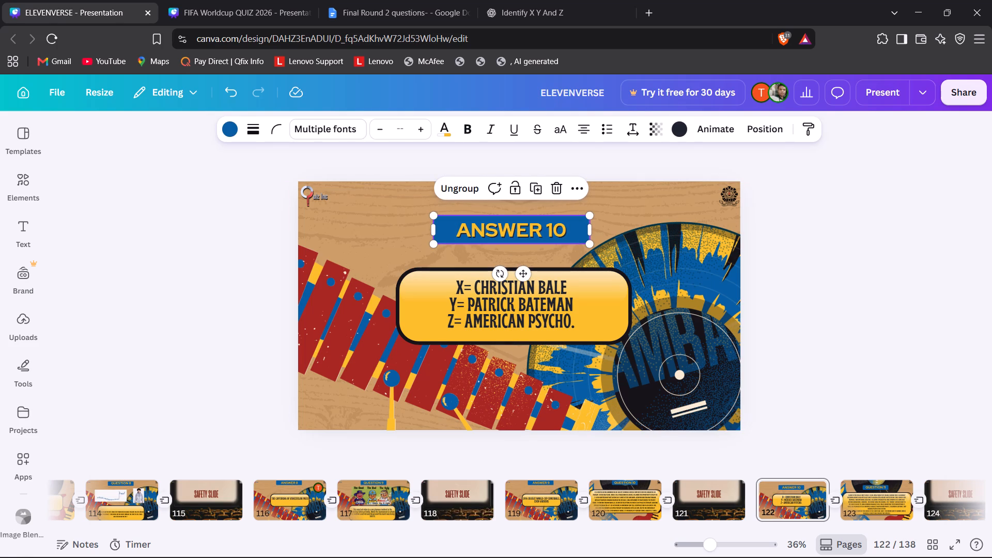
pyautogui.click(148, 291)
pyautogui.moveTo(502, 234); pyautogui.dragTo(516, 203)
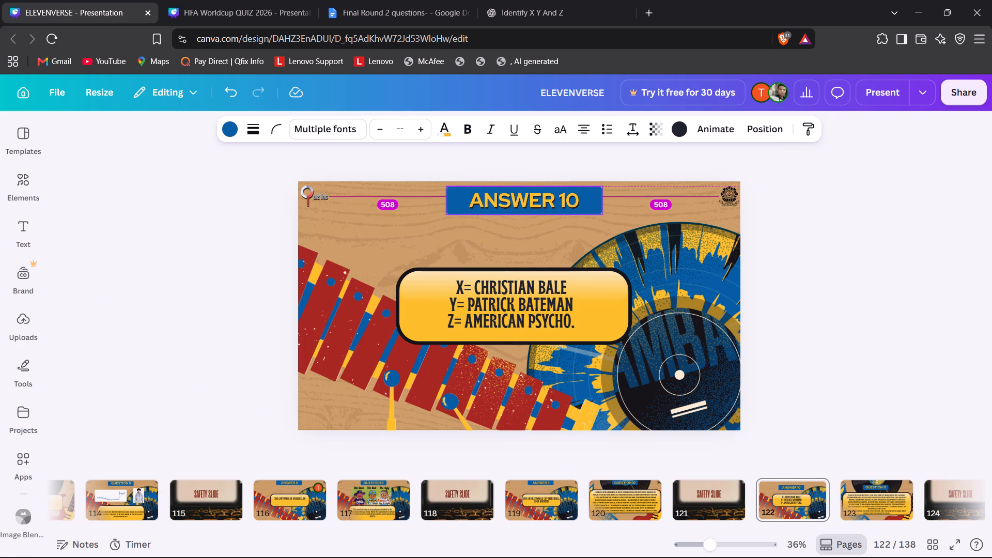
pyautogui.moveTo(516, 203); pyautogui.dragTo(511, 204)
pyautogui.click(181, 312)
# On slide 123, narrow the QUESTION 11 heading's text box to fit its text and centre it on the blue bar.
pyautogui.press('Right')
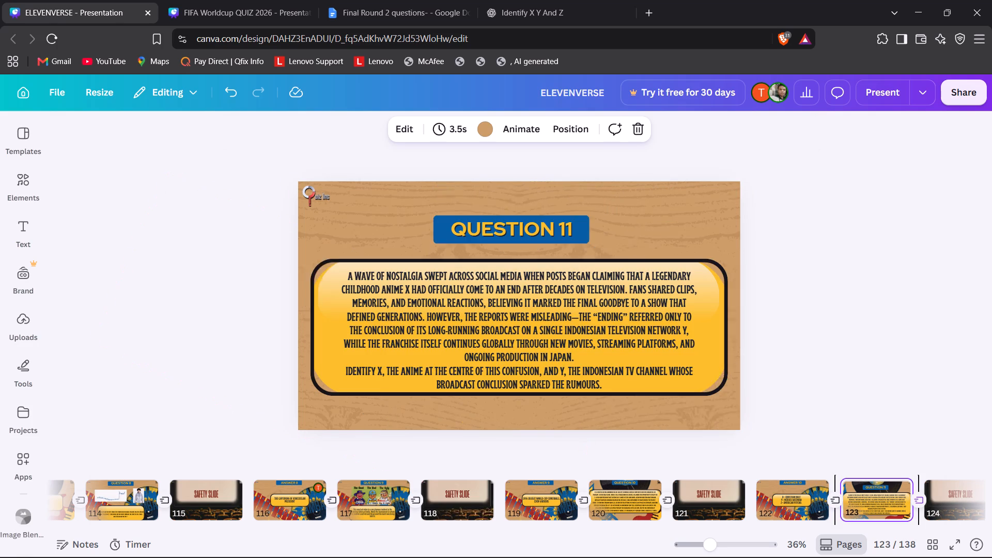
pyautogui.click(465, 229)
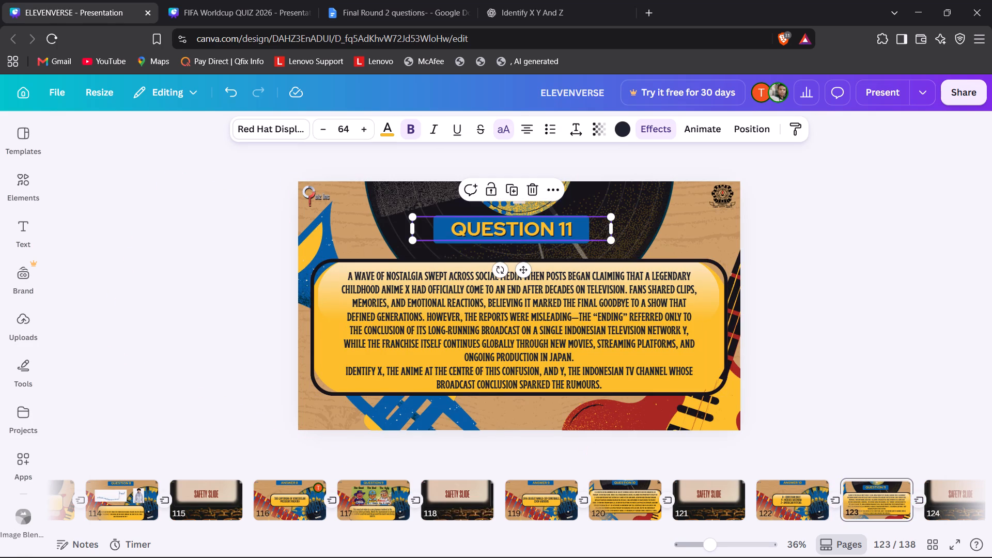
pyautogui.moveTo(412, 227); pyautogui.dragTo(456, 228)
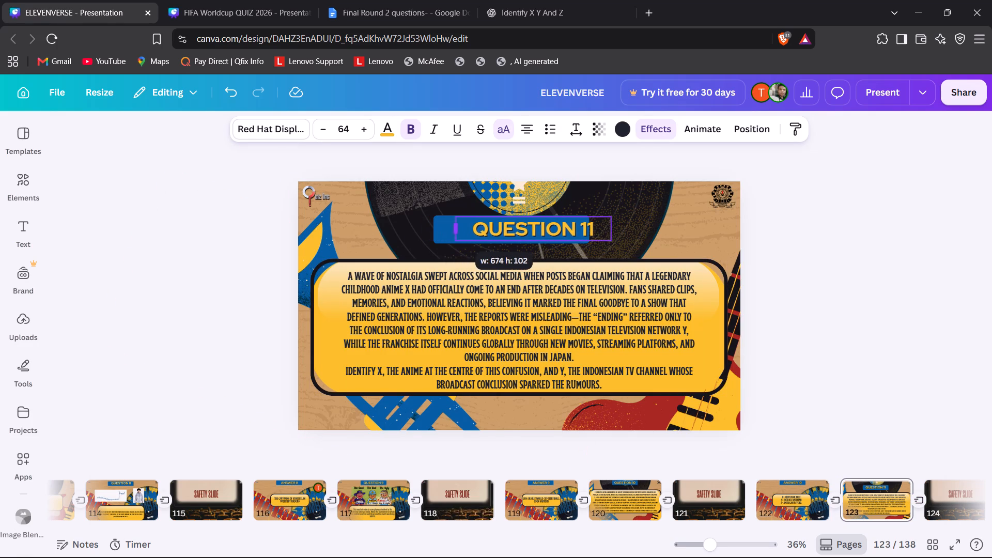
pyautogui.moveTo(456, 228); pyautogui.dragTo(479, 228)
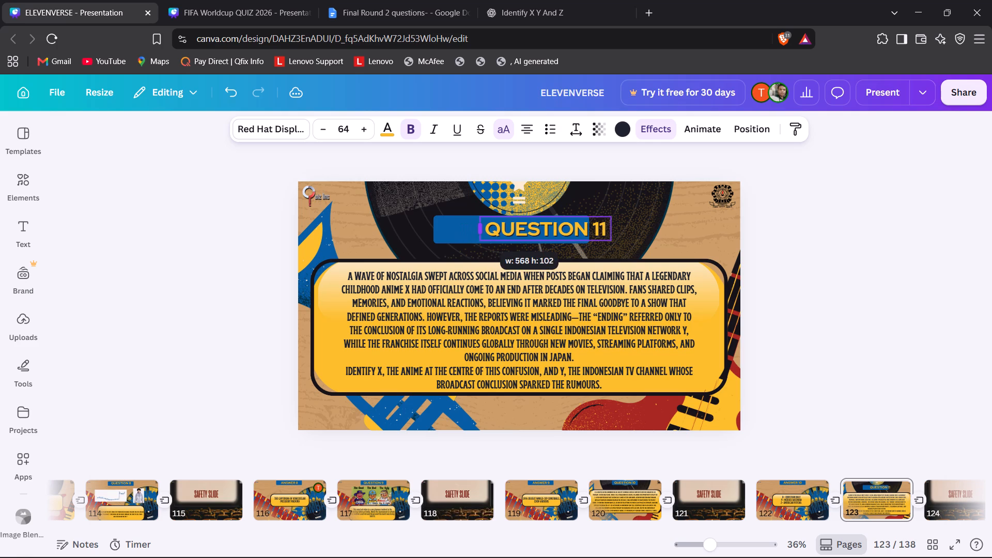
pyautogui.moveTo(479, 228); pyautogui.dragTo(480, 228)
pyautogui.click(134, 268)
pyautogui.moveTo(528, 233); pyautogui.dragTo(487, 235)
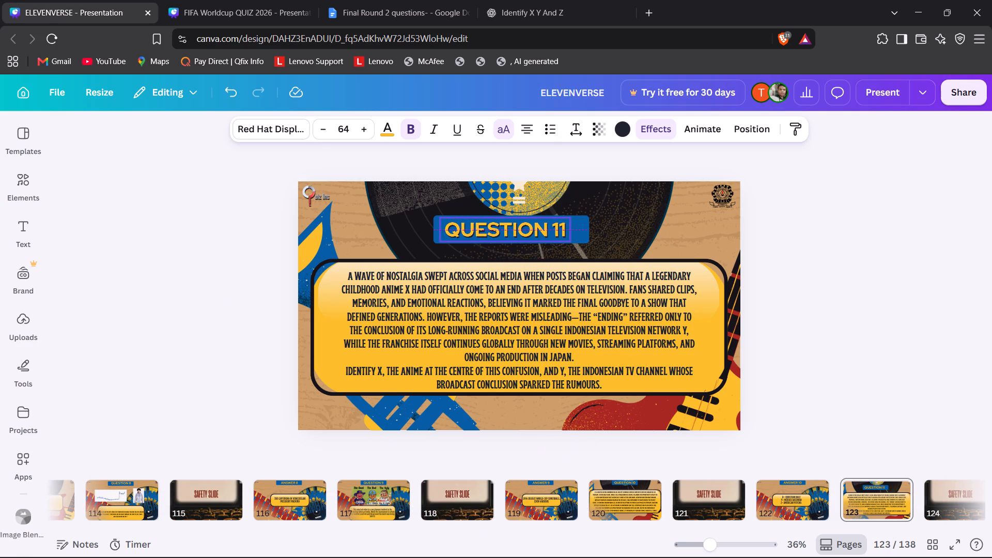
pyautogui.moveTo(487, 235); pyautogui.dragTo(492, 235)
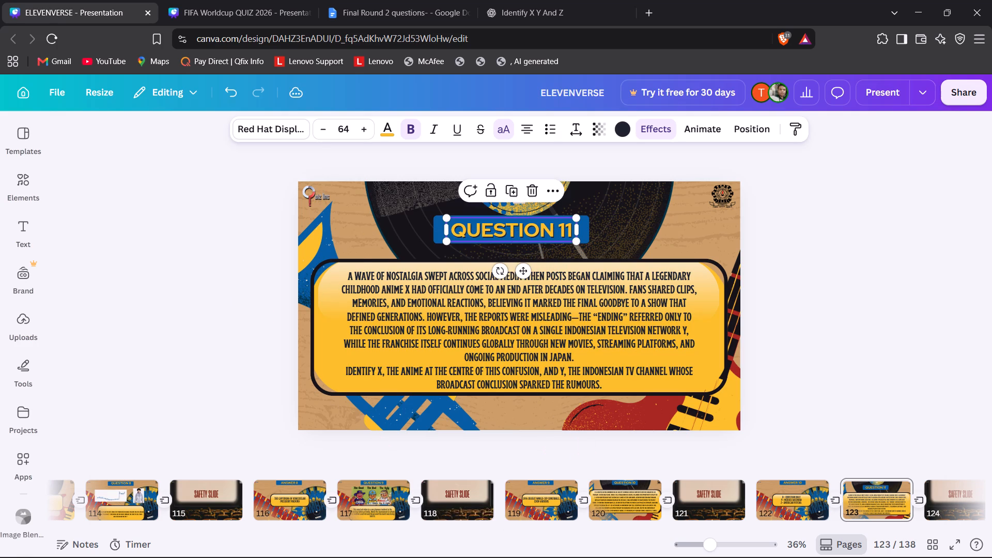
pyautogui.press('Down')
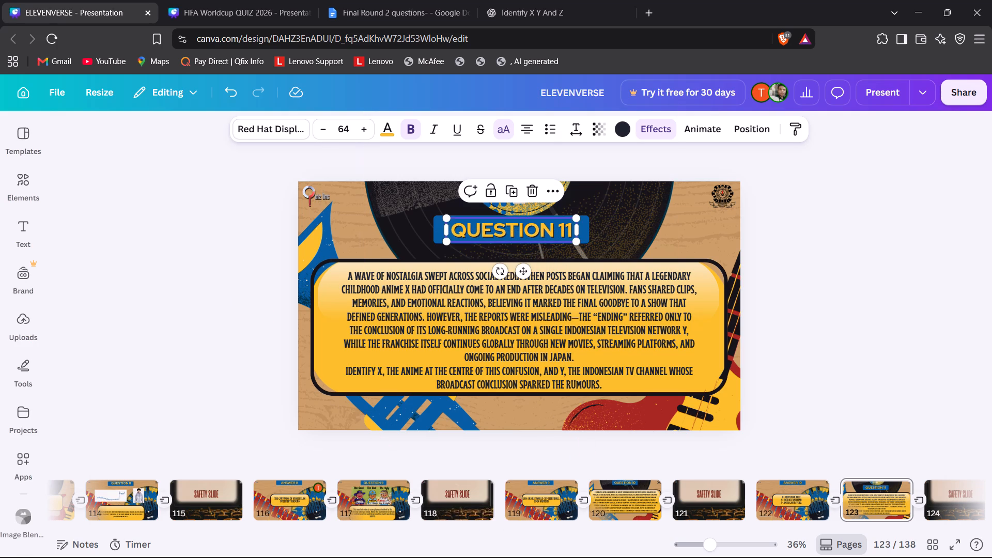
# Group the QUESTION 11 text with its blue bar and move the heading to the top centre of the slide.
pyautogui.click(434, 234)
pyautogui.keyDown('shift'); pyautogui.click(465, 229); pyautogui.keyUp('shift')
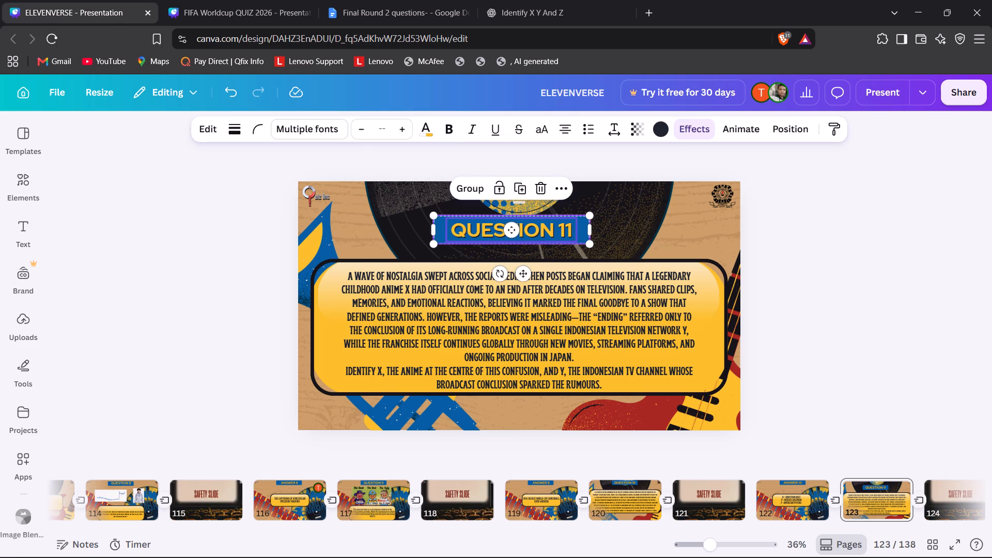
pyautogui.click(471, 195)
pyautogui.click(268, 307)
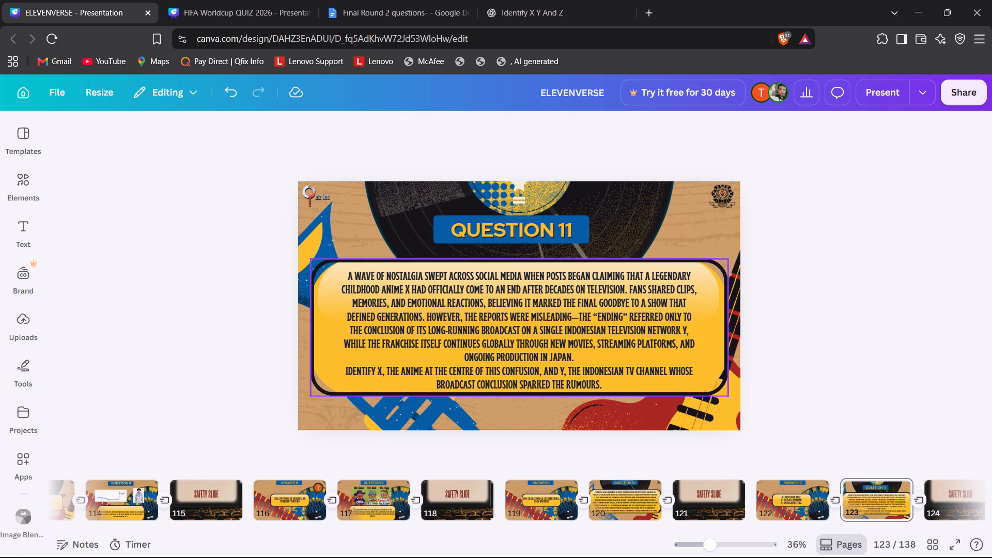
pyautogui.click(477, 241)
pyautogui.moveTo(477, 241); pyautogui.dragTo(487, 215)
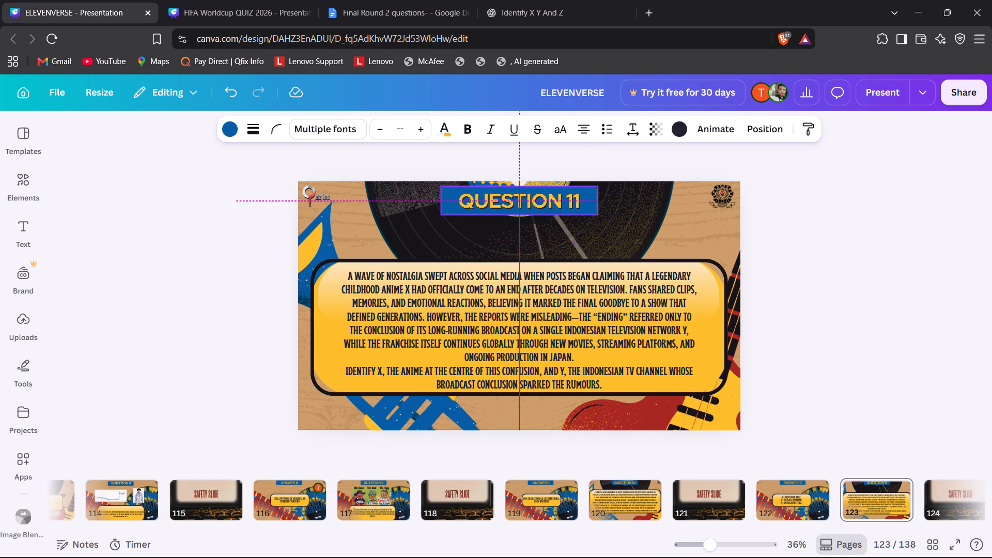
pyautogui.moveTo(487, 215); pyautogui.dragTo(486, 215)
pyautogui.click(201, 286)
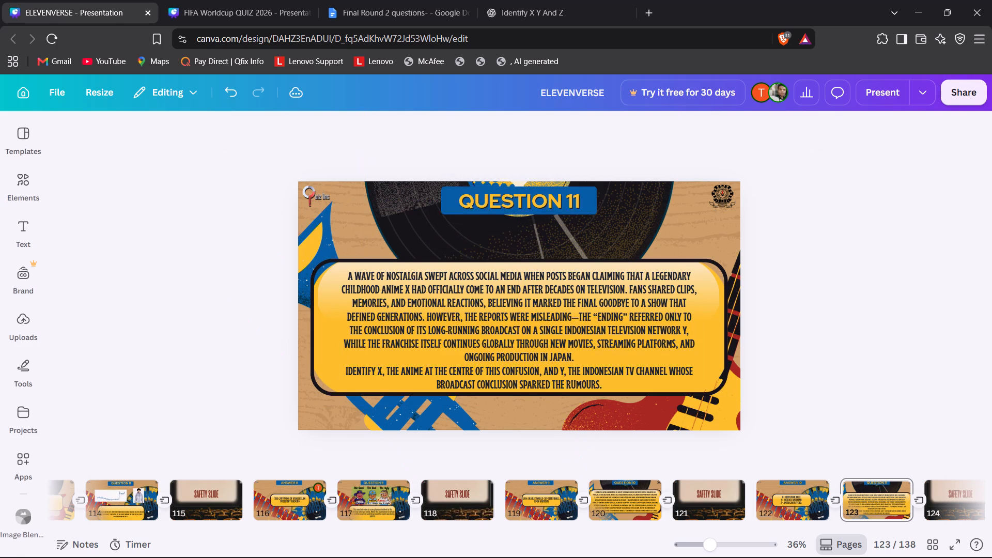
# On slide 126, narrow the QUESTION 12 heading's text box to fit its text and centre it on the blue bar.
pyautogui.press('Right')
pyautogui.press('Right')
pyautogui.press('Right')
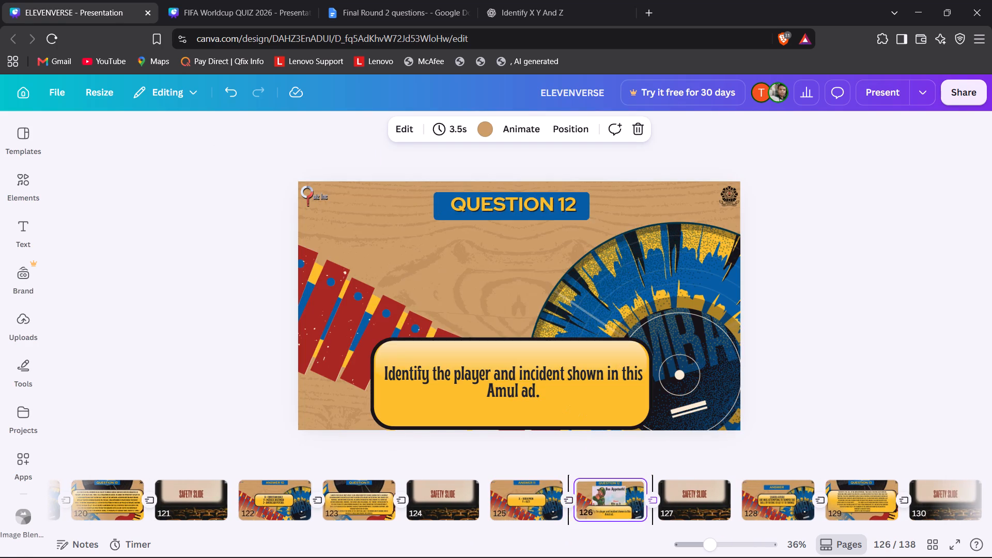
pyautogui.press('Right')
pyautogui.press('Left')
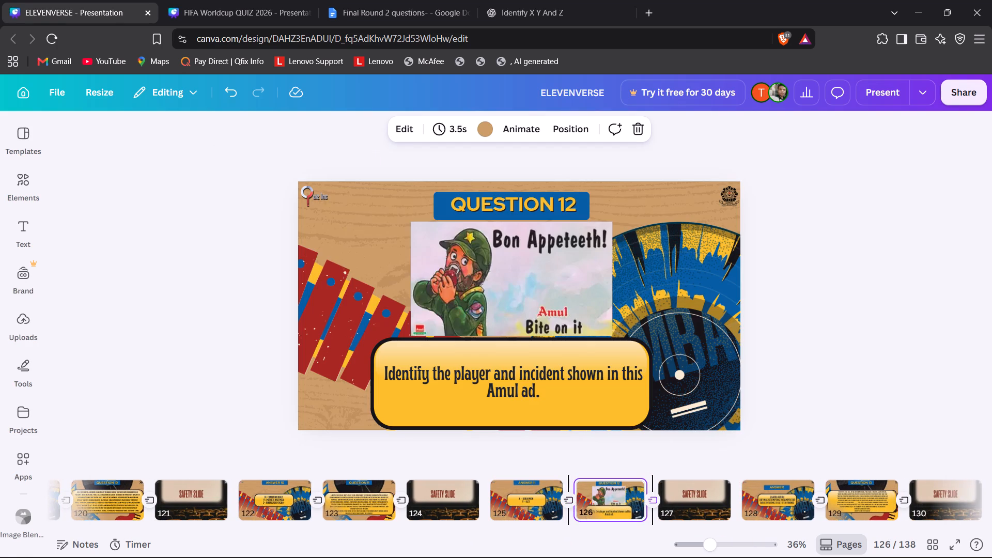
pyautogui.click(454, 200)
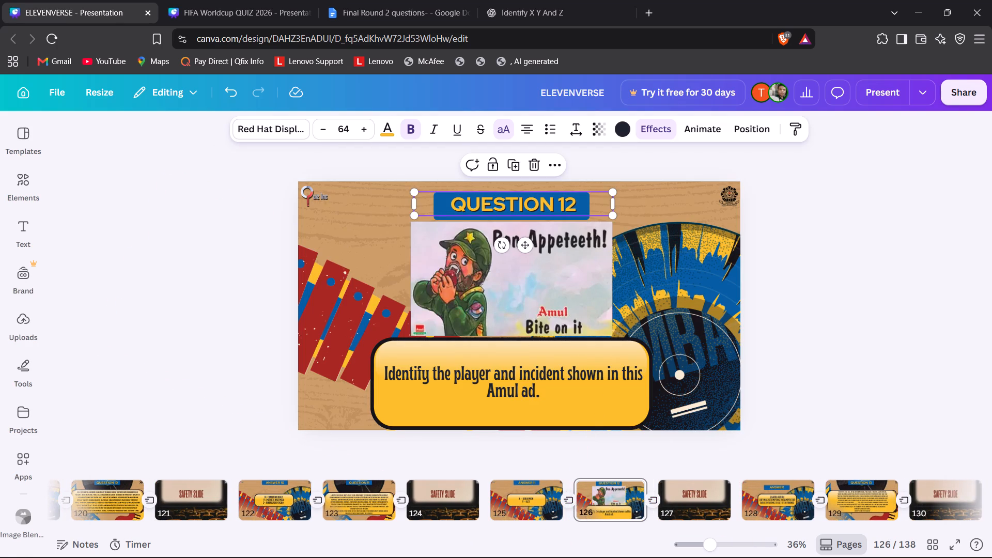
pyautogui.click(123, 240)
pyautogui.click(437, 207)
pyautogui.moveTo(411, 207); pyautogui.dragTo(473, 205)
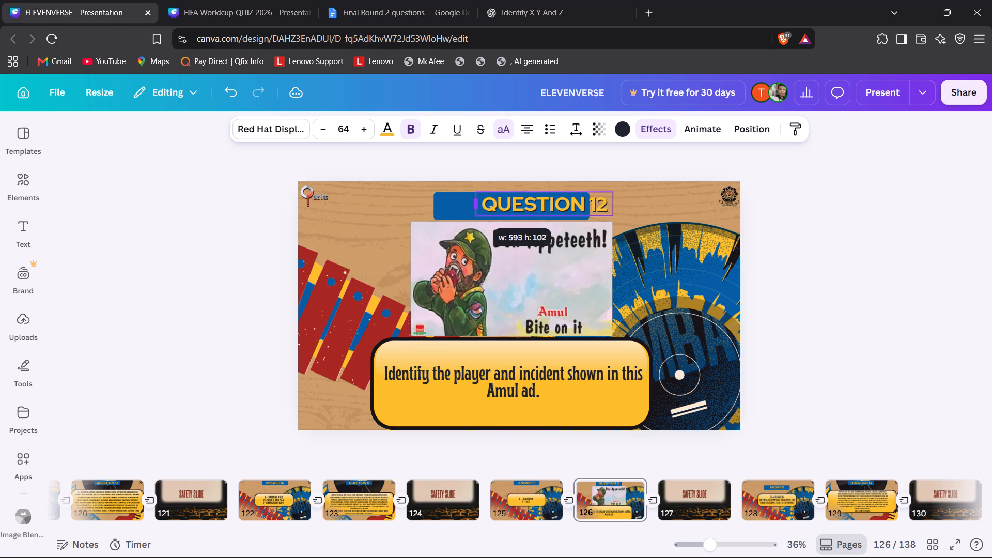
pyautogui.moveTo(473, 205); pyautogui.dragTo(480, 205)
pyautogui.moveTo(536, 204); pyautogui.dragTo(510, 203)
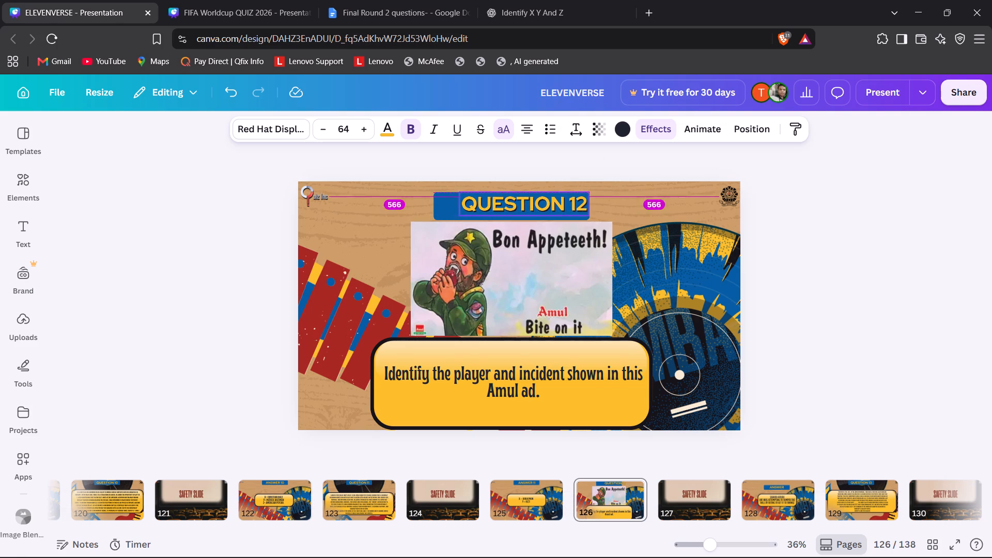
pyautogui.moveTo(510, 203); pyautogui.dragTo(504, 206)
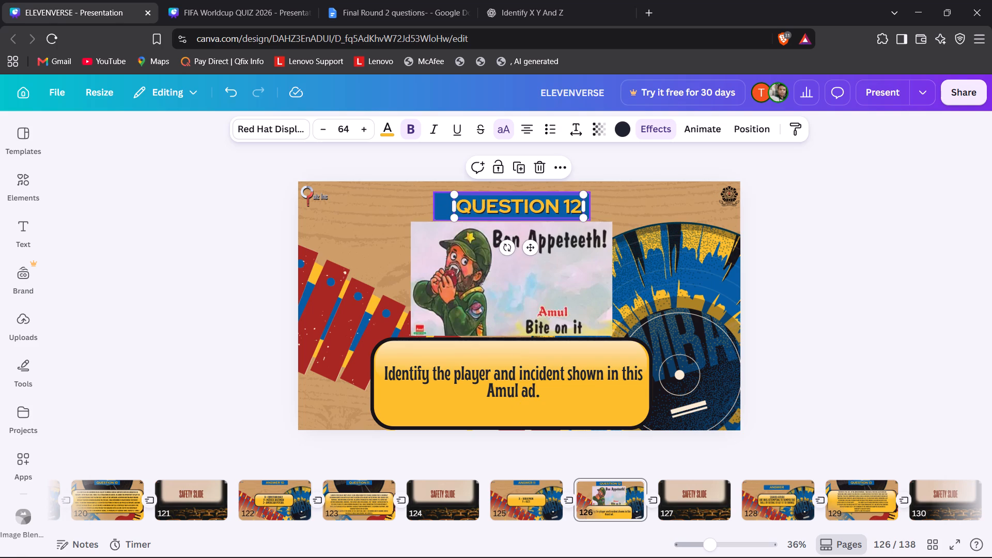
pyautogui.click(437, 205)
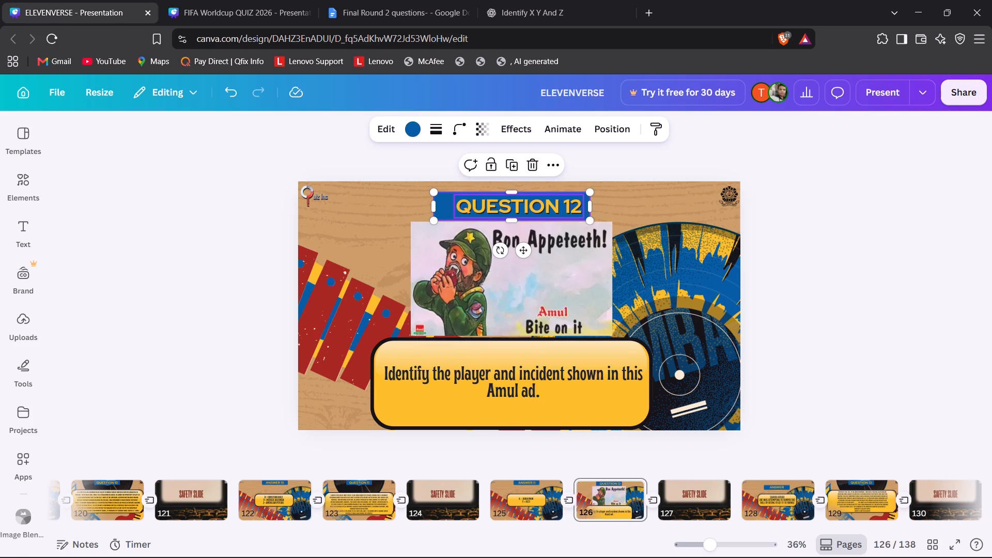
pyautogui.moveTo(487, 201); pyautogui.dragTo(481, 201)
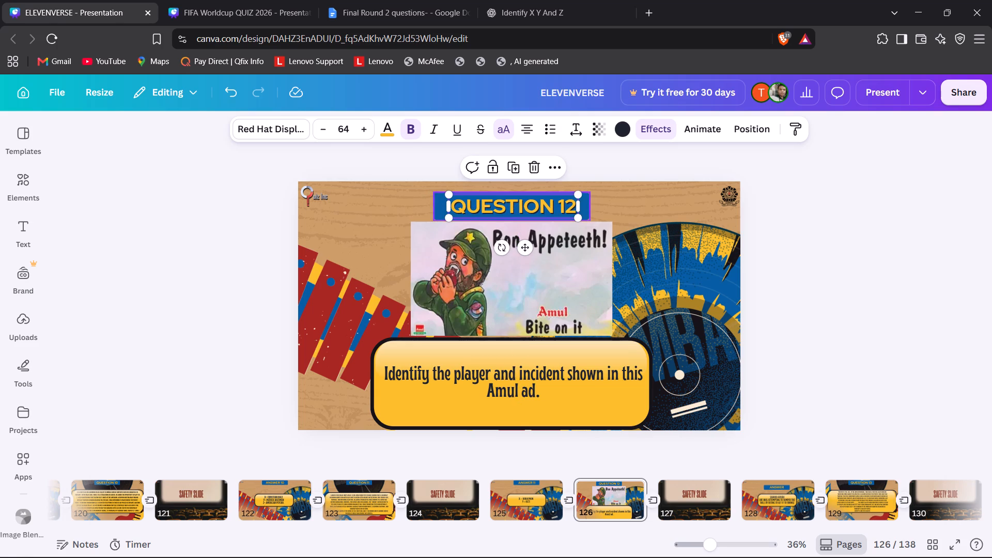
# Group the QUESTION 12 heading text with its blue bar.
pyautogui.click(434, 207)
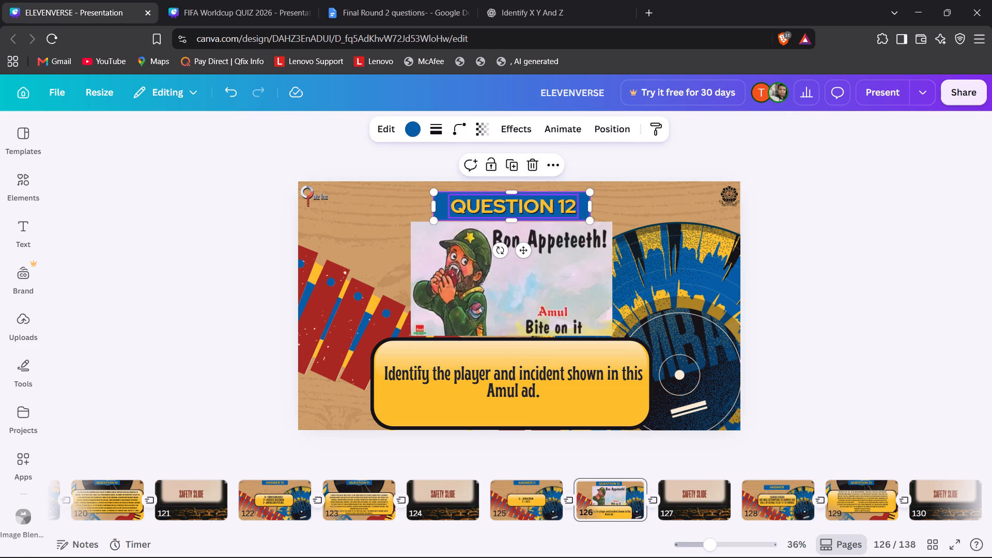
pyautogui.keyDown('shift'); pyautogui.click(470, 206); pyautogui.keyUp('shift')
pyautogui.click(462, 167)
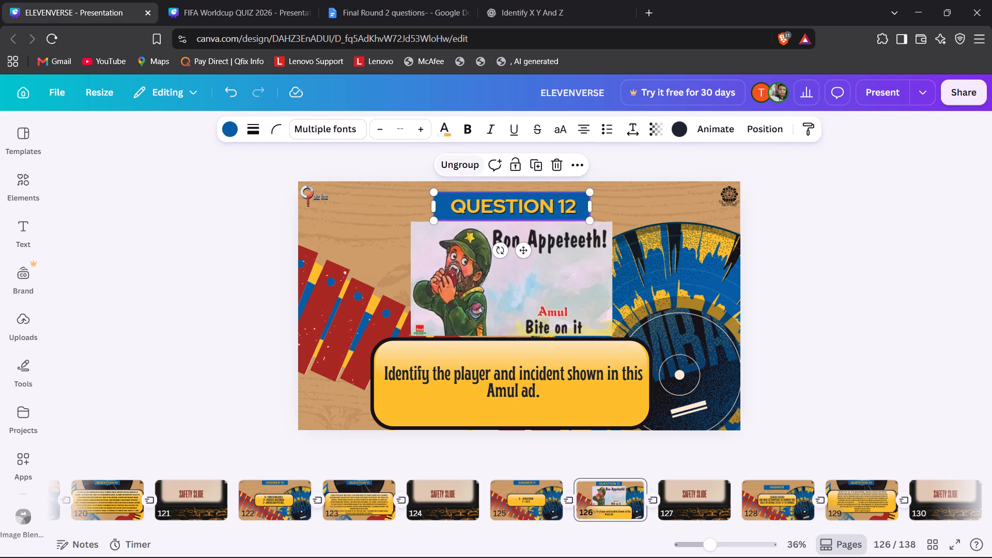
# Move the grouped QUESTION 12 heading up to the top of slide 126 and centre it horizontally on the slide.
pyautogui.click(135, 273)
pyautogui.click(485, 208)
pyautogui.press('Up')
pyautogui.press('Up')
pyautogui.press('Up')
pyautogui.press('Up')
pyautogui.press('Up')
pyautogui.press('Up')
pyautogui.press('Up')
pyautogui.press('Up')
pyautogui.press('Up')
pyautogui.press('Up')
pyautogui.press('Up')
pyautogui.press('Up')
pyautogui.press('Up')
pyautogui.press('Up')
pyautogui.press('Up')
pyautogui.press('Up')
pyautogui.press('Up')
pyautogui.press('Up')
pyautogui.press('Up')
pyautogui.press('Up')
pyautogui.press('Up')
pyautogui.press('Up')
pyautogui.press('Up')
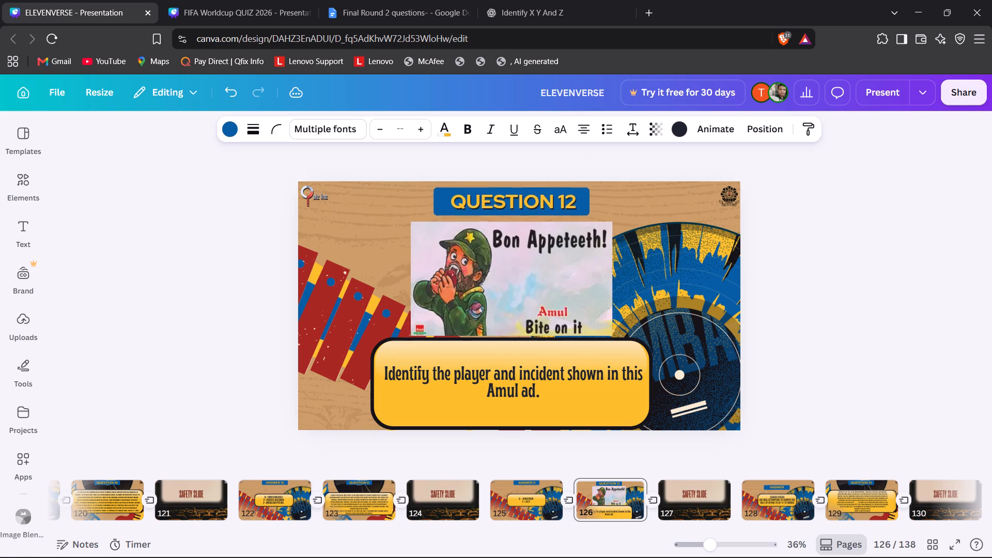
pyautogui.press('Up')
pyautogui.press('Up')
pyautogui.press('Up')
pyautogui.press('Up')
pyautogui.press('Up')
pyautogui.press('Up')
pyautogui.press('Up')
pyautogui.press('Right')
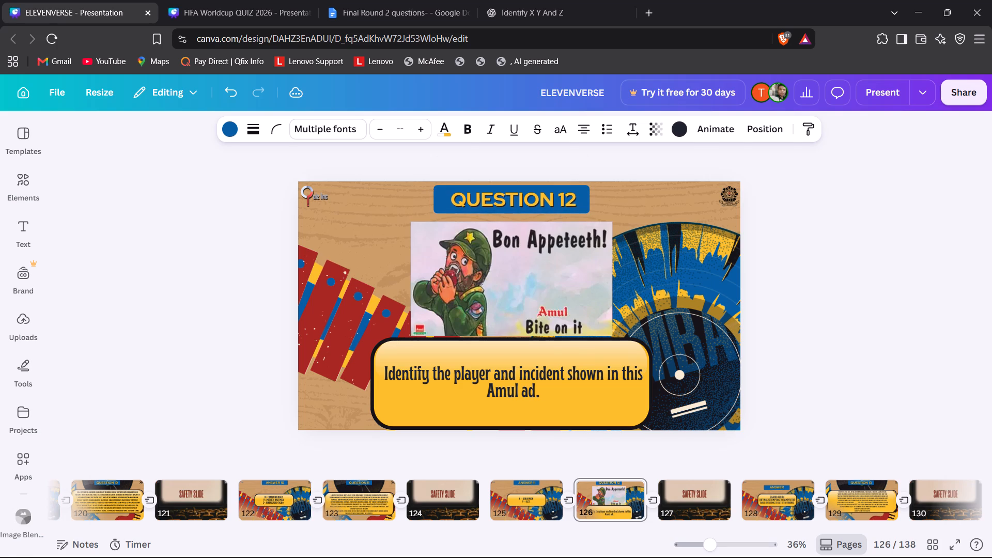
pyautogui.click(203, 267)
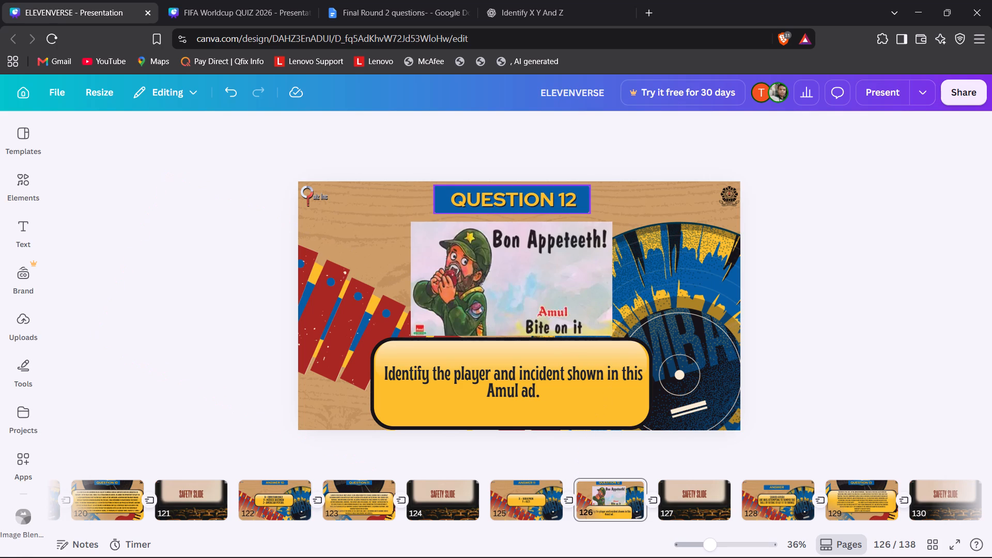
pyautogui.moveTo(478, 205); pyautogui.dragTo(486, 205)
pyautogui.doubleClick(471, 203)
pyautogui.click(163, 261)
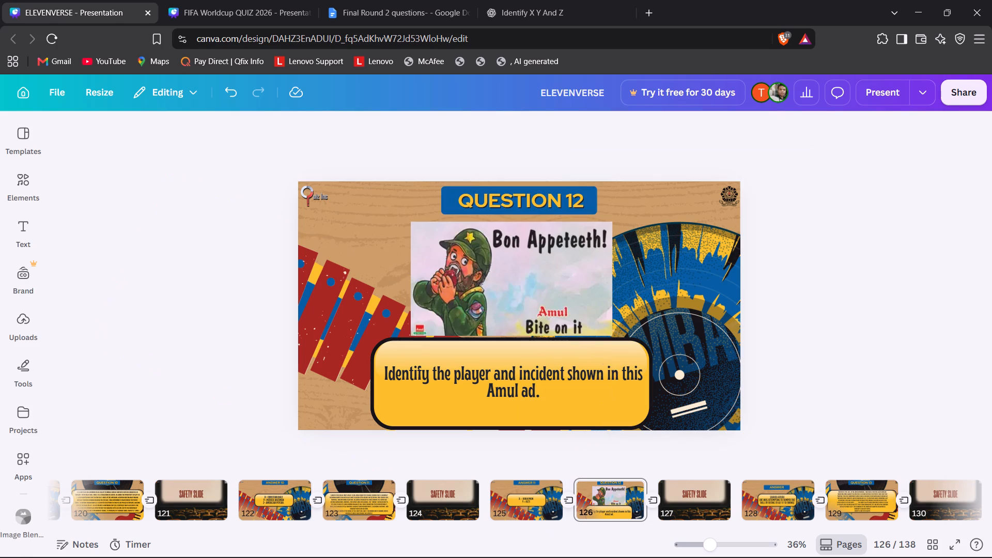
# Shift the QUESTION 12 text slightly within its group so it sits centred on the blue bar.
pyautogui.click(498, 205)
pyautogui.click(498, 205)
pyautogui.moveTo(498, 205); pyautogui.dragTo(493, 205)
pyautogui.click(103, 296)
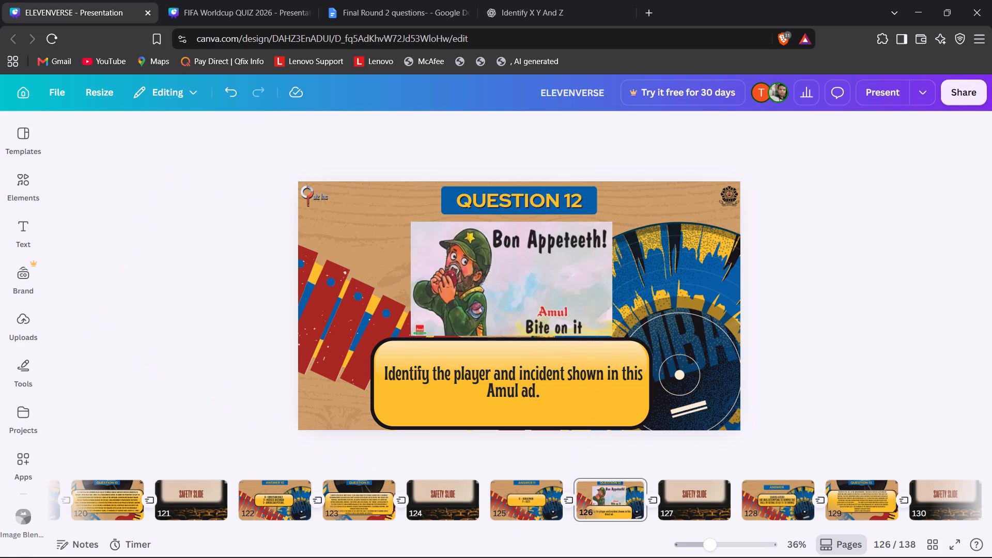
pyautogui.click(191, 343)
# On slide 128, number the heading above the Shahid Afridi answer as ANSWER 12.
pyautogui.press('Right')
pyautogui.press('Right')
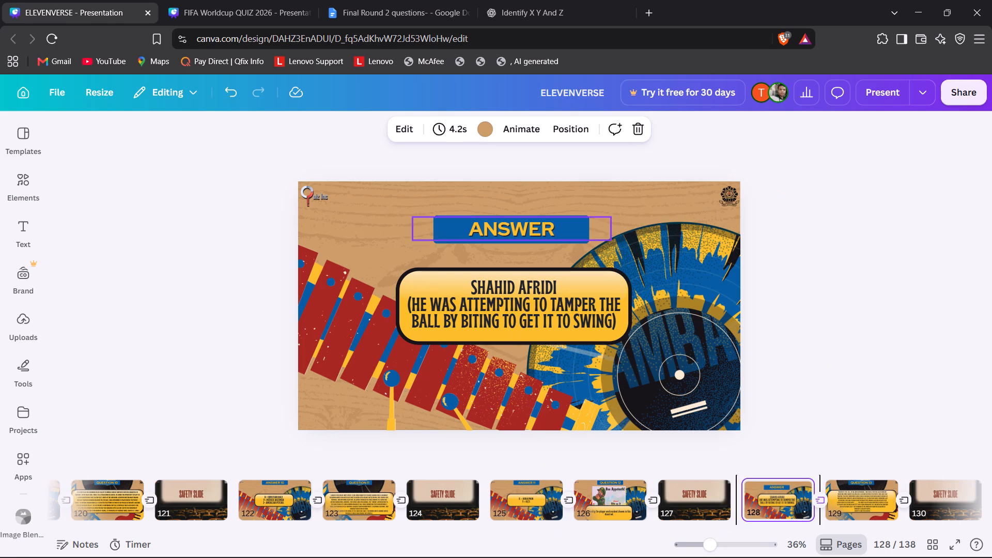
pyautogui.press('Left')
pyautogui.press('Left')
pyautogui.press('Right')
pyautogui.press('Right')
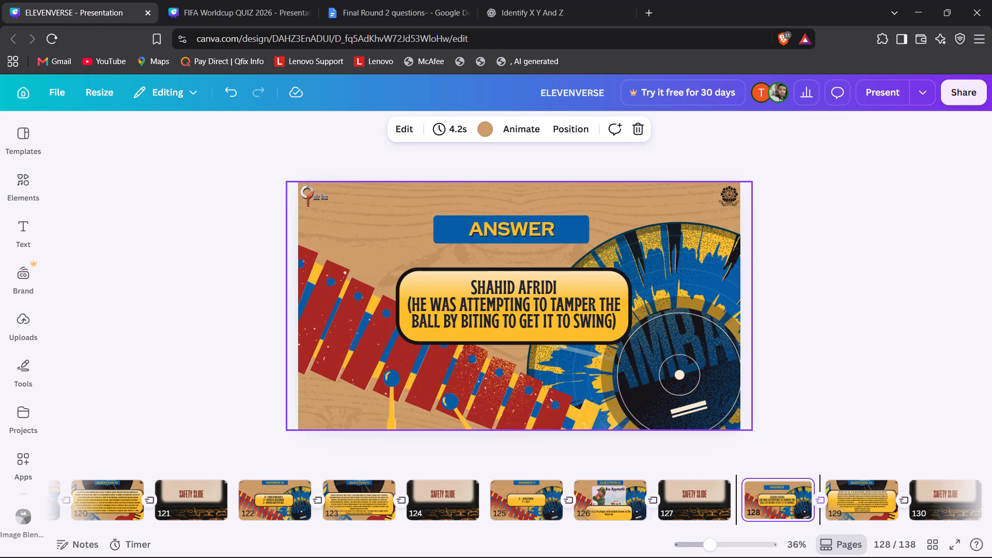
pyautogui.doubleClick(566, 226)
pyautogui.click(565, 226)
pyautogui.press('space')
pyautogui.write('12')
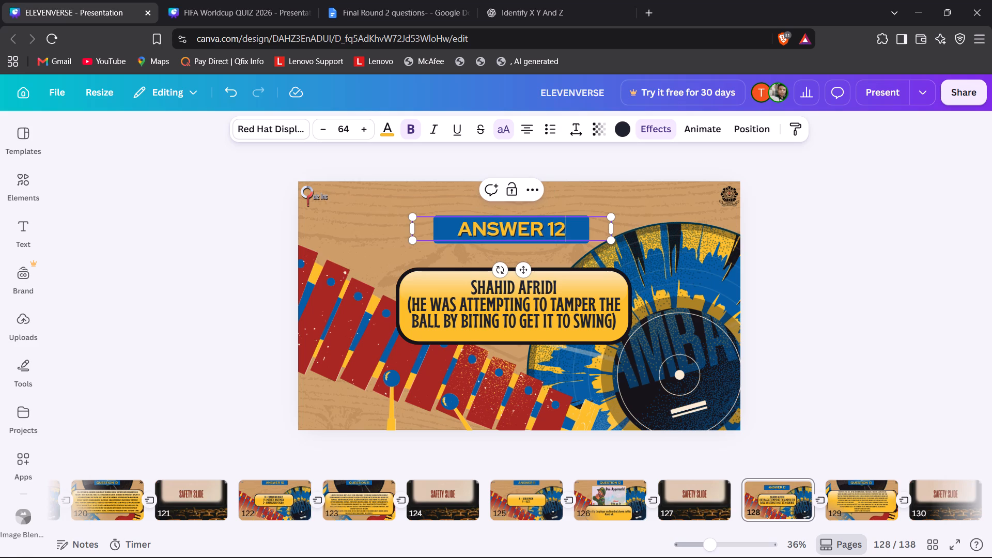
pyautogui.click(229, 354)
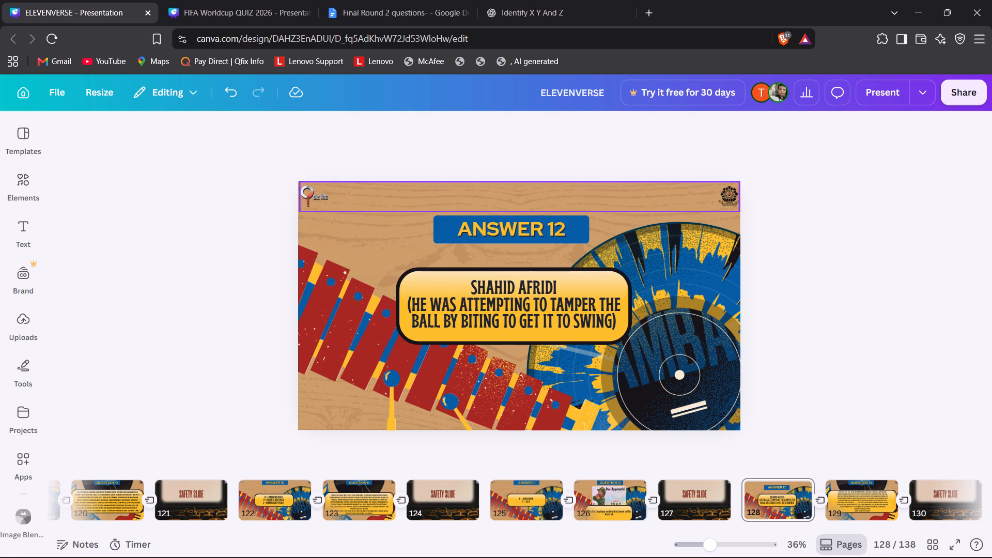
# Narrow the ANSWER 12 heading's text box to fit its text and centre it on the blue bar.
pyautogui.click(543, 229)
pyautogui.click(229, 275)
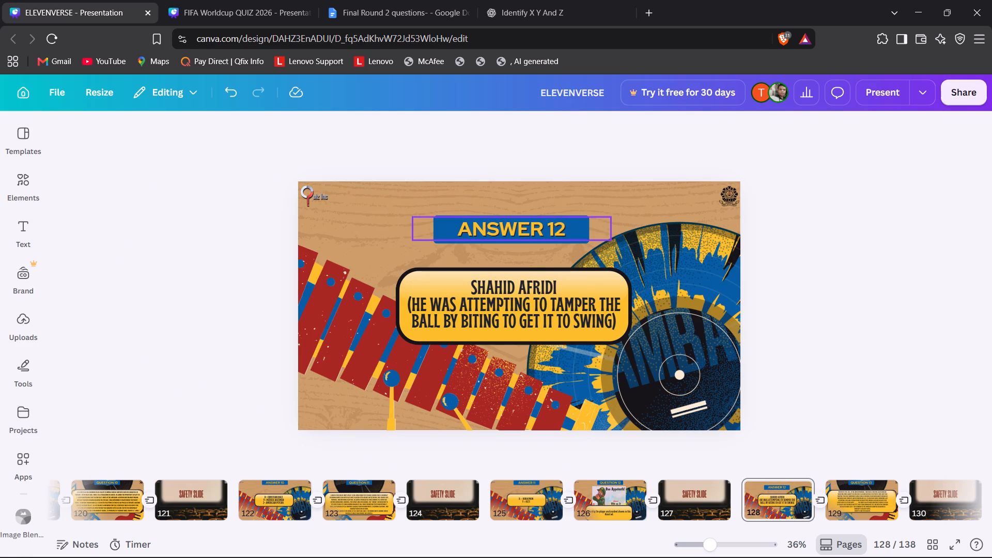
pyautogui.click(458, 226)
pyautogui.click(413, 228)
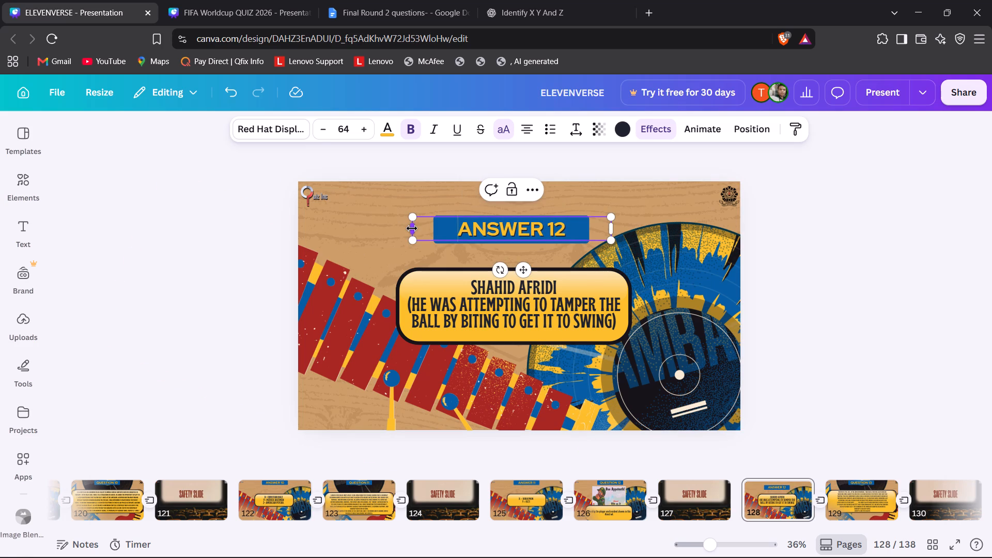
pyautogui.moveTo(412, 228); pyautogui.dragTo(493, 229)
pyautogui.moveTo(535, 231); pyautogui.dragTo(531, 231)
pyautogui.click(200, 293)
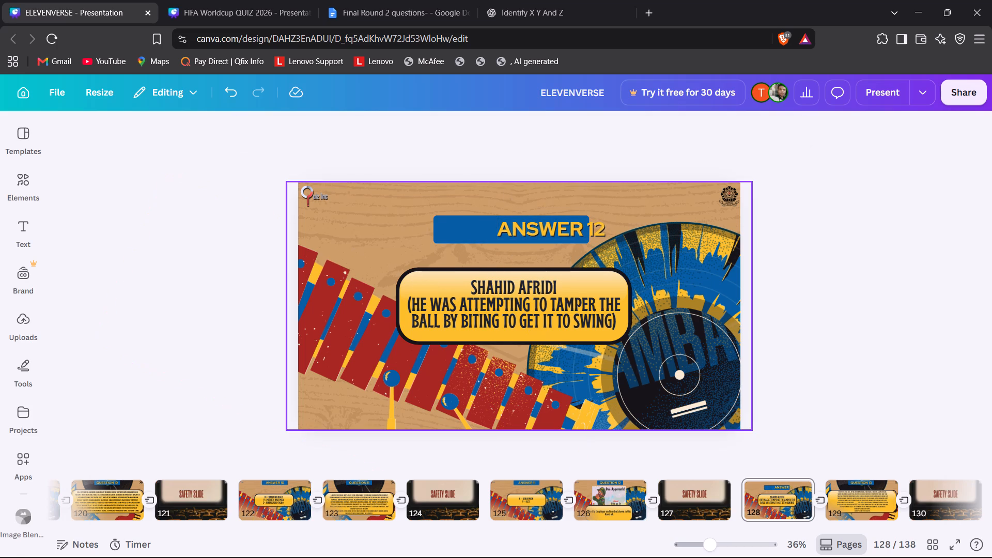
pyautogui.moveTo(550, 224); pyautogui.dragTo(506, 229)
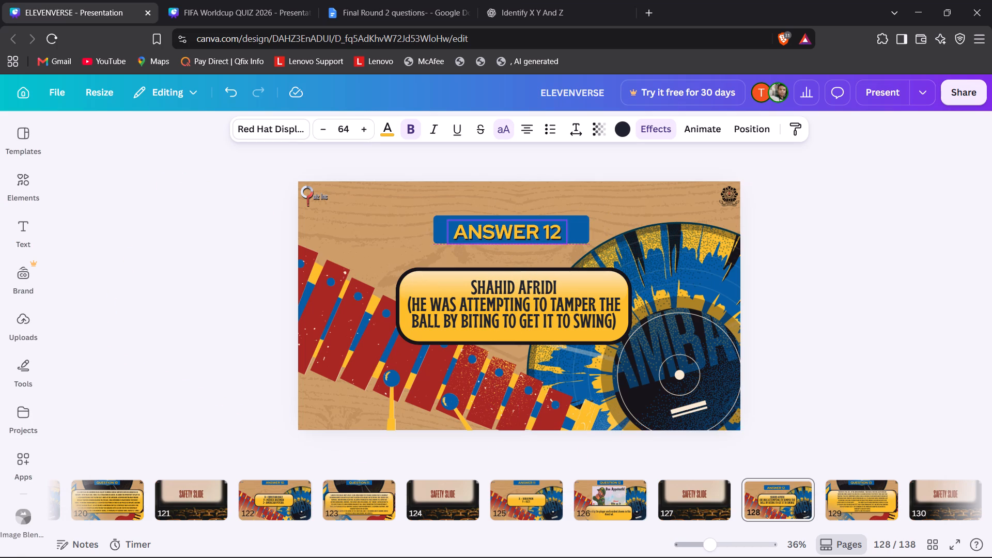
pyautogui.moveTo(506, 229); pyautogui.dragTo(509, 228)
pyautogui.moveTo(509, 228); pyautogui.dragTo(514, 226)
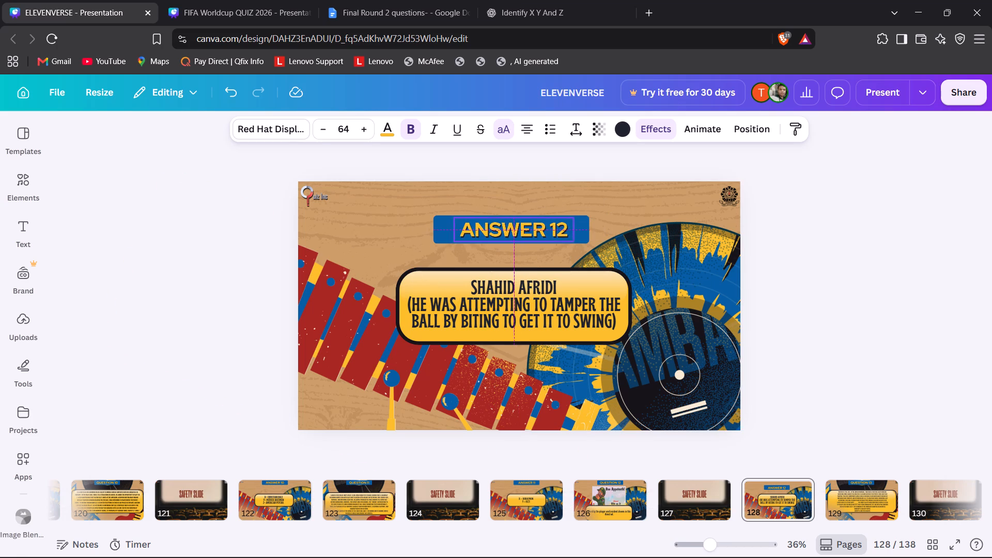
pyautogui.moveTo(514, 226); pyautogui.dragTo(516, 226)
pyautogui.moveTo(500, 228); pyautogui.dragTo(492, 228)
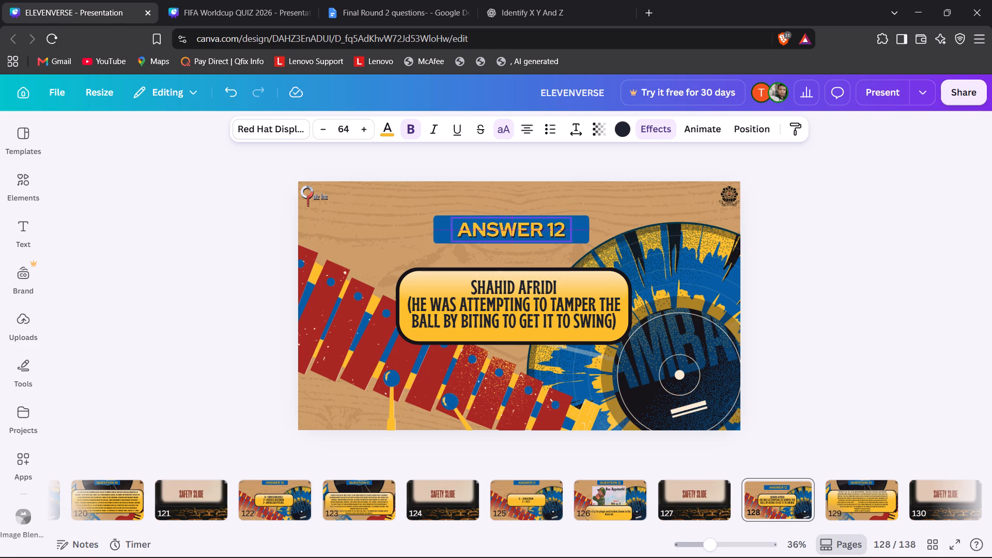
pyautogui.moveTo(492, 228); pyautogui.dragTo(490, 228)
# Group the ANSWER 12 heading text with its blue bar.
pyautogui.click(443, 232)
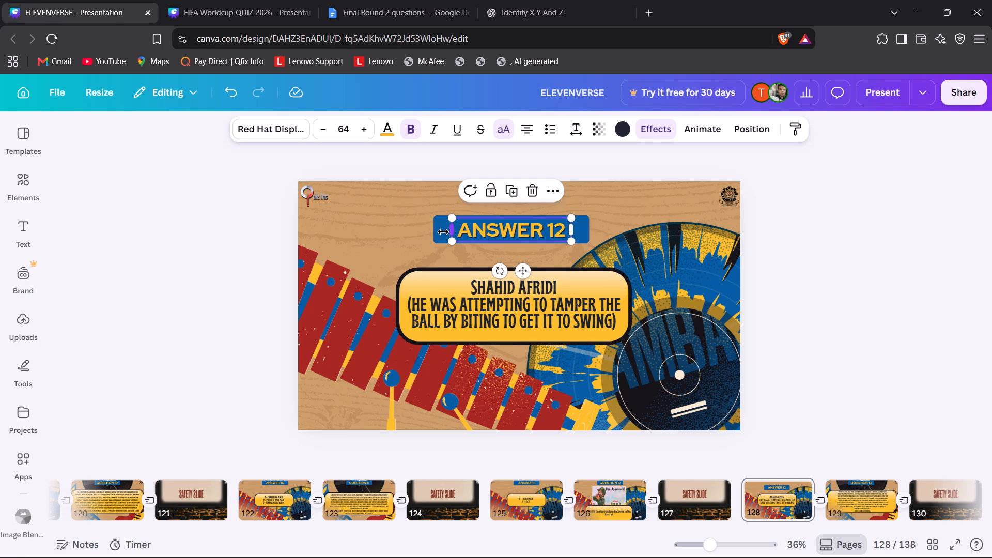
pyautogui.click(434, 228)
pyautogui.keyDown('shift'); pyautogui.click(469, 227); pyautogui.keyUp('shift')
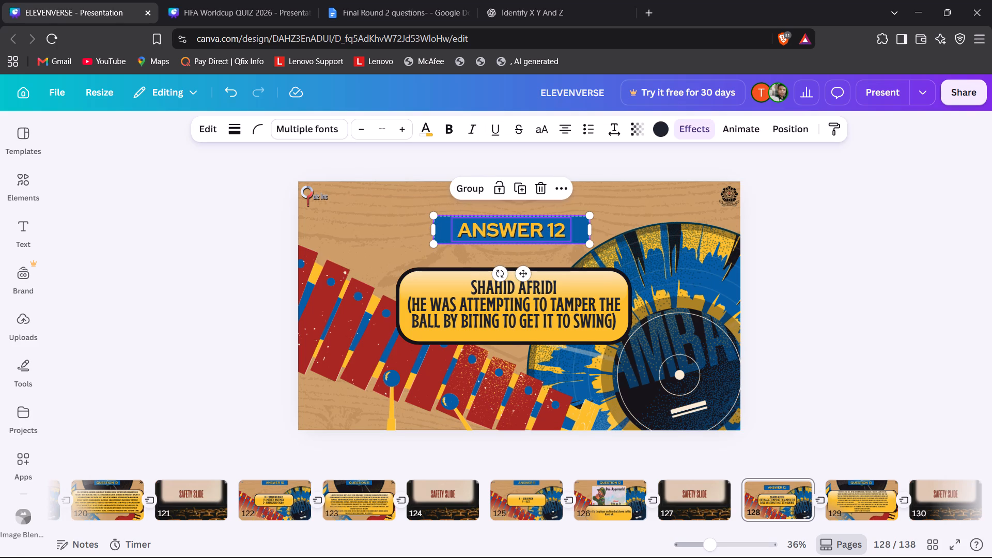
pyautogui.click(475, 187)
pyautogui.click(183, 313)
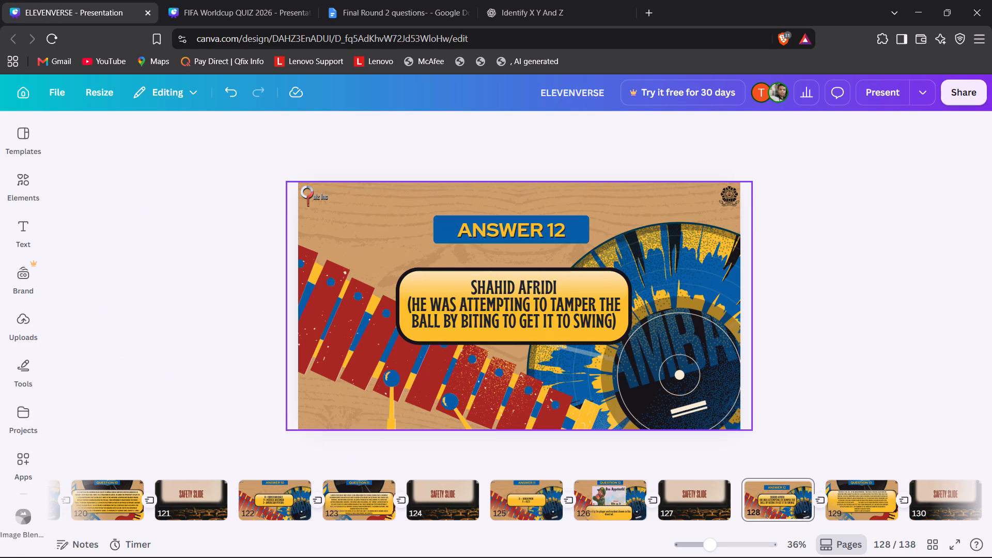
# Align the ANSWER 12 heading group to the page's horizontal centre and move it to the top of the slide.
pyautogui.rightClick(439, 236)
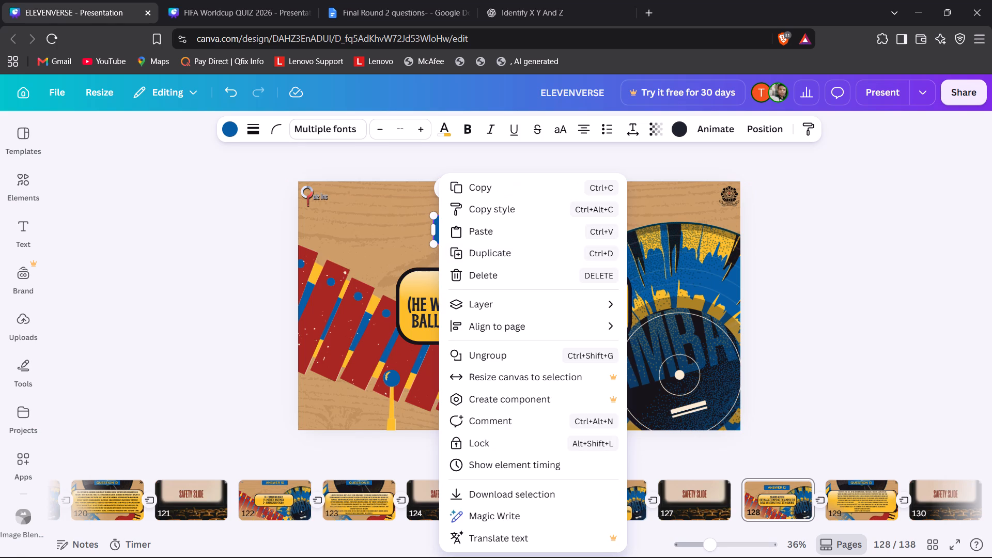
pyautogui.click(711, 352)
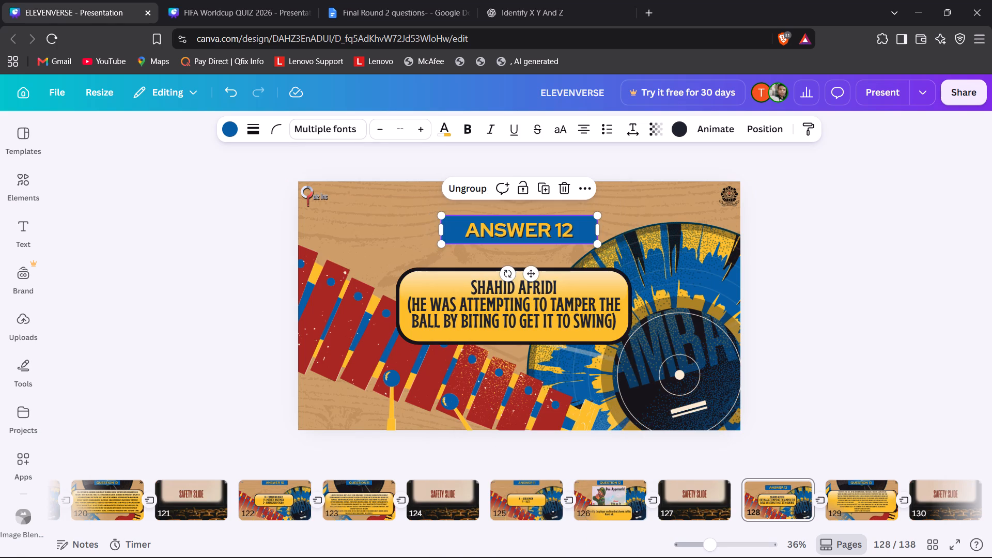
pyautogui.moveTo(473, 220); pyautogui.dragTo(475, 193)
pyautogui.click(255, 314)
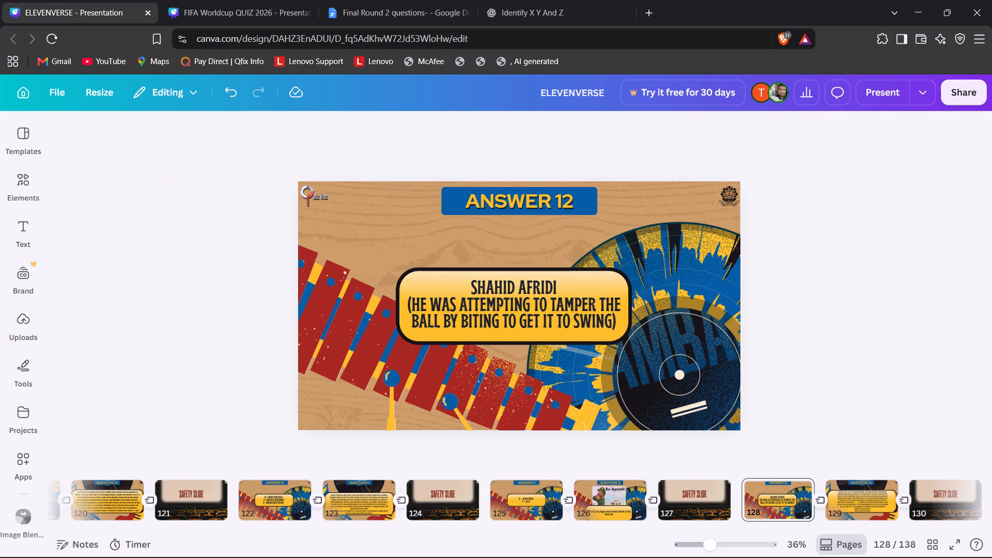
# Review the slides from 129 to 135, checking their heading numbers and the order of questions, safety slides and answers.
pyautogui.press('Right')
pyautogui.press('Right')
pyautogui.press('Right')
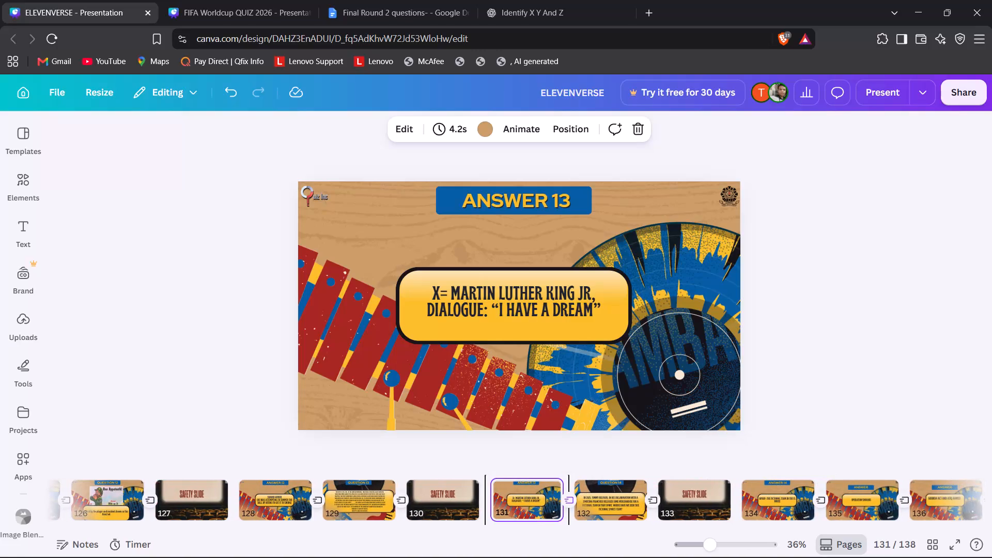
pyautogui.press('Right')
pyautogui.press('Right')
pyautogui.press('Right')
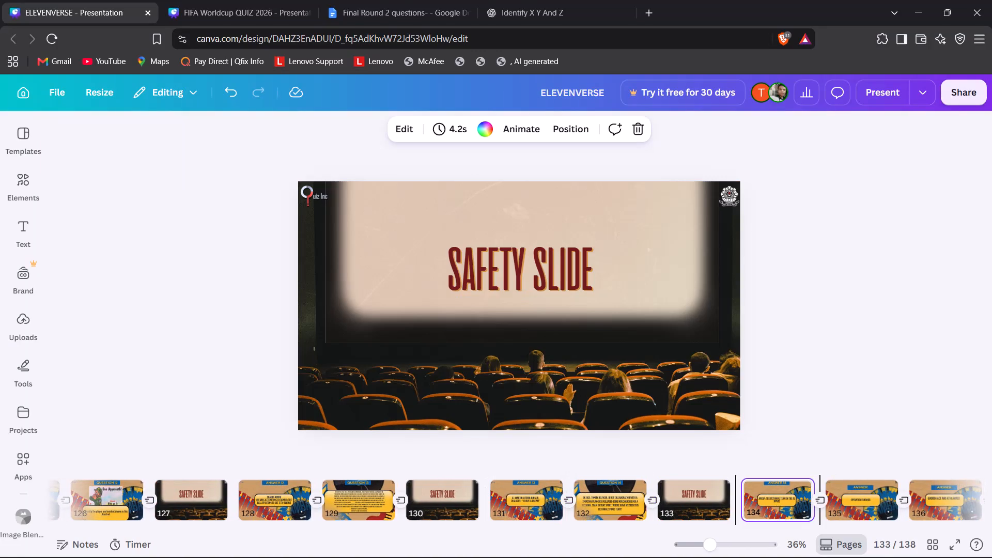
pyautogui.press('Right')
pyautogui.press('Left')
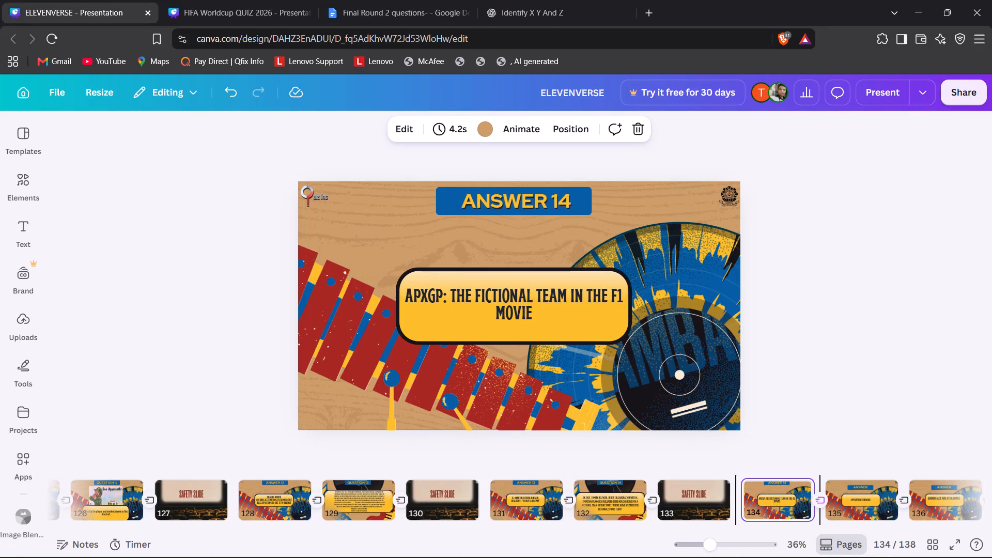
pyautogui.press('Right')
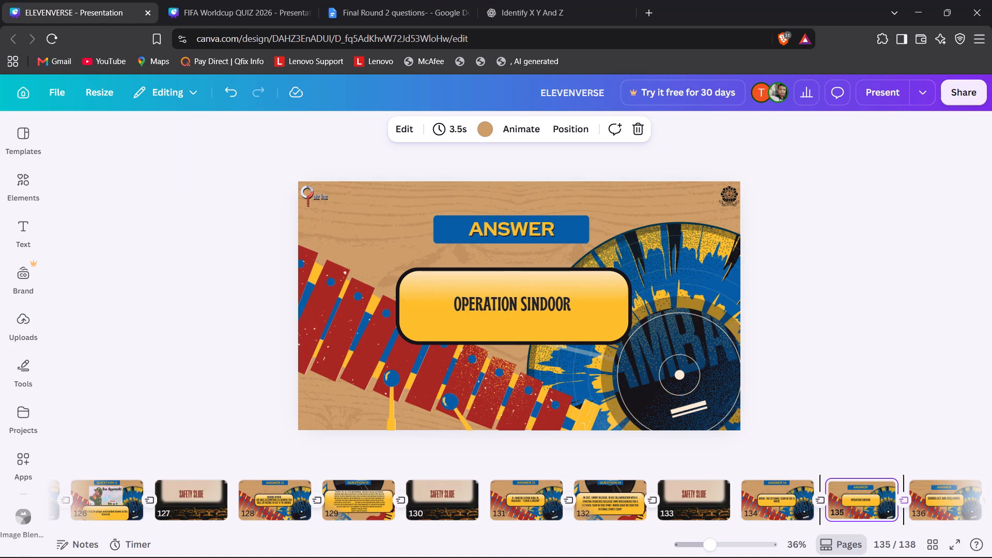
pyautogui.press('Left')
pyautogui.press('Left')
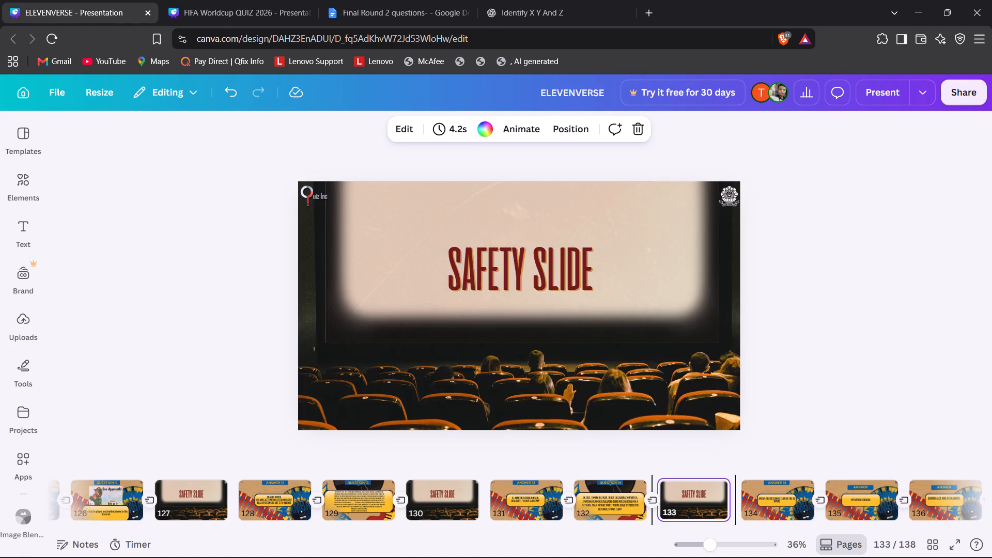
pyautogui.press('Left')
pyautogui.press('Right')
pyautogui.press('Right')
pyautogui.hotkey('ctrl', '2')
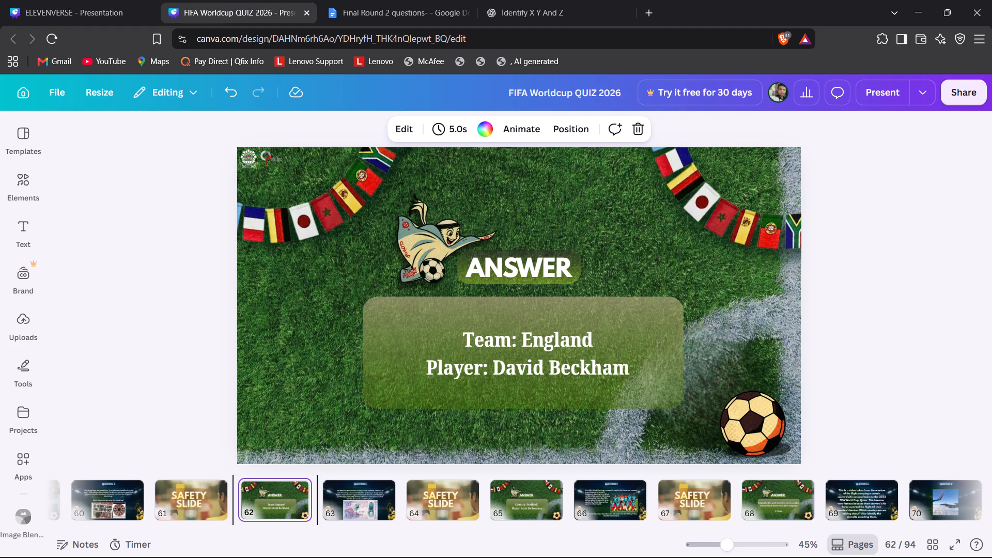
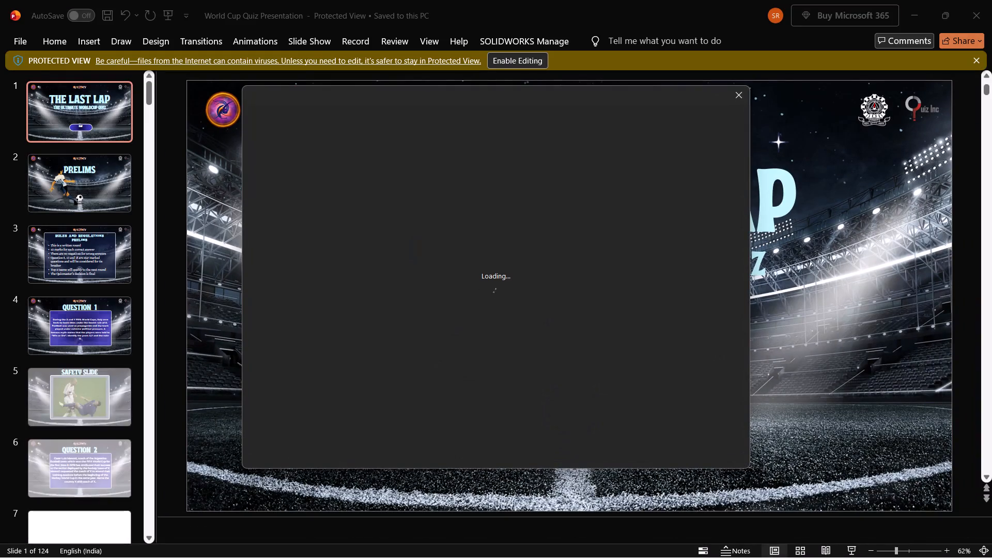
# Switch to the World Cup Quiz presentation in PowerPoint, dismiss the Microsoft 365 offers and view the opening slides up to Question 1.
pyautogui.click(739, 94)
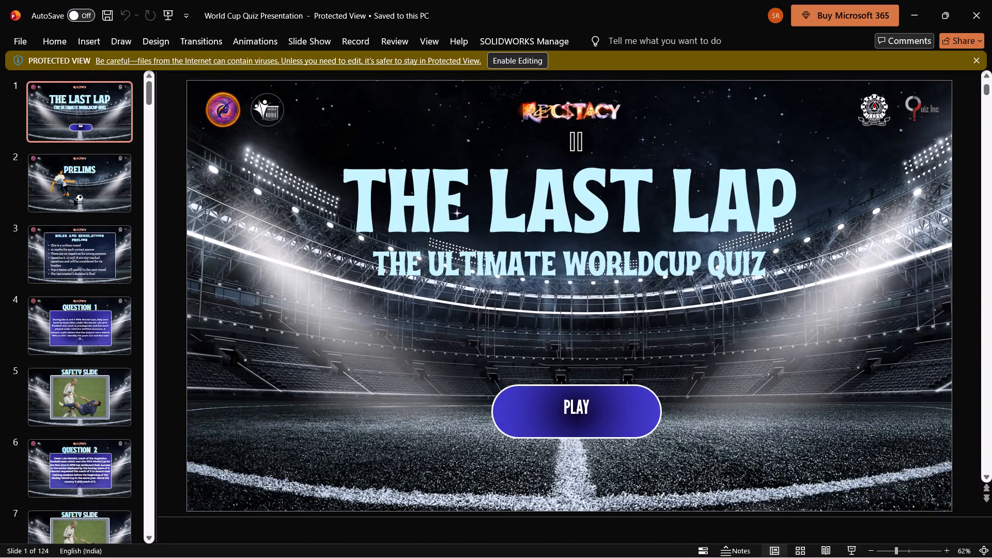
pyautogui.press('Right')
pyautogui.press('Down')
pyautogui.press('Down')
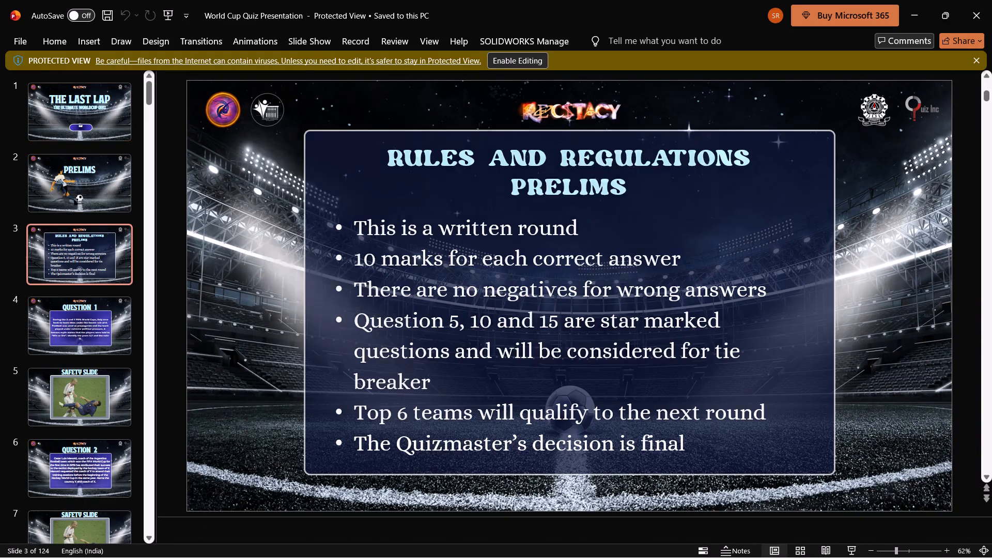
pyautogui.click(749, 118)
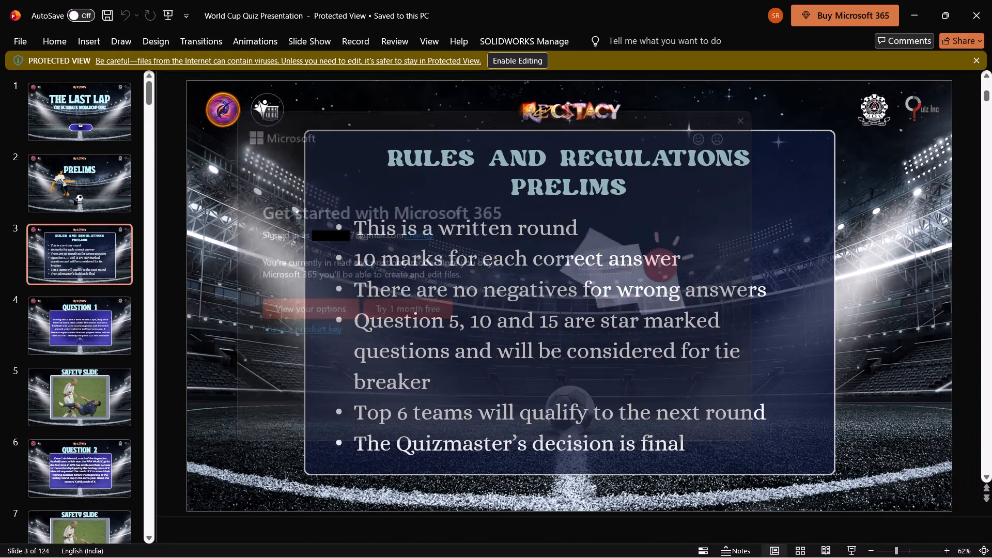
pyautogui.press('Down')
pyautogui.click(560, 355)
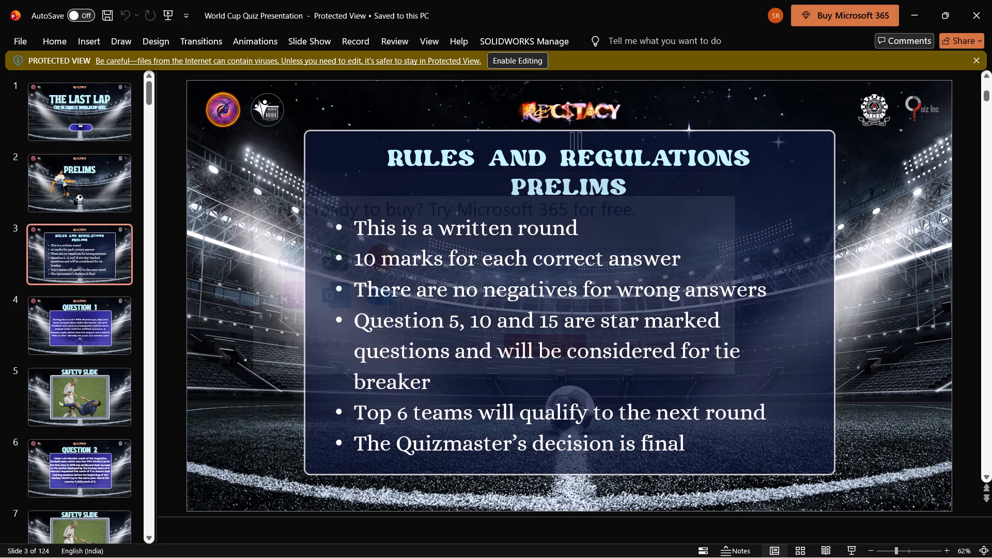
pyautogui.press('Down')
pyautogui.press('Down')
pyautogui.press('Up')
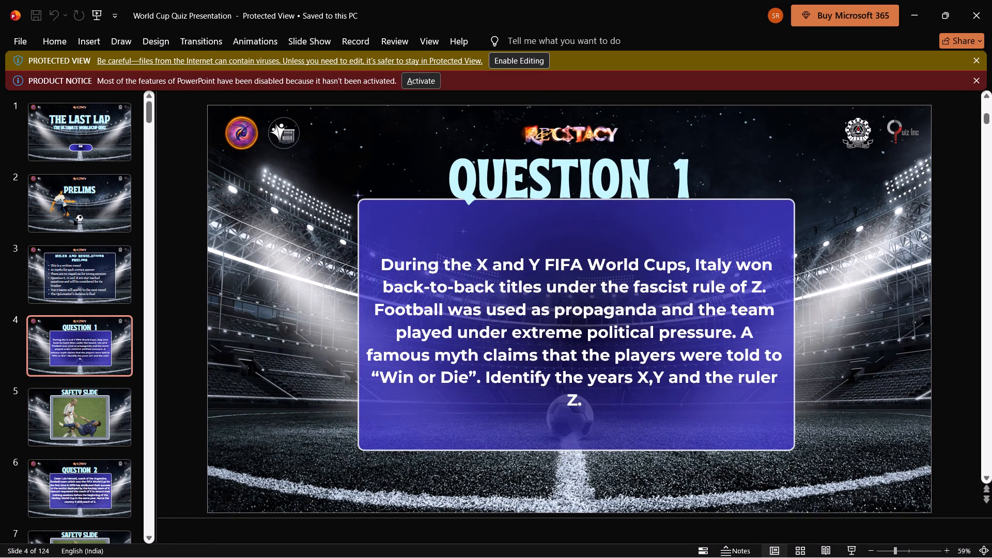
# Look through the prelims slides from Question 1 to Question 5, examining the question texts, clips and safety slides.
pyautogui.press('Down')
pyautogui.press('Down')
pyautogui.press('Down')
pyautogui.press('Down')
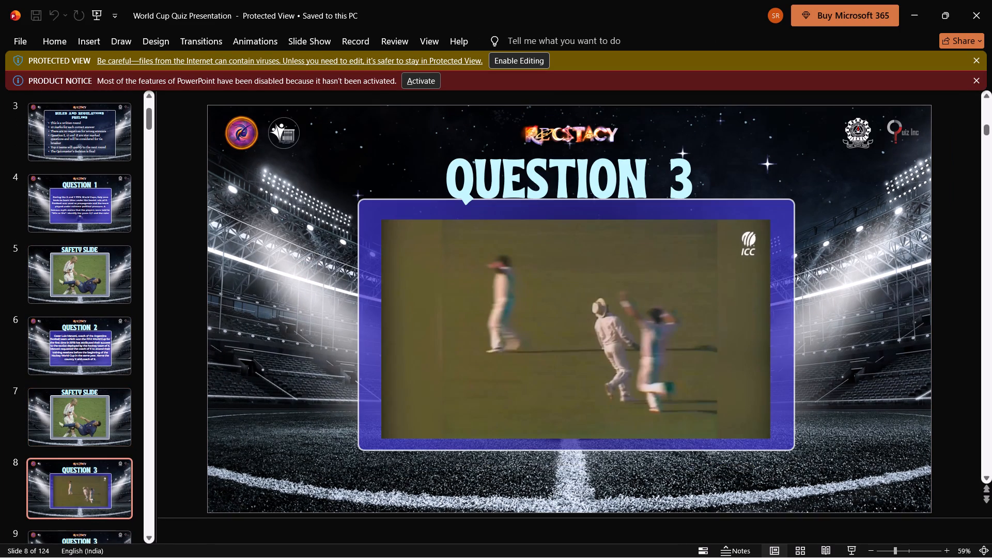
pyautogui.press('Down')
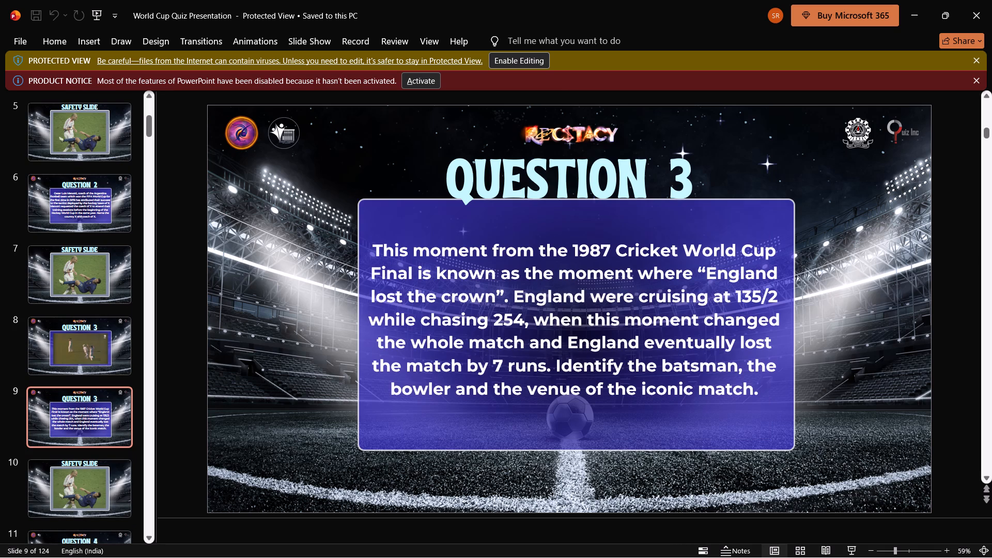
pyautogui.press('Down')
pyautogui.press('Down')
pyautogui.press('Down')
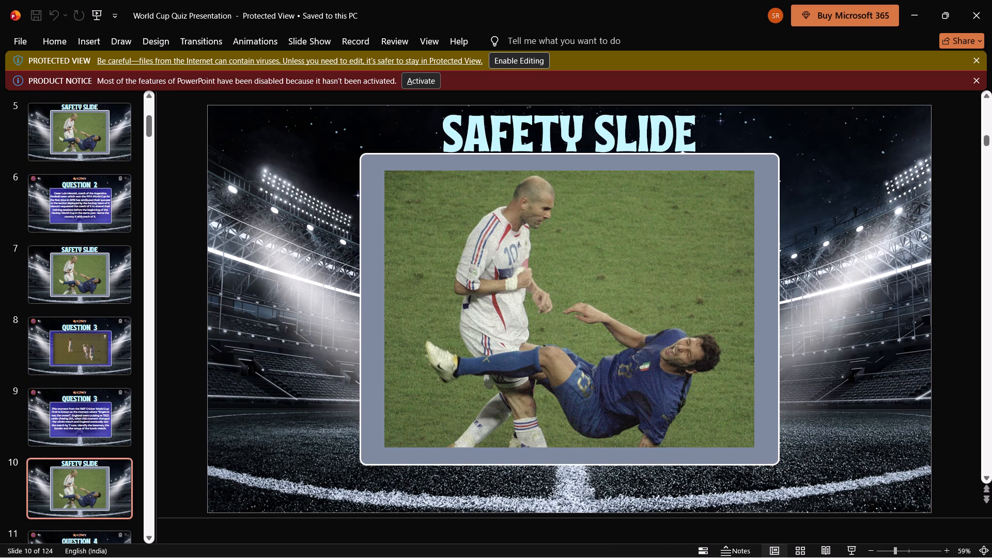
pyautogui.press('Down')
pyautogui.press('Down')
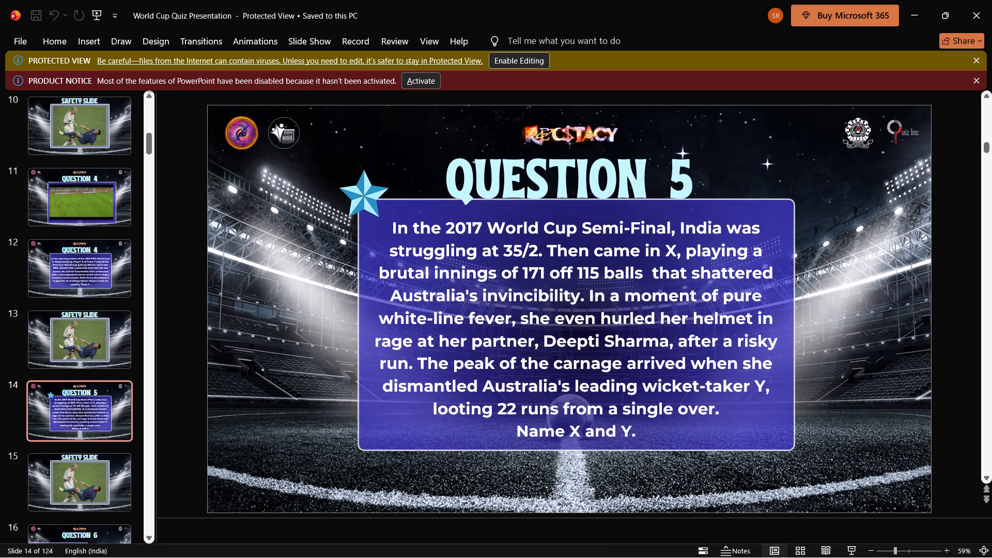
# Examine the prelims slides from Question 6 to Question 10, including their wording, layout and the safety slides between them.
pyautogui.press('Down')
pyautogui.press('Down')
pyautogui.press('Down')
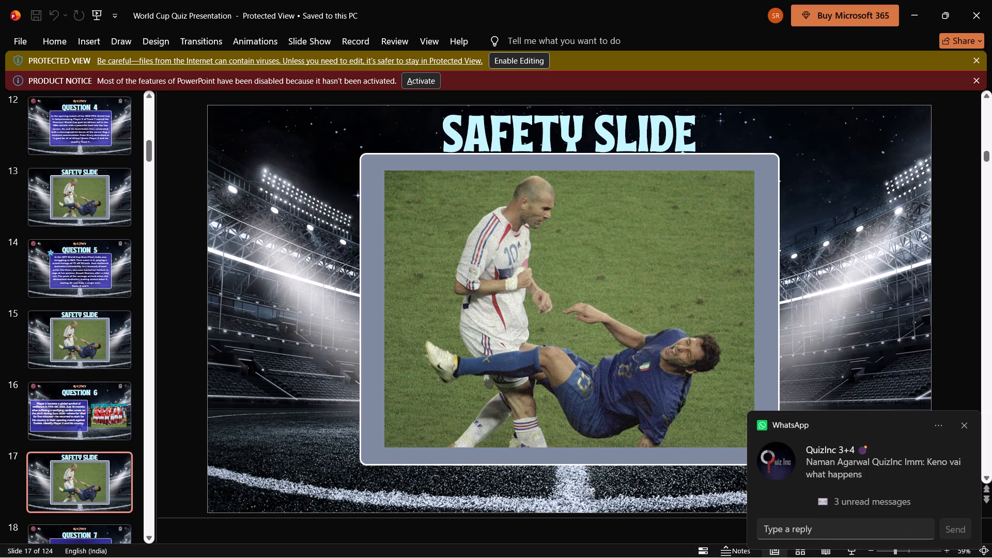
pyautogui.press('Down')
pyautogui.press('Up')
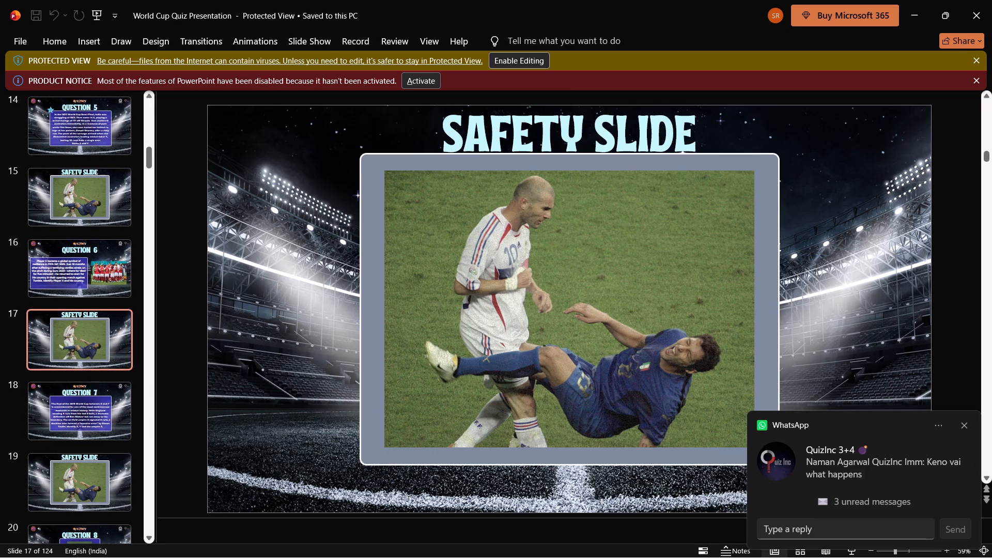
pyautogui.press('Down')
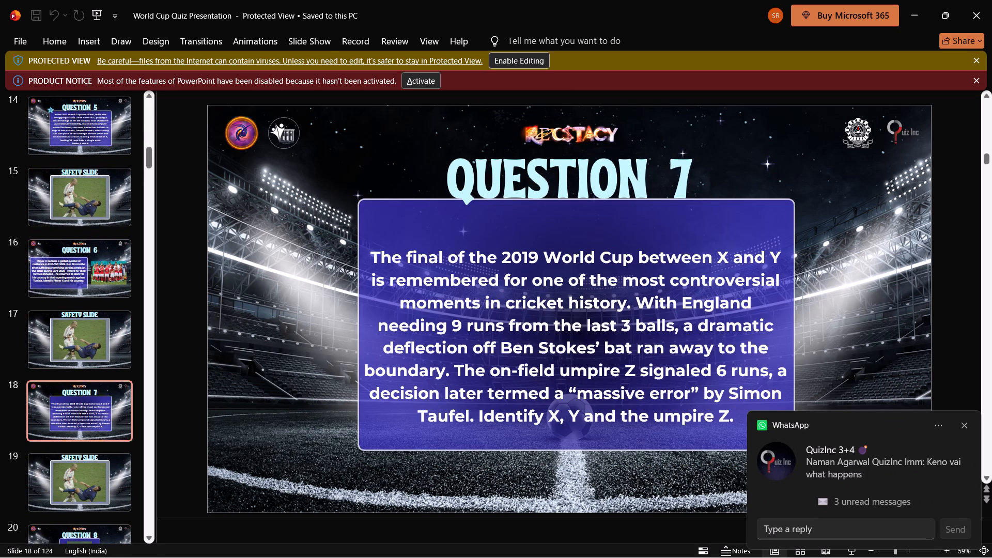
pyautogui.press('Down')
pyautogui.press('Down')
pyautogui.press('Down')
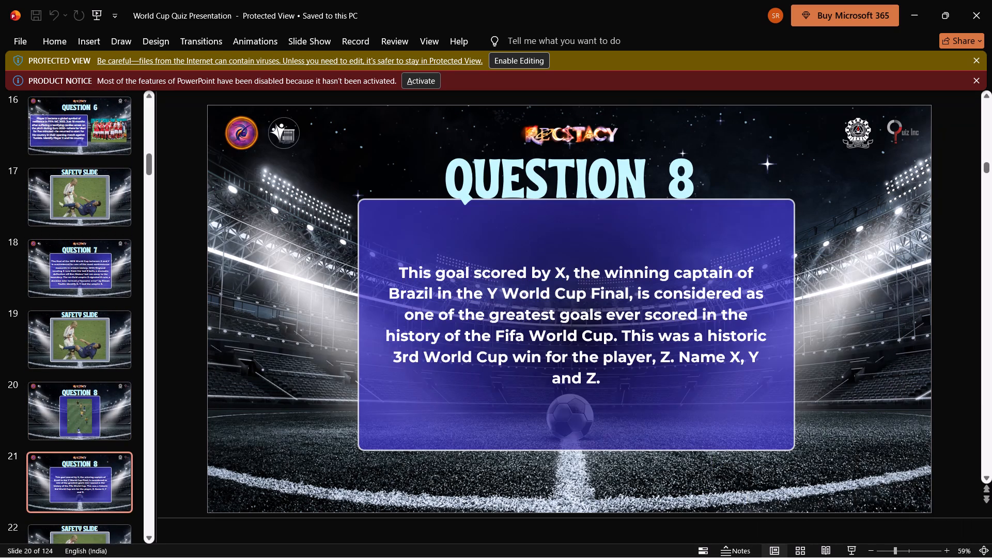
pyautogui.press('Down')
pyautogui.press('Down')
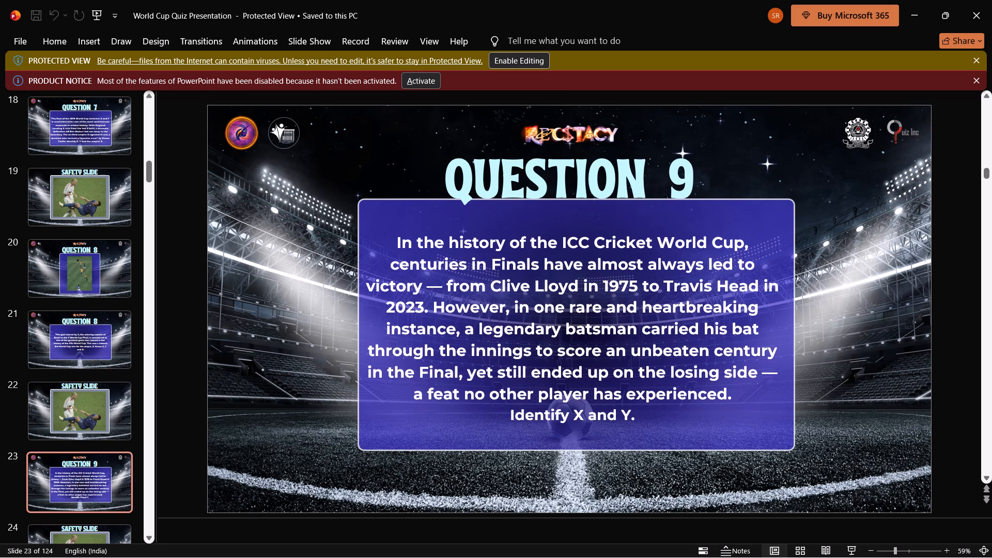
pyautogui.press('Down')
pyautogui.press('Down')
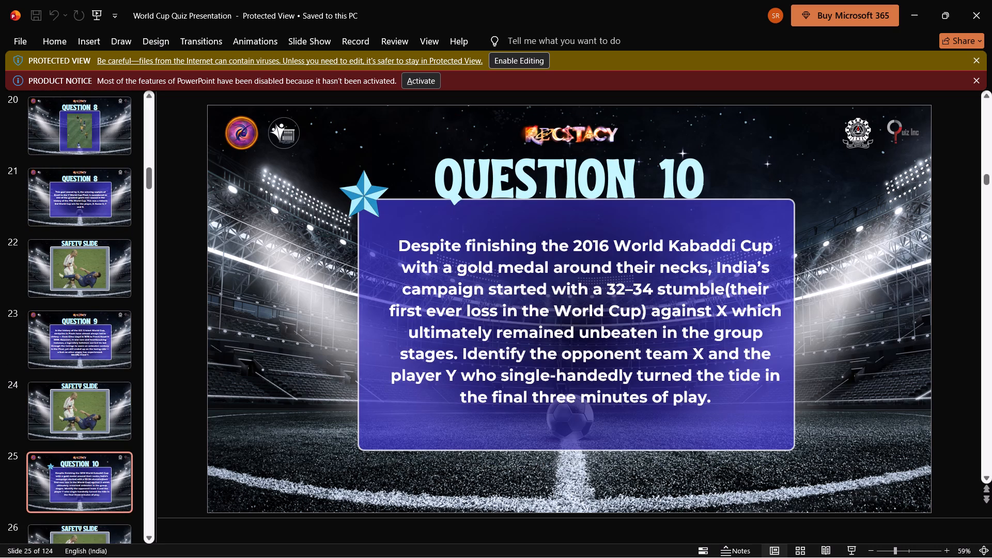
# Read through the remaining prelims slides from Question 11 to the Question 15 text on slide 36.
pyautogui.press('Down')
pyautogui.press('Down')
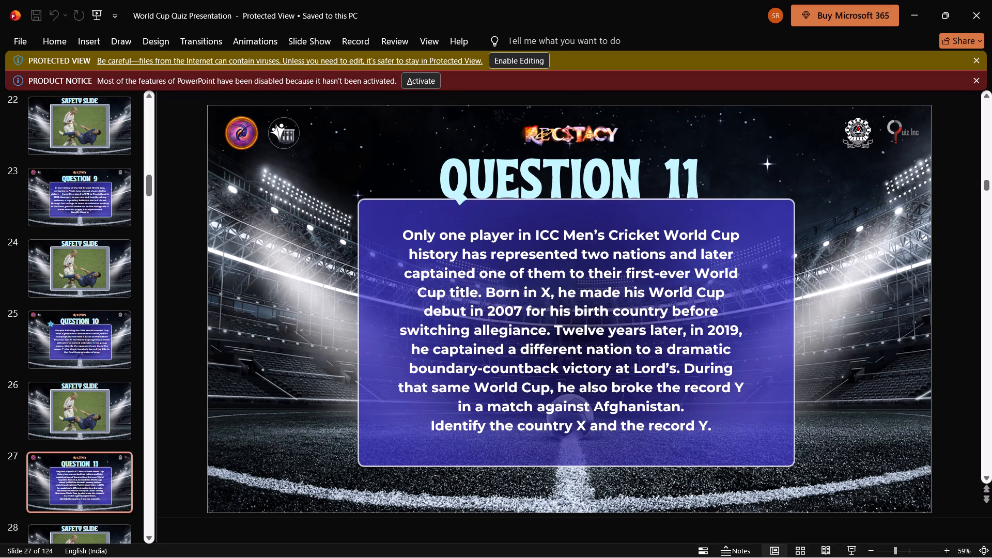
pyautogui.press('Down')
pyautogui.press('Down')
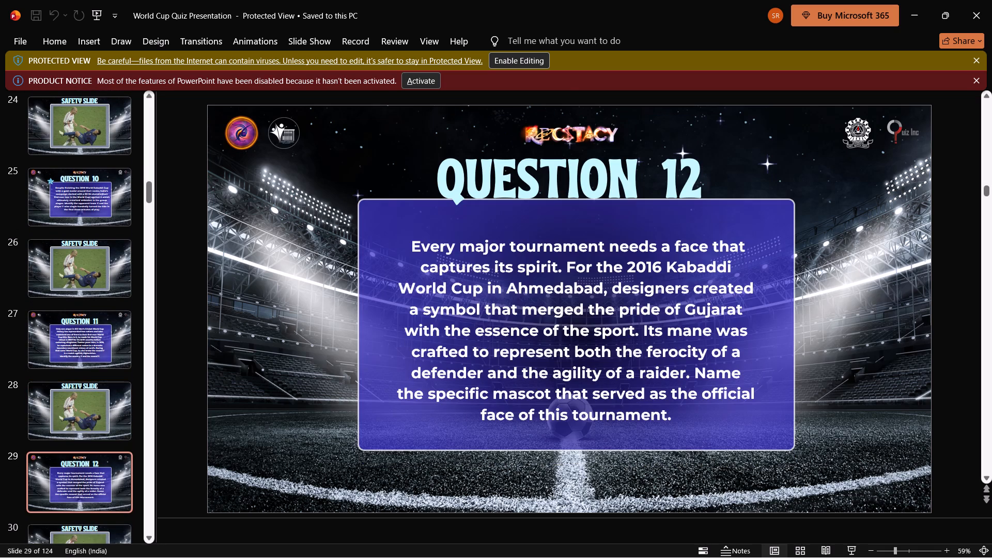
pyautogui.press('Down')
pyautogui.press('Down')
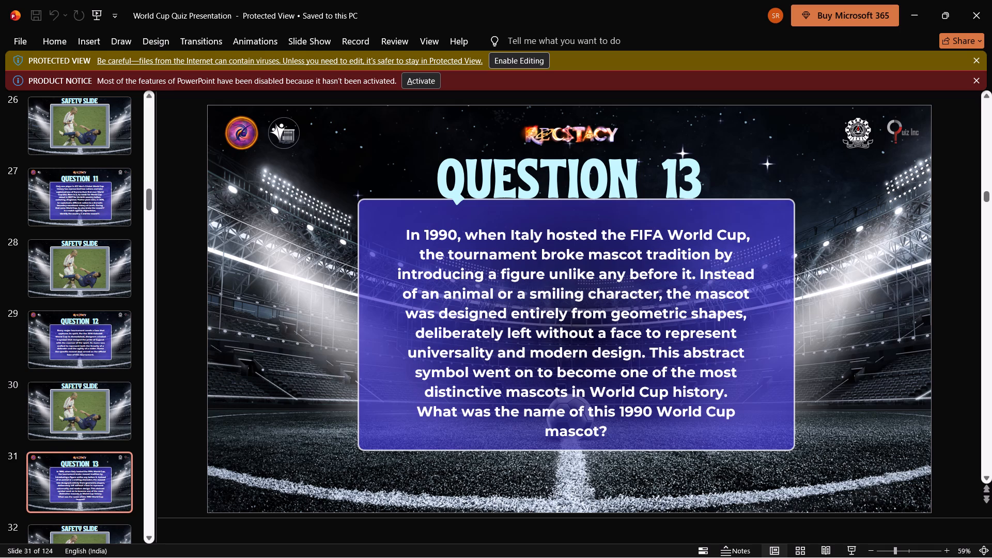
pyautogui.press('Down')
pyautogui.press('Down')
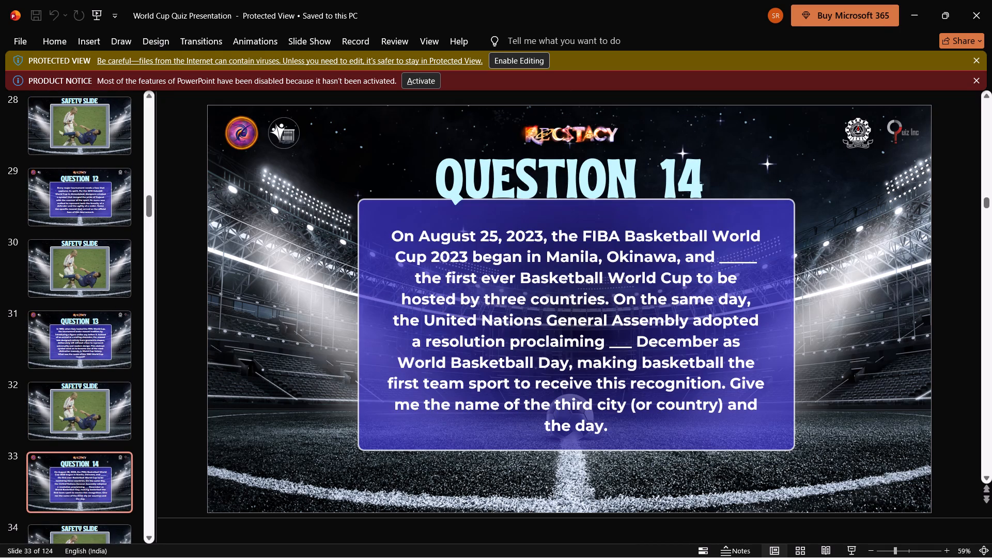
pyautogui.press('Down')
pyautogui.press('Down')
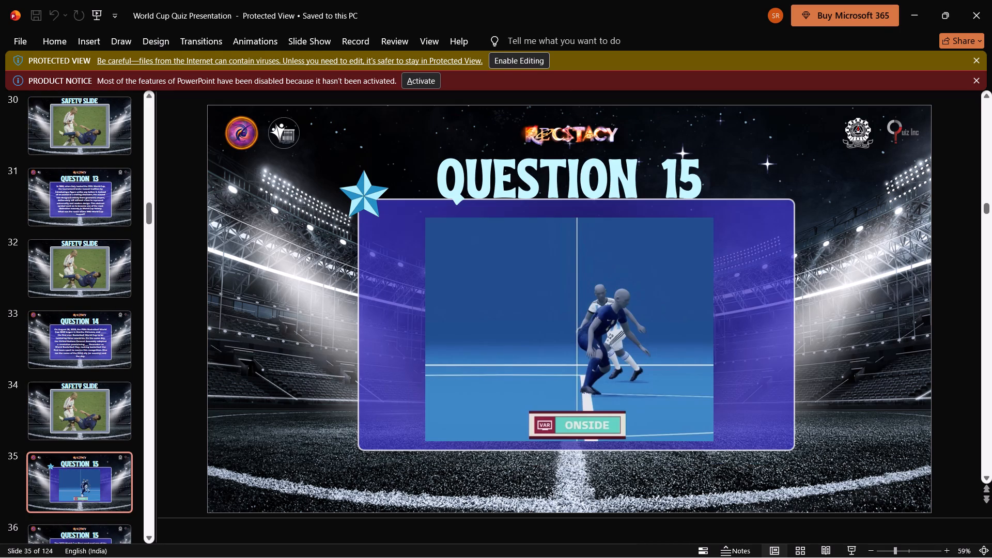
pyautogui.press('Down')
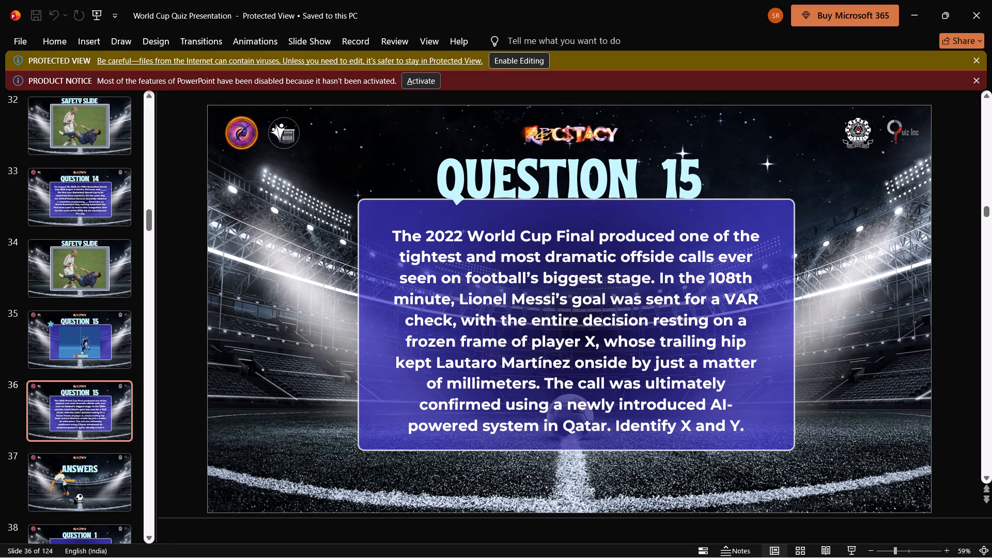
# Inspect the VAR image on the first QUESTION 15 slide and the question text on the slide after it.
pyautogui.press('Up')
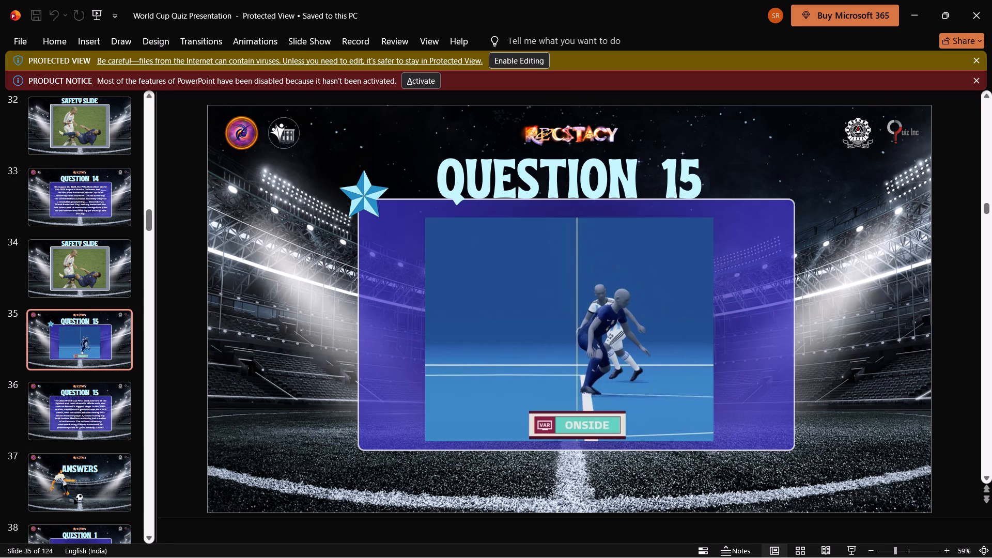
pyautogui.rightClick(532, 354)
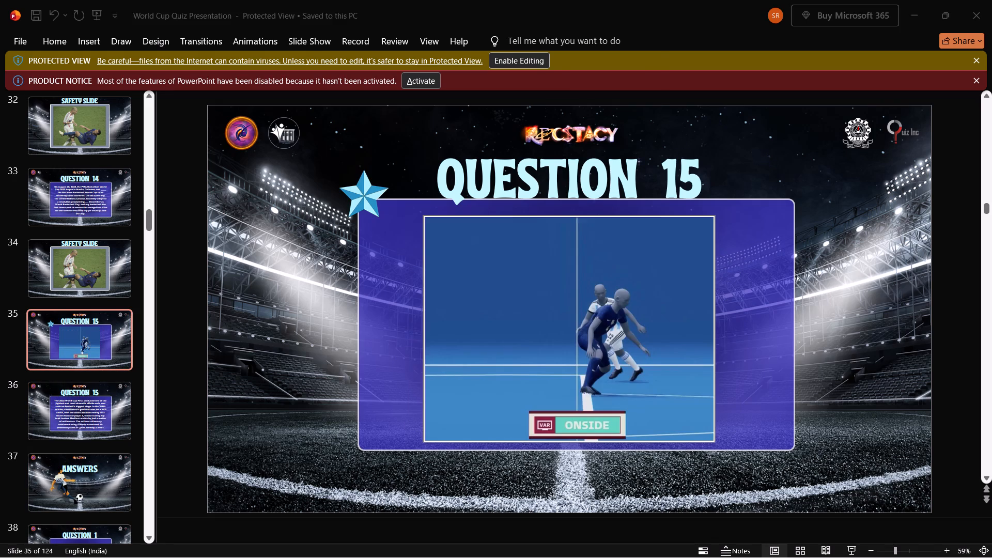
pyautogui.click(371, 365)
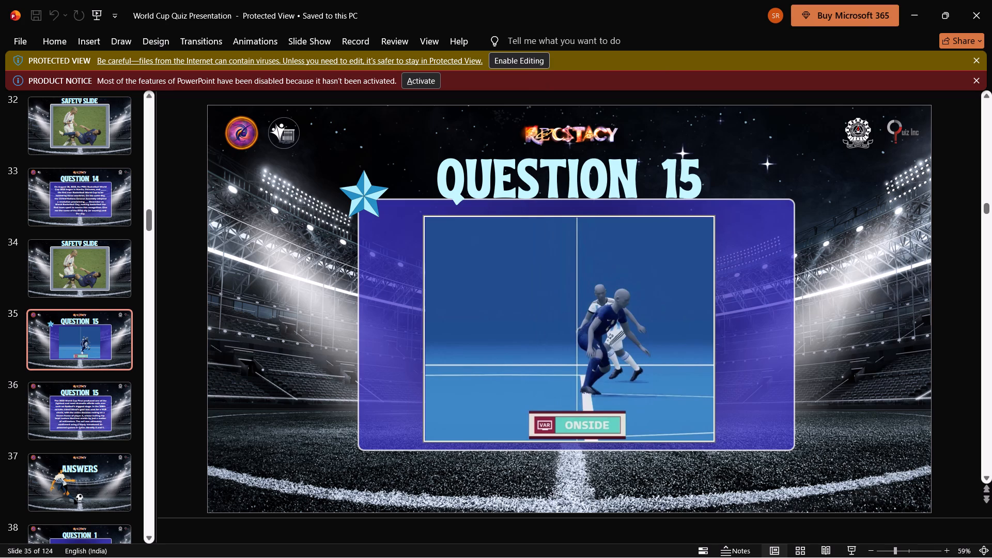
pyautogui.click(503, 342)
pyautogui.click(555, 338)
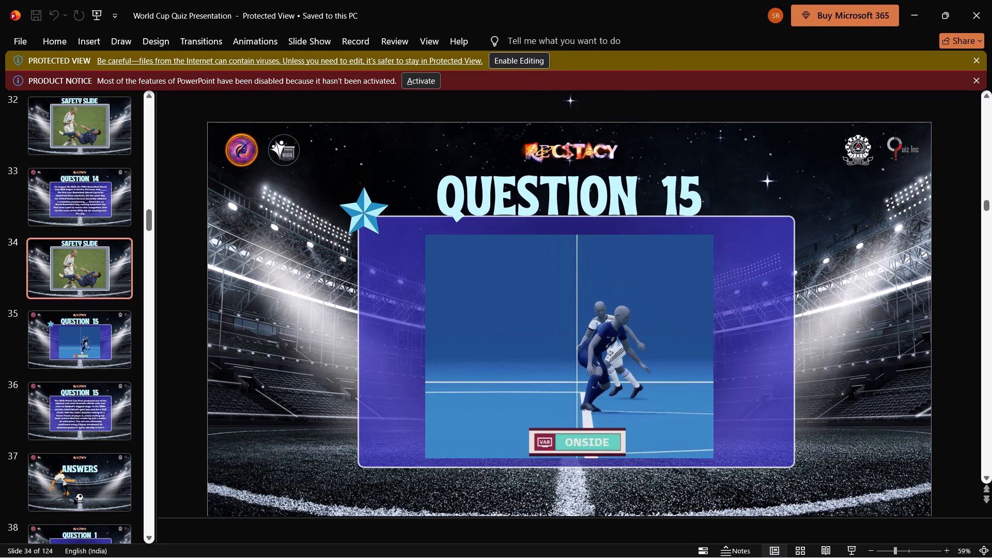
pyautogui.press('Right')
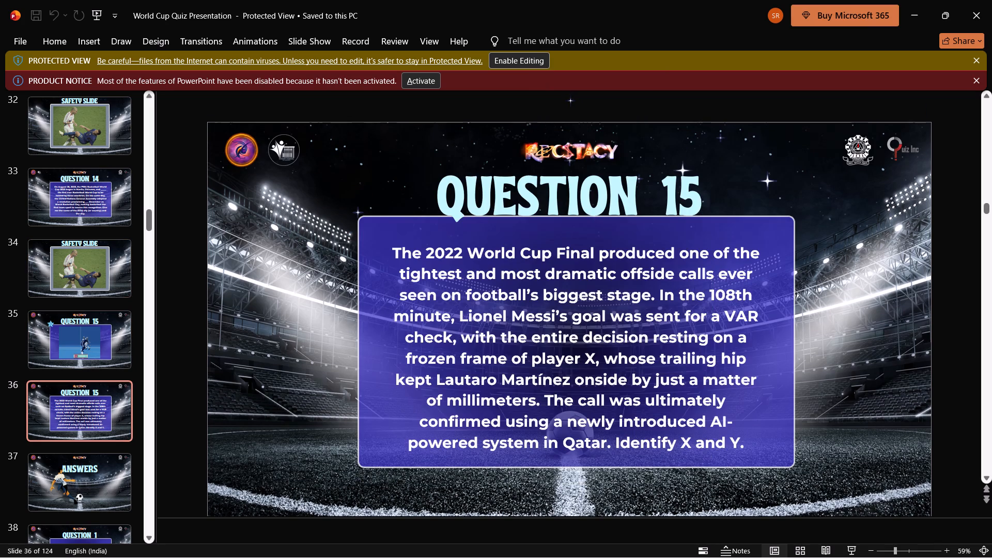
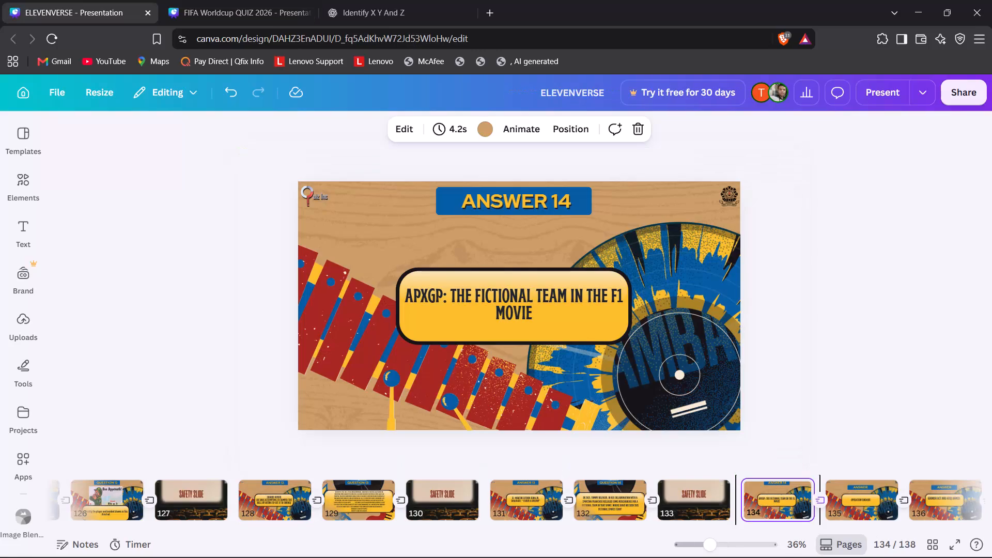
# Look back through the ELEVENVERSE slides from ANSWER 14 to QUESTION 8, examining the questions, answers and safety slides.
pyautogui.press('Left')
pyautogui.press('Left')
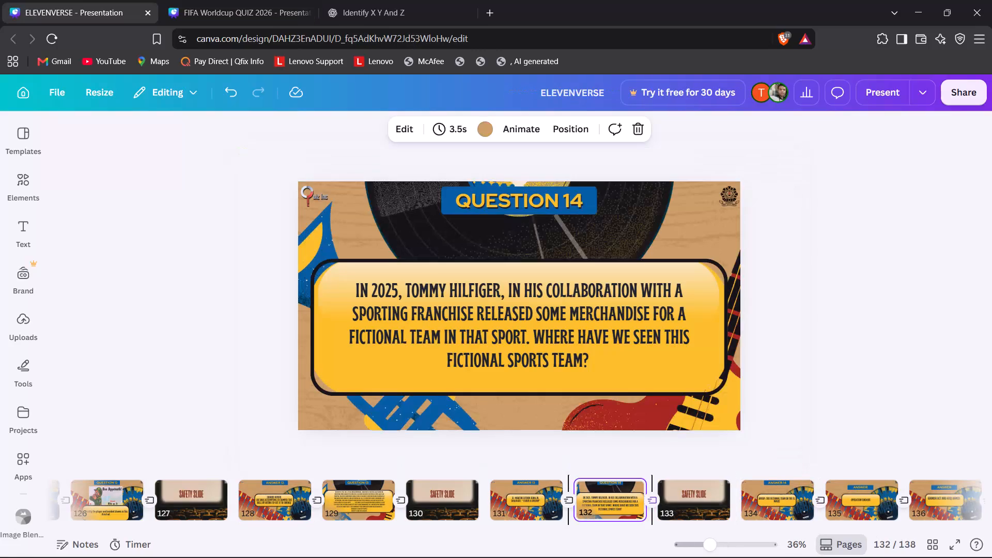
pyautogui.press('Left')
pyautogui.press('Left')
pyautogui.press('Left')
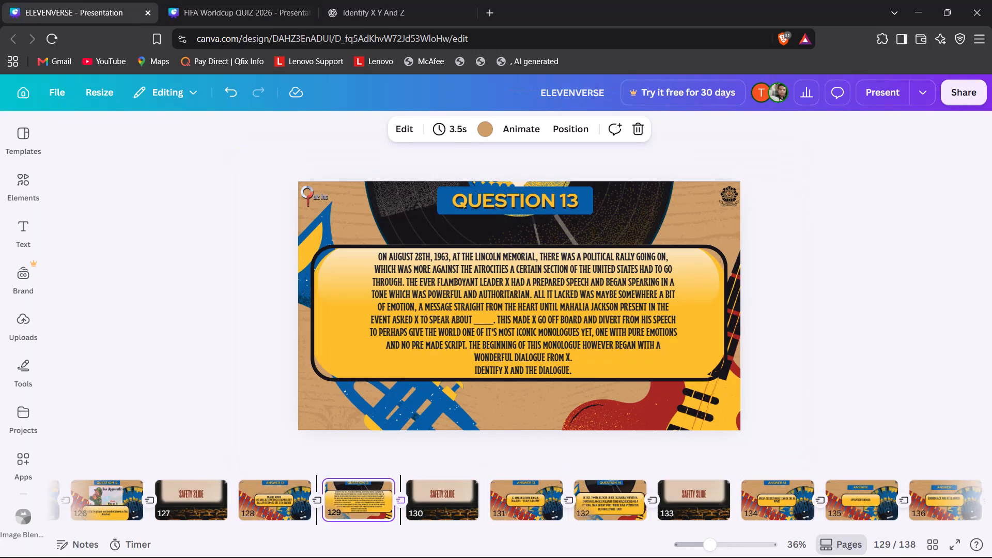
pyautogui.press('Left')
pyautogui.press('Left')
pyautogui.press('Left')
pyautogui.press('Left')
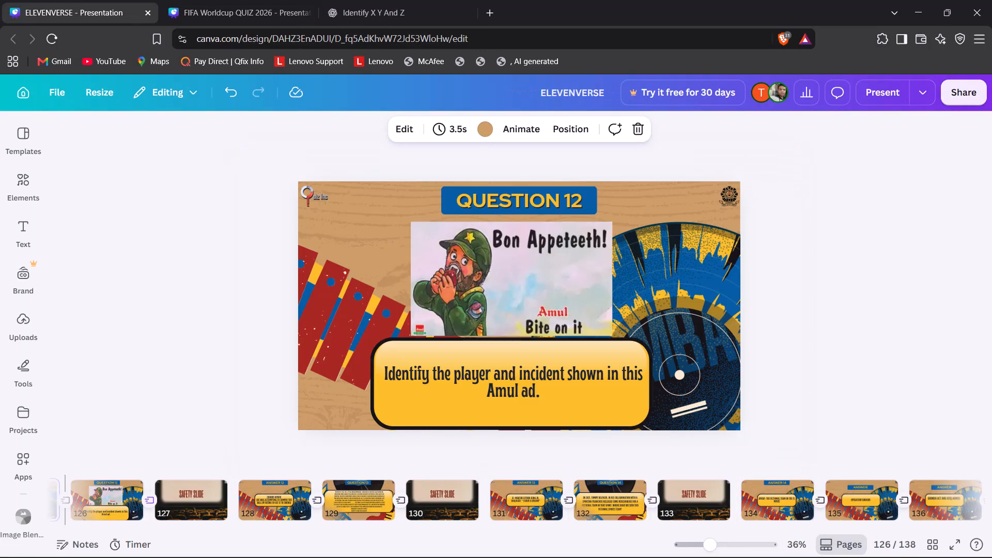
pyautogui.press('Left')
pyautogui.press('Right')
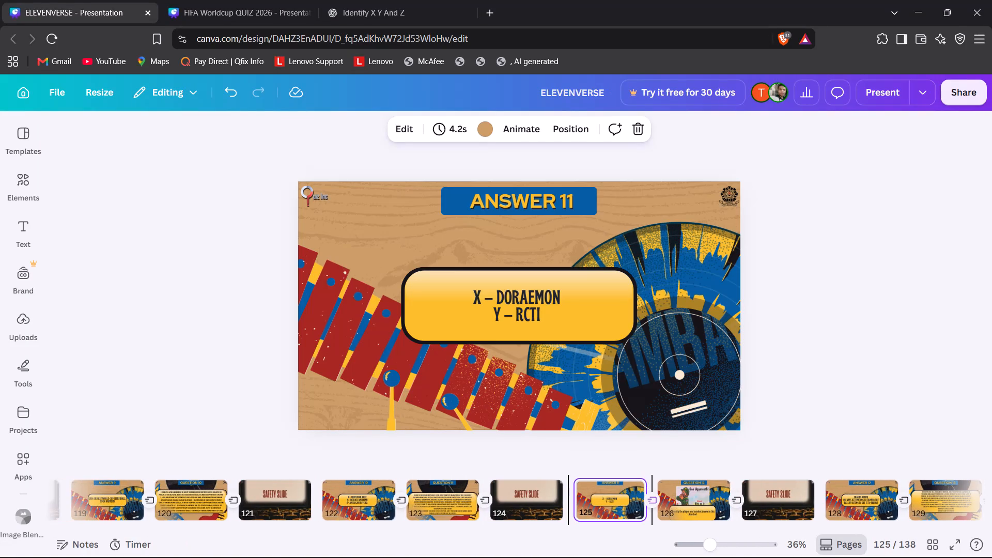
pyautogui.press('Left')
pyautogui.press('Left')
pyautogui.press('Left')
pyautogui.press('Left')
pyautogui.press('Left')
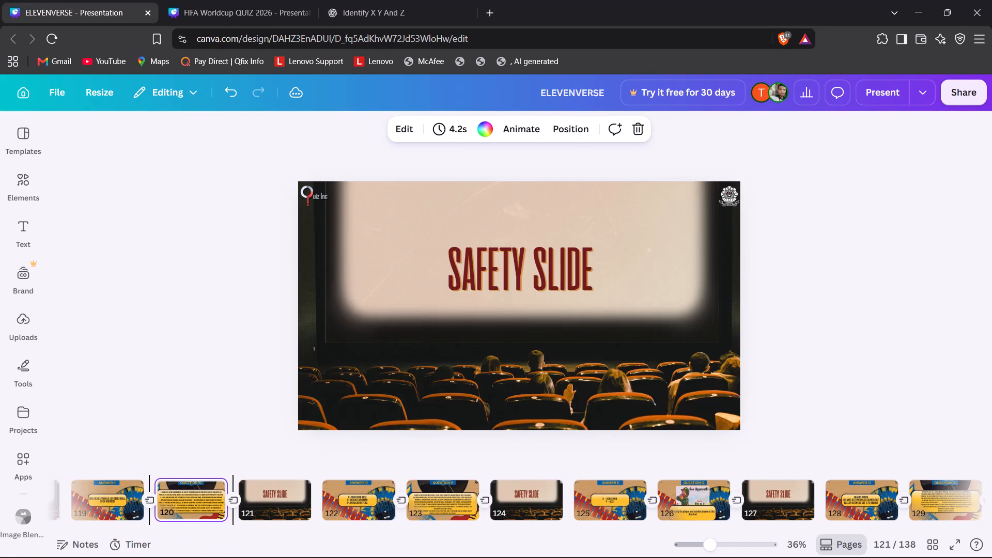
pyautogui.press('Left')
pyautogui.press('Left')
pyautogui.press('Left')
pyautogui.press('Left')
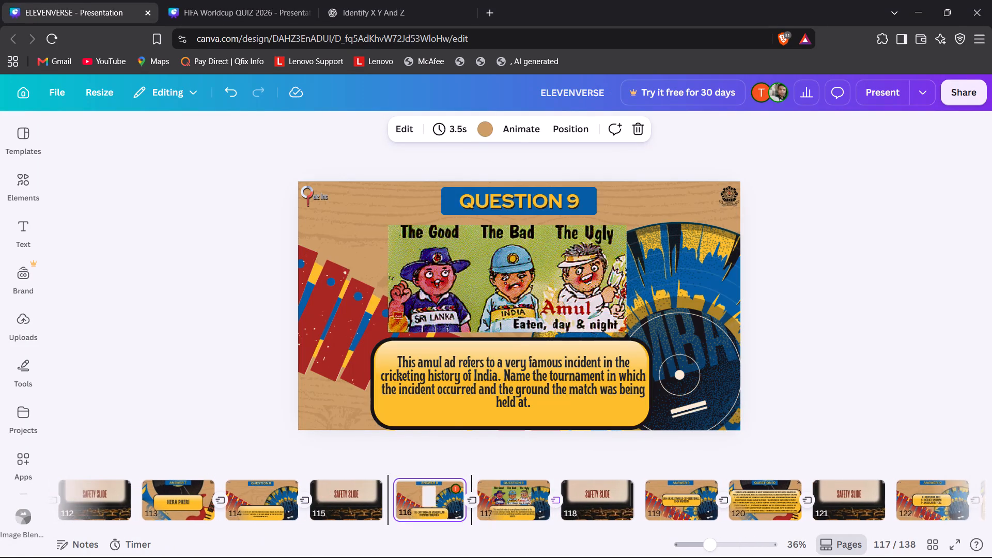
pyautogui.press('Left')
pyautogui.press('Left')
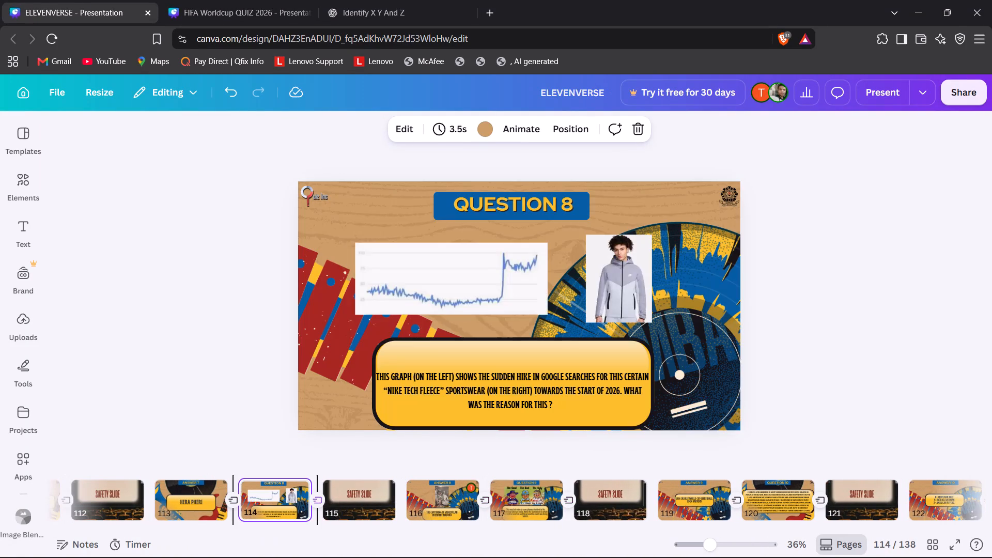
# Examine the QUESTION 7, QUESTION 8 and ANSWER 8 slides and the safety slides between them.
pyautogui.press('Right')
pyautogui.press('Right')
pyautogui.press('Left')
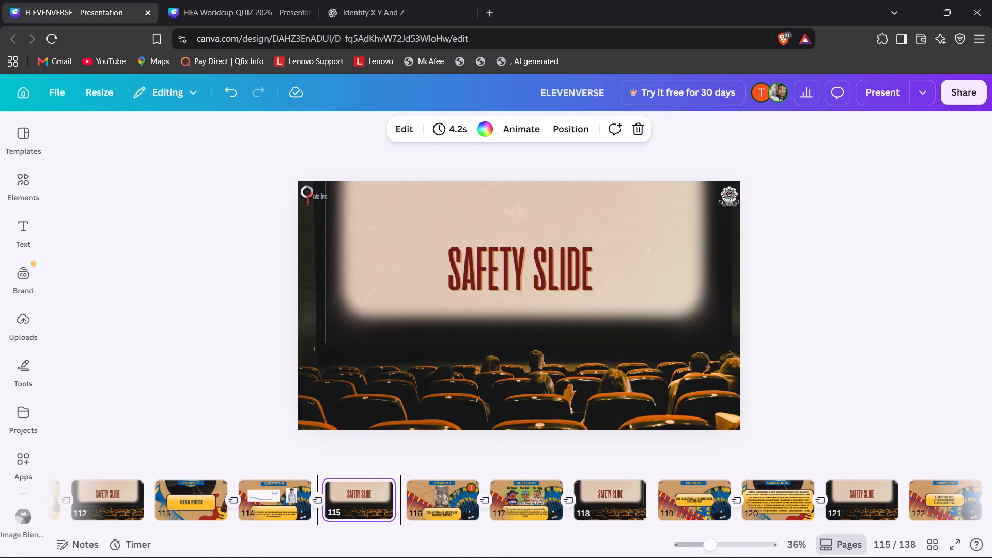
pyautogui.press('Left')
pyautogui.press('Left')
pyautogui.press('Left')
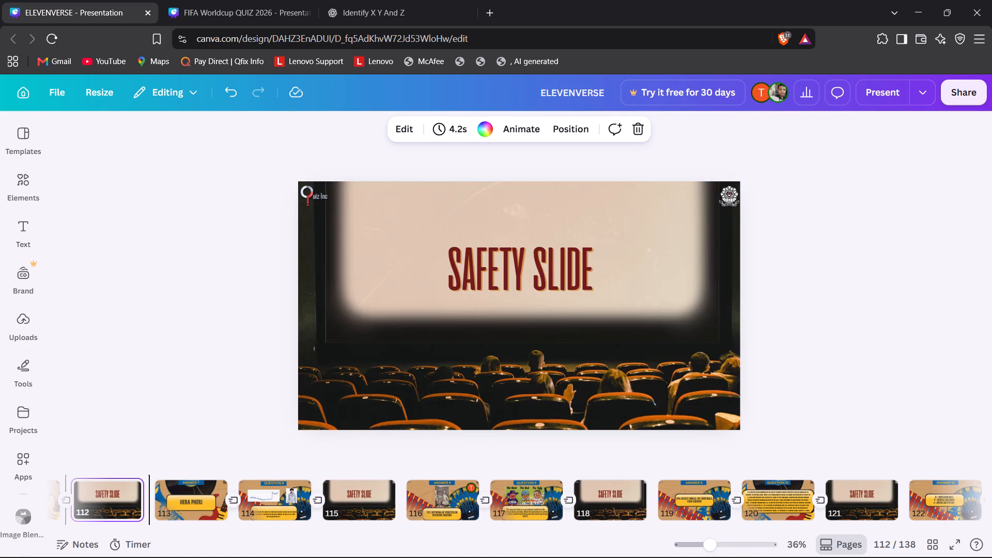
pyautogui.press('Right')
pyautogui.press('Right')
pyautogui.press('Right')
pyautogui.press('Right')
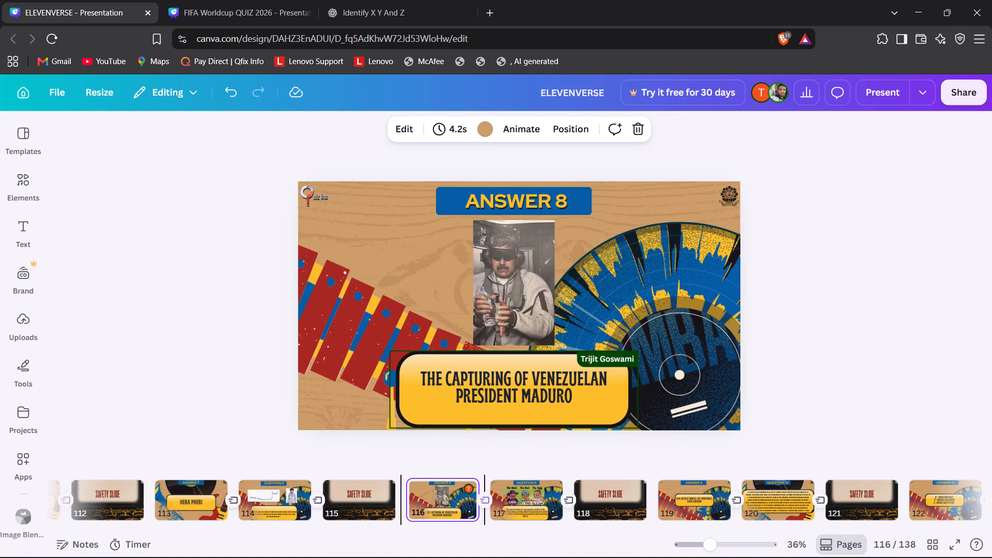
pyautogui.press('Left')
pyautogui.press('Left')
pyautogui.press('Left')
pyautogui.press('Left')
pyautogui.press('Left')
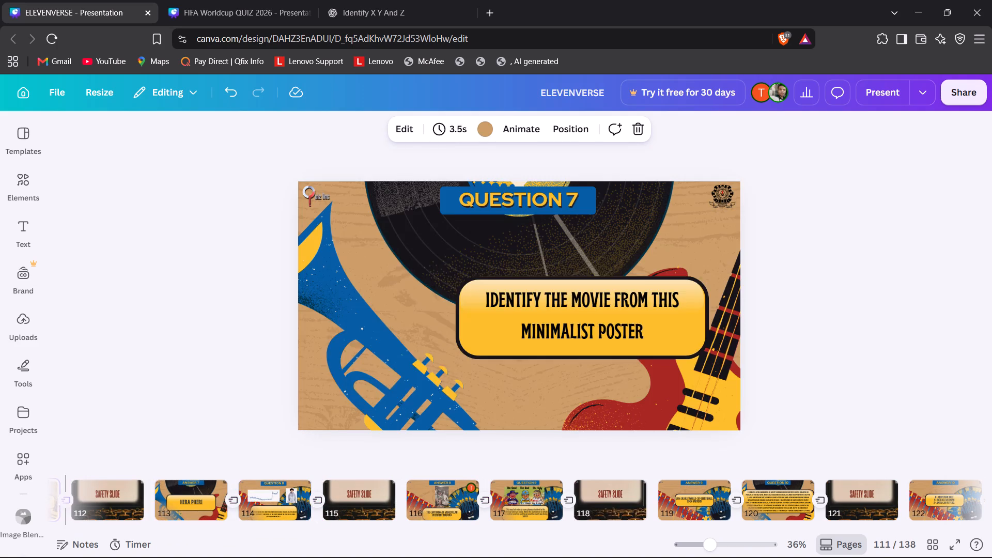
# Look back through the slides from QUESTION 7 to the safety slide before ANSWER 2, examining their content and order.
pyautogui.press('Left')
pyautogui.press('Left')
pyautogui.press('Left')
pyautogui.press('Left')
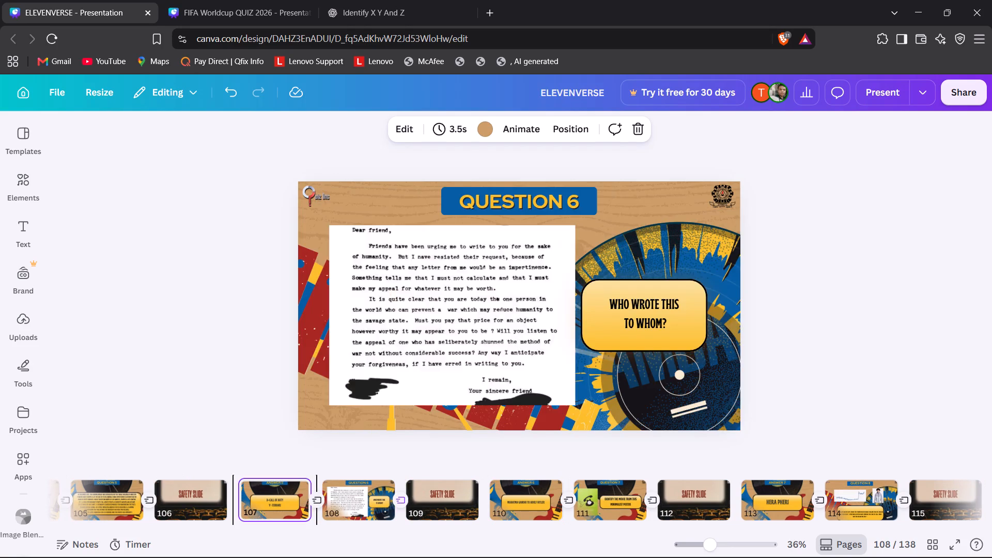
pyautogui.press('Left')
pyautogui.press('Left')
pyautogui.press('Left')
pyautogui.press('Left')
pyautogui.press('Left')
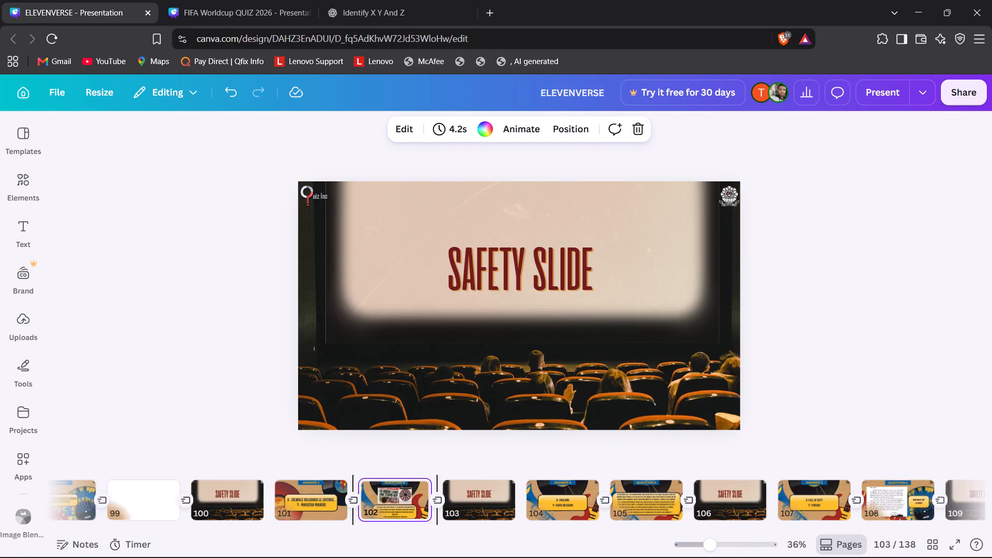
pyautogui.press('Left')
pyautogui.press('Left')
pyautogui.press('Left')
pyautogui.press('Left')
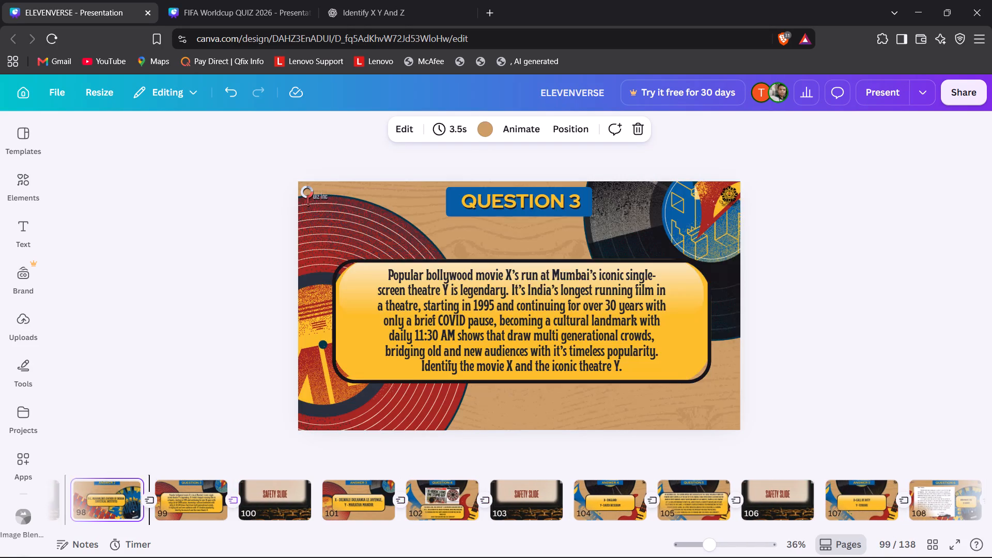
pyautogui.press('Left')
pyautogui.press('Left')
pyautogui.press('Right')
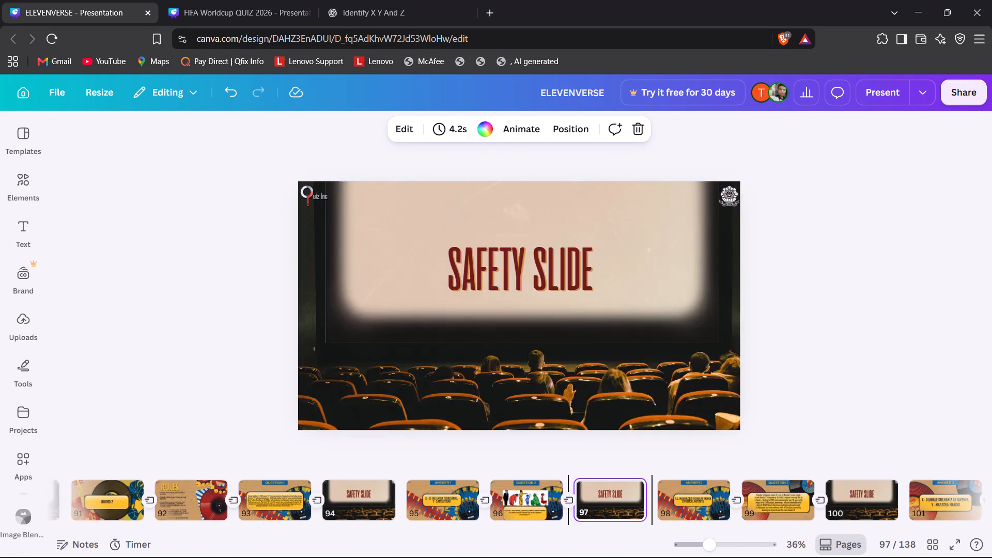
# Look forward through the slides from ANSWER 2 to ANSWER 14, examining the sequence of question, safety and answer slides.
pyautogui.press('Right')
pyautogui.press('Right')
pyautogui.press('Right')
pyautogui.press('Right')
pyautogui.press('Right')
pyautogui.press('Right')
pyautogui.press('Right')
pyautogui.press('Right')
pyautogui.press('Right')
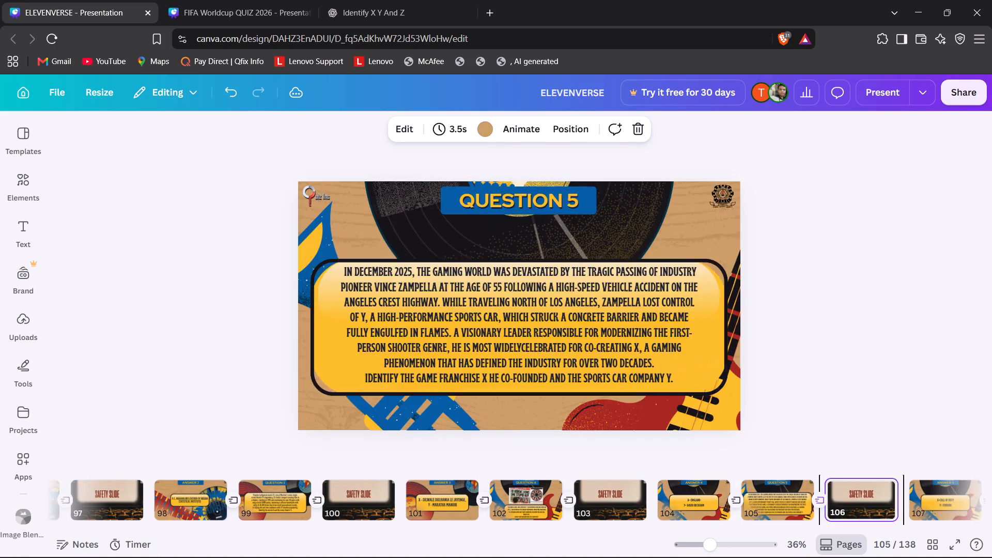
pyautogui.press('Right')
pyautogui.press('Right')
pyautogui.press('Right')
pyautogui.press('Right')
pyautogui.press('Right')
pyautogui.press('Right')
pyautogui.press('Right')
pyautogui.press('Right')
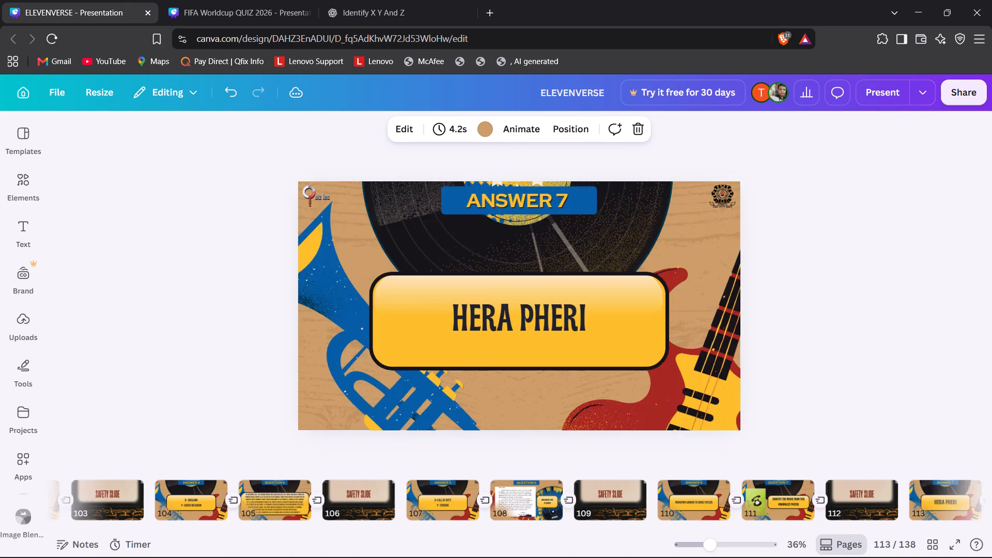
pyautogui.press('Right')
pyautogui.press('Right')
pyautogui.press('Right')
pyautogui.press('Right')
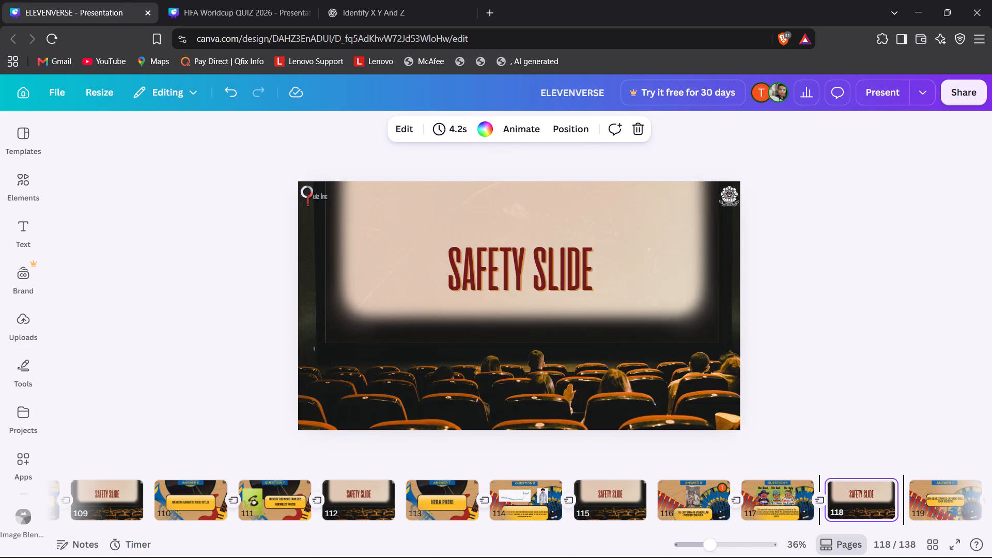
pyautogui.press('Right')
pyautogui.press('Right')
pyautogui.press('Right')
pyautogui.press('Right')
pyautogui.press('Right')
pyautogui.press('Right')
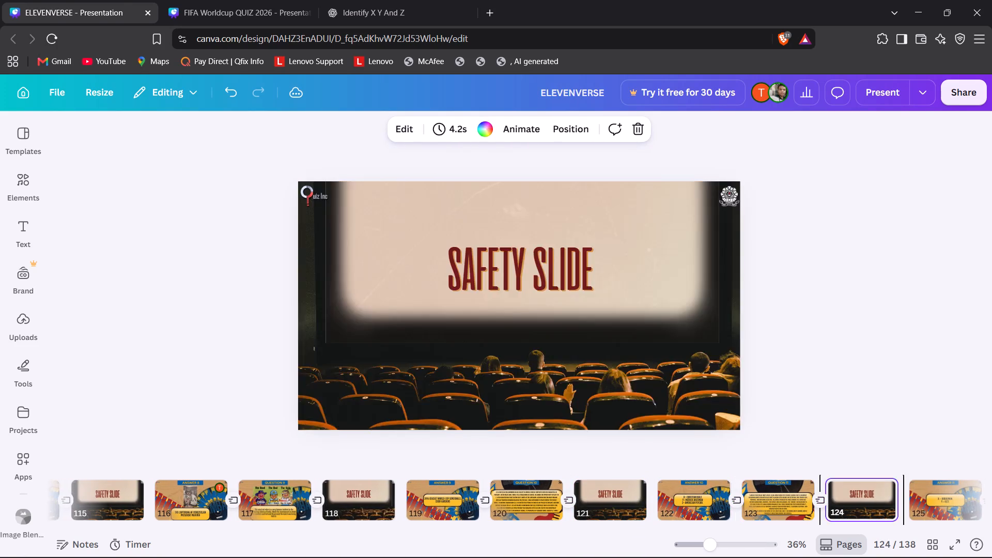
pyautogui.press('Right')
pyautogui.press('Right')
pyautogui.press('Right')
pyautogui.press('Right')
pyautogui.press('Right')
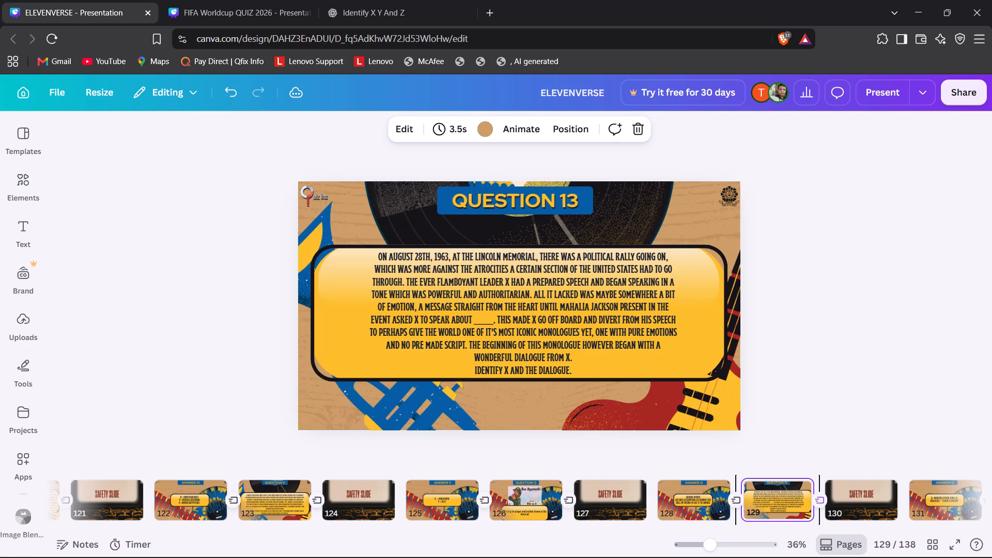
pyautogui.press('Right')
pyautogui.press('Right')
pyautogui.press('Right')
pyautogui.press('Right')
pyautogui.press('Right')
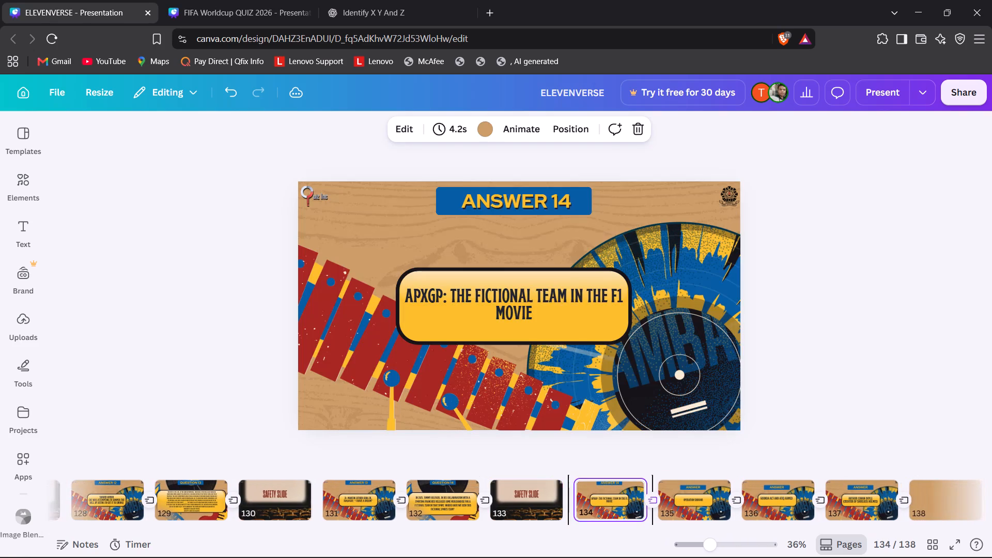
# Duplicate the QUESTION 14 slide and move the copy directly after the ANSWER 14 slide.
pyautogui.press('Right')
pyautogui.press('Left')
pyautogui.press('Left')
pyautogui.press('Left')
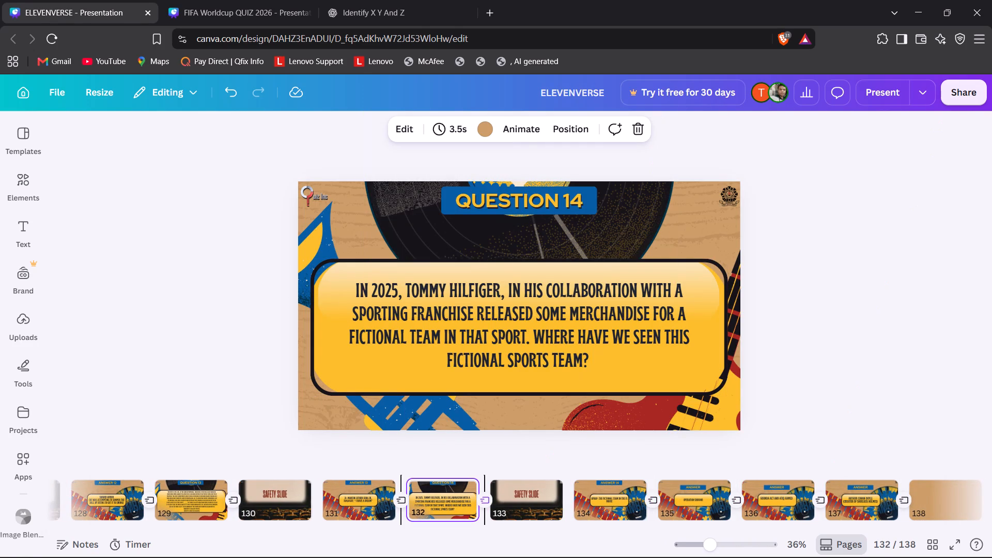
pyautogui.click(469, 486)
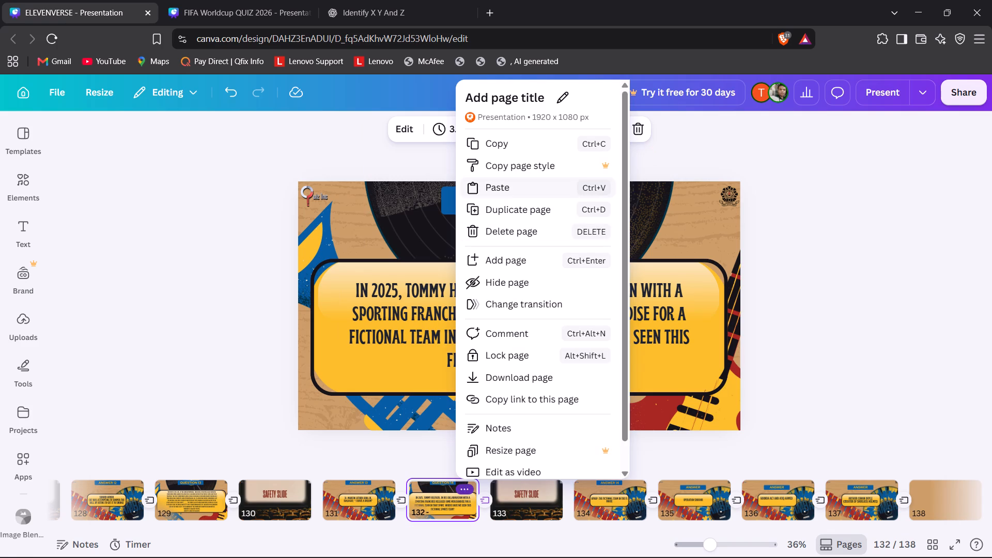
pyautogui.click(515, 209)
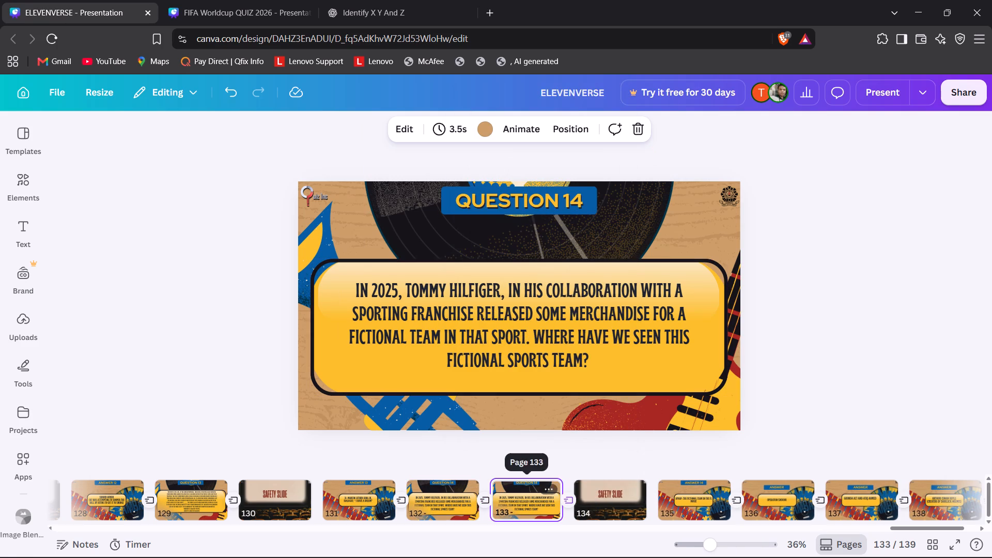
pyautogui.moveTo(537, 492); pyautogui.dragTo(687, 494)
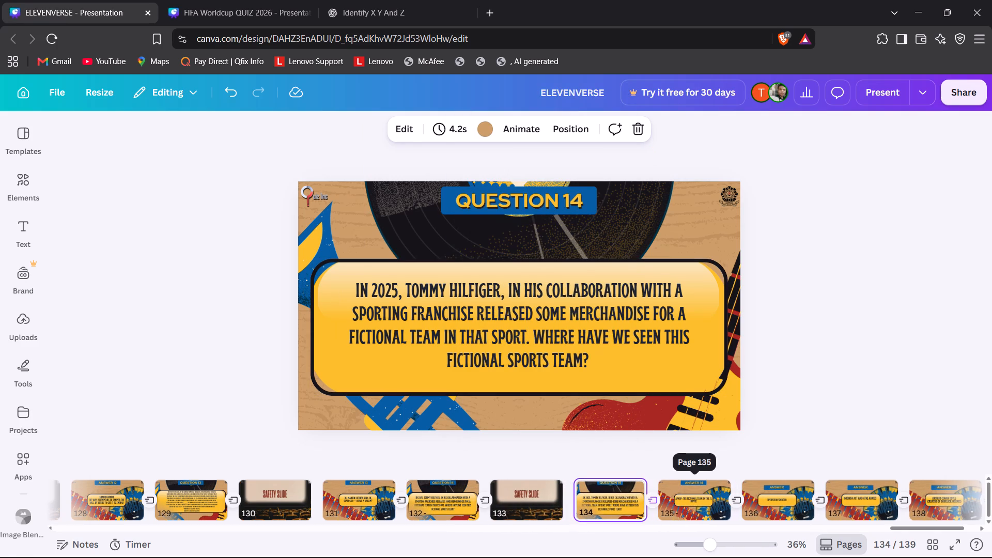
pyautogui.moveTo(685, 497); pyautogui.dragTo(592, 498)
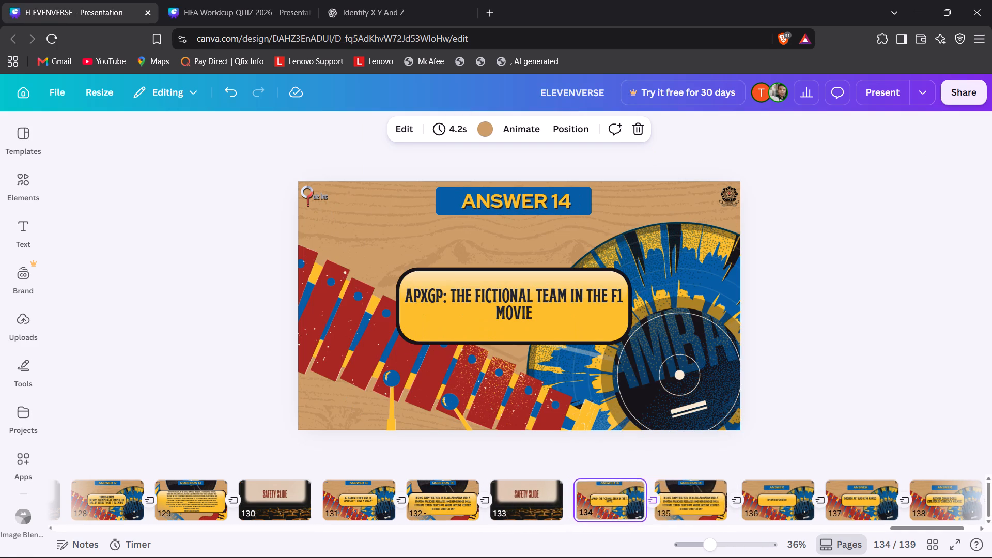
# Check the slide order from the safety slide before ANSWER 13 to the QUESTION 14 copy after ANSWER 14.
pyautogui.click(450, 500)
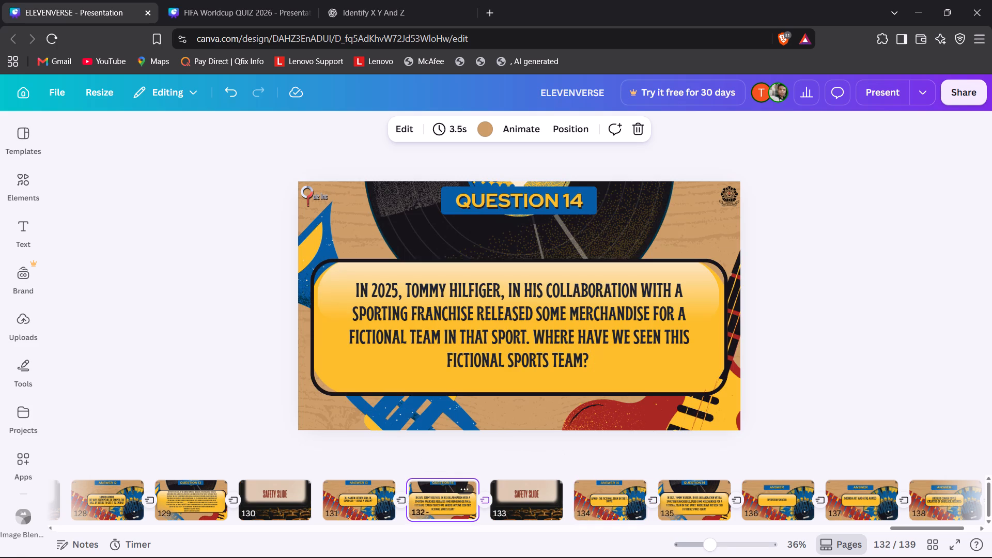
pyautogui.click(273, 501)
pyautogui.click(356, 499)
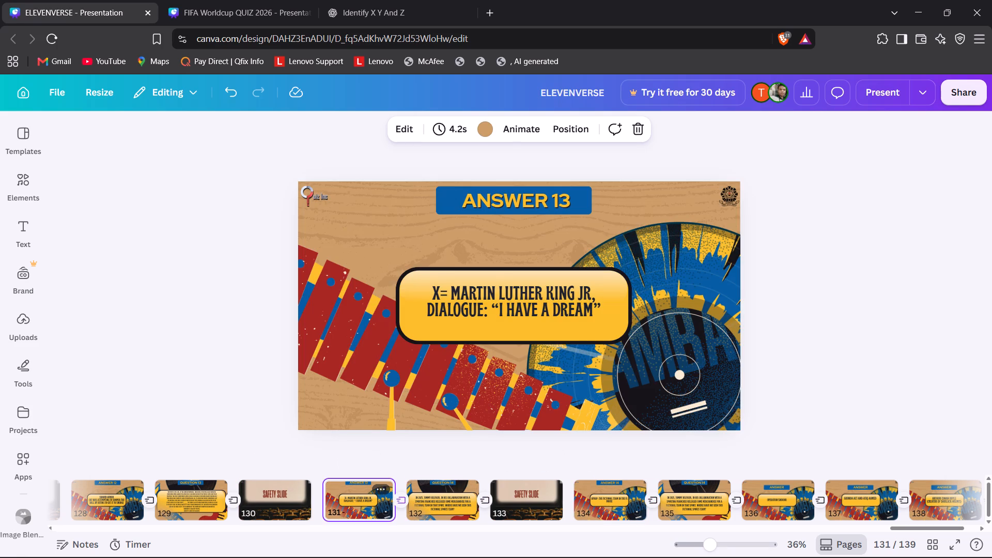
pyautogui.click(464, 497)
pyautogui.click(531, 494)
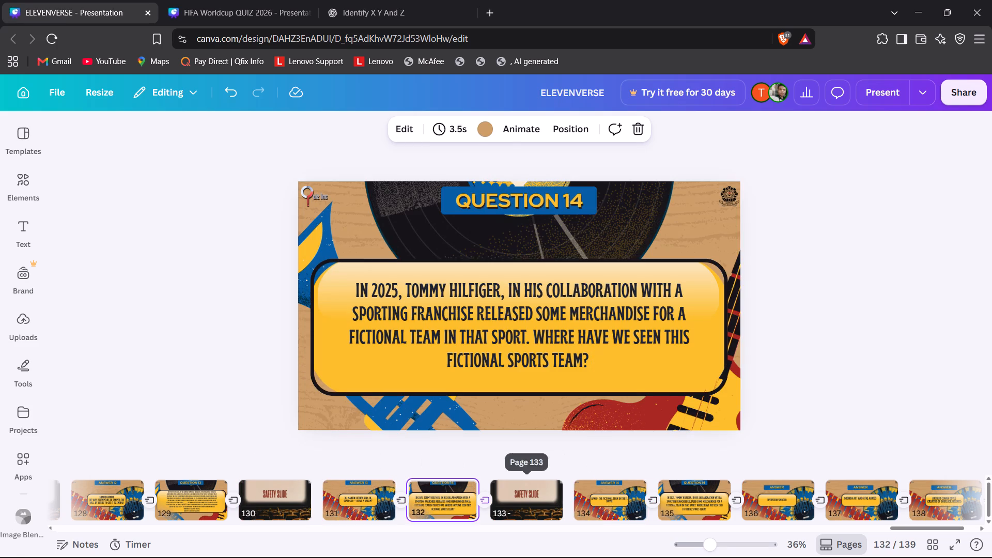
pyautogui.click(618, 493)
pyautogui.click(682, 493)
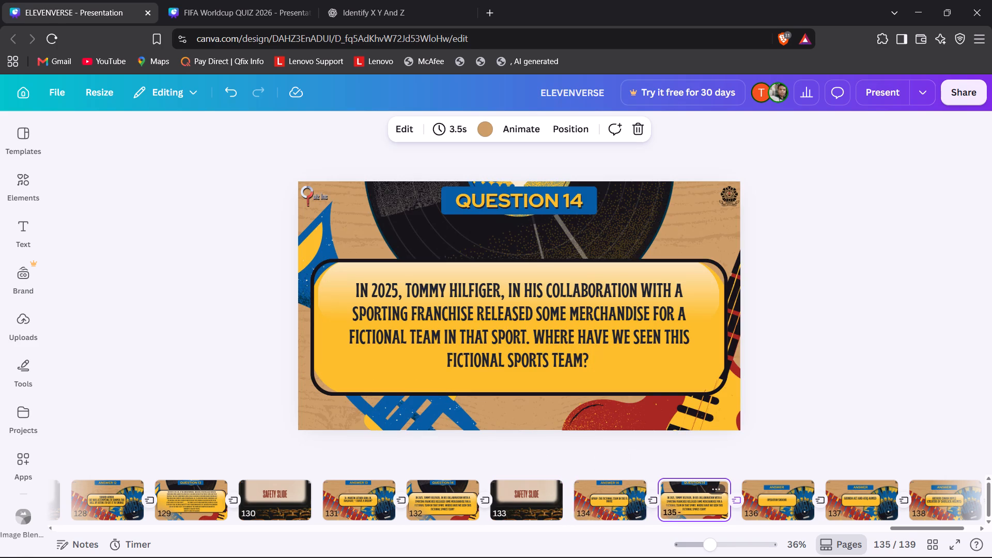
# Switch to the FIFA Worldcup QUIZ 2026 presentation.
pyautogui.hotkey('ctrl', '2')
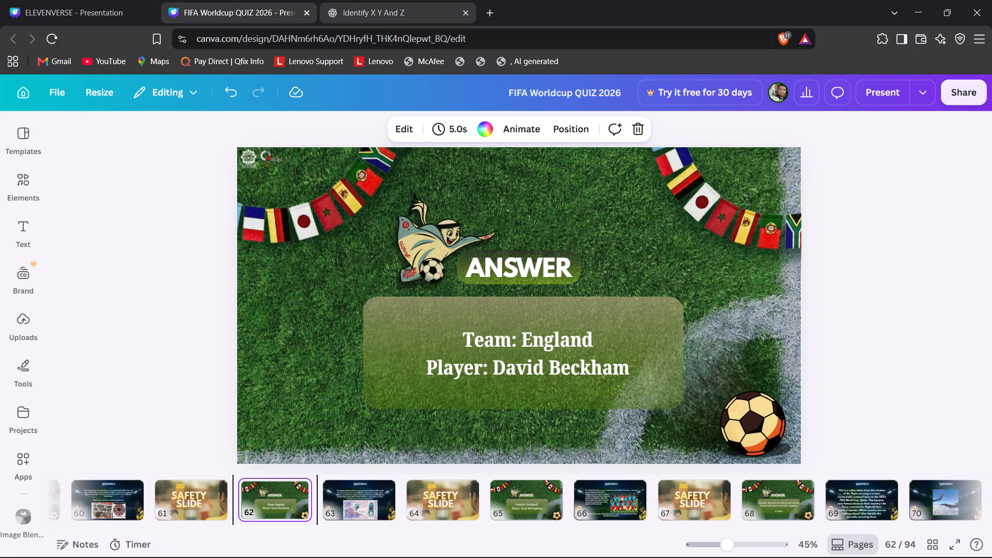
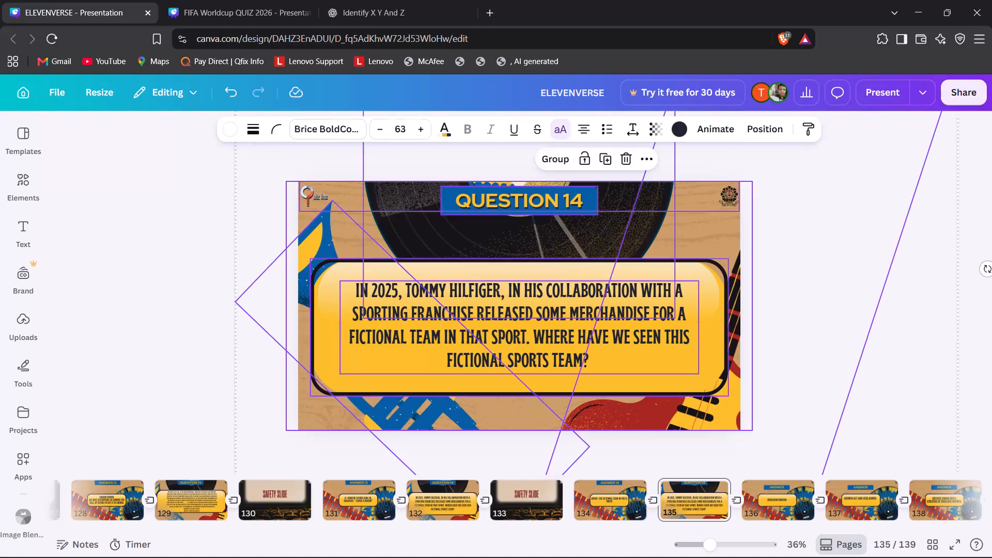
# Try to paste the copied content into the QUESTION 14 copy and undo that slide's move after ANSWER 14.
pyautogui.hotkey('ctrl', 'v')
pyautogui.hotkey('ctrl', 'z')
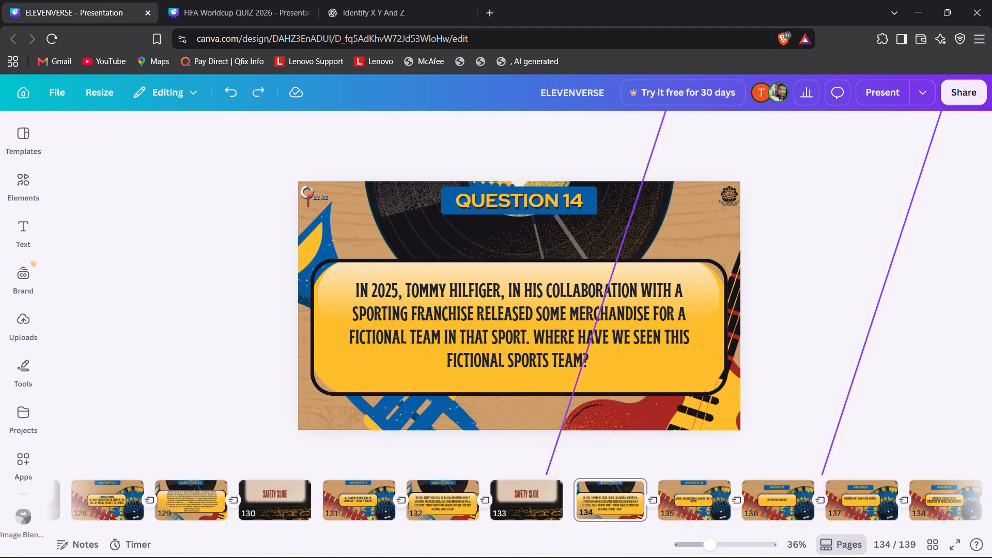
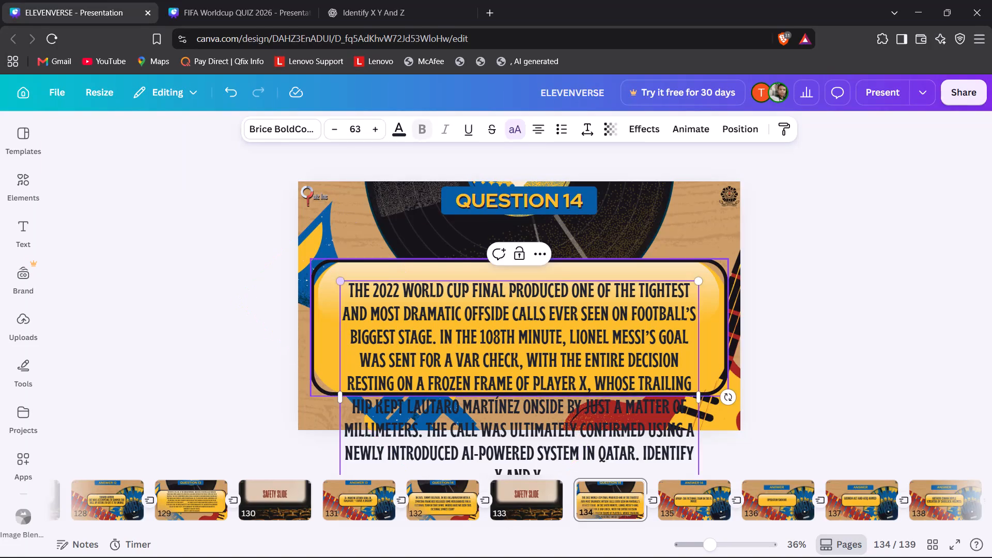
# Enlarge the yellow text box on the QUESTION 14 slide slightly and move it up beneath the heading.
pyautogui.click(333, 273)
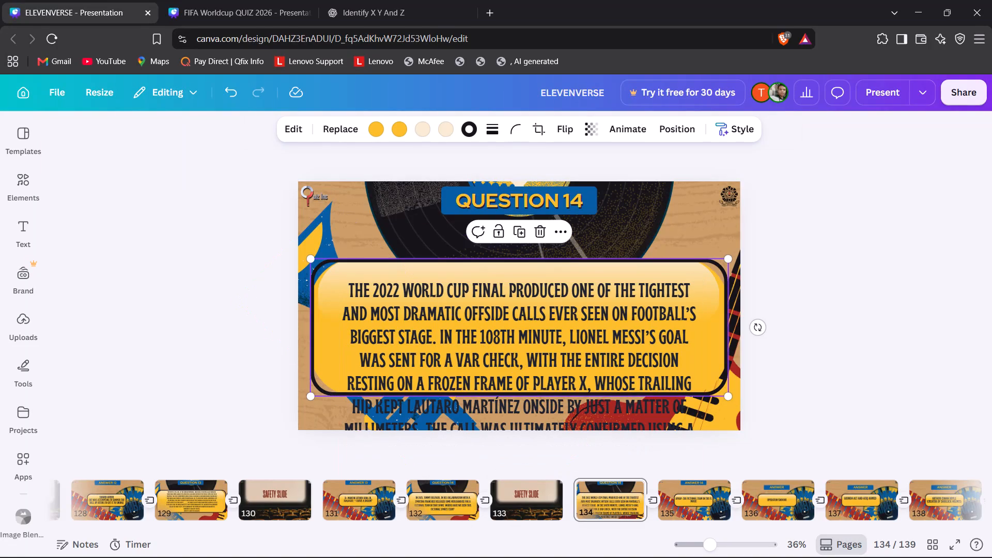
pyautogui.moveTo(313, 260); pyautogui.dragTo(315, 226)
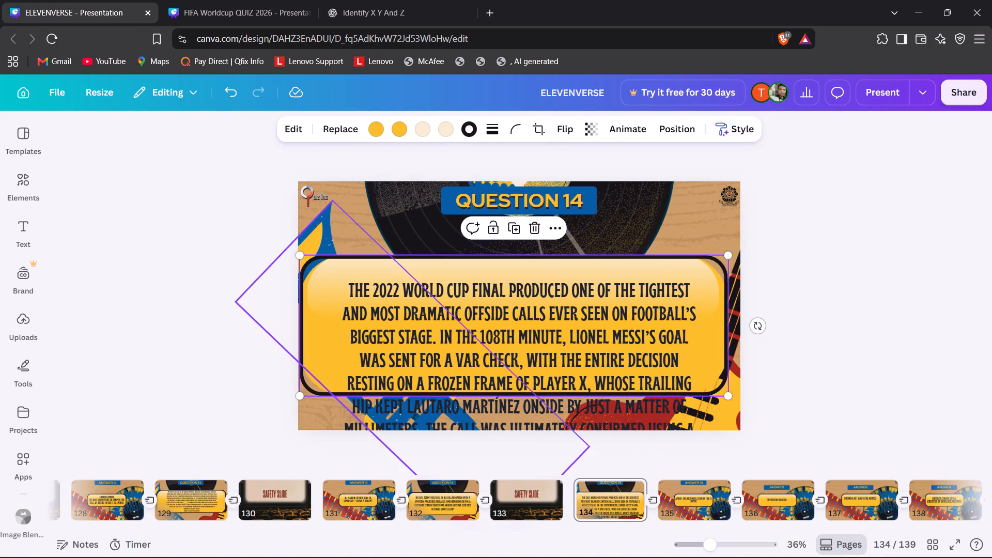
pyautogui.moveTo(478, 321); pyautogui.dragTo(461, 304)
pyautogui.moveTo(522, 272); pyautogui.dragTo(550, 266)
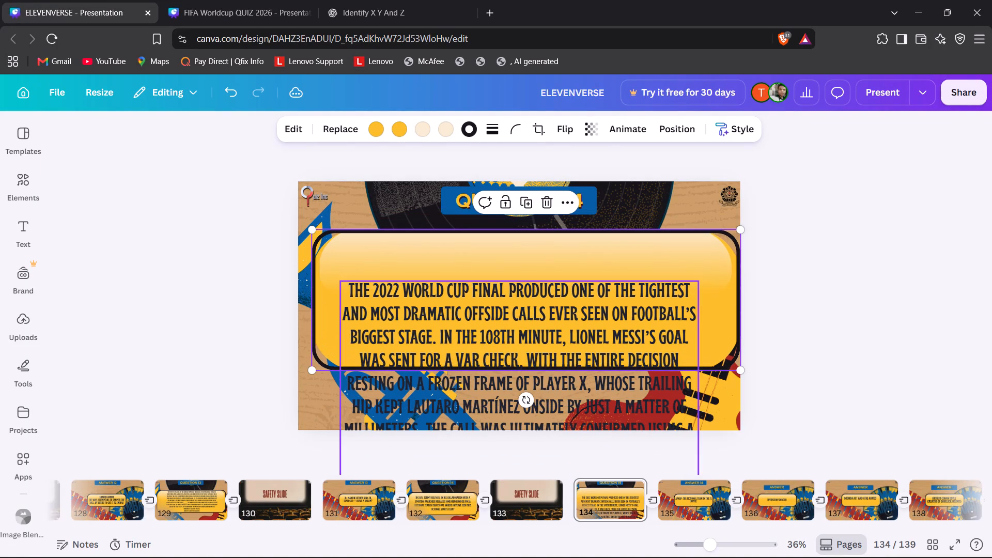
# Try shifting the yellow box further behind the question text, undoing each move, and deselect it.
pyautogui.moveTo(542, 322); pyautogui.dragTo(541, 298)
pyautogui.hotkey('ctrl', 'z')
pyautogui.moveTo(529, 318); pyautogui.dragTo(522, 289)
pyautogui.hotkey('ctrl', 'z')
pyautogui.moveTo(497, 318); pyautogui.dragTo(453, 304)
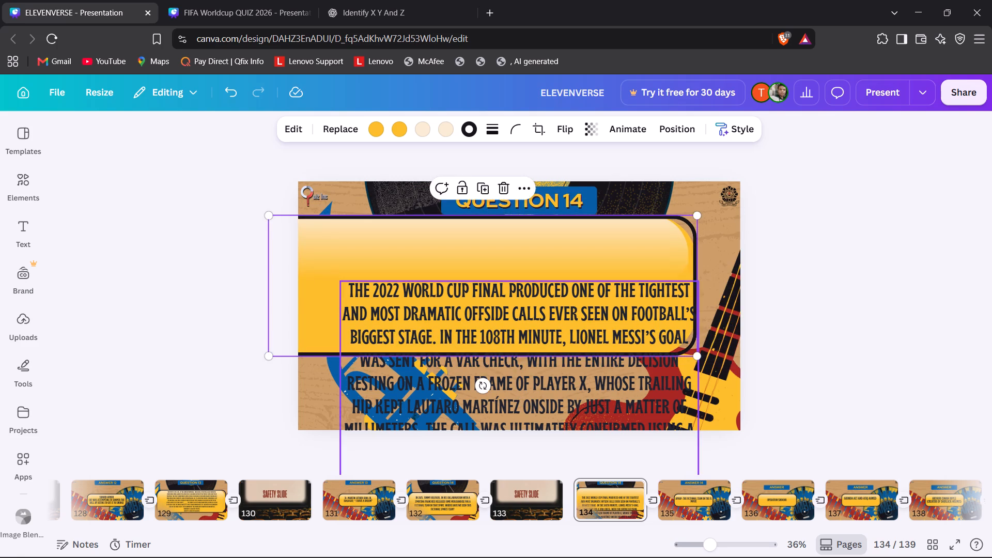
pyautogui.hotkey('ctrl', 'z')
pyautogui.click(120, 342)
# Scale the 2022 World Cup final question text down to size 46.2 and position it centrally inside the yellow box.
pyautogui.moveTo(508, 354); pyautogui.dragTo(509, 307)
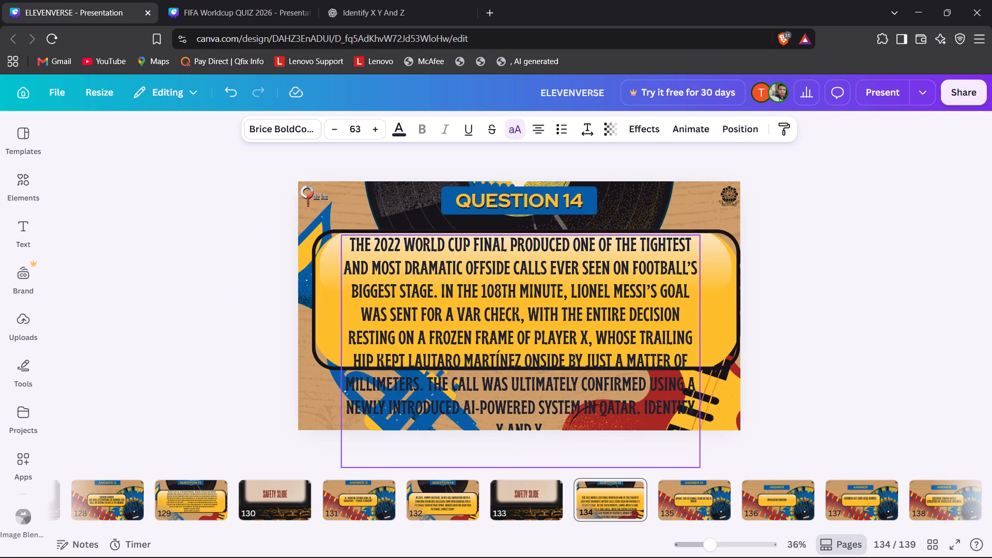
pyautogui.moveTo(509, 307); pyautogui.dragTo(508, 305)
pyautogui.moveTo(700, 461); pyautogui.dragTo(617, 378)
pyautogui.moveTo(605, 313); pyautogui.dragTo(694, 318)
pyautogui.click(216, 338)
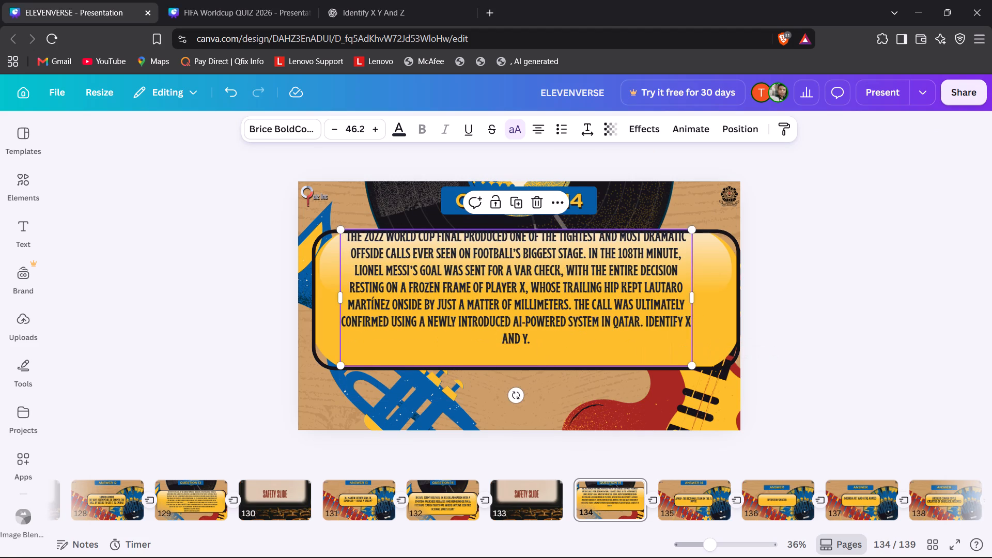
pyautogui.moveTo(458, 332); pyautogui.dragTo(463, 349)
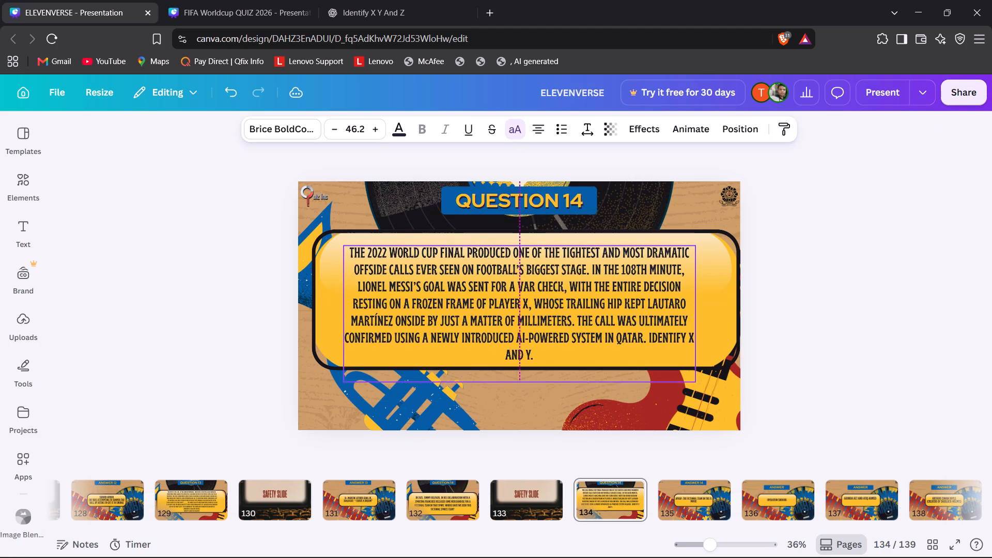
pyautogui.moveTo(463, 349); pyautogui.dragTo(463, 348)
pyautogui.click(291, 357)
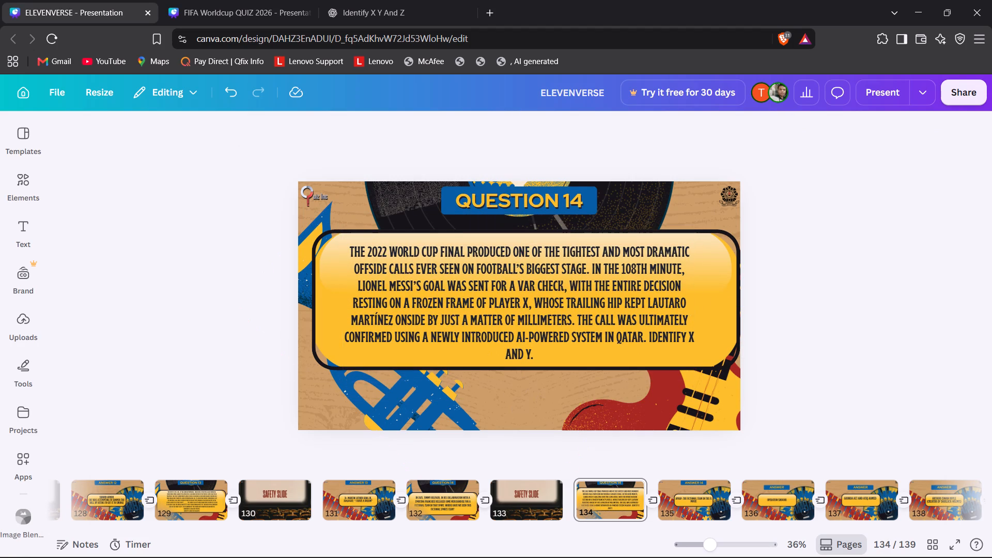
# Nudge the yellow box sideways until it is horizontally centred on the QUESTION 14 slide.
pyautogui.click(321, 353)
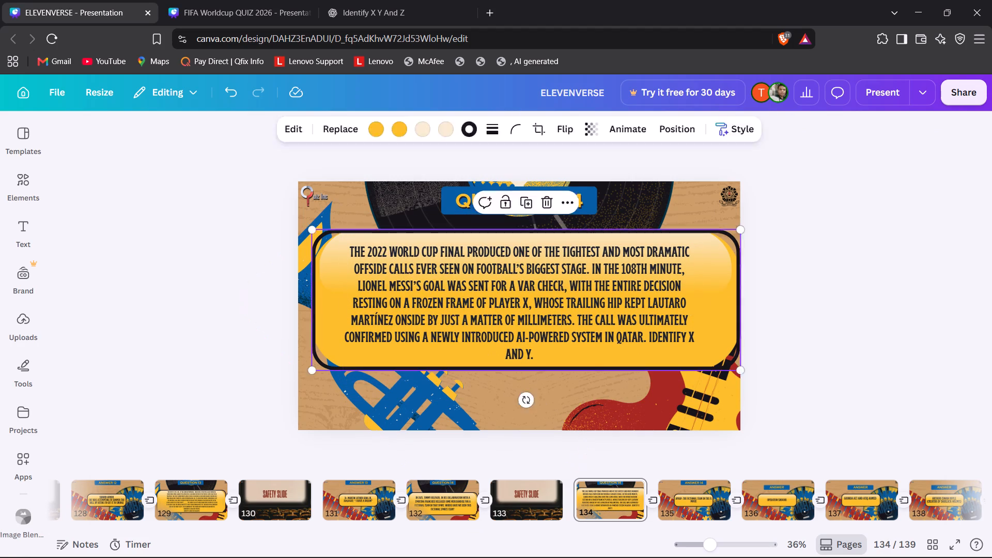
pyautogui.press('Left')
pyautogui.press('Left')
pyautogui.press('Left')
pyautogui.press('Left')
pyautogui.press('Left')
pyautogui.press('Left')
pyautogui.press('Left')
pyautogui.press('Left')
pyautogui.press('Left')
pyautogui.press('Left')
pyautogui.press('Left')
pyautogui.press('Left')
pyautogui.press('Left')
pyautogui.press('Left')
pyautogui.press('Left')
pyautogui.press('Left')
pyautogui.press('Left')
pyautogui.press('Left')
pyautogui.press('Left')
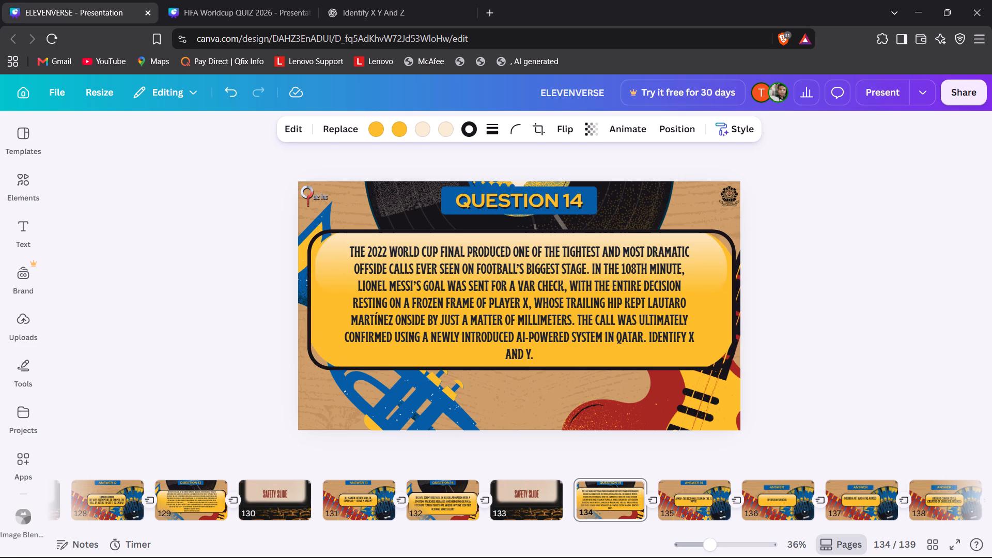
# Move the question text up slightly so all its lines sit evenly within the yellow box.
pyautogui.click(413, 324)
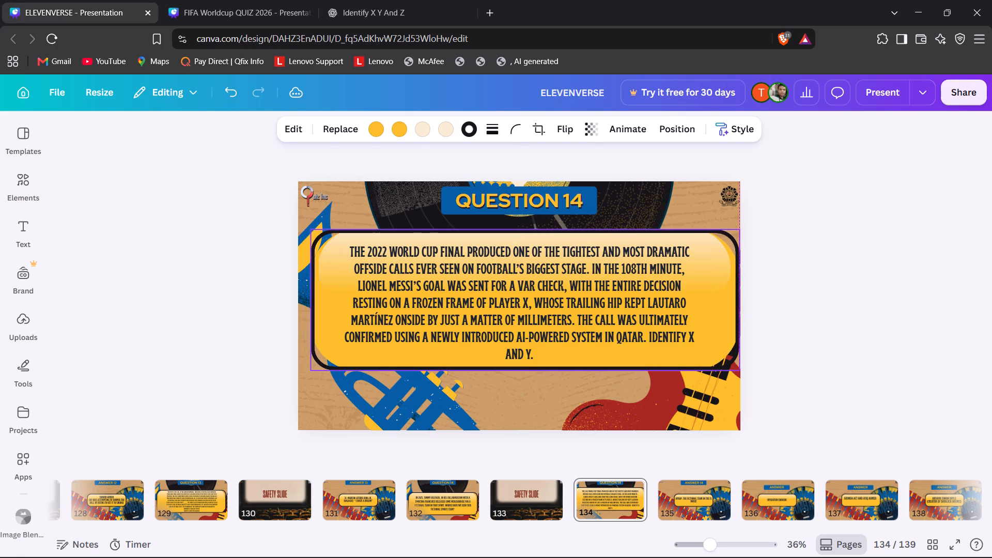
pyautogui.click(443, 319)
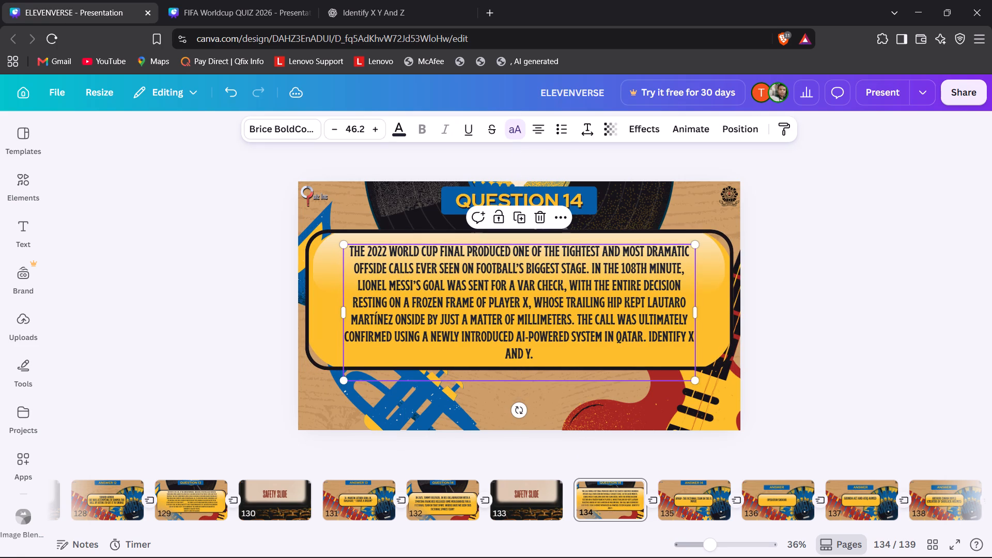
pyautogui.click(318, 323)
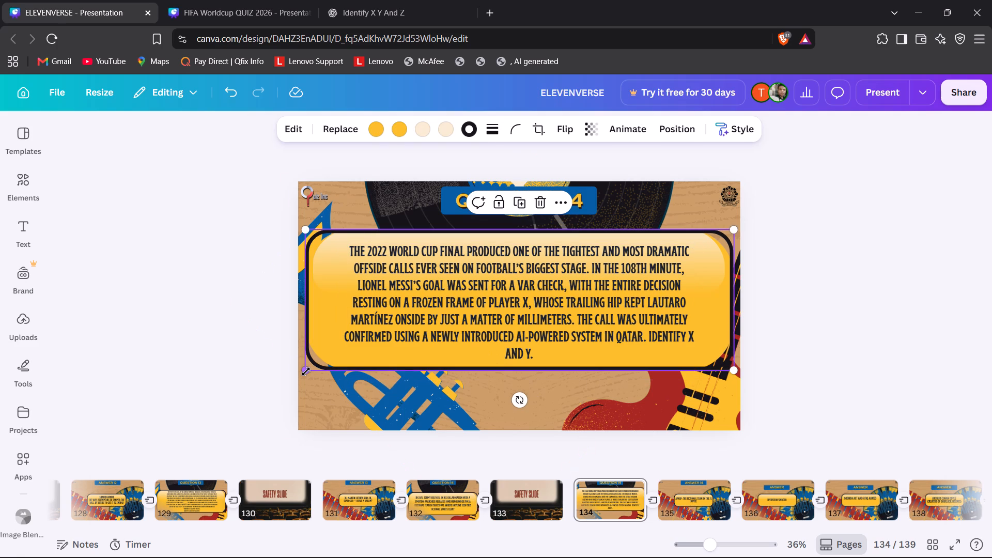
pyautogui.click(406, 321)
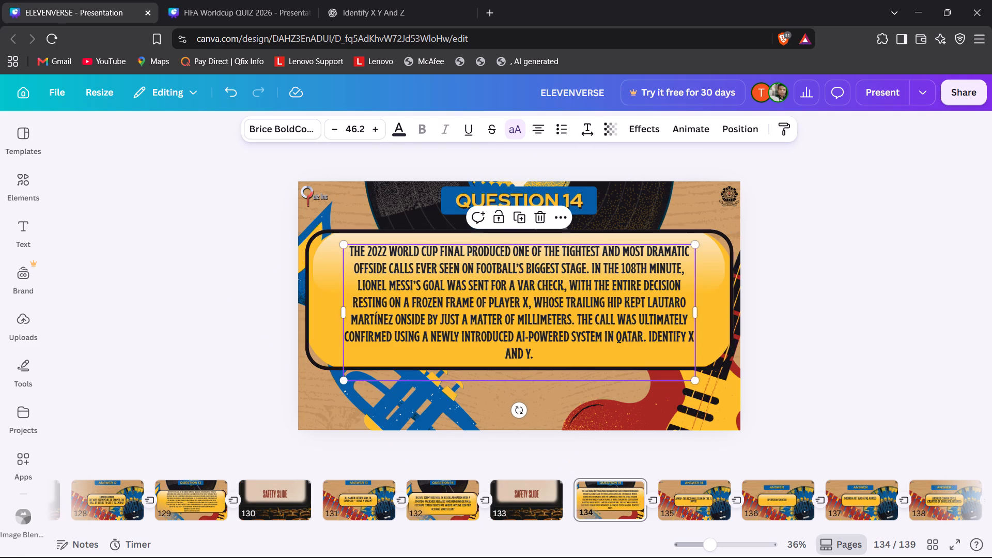
pyautogui.moveTo(407, 301); pyautogui.dragTo(407, 293)
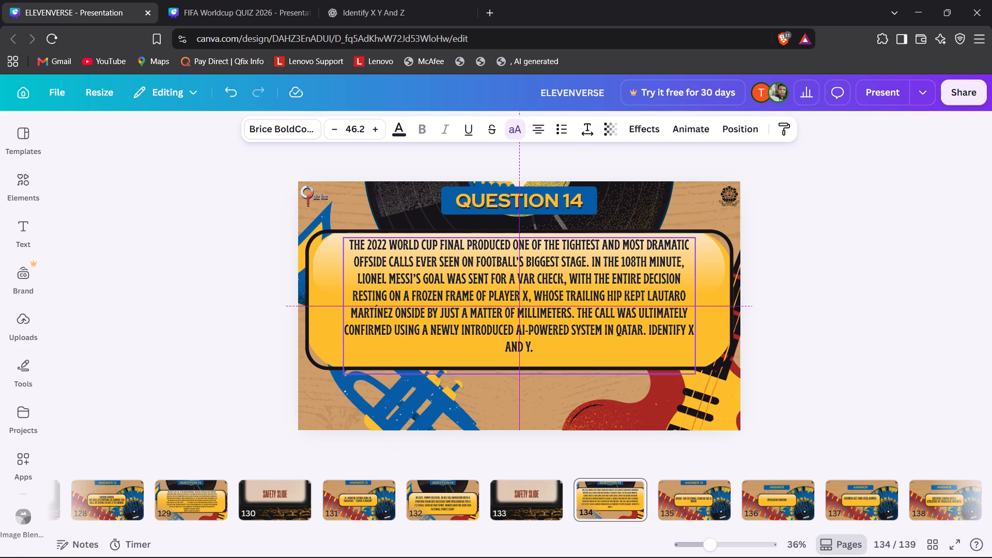
pyautogui.moveTo(407, 293); pyautogui.dragTo(407, 295)
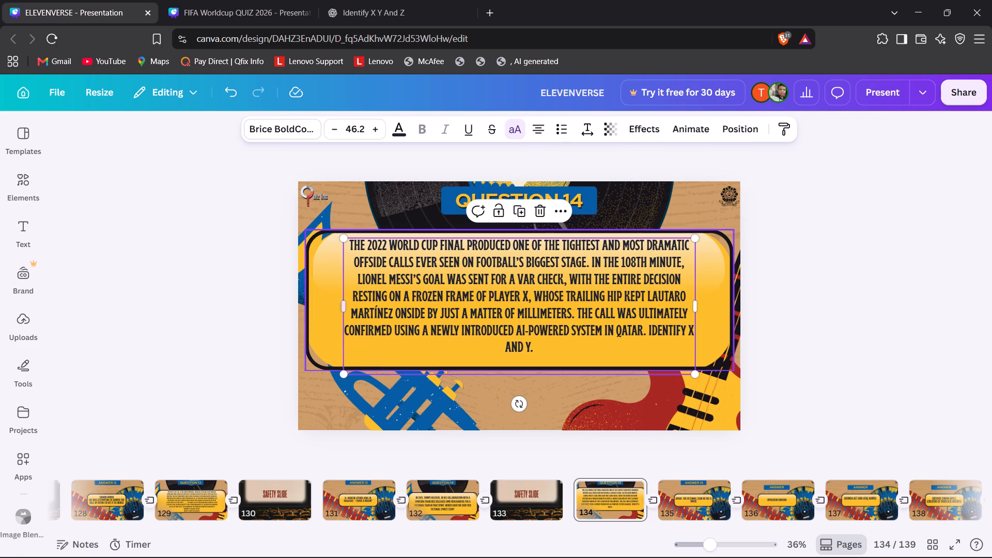
# Group the yellow box and the question text on the QUESTION 14 slide.
pyautogui.click(324, 306)
pyautogui.keyDown('shift'); pyautogui.click(439, 288); pyautogui.keyUp('shift')
pyautogui.rightClick(439, 288)
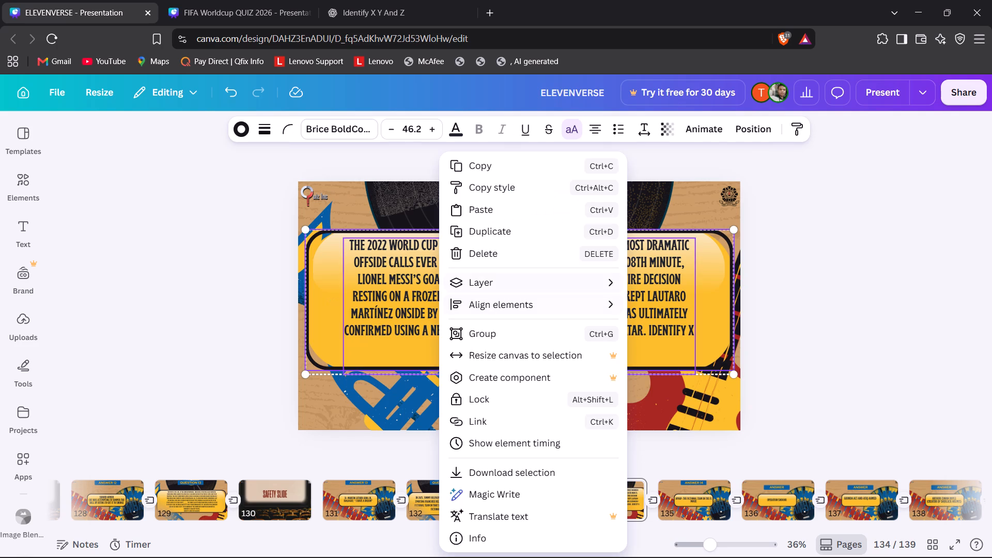
pyautogui.click(451, 332)
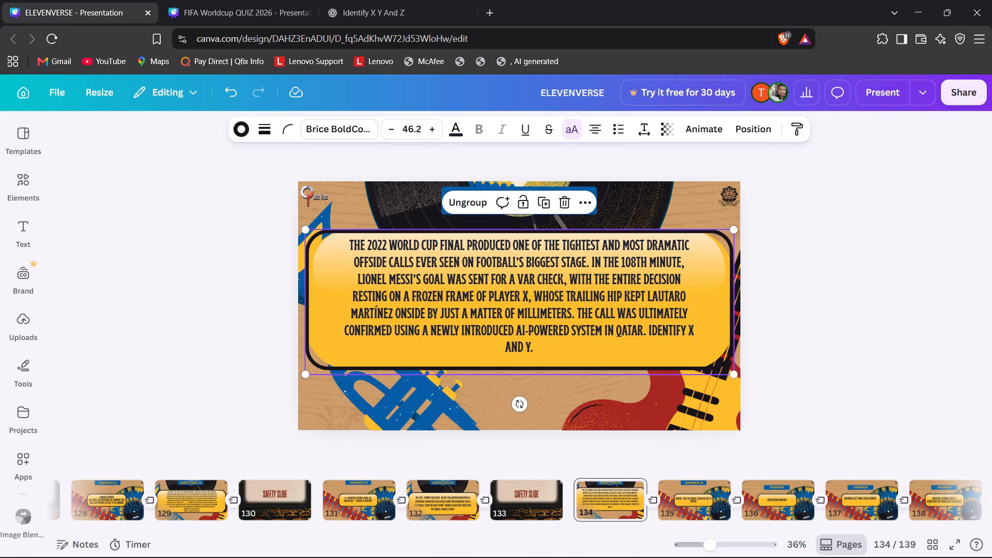
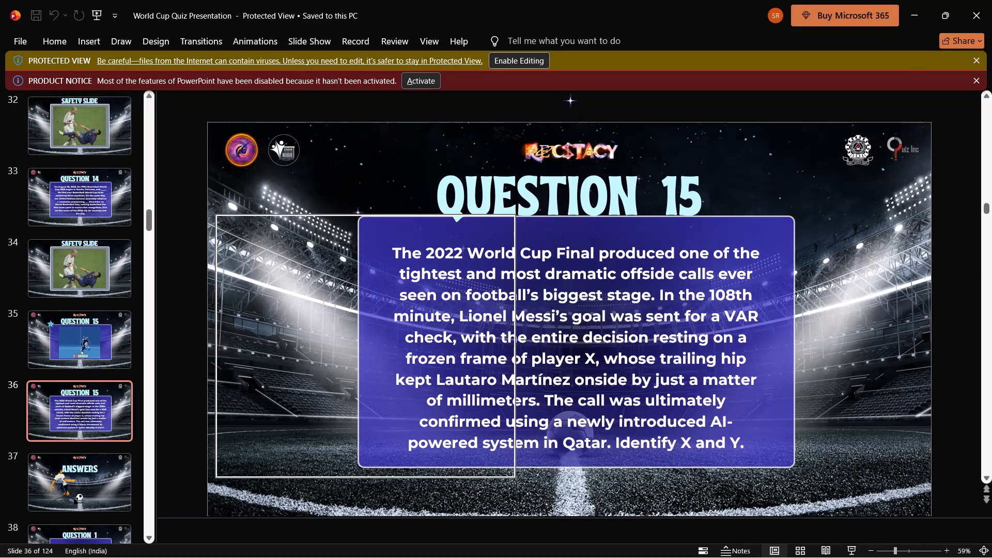
# Capture a screen snip of the whole VAR onside picture on slide 35, QUESTION 15, of the World Cup Quiz Presentation.
pyautogui.click(195, 221)
pyautogui.press('Up')
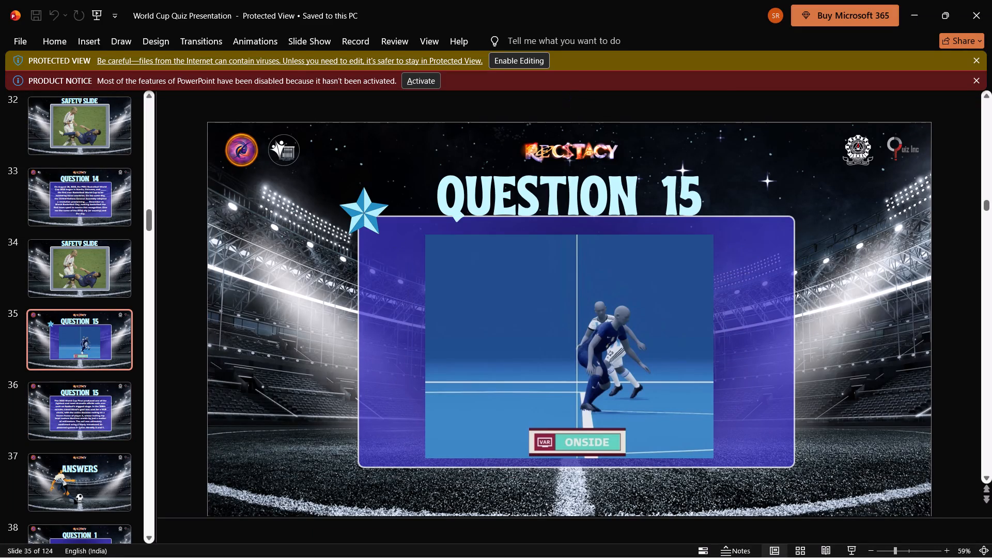
pyautogui.press('shift+super+s')
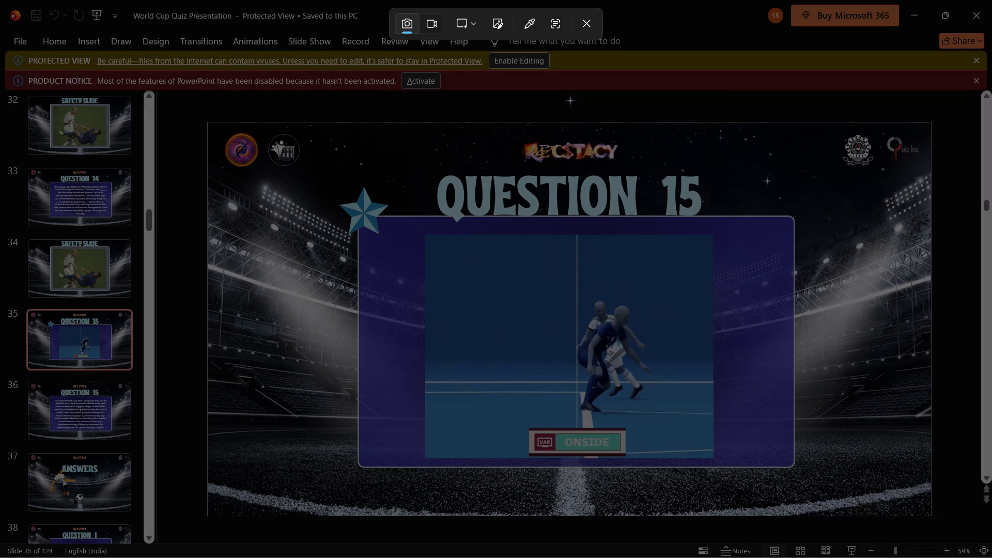
pyautogui.moveTo(423, 234); pyautogui.dragTo(711, 457)
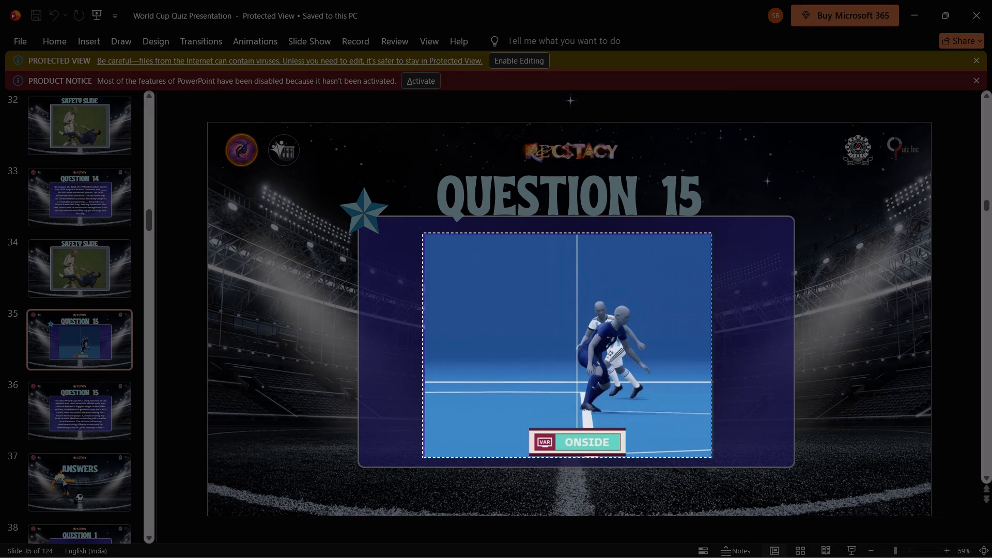
pyautogui.moveTo(711, 457); pyautogui.dragTo(718, 461)
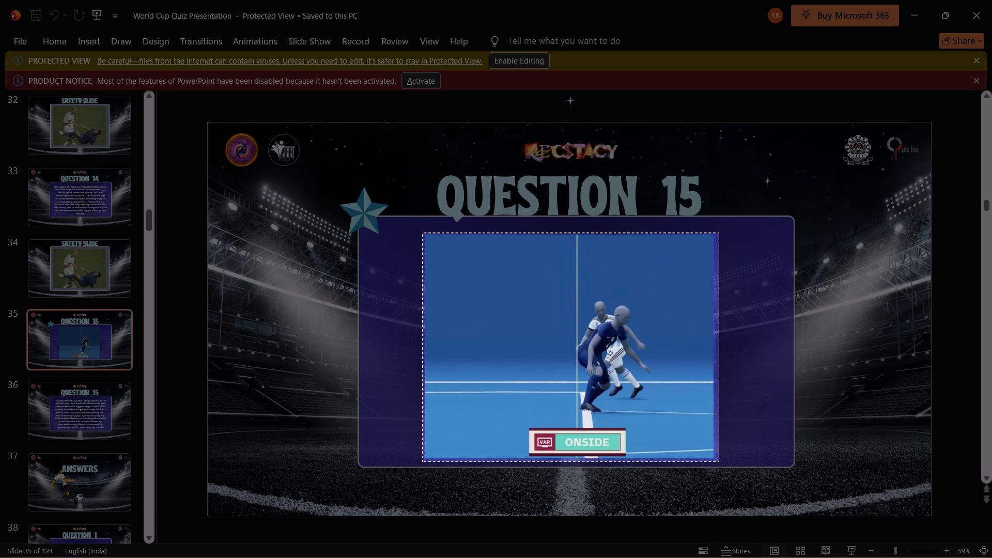
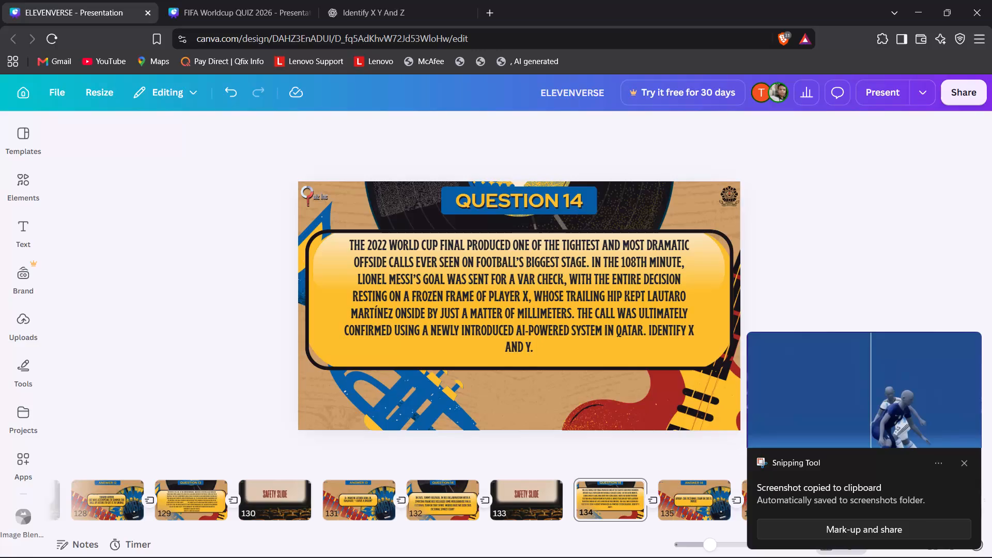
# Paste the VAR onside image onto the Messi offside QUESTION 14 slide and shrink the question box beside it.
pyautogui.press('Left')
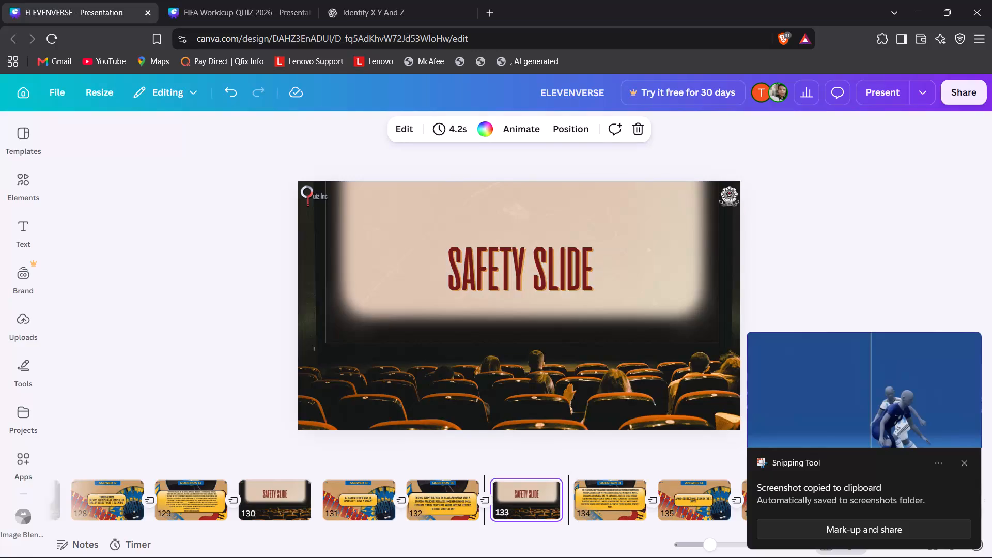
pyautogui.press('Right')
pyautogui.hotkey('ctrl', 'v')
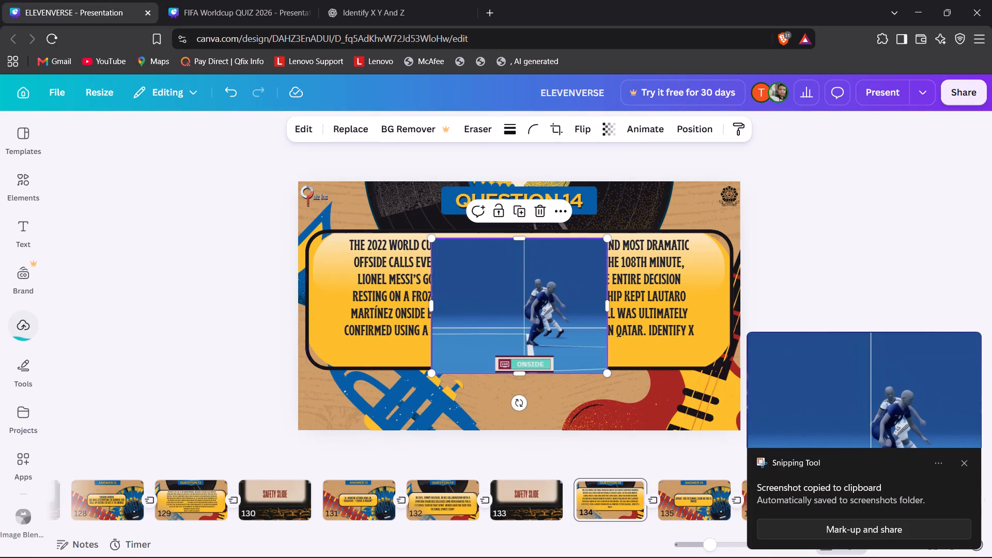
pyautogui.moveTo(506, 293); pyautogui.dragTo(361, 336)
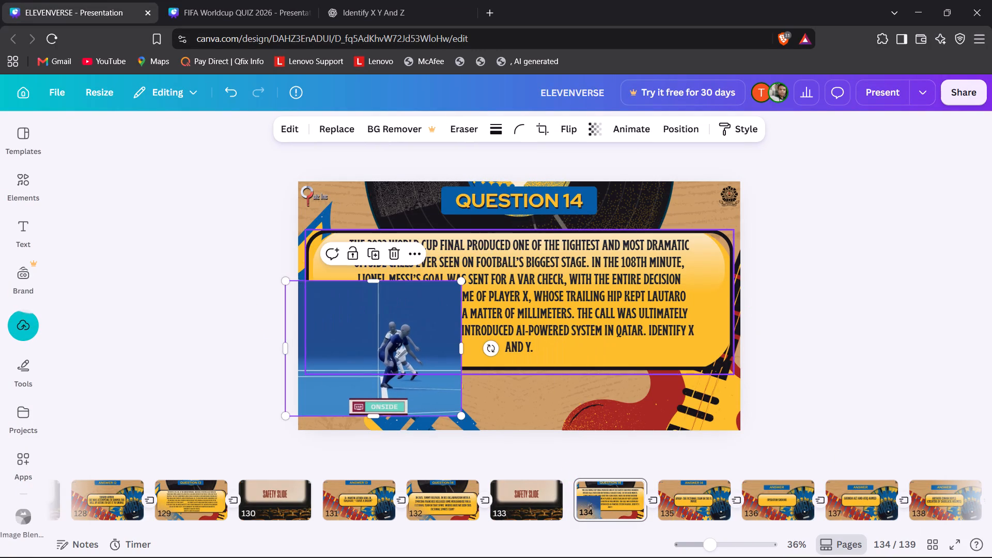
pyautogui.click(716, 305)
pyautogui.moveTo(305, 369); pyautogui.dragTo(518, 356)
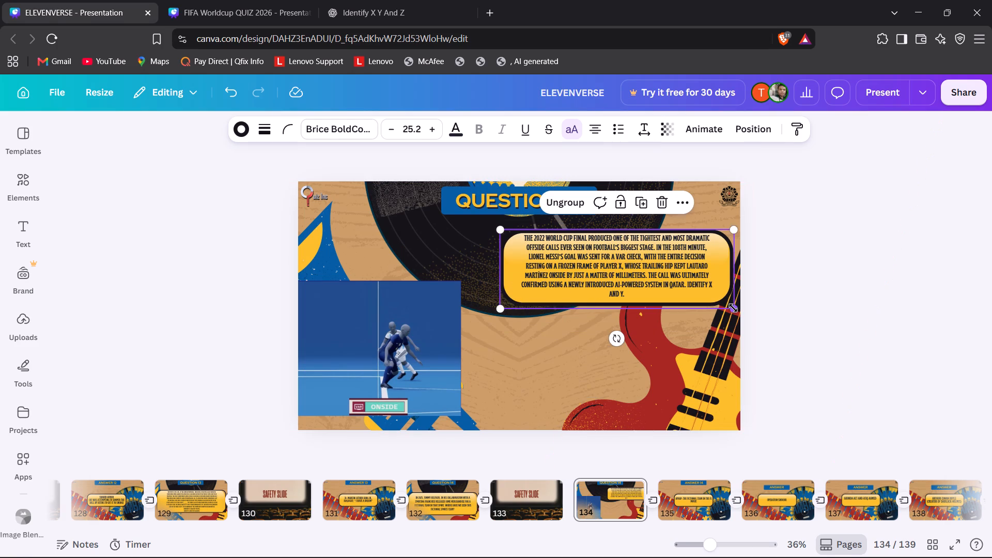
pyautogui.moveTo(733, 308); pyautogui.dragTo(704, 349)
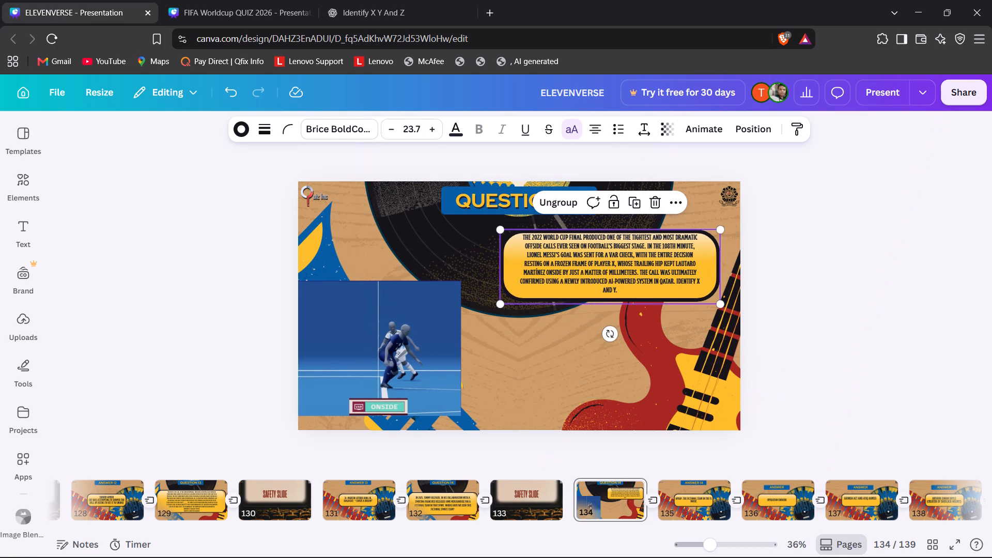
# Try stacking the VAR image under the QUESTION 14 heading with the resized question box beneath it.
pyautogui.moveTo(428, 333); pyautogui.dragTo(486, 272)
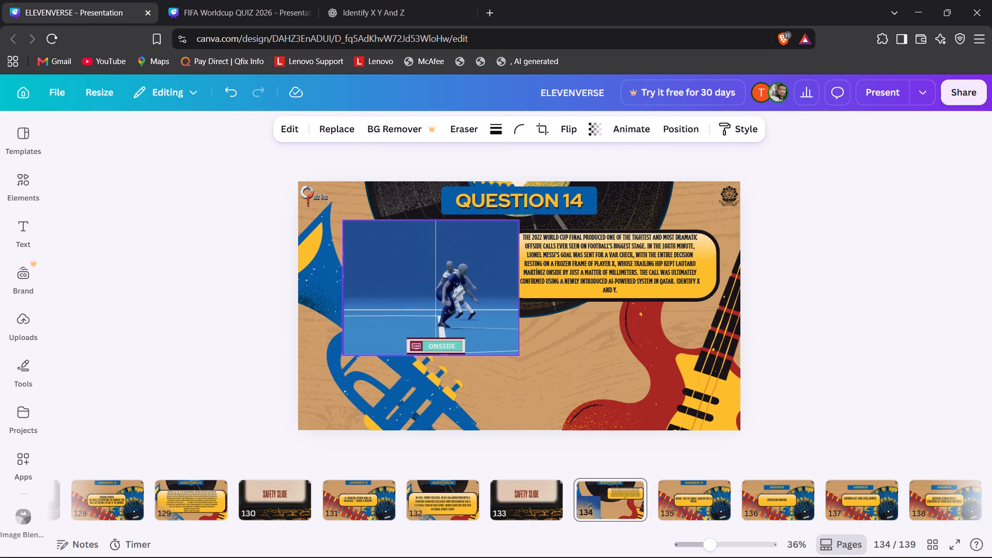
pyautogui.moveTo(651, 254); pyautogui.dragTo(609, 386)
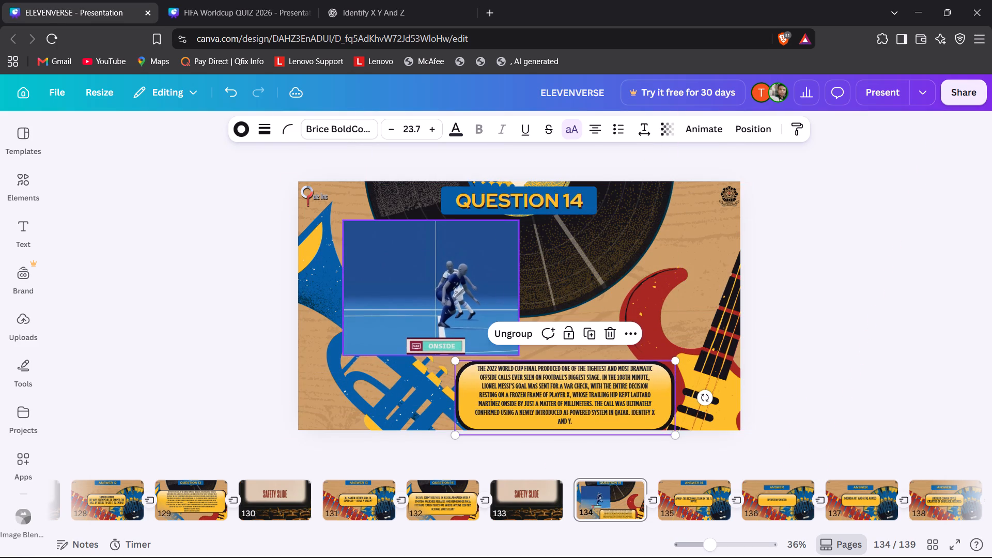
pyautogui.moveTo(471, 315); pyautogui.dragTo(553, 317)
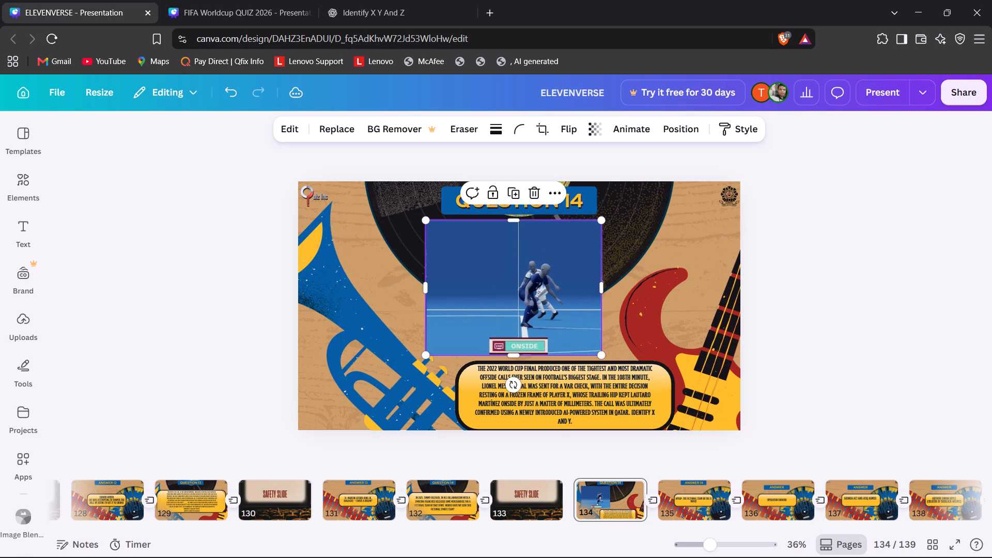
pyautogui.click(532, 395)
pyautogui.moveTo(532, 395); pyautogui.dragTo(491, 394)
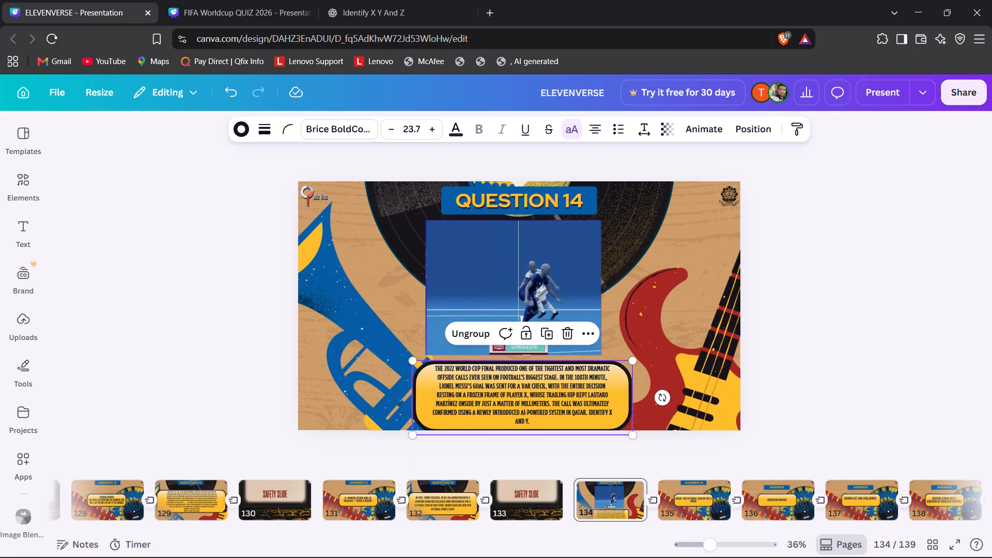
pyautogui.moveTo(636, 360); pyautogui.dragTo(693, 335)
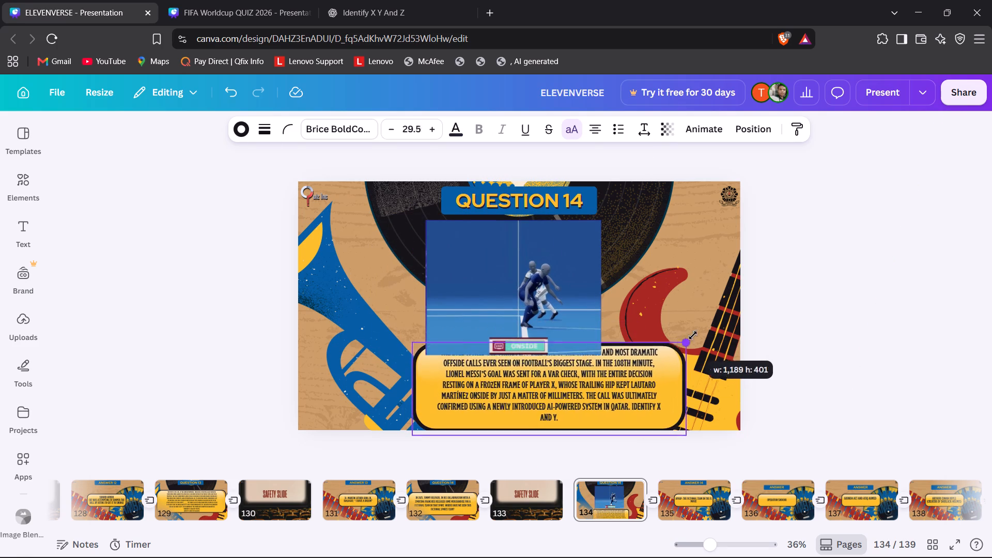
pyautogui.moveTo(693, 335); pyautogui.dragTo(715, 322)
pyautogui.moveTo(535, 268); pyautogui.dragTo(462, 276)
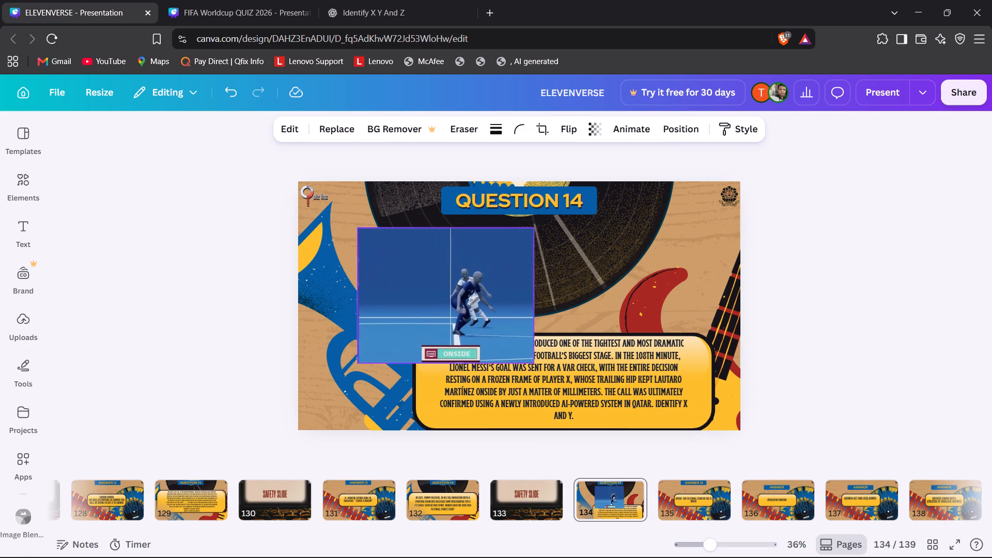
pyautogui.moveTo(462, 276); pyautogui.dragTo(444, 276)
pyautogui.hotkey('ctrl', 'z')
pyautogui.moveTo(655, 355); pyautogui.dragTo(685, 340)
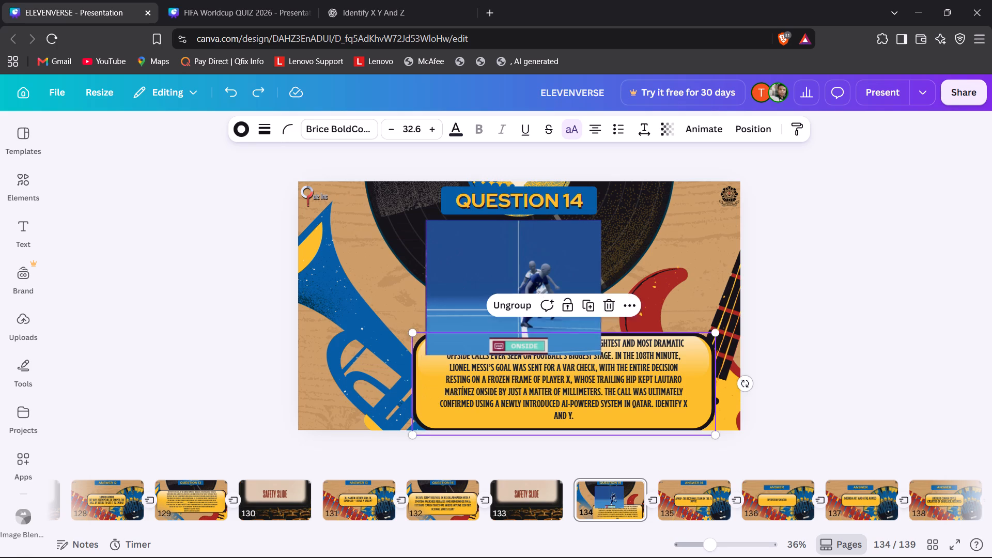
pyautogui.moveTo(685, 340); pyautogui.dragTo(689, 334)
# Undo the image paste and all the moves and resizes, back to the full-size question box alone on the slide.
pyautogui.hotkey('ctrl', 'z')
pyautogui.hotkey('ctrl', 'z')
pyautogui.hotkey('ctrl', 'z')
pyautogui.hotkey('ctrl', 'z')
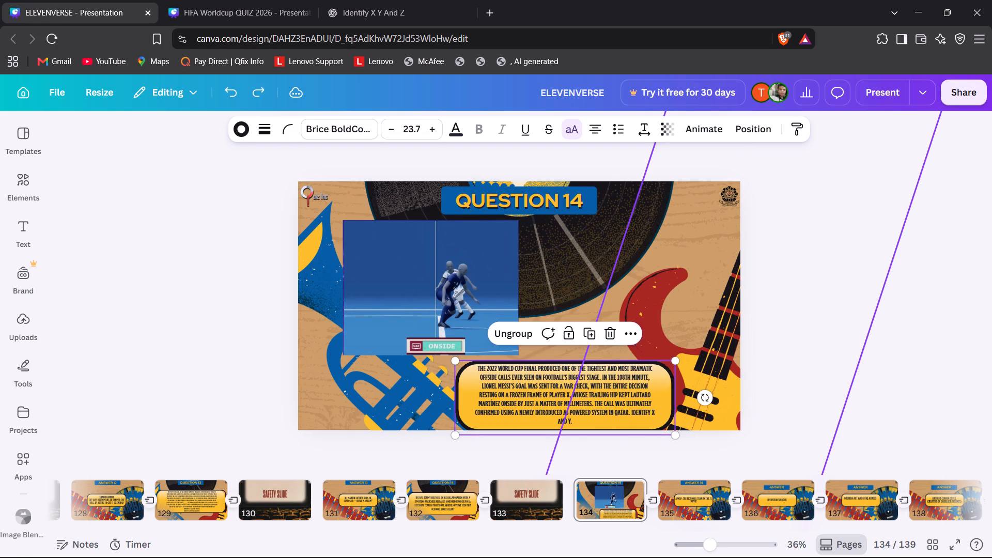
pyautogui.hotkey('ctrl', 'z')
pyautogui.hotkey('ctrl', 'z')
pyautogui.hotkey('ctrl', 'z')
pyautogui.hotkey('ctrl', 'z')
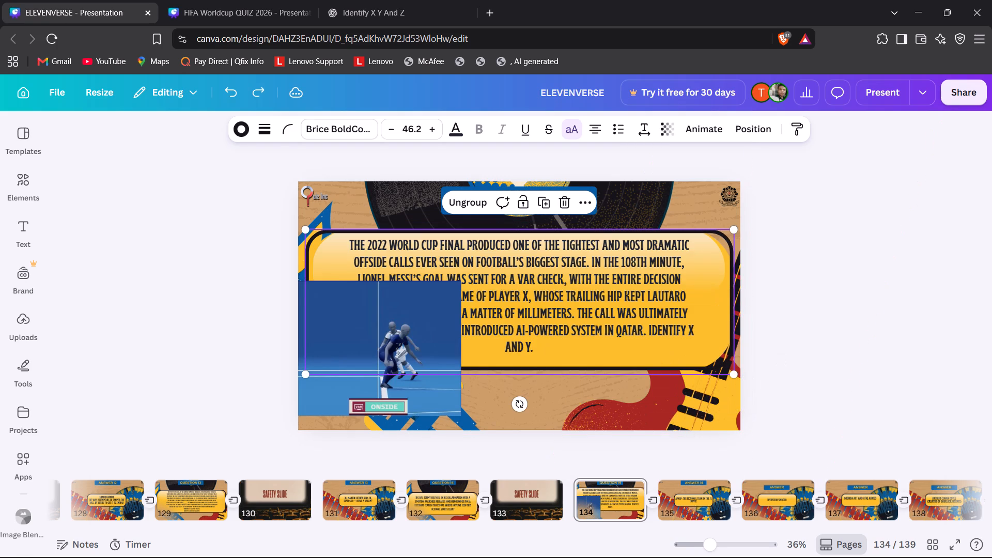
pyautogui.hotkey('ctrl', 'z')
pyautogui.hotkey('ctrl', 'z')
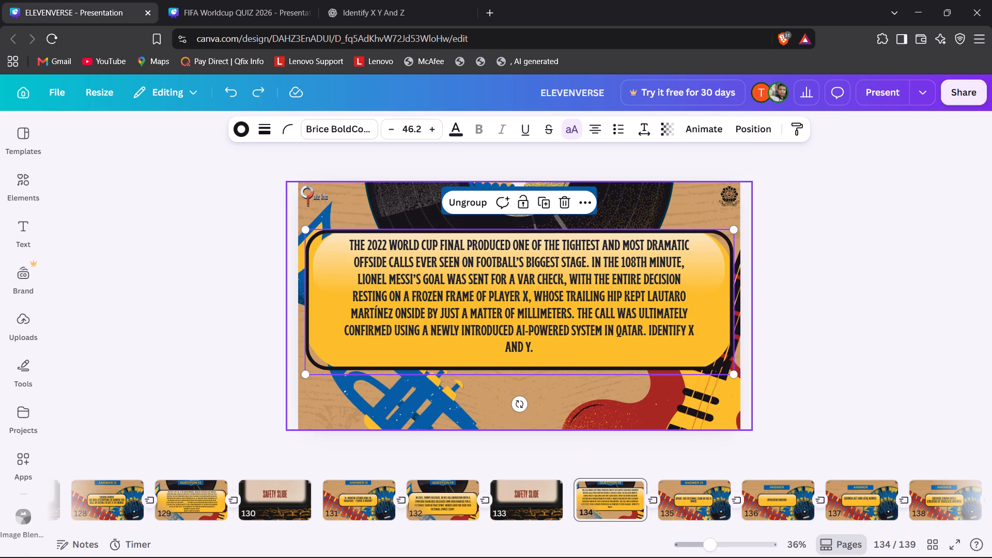
# Duplicate slide 134, the QUESTION 14 slide about the 2022 World Cup final offside call.
pyautogui.click(150, 426)
pyautogui.click(634, 485)
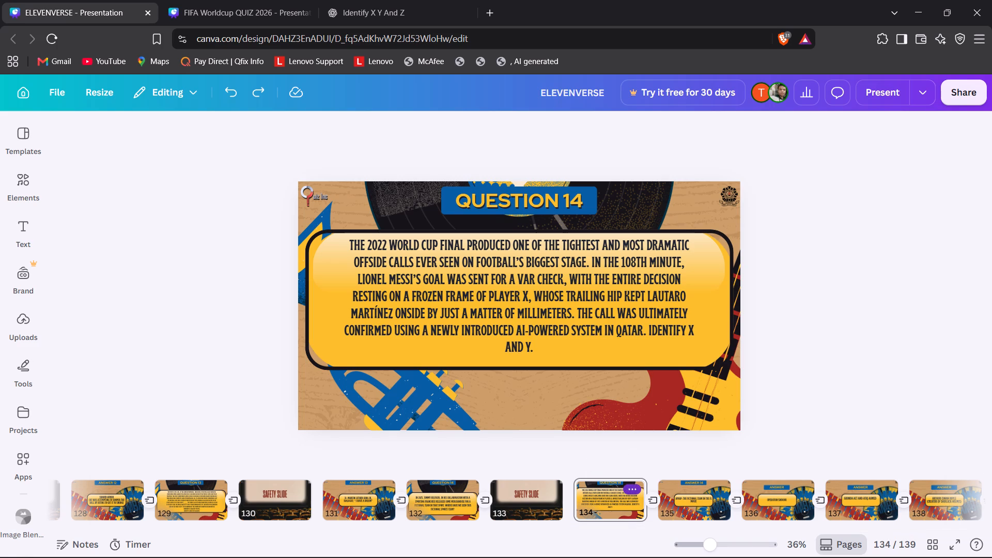
pyautogui.click(704, 211)
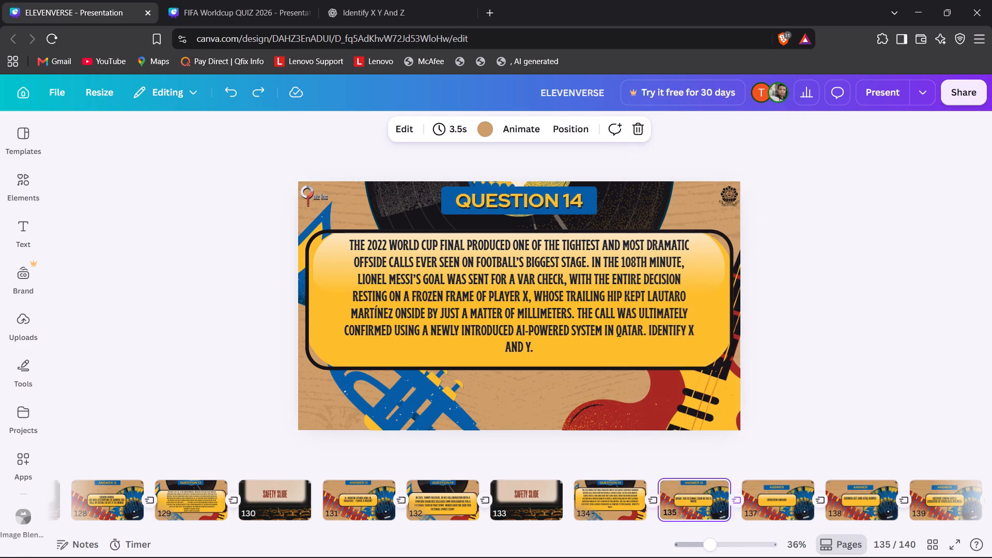
# Delete the question text box from slide 134, the first of the two QUESTION 14 offside slides.
pyautogui.click(595, 501)
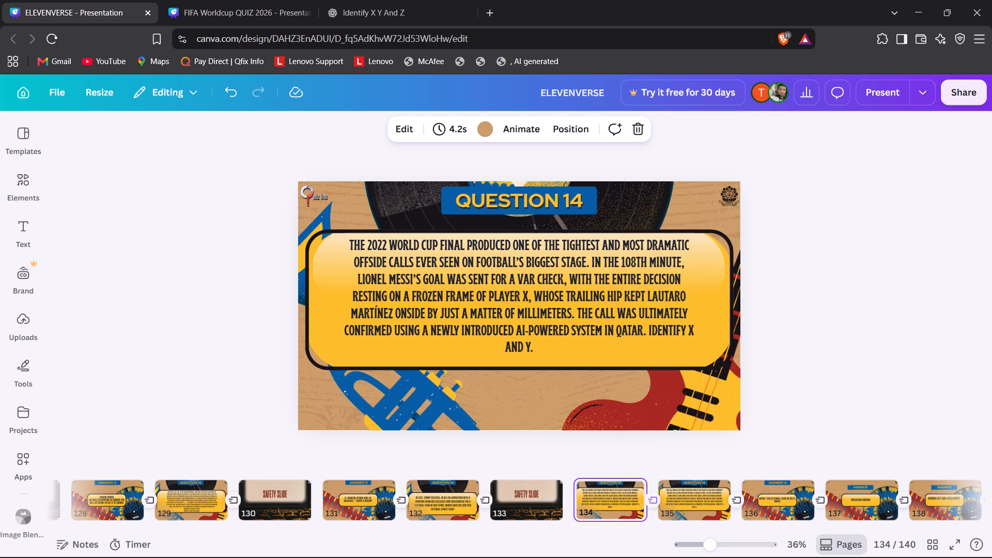
pyautogui.click(547, 362)
pyautogui.press('Delete')
# Paste the VAR onside image onto slide 134, enlarge it and centre it horizontally below the QUESTION 14 heading.
pyautogui.hotkey('ctrl', 'v')
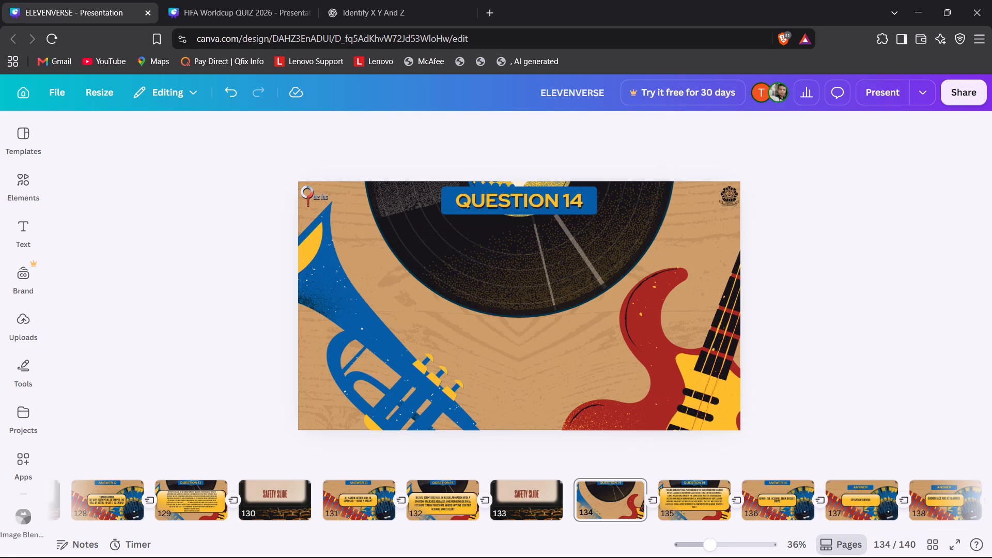
pyautogui.moveTo(433, 371); pyautogui.dragTo(383, 391)
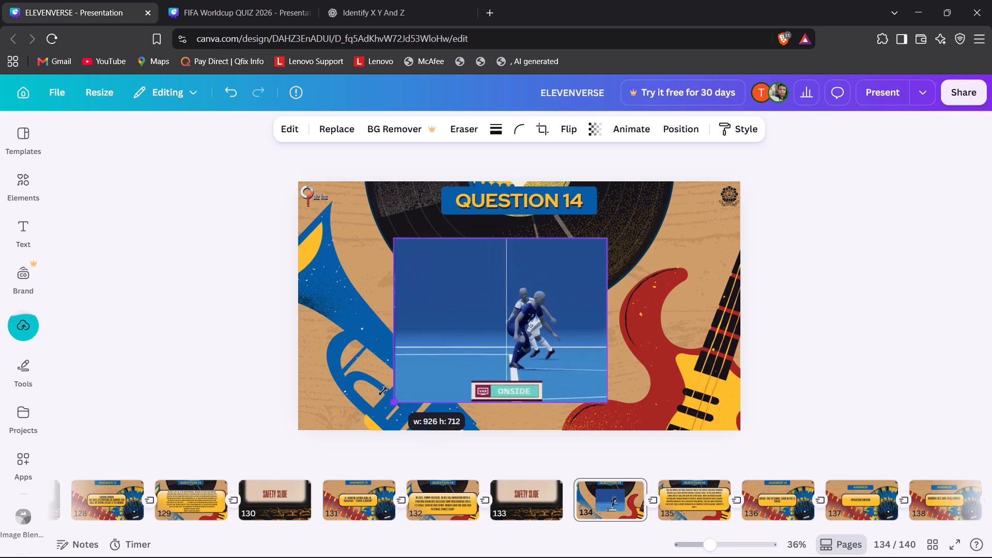
pyautogui.moveTo(383, 391); pyautogui.dragTo(370, 397)
pyautogui.moveTo(480, 338); pyautogui.dragTo(498, 336)
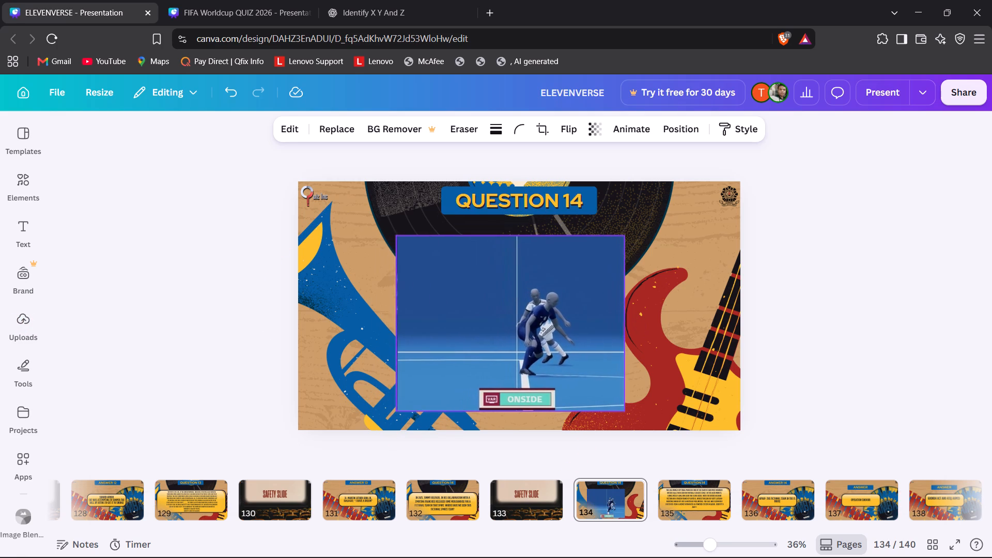
pyautogui.moveTo(498, 336); pyautogui.dragTo(502, 340)
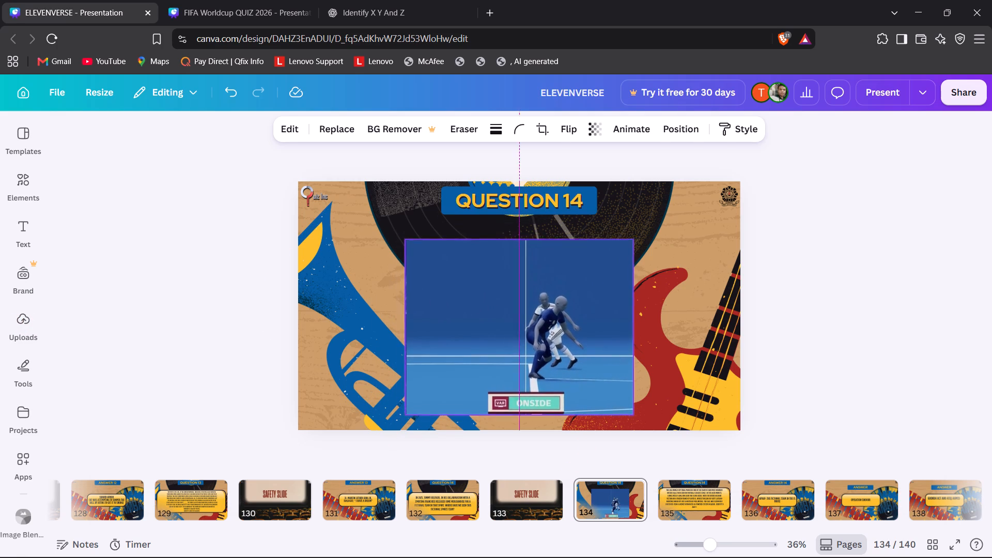
pyautogui.moveTo(502, 340); pyautogui.dragTo(503, 339)
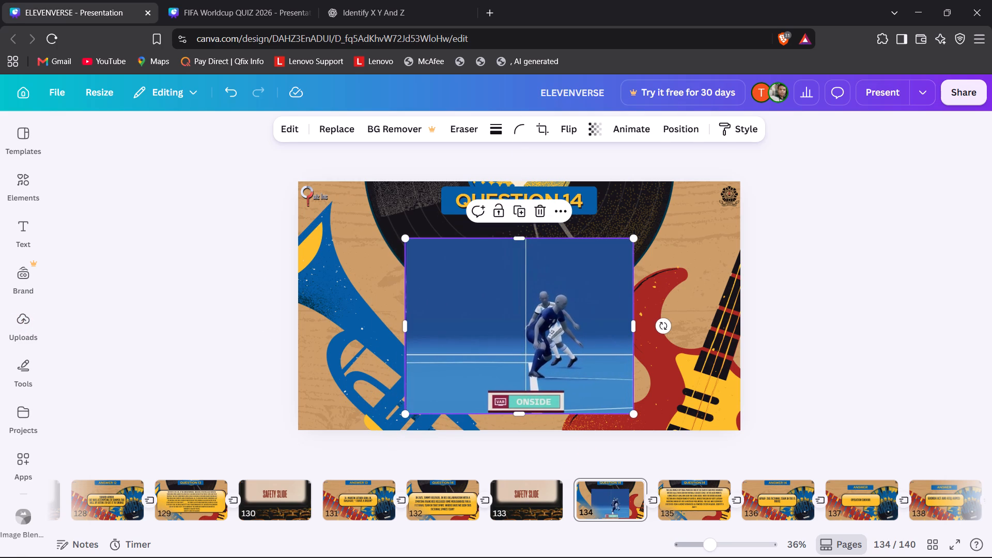
pyautogui.click(195, 363)
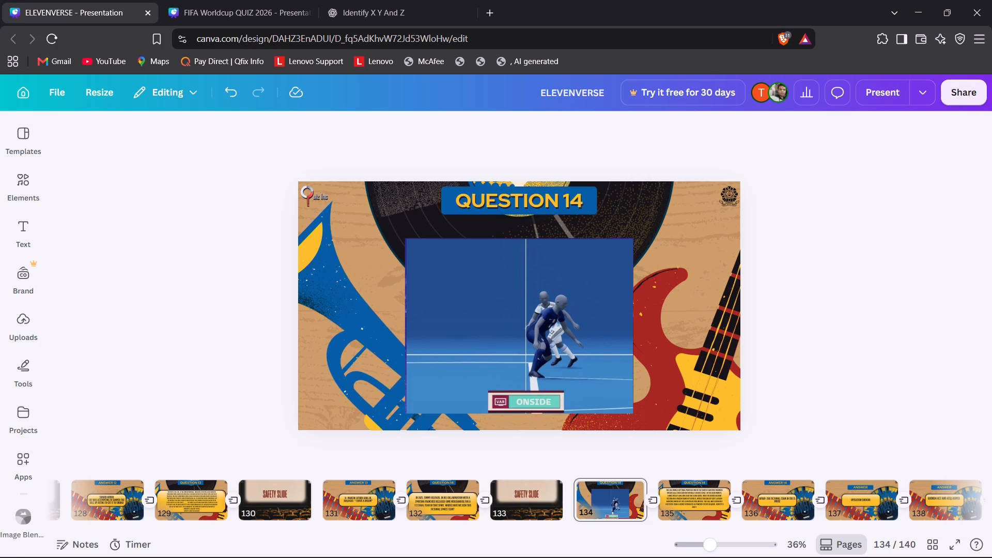
# Move the question box on slide 135 slightly lower, keeping it centred beneath the QUESTION 14 heading.
pyautogui.click(130, 361)
pyautogui.press('Right')
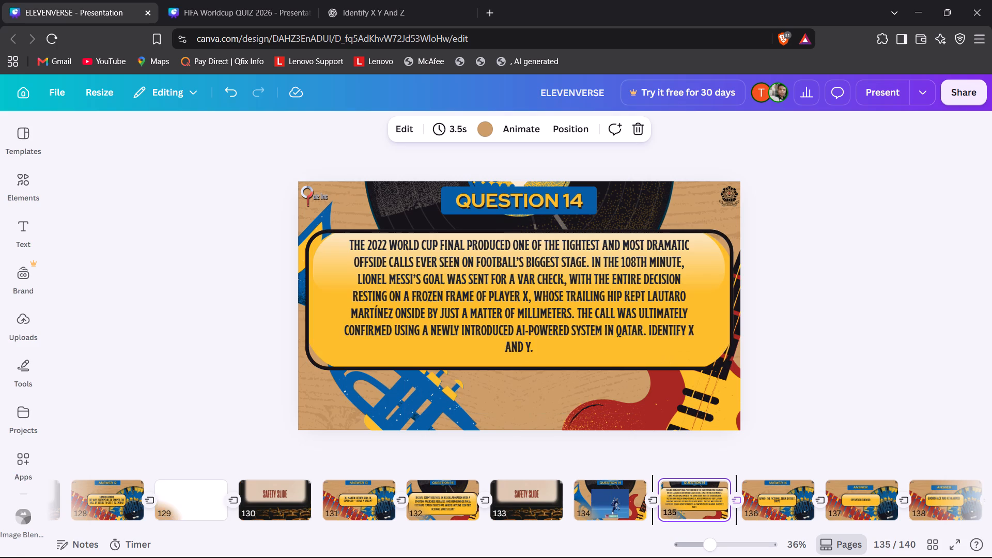
pyautogui.moveTo(345, 360); pyautogui.dragTo(339, 375)
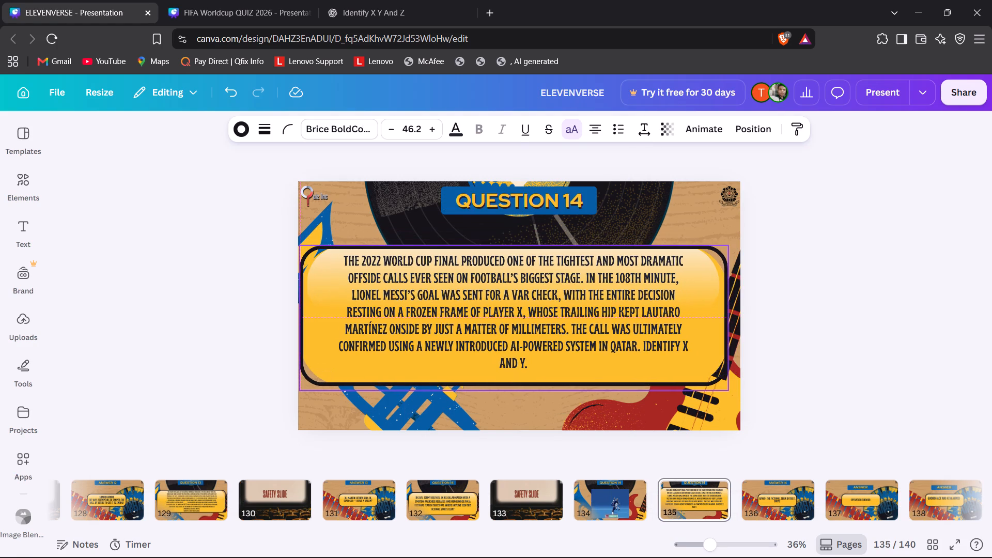
pyautogui.moveTo(339, 375); pyautogui.dragTo(344, 375)
pyautogui.click(184, 350)
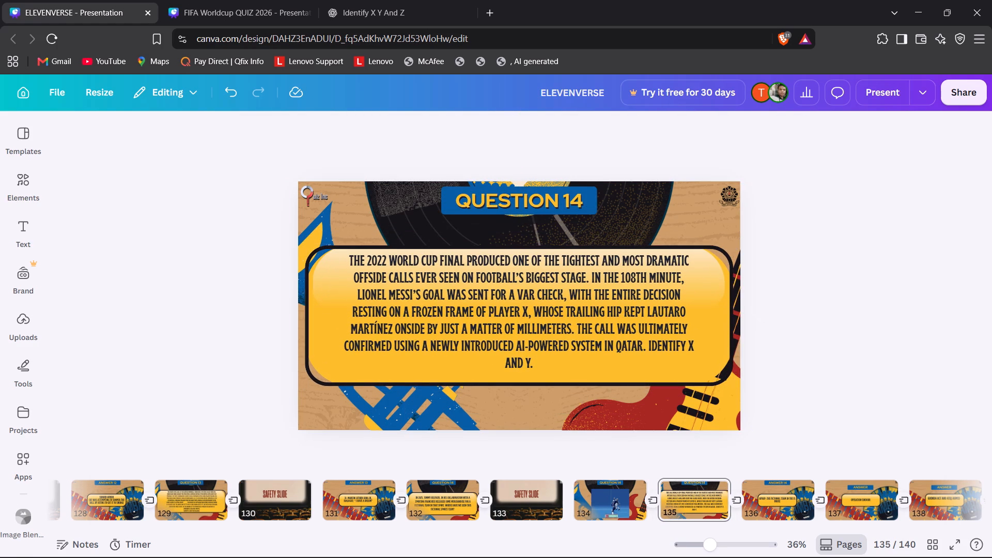
# Review the slide order from QUESTION 13 on slide 129 through the VAR image on slide 134.
pyautogui.press('Right')
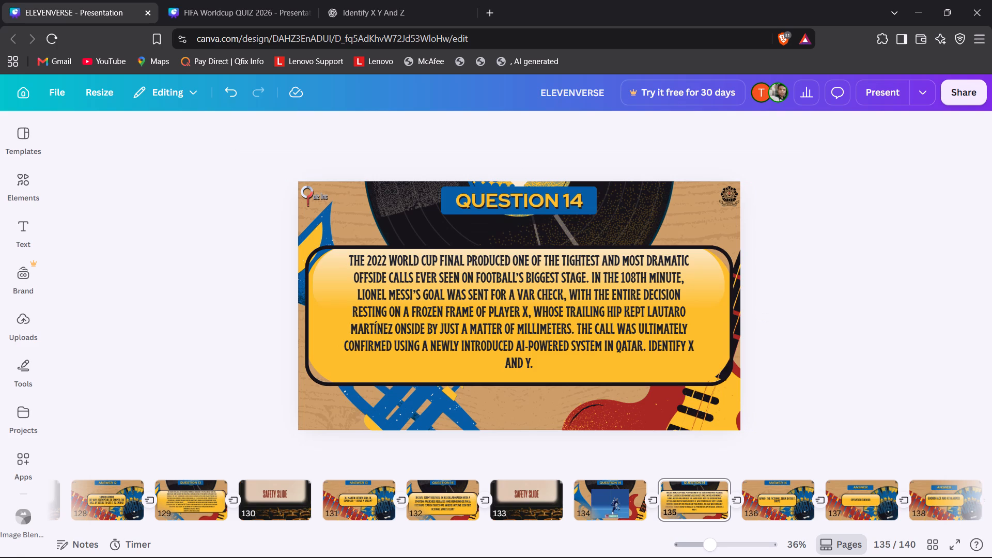
pyautogui.press('Left')
pyautogui.press('Left')
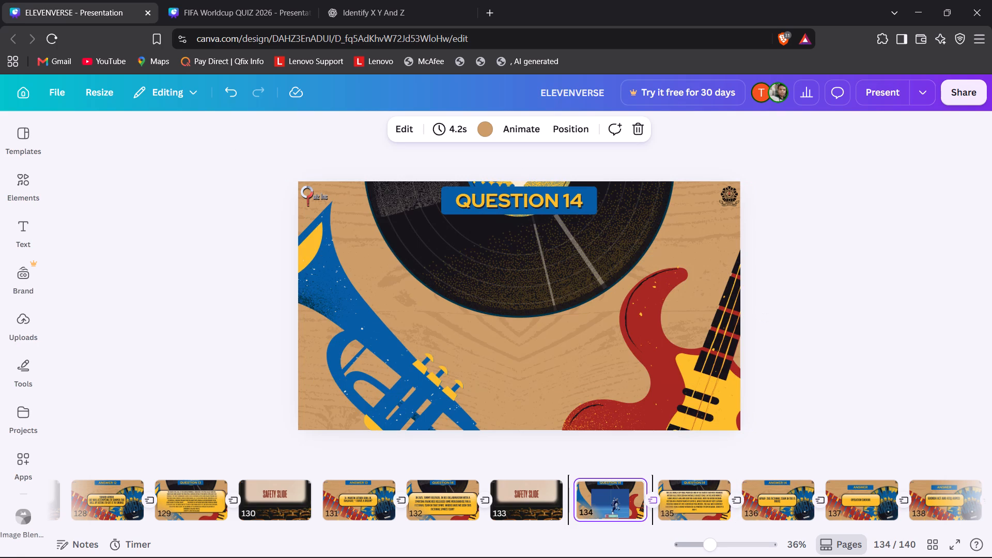
pyautogui.click(214, 489)
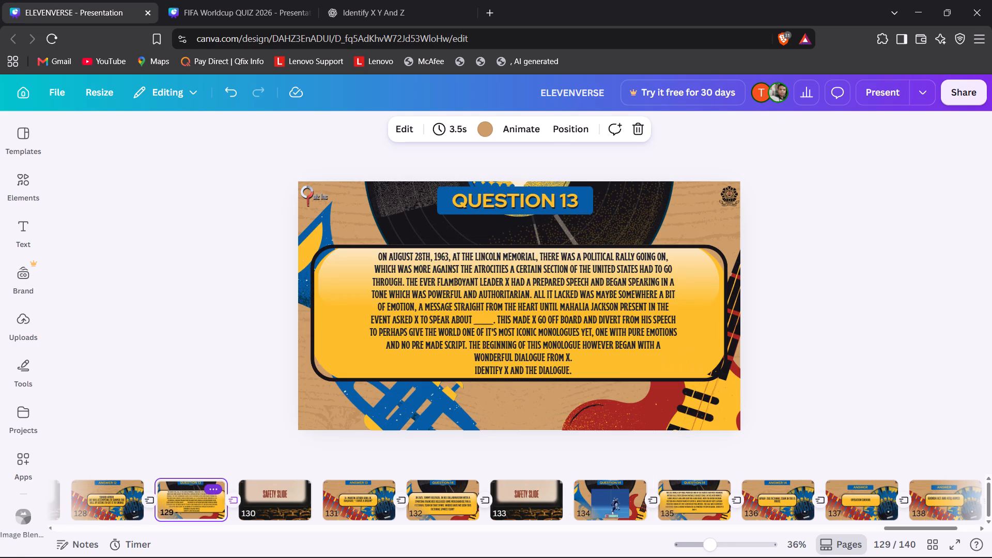
pyautogui.press('Right')
pyautogui.press('Right')
pyautogui.press('Right')
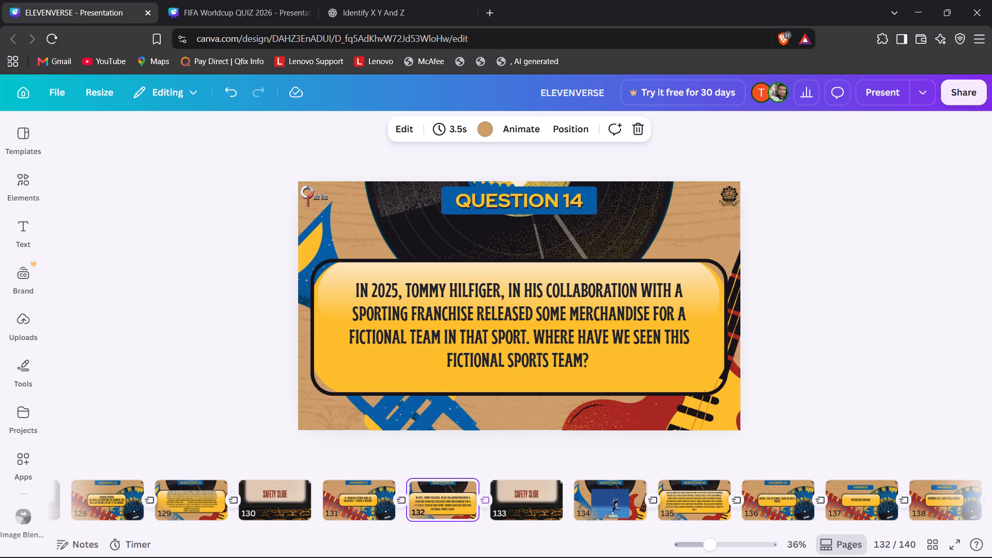
pyautogui.press('Right')
pyautogui.press('Right')
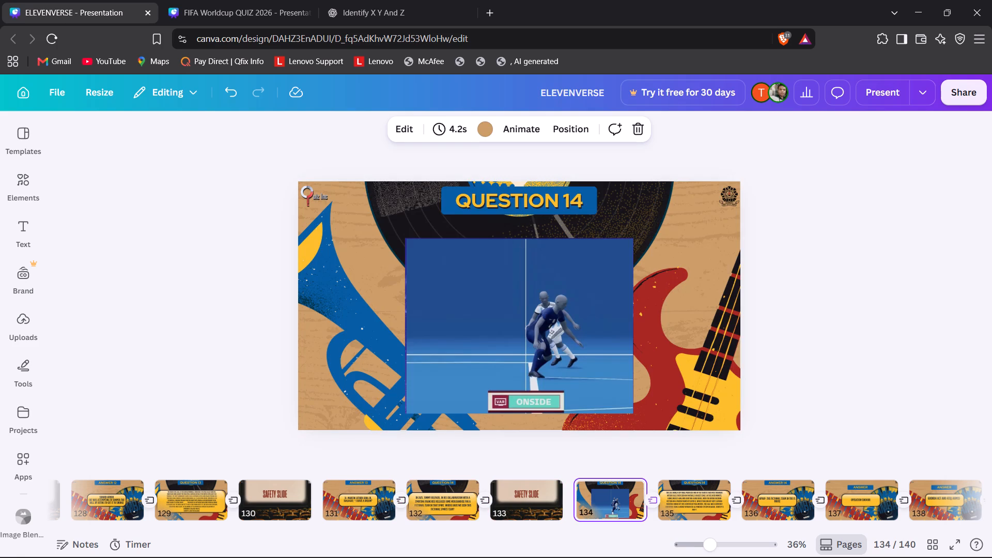
# Move the ANSWER 14 slide about APXGP from position 136 to 134, directly after the safety slide.
pyautogui.click(780, 501)
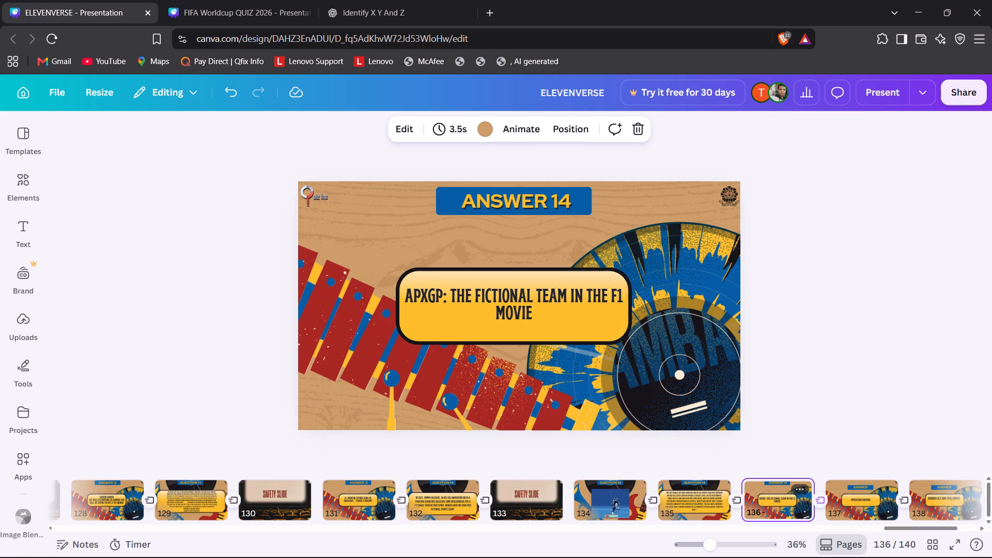
pyautogui.moveTo(780, 501); pyautogui.dragTo(621, 507)
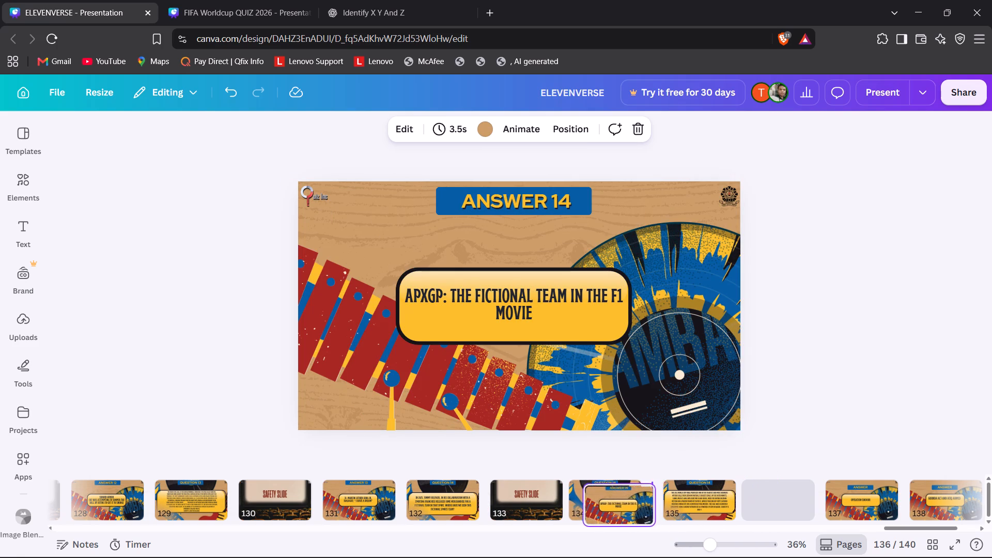
pyautogui.moveTo(621, 507); pyautogui.dragTo(588, 505)
pyautogui.click(504, 499)
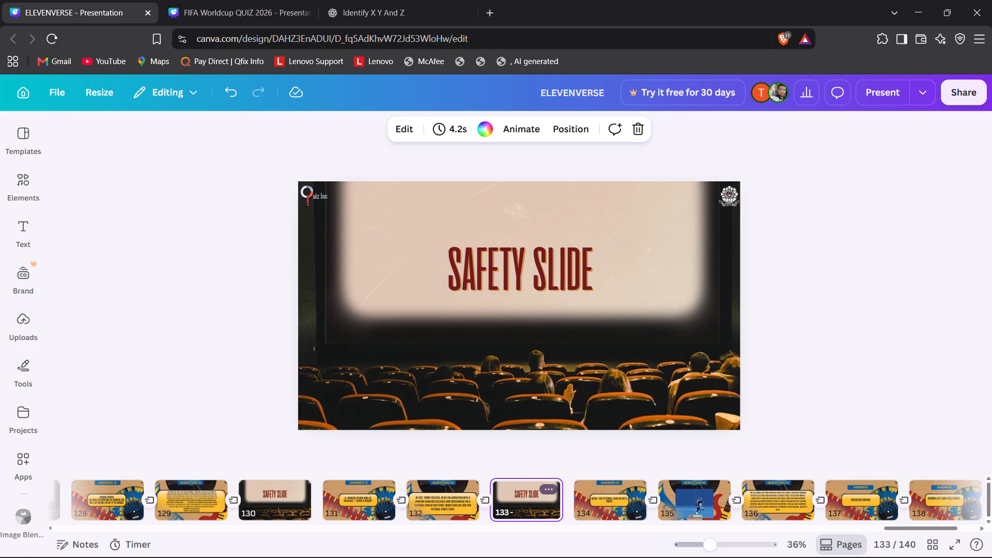
# Duplicate the safety slide on page 133 and move the copy to position 137, directly after the QUESTION 14 text slide.
pyautogui.click(544, 490)
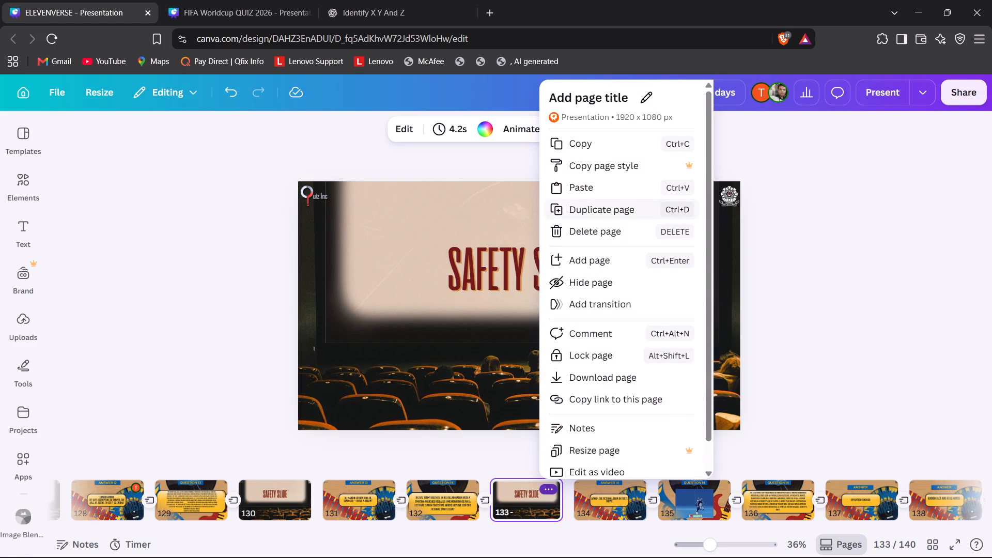
pyautogui.click(628, 210)
pyautogui.moveTo(596, 506); pyautogui.dragTo(915, 508)
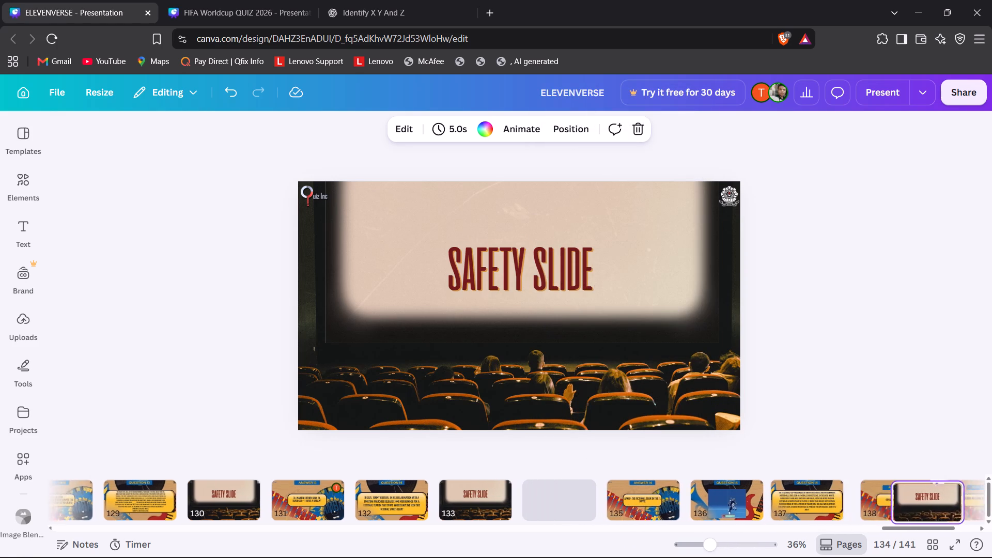
pyautogui.moveTo(915, 508); pyautogui.dragTo(810, 512)
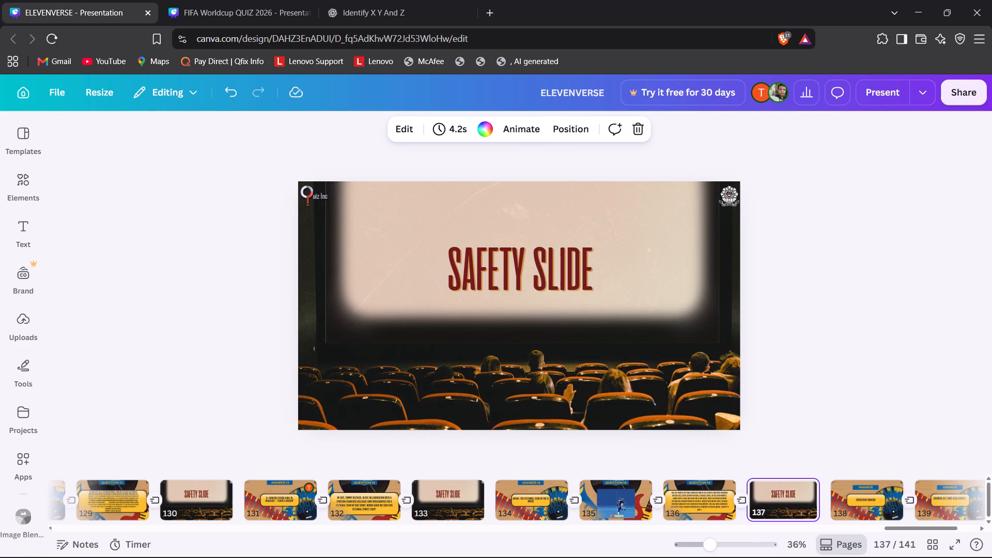
# Go through the QUESTION 14 slides to the ANSWER slide on page 138 and select its OPERATION SINDOOR text.
pyautogui.click(532, 500)
pyautogui.click(617, 504)
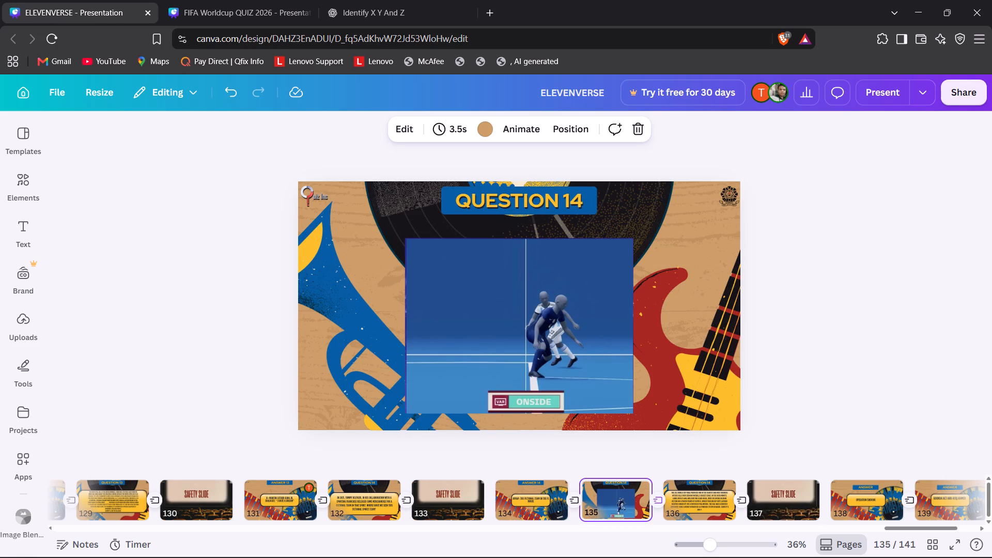
pyautogui.click(678, 506)
pyautogui.click(844, 365)
pyautogui.press('Right')
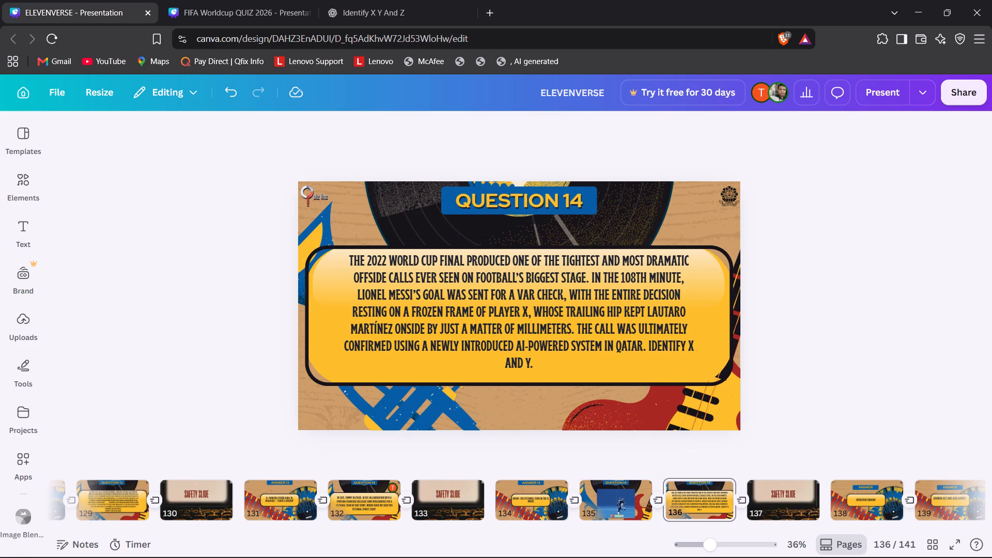
pyautogui.press('Right')
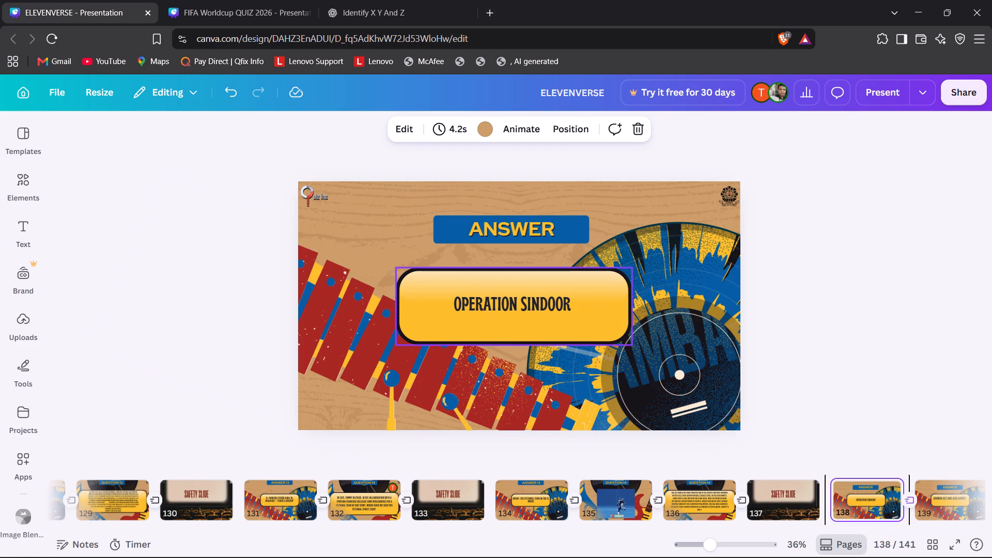
pyautogui.click(547, 315)
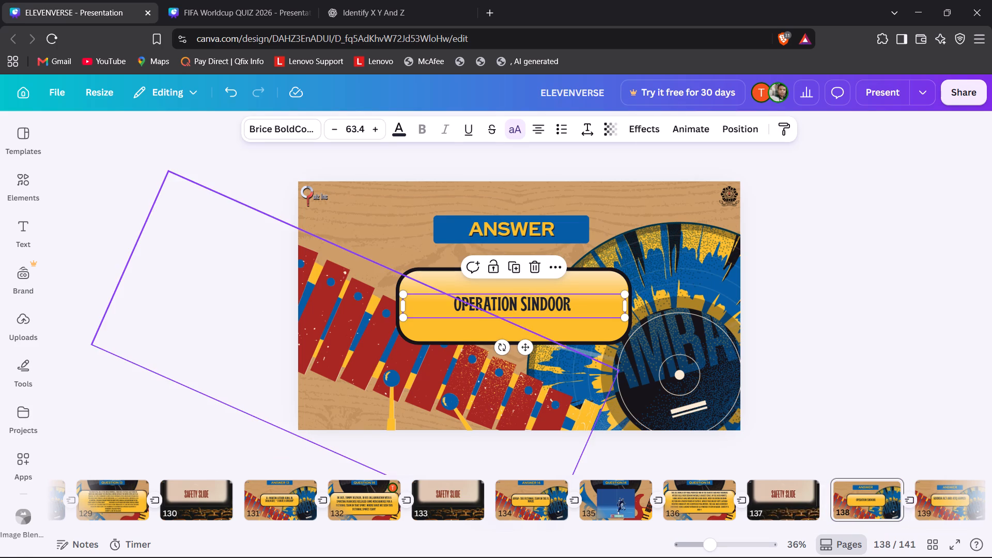
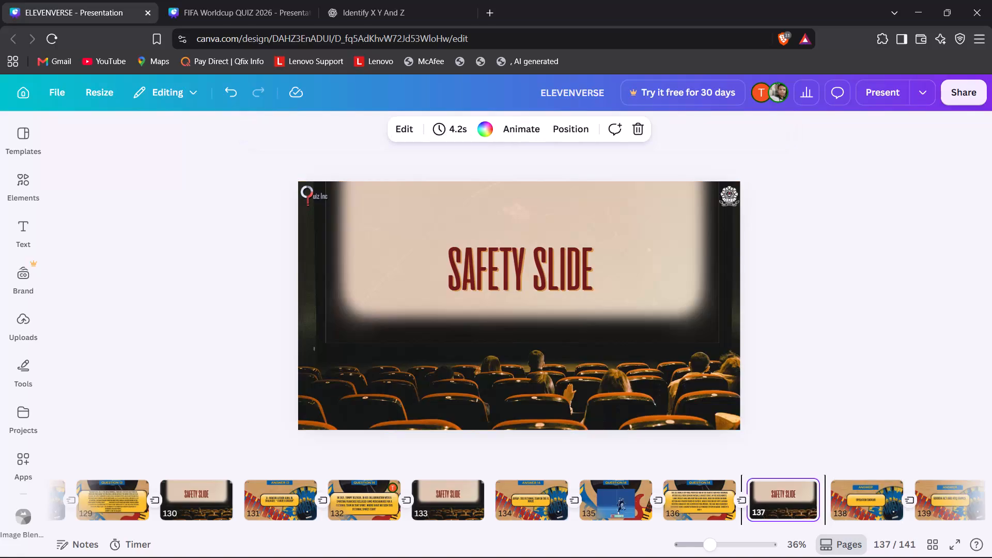
# Compare the QUESTION 14 text slide on page 136 with the ANSWER slide on page 138.
pyautogui.press('Left')
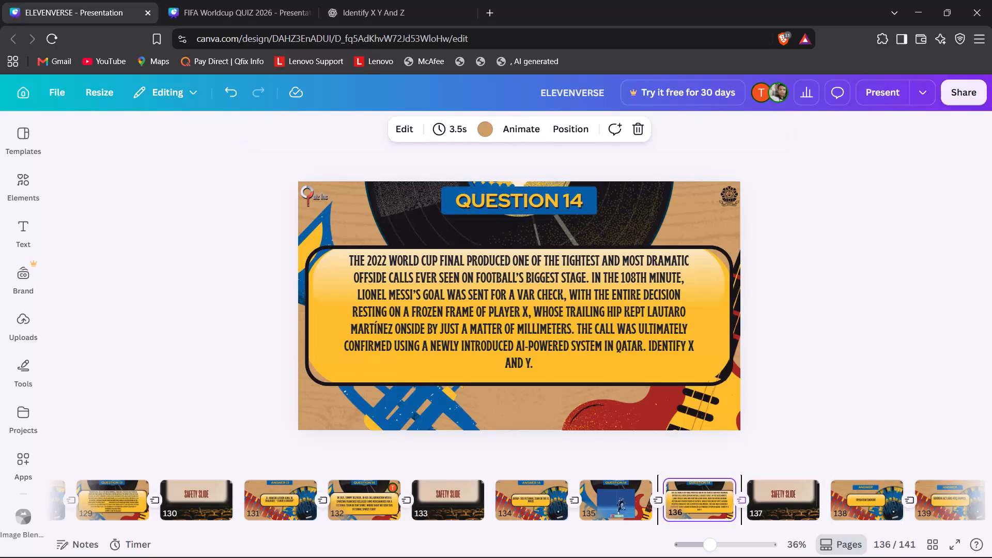
pyautogui.press('Right')
pyautogui.press('Right')
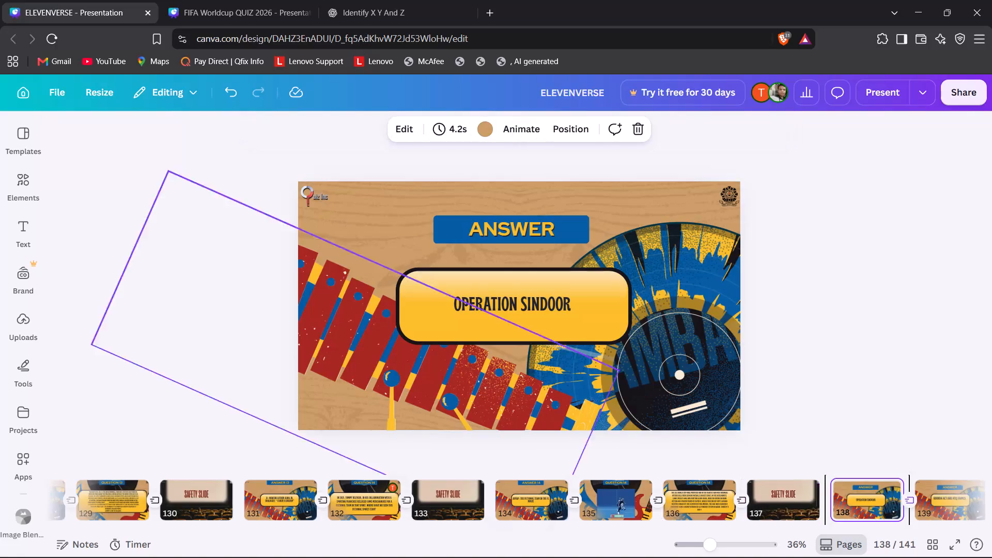
pyautogui.press('Left')
pyautogui.press('Left')
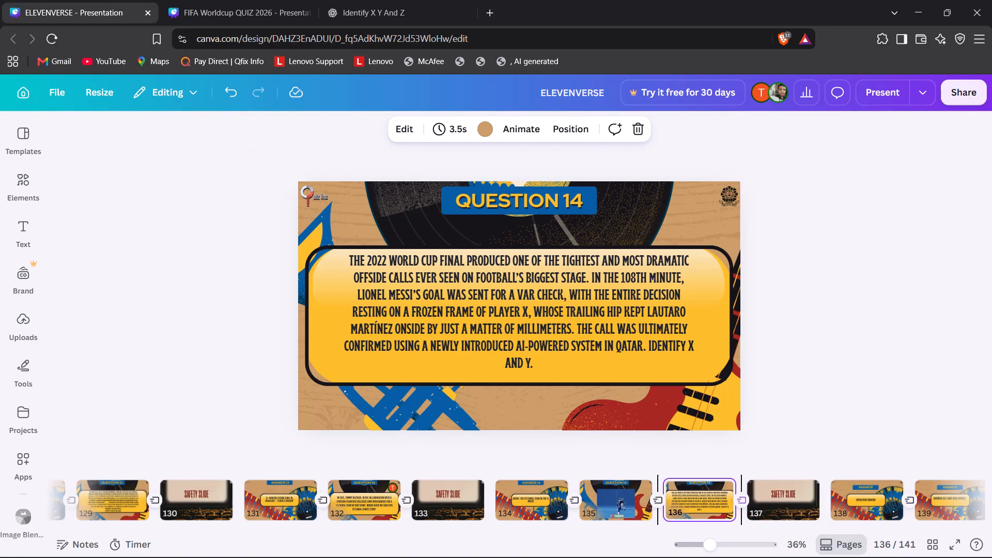
pyautogui.press('Right')
pyautogui.press('Right')
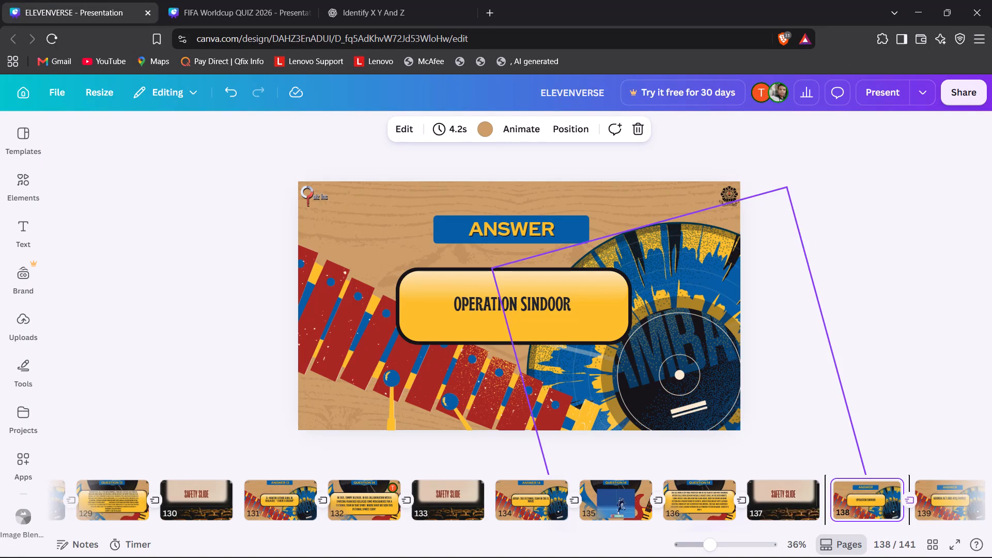
pyautogui.hotkey('ctrl', '2')
pyautogui.hotkey('ctrl', '3')
# Switch to the World Cup Quiz Presentation in PowerPoint, find the QUESTION 15 answer on slide 67 and copy its text.
pyautogui.hotkey('alt', 'Tab')
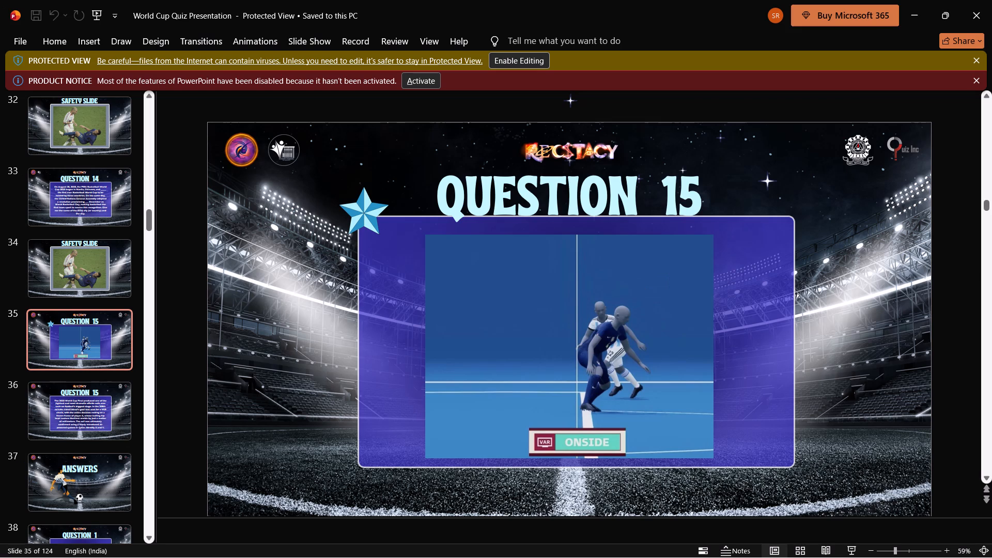
pyautogui.press('Down')
pyautogui.press('Down')
pyautogui.press('Down')
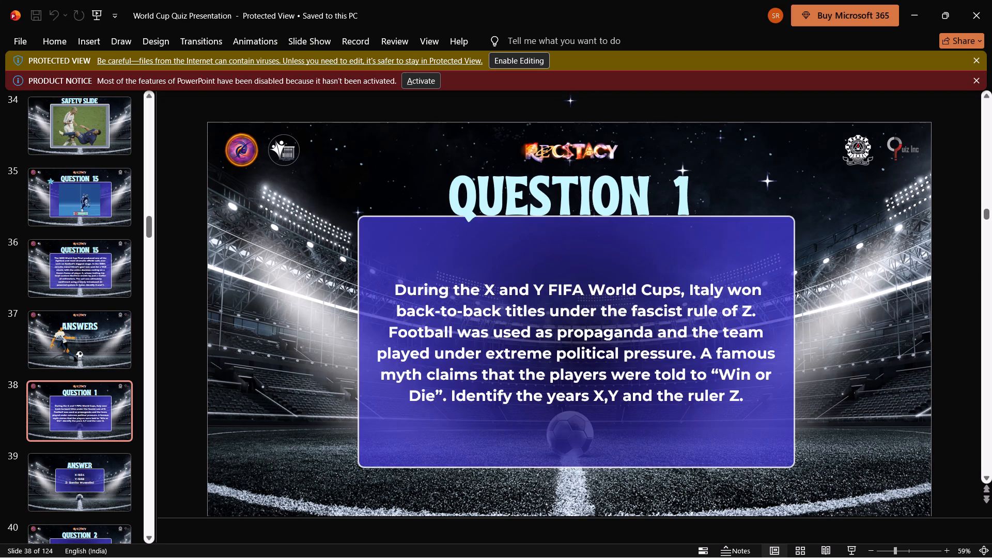
pyautogui.press('Down')
pyautogui.press('Down')
pyautogui.press('Down')
pyautogui.press('Down')
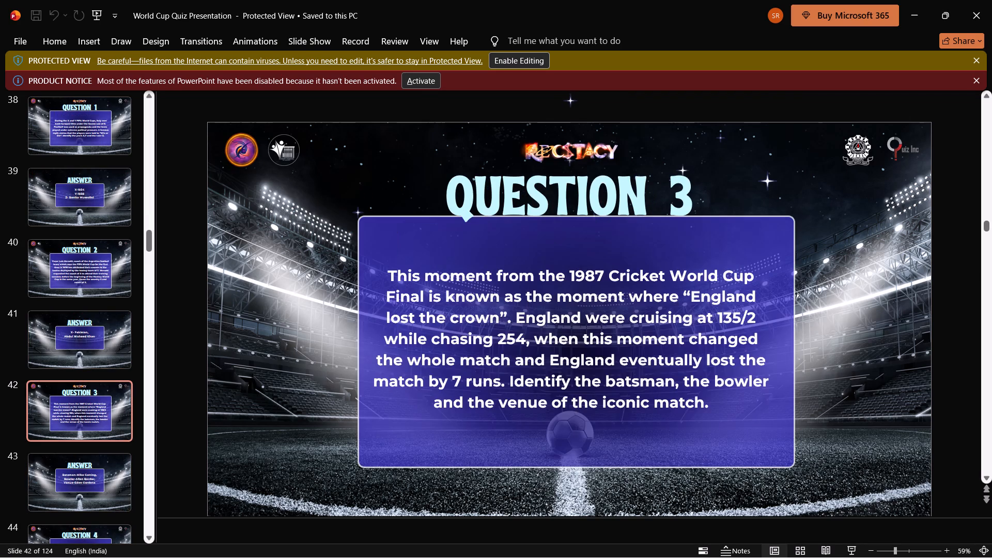
pyautogui.press('Down')
pyautogui.press('Down')
pyautogui.press('Down')
pyautogui.press('Down')
pyautogui.press('Down')
pyautogui.press('Down')
pyautogui.press('Down')
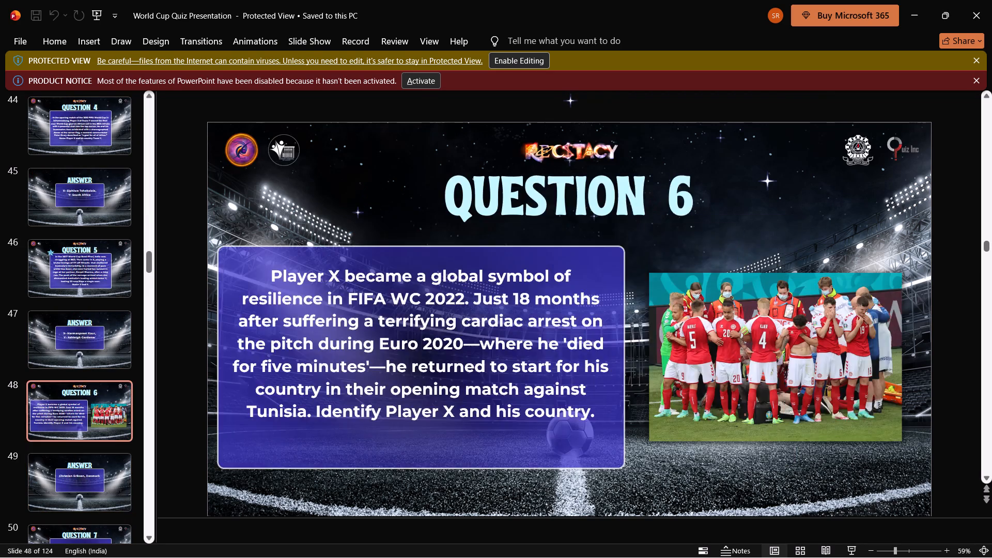
pyautogui.press('Down')
pyautogui.press('Down')
pyautogui.press('Down')
pyautogui.press('Down')
pyautogui.press('Down')
pyautogui.press('Down')
pyautogui.press('Down')
pyautogui.press('Down')
pyautogui.press('Down')
pyautogui.press('Down')
pyautogui.press('Down')
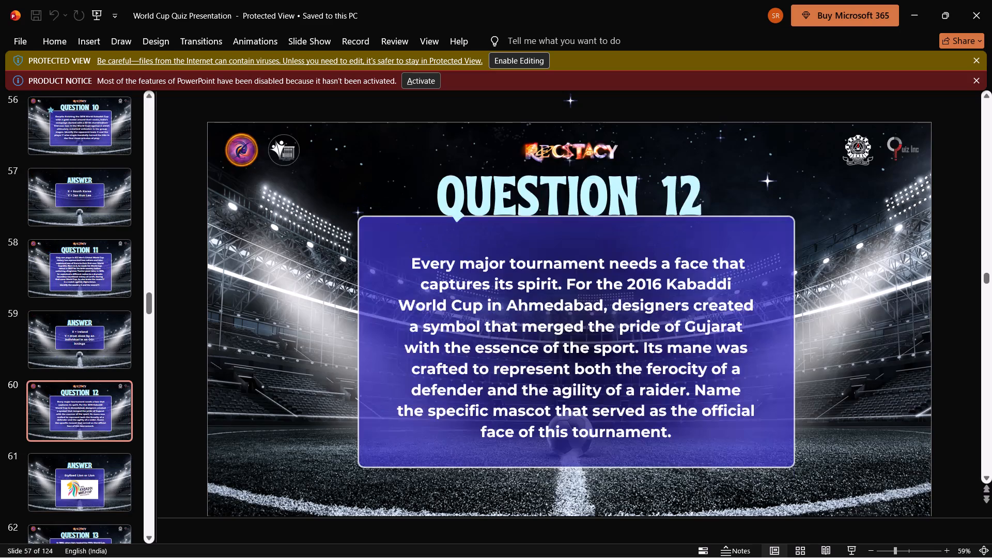
pyautogui.press('Down')
pyautogui.press('Down')
pyautogui.press('Down')
pyautogui.press('Down')
pyautogui.press('Down')
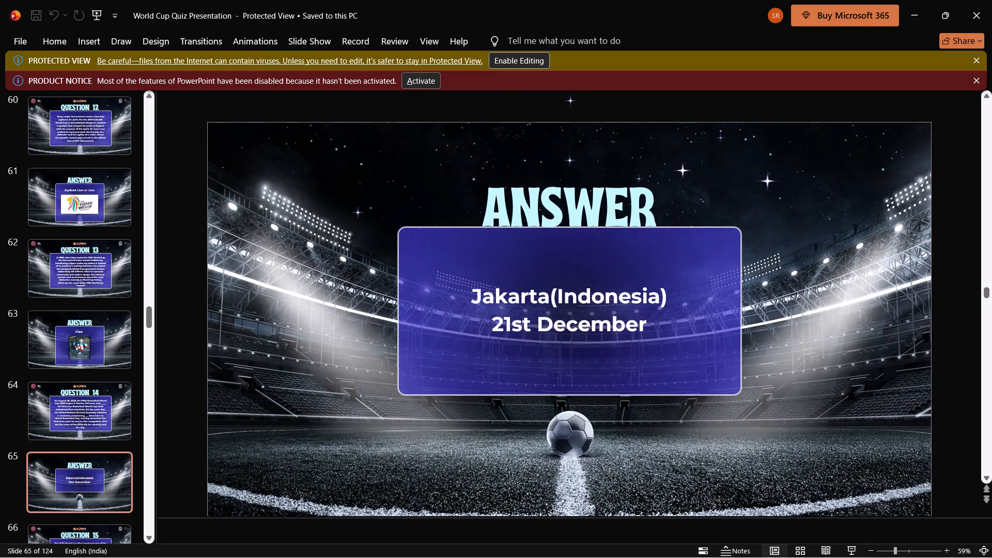
pyautogui.press('Down')
pyautogui.press('Down')
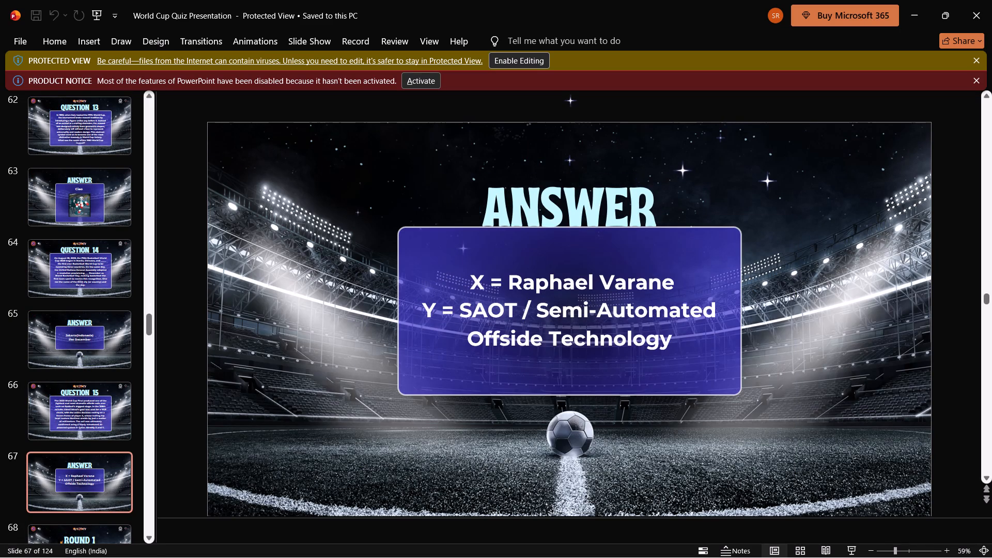
pyautogui.click(466, 280)
pyautogui.moveTo(466, 280); pyautogui.dragTo(692, 338)
pyautogui.hotkey('ctrl', 'c')
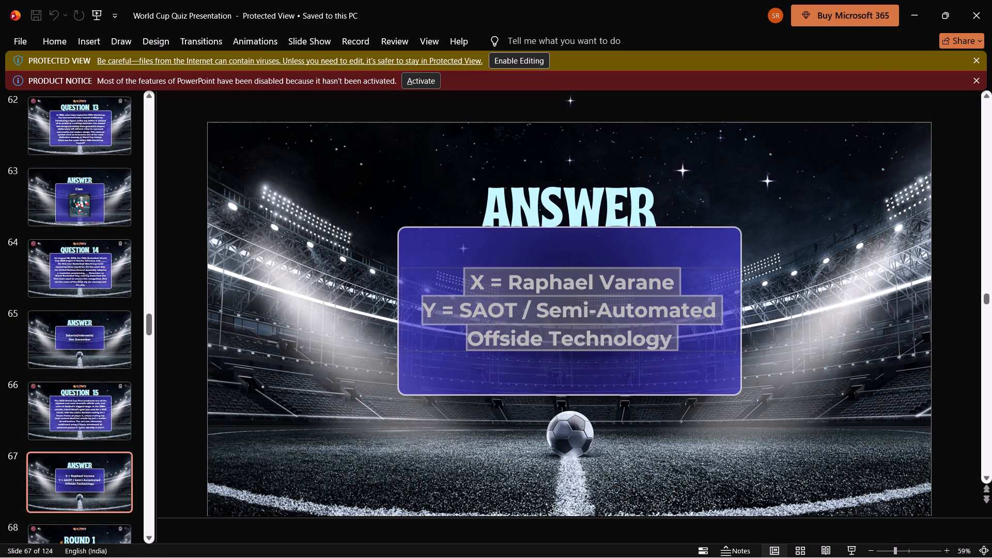
# Replace OPERATION SINDOOR on ELEVENVERSE page 138 with "X = Raphael Varane, Y = SAOT / Semi-Automated Offside Technology", recopying it from PowerPoint as needed.
pyautogui.hotkey('alt', 'Tab')
pyautogui.hotkey('ctrl', '2')
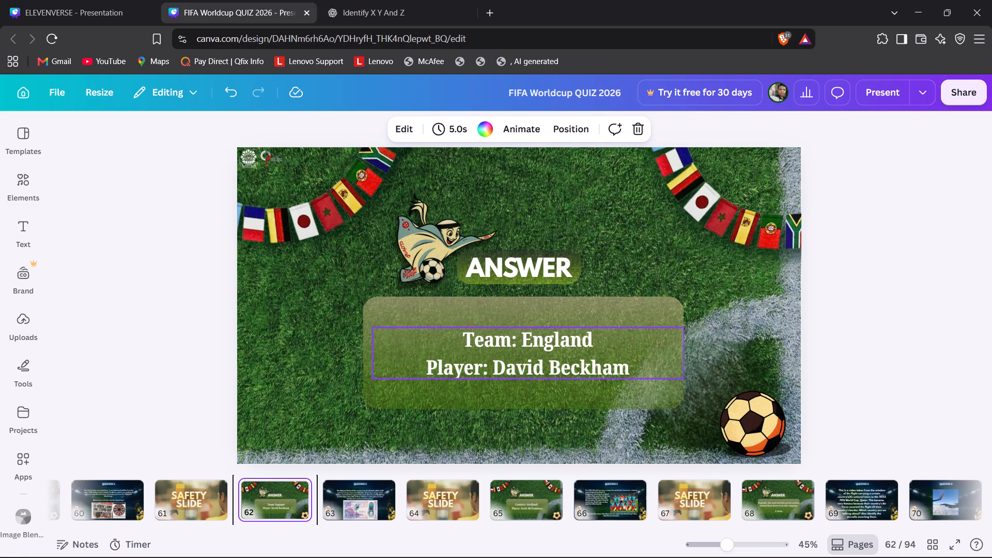
pyautogui.hotkey('ctrl', '1')
pyautogui.doubleClick(566, 296)
pyautogui.hotkey('ctrl', 'v')
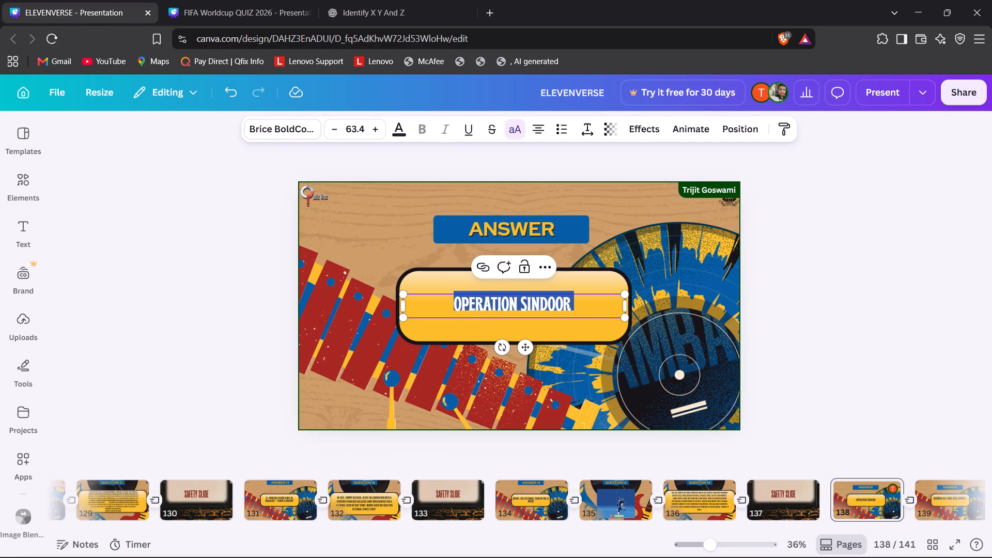
pyautogui.click(606, 304)
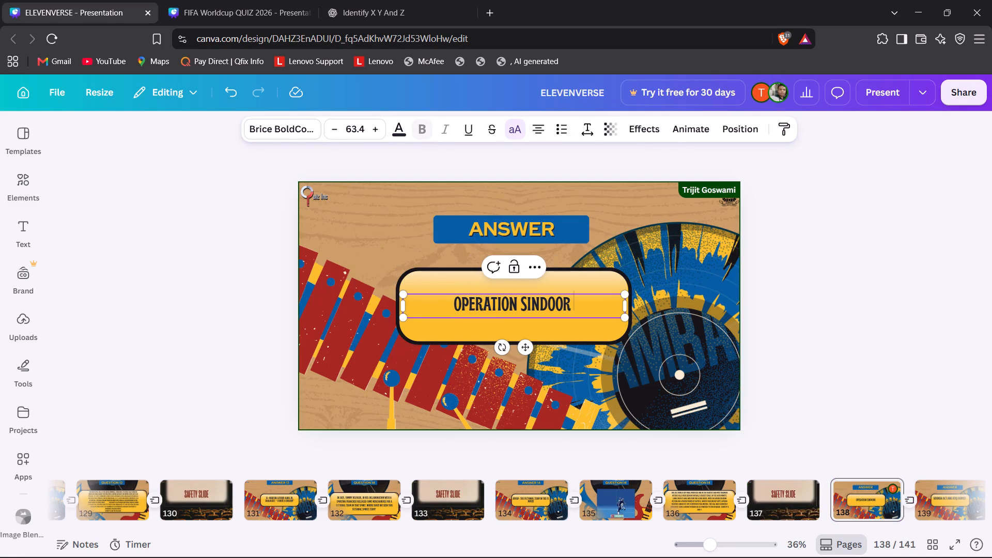
pyautogui.moveTo(606, 304); pyautogui.dragTo(411, 300)
pyautogui.hotkey('ctrl', 'v')
pyautogui.hotkey('alt', 'Tab')
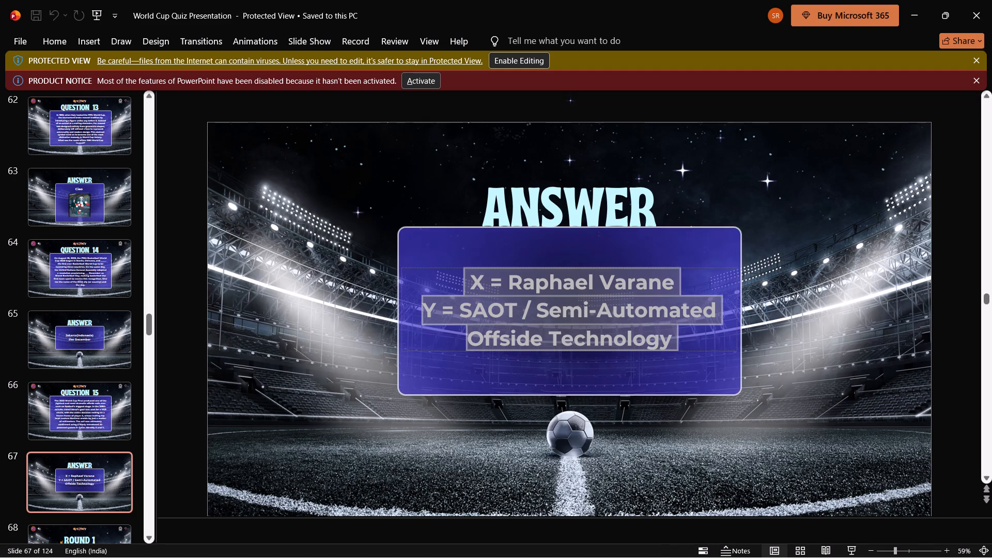
pyautogui.rightClick(551, 310)
pyautogui.click(596, 278)
pyautogui.hotkey('alt', 'Tab')
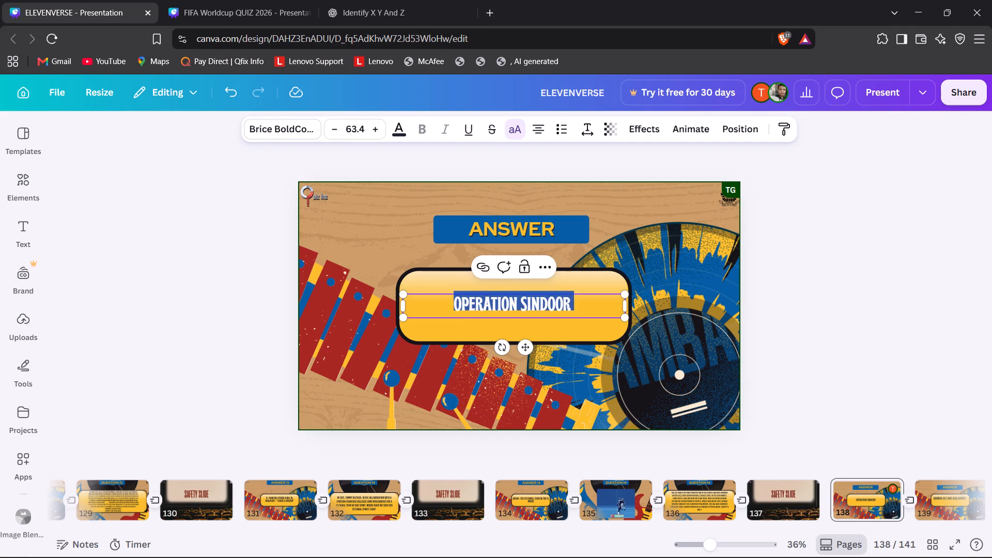
pyautogui.hotkey('ctrl', 'v')
pyautogui.click(164, 338)
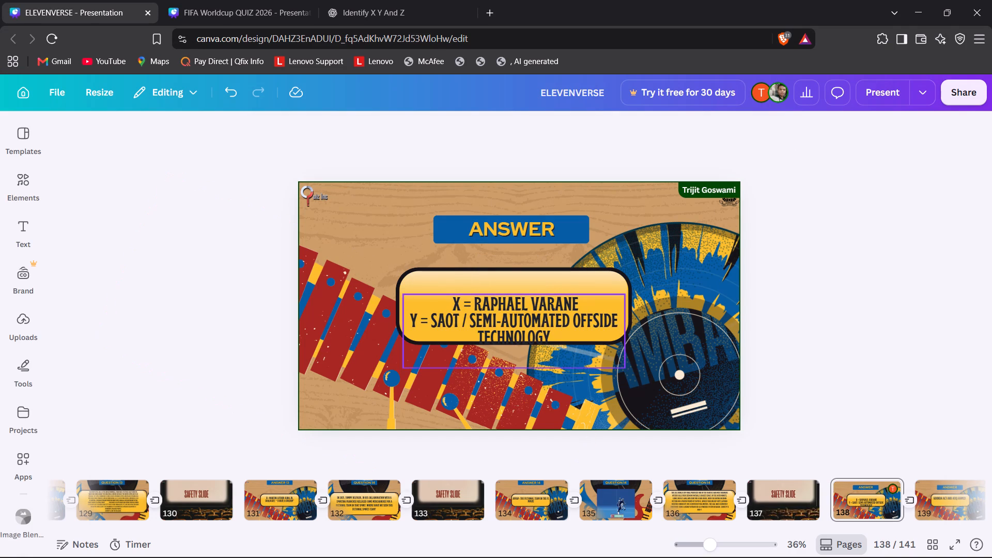
# Move the new answer text up and centre it horizontally inside the yellow box on page 138.
pyautogui.moveTo(492, 318); pyautogui.dragTo(495, 302)
pyautogui.click(237, 302)
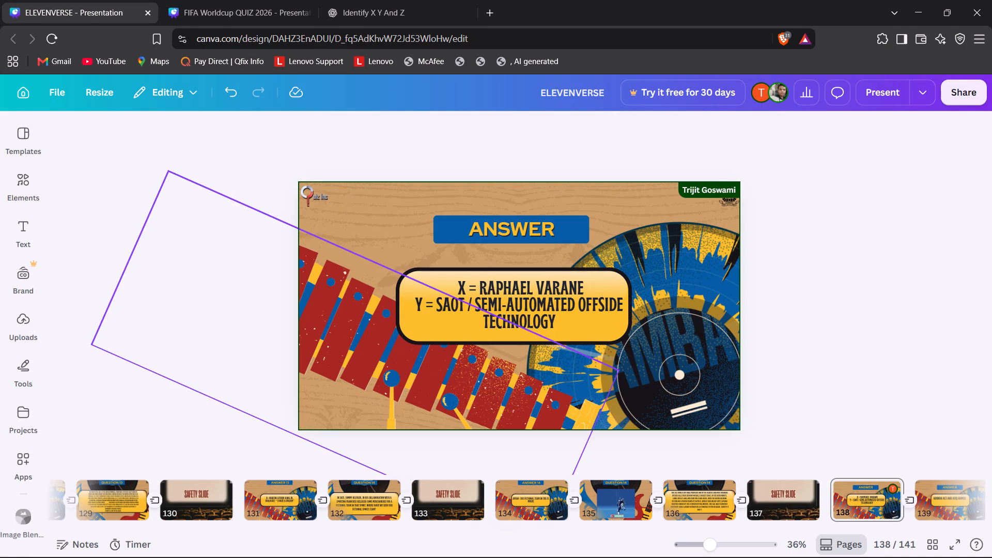
pyautogui.moveTo(436, 310); pyautogui.dragTo(430, 309)
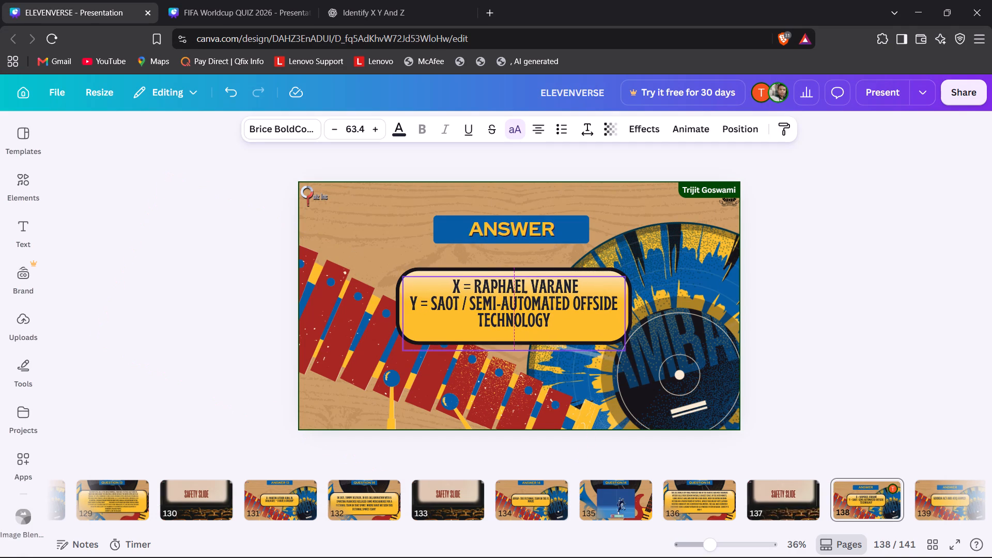
pyautogui.click(175, 316)
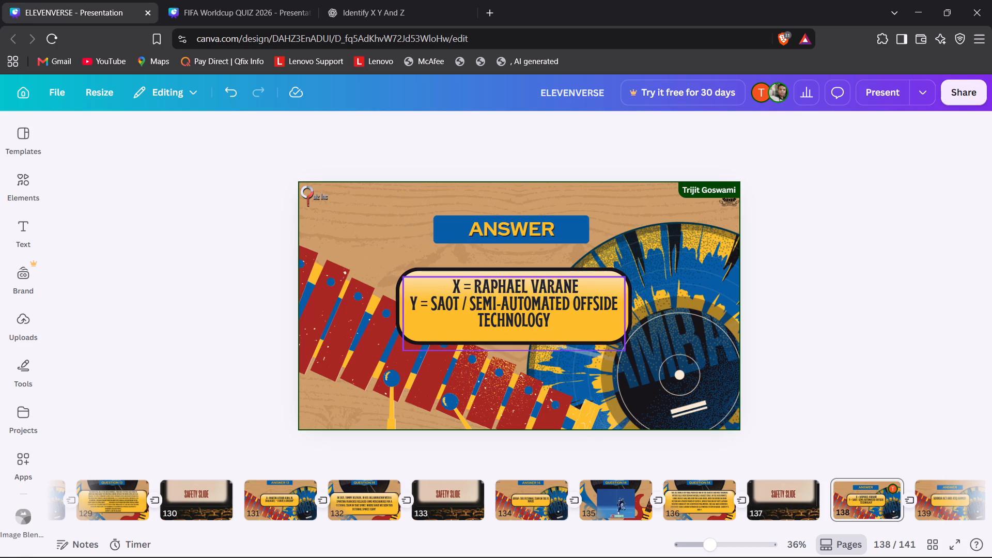
# Group the answer text with its yellow box on page 138.
pyautogui.click(398, 303)
pyautogui.keyDown('shift'); pyautogui.click(458, 305); pyautogui.keyUp('shift')
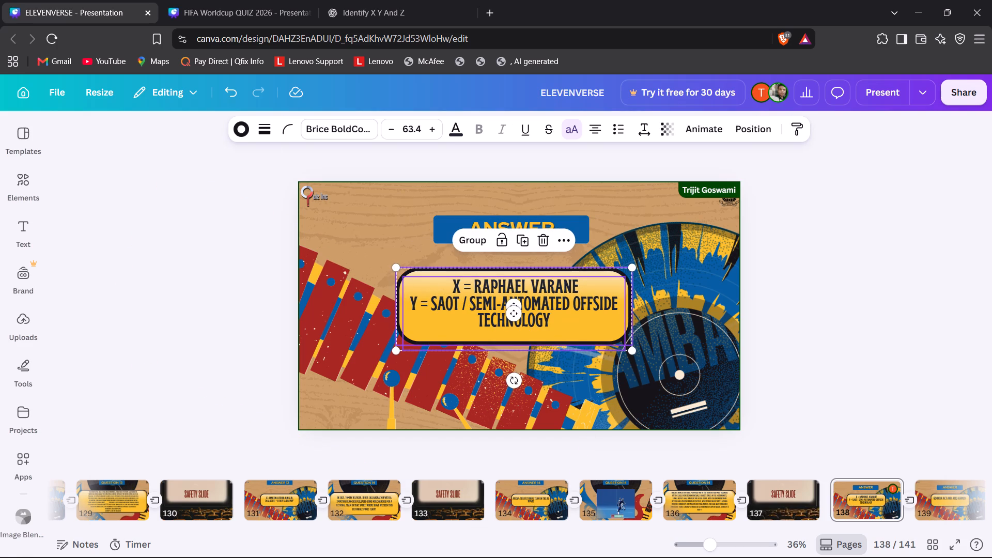
pyautogui.click(484, 238)
pyautogui.click(247, 366)
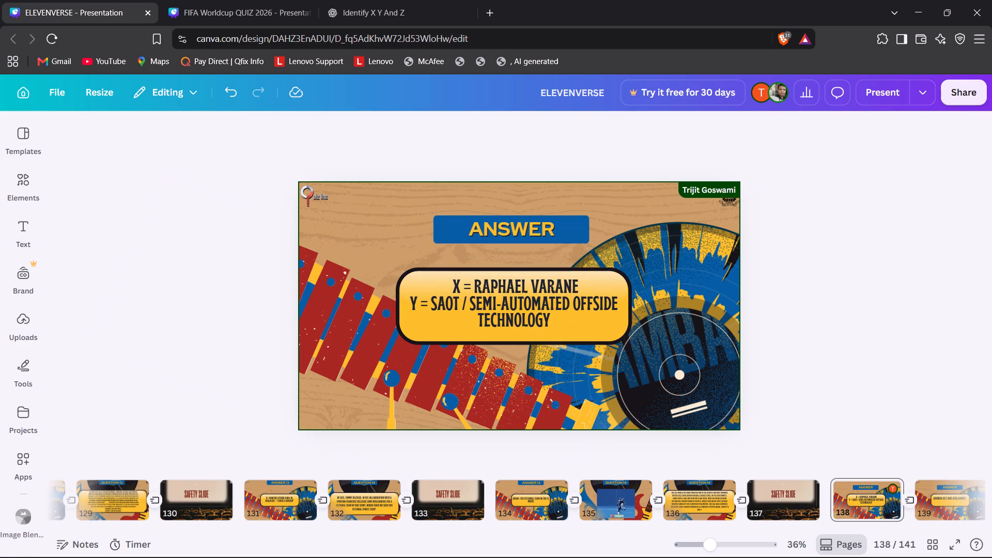
# Change the heading of the VAR image slide on page 135 to QUESTION 15.
pyautogui.press('Left')
pyautogui.press('Left')
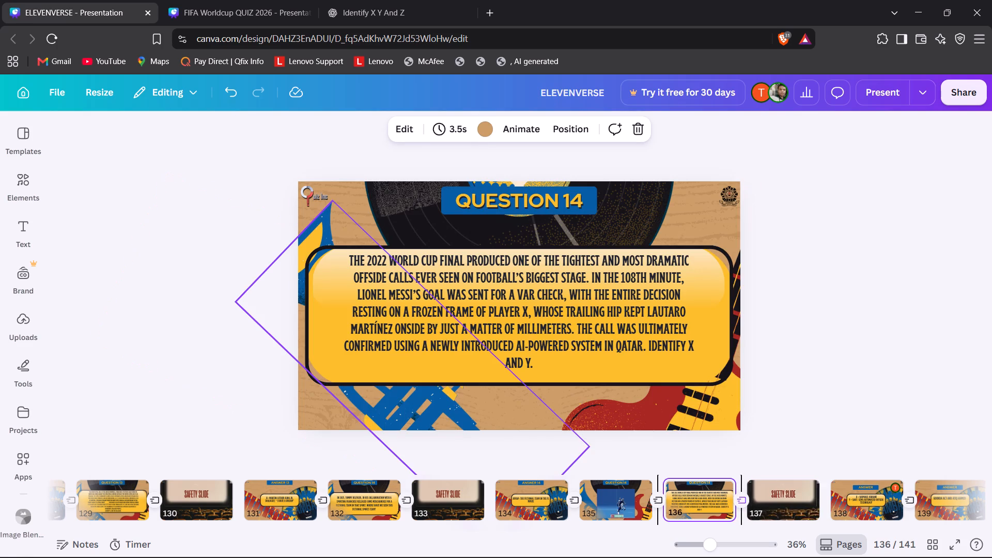
pyautogui.press('Right')
pyautogui.press('Left')
pyautogui.press('Left')
pyautogui.press('Left')
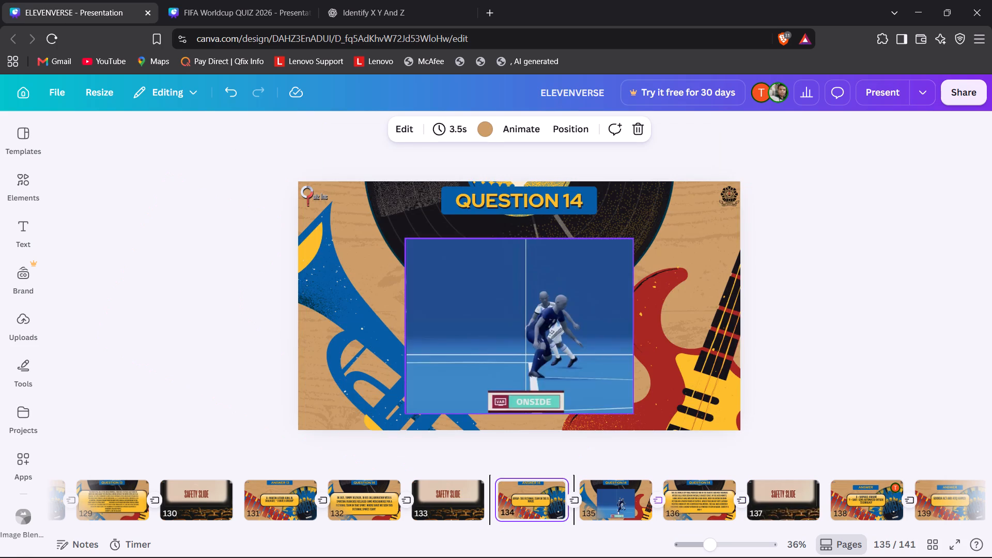
pyautogui.press('Right')
pyautogui.click(589, 197)
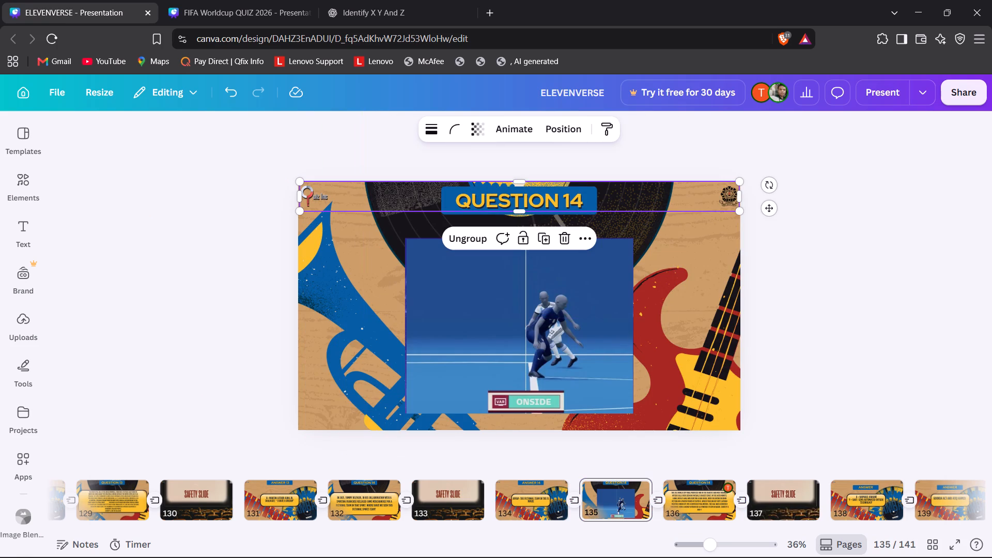
pyautogui.click(578, 213)
pyautogui.click(160, 283)
pyautogui.click(577, 196)
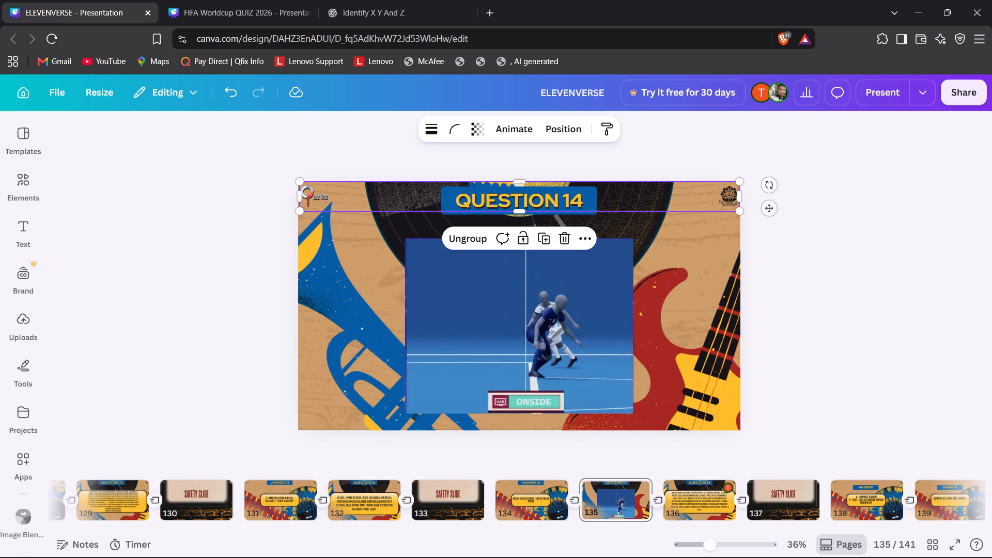
pyautogui.click(576, 197)
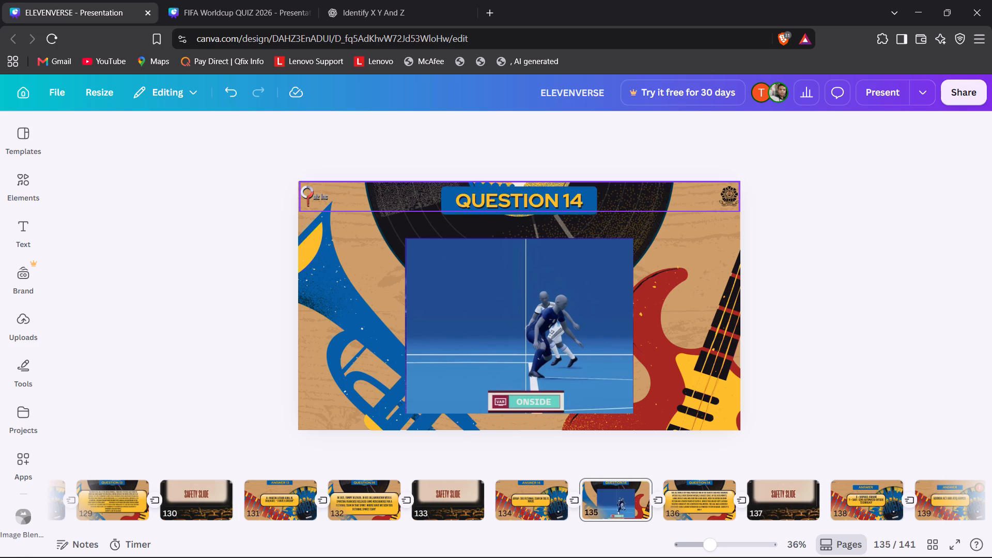
pyautogui.click(544, 212)
pyautogui.doubleClick(544, 212)
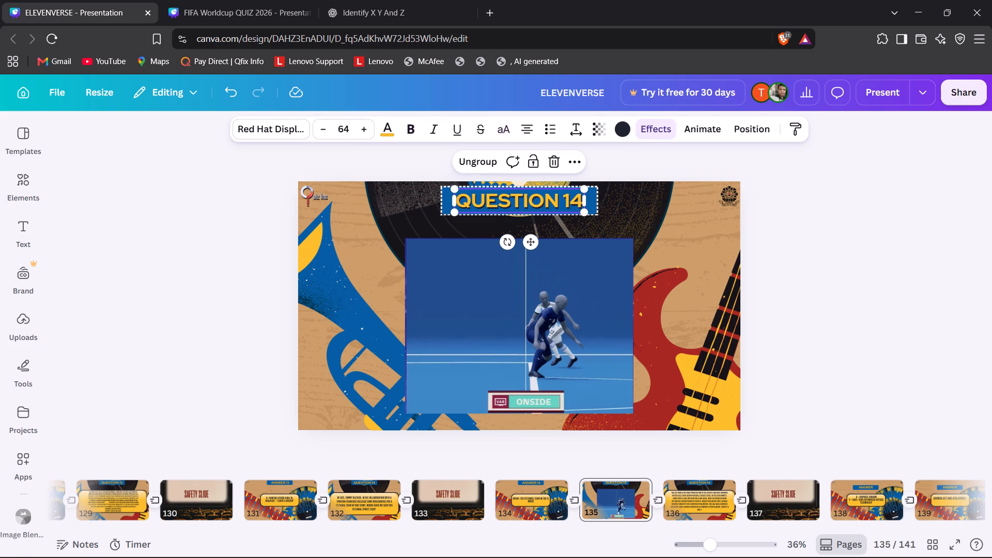
pyautogui.click(581, 204)
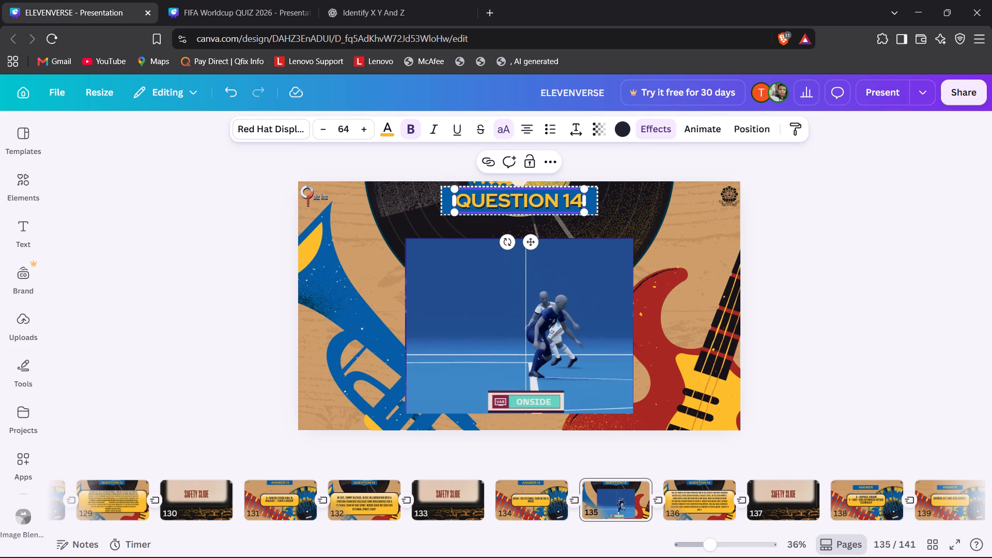
pyautogui.press('BackSpace')
pyautogui.press('5')
pyautogui.click(262, 256)
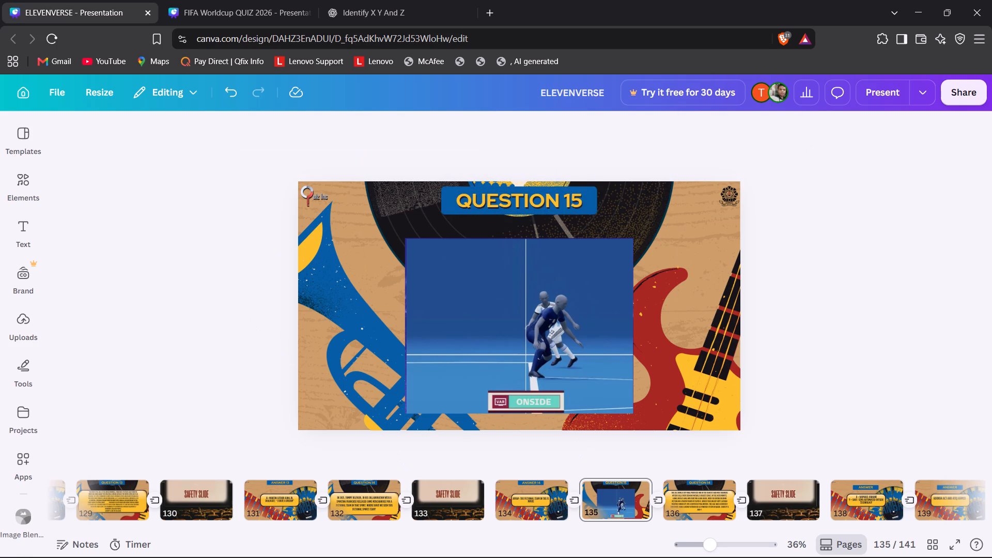
# Select the QUESTION 14 heading on the VAR question text slide, page 136.
pyautogui.press('Right')
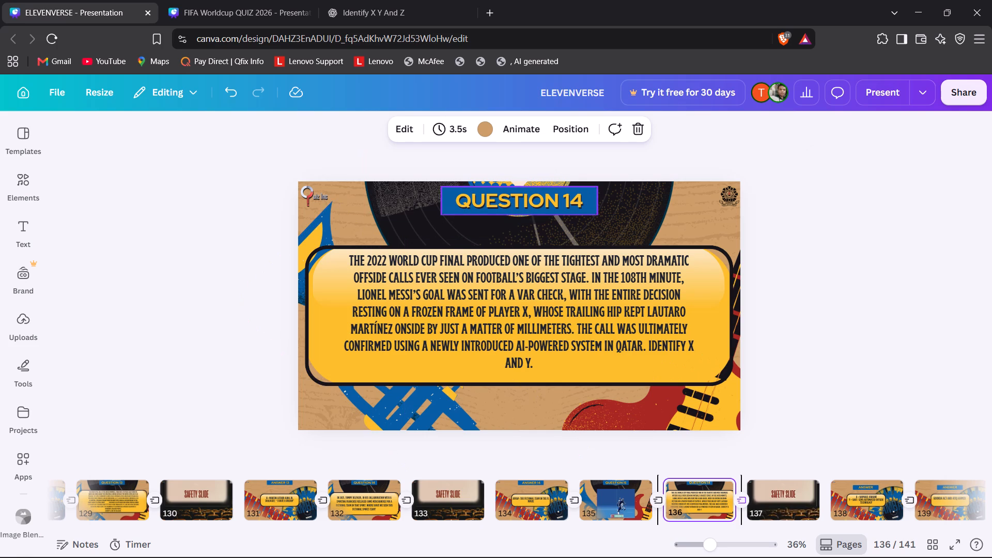
pyautogui.click(574, 205)
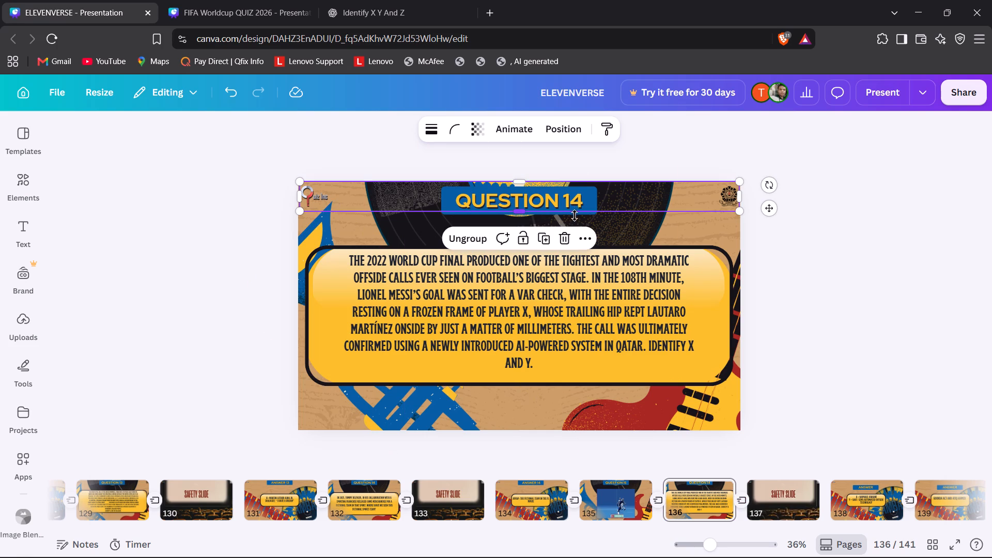
# Change the heading of the VAR question text slide on page 136 to QUESTION 15.
pyautogui.click(134, 267)
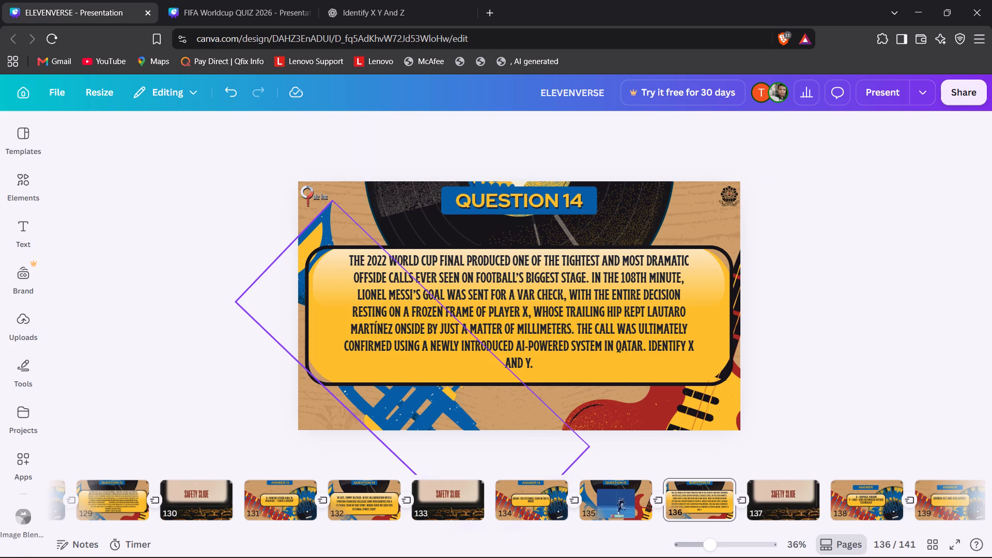
pyautogui.click(510, 213)
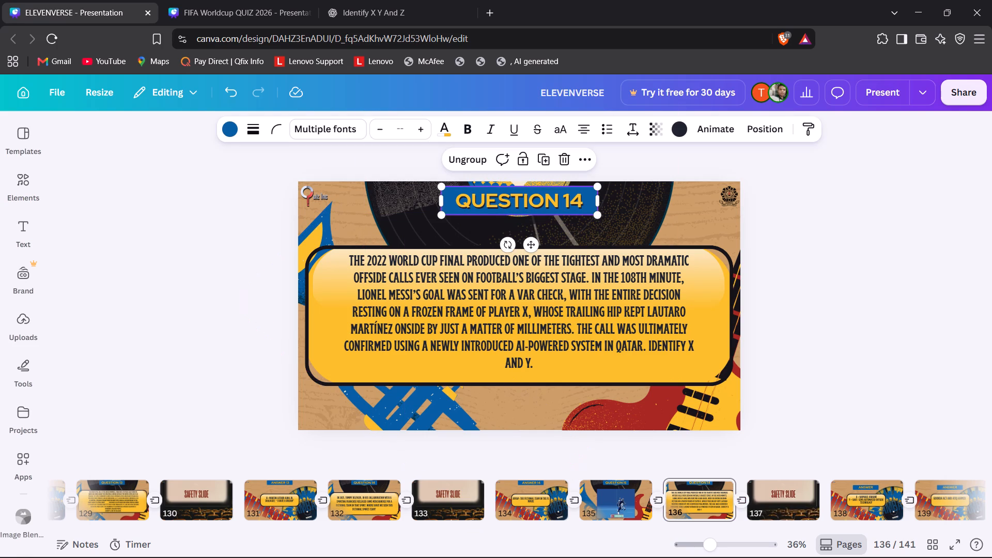
pyautogui.click(584, 198)
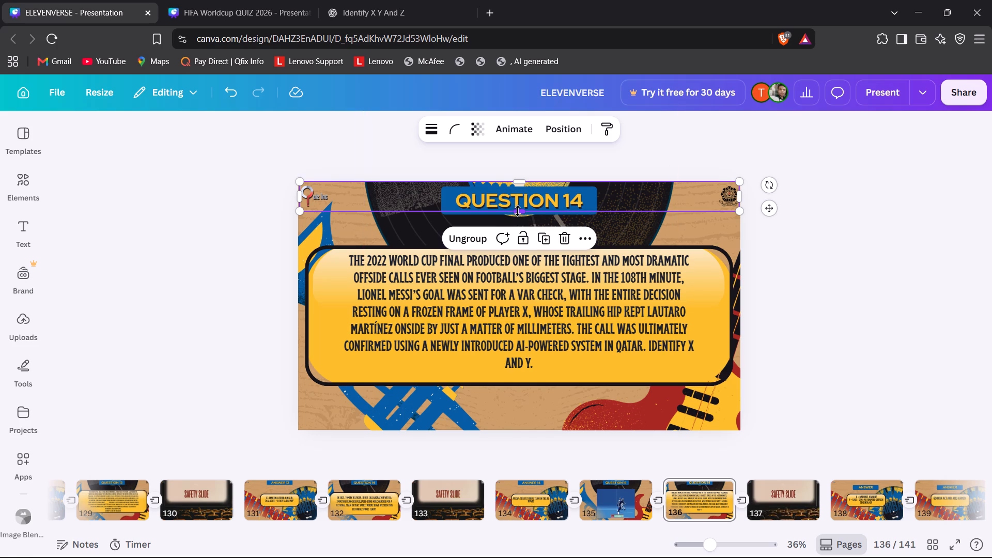
pyautogui.click(237, 254)
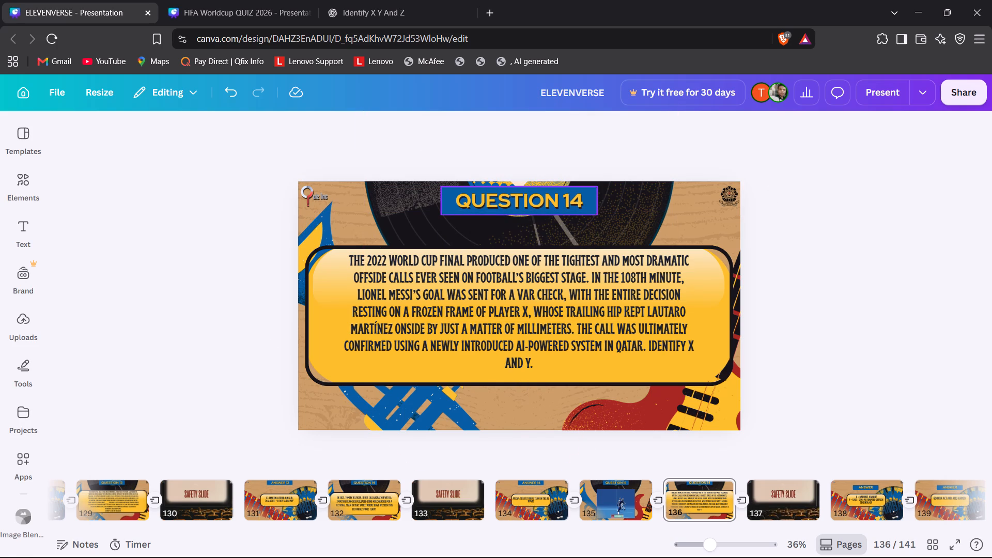
pyautogui.click(518, 214)
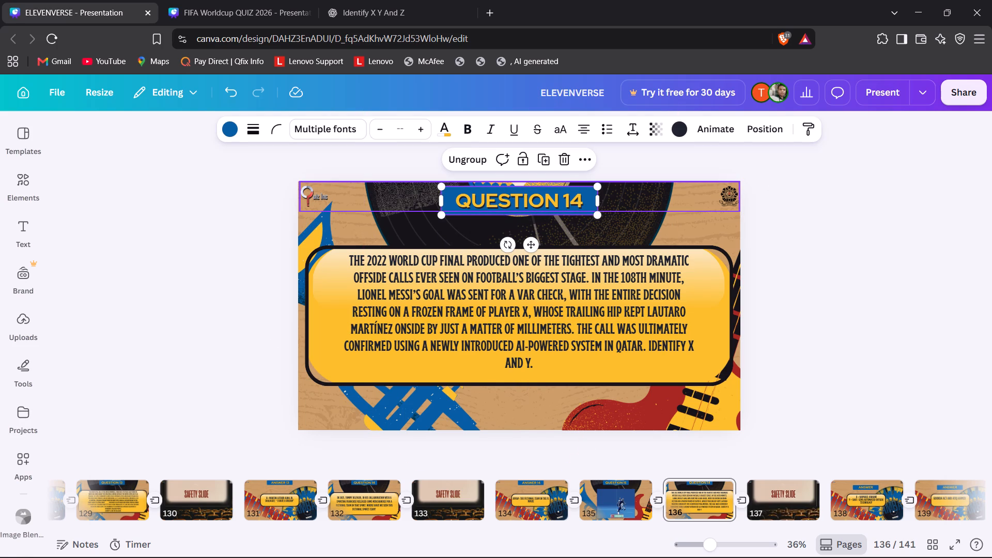
pyautogui.doubleClick(574, 211)
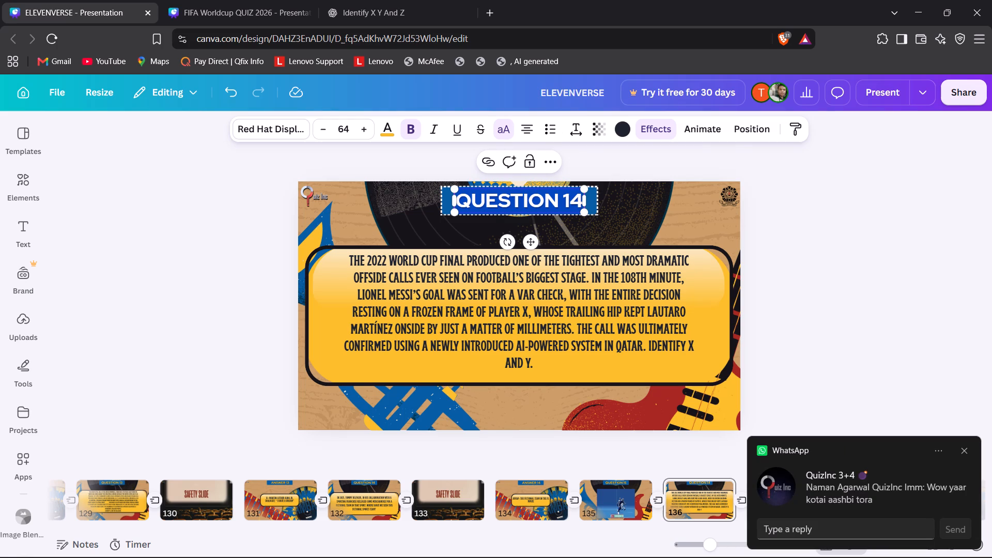
pyautogui.click(577, 207)
pyautogui.press('Right')
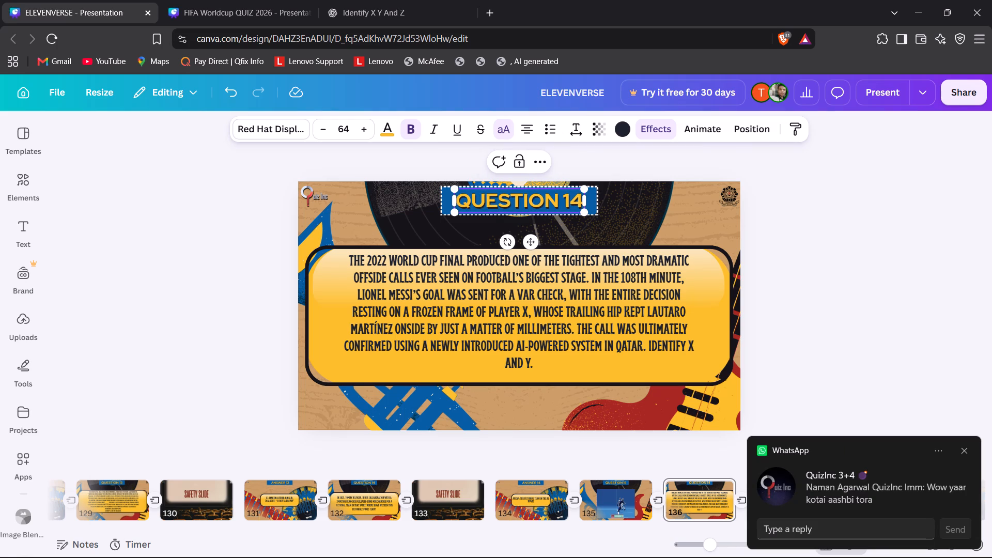
pyautogui.press('BackSpace')
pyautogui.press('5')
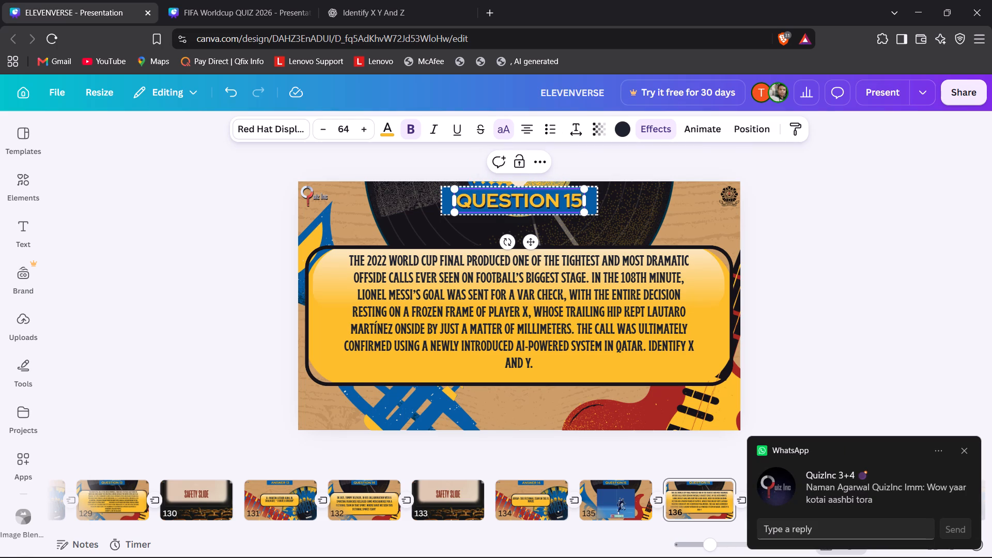
pyautogui.click(137, 333)
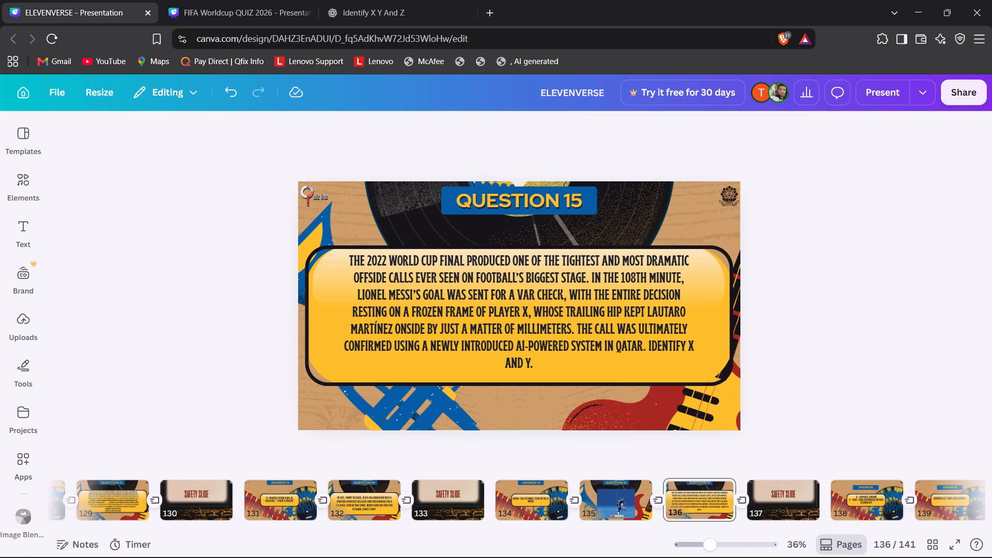
# Change the heading of the Raphael Varane answer slide on page 138 to ANSWER 15.
pyautogui.press('Right')
pyautogui.press('Right')
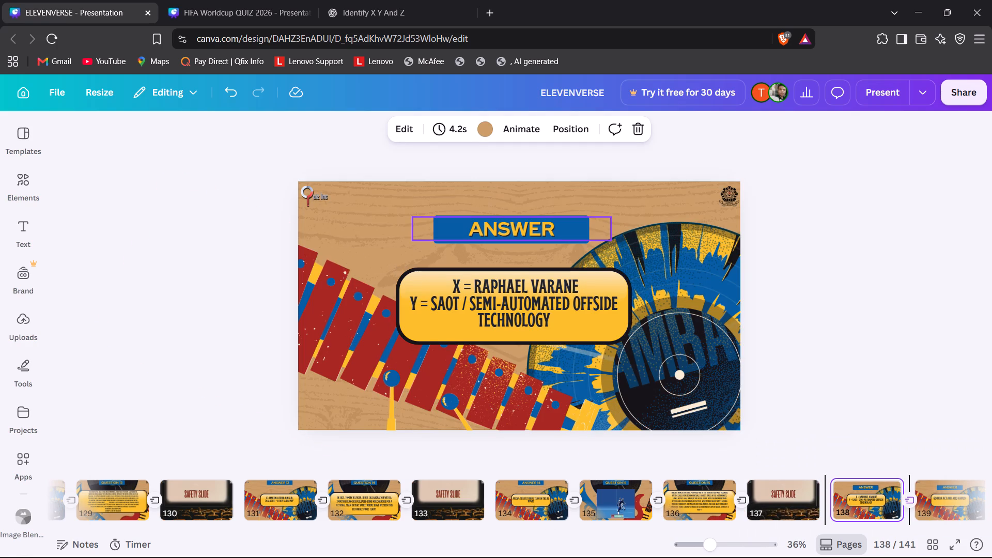
pyautogui.click(491, 218)
pyautogui.click(555, 233)
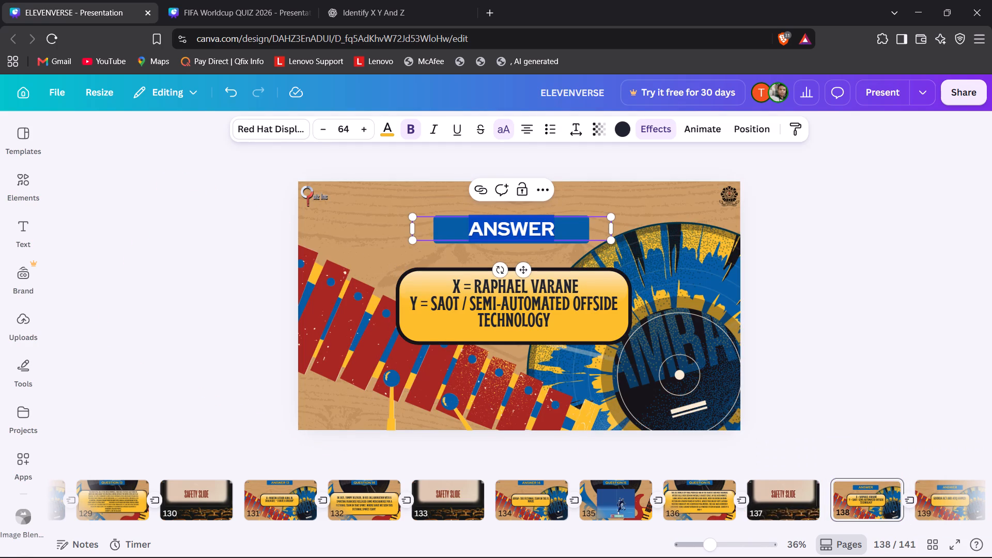
pyautogui.click(555, 233)
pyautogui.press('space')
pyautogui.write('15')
pyautogui.click(220, 274)
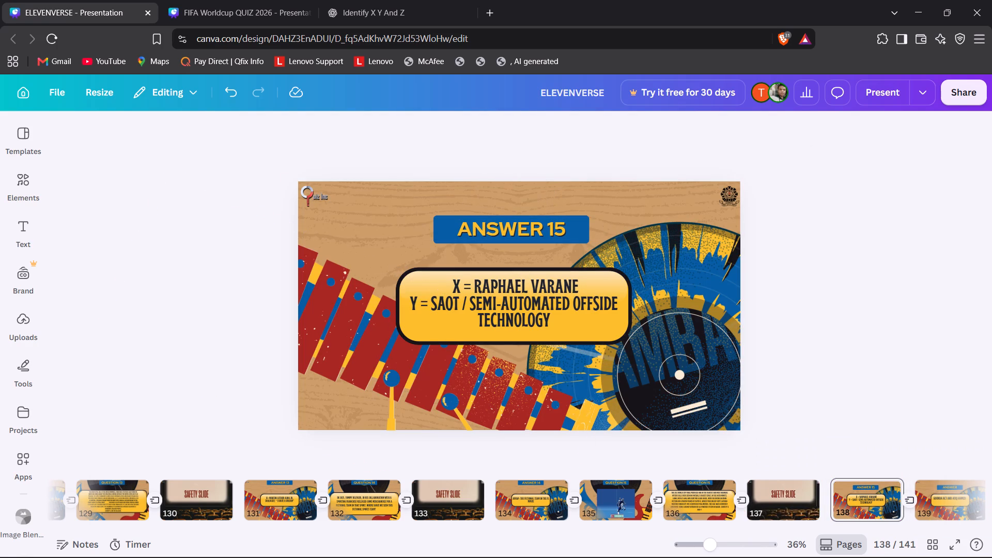
# Narrow the ANSWER 15 heading's text box on page 138 by pulling its left edge in close to the text.
pyautogui.click(462, 227)
pyautogui.moveTo(412, 228); pyautogui.dragTo(489, 233)
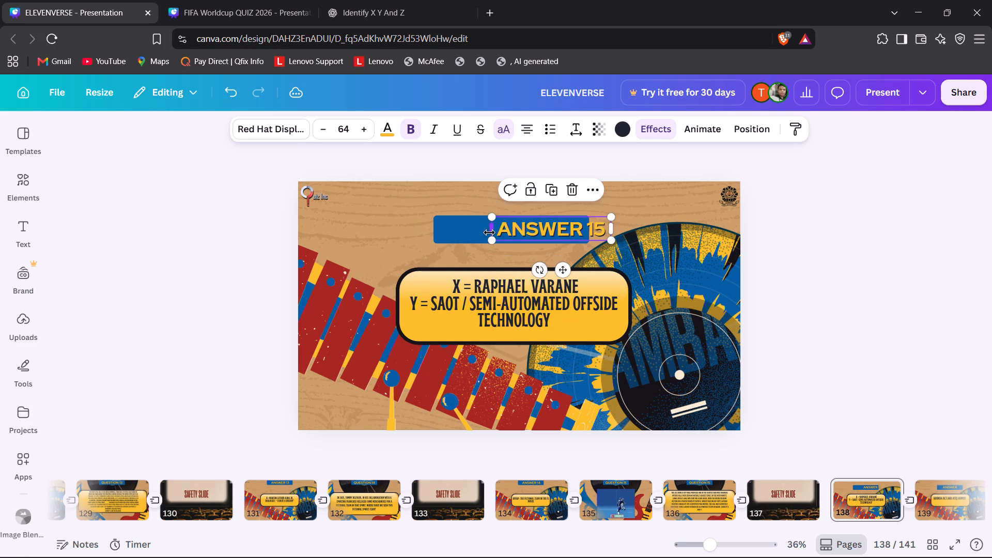
# Switch away from the presentation and search Windows for "wh".
pyautogui.hotkey('alt', 'Tab')
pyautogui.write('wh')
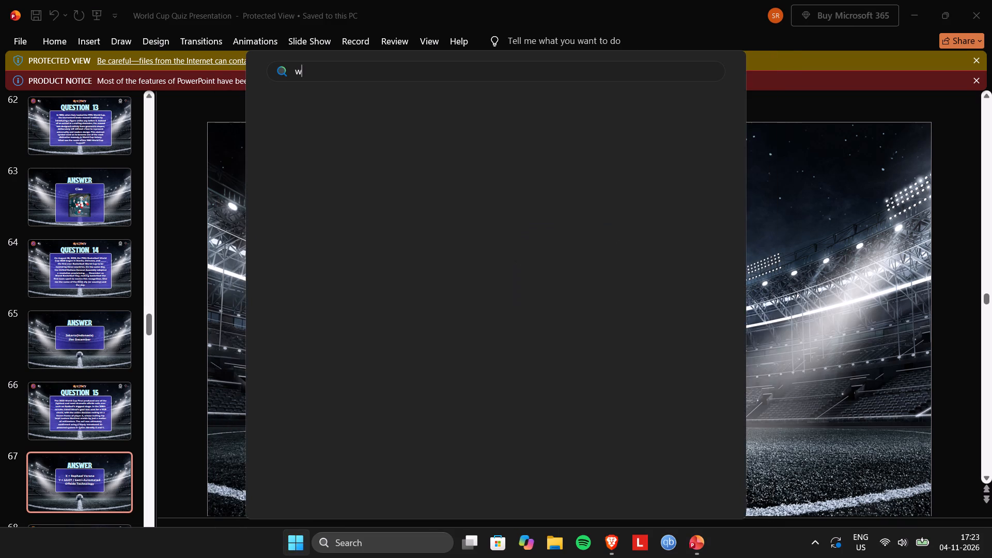
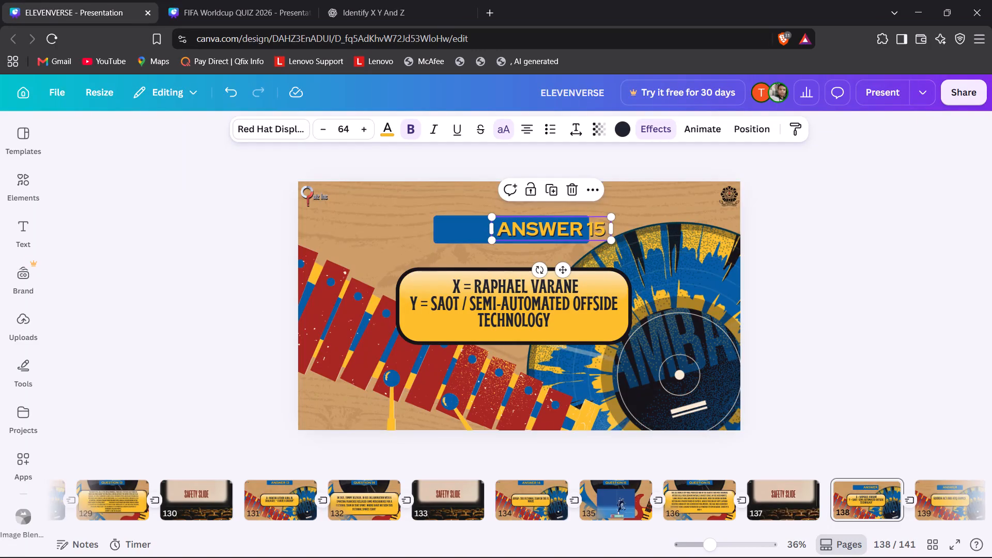
# Centre the ANSWER 15 heading text on its blue bar on page 138 and group the two together.
pyautogui.click(103, 298)
pyautogui.moveTo(541, 223); pyautogui.dragTo(503, 228)
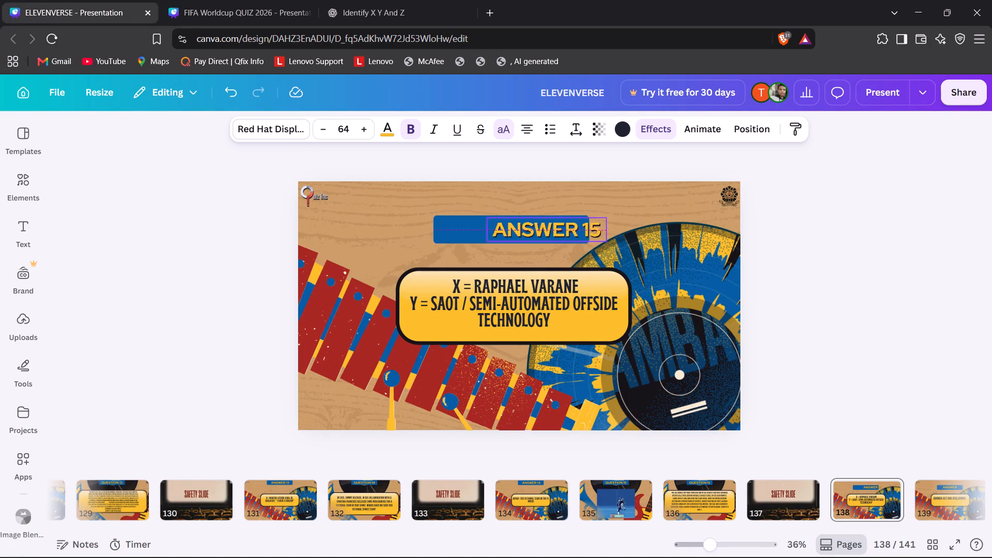
pyautogui.moveTo(503, 228); pyautogui.dragTo(502, 225)
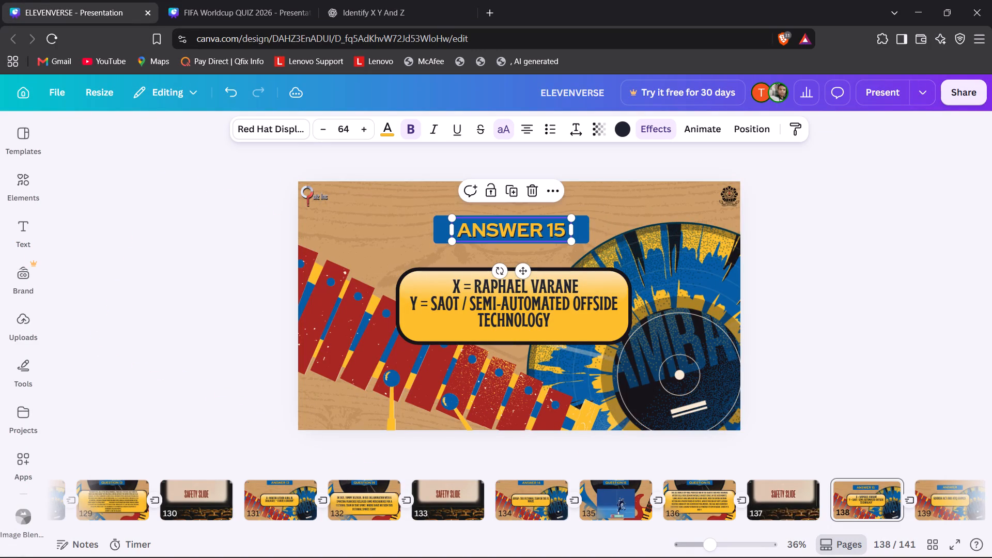
pyautogui.click(432, 234)
pyautogui.click(438, 234)
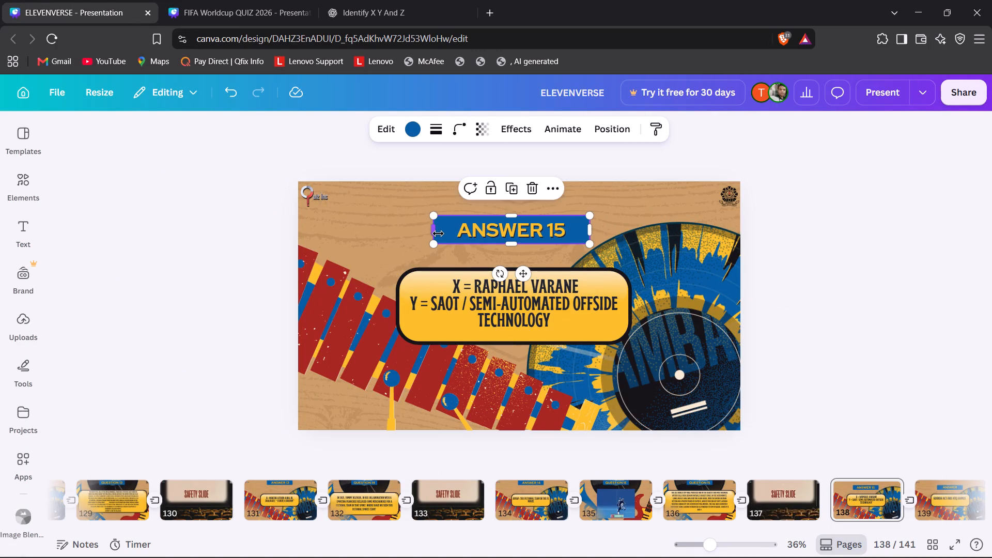
pyautogui.keyDown('shift'); pyautogui.click(470, 230); pyautogui.keyUp('shift')
pyautogui.click(476, 185)
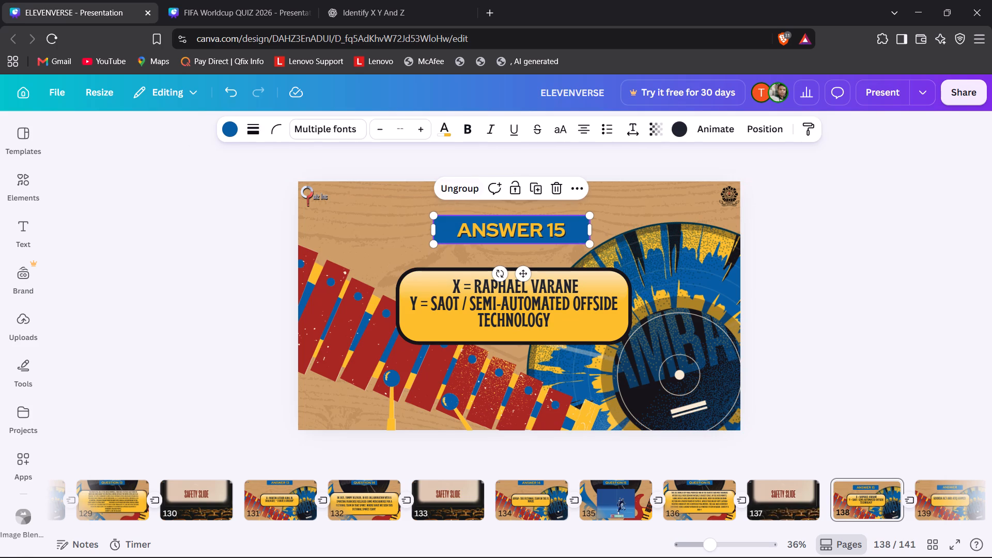
# Move the grouped ANSWER 15 heading up to the top edge of page 138, centred horizontally on the page.
pyautogui.click(92, 297)
pyautogui.moveTo(444, 229); pyautogui.dragTo(463, 211)
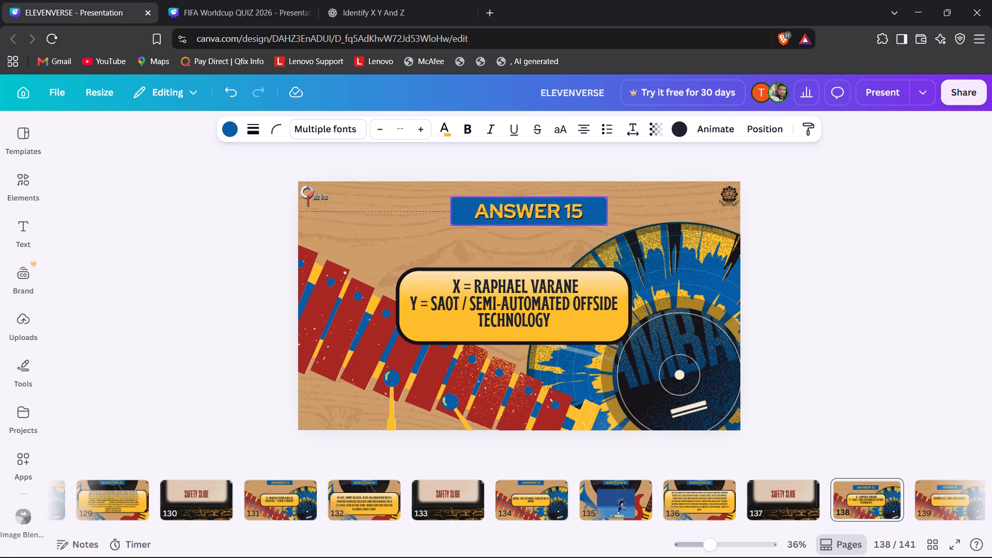
pyautogui.moveTo(463, 211); pyautogui.dragTo(457, 202)
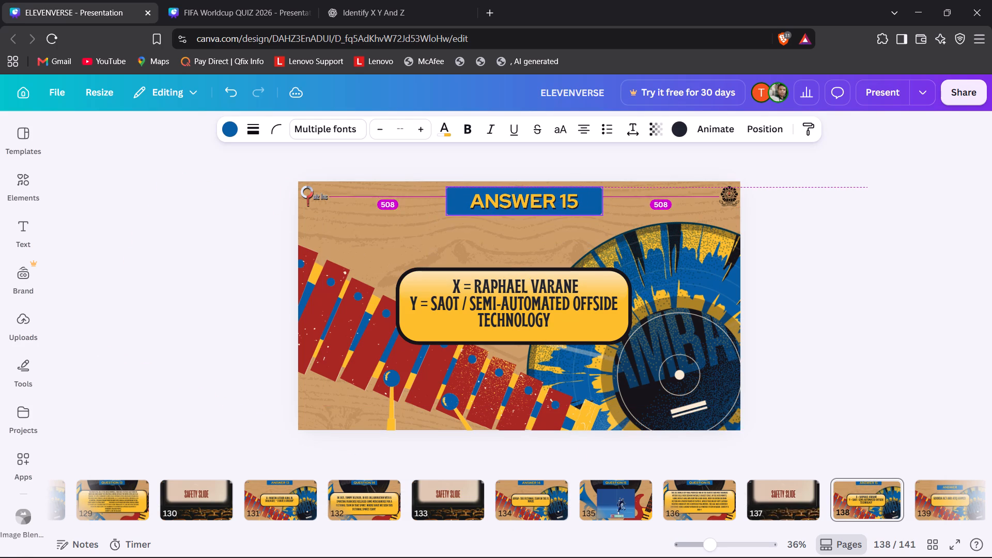
pyautogui.moveTo(457, 202); pyautogui.dragTo(451, 203)
# Align the grouped yellow answer box on page 138 to the horizontal centre of the page.
pyautogui.click(436, 321)
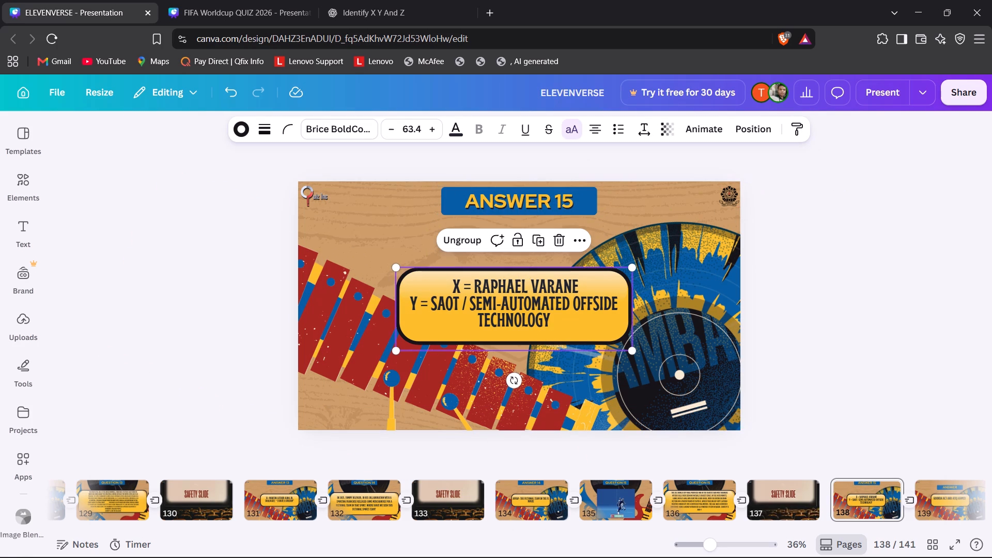
pyautogui.rightClick(478, 306)
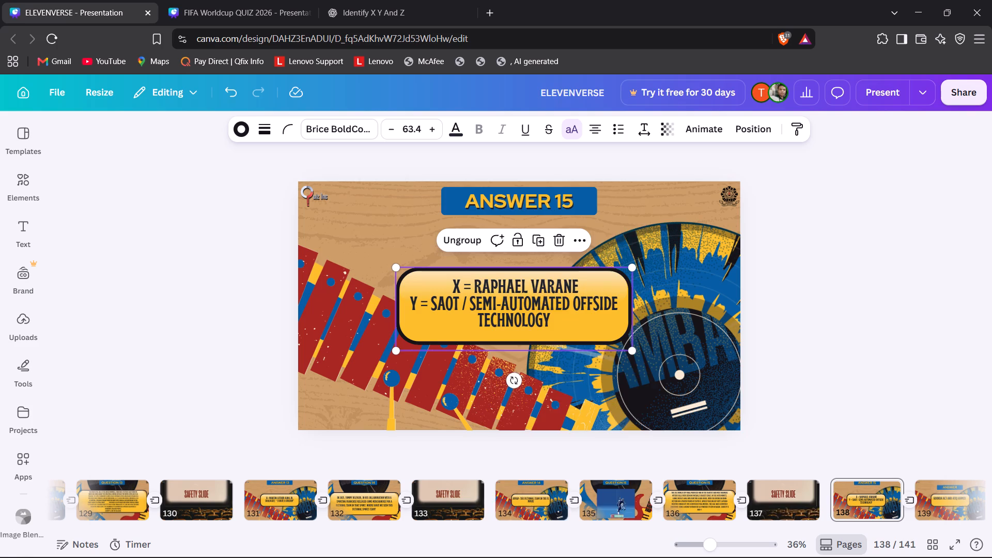
pyautogui.click(686, 372)
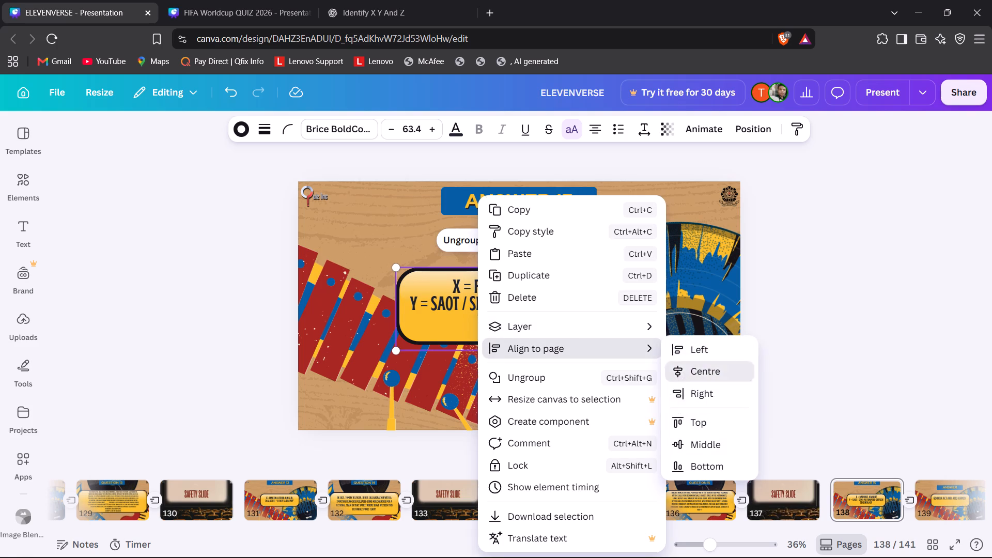
pyautogui.click(840, 352)
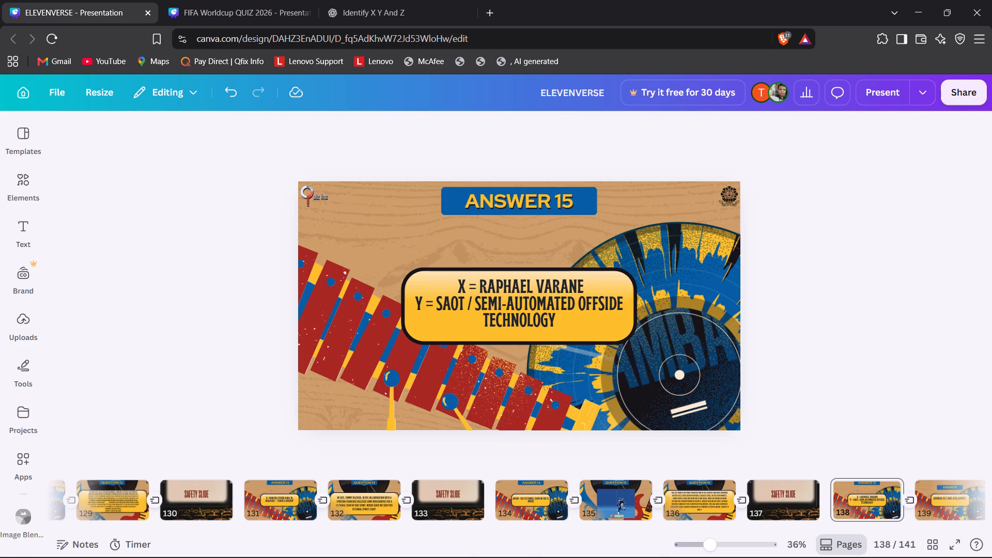
# Change the heading of the Goonda Act answer slide on page 139 to ANSWER 16.
pyautogui.press('Right')
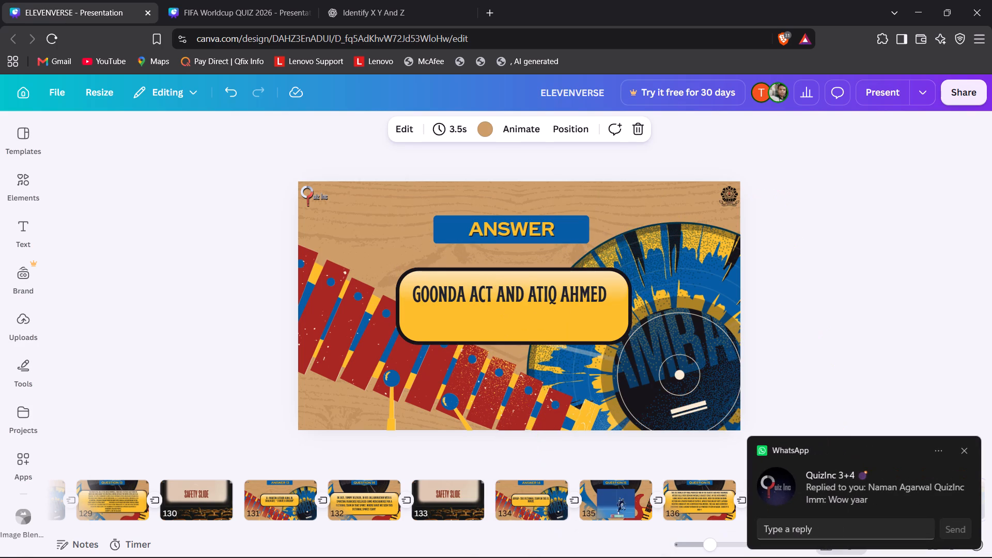
pyautogui.click(967, 448)
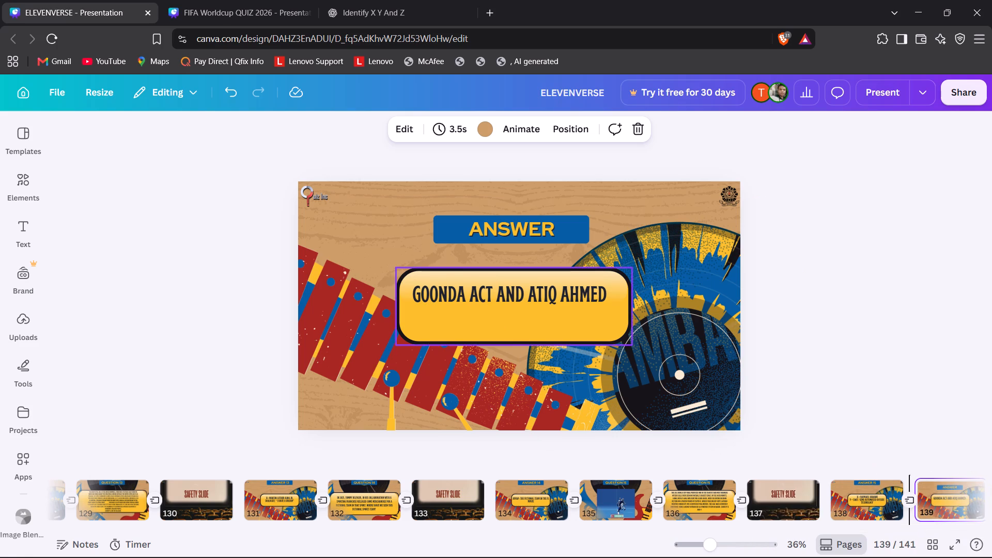
pyautogui.doubleClick(569, 229)
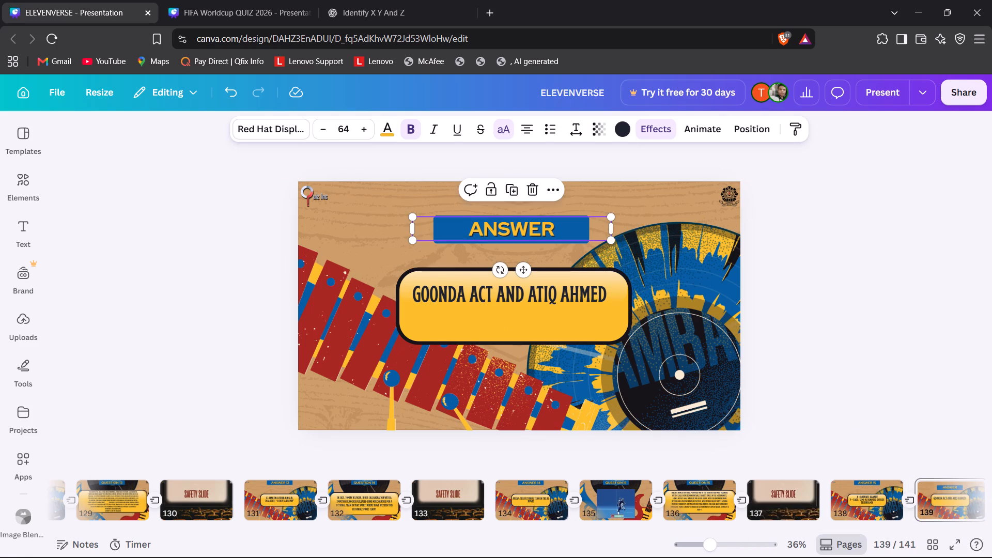
pyautogui.click(568, 229)
pyautogui.press('space')
pyautogui.write('165')
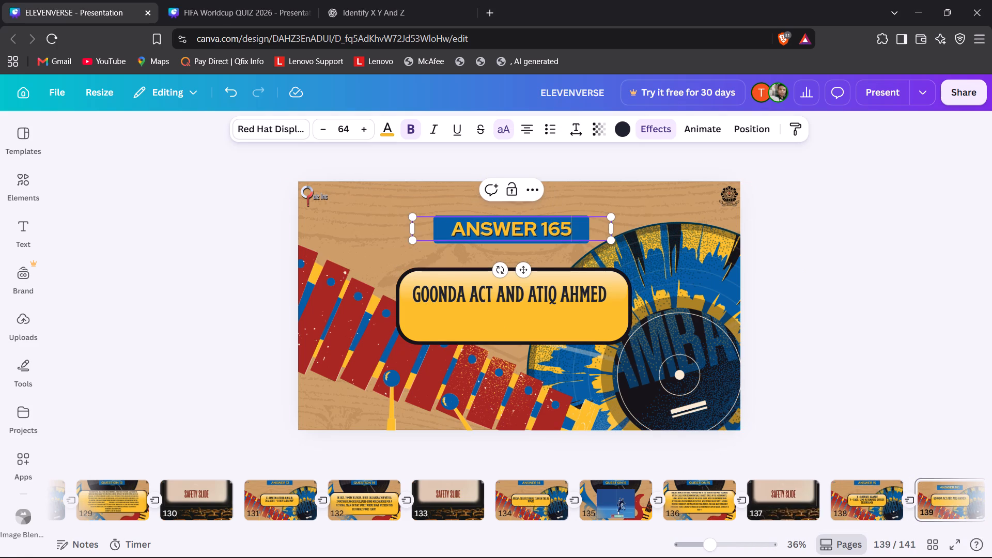
pyautogui.press('BackSpace')
pyautogui.click(490, 290)
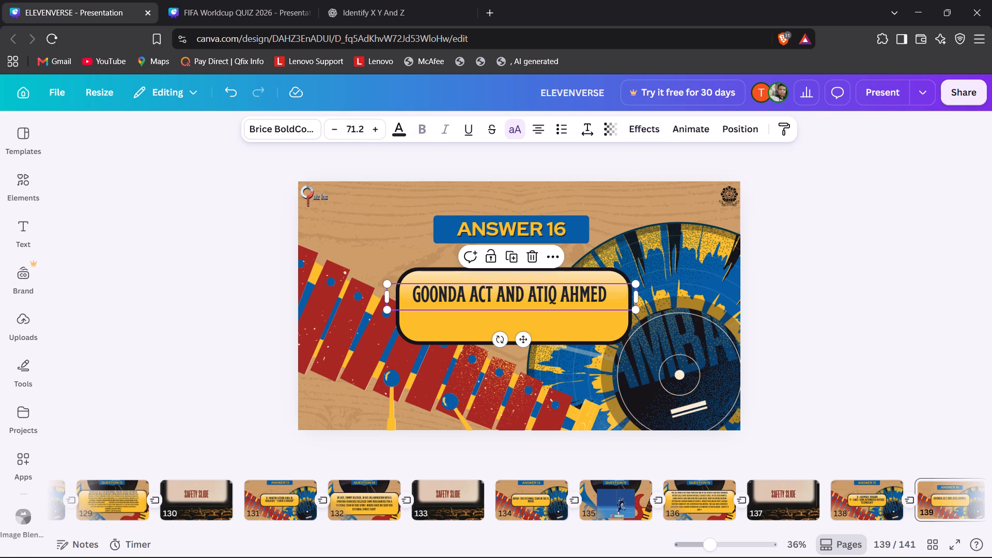
# Duplicate the safety slide on page 137 and place the copy directly after the ANSWER 16 slide, as page 140.
pyautogui.click(781, 502)
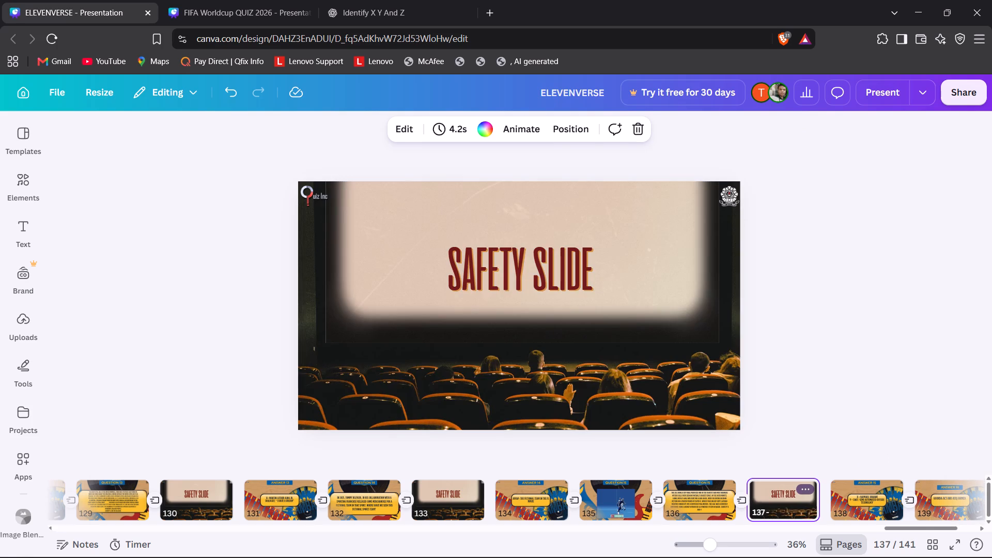
pyautogui.click(810, 489)
pyautogui.click(854, 205)
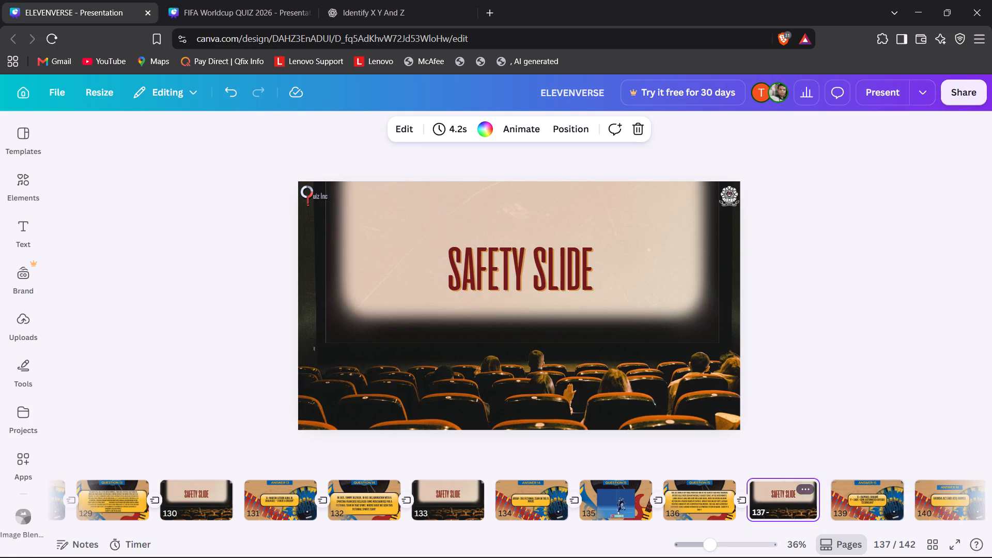
pyautogui.hscroll(-3, 850, 493)
pyautogui.hscroll(-1, 715, 507)
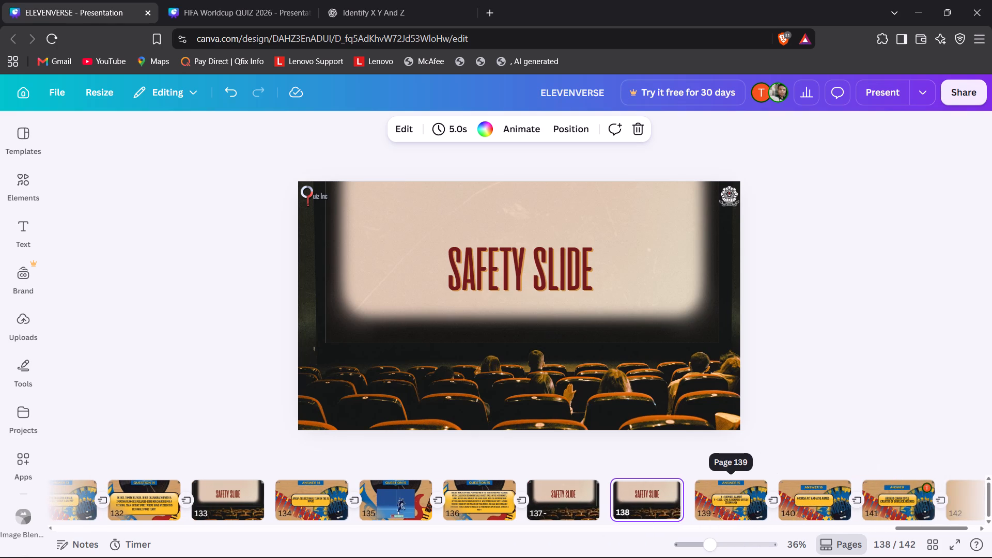
pyautogui.hscroll(-1, 715, 507)
pyautogui.moveTo(584, 501); pyautogui.dragTo(716, 500)
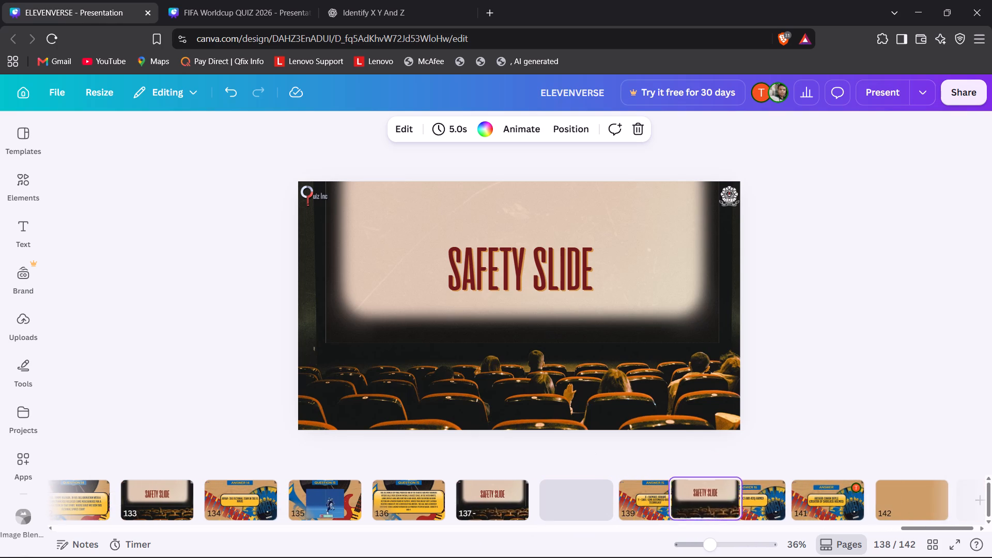
pyautogui.moveTo(716, 500); pyautogui.dragTo(779, 507)
pyautogui.click(566, 505)
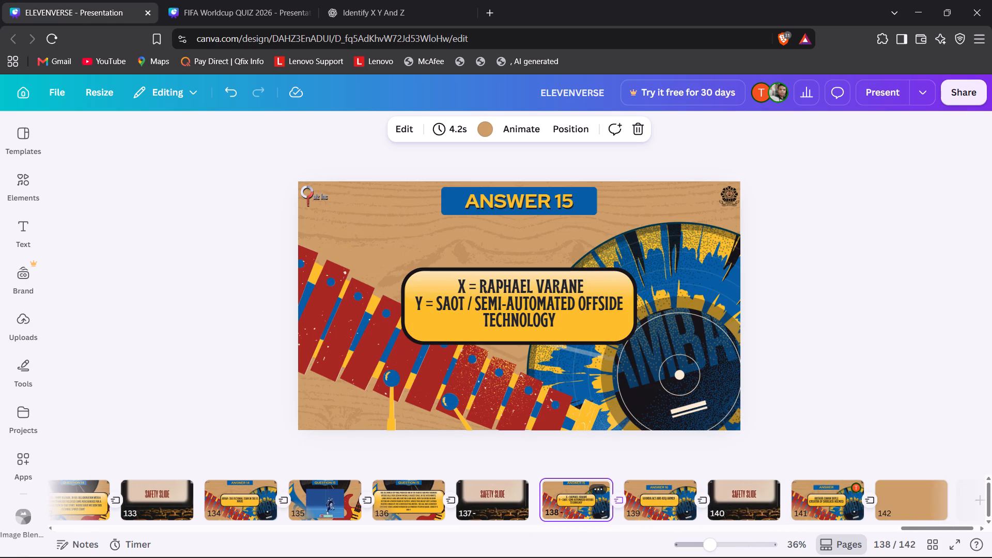
# Check the World Cup Quiz Presentation in PowerPoint and the closing slides of the FIFA Worldcup QUIZ 2026 deck, and return to ELEVENVERSE.
pyautogui.hotkey('alt', 'Tab')
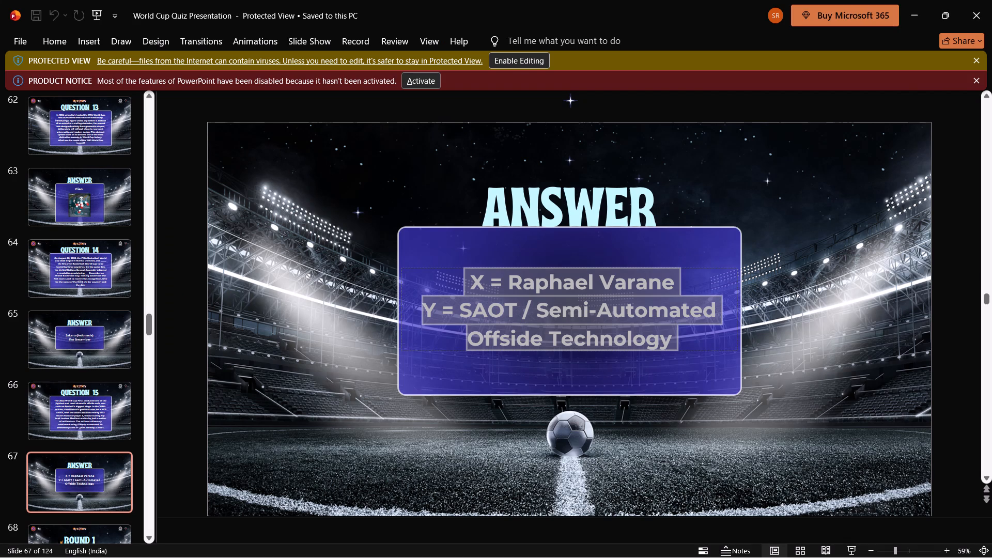
pyautogui.hotkey('alt', 'F5')
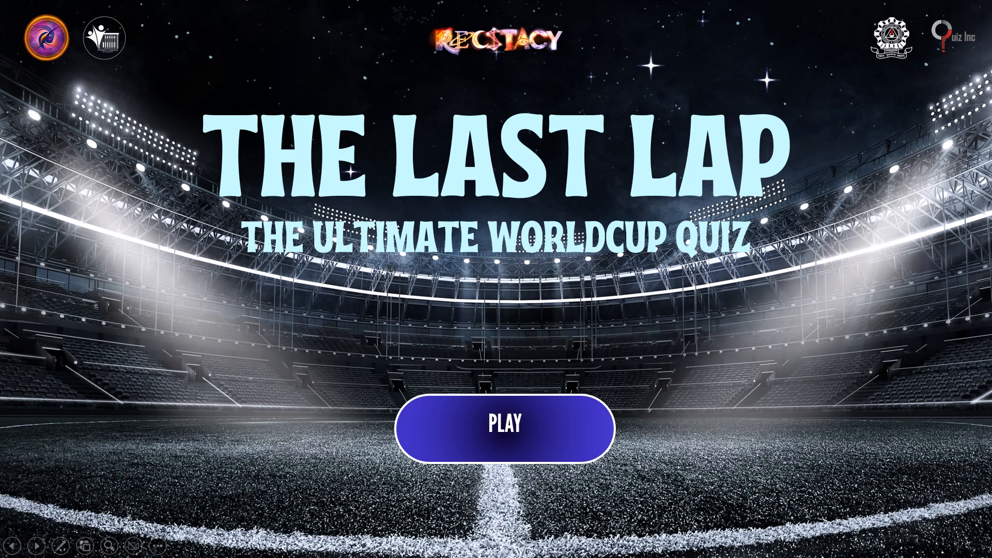
pyautogui.press('Escape')
pyautogui.hotkey('alt', 'Tab')
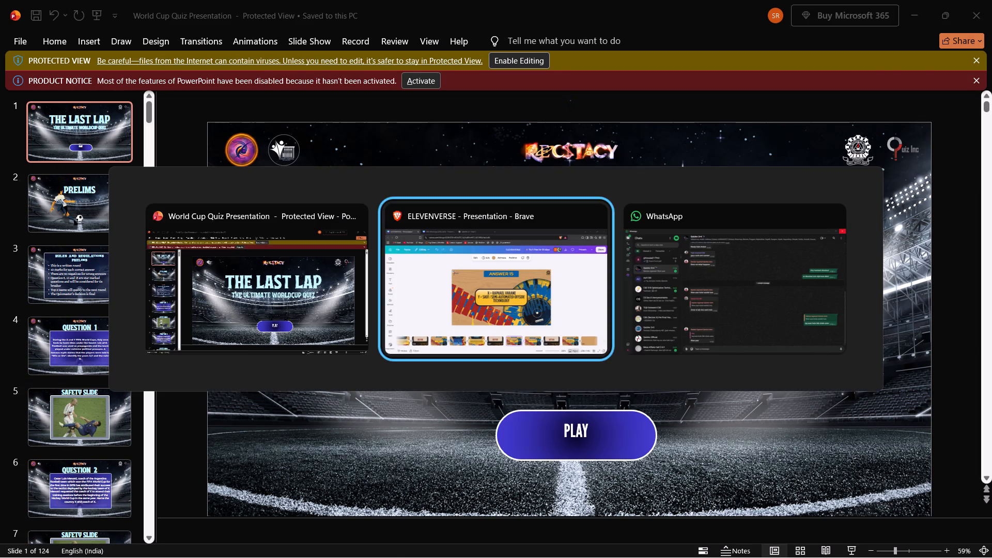
pyautogui.click(284, 16)
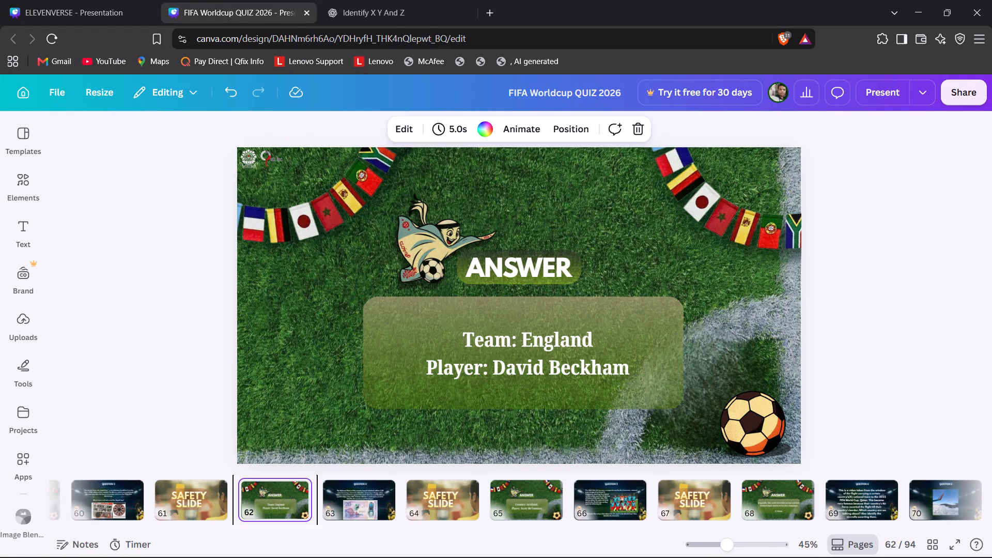
pyautogui.hscroll(-18, 436, 487)
pyautogui.hscroll(-8, 436, 487)
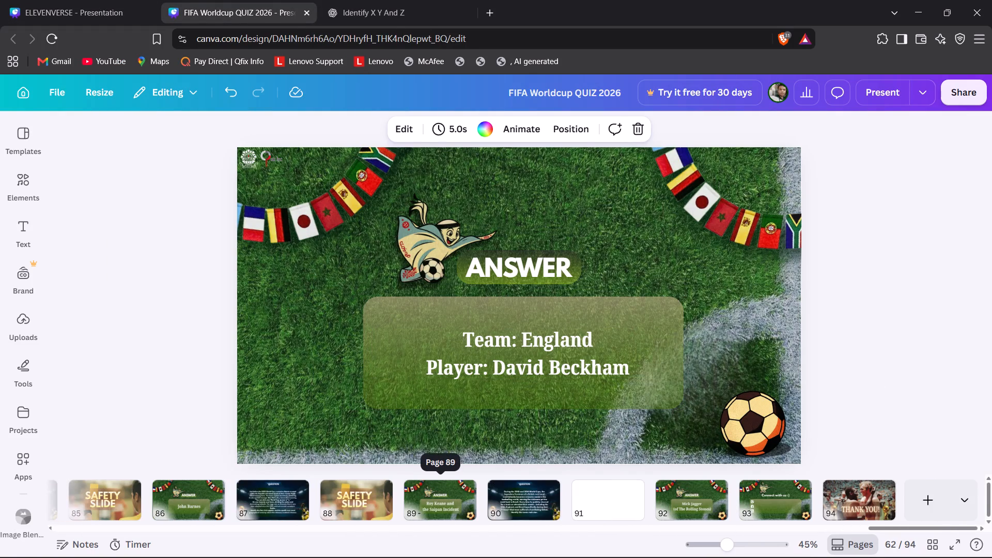
pyautogui.click(831, 505)
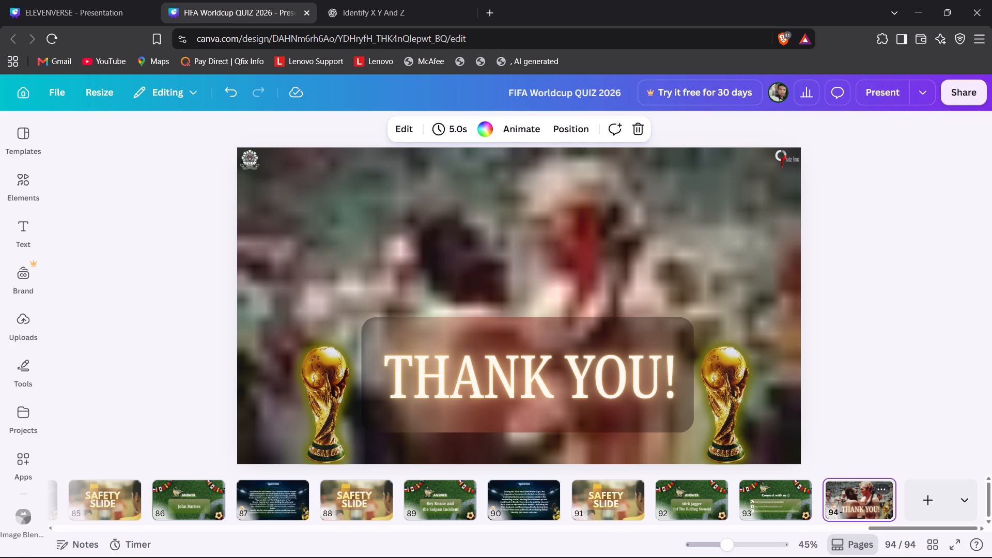
pyautogui.hotkey('ctrl', '1')
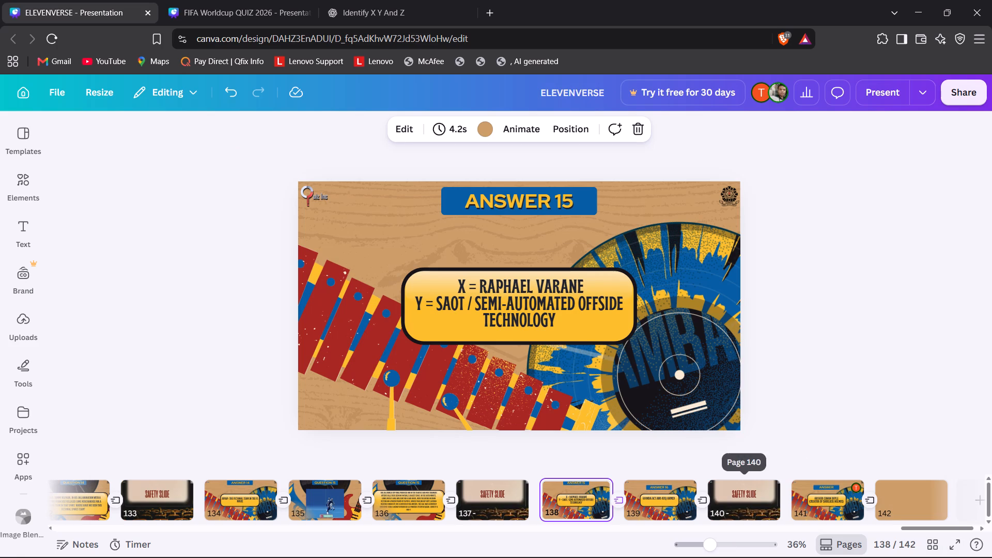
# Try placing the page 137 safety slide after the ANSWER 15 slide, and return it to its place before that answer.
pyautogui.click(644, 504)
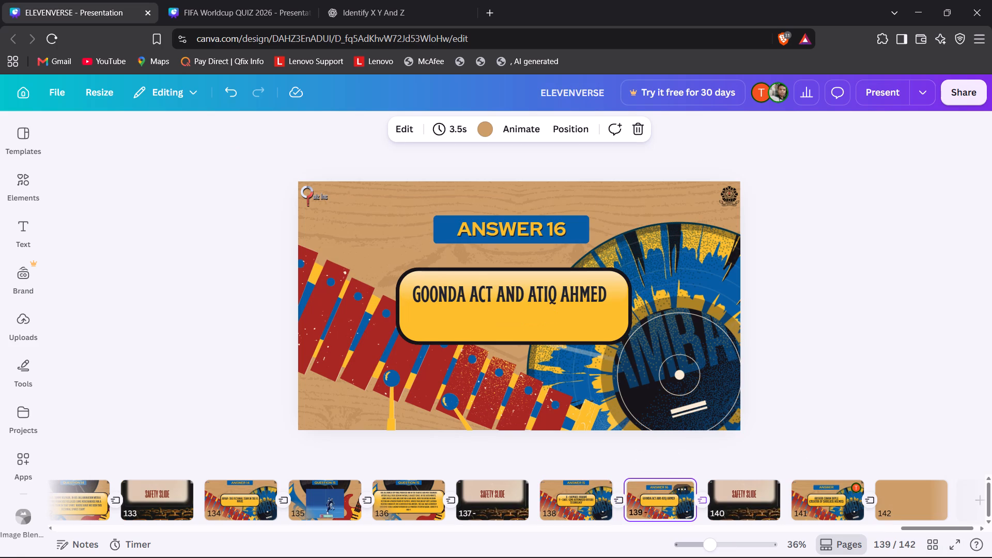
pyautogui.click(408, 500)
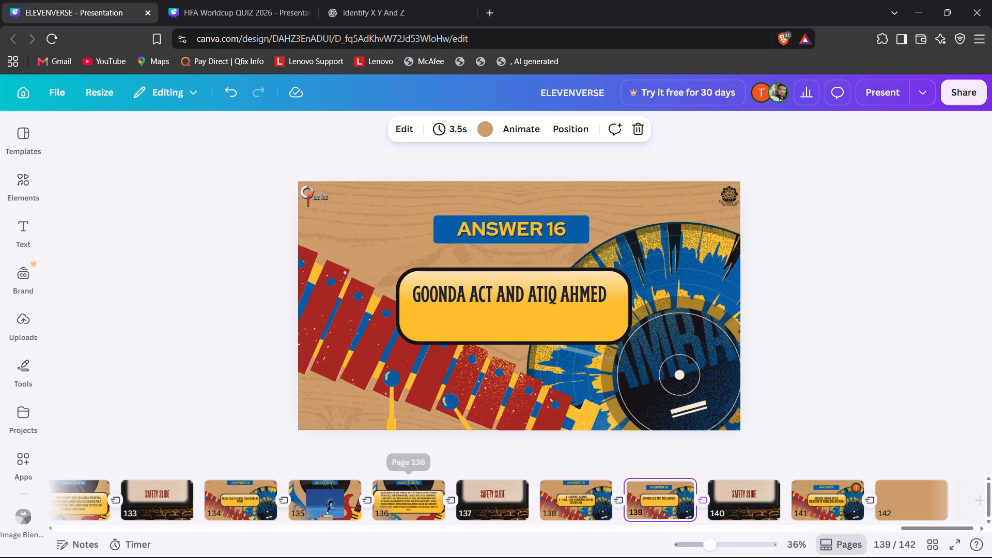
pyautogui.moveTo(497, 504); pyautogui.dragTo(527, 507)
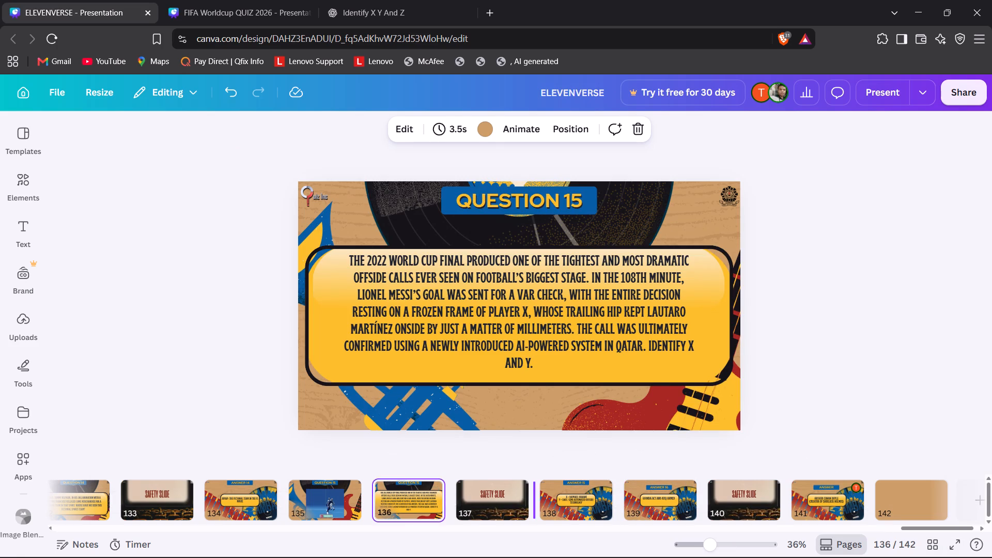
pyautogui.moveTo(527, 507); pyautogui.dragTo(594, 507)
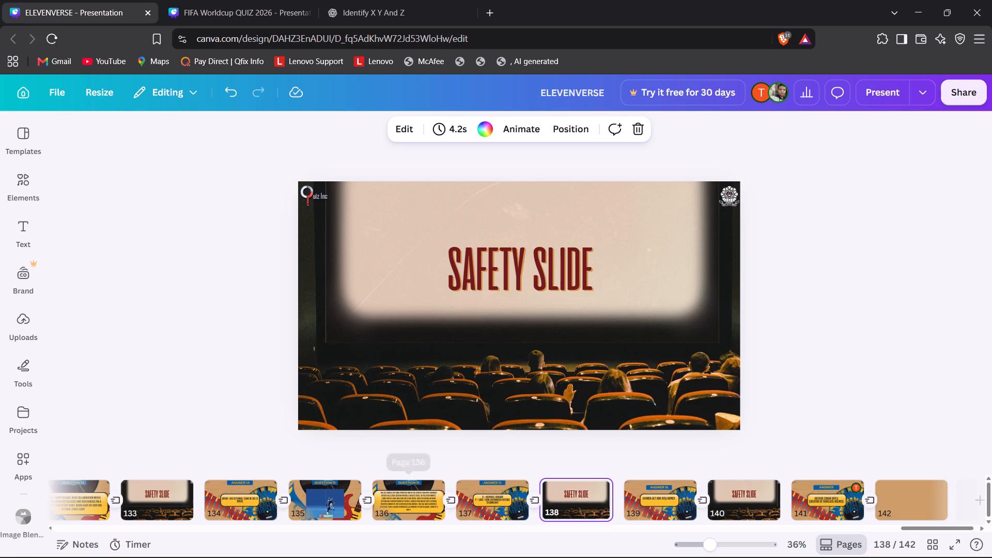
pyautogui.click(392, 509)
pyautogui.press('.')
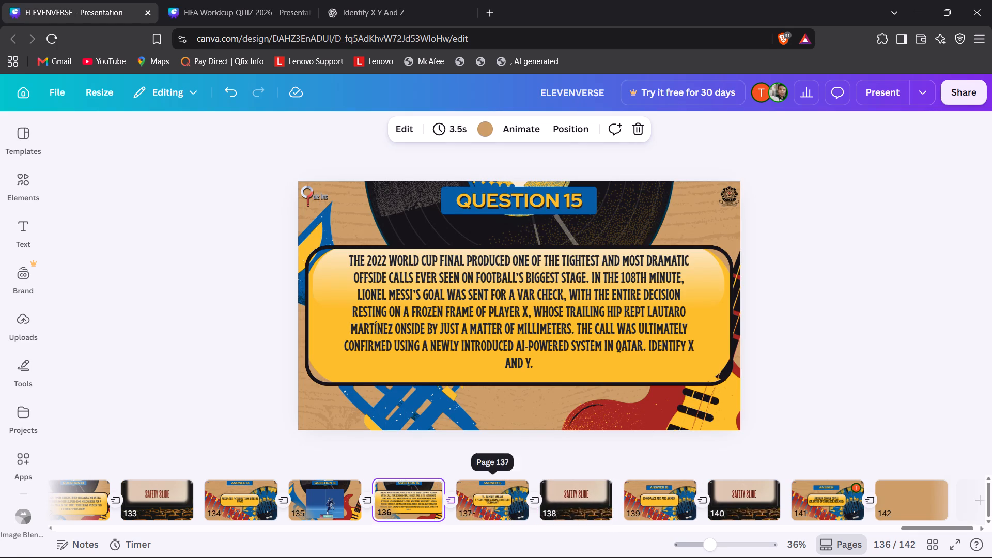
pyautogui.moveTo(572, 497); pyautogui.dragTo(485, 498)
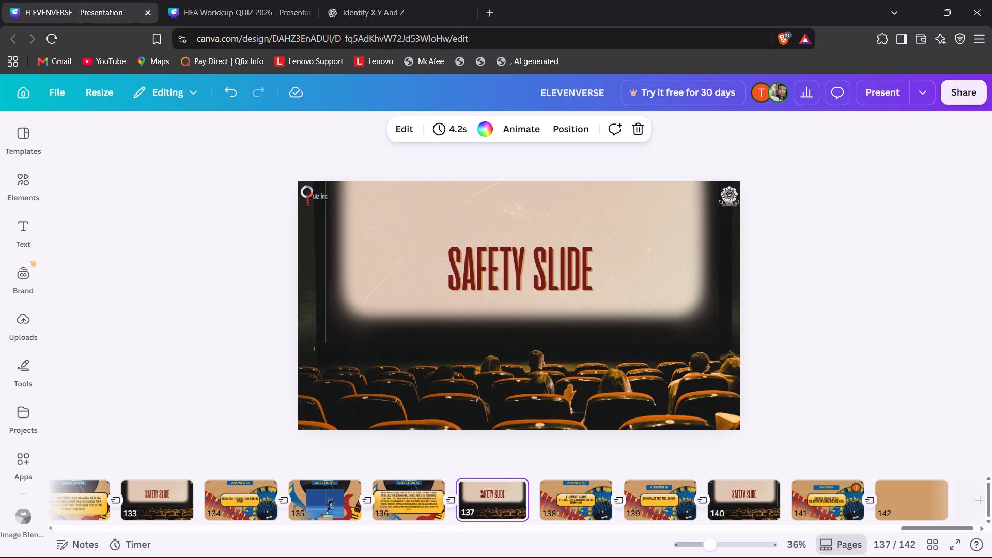
# Duplicate the QUESTION 15 text slide on page 136.
pyautogui.click(404, 498)
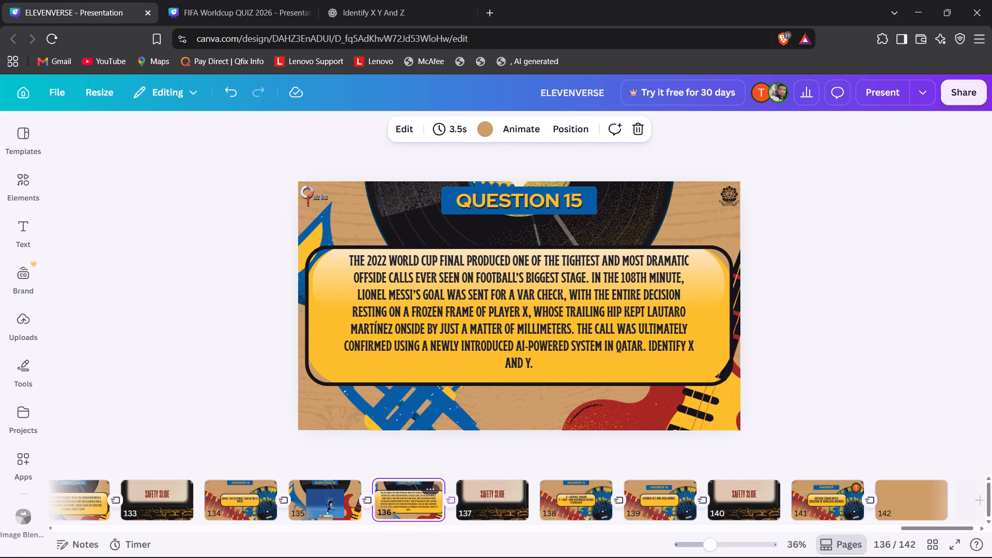
pyautogui.click(432, 486)
pyautogui.click(479, 207)
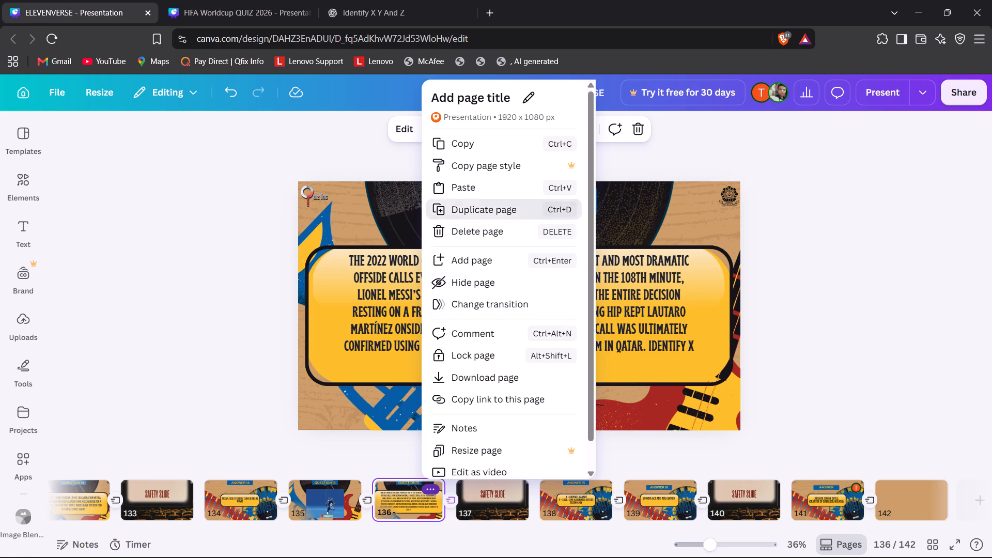
# Move the duplicated QUESTION 15 text slide directly after the ANSWER 15 slide, as page 139, and check the order of the neighbouring slides.
pyautogui.moveTo(481, 499); pyautogui.dragTo(627, 502)
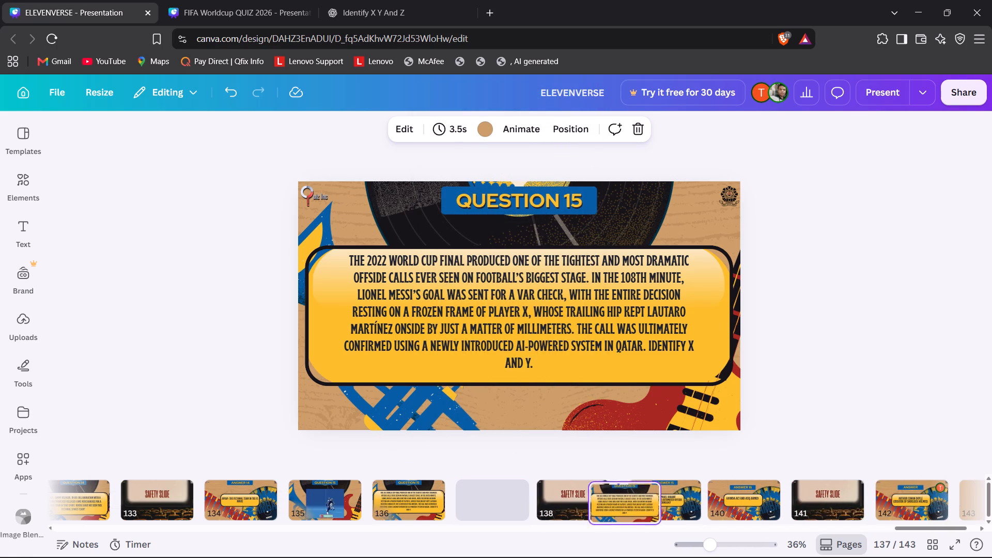
pyautogui.moveTo(627, 502); pyautogui.dragTo(682, 499)
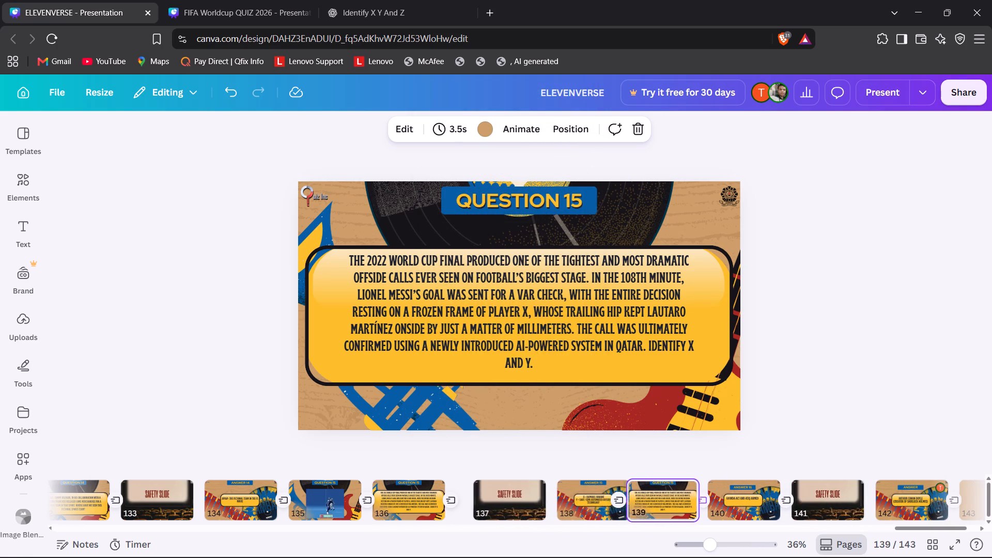
pyautogui.click(578, 497)
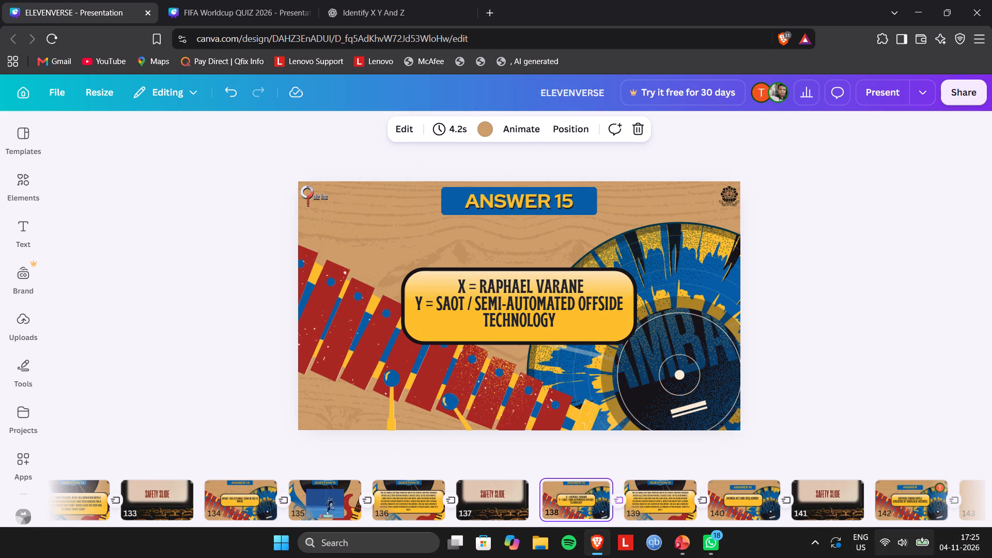
pyautogui.click(485, 494)
pyautogui.click(384, 506)
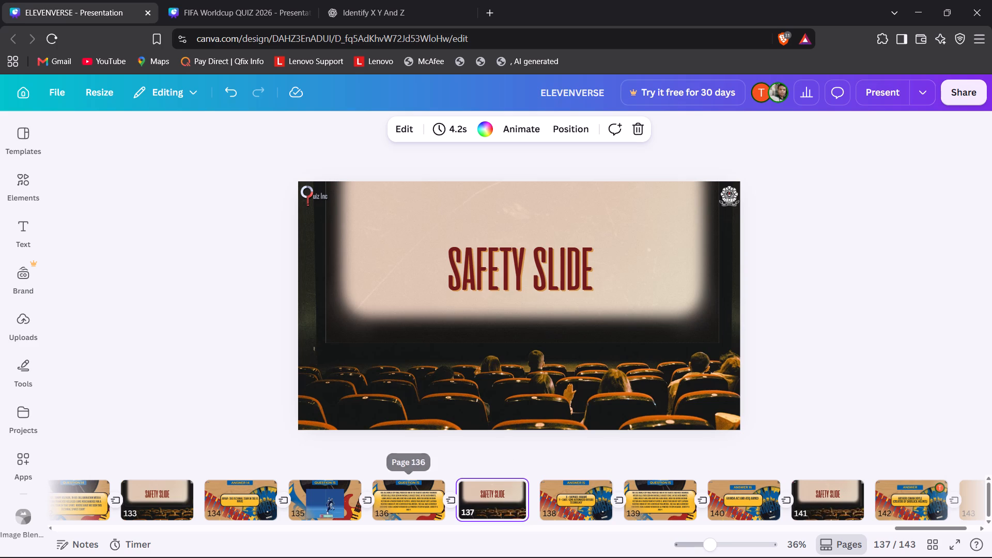
pyautogui.click(475, 504)
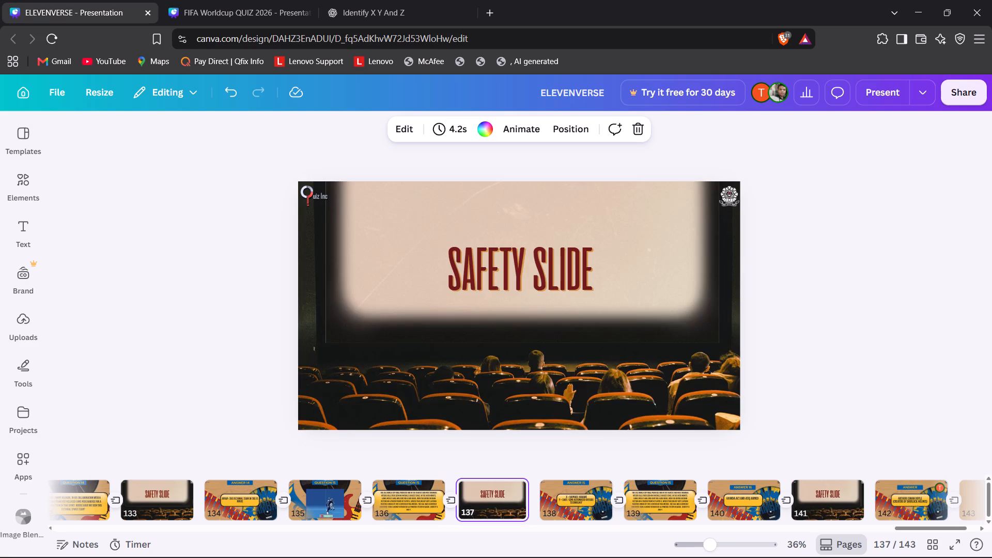
pyautogui.click(562, 505)
# Change the heading of the duplicated question slide on page 139 to QUESTION 16.
pyautogui.click(644, 495)
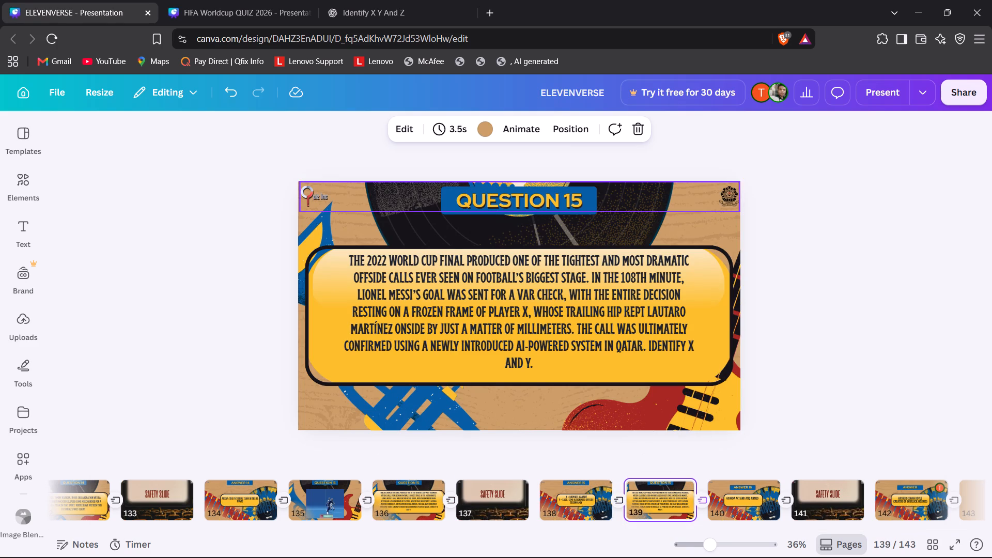
pyautogui.click(582, 211)
pyautogui.doubleClick(582, 208)
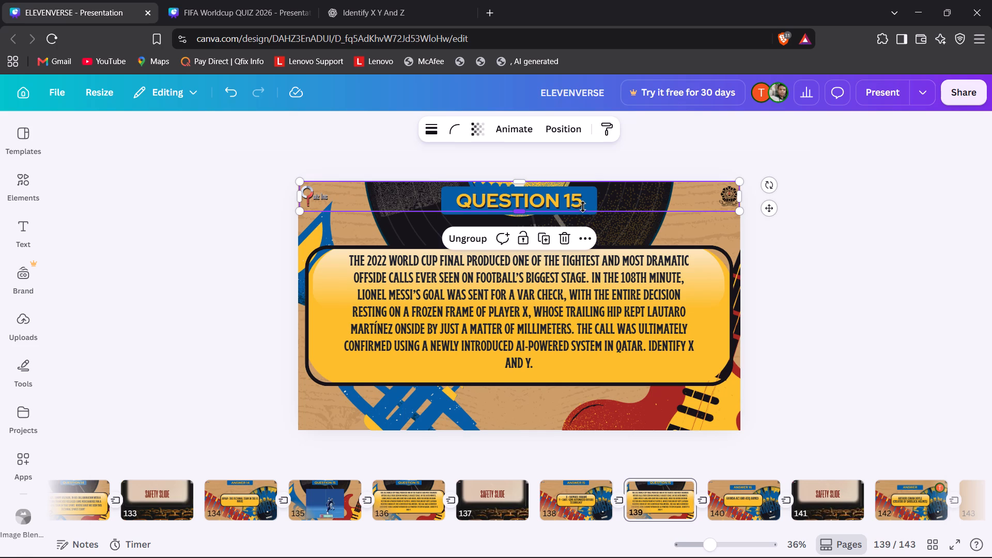
pyautogui.click(523, 209)
pyautogui.click(116, 296)
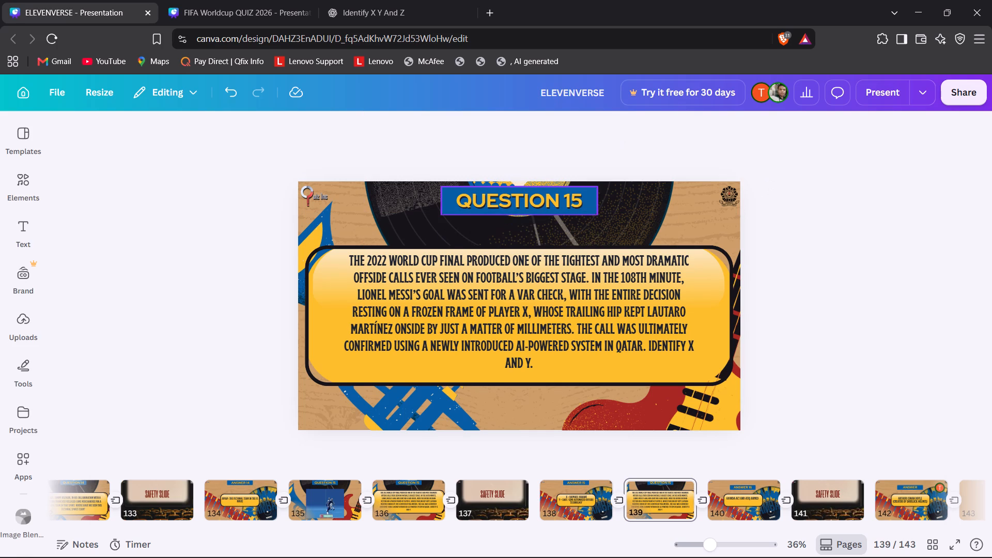
pyautogui.click(513, 214)
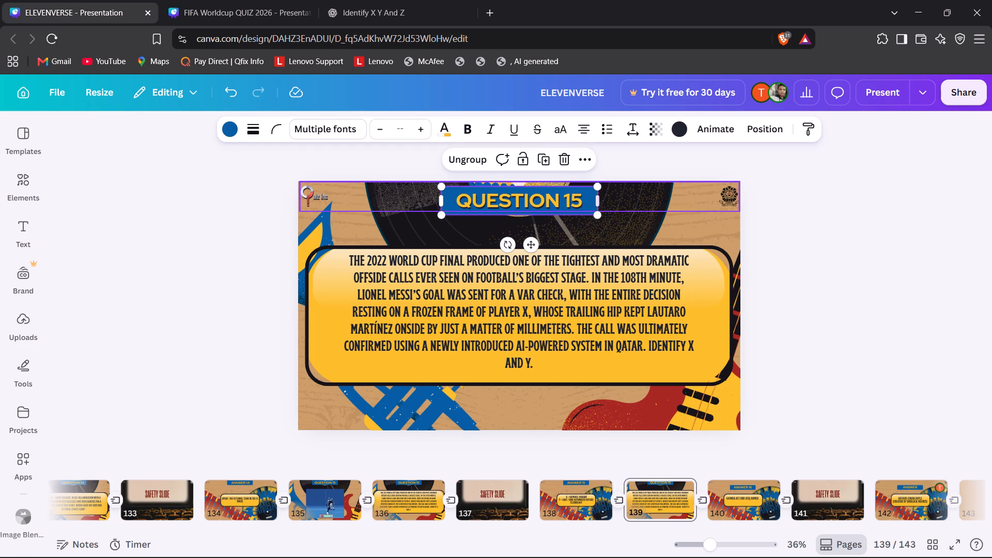
pyautogui.doubleClick(579, 211)
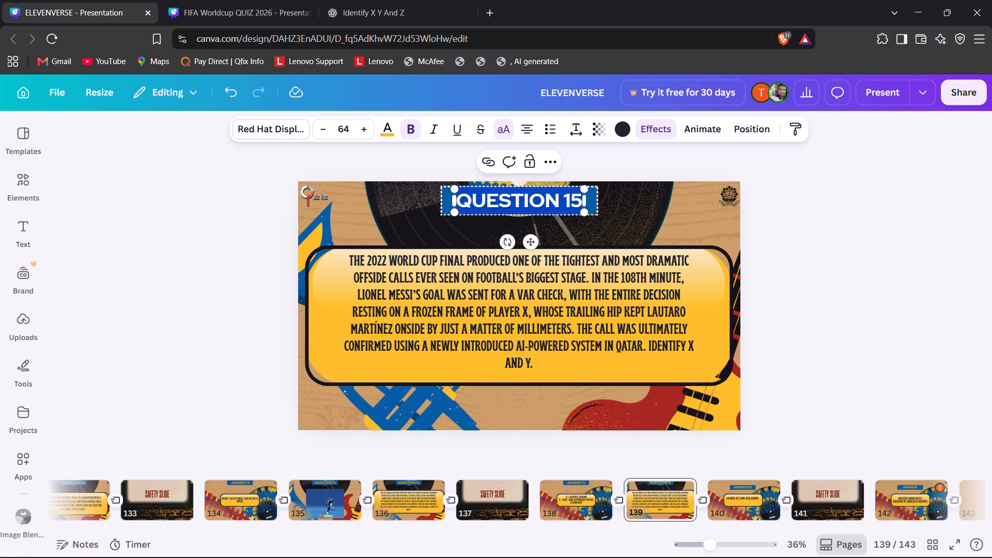
pyautogui.press('Right')
pyautogui.press('BackSpace')
pyautogui.press('6')
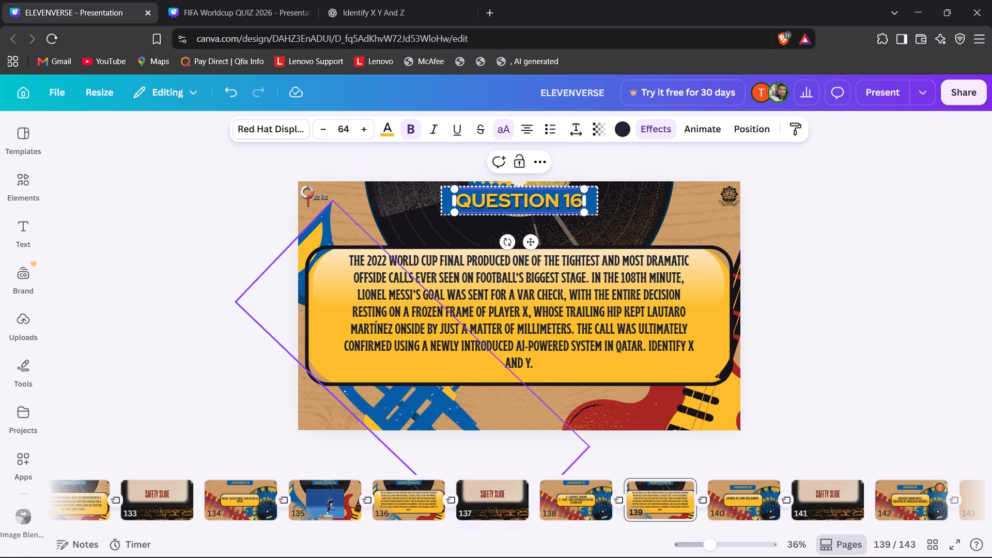
pyautogui.click(196, 280)
# Narrow the ANSWER 16 heading's text box on page 140 and centre the text over its blue banner.
pyautogui.click(749, 495)
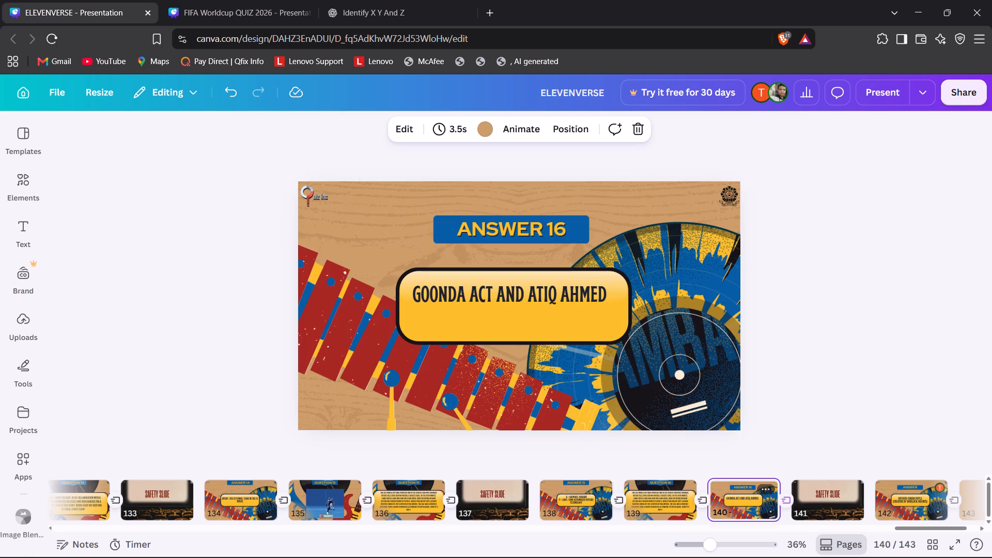
pyautogui.click(562, 222)
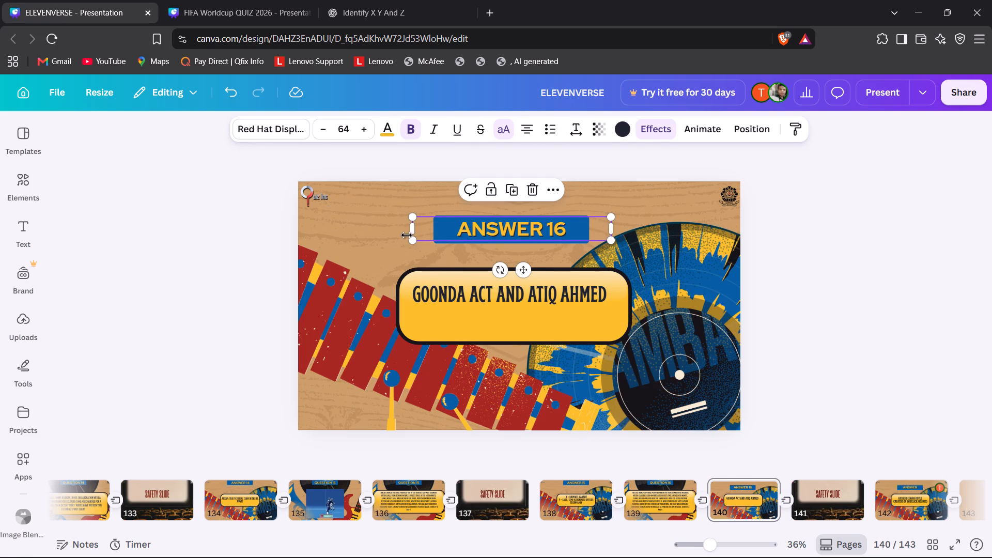
pyautogui.moveTo(410, 232); pyautogui.dragTo(491, 230)
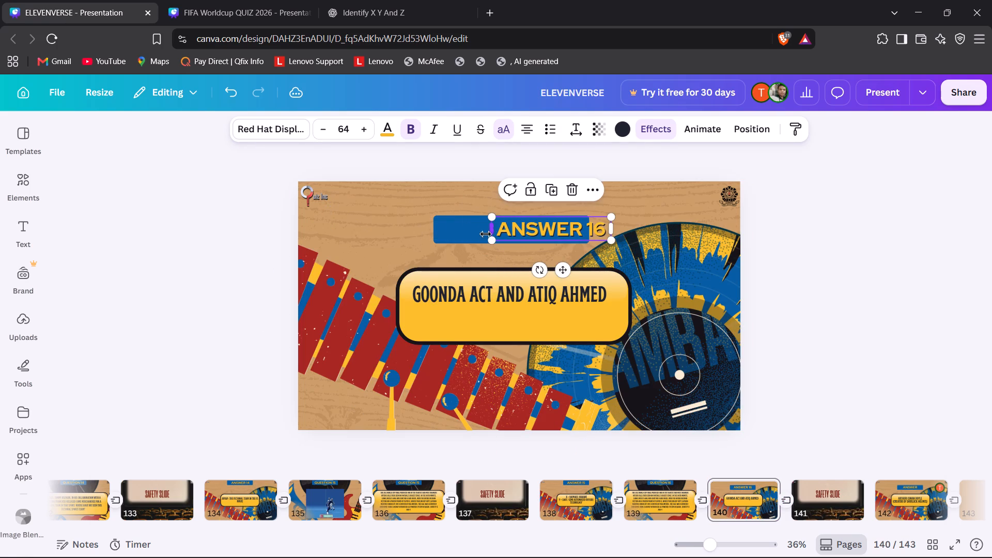
pyautogui.click(204, 280)
pyautogui.moveTo(516, 226); pyautogui.dragTo(499, 229)
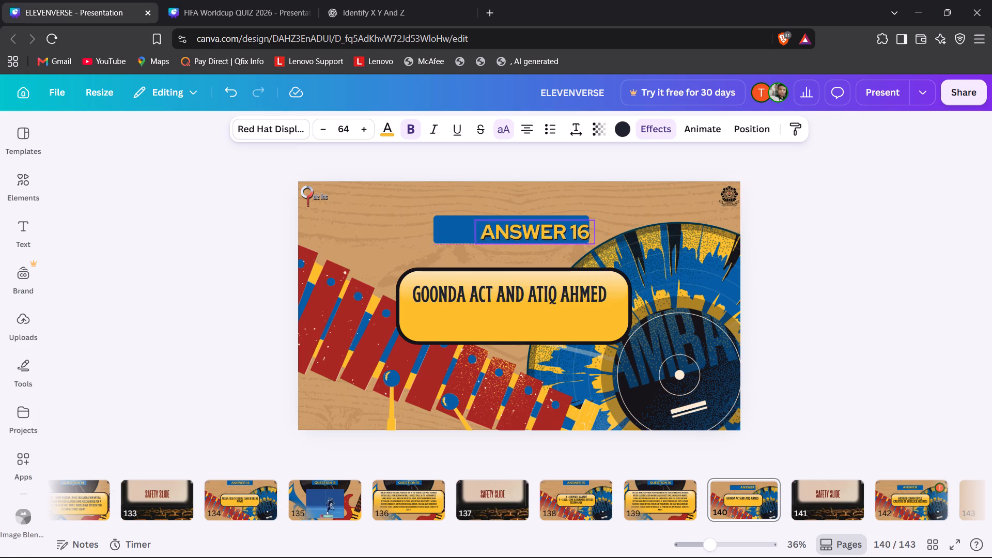
pyautogui.moveTo(499, 229); pyautogui.dragTo(477, 227)
# Group the ANSWER 16 text with its blue banner and move the heading to the slide's top centre.
pyautogui.click(442, 232)
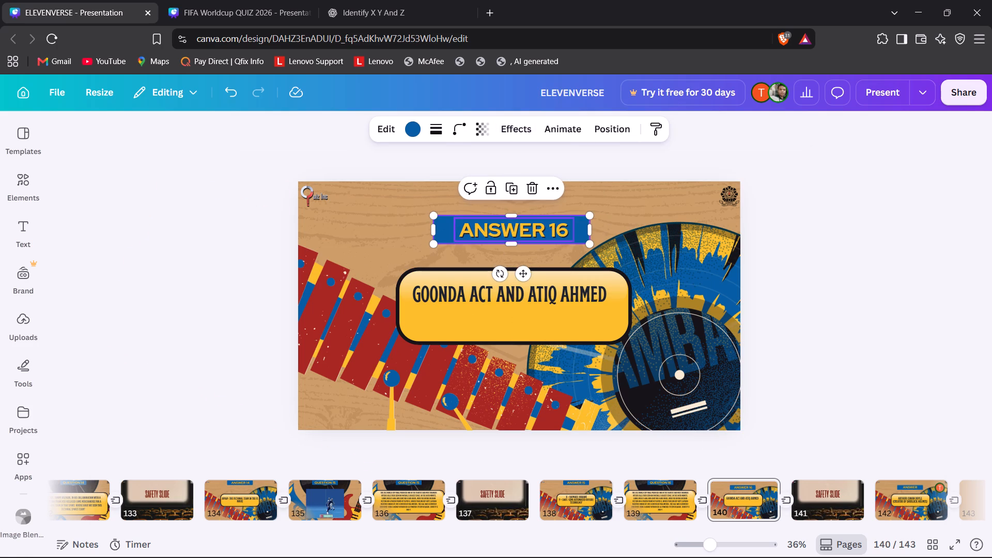
pyautogui.keyDown('shift'); pyautogui.click(489, 230); pyautogui.keyUp('shift')
pyautogui.click(466, 186)
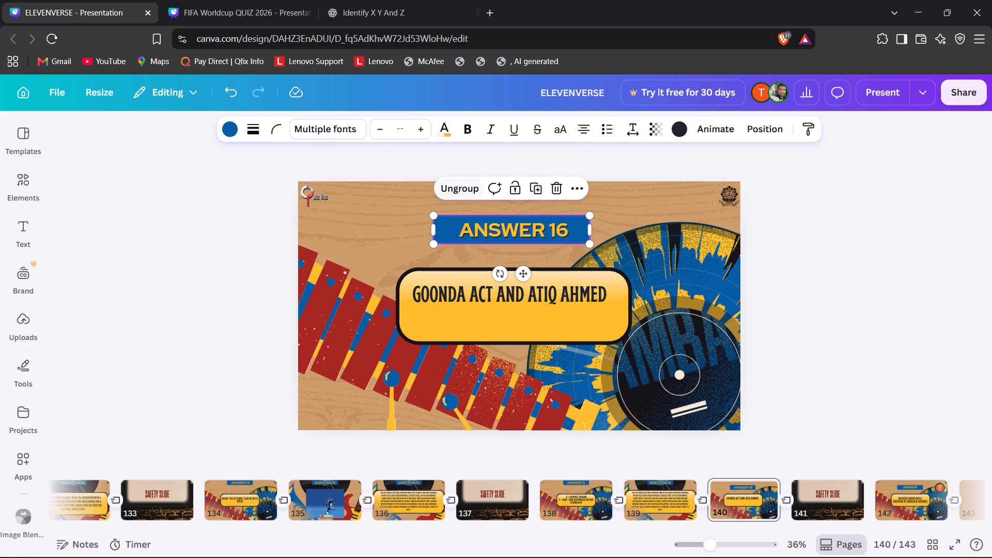
pyautogui.click(162, 259)
pyautogui.moveTo(514, 226); pyautogui.dragTo(514, 200)
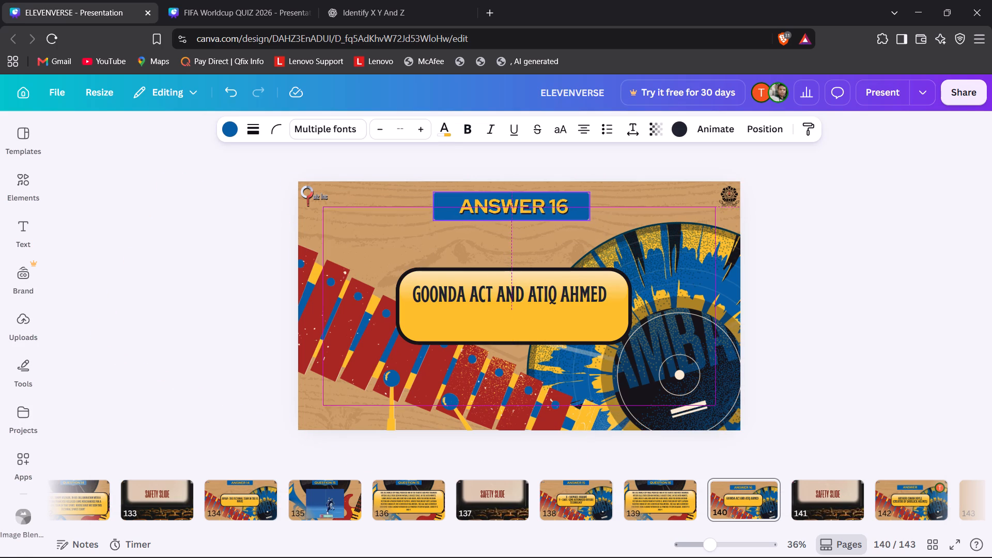
pyautogui.moveTo(514, 200); pyautogui.dragTo(520, 199)
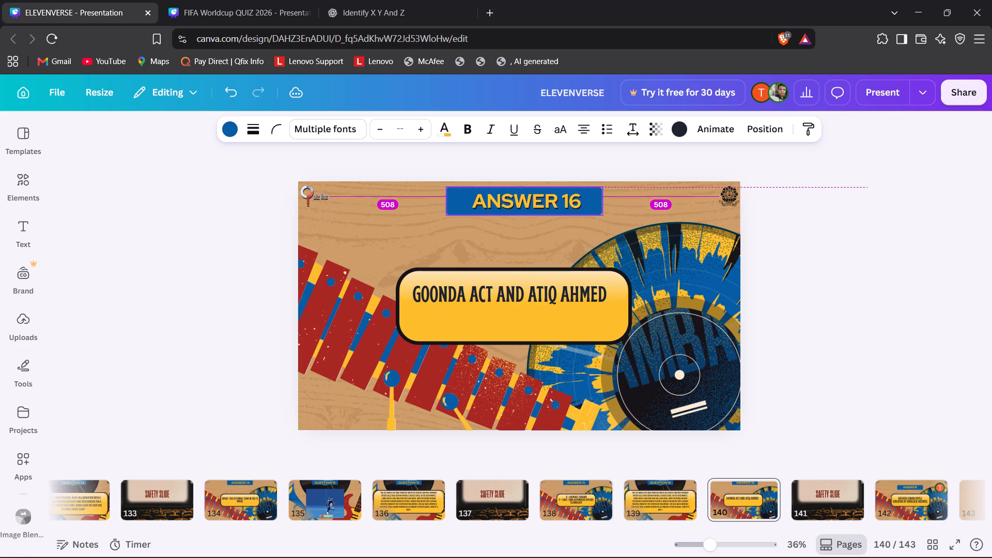
pyautogui.moveTo(520, 199); pyautogui.dragTo(520, 198)
pyautogui.click(126, 299)
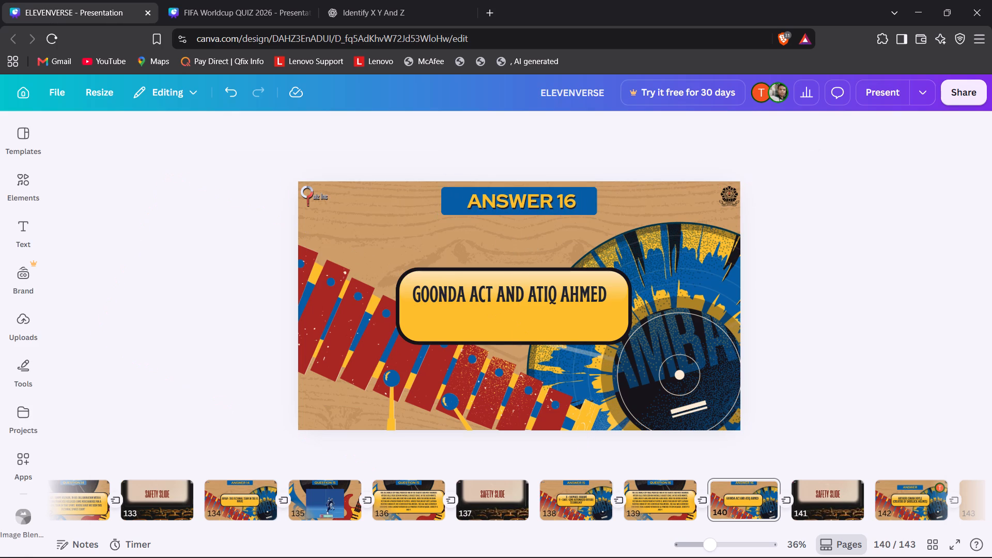
# Move the safety slide from page 141 to between the QUESTION 16 and ANSWER 16 slides, as page 140.
pyautogui.moveTo(834, 492); pyautogui.dragTo(741, 493)
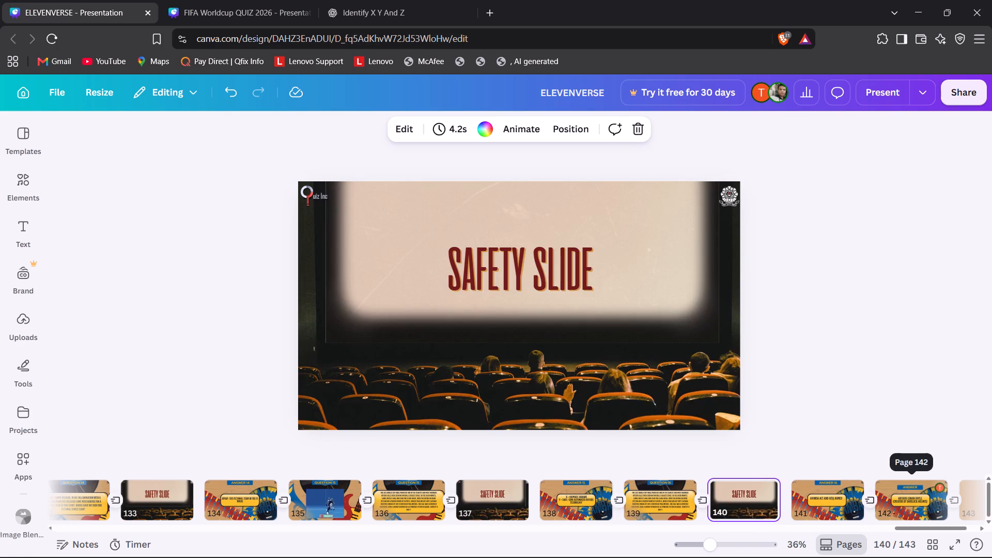
# Delete the unnumbered ANSWER slide about Arthur Conan Doyle on page 142.
pyautogui.hscroll(-1, 918, 498)
pyautogui.click(860, 502)
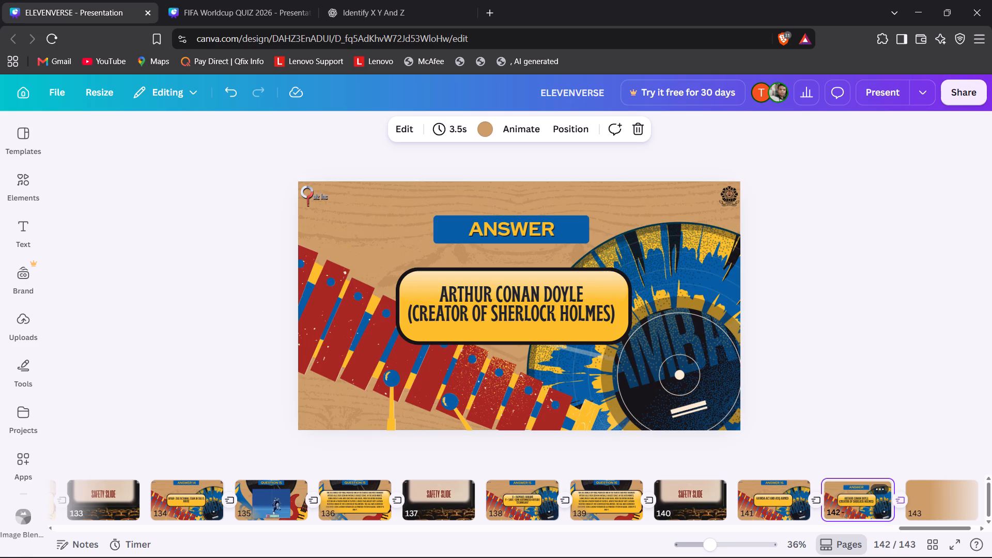
pyautogui.click(883, 491)
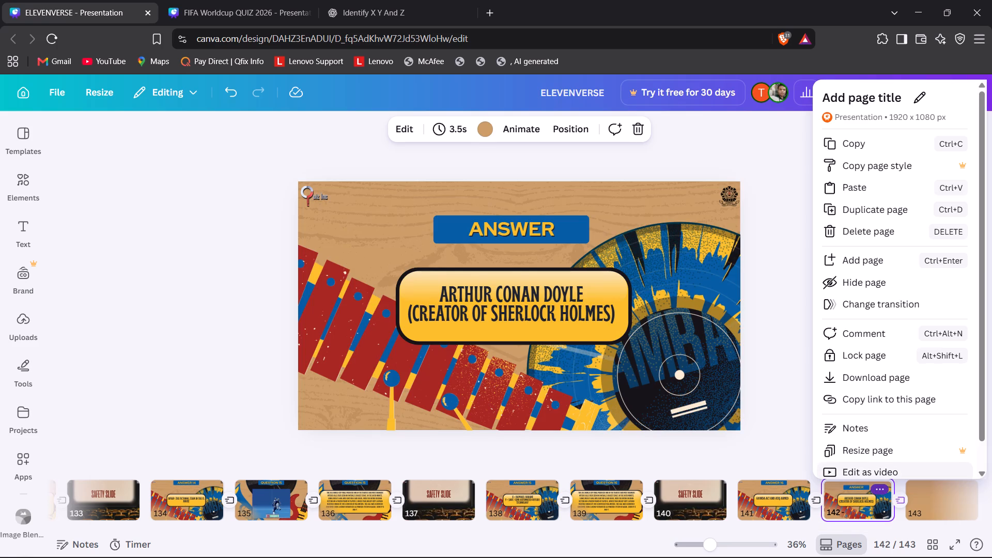
pyautogui.click(872, 229)
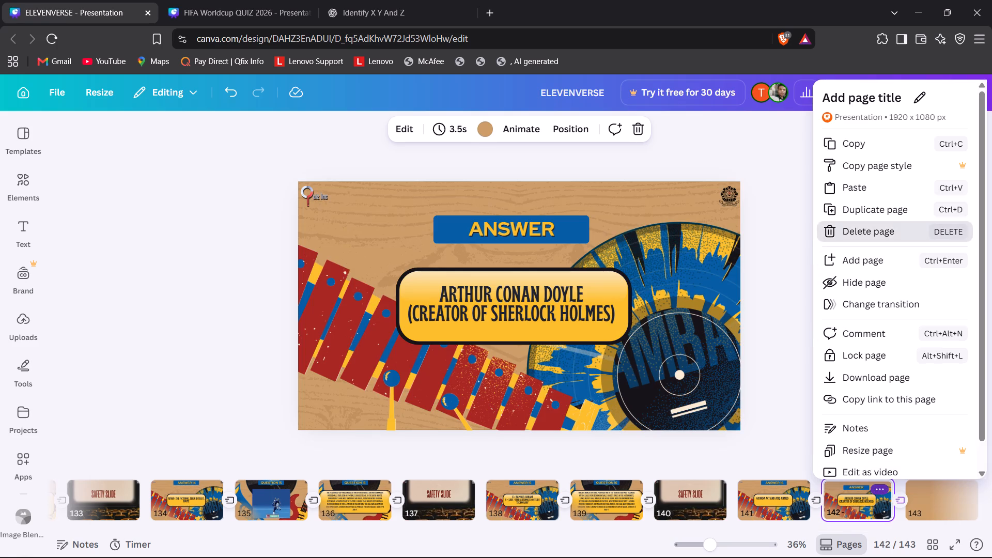
# Check the FIFA Worldcup QUIZ 2026 closing slide and the last slides of the World Cup Quiz Presentation in PowerPoint, and close PowerPoint.
pyautogui.hotkey('ctrl', '2')
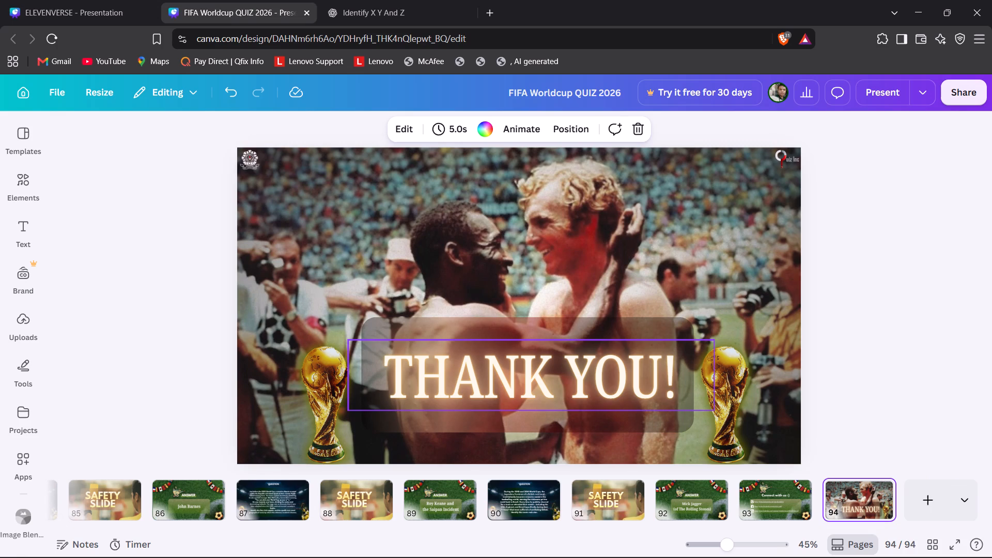
pyautogui.hotkey('alt', 'Tab')
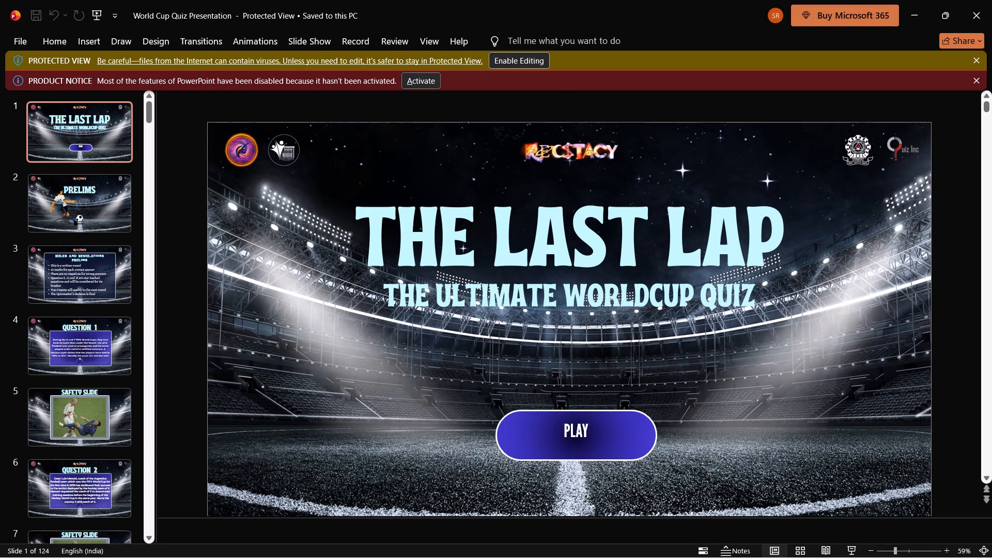
pyautogui.scroll(-20, 42, 445)
pyautogui.scroll(-20, 42, 445)
pyautogui.scroll(-9, 42, 445)
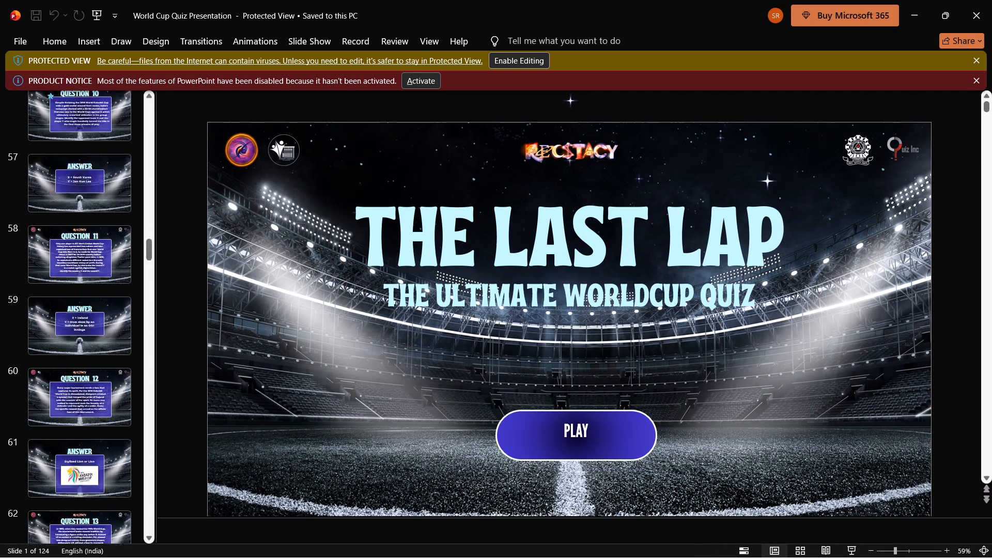
pyautogui.scroll(-20, 42, 445)
pyautogui.scroll(-20, 42, 445)
pyautogui.scroll(-19, 42, 445)
pyautogui.click(48, 476)
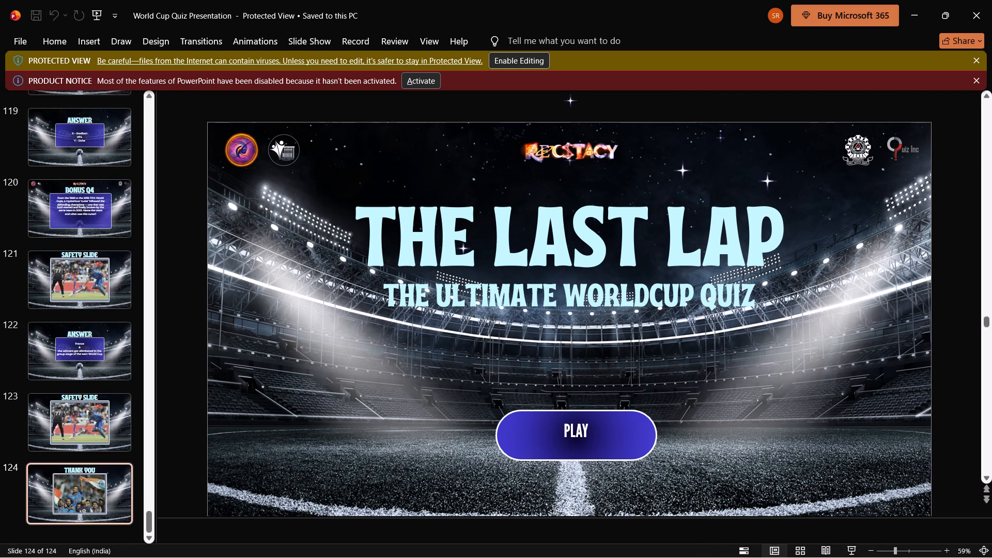
pyautogui.click(57, 458)
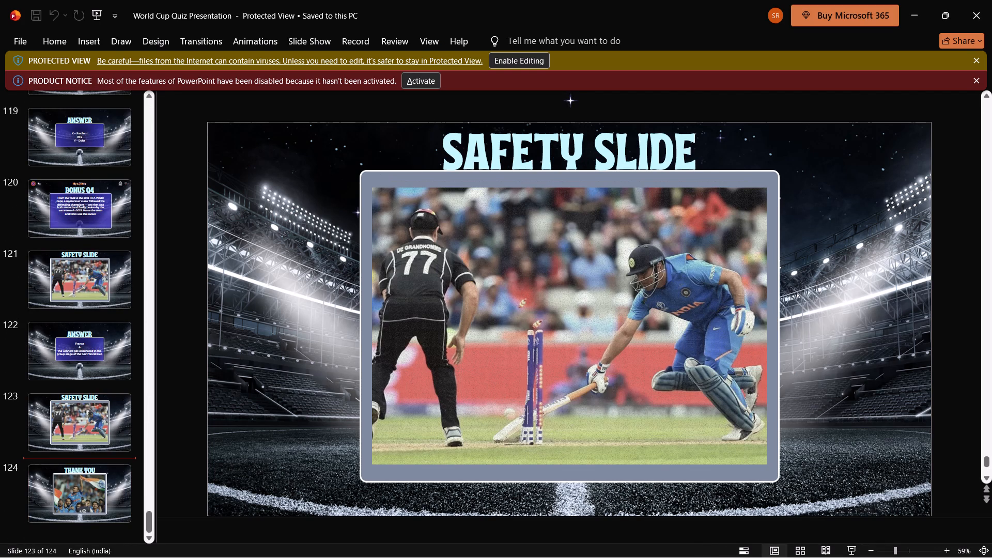
pyautogui.click(76, 411)
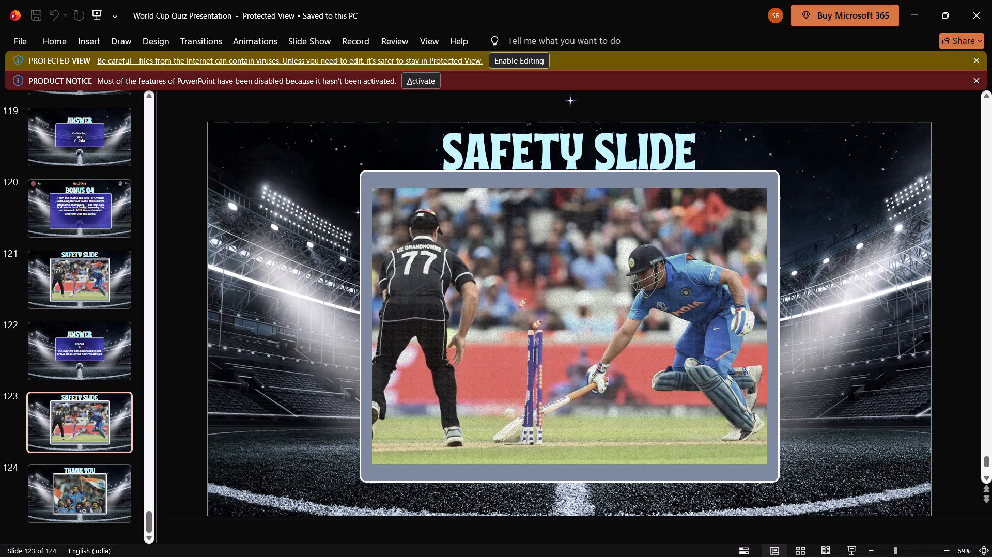
pyautogui.click(991, 23)
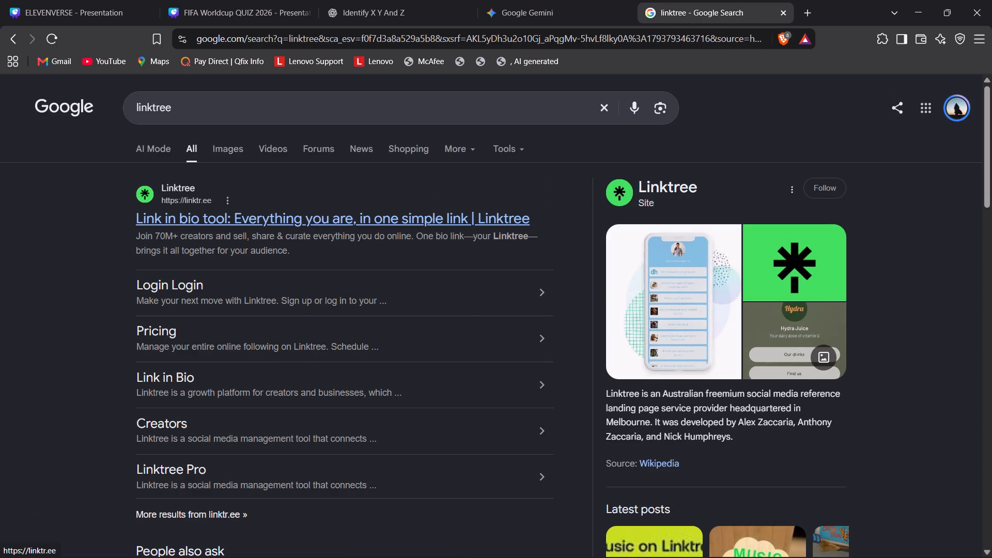
pyautogui.click(348, 219)
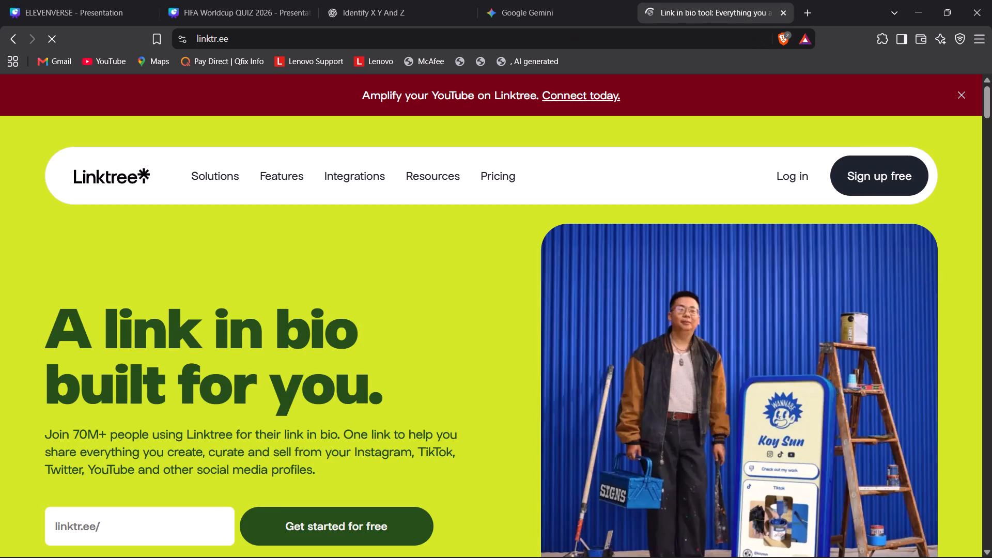
# Start the free Linktree sign-up from the home page without entering a custom link name.
pyautogui.scroll(-2, 291, 355)
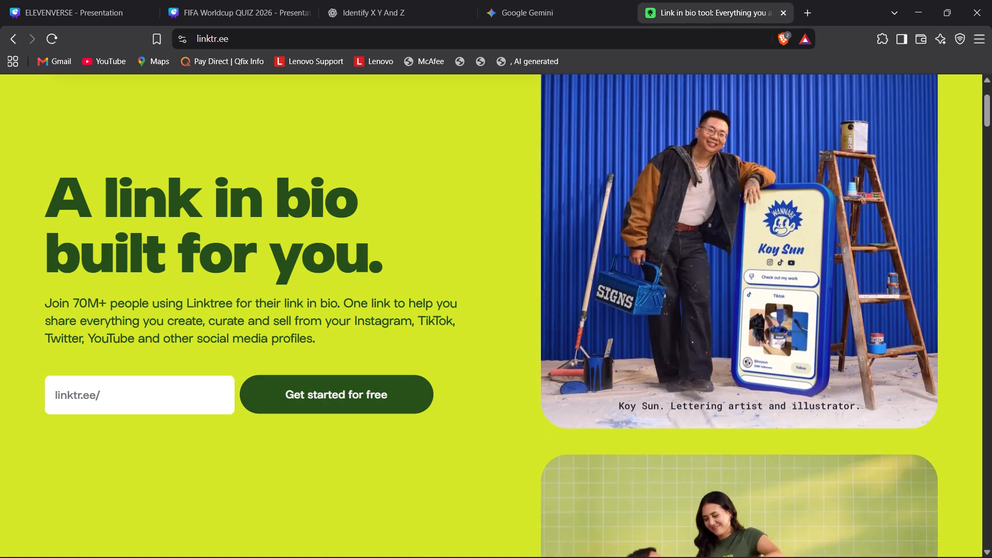
pyautogui.click(292, 386)
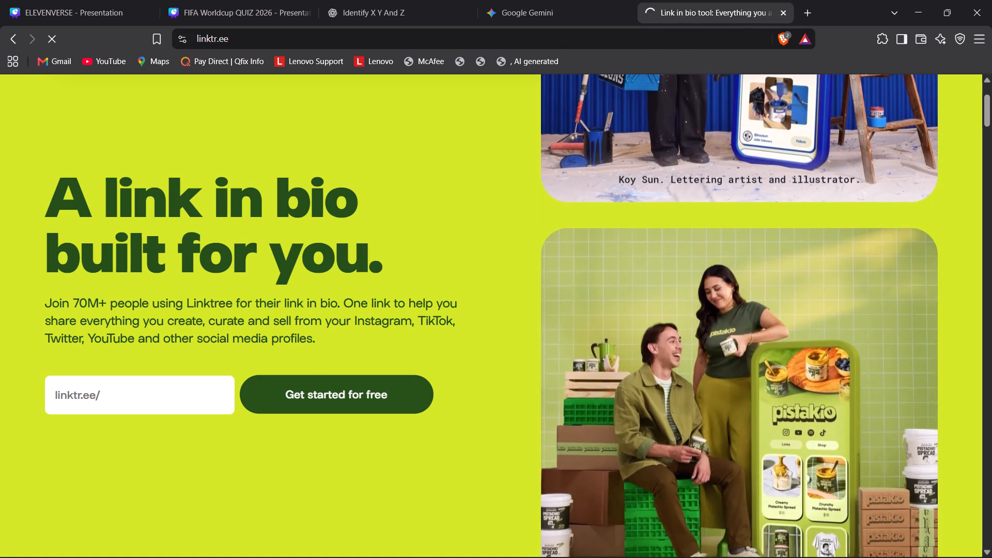